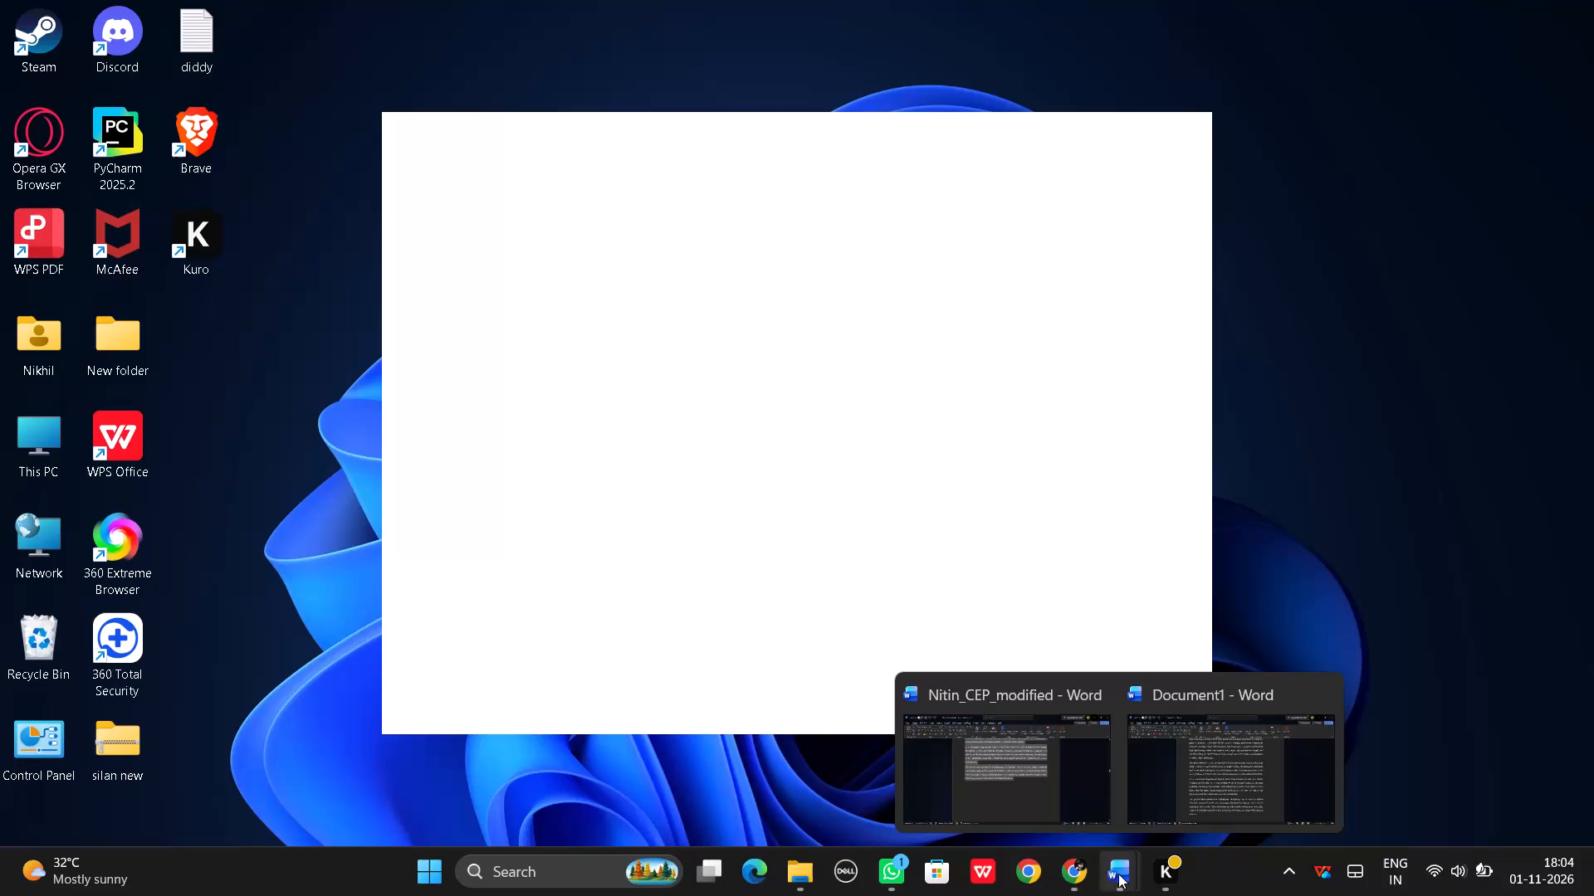
# Open Document1 and review its Abstract page.
pyautogui.click(1118, 874)
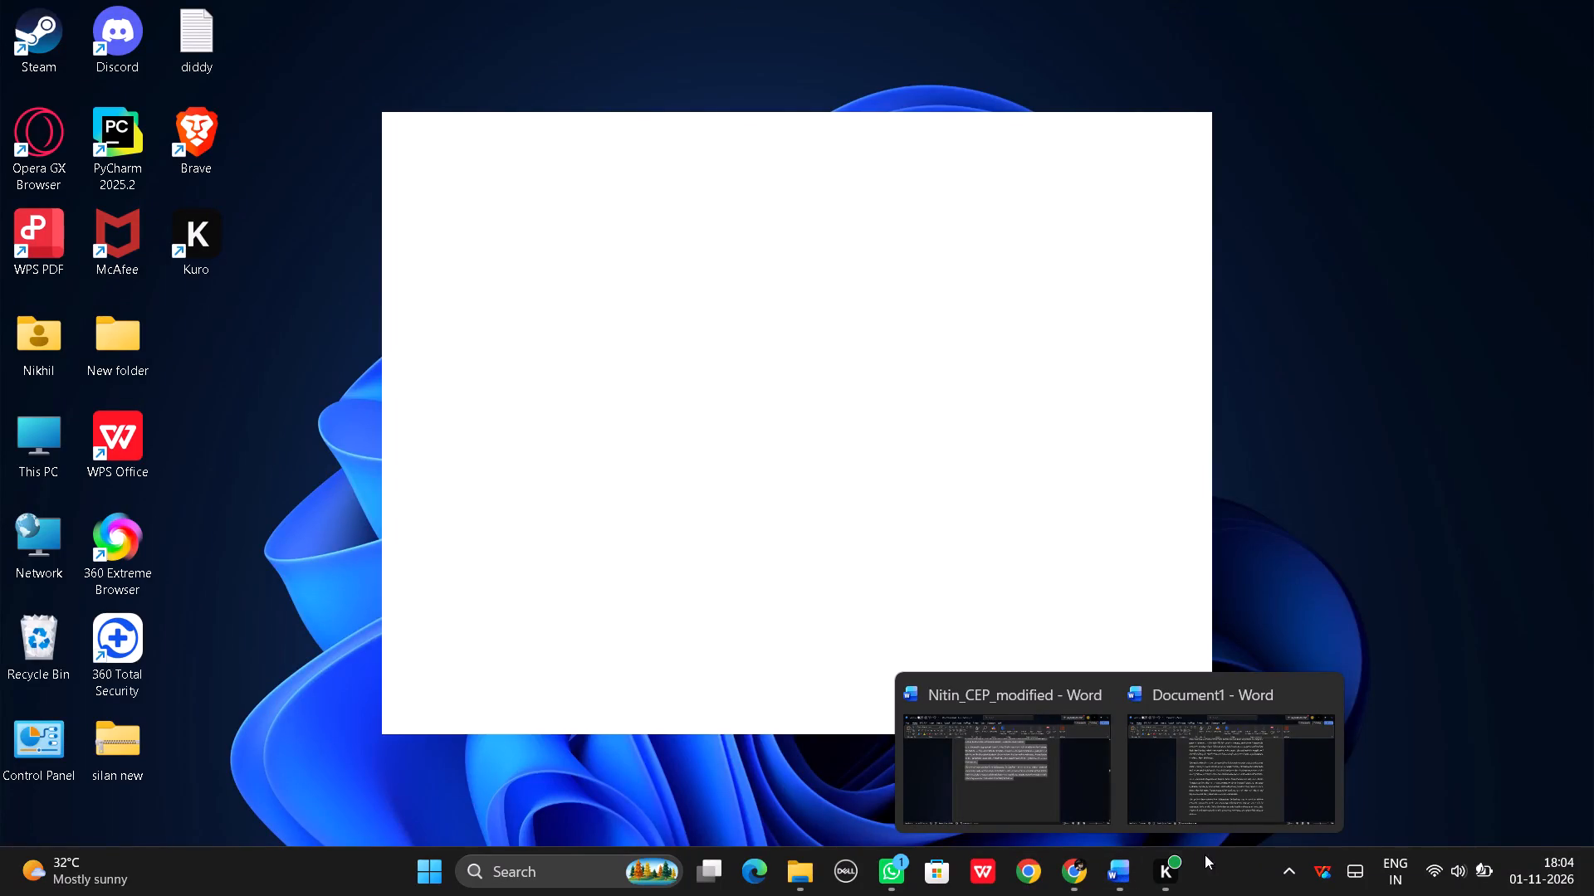
pyautogui.click(1195, 751)
pyautogui.scroll(5, 715, 561)
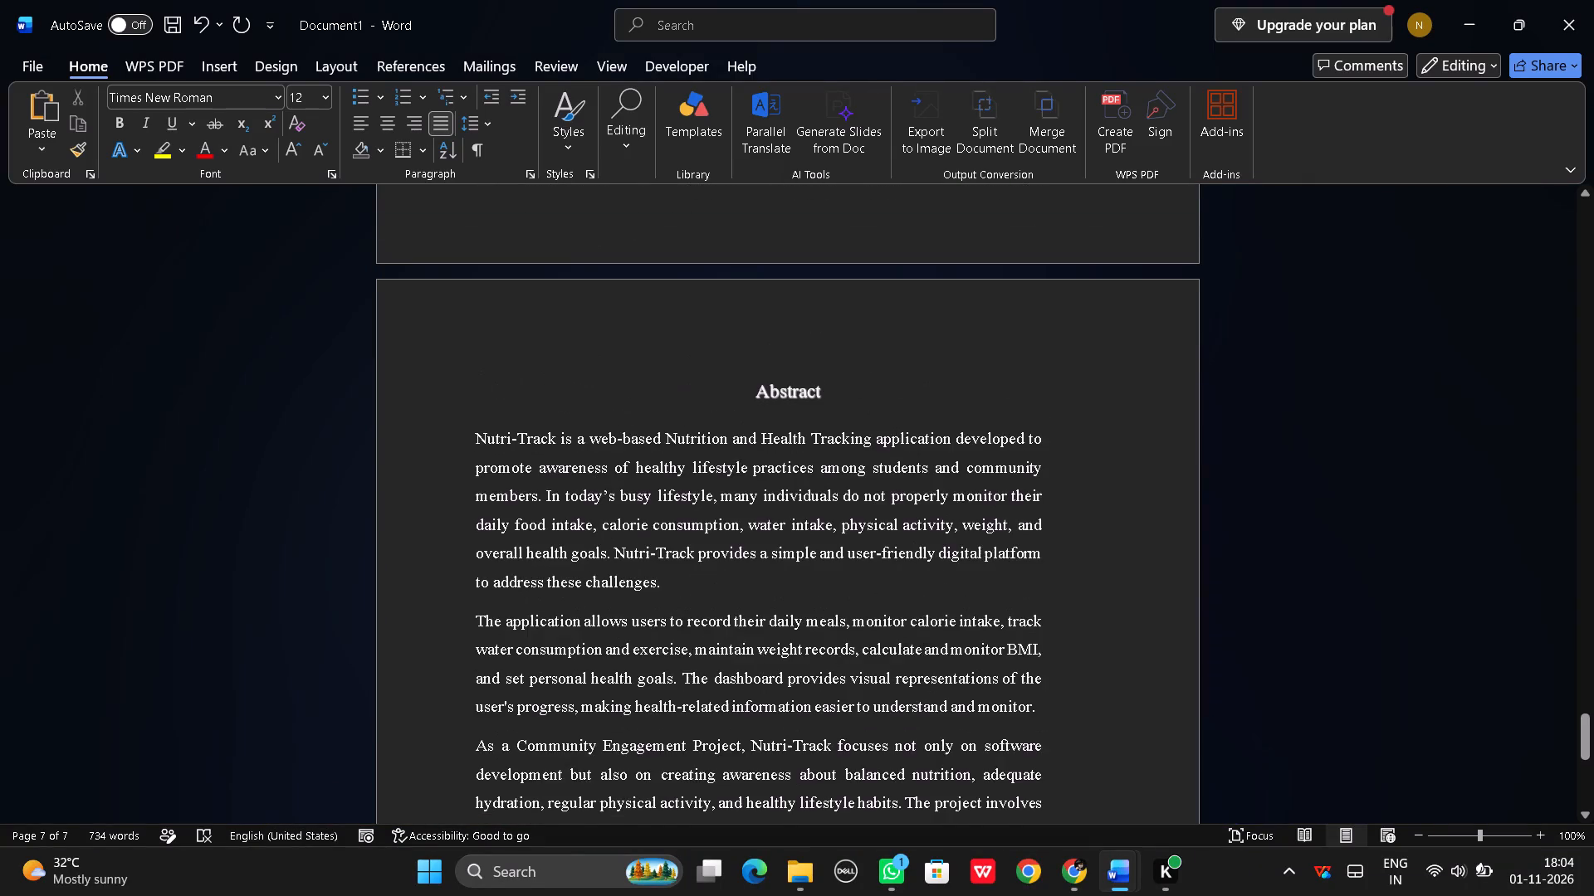
pyautogui.scroll(5, 715, 561)
pyautogui.scroll(-6, 715, 561)
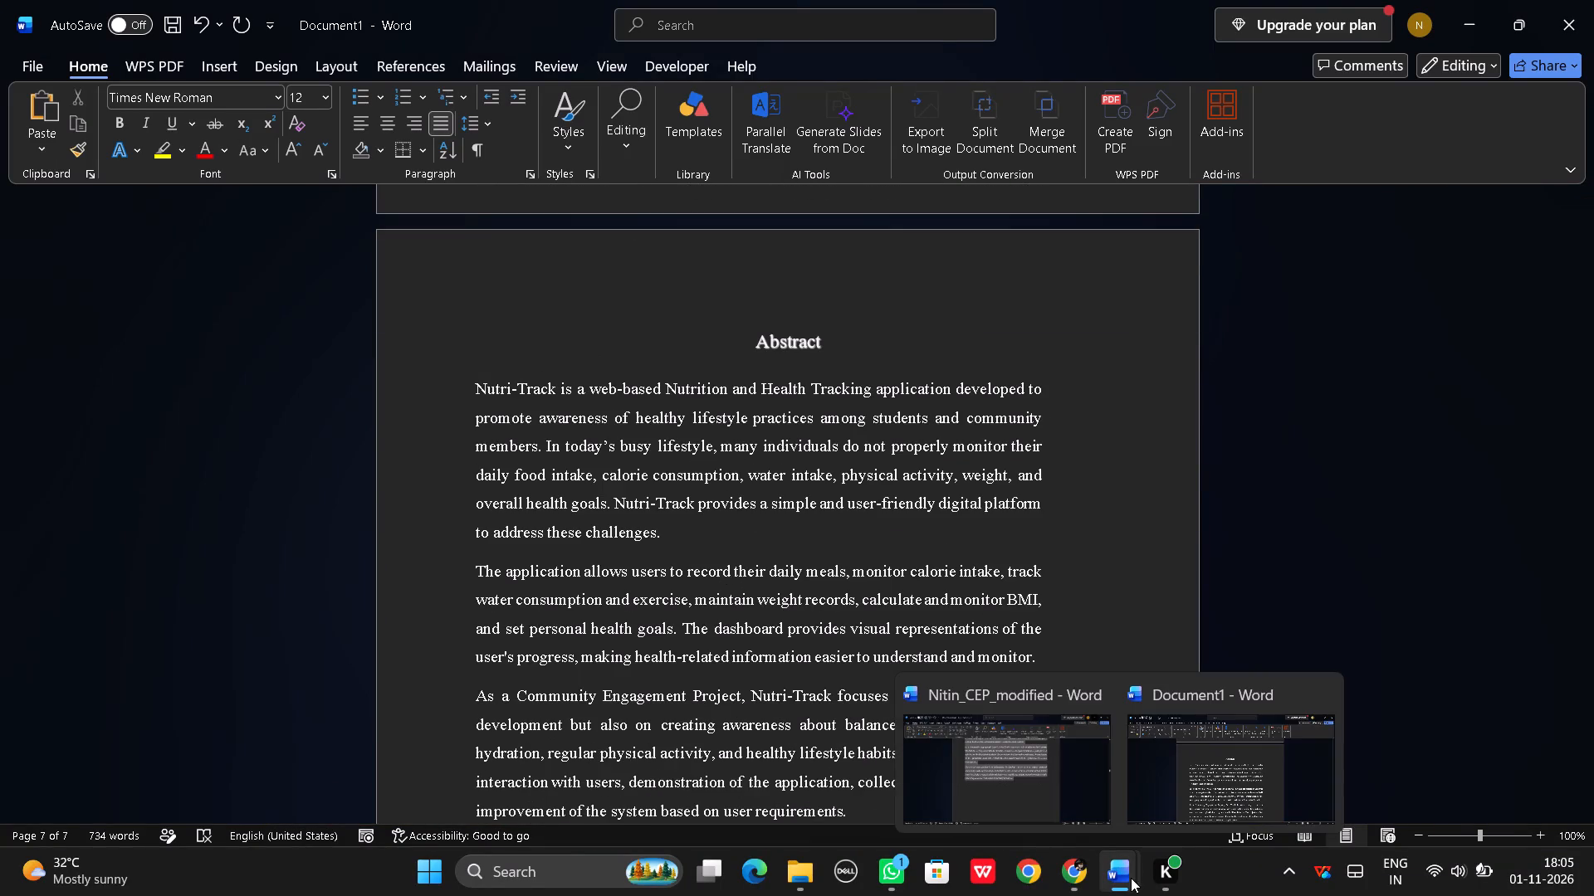
pyautogui.click(1208, 798)
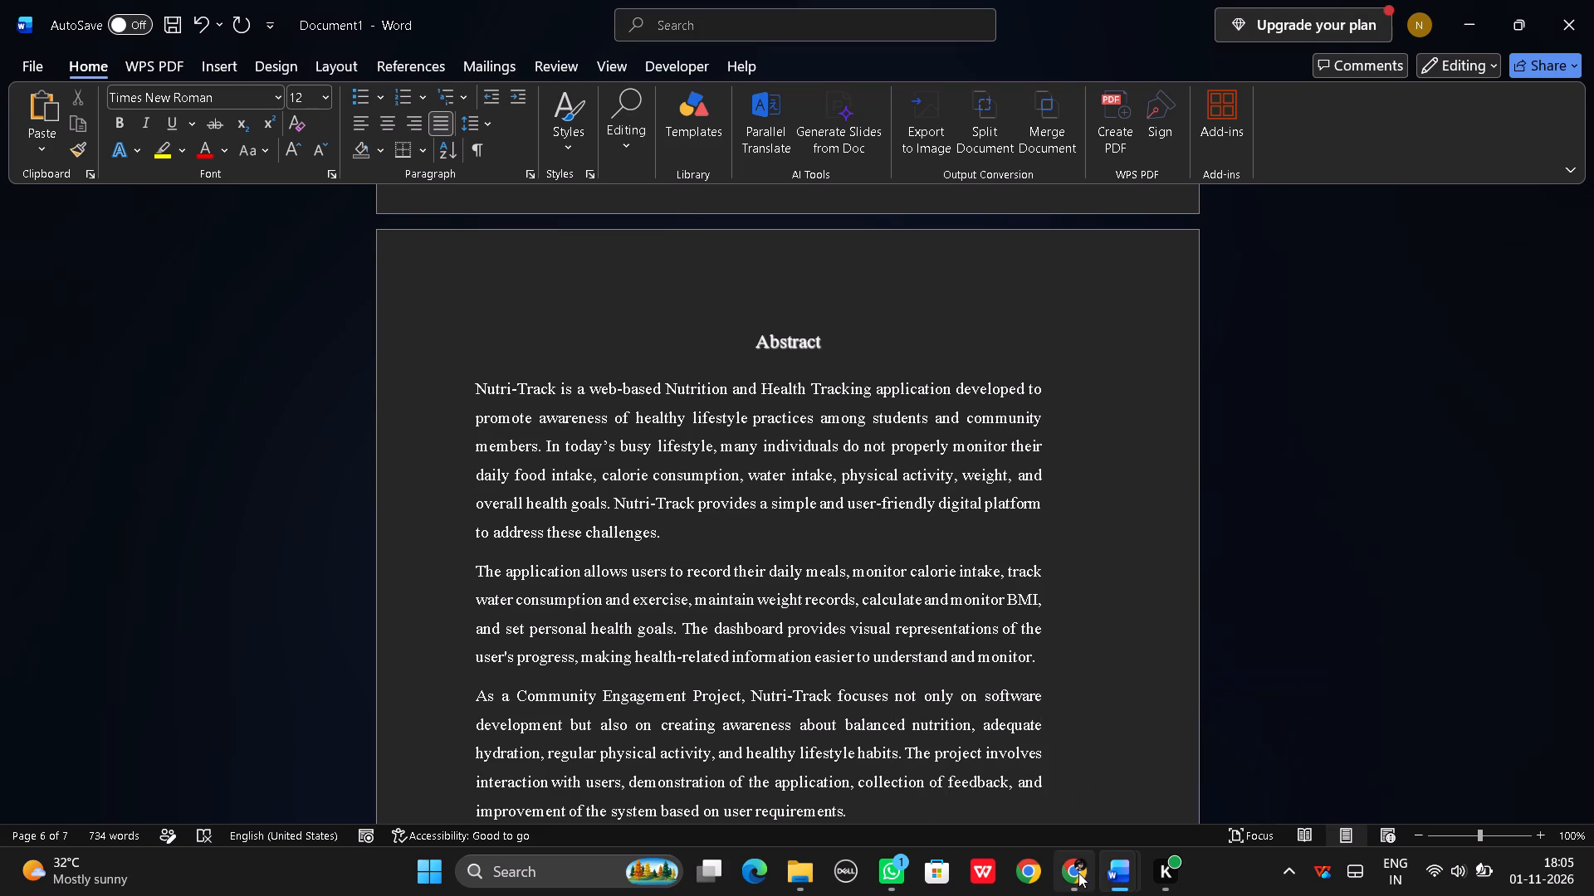
# Switch to Nitin_CEP_modified and examine its Abstract page and the neighbouring pages, including the Introduction.
pyautogui.click(1056, 786)
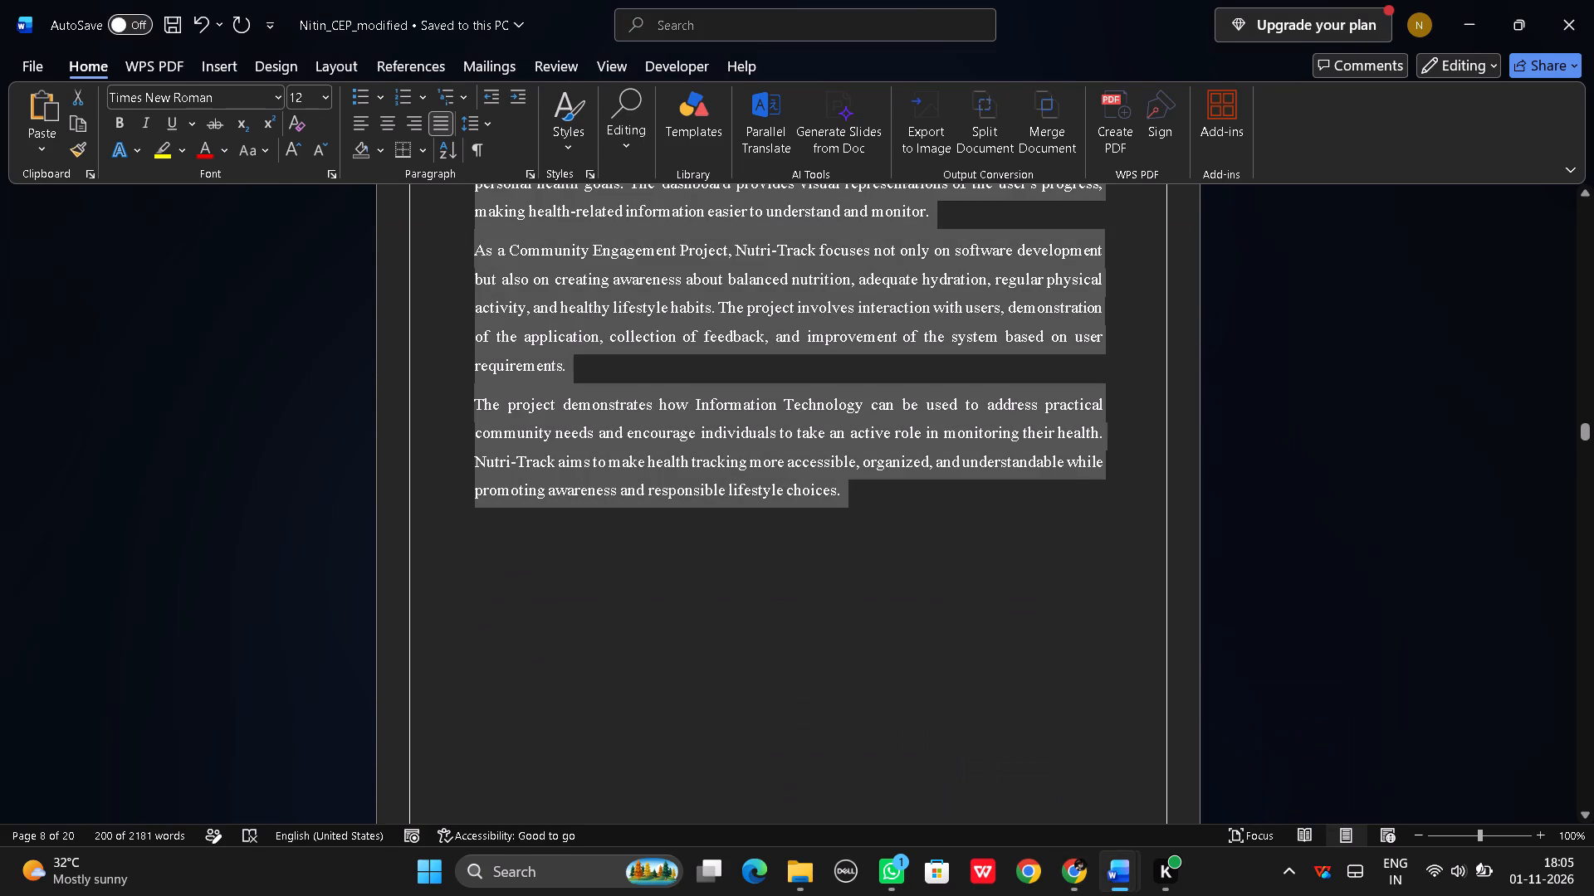
pyautogui.scroll(7, 1067, 797)
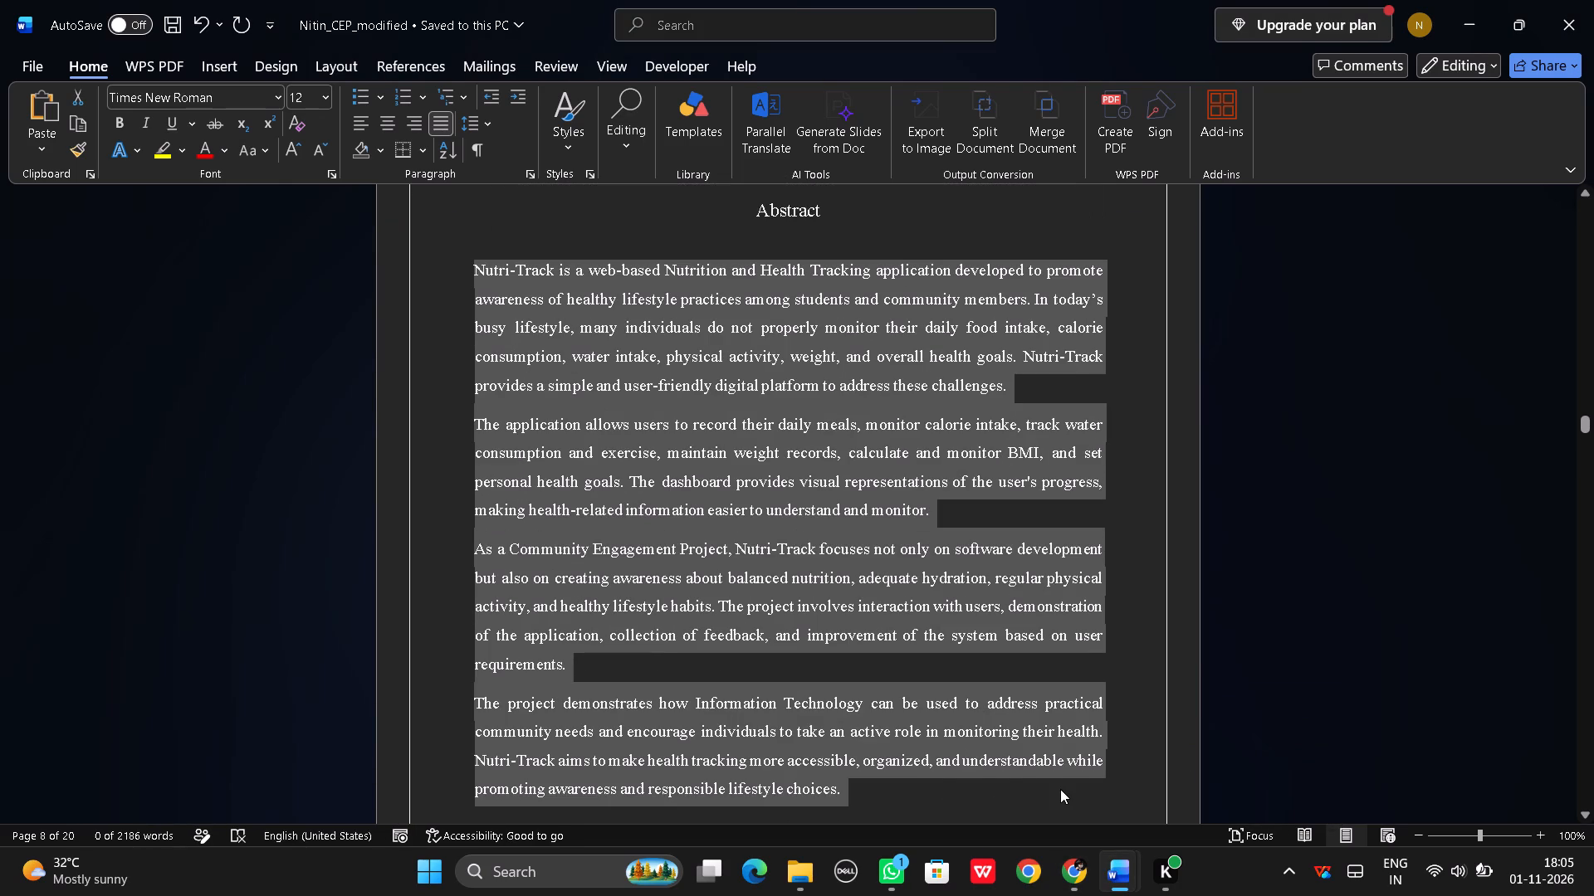
pyautogui.scroll(7, 1060, 789)
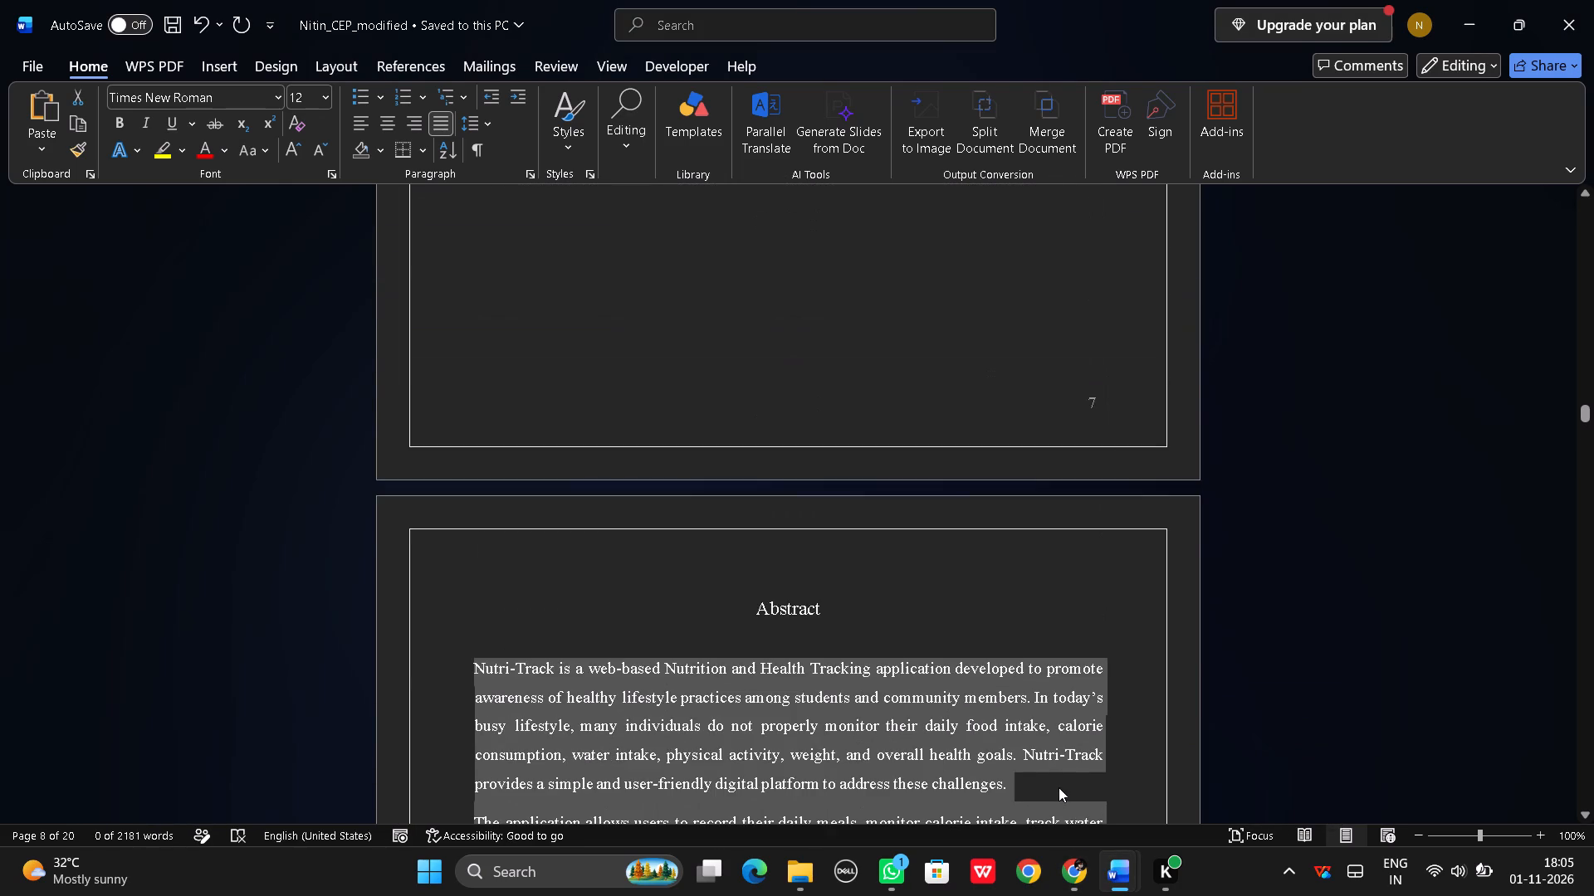
pyautogui.scroll(10, 1059, 786)
pyautogui.scroll(-11, 1057, 785)
pyautogui.click(1023, 541)
pyautogui.scroll(-4, 1017, 541)
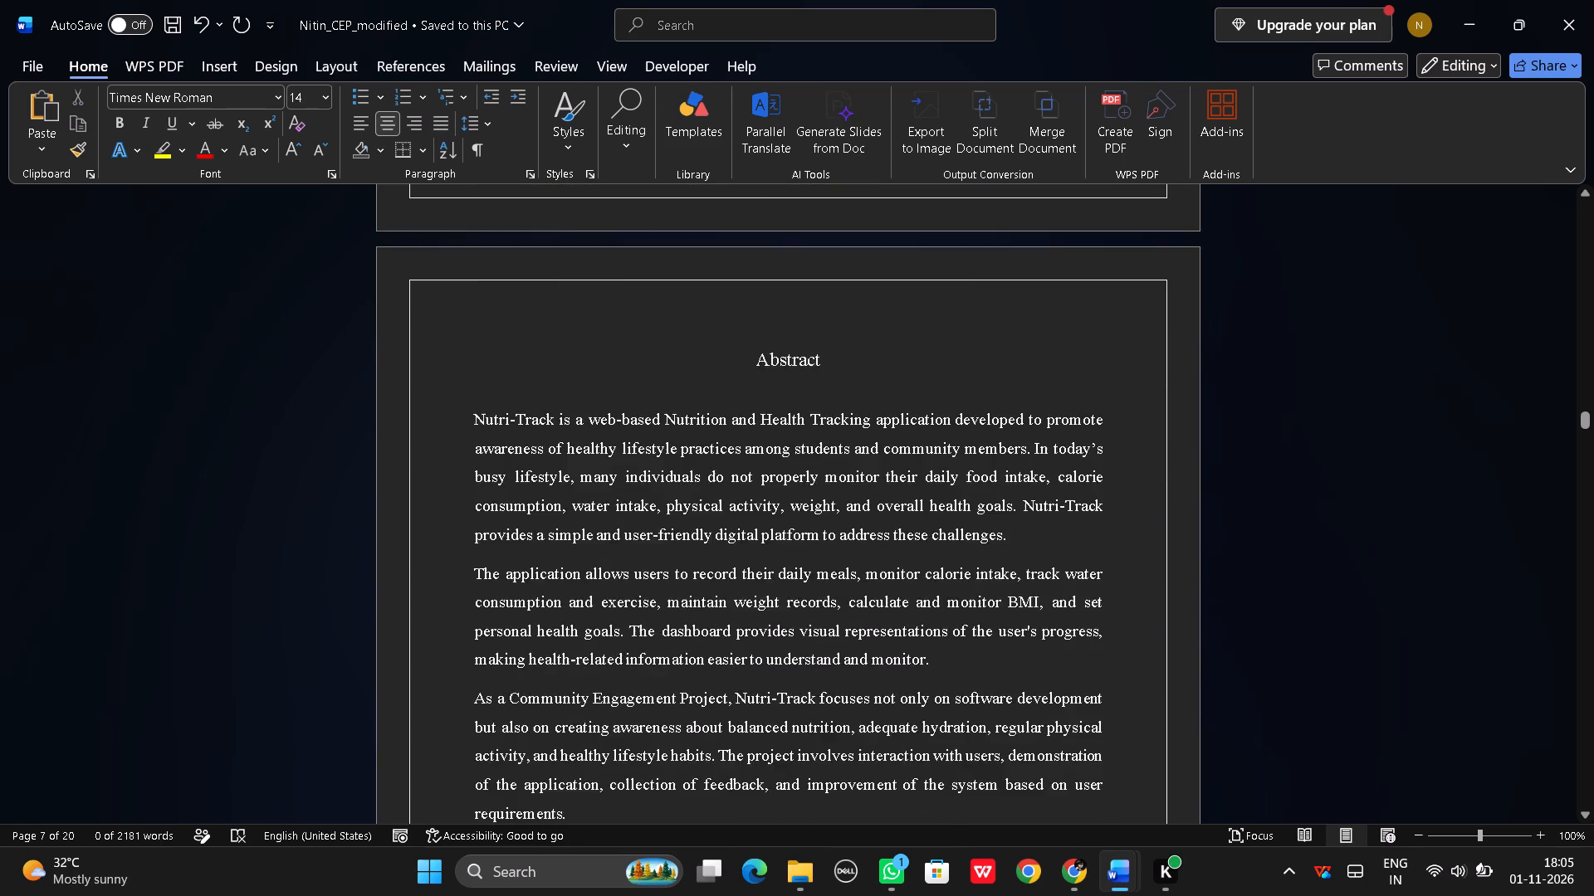
pyautogui.scroll(-15, 1017, 541)
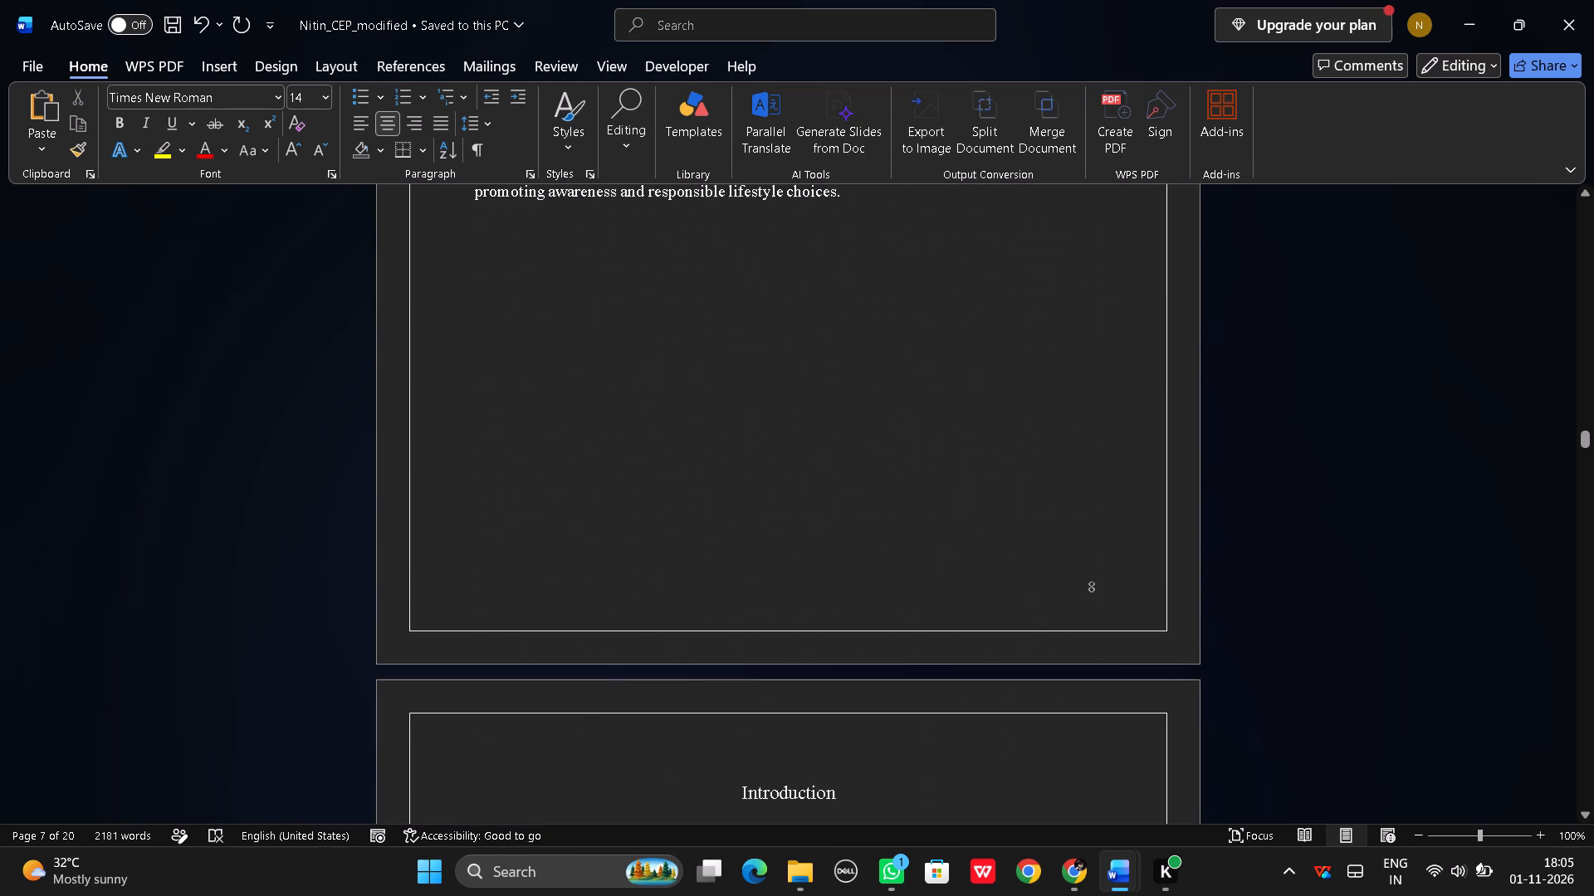
pyautogui.scroll(-12, 1017, 541)
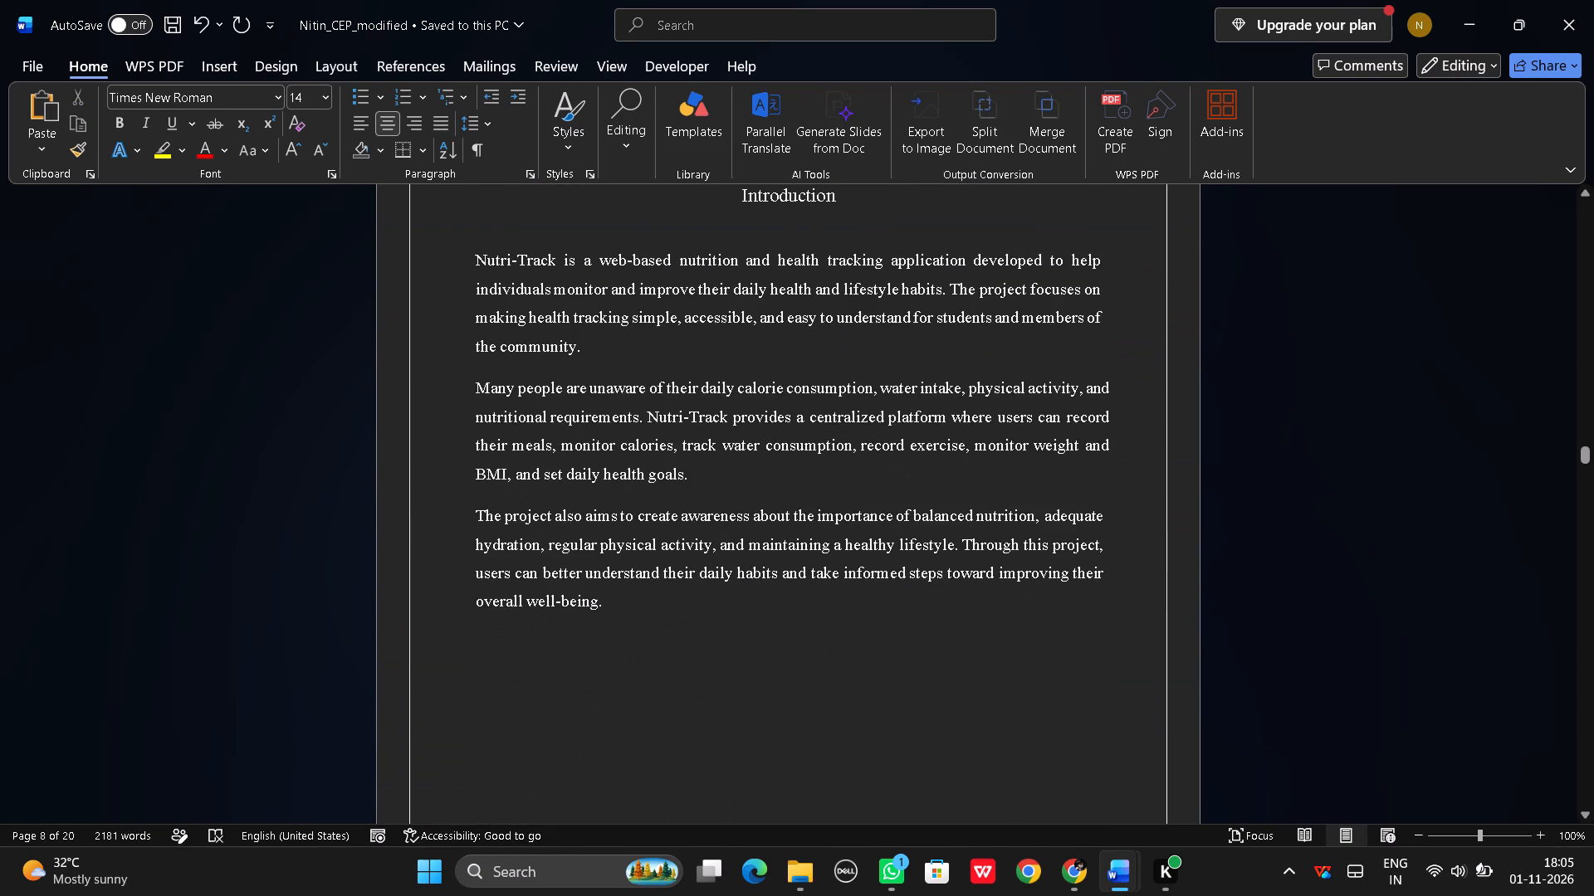
pyautogui.scroll(-1, 1017, 541)
pyautogui.scroll(10, 1017, 541)
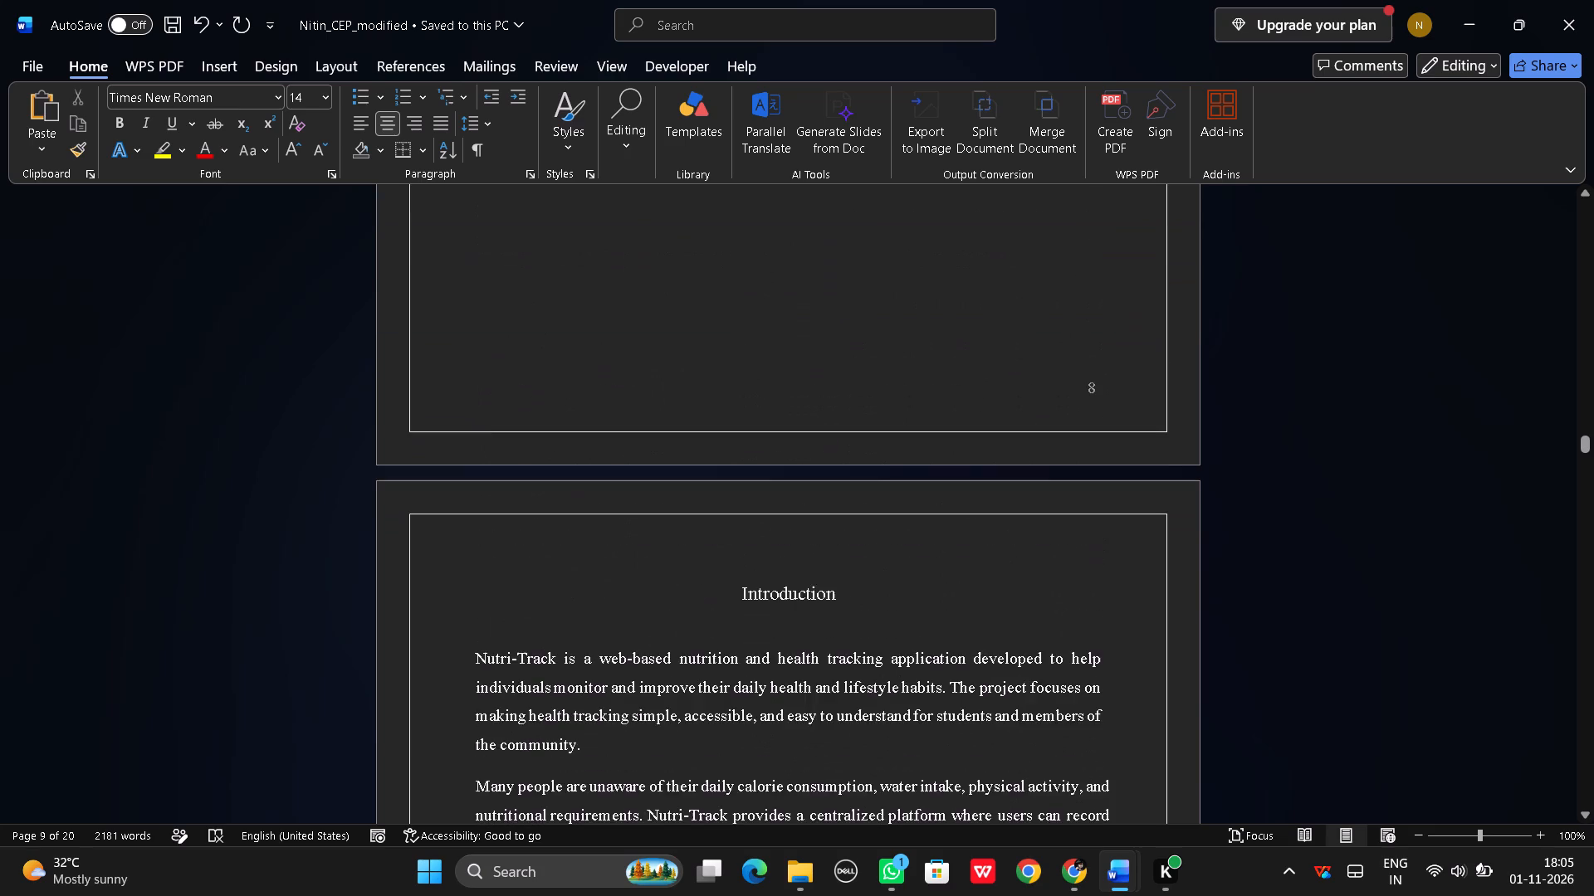
pyautogui.scroll(16, 1017, 541)
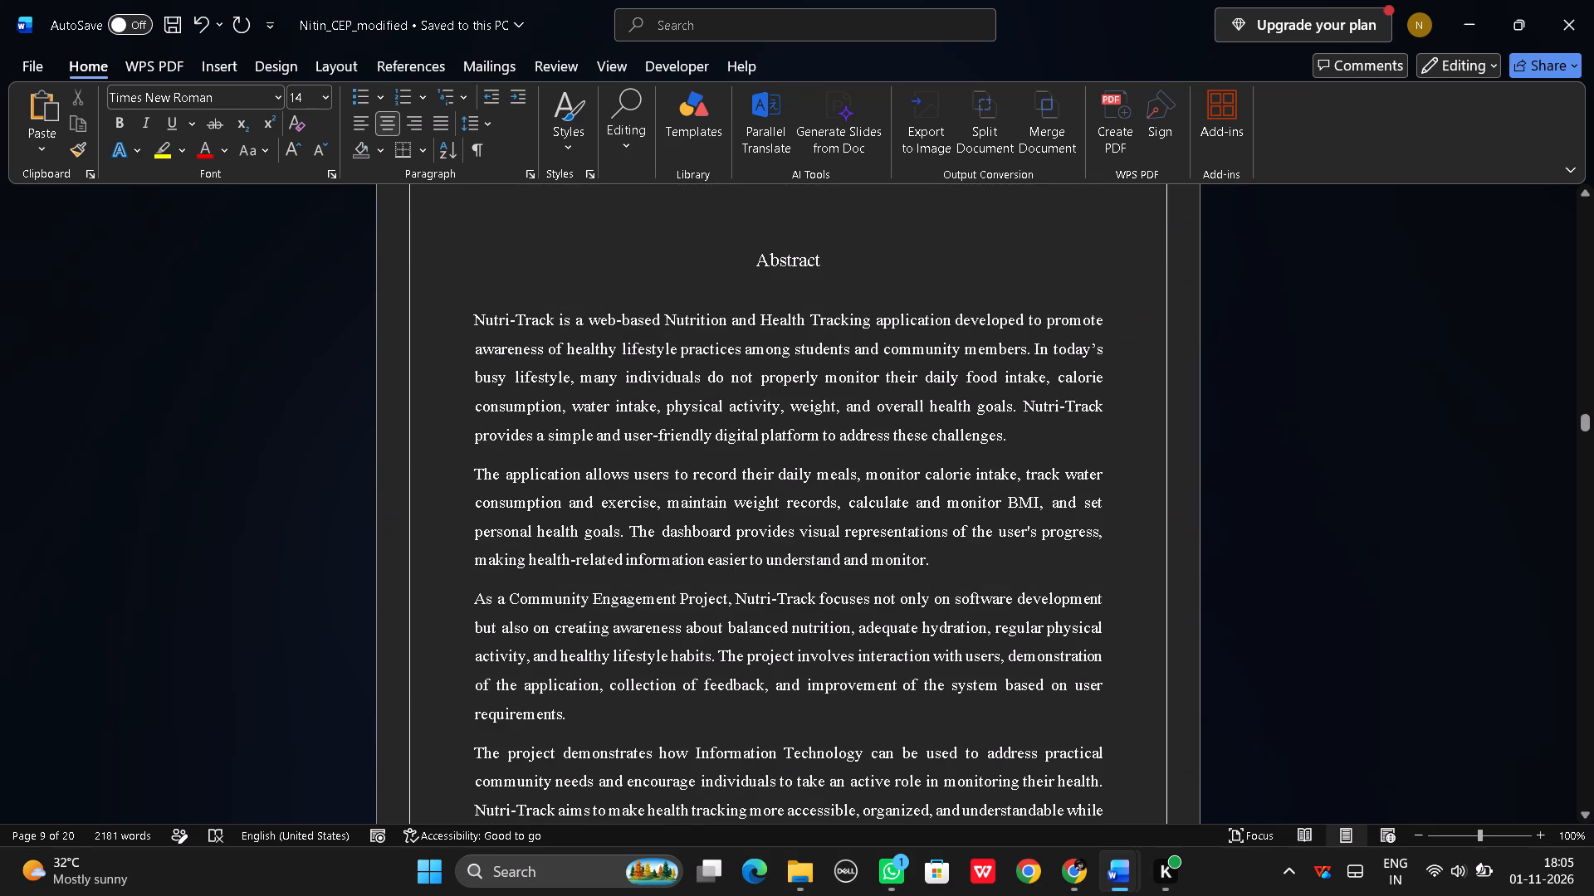
pyautogui.scroll(-1, 1015, 542)
pyautogui.scroll(3, 1015, 542)
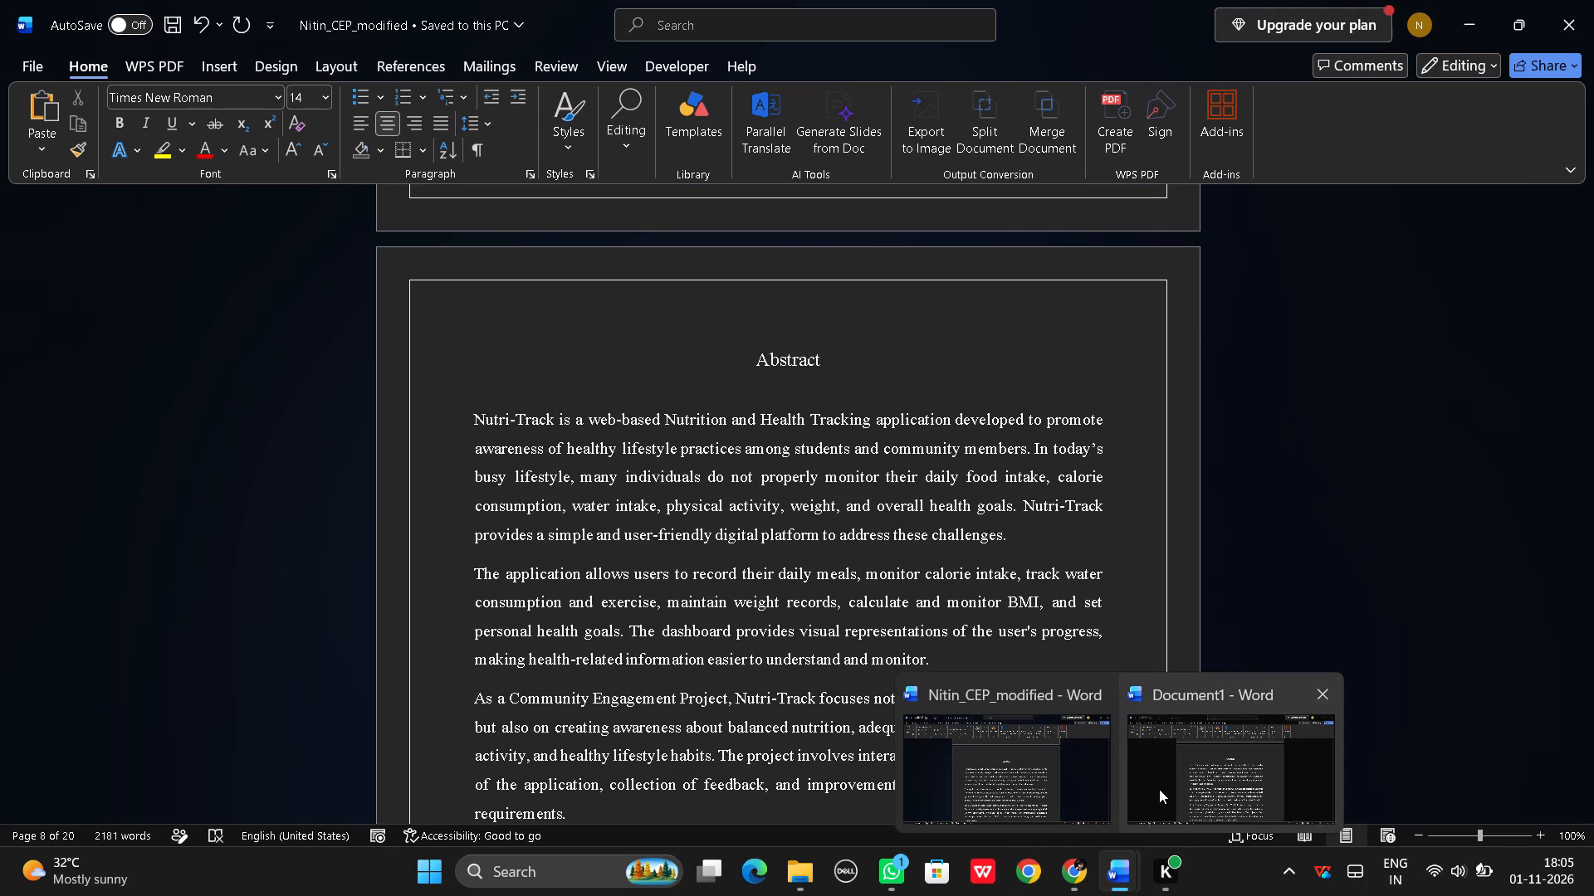
# Compare the Abstract page in Document1 with the Abstract and the page after it in Nitin_CEP_modified.
pyautogui.click(1157, 787)
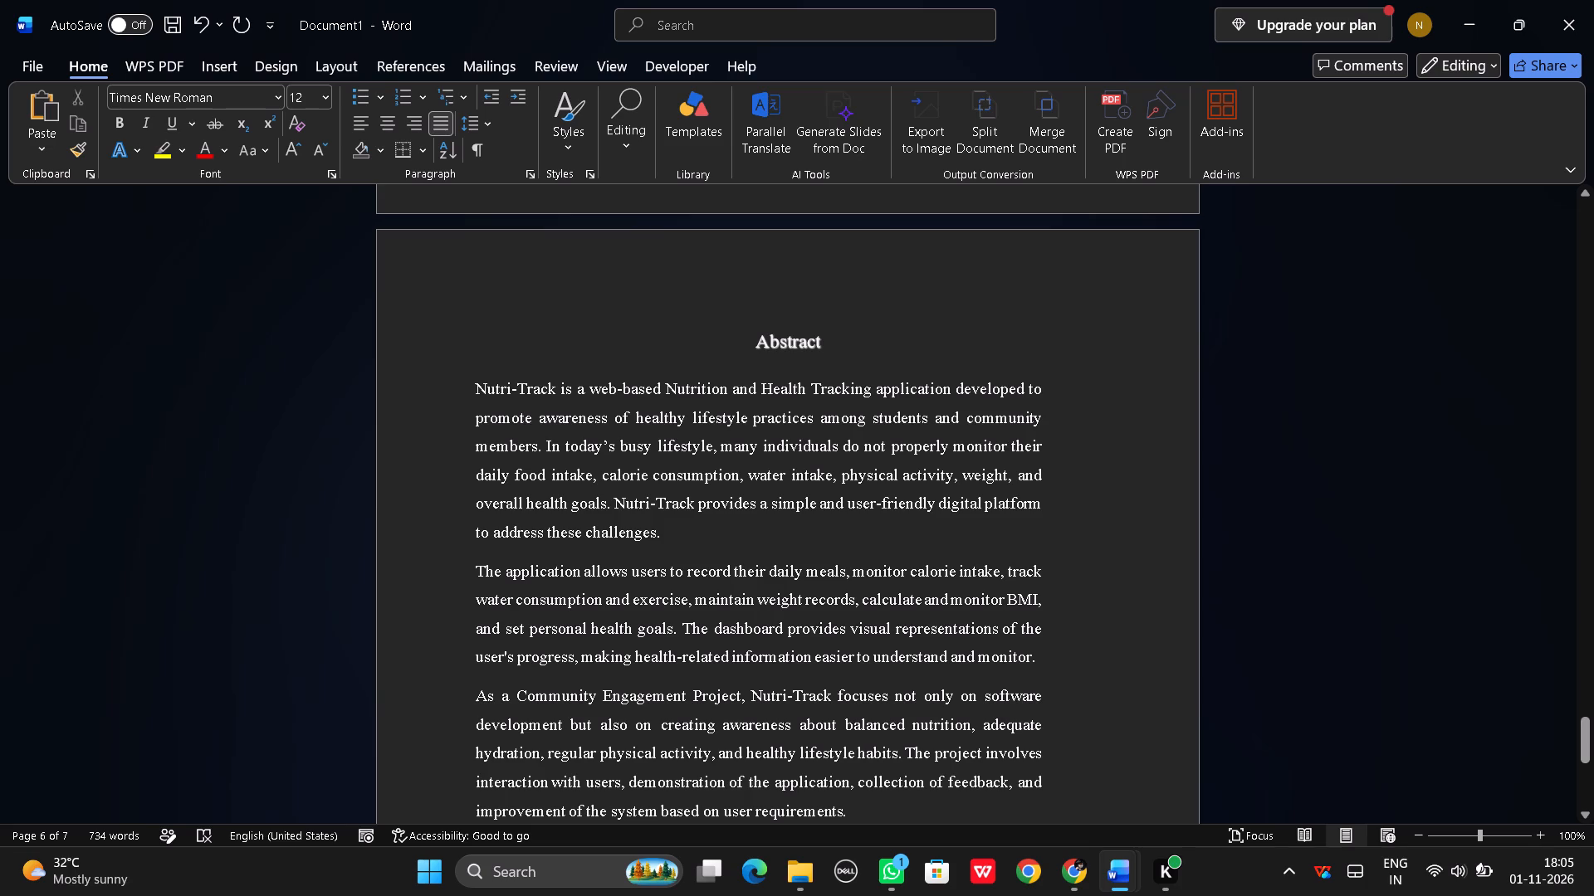
pyautogui.scroll(-9, 501, 390)
pyautogui.scroll(5, 516, 409)
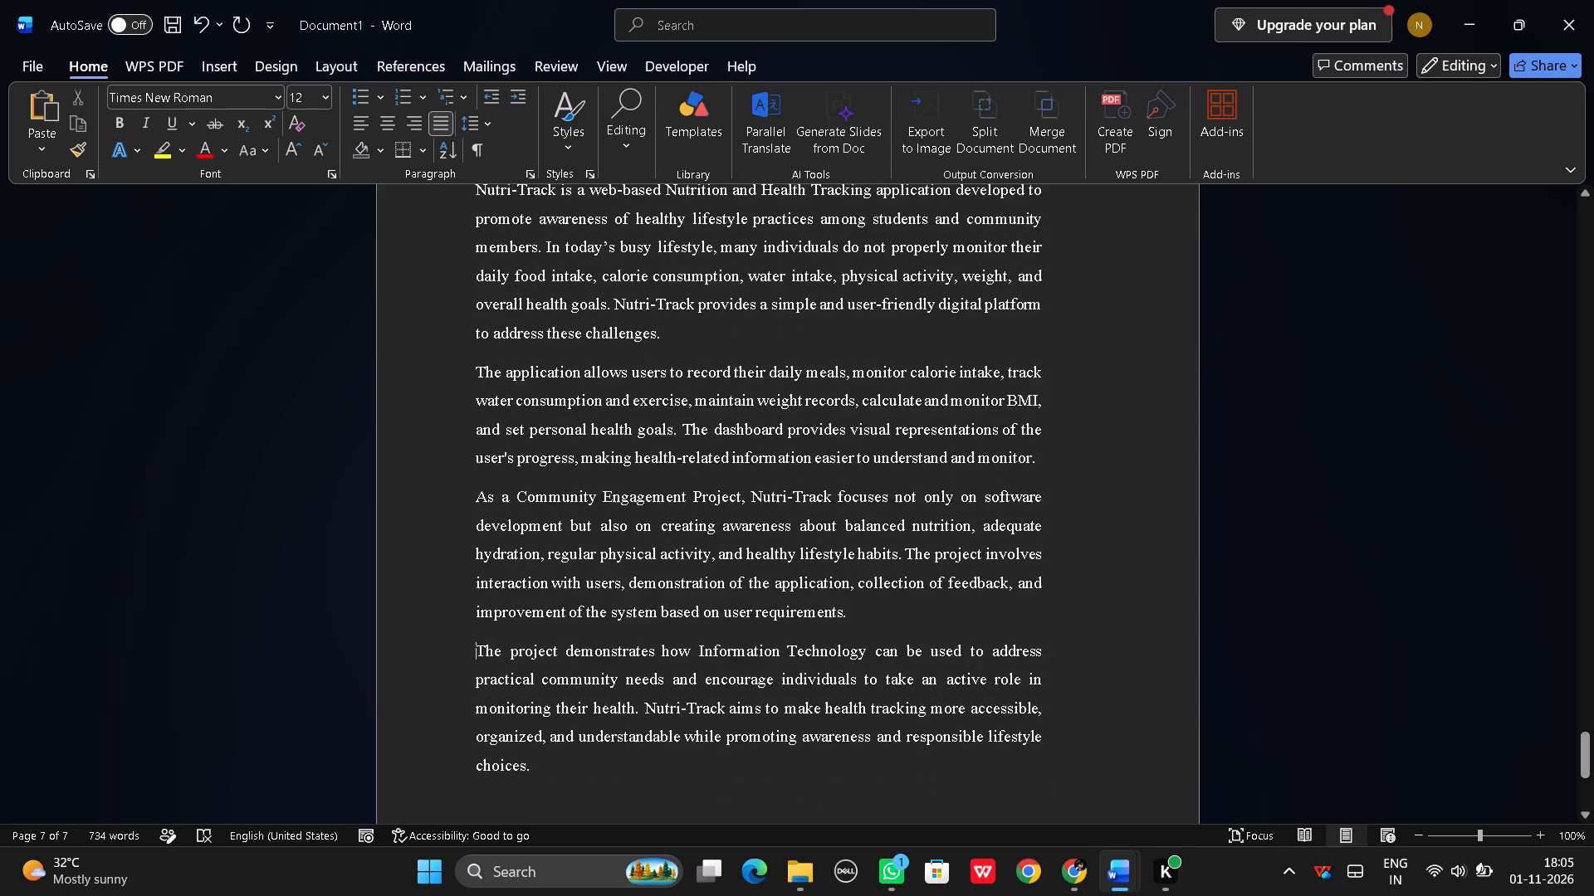
pyautogui.scroll(4, 516, 410)
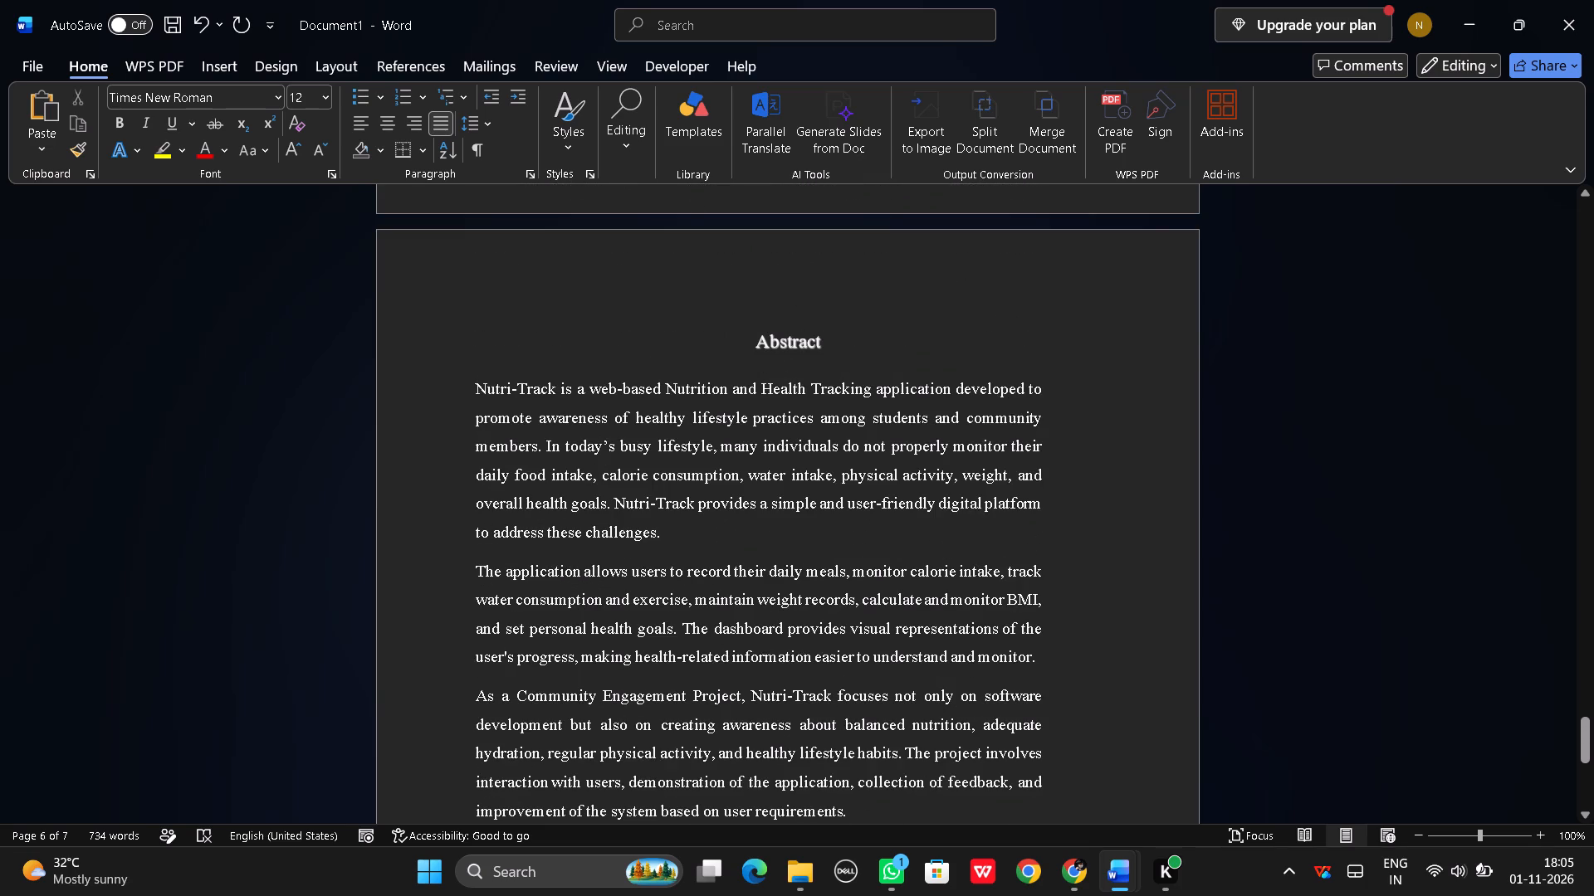
pyautogui.click(1078, 793)
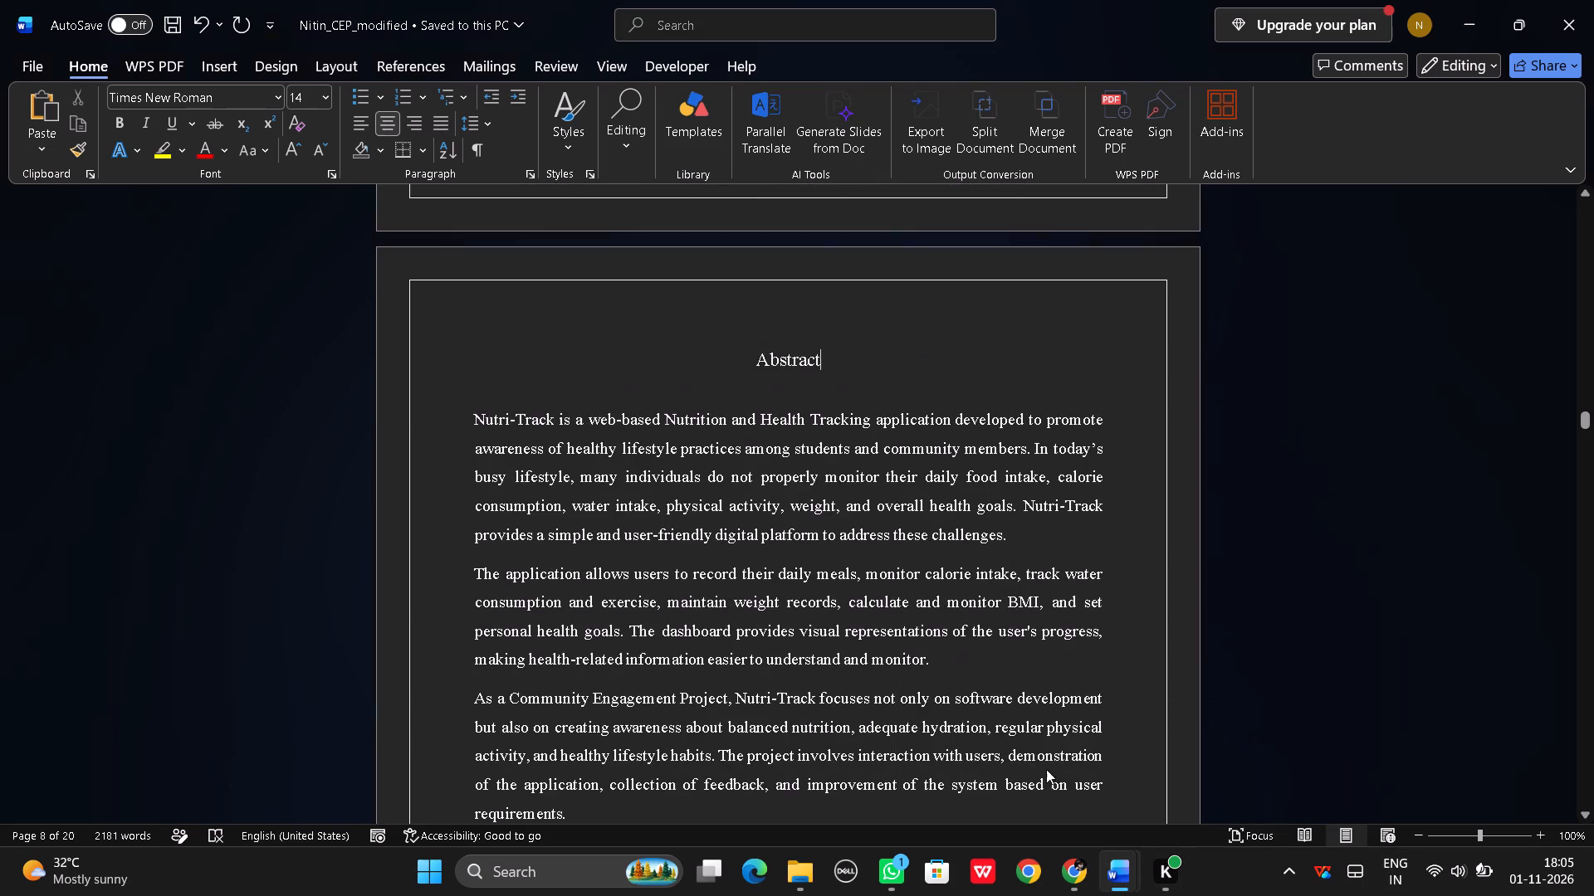
pyautogui.scroll(-4, 950, 672)
pyautogui.scroll(2, 950, 670)
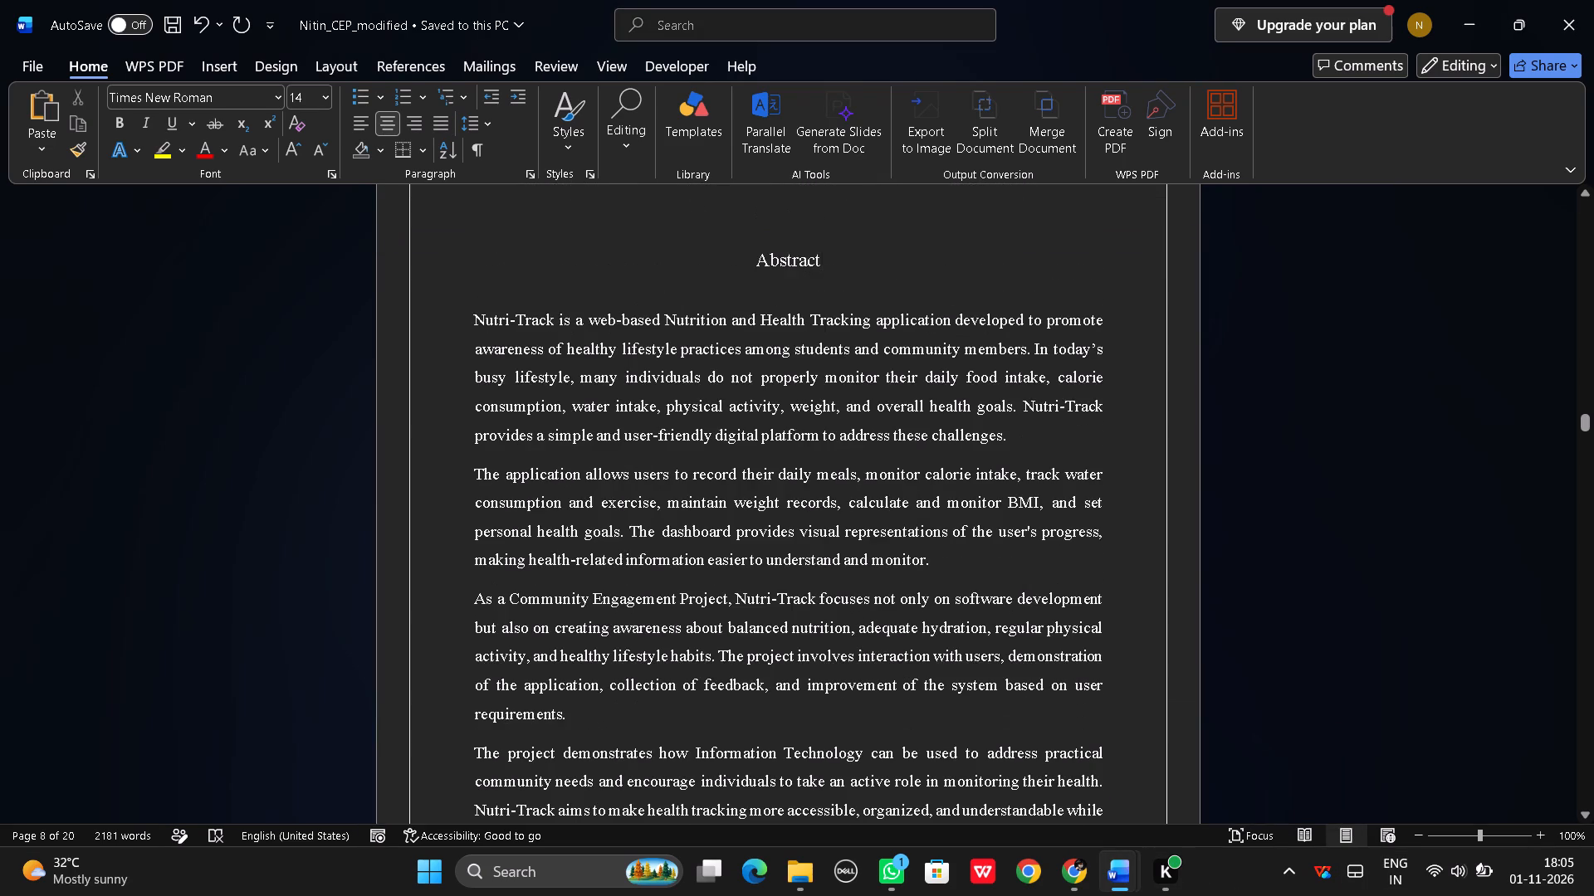
pyautogui.scroll(-13, 950, 670)
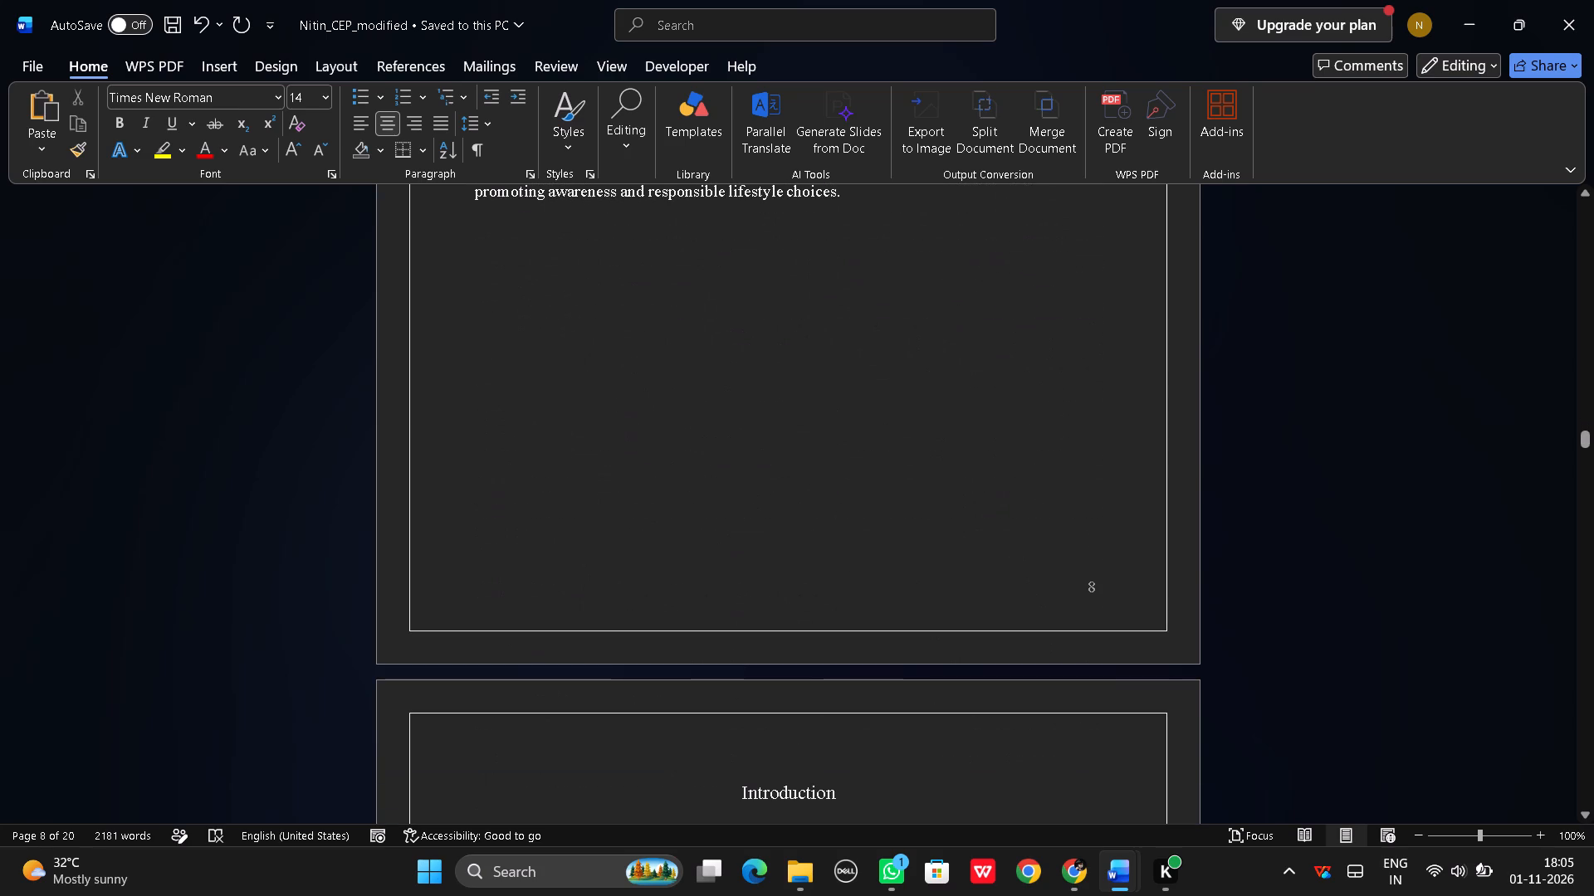
pyautogui.scroll(-1, 940, 676)
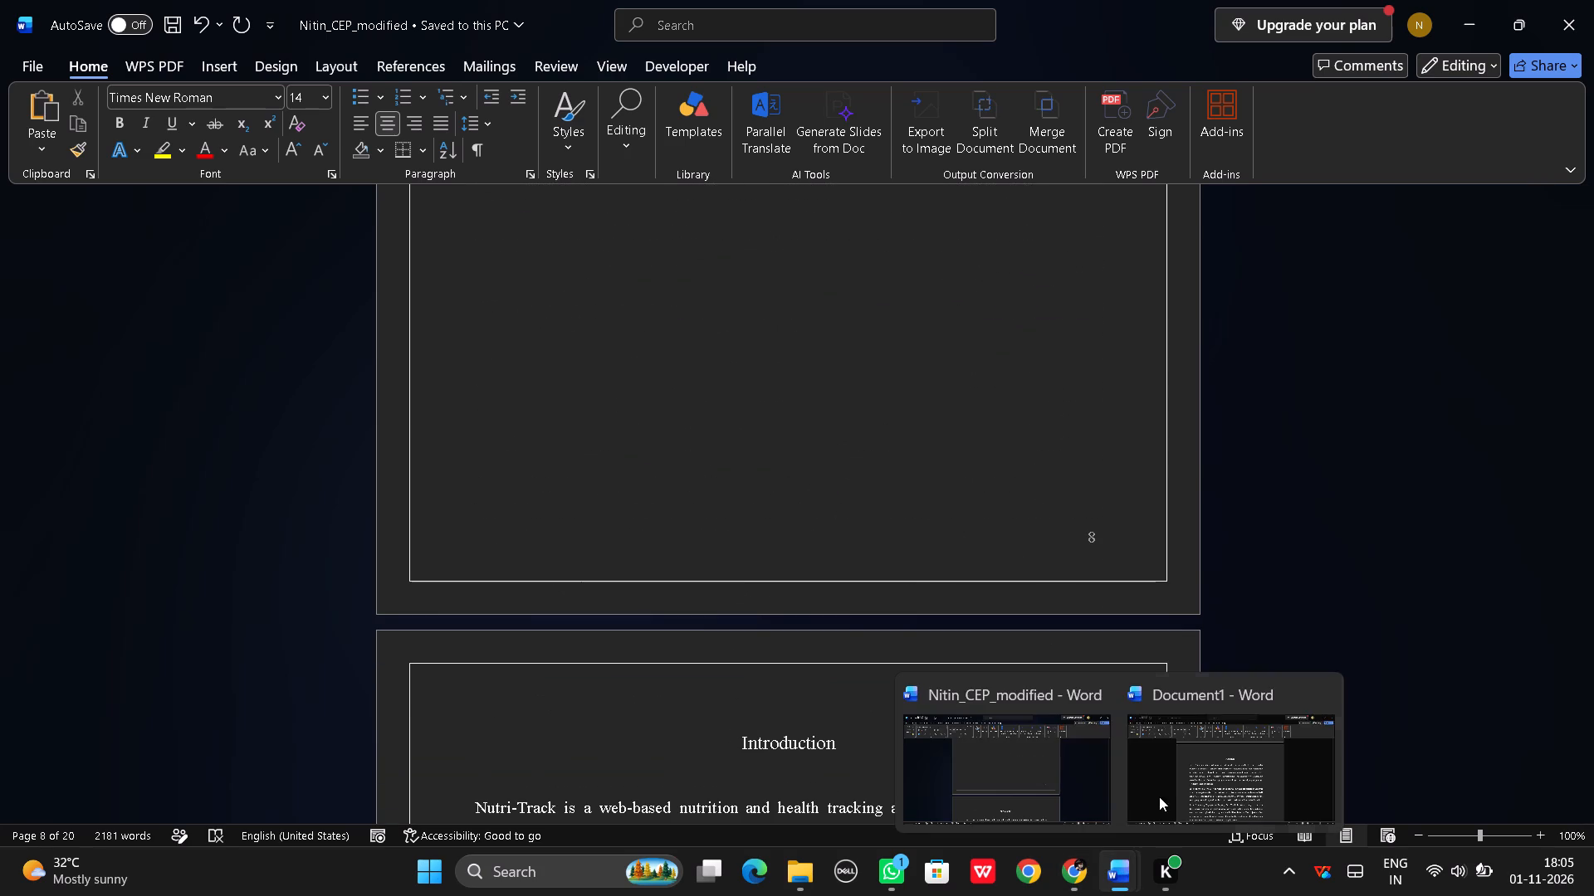
# In Document1, start a new page after the last Abstract paragraph with a page break.
pyautogui.click(1176, 783)
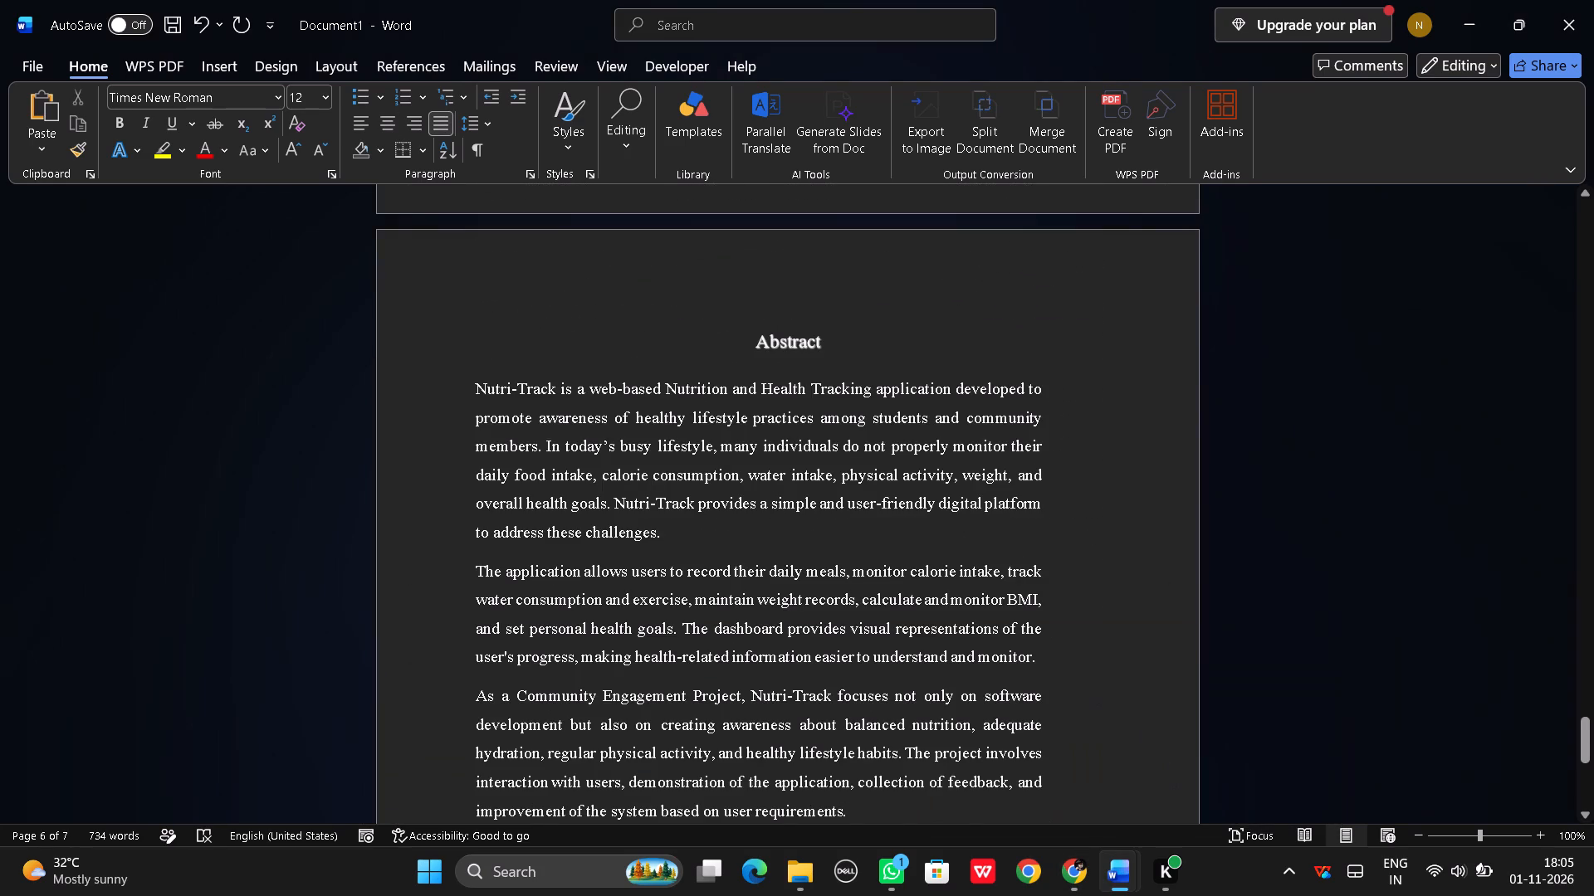
pyautogui.scroll(-8, 985, 611)
pyautogui.scroll(-4, 780, 612)
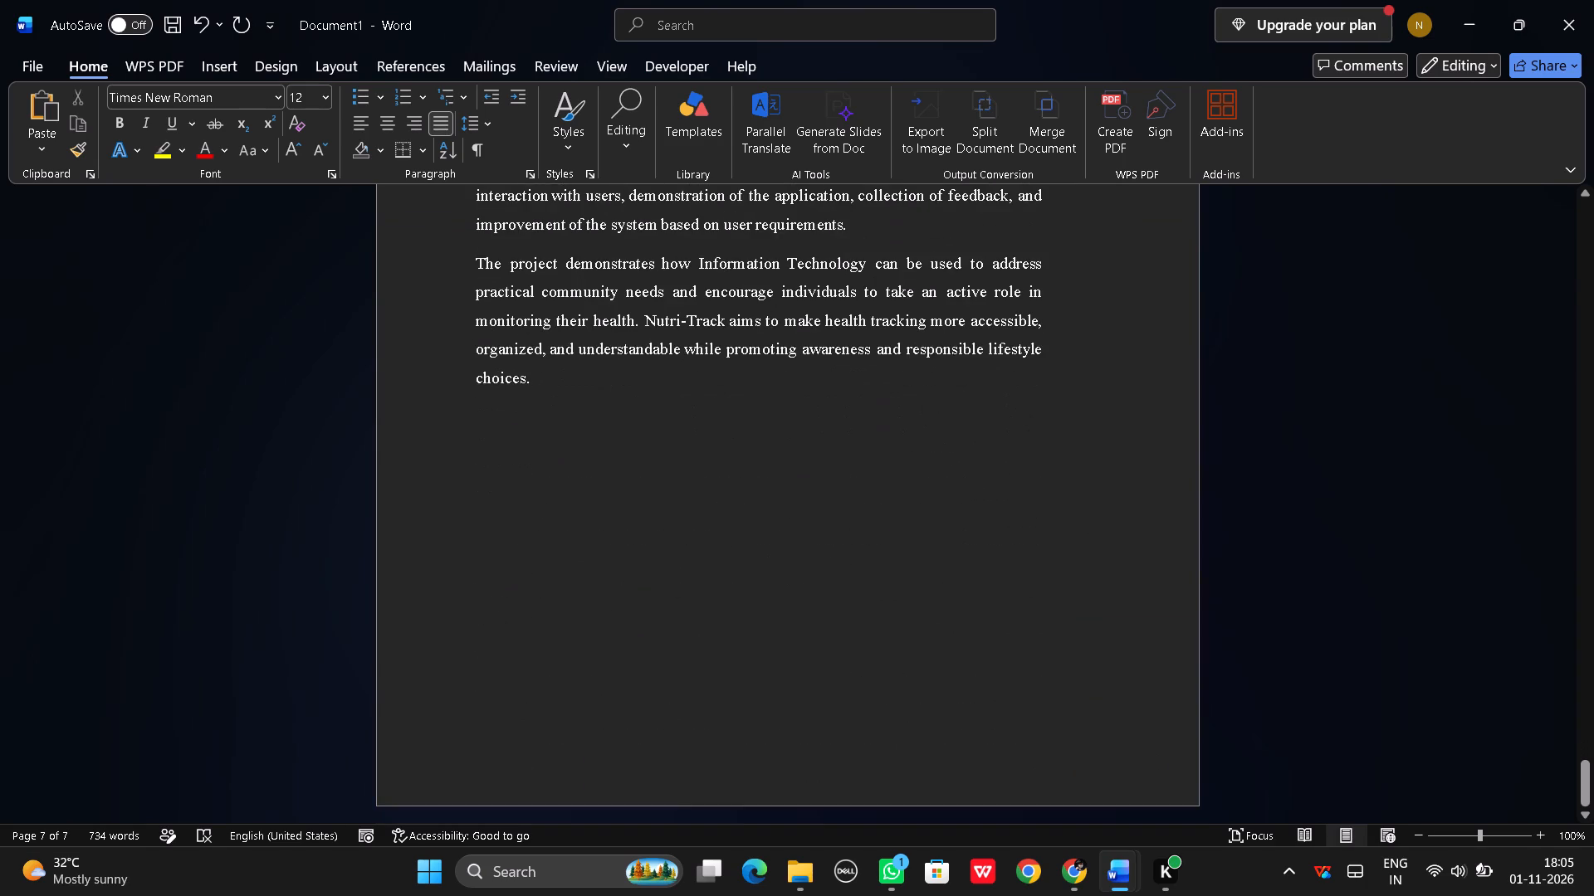
pyautogui.click(744, 529)
pyautogui.press('Return')
pyautogui.press('Return')
pyautogui.hotkey('ctrl', 'Return')
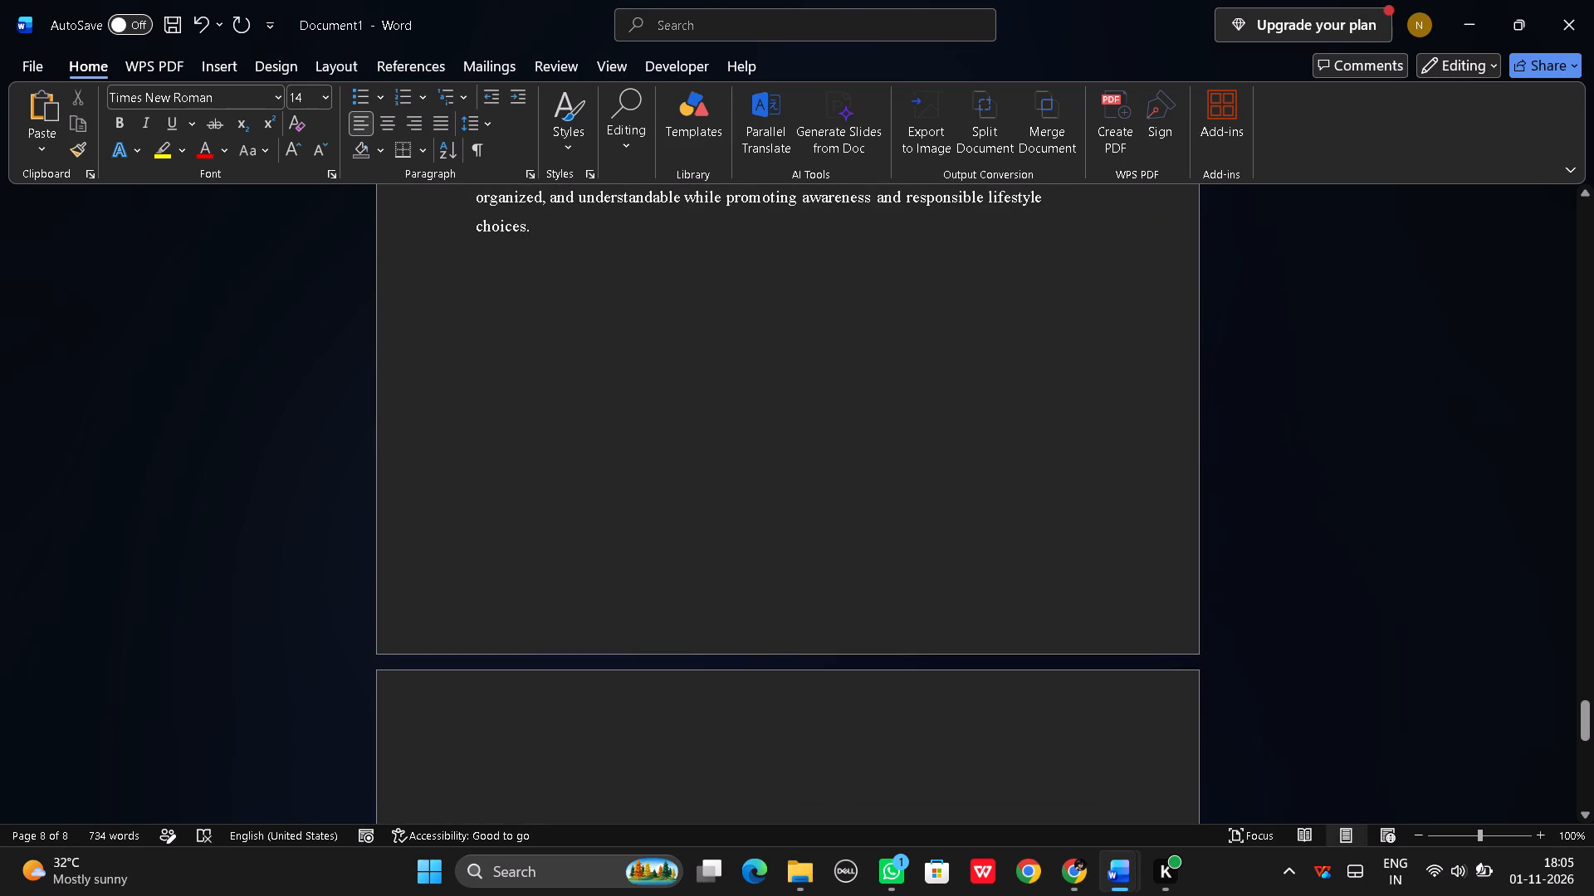
# Add the heading "Index" at the top of the new page and centre it.
pyautogui.hotkey('shift', 'i')
pyautogui.press('n')
pyautogui.write('dex')
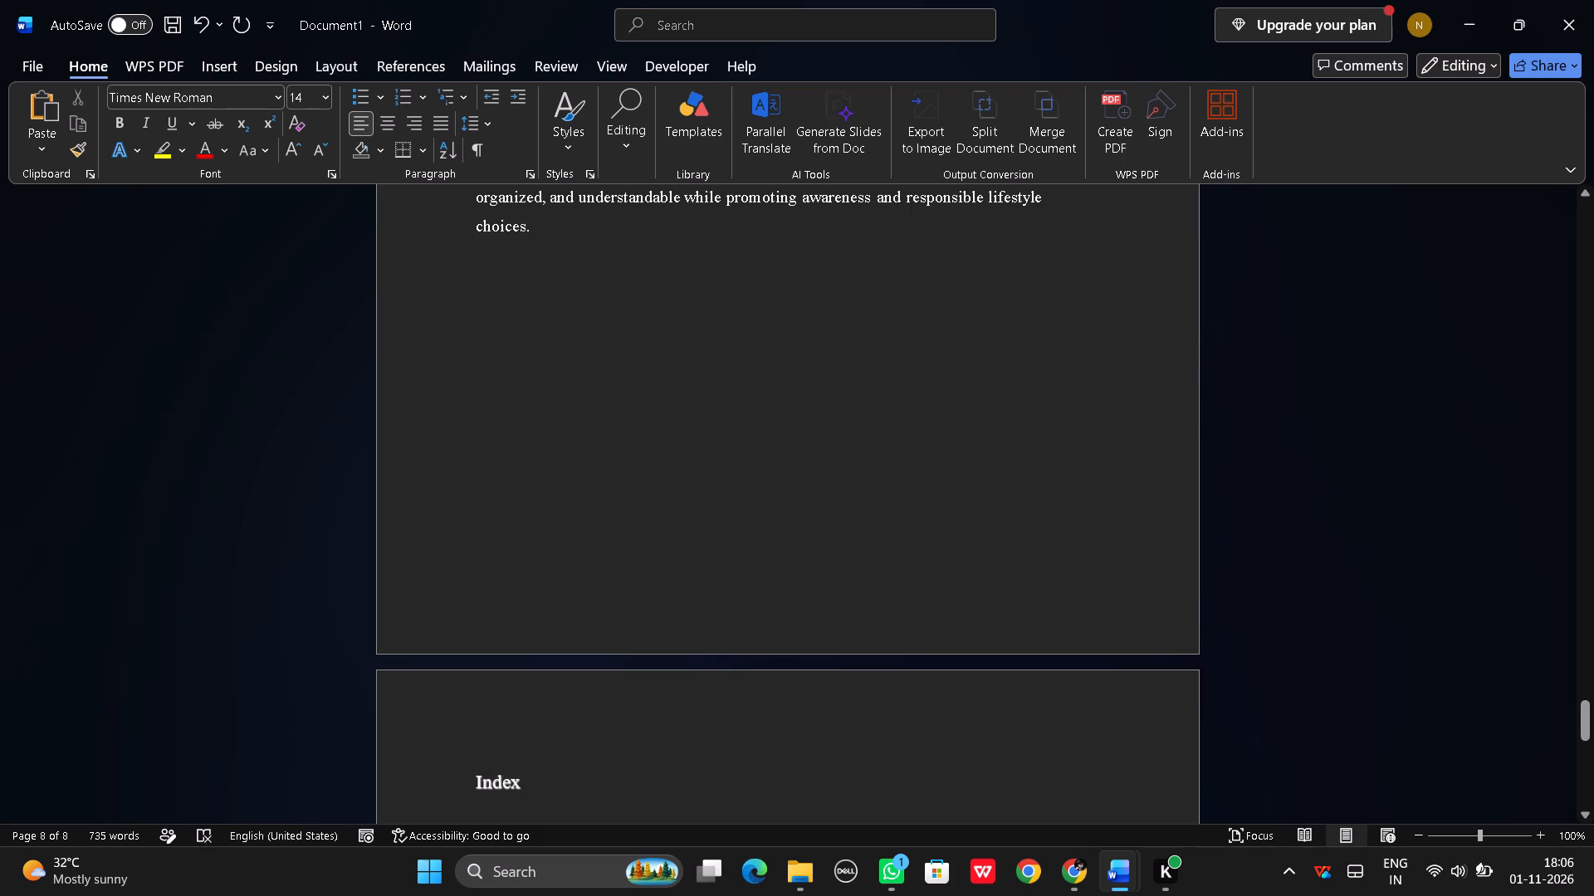
pyautogui.moveTo(475, 777); pyautogui.dragTo(592, 762)
pyautogui.click(391, 113)
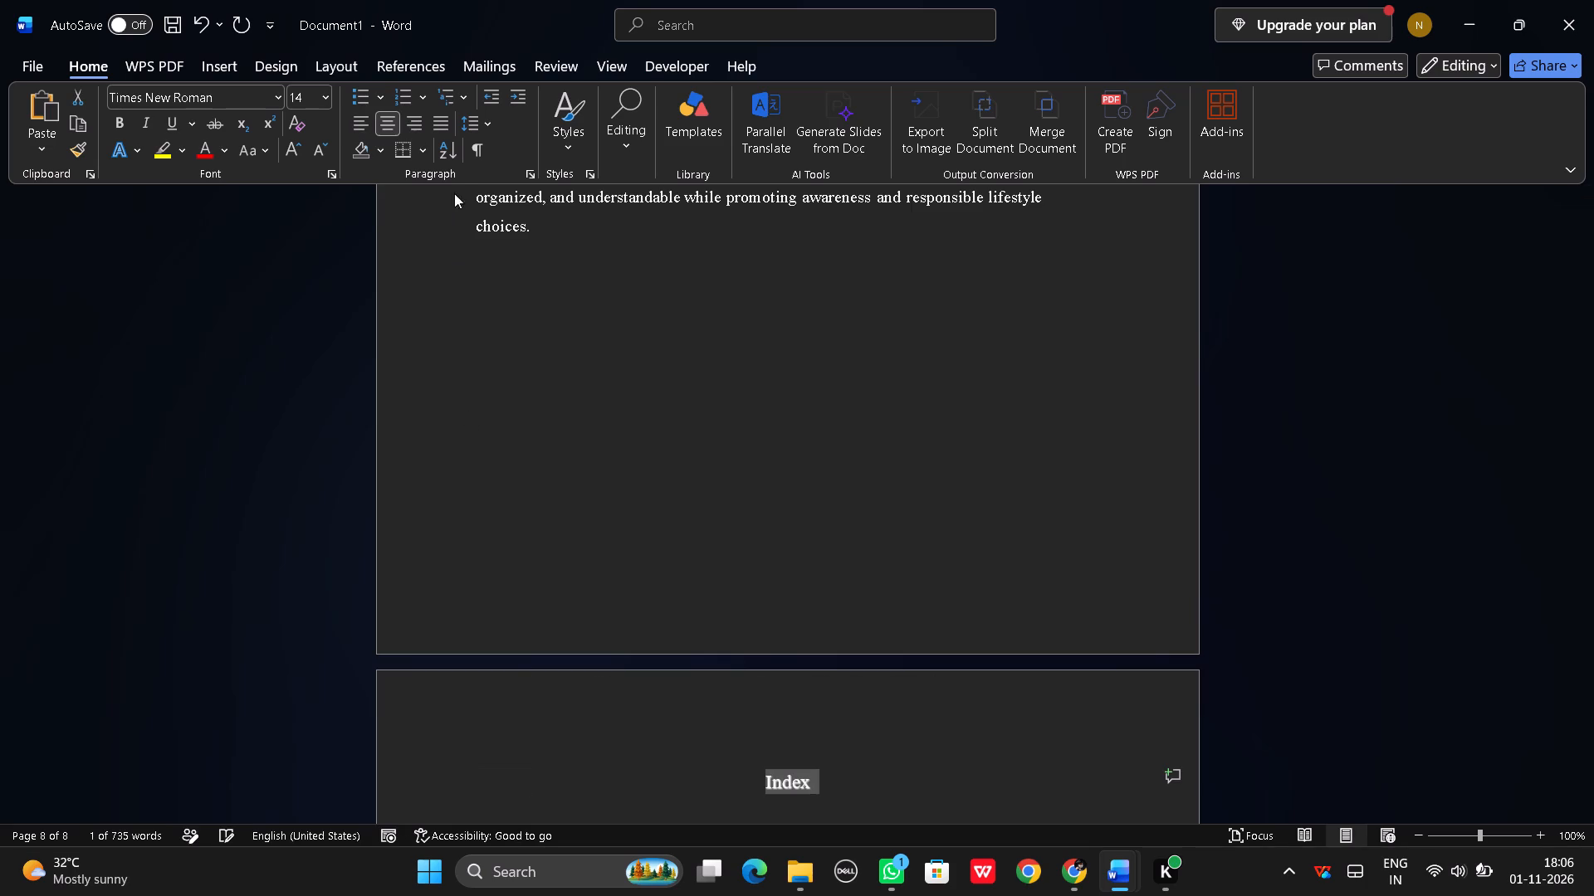
pyautogui.click(891, 713)
pyautogui.scroll(-4, 895, 710)
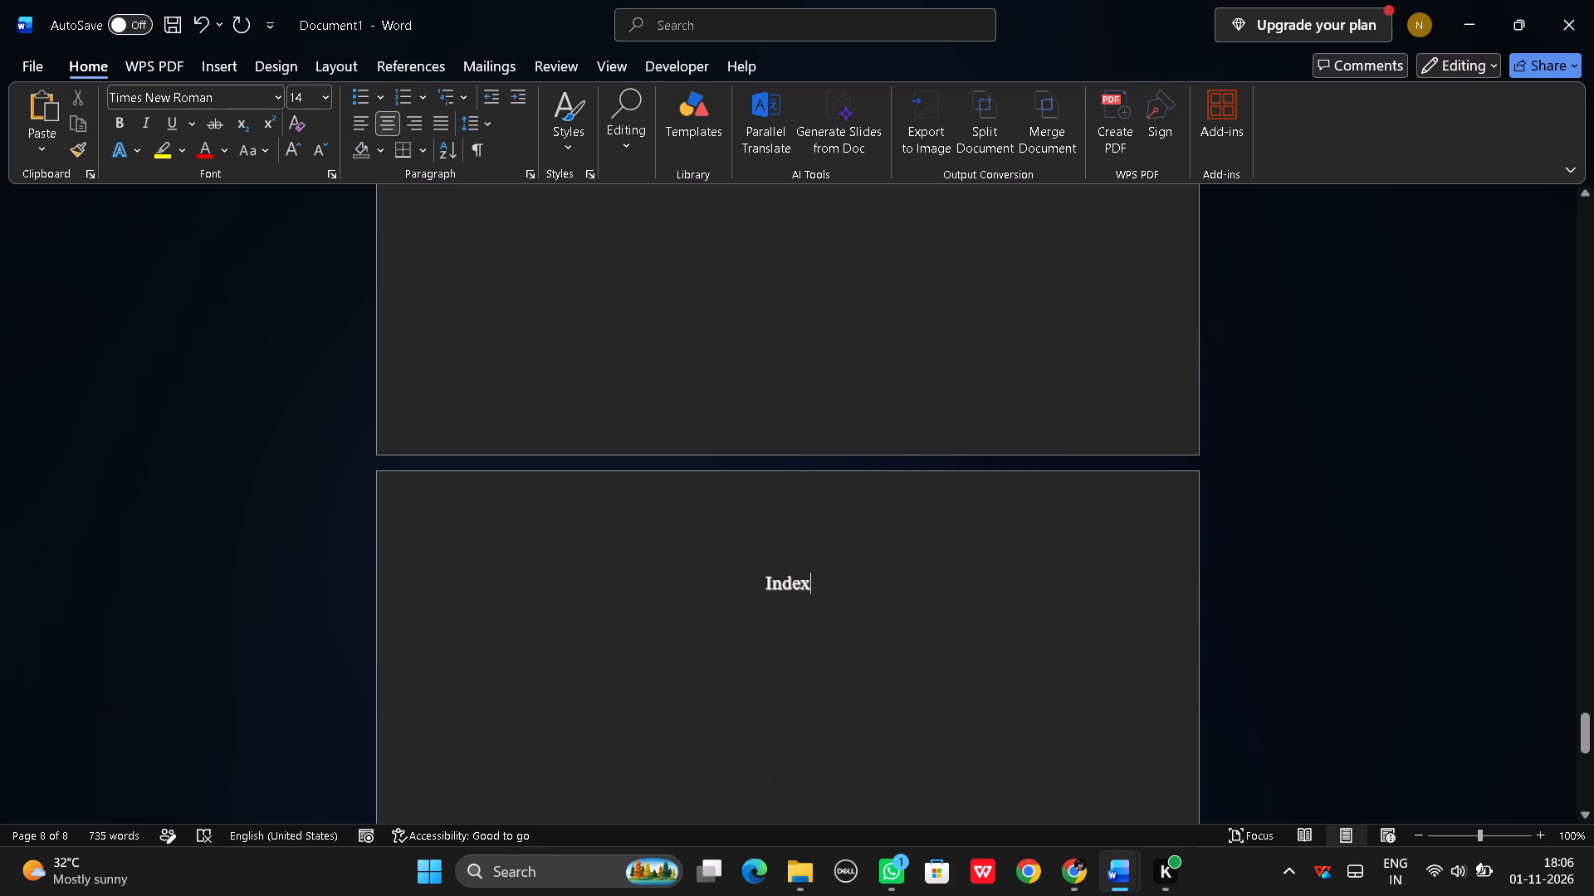
# Insert a table with one row and two columns on the line below the Index heading.
pyautogui.press('Return')
pyautogui.press('Return')
pyautogui.press('BackSpace')
pyautogui.press('BackSpace')
pyautogui.press('Return')
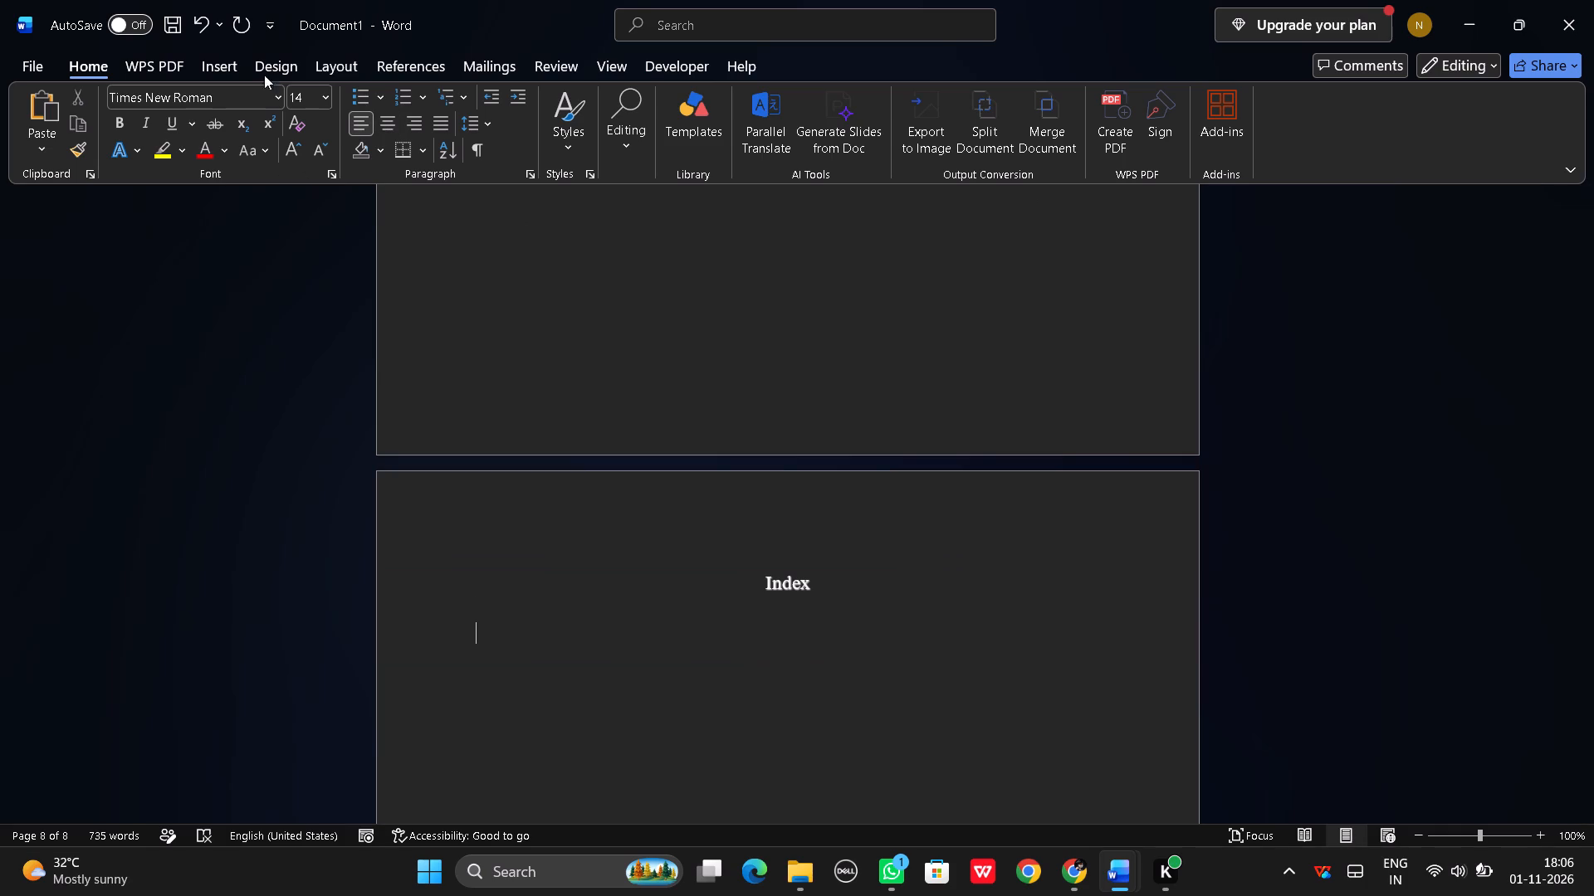
pyautogui.click(230, 66)
pyautogui.click(160, 119)
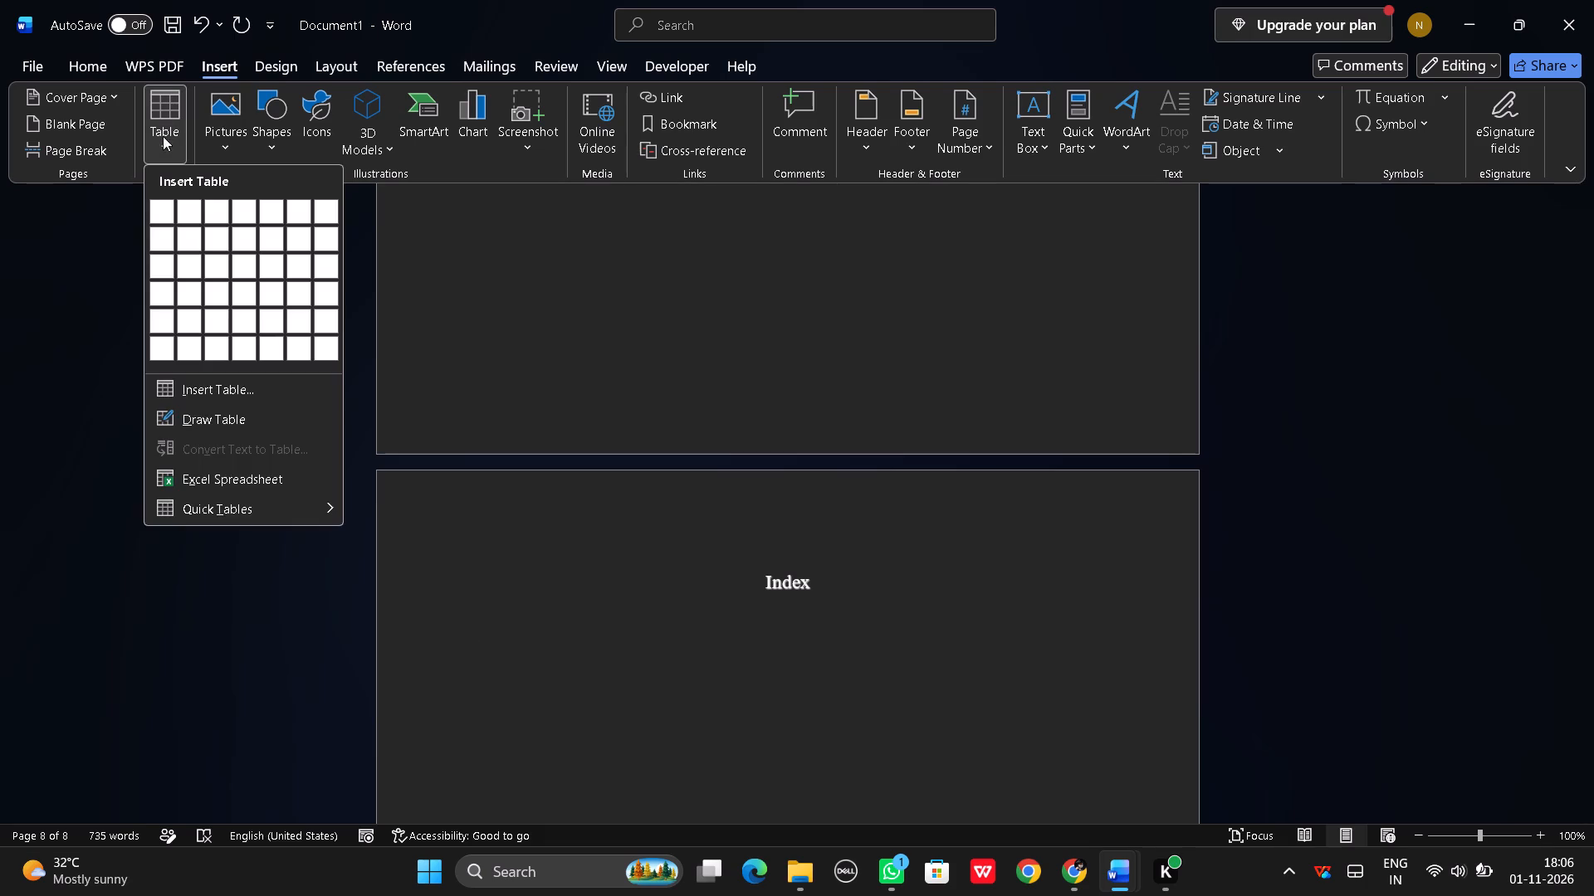
pyautogui.click(181, 207)
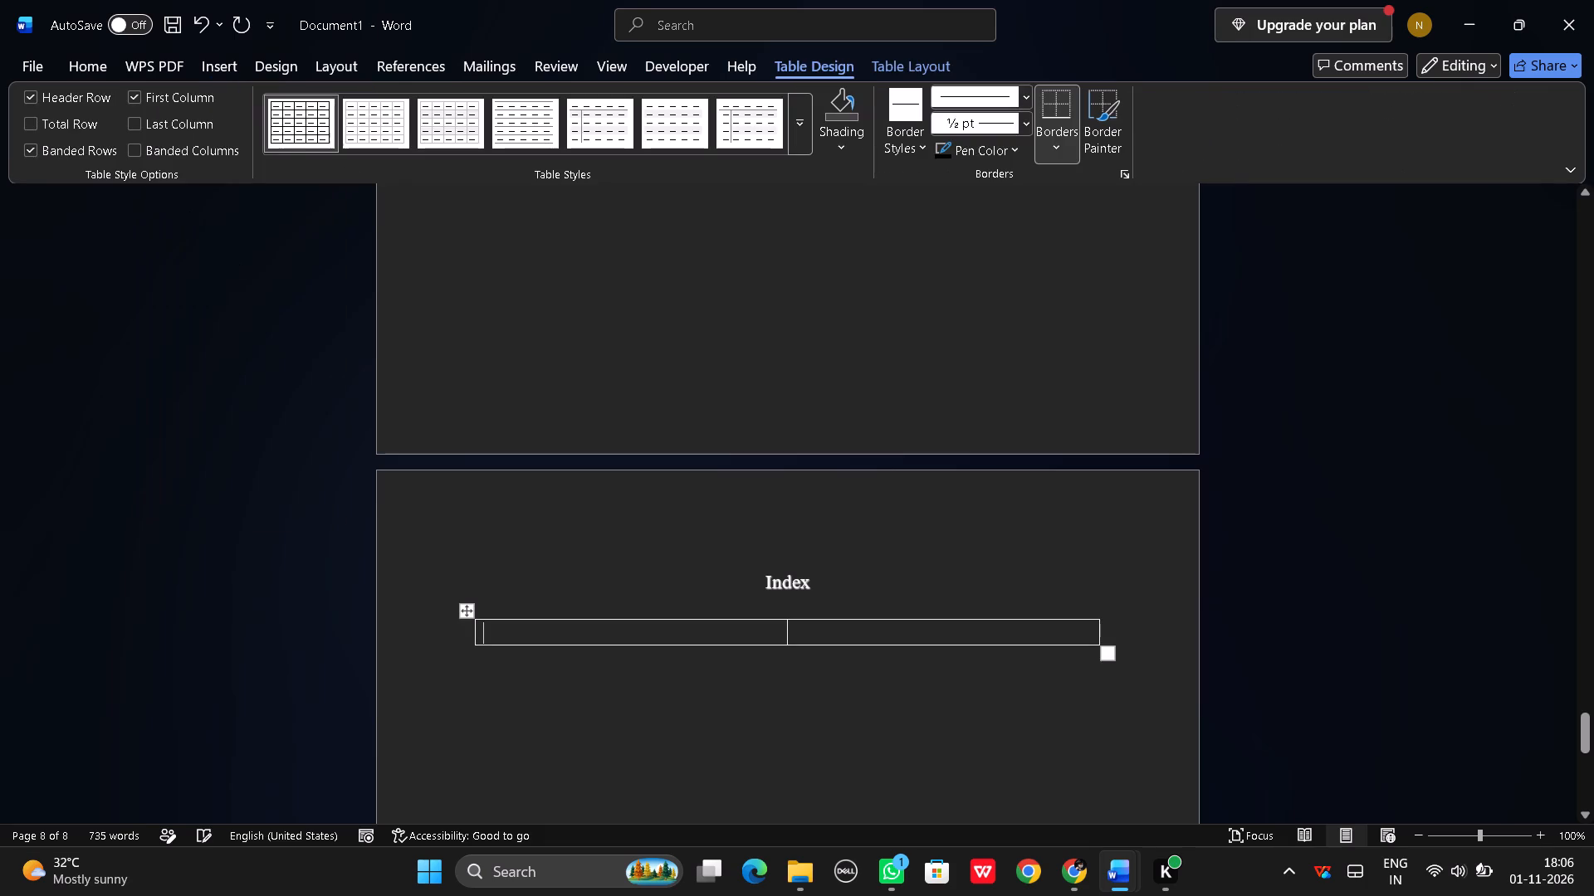
# Enter "Chapters" in the first cell of the index table and move on to the second cell.
pyautogui.write('chapter')
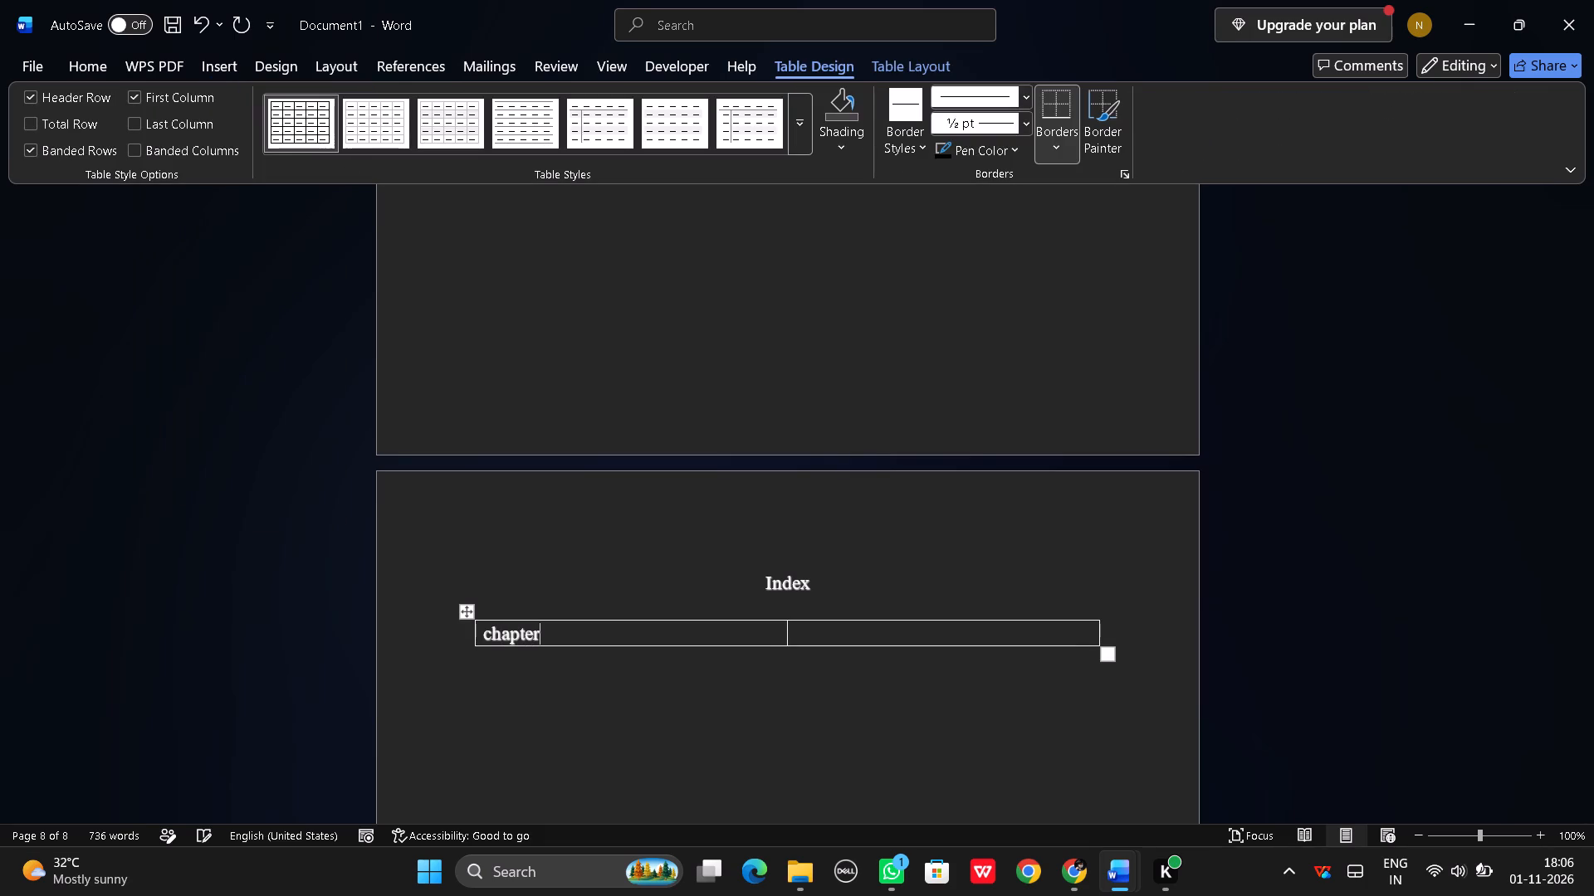
pyautogui.press('s')
pyautogui.press('Tab')
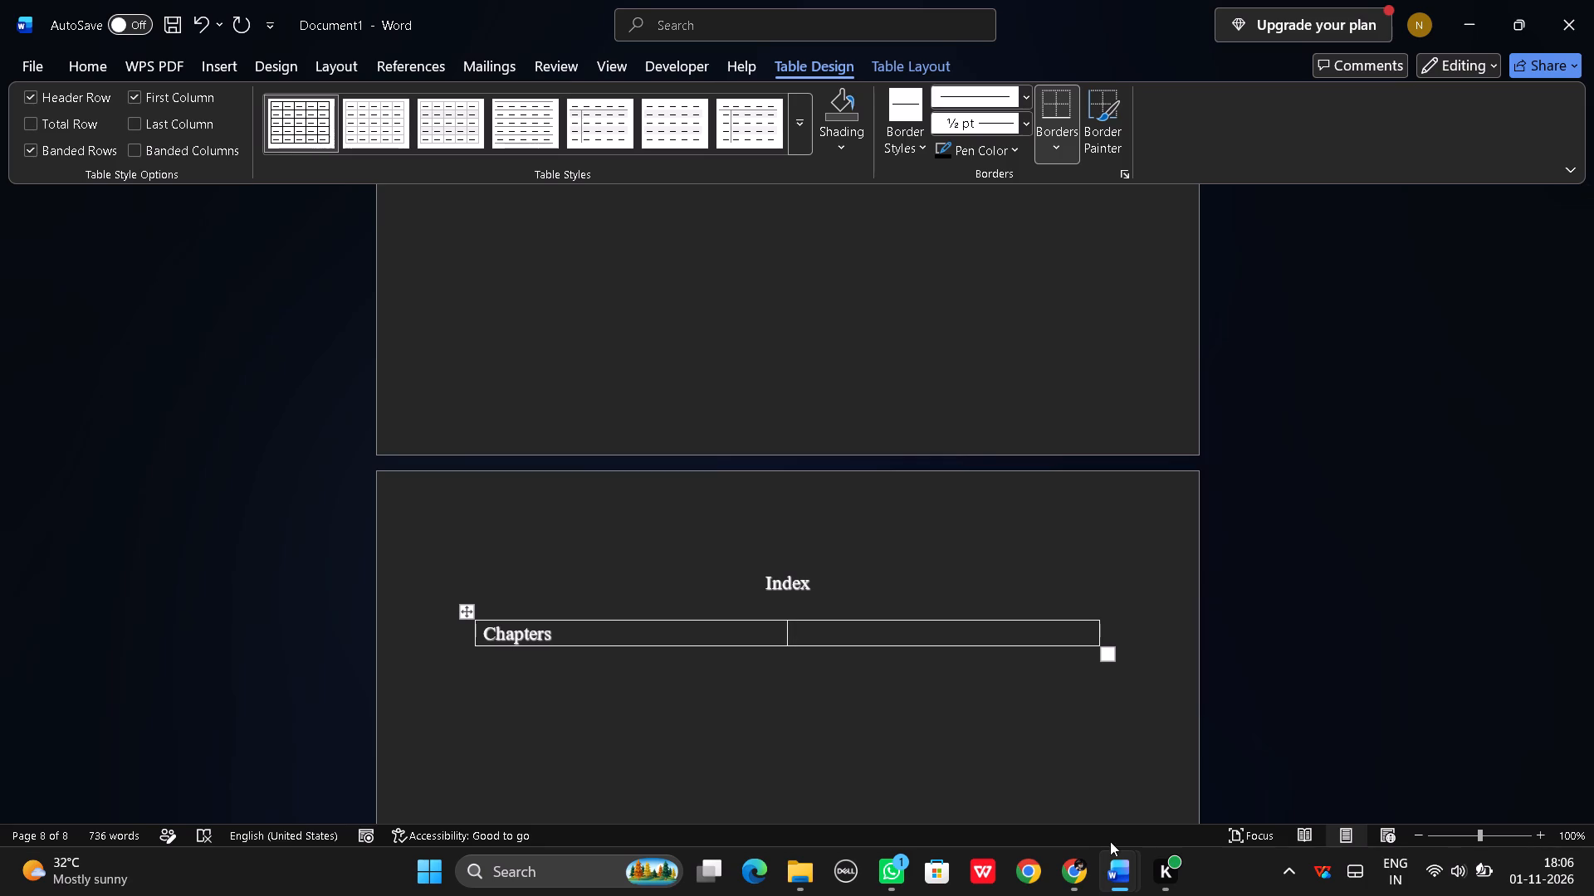
# Switch to Nitin_CEP_modified and examine the section headings and page order from Abstract through Literature Review.
pyautogui.click(1015, 791)
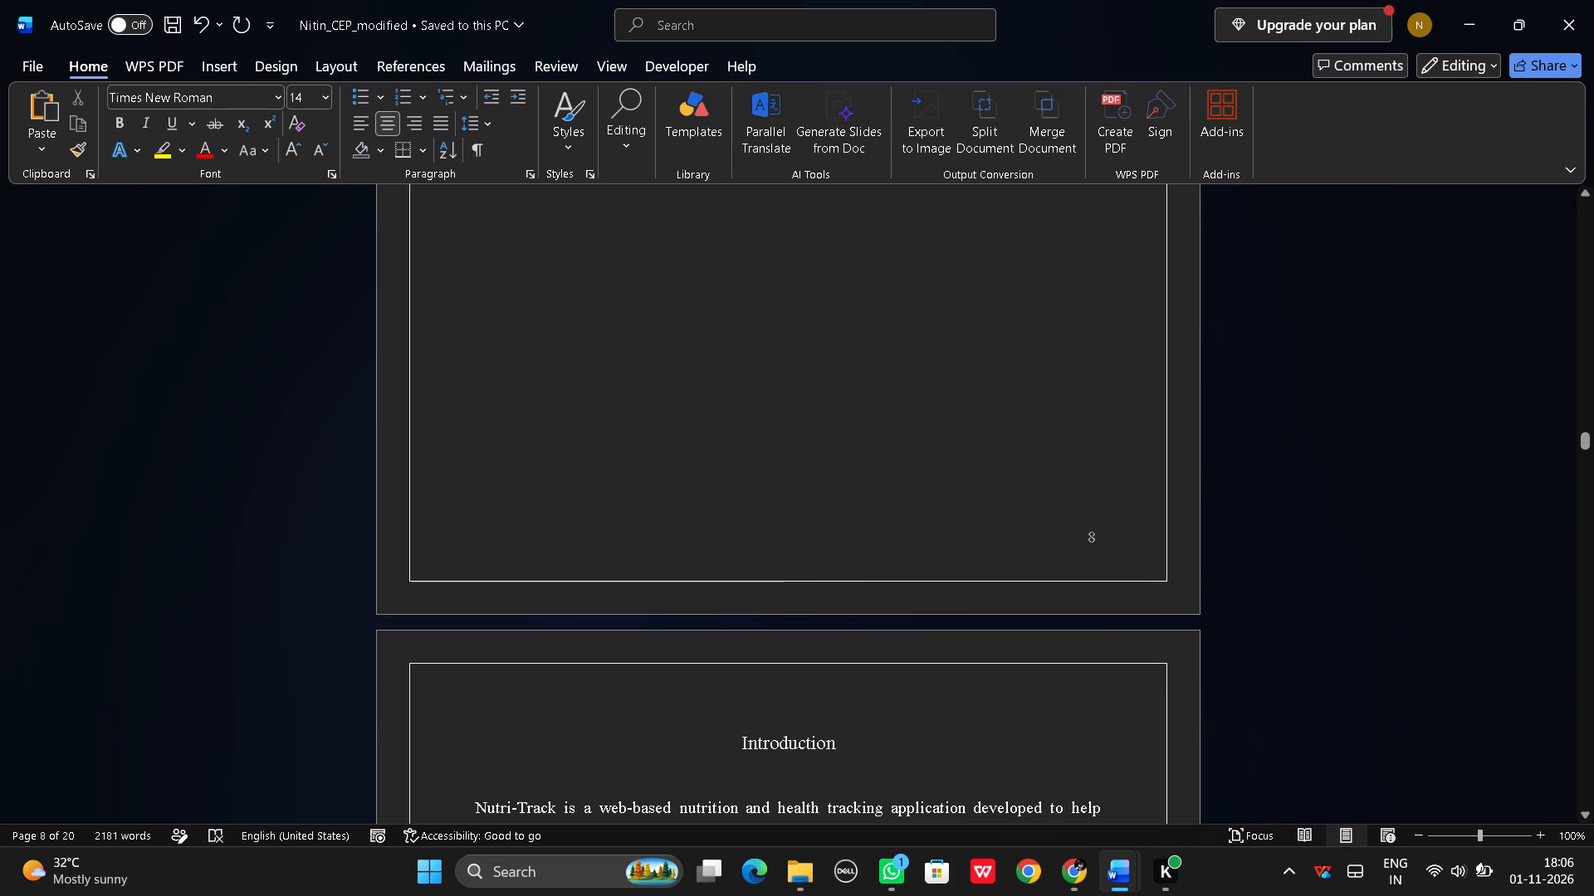
pyautogui.scroll(14, 882, 523)
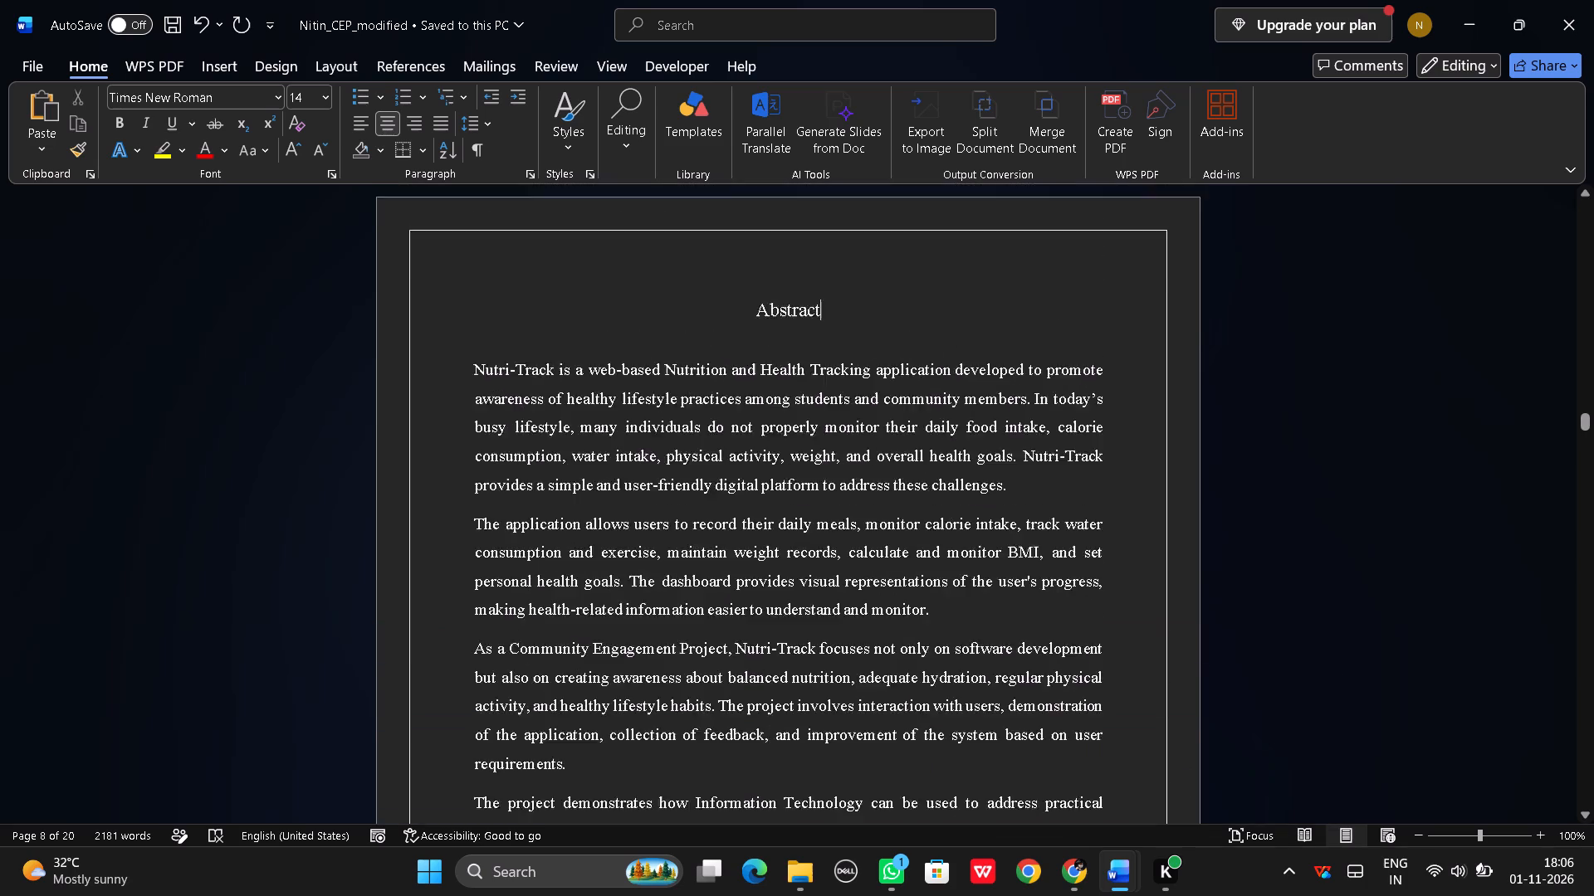
pyautogui.scroll(2, 882, 523)
pyautogui.scroll(-8, 882, 523)
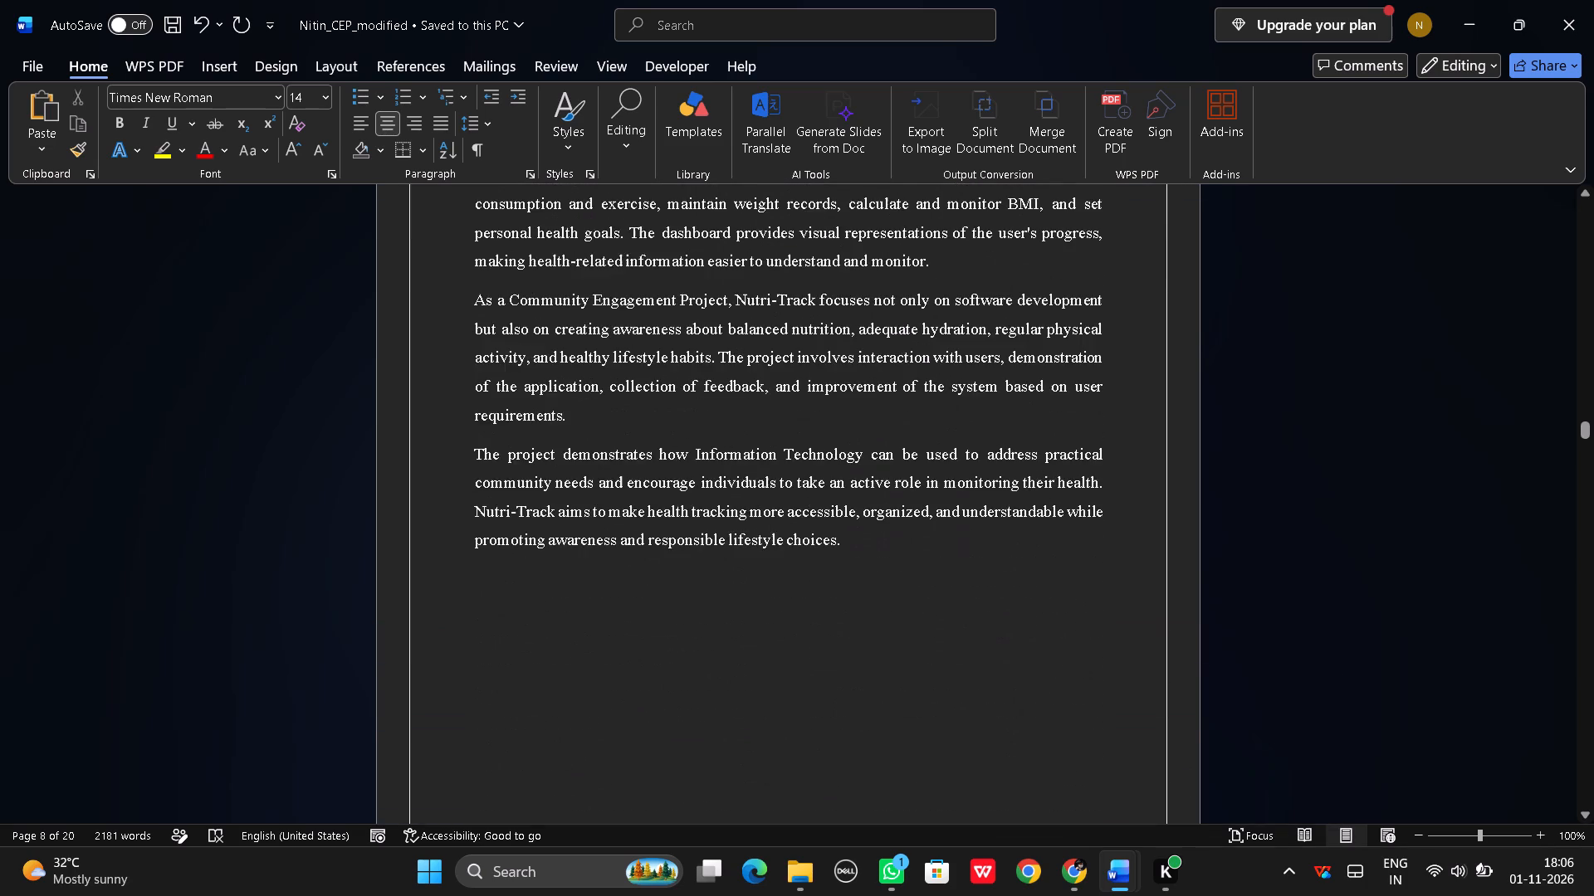
pyautogui.scroll(-15, 875, 535)
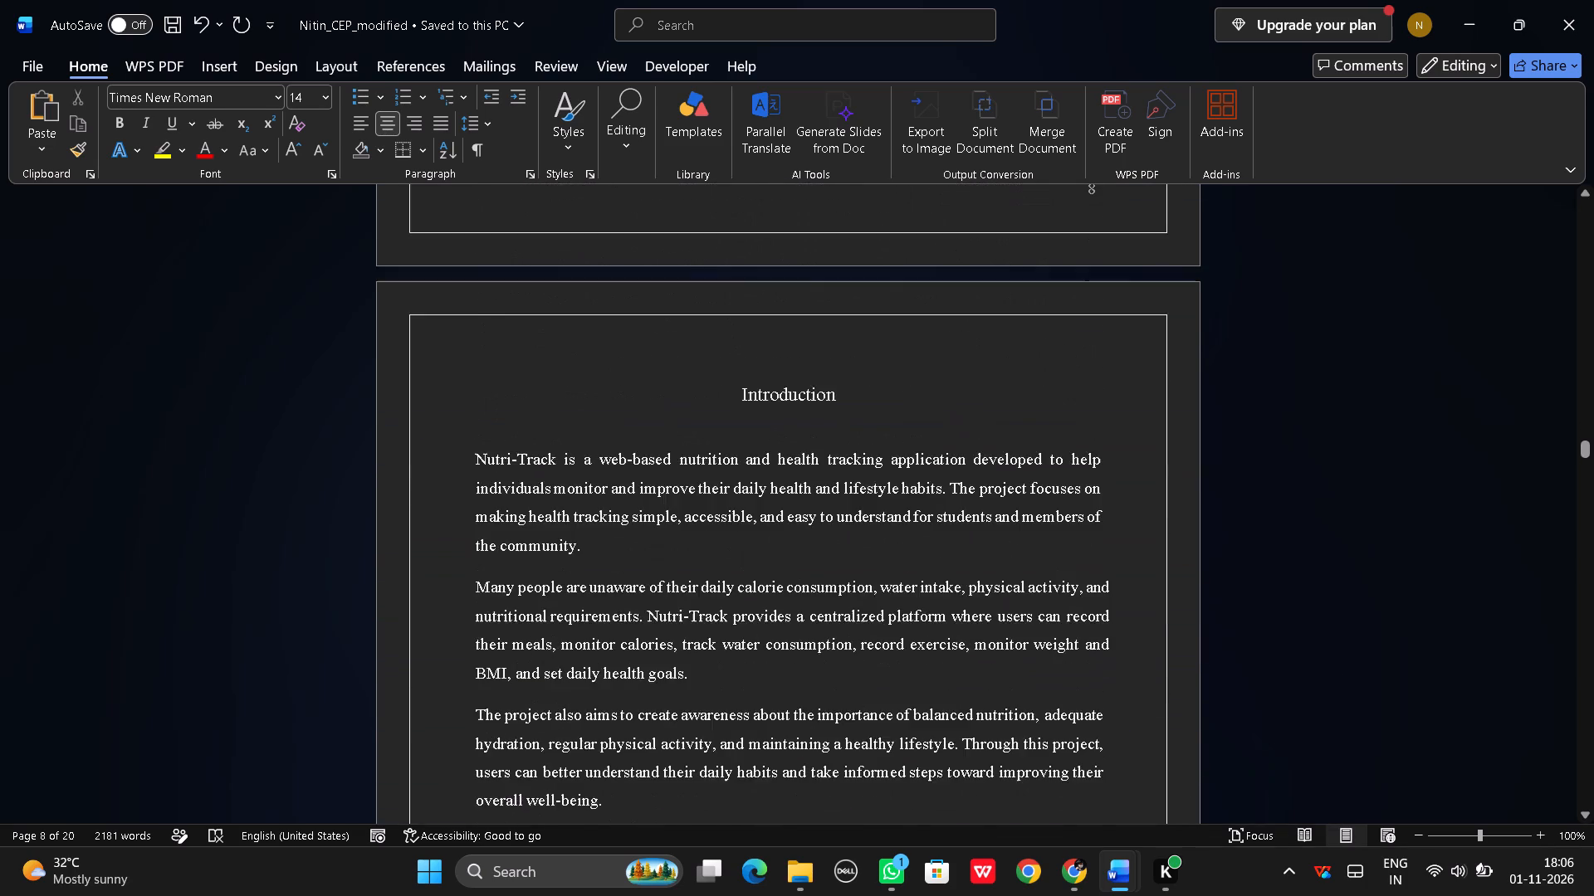
pyautogui.scroll(-19, 875, 538)
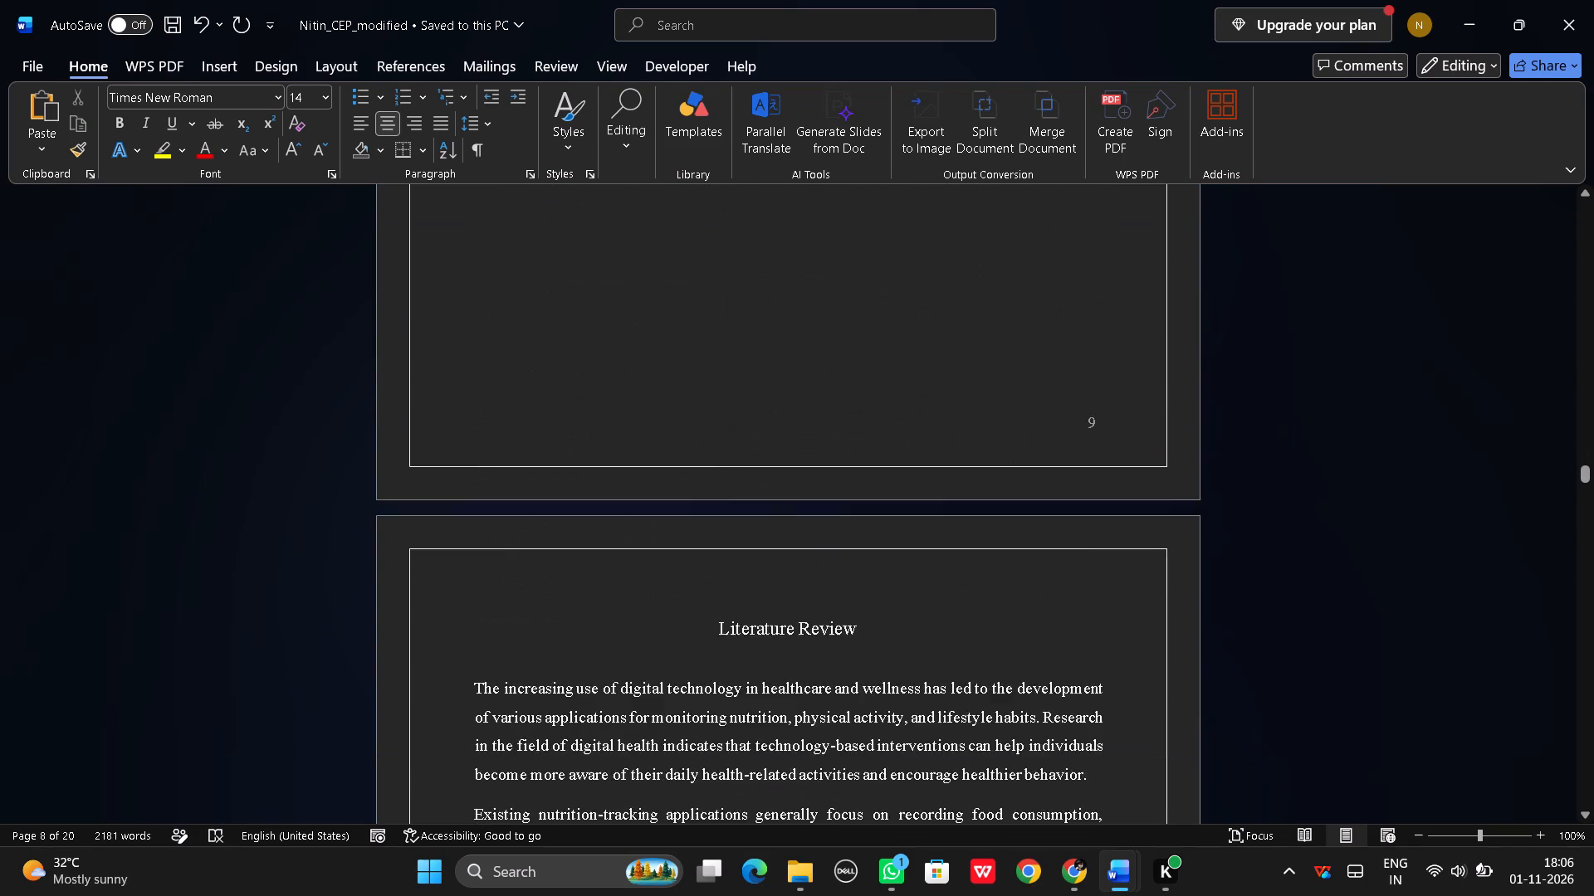
pyautogui.scroll(-3, 875, 541)
pyautogui.scroll(14, 875, 541)
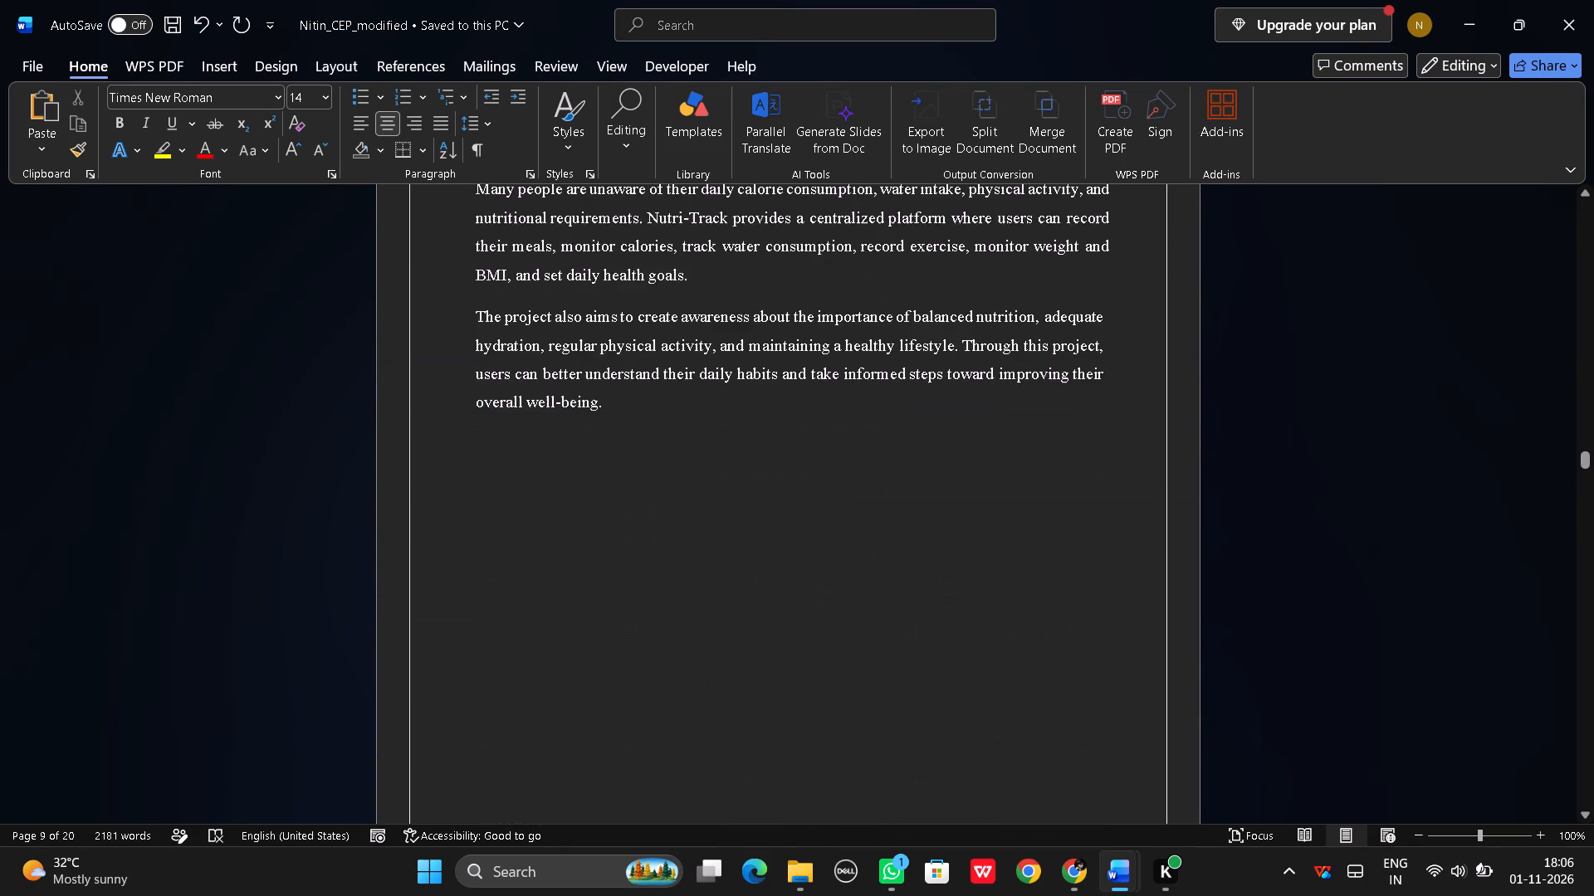
pyautogui.scroll(15, 875, 541)
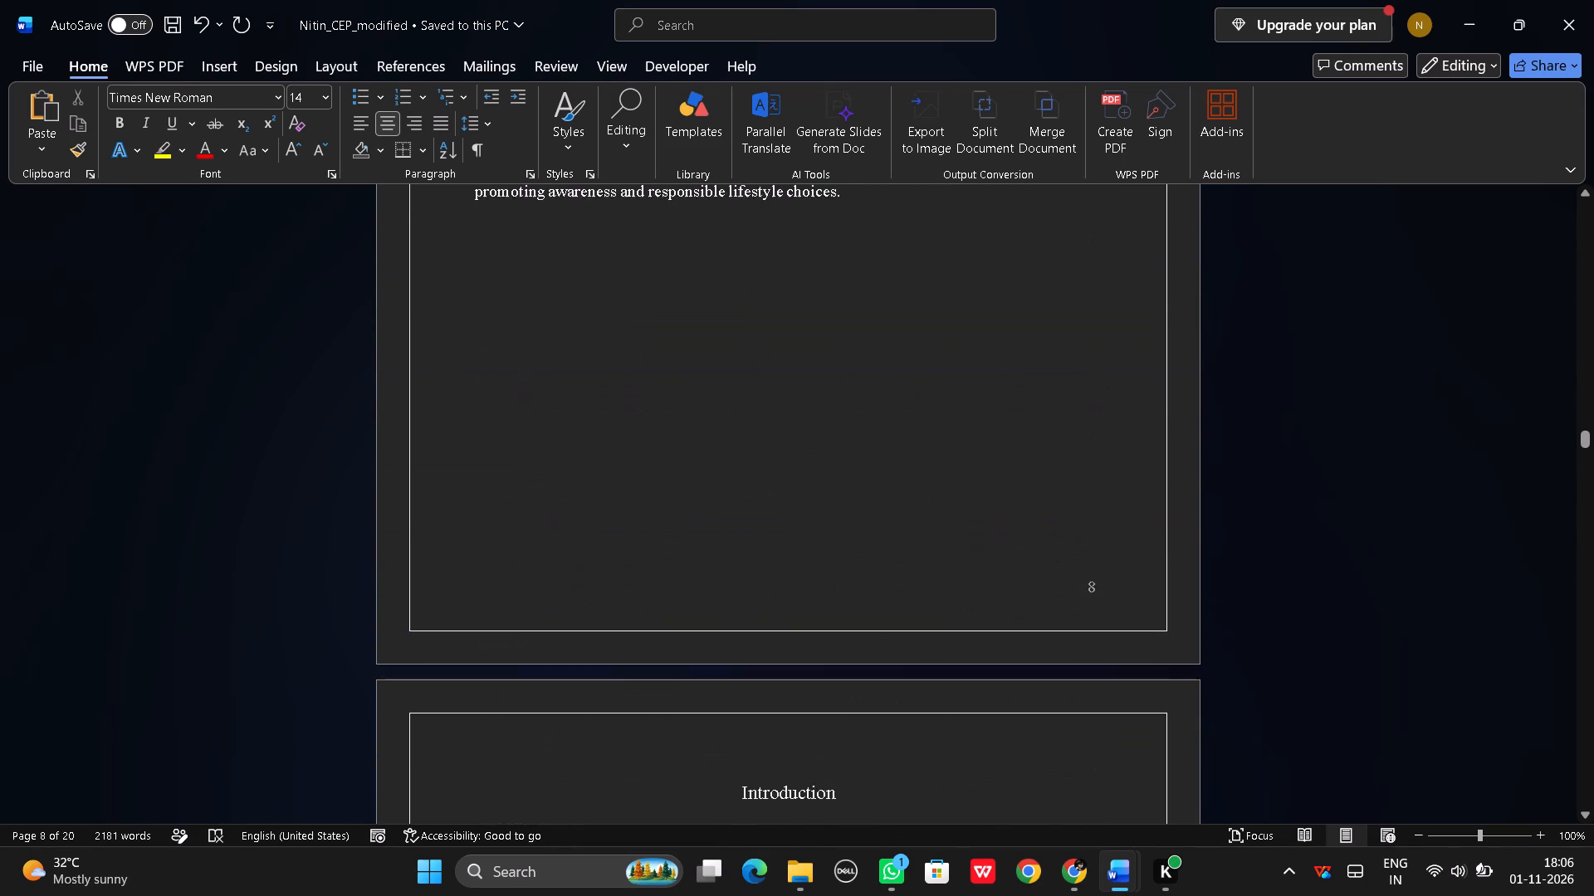
pyautogui.scroll(13, 875, 541)
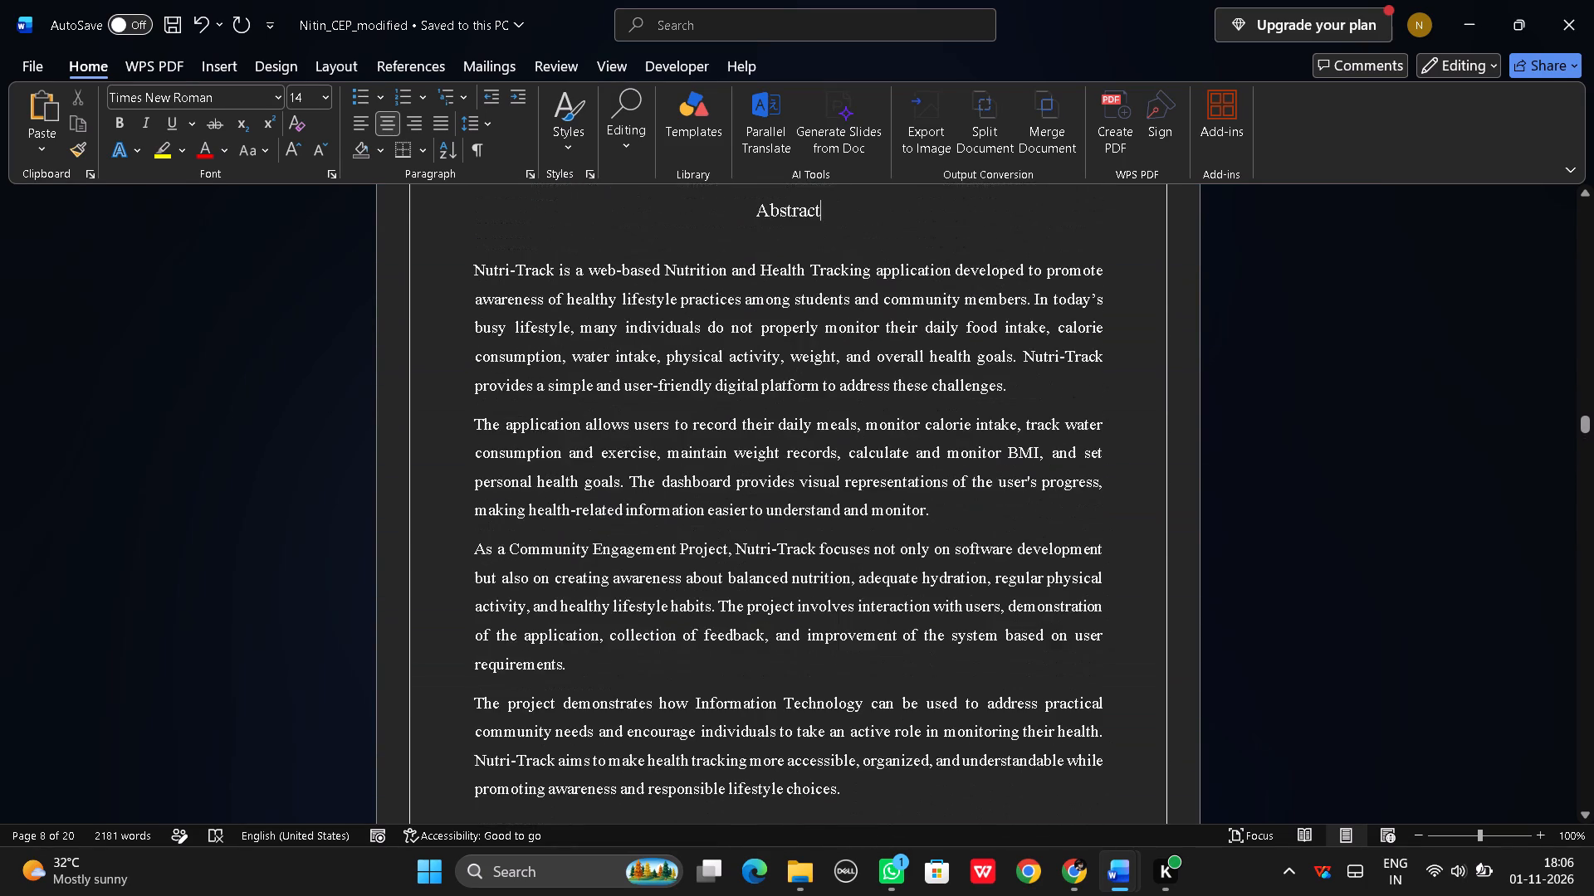
# Examine the Acknowledgement and Declaration pages preceding the Abstract in Nitin_CEP_modified, and return to Document1.
pyautogui.scroll(19, 875, 541)
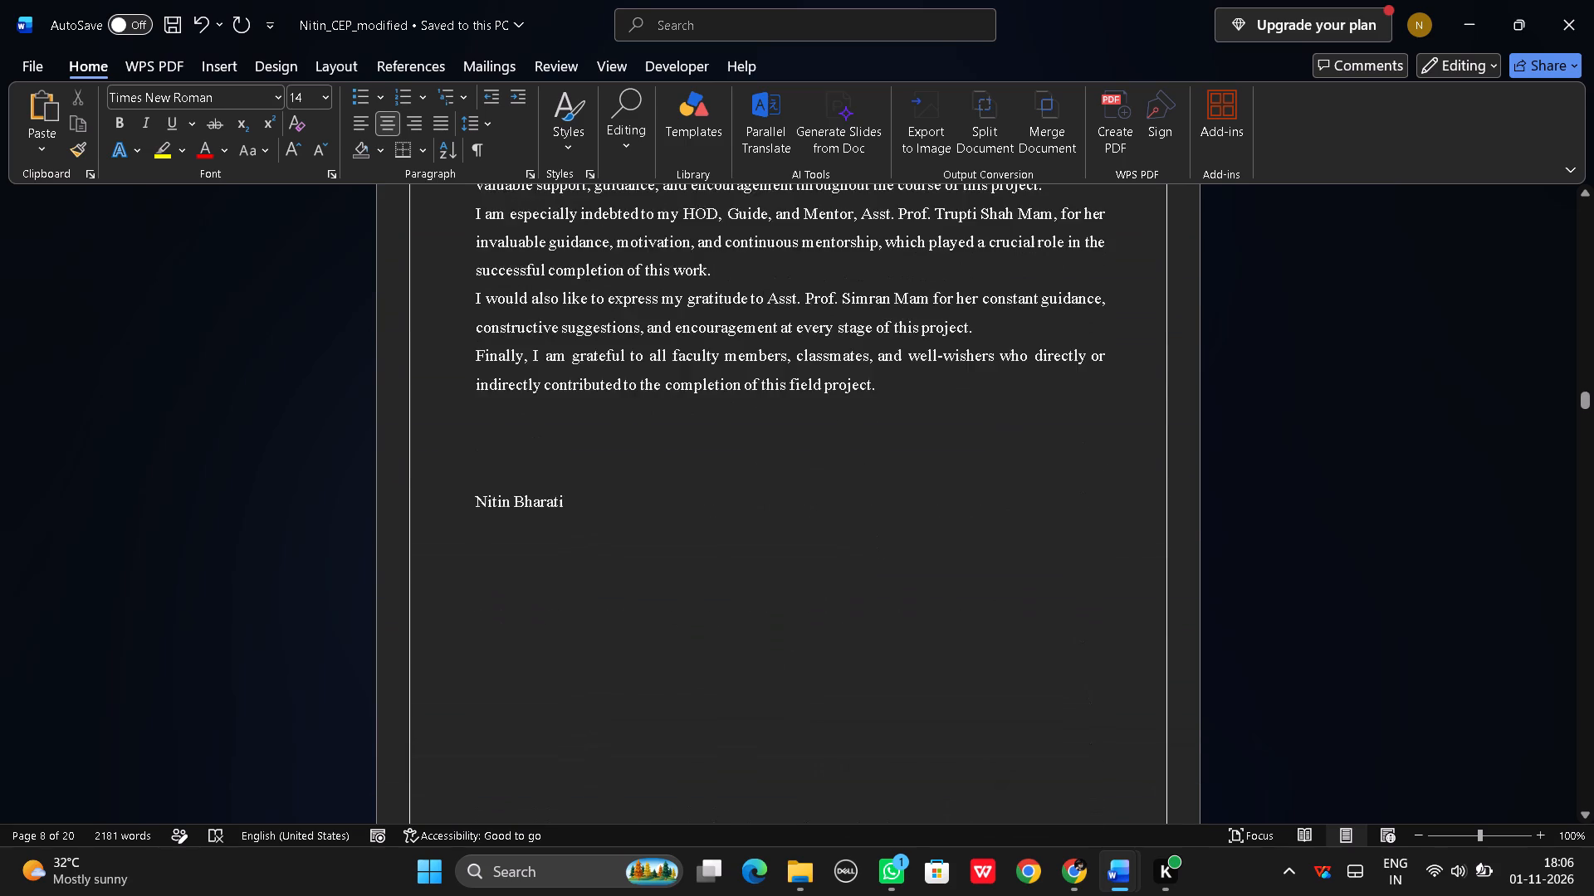
pyautogui.scroll(9, 875, 541)
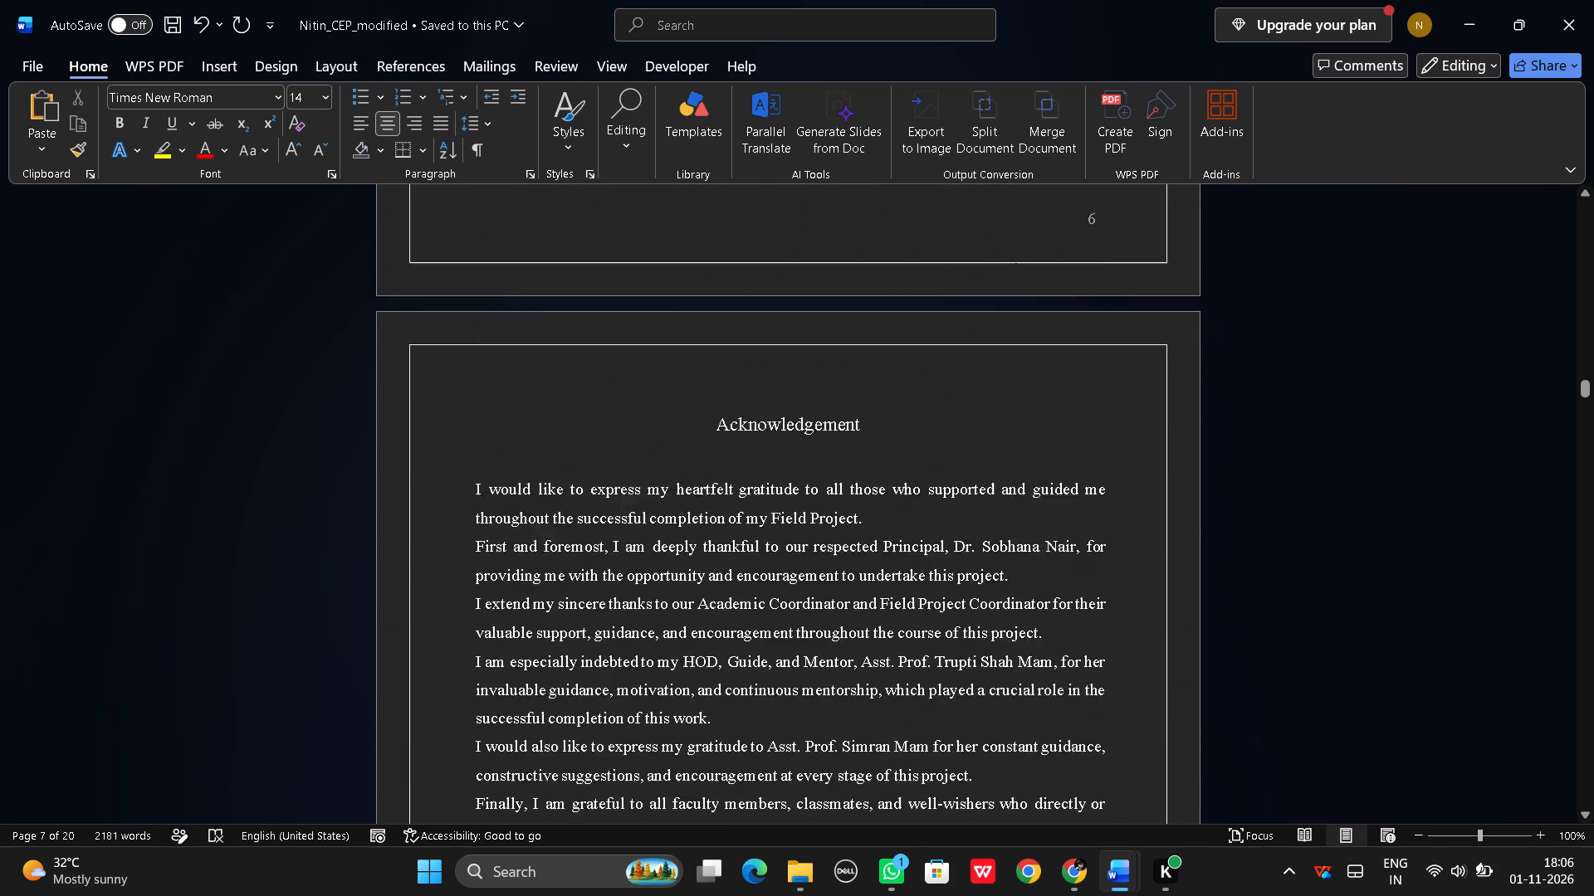
pyautogui.scroll(16, 875, 541)
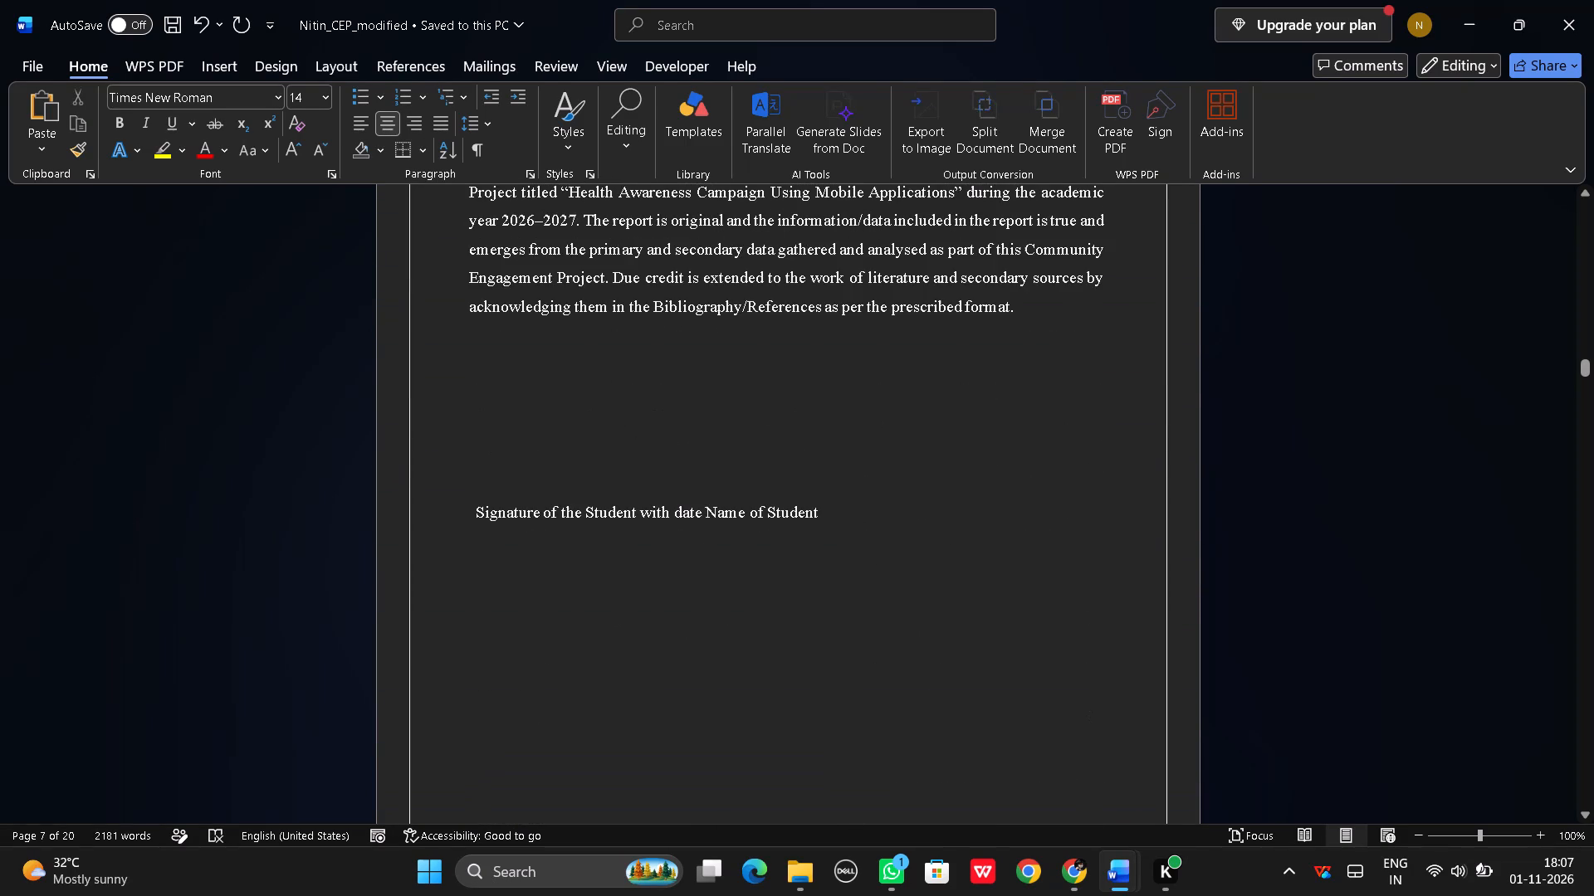
pyautogui.scroll(1, 875, 541)
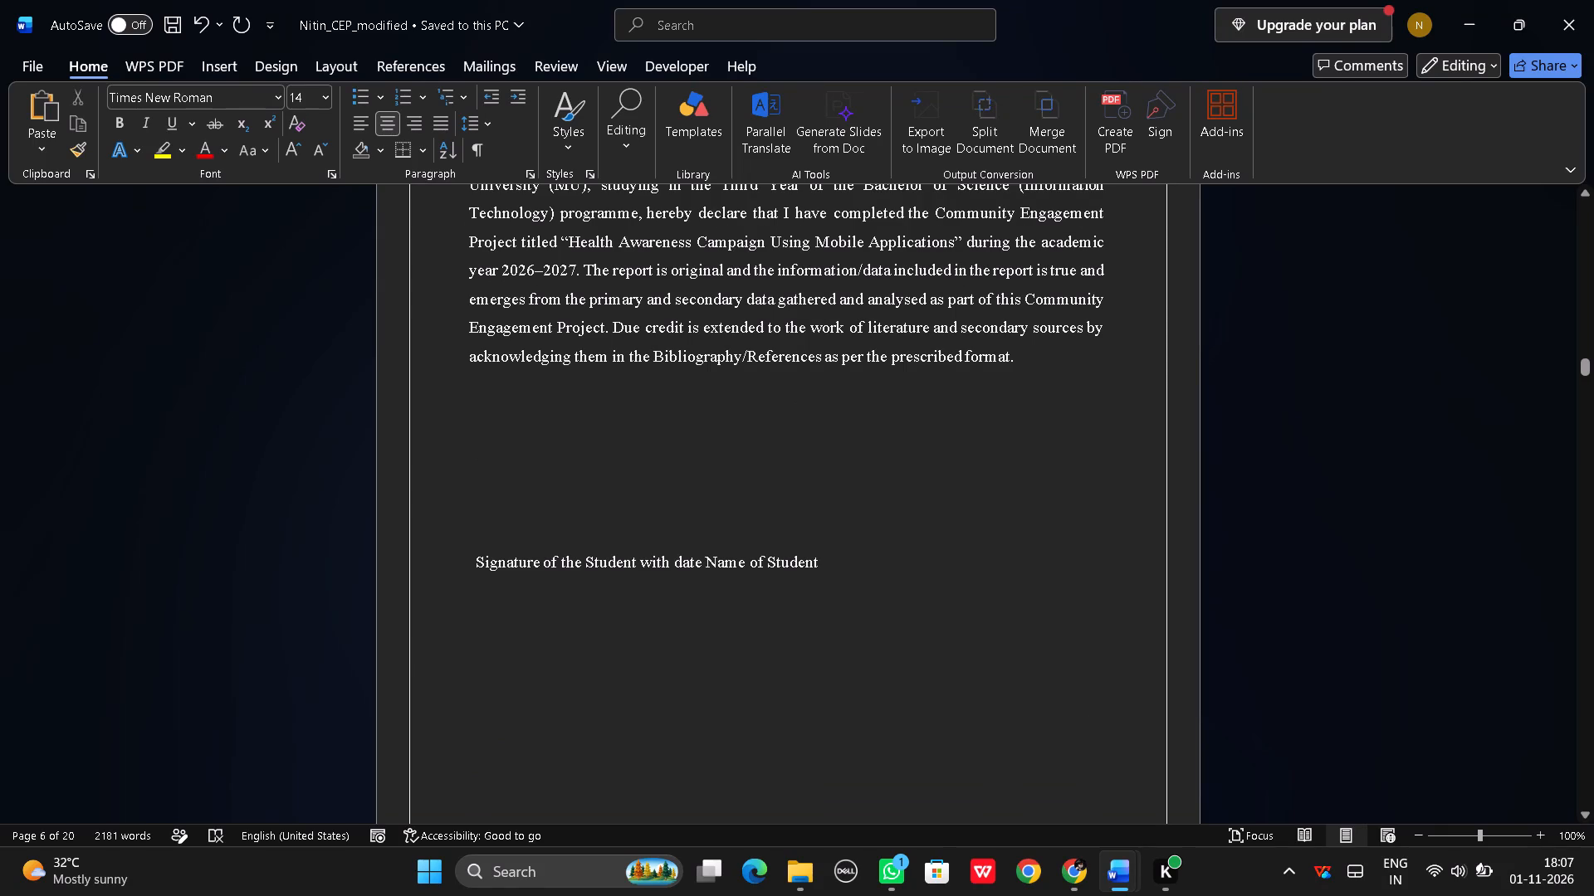
pyautogui.scroll(5, 591, 620)
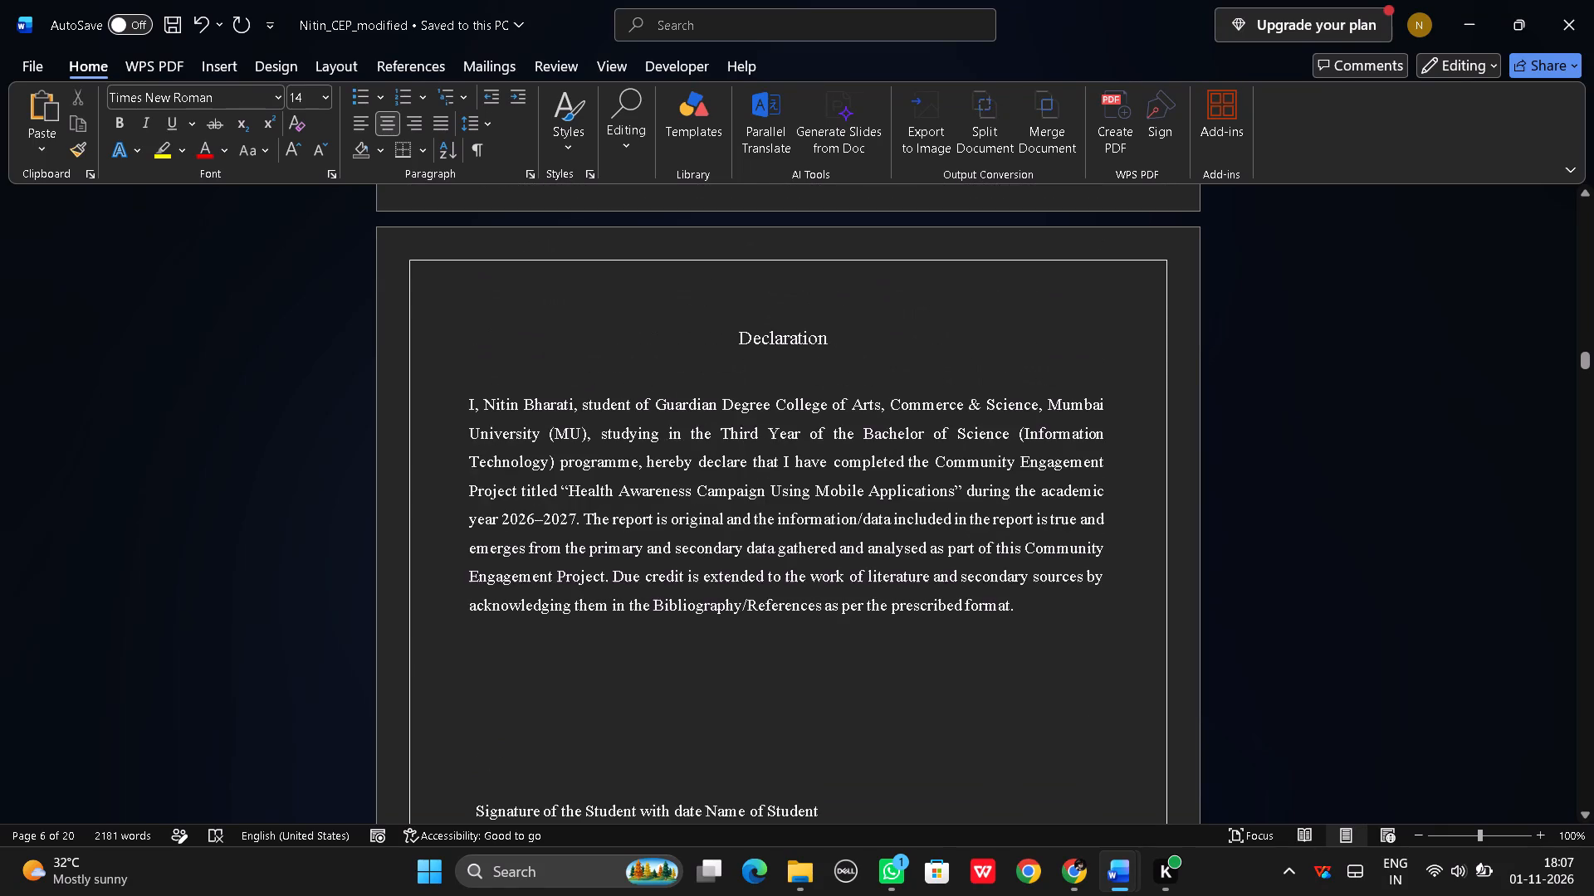
pyautogui.scroll(-20, 591, 620)
pyautogui.scroll(-2, 591, 620)
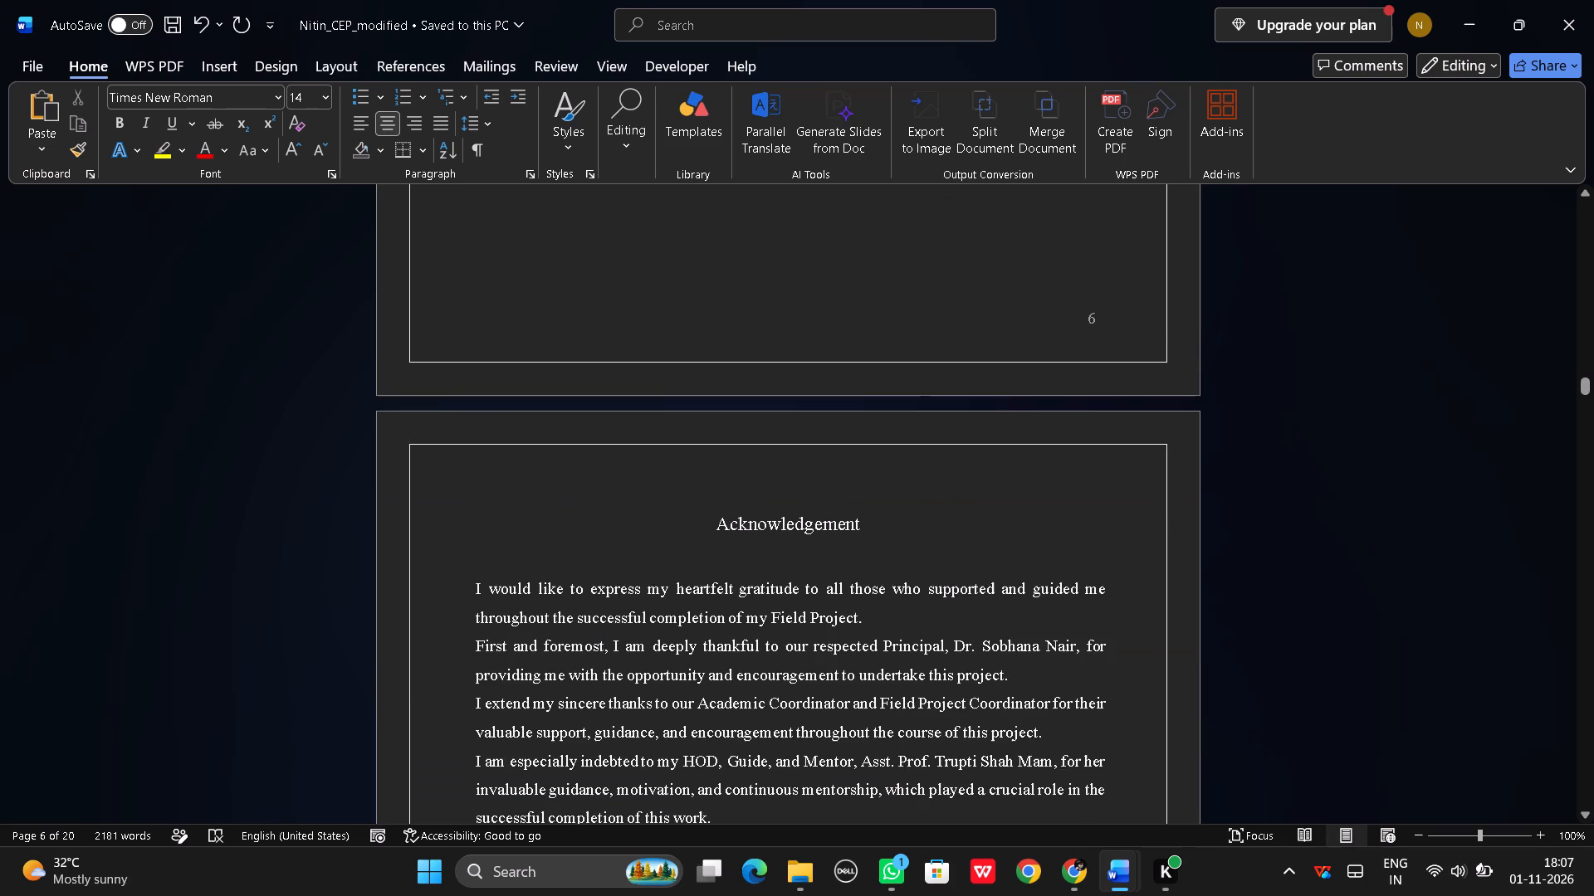
pyautogui.scroll(-17, 594, 621)
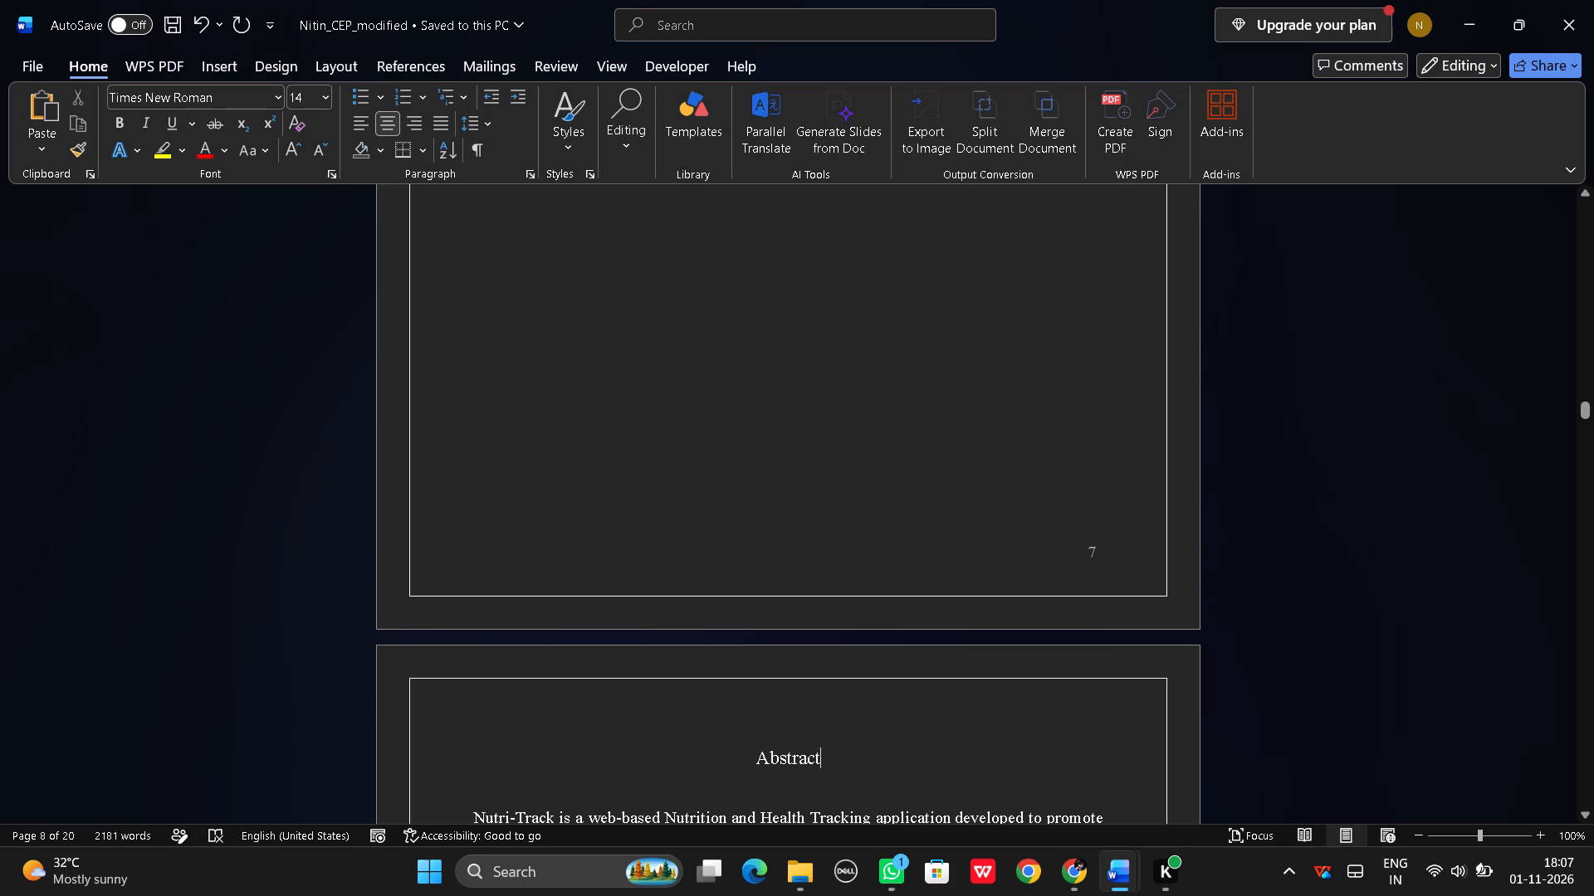
pyautogui.scroll(8, 629, 583)
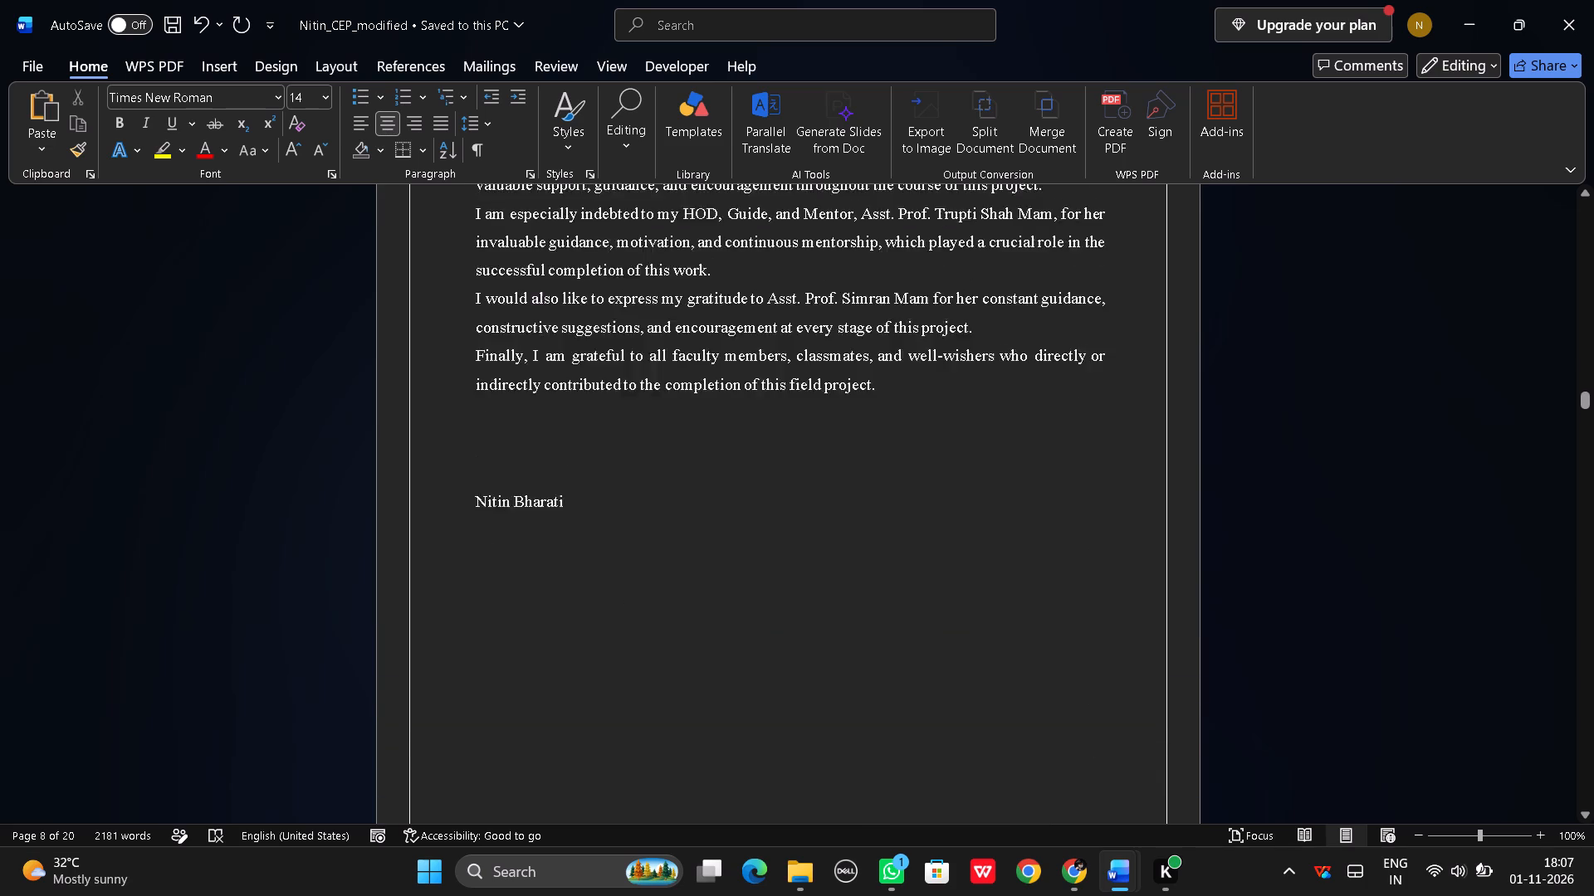
pyautogui.scroll(4, 631, 582)
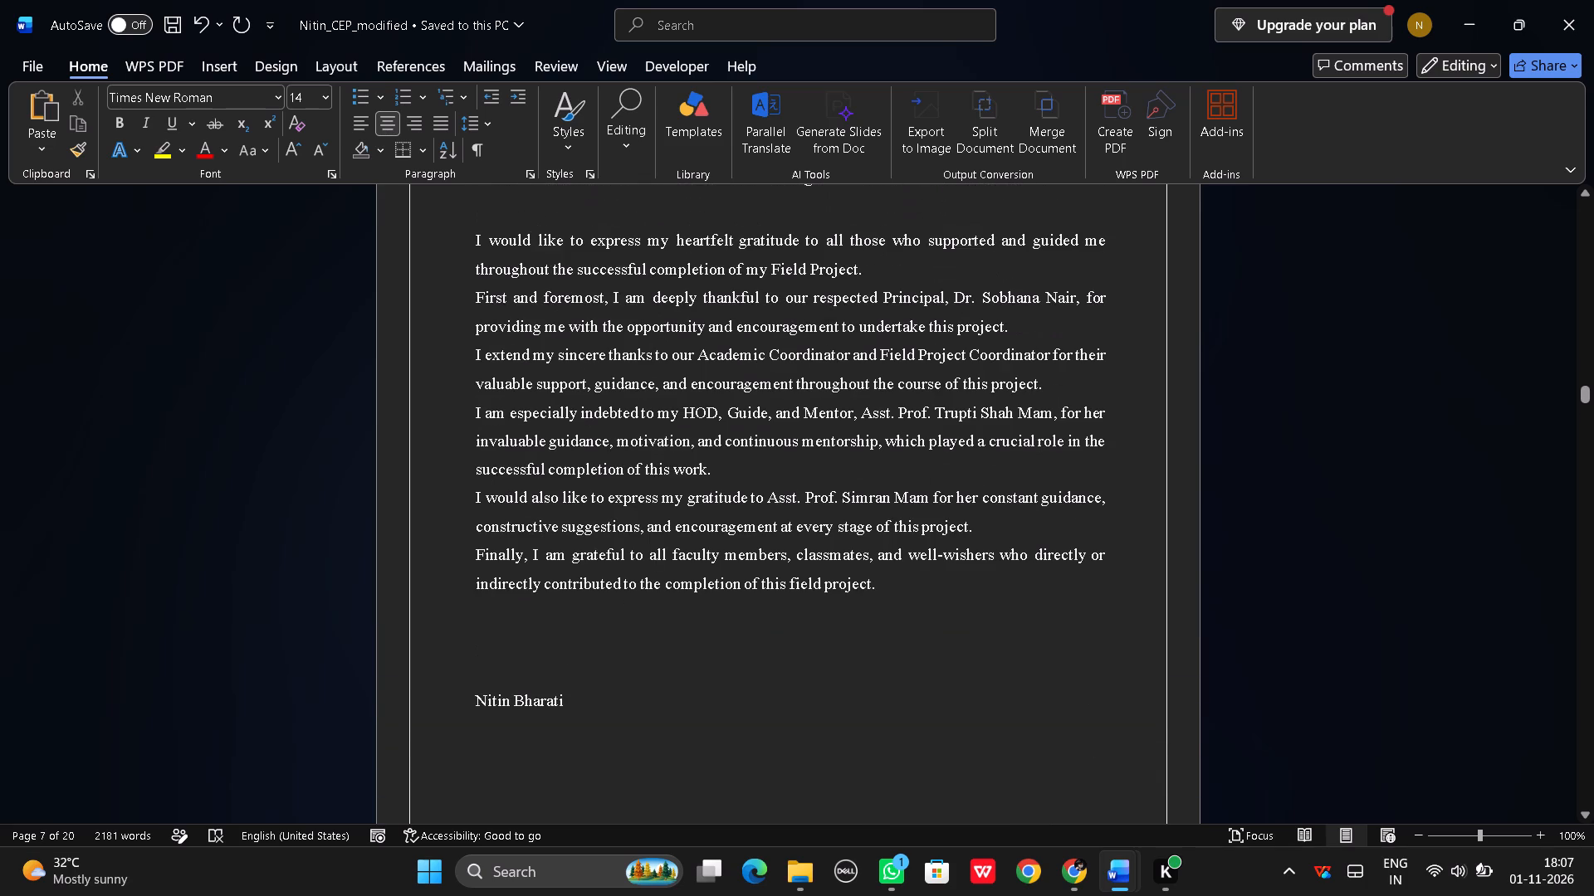
pyautogui.scroll(4, 633, 577)
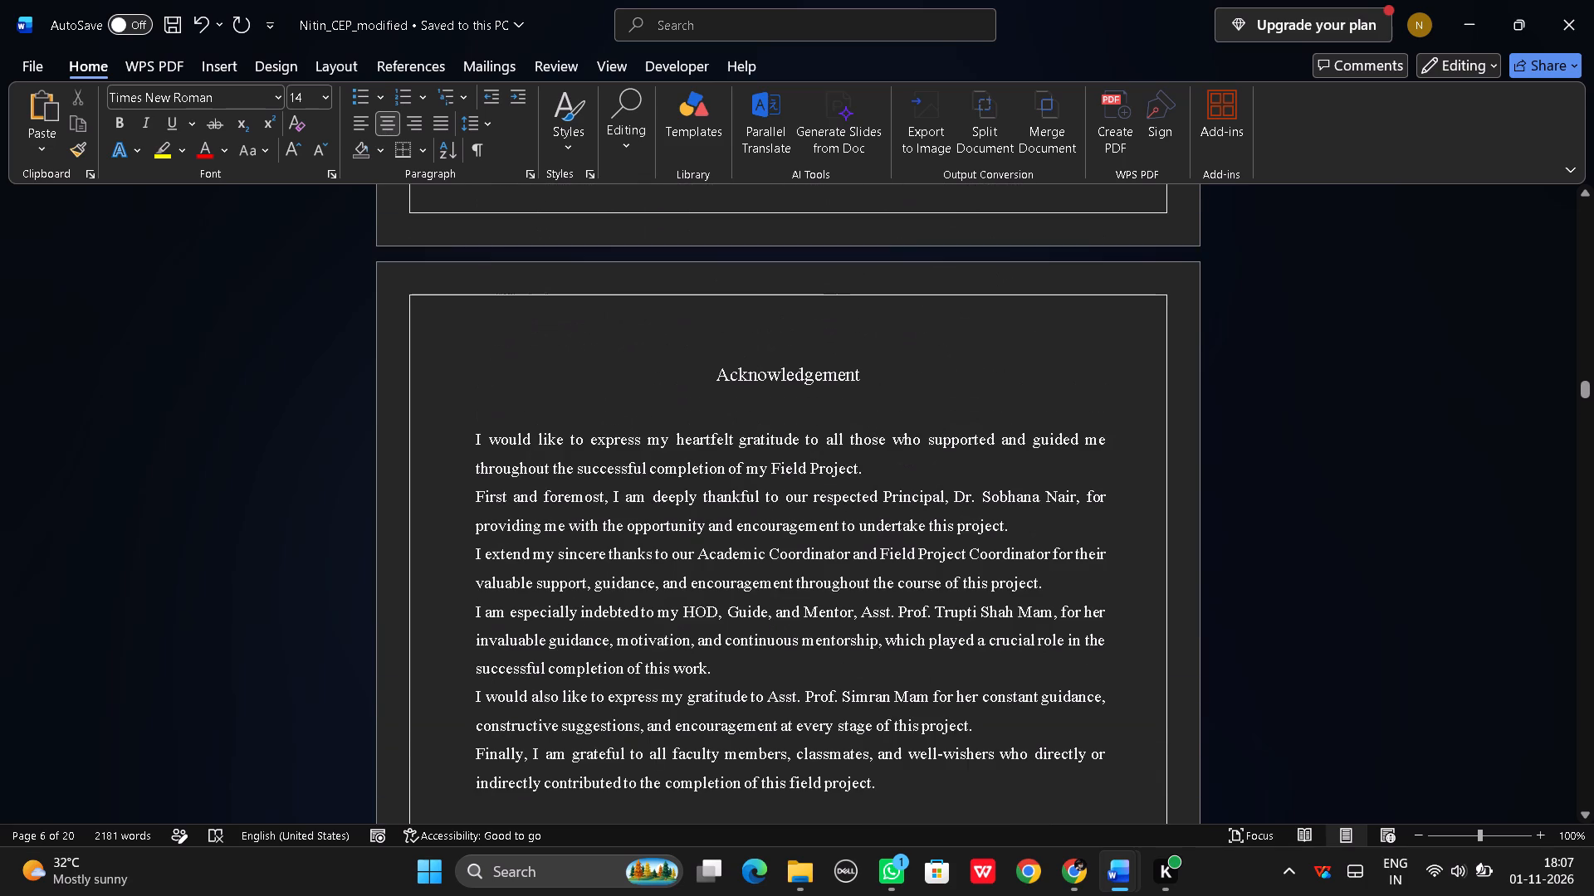
pyautogui.scroll(-4, 633, 577)
pyautogui.scroll(16, 634, 577)
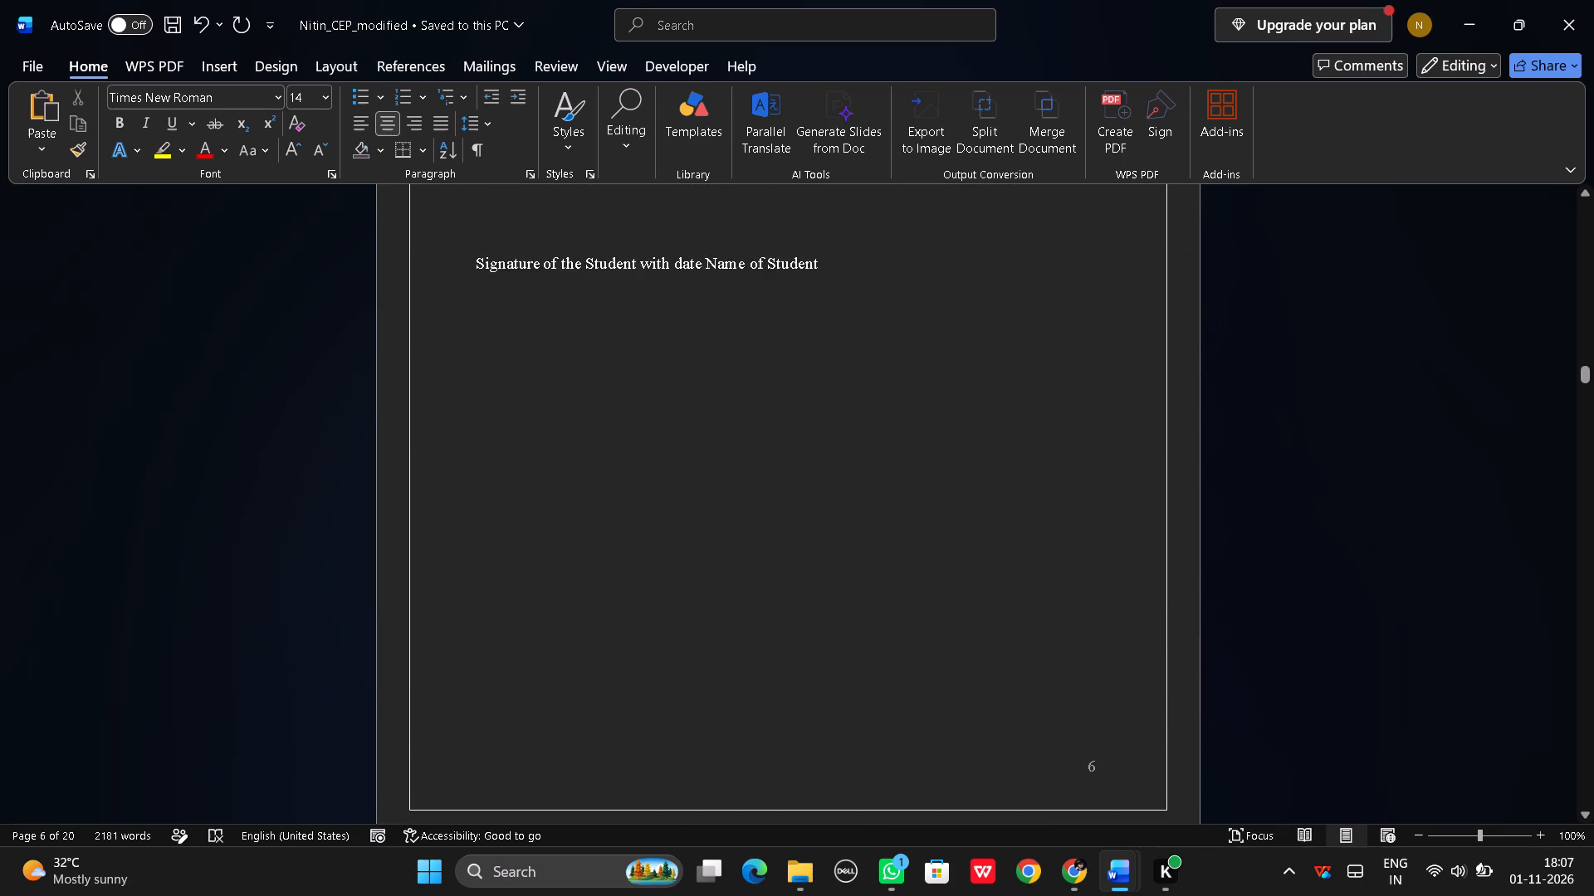
pyautogui.scroll(11, 636, 573)
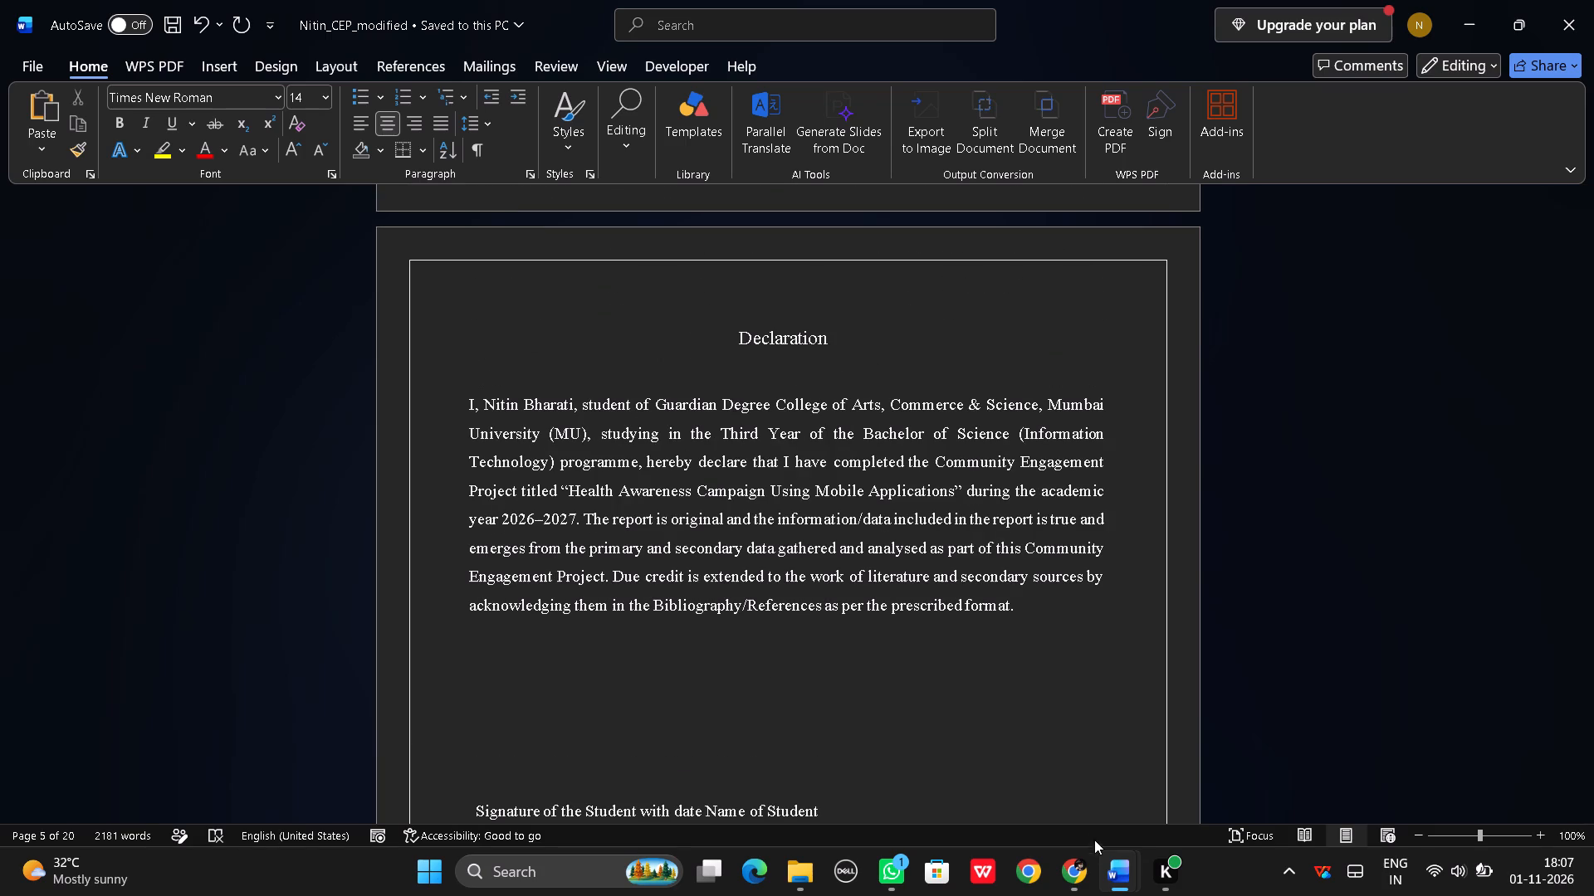
pyautogui.click(1208, 769)
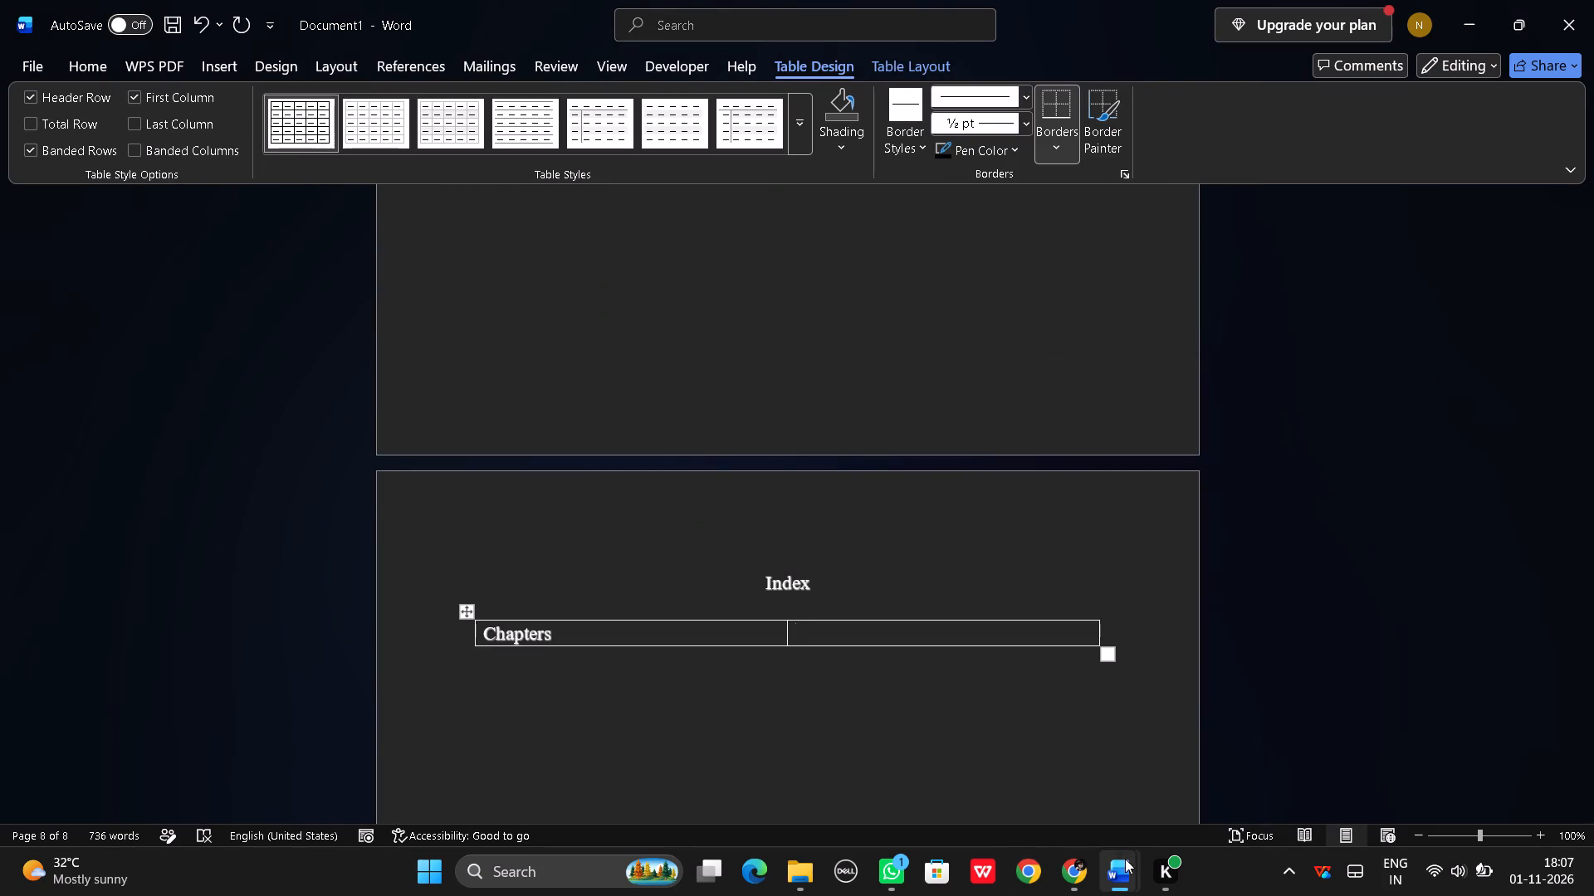
# Switch back to Nitin_CEP_modified and examine its front pages from Acknowledgement back to the report title page.
pyautogui.click(1059, 807)
pyautogui.scroll(-5, 920, 733)
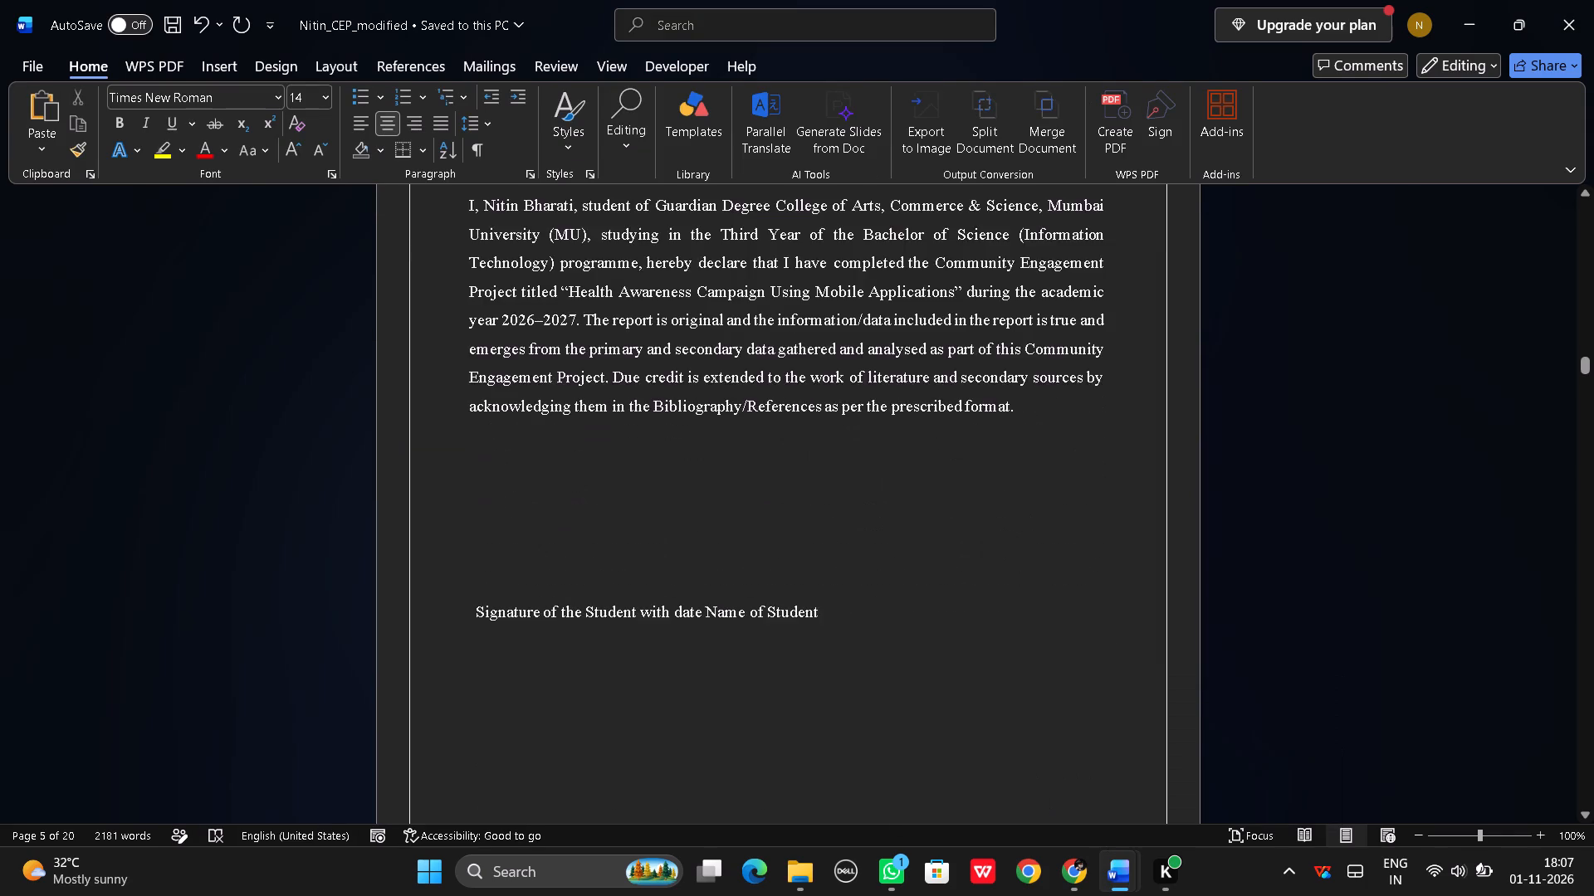
pyautogui.scroll(-15, 920, 730)
pyautogui.scroll(2, 921, 726)
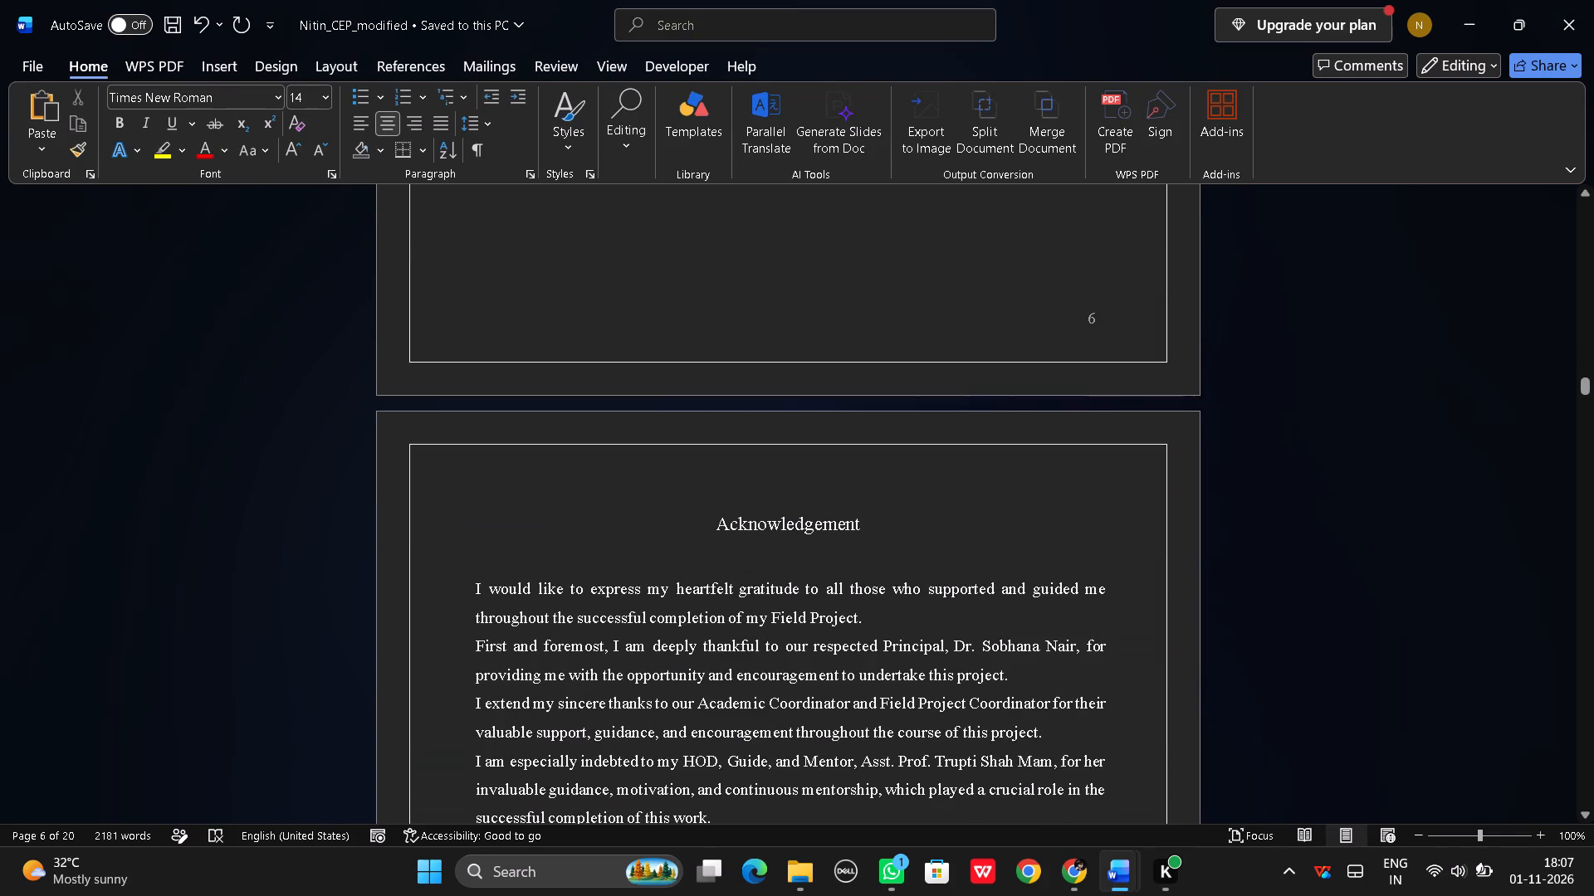
pyautogui.scroll(20, 921, 726)
pyautogui.scroll(5, 921, 726)
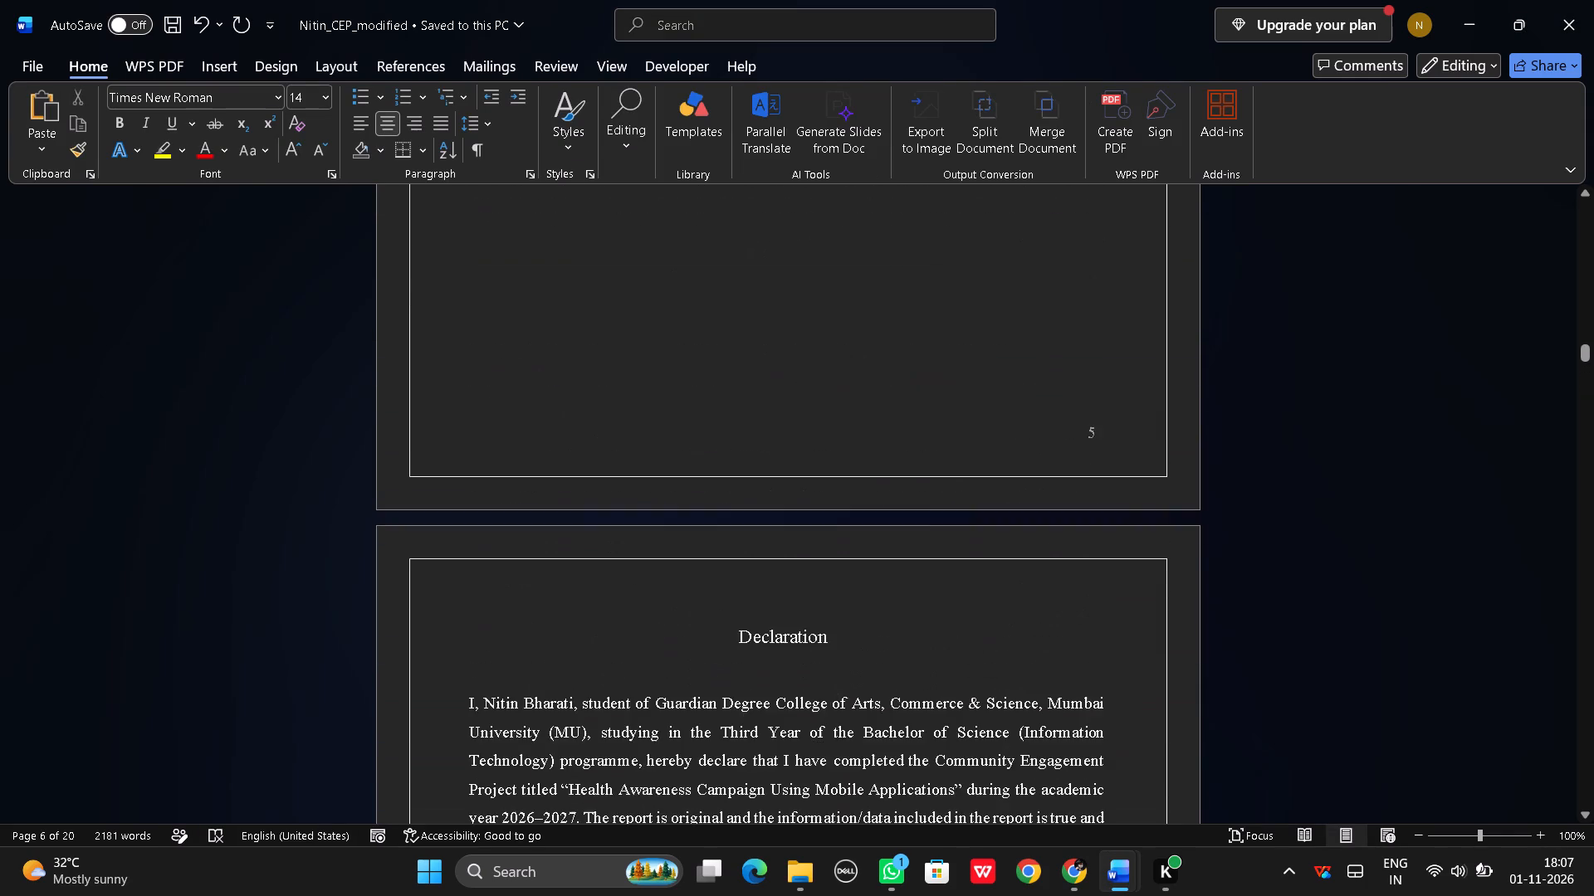
pyautogui.scroll(17, 921, 726)
pyautogui.scroll(4, 921, 724)
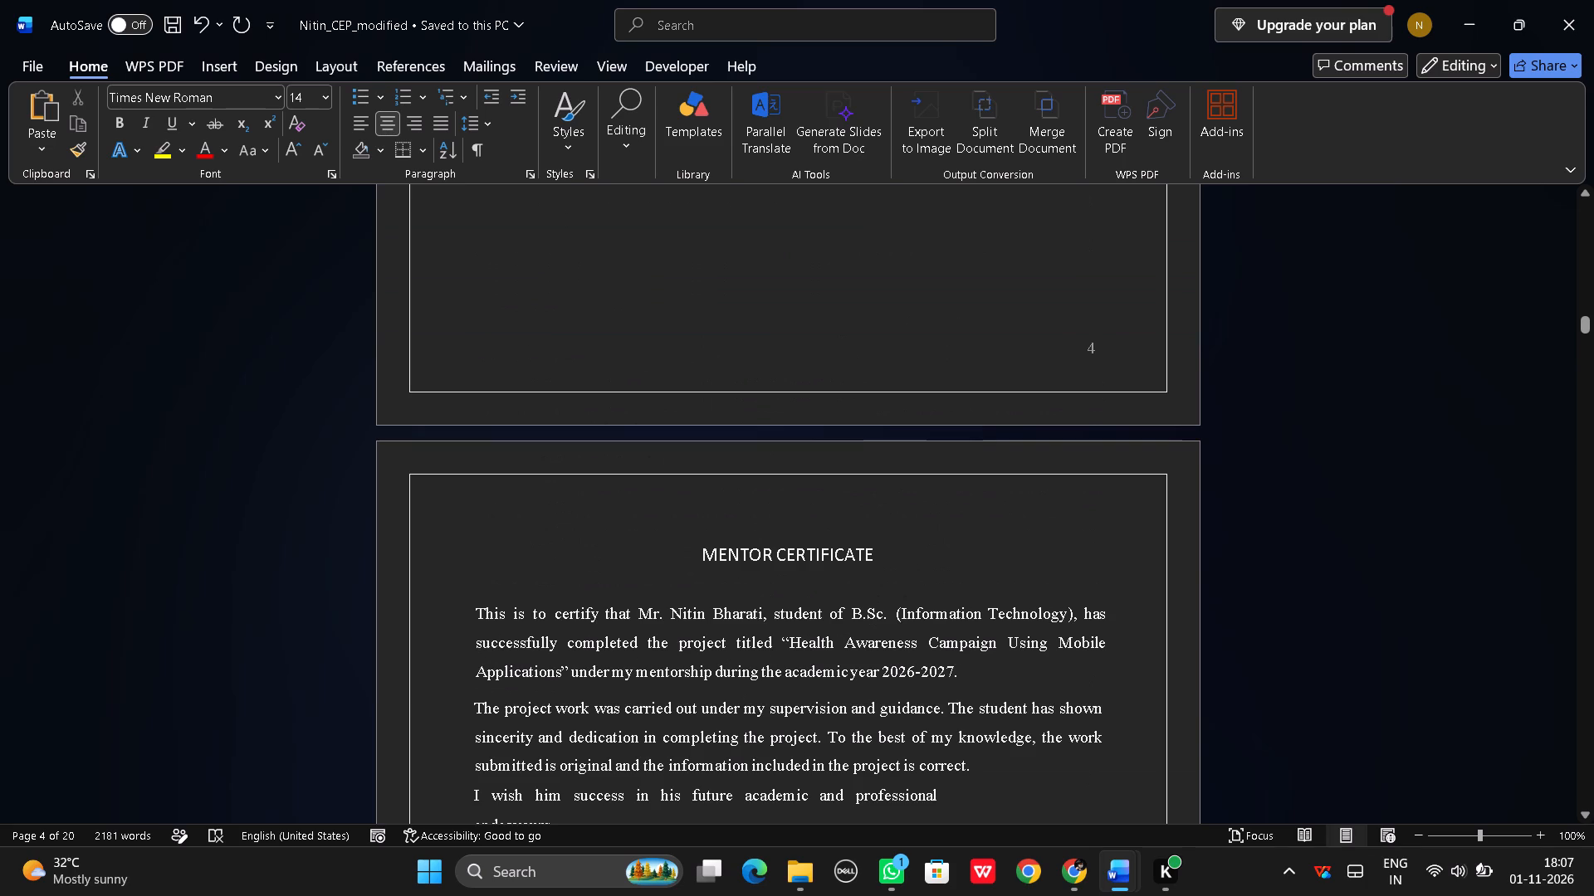
pyautogui.scroll(13, 922, 728)
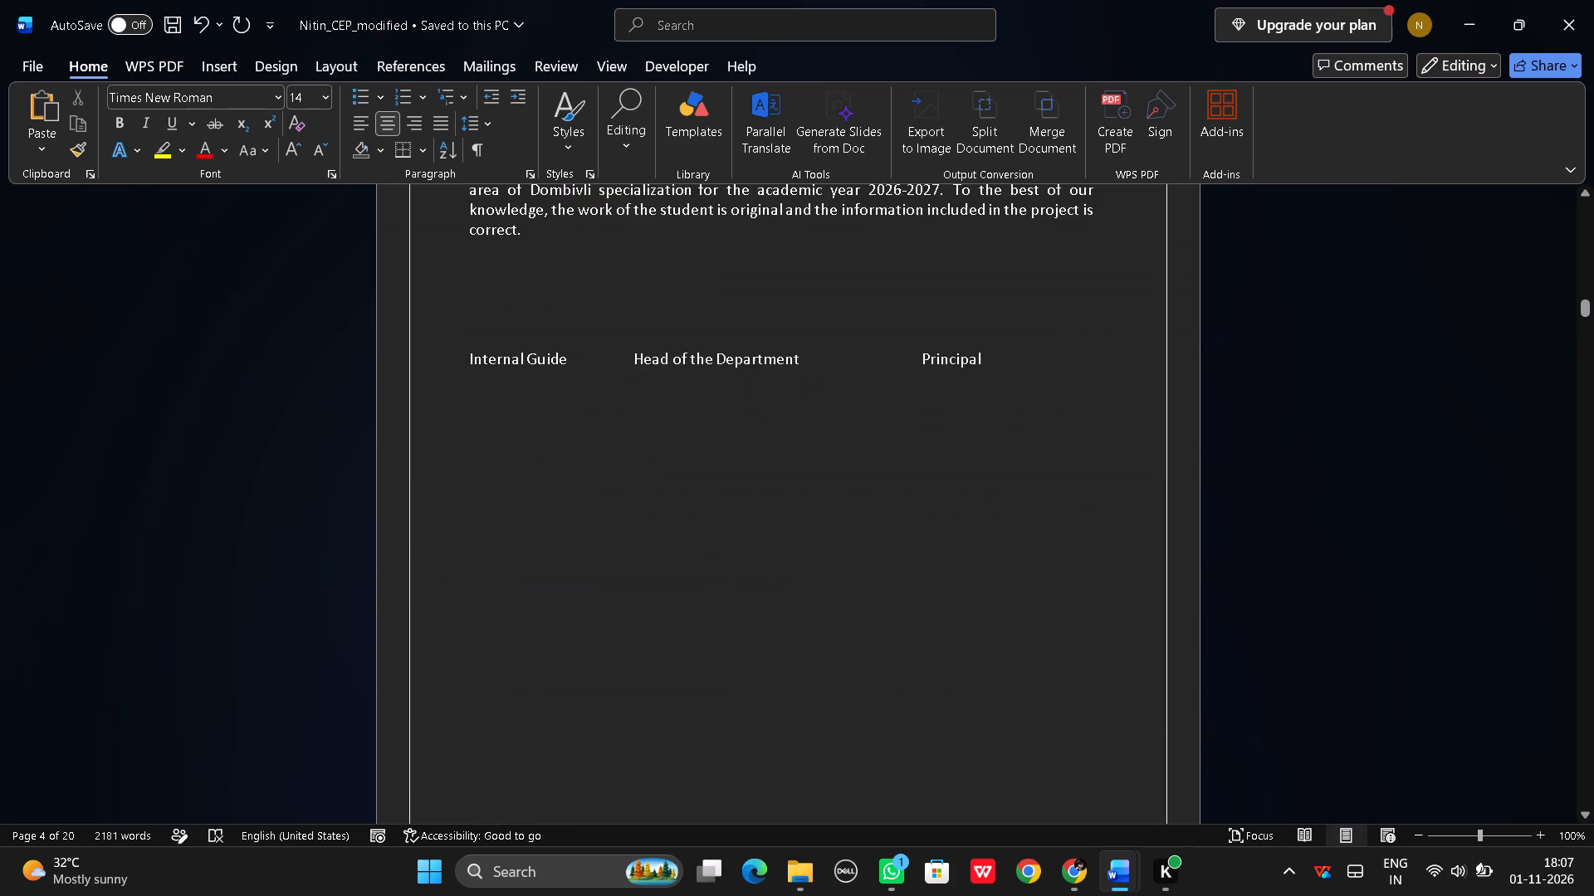
pyautogui.scroll(7, 922, 728)
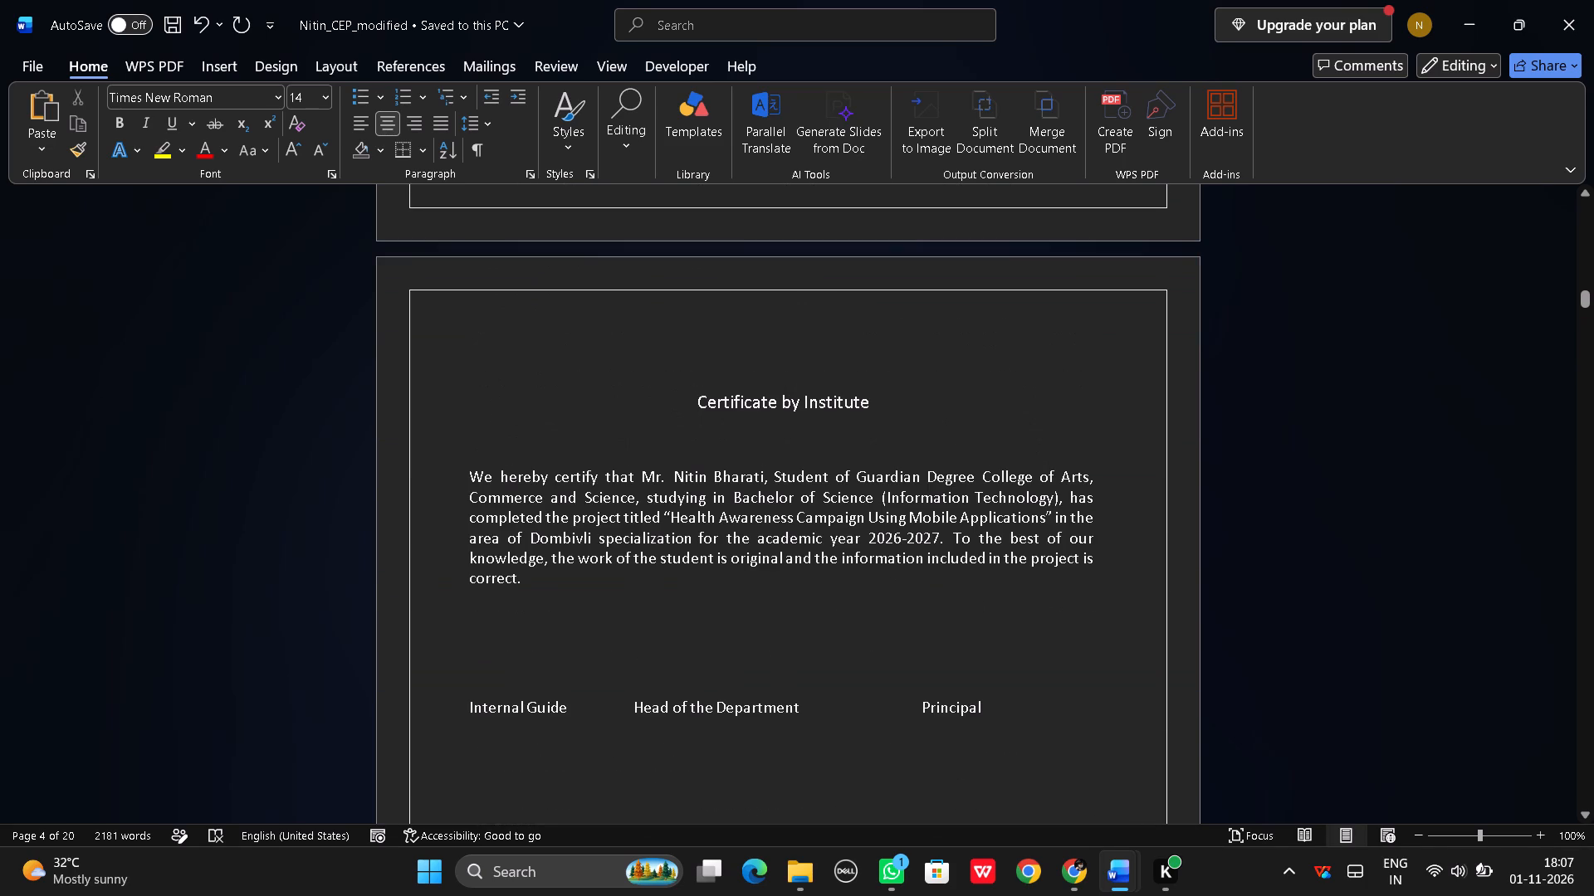
pyautogui.scroll(18, 922, 728)
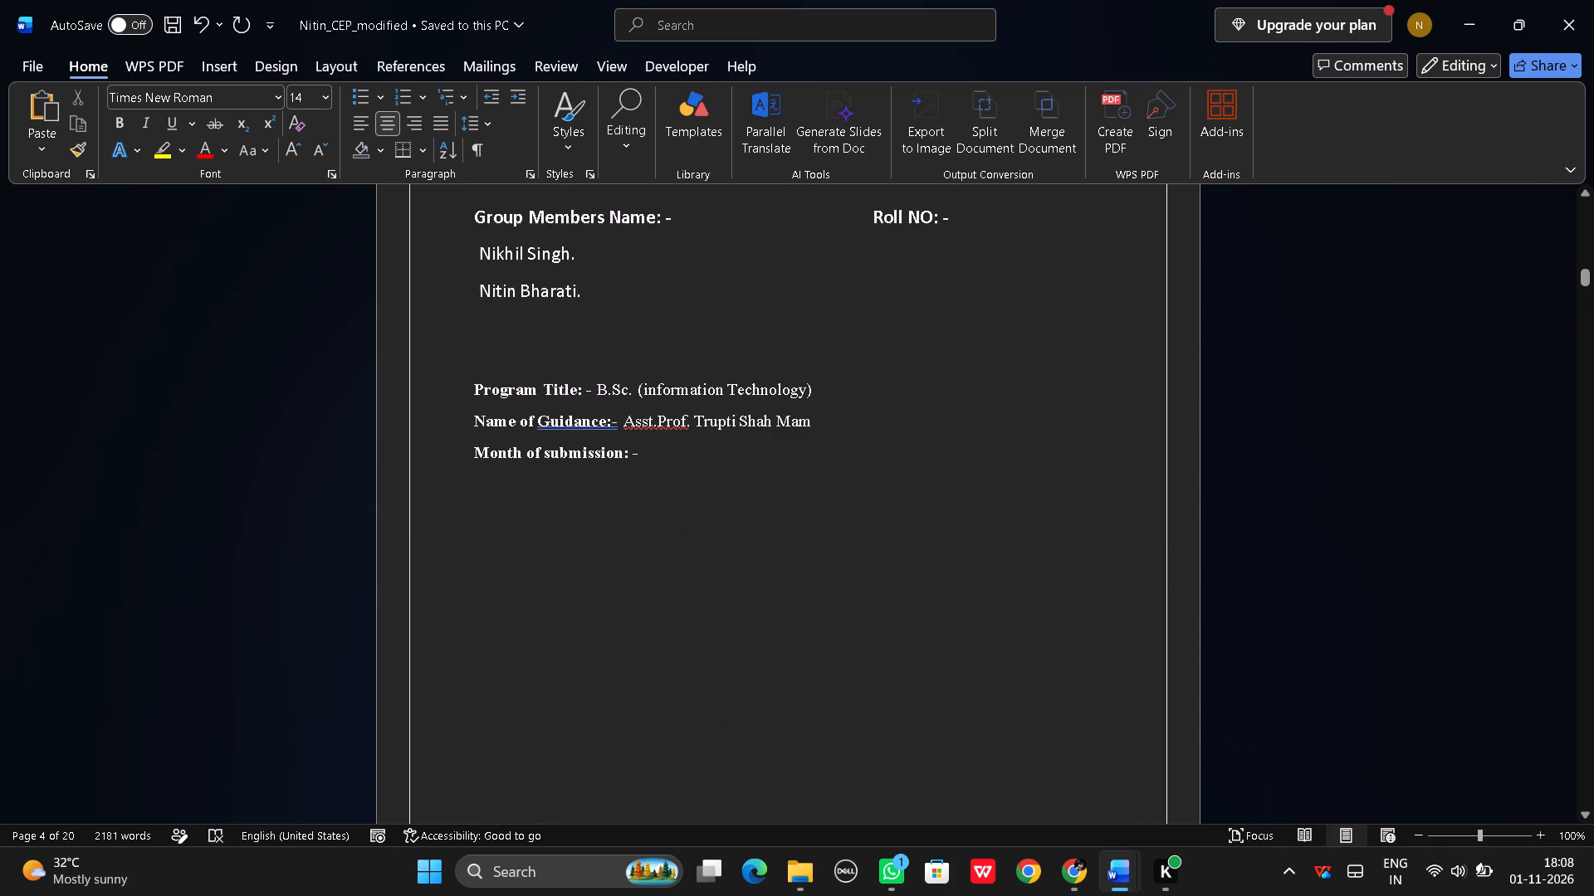
pyautogui.scroll(11, 922, 728)
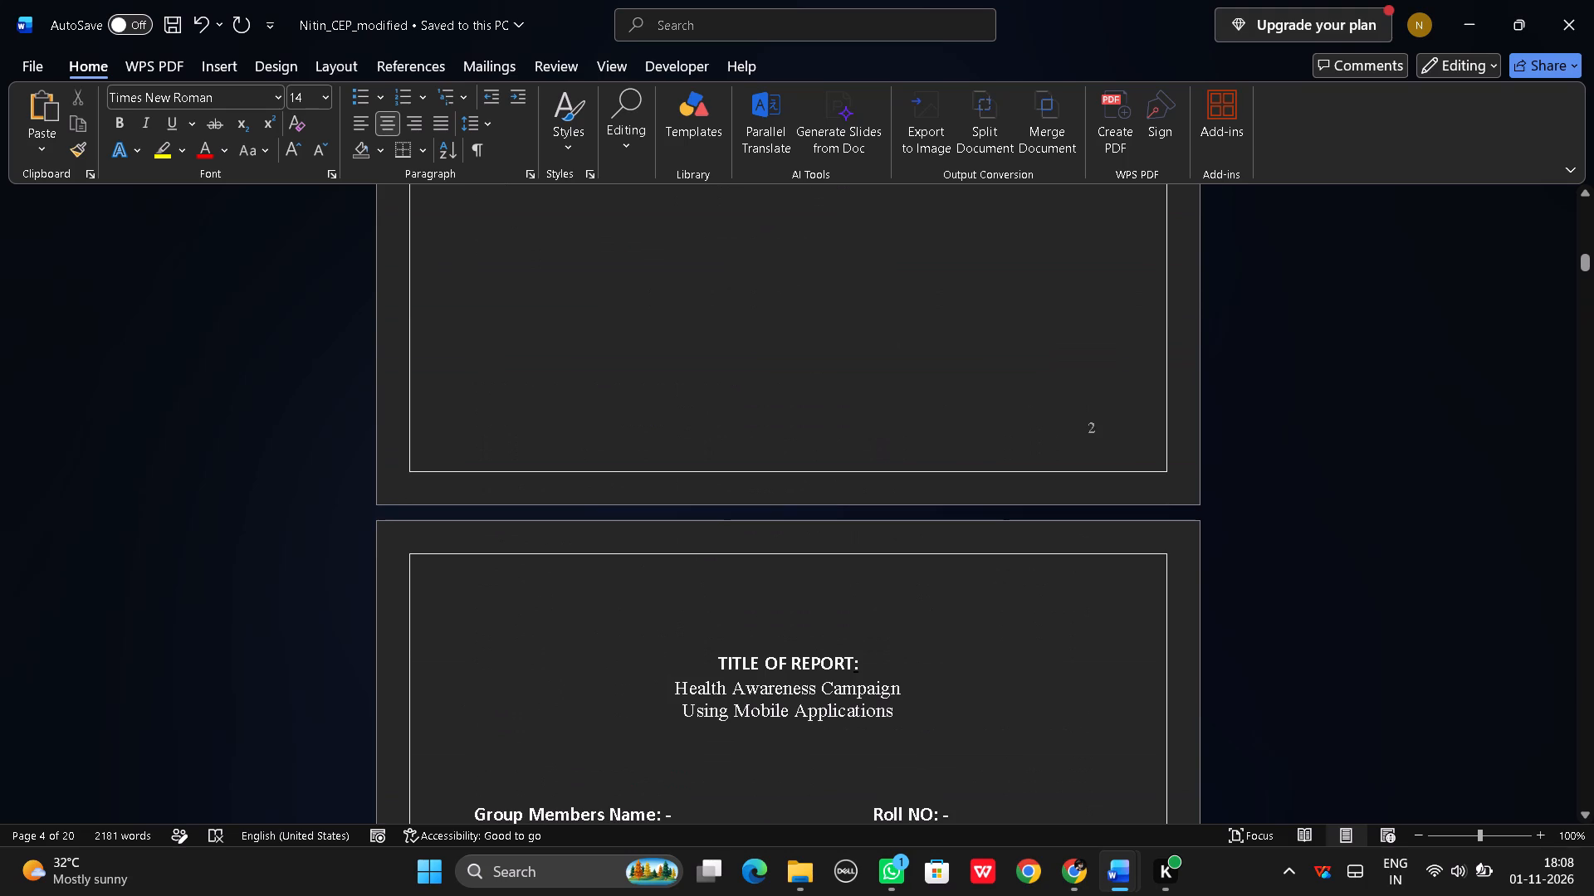
# Review the section headings in order from the report title page forward to Introduction, and return to Document1.
pyautogui.scroll(-12, 922, 728)
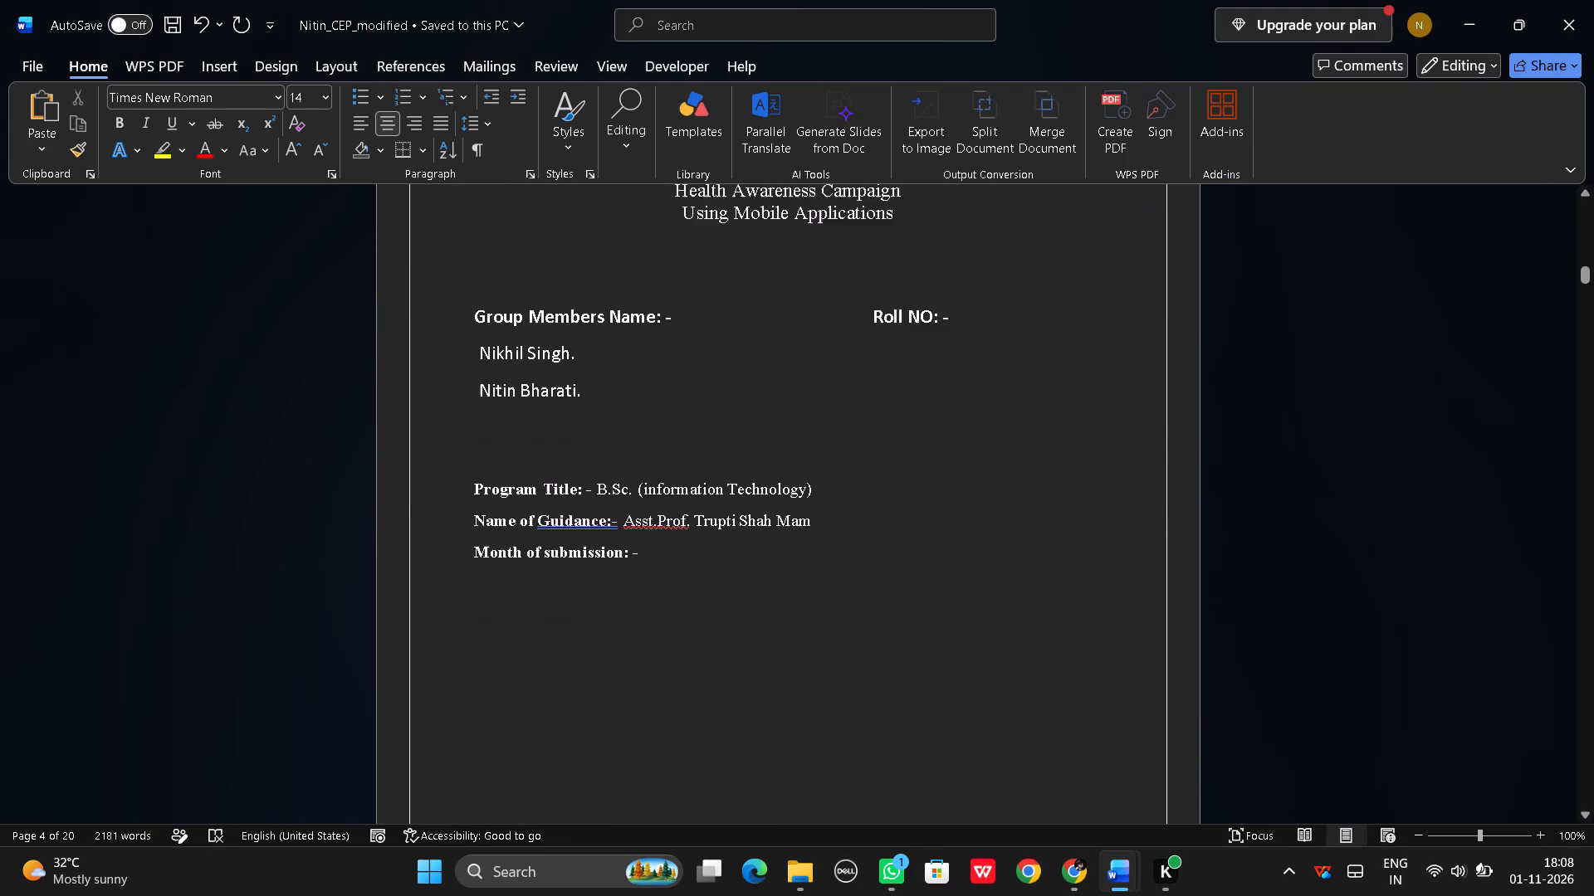
pyautogui.scroll(-20, 922, 730)
pyautogui.scroll(-10, 922, 730)
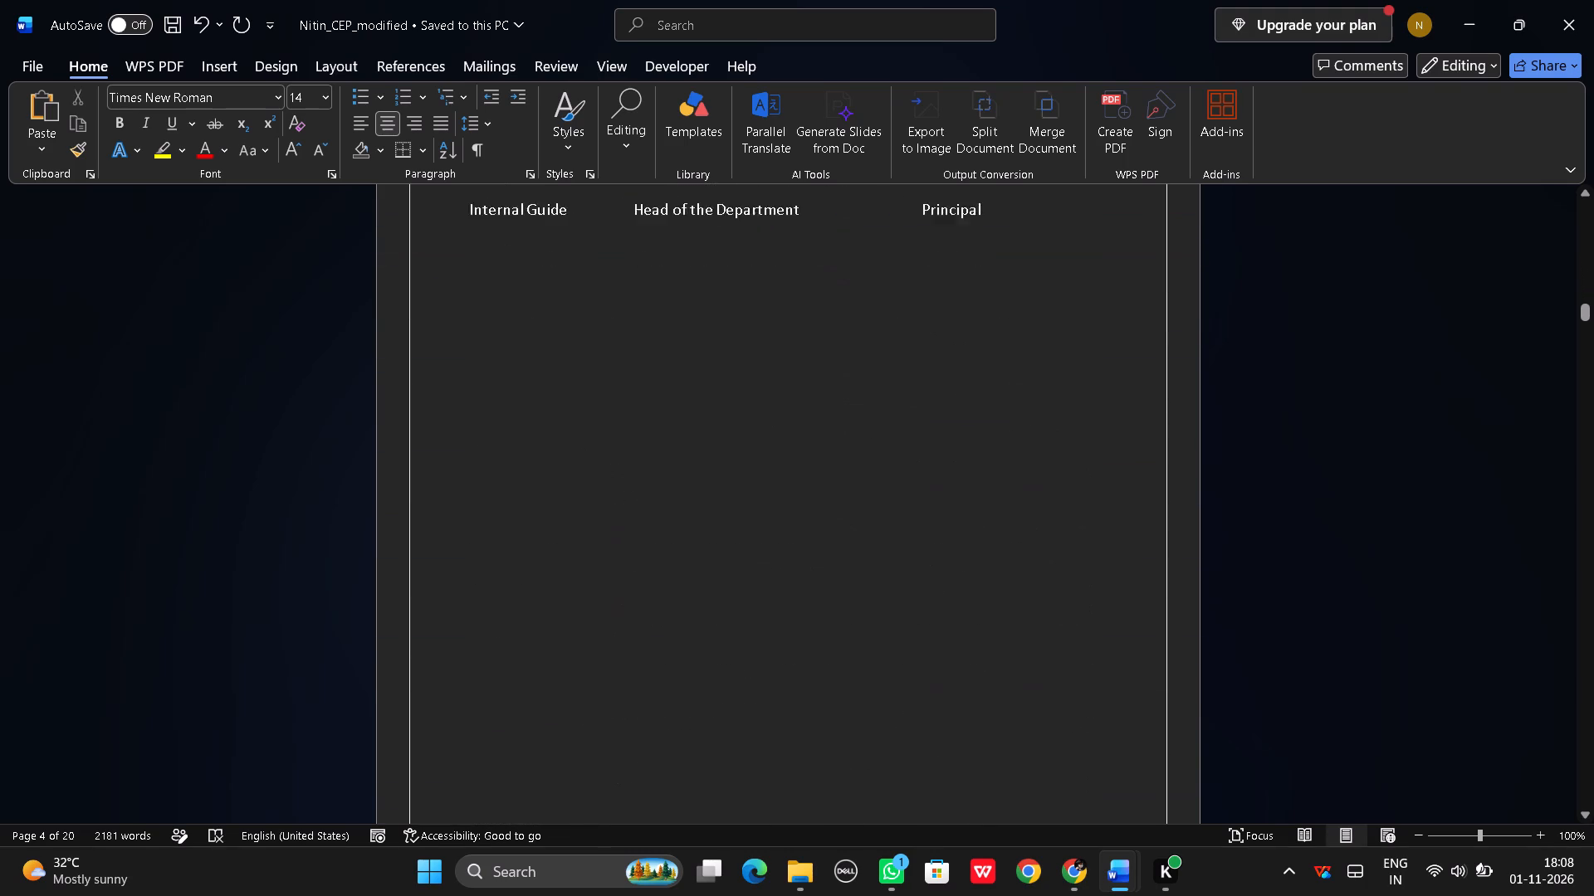
pyautogui.scroll(-9, 922, 730)
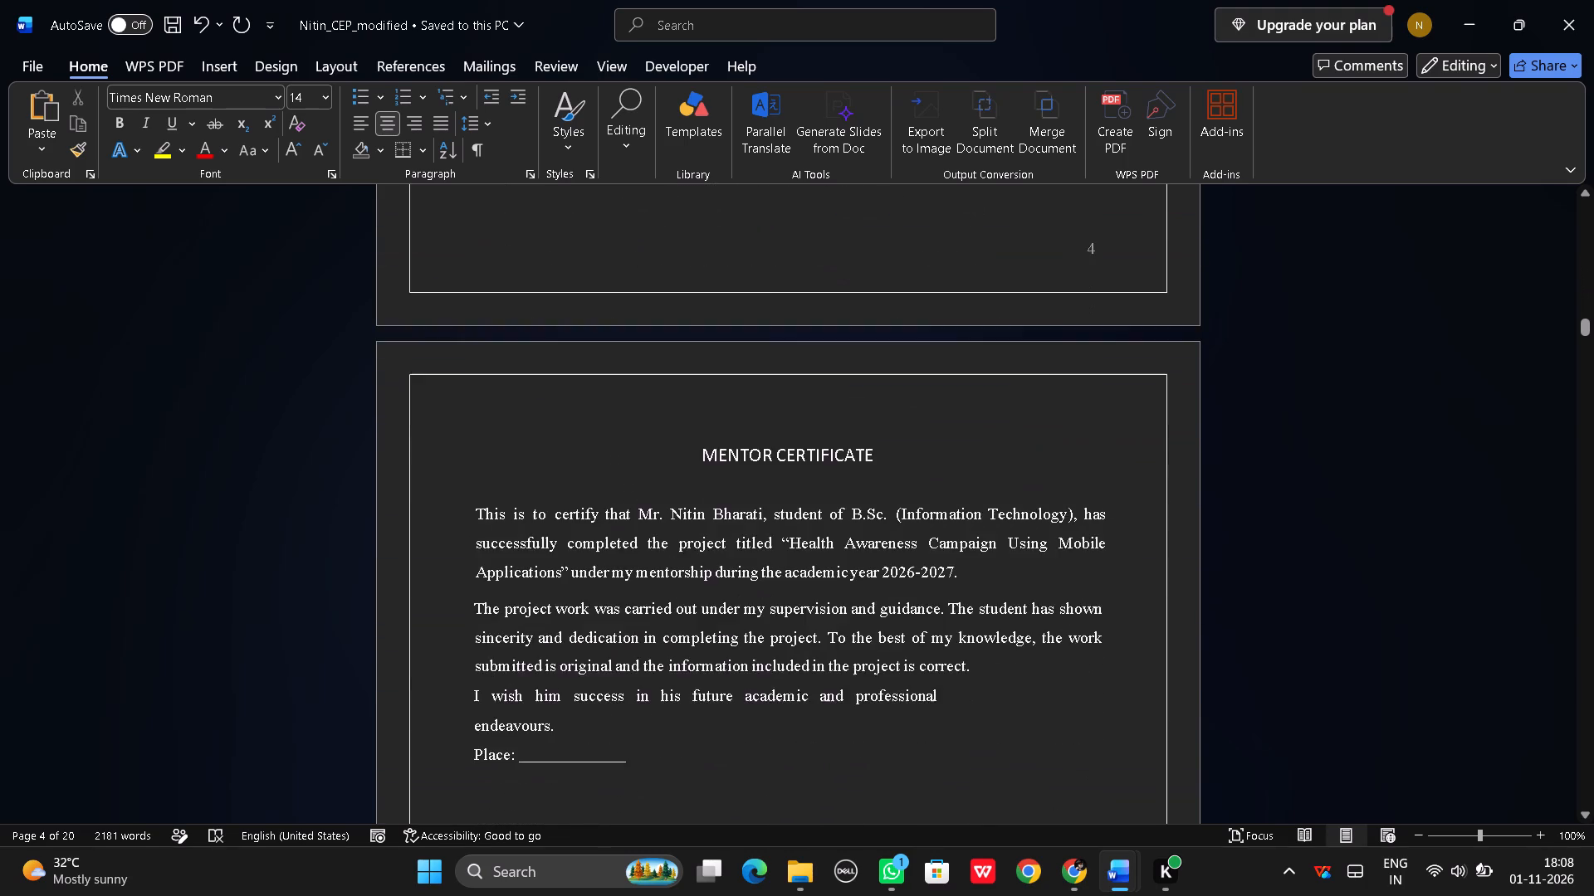
pyautogui.scroll(-12, 922, 730)
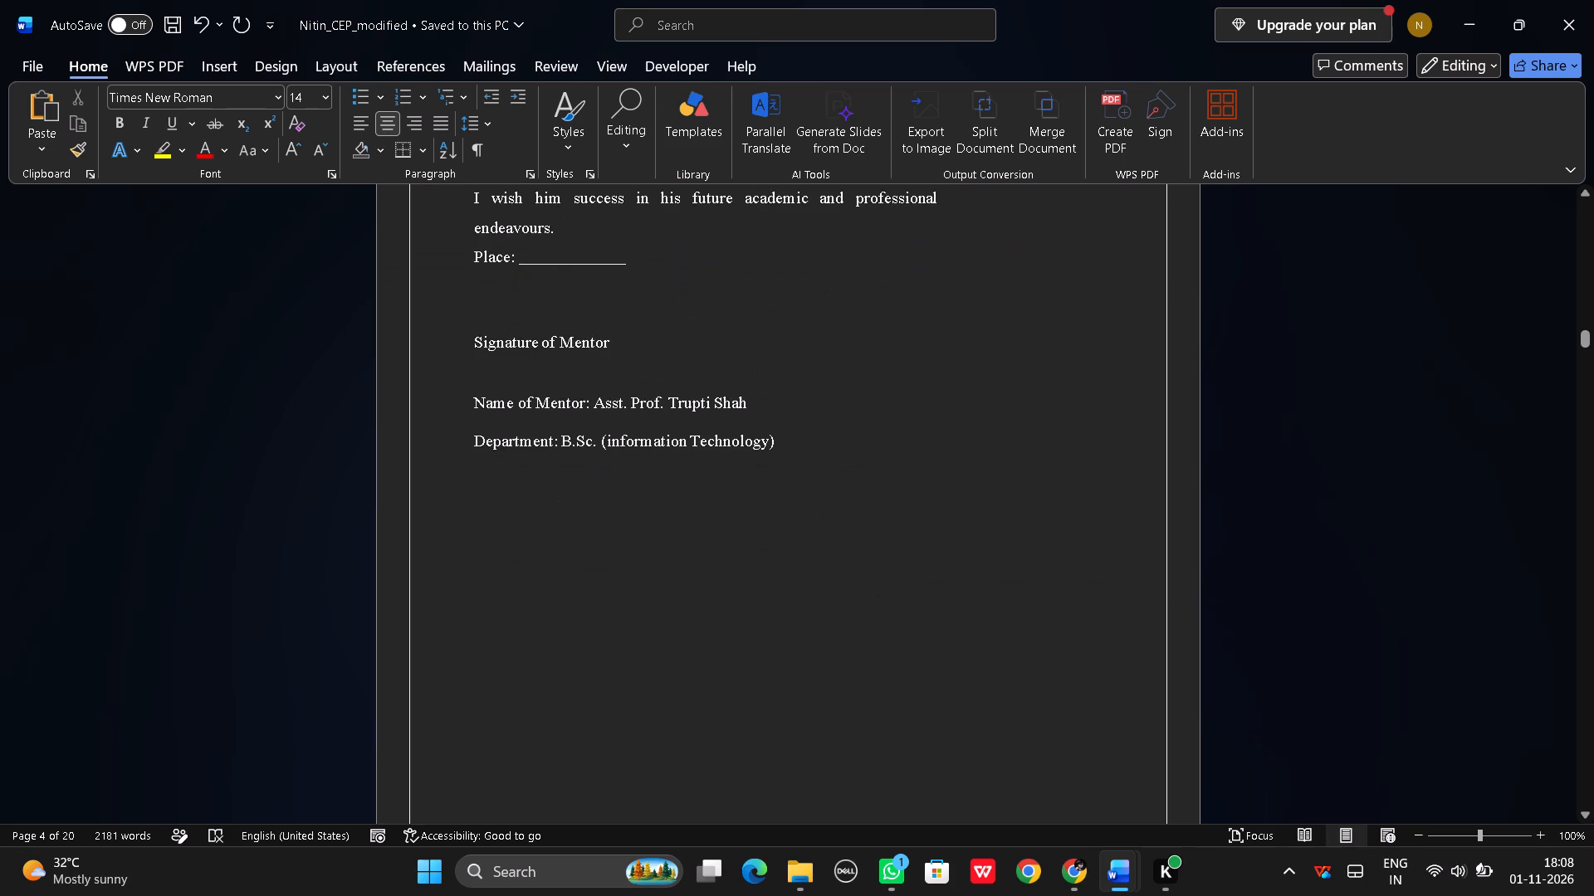
pyautogui.scroll(-19, 921, 732)
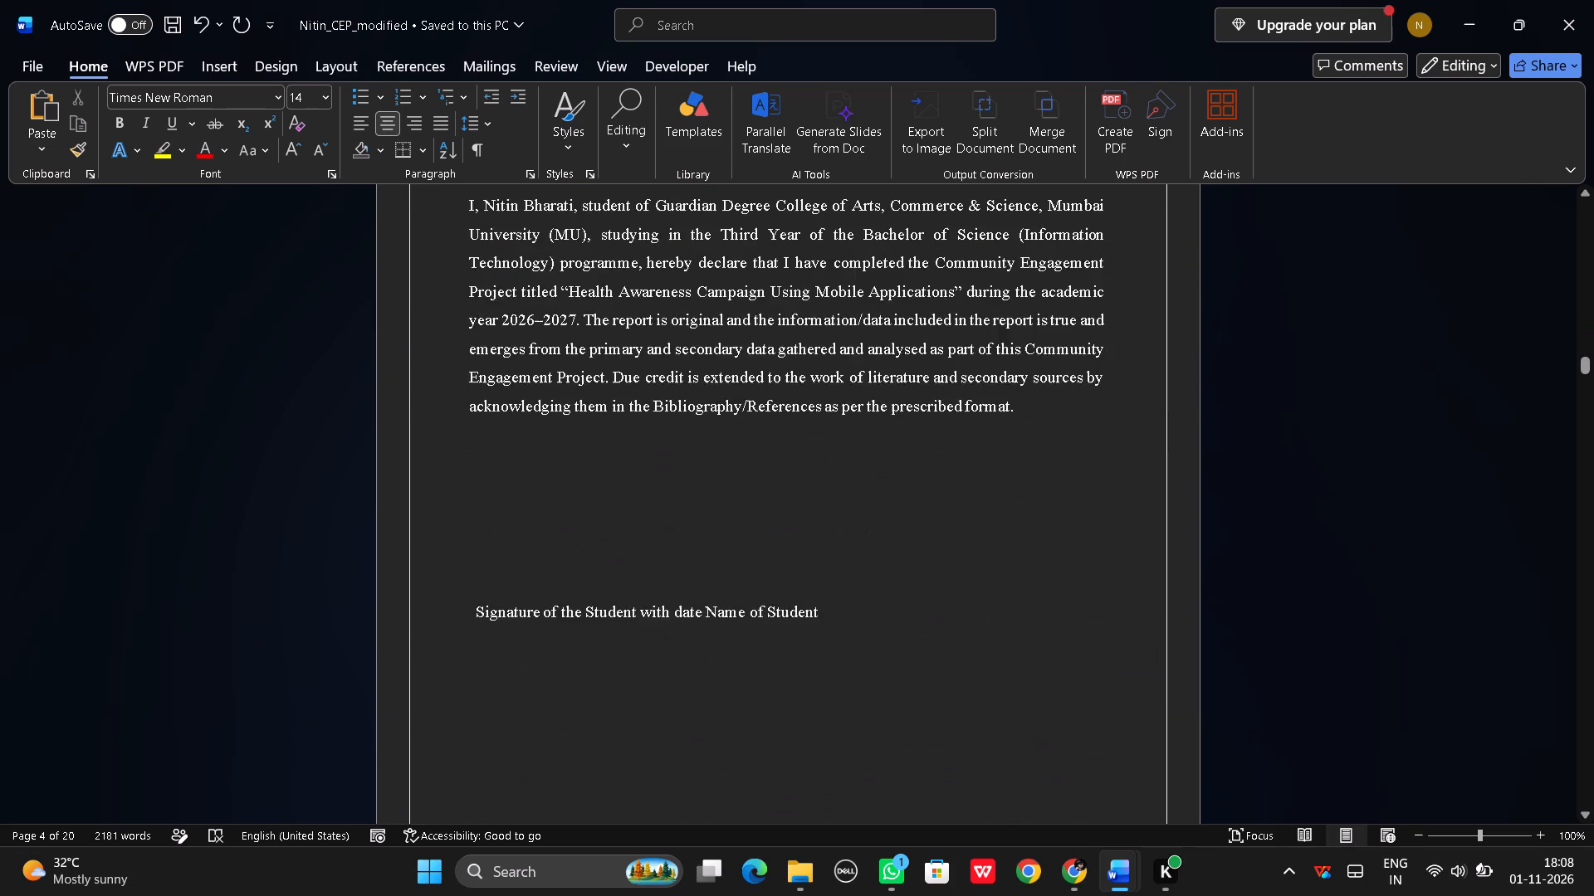
pyautogui.scroll(-19, 920, 734)
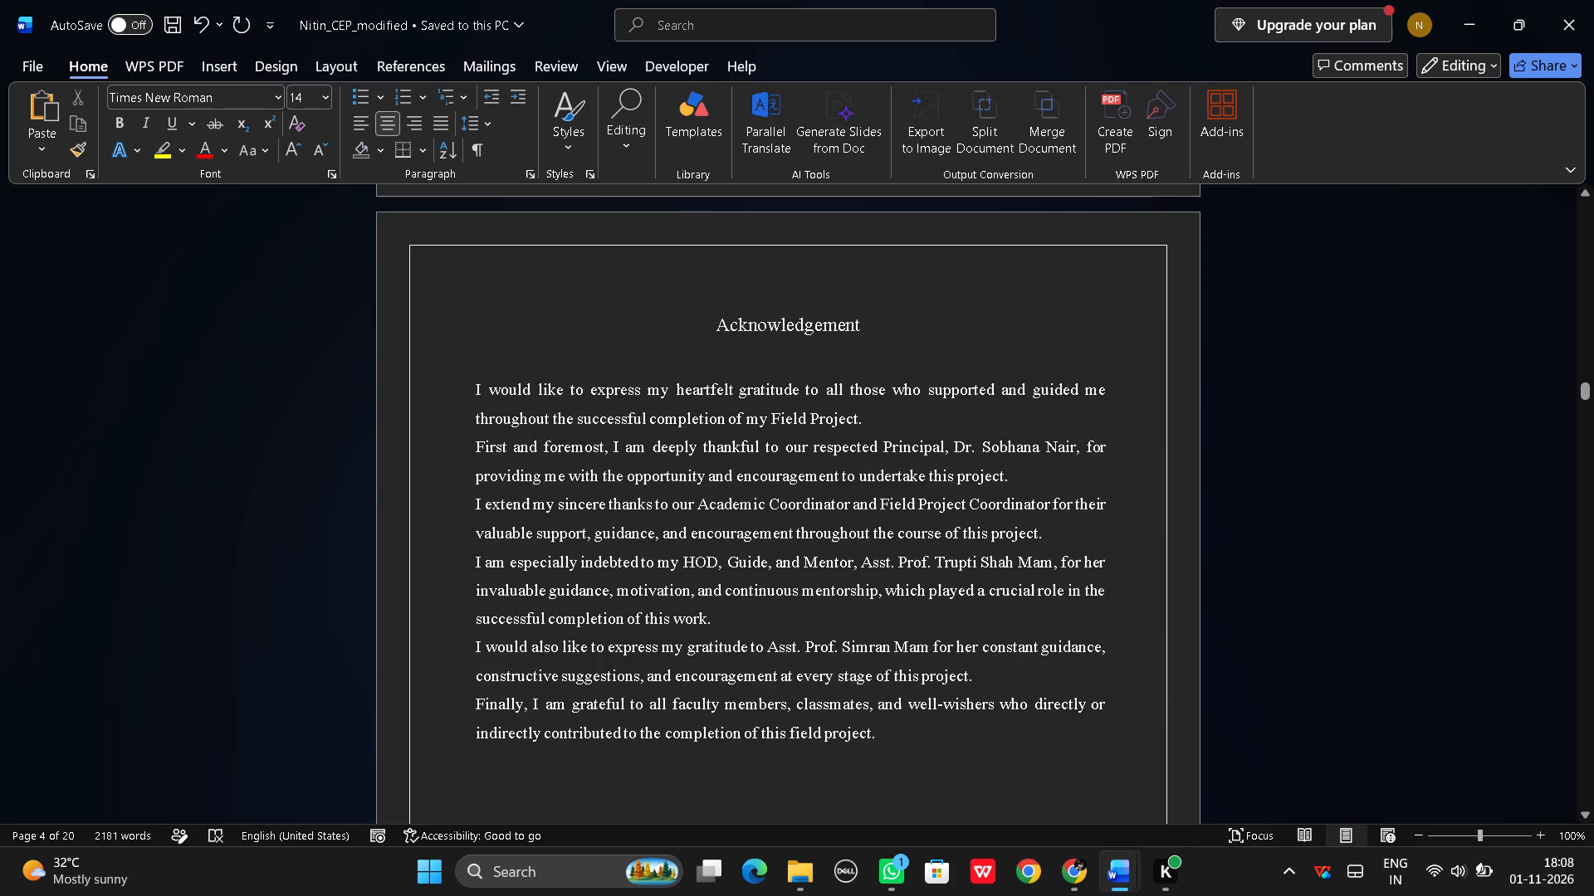
pyautogui.scroll(-4, 920, 734)
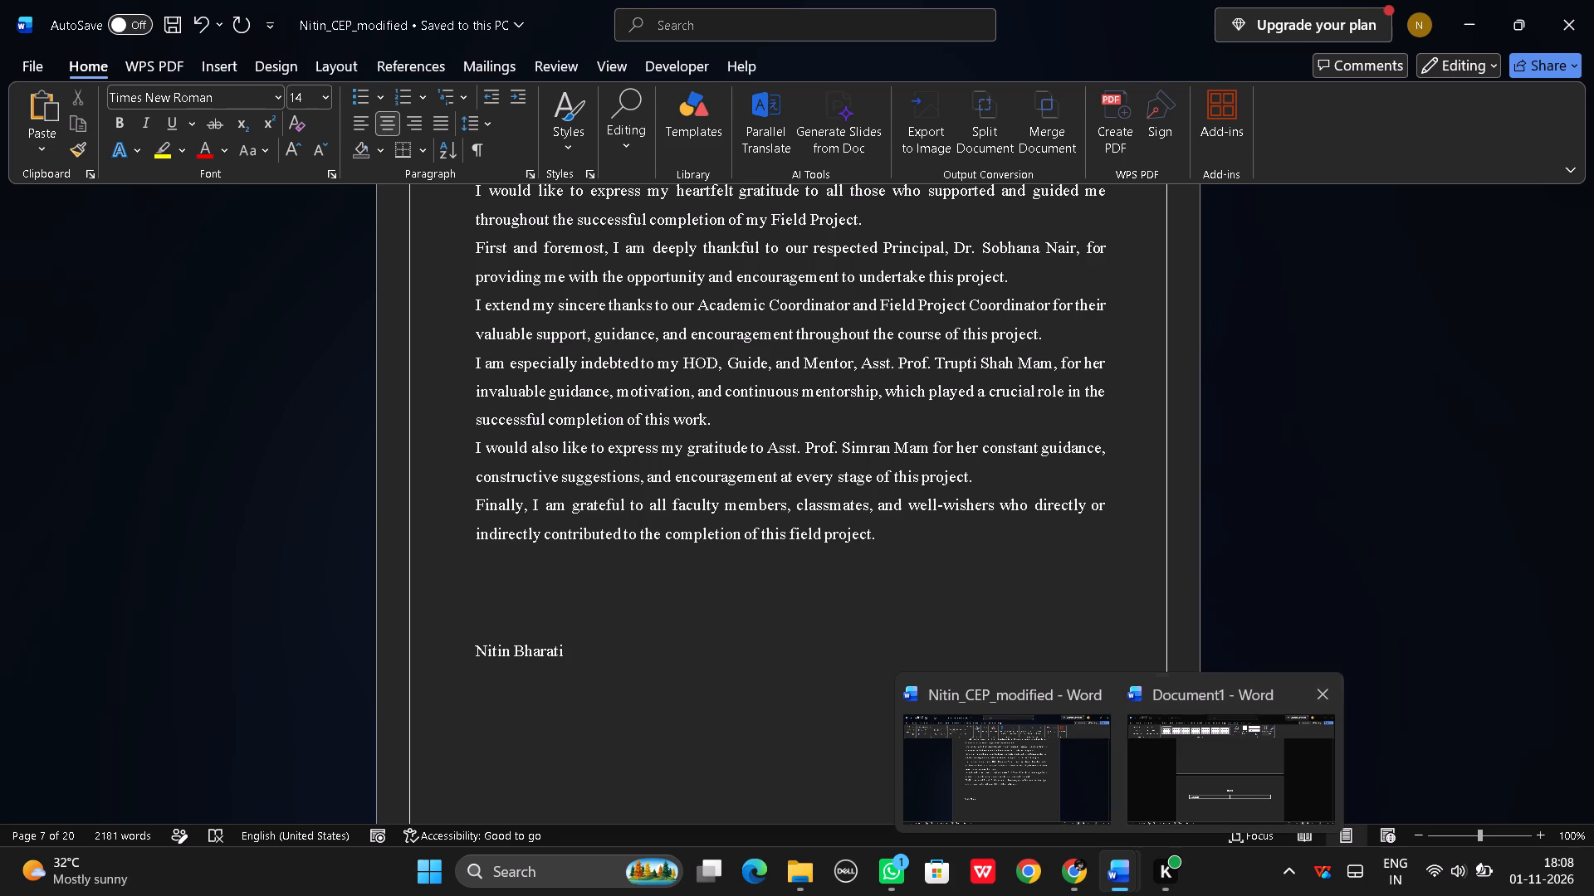
pyautogui.scroll(-10, 1035, 668)
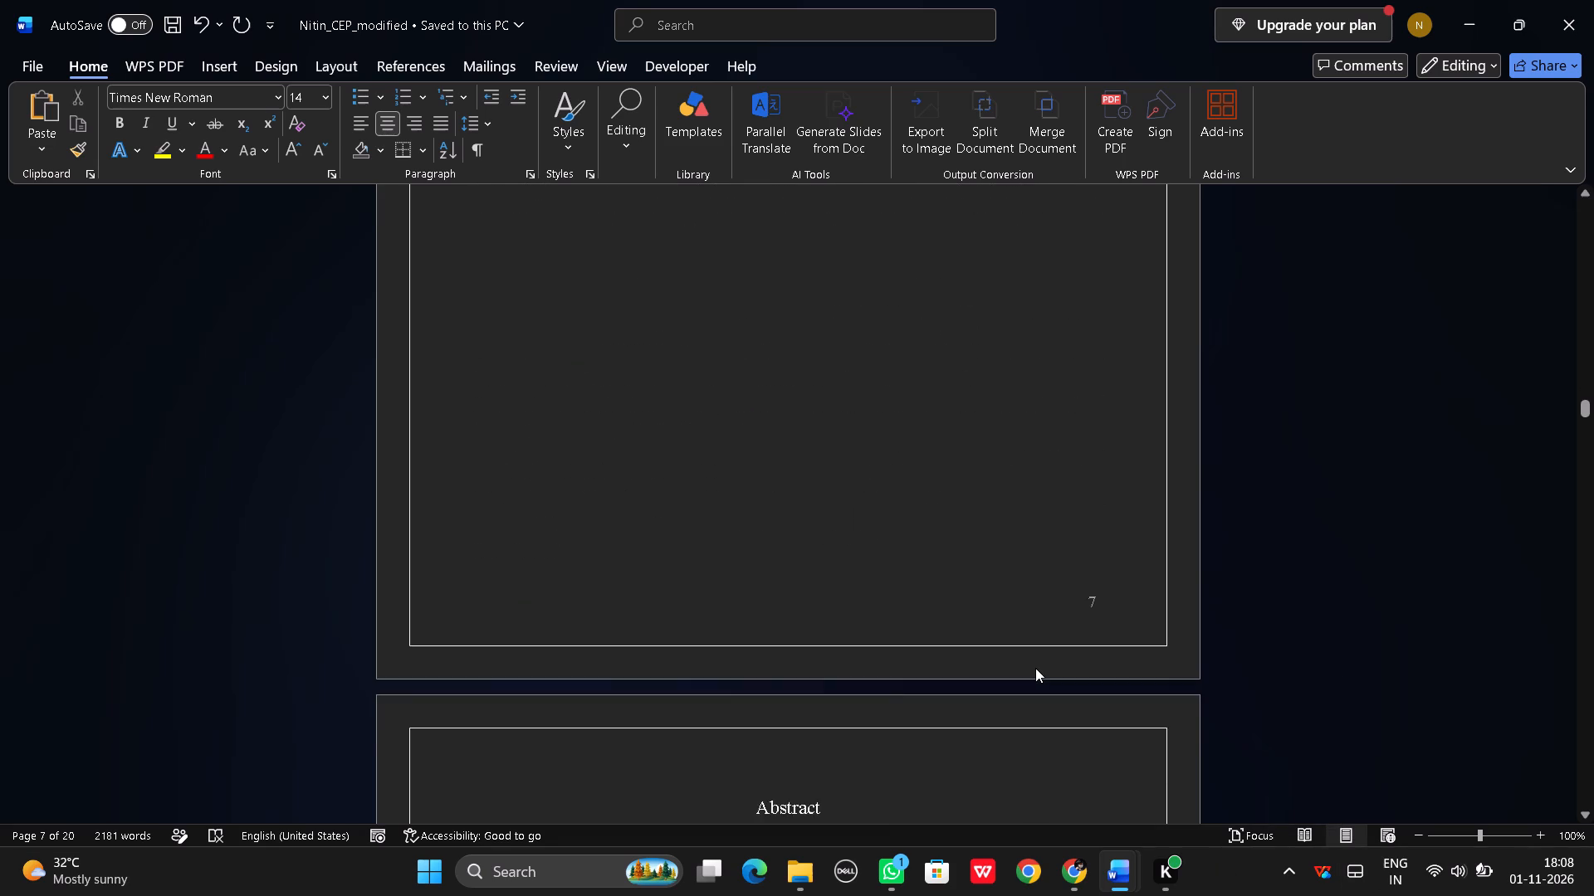
pyautogui.scroll(1, 1035, 668)
pyautogui.scroll(-2, 1035, 668)
pyautogui.scroll(-20, 1035, 670)
pyautogui.scroll(-1, 1035, 670)
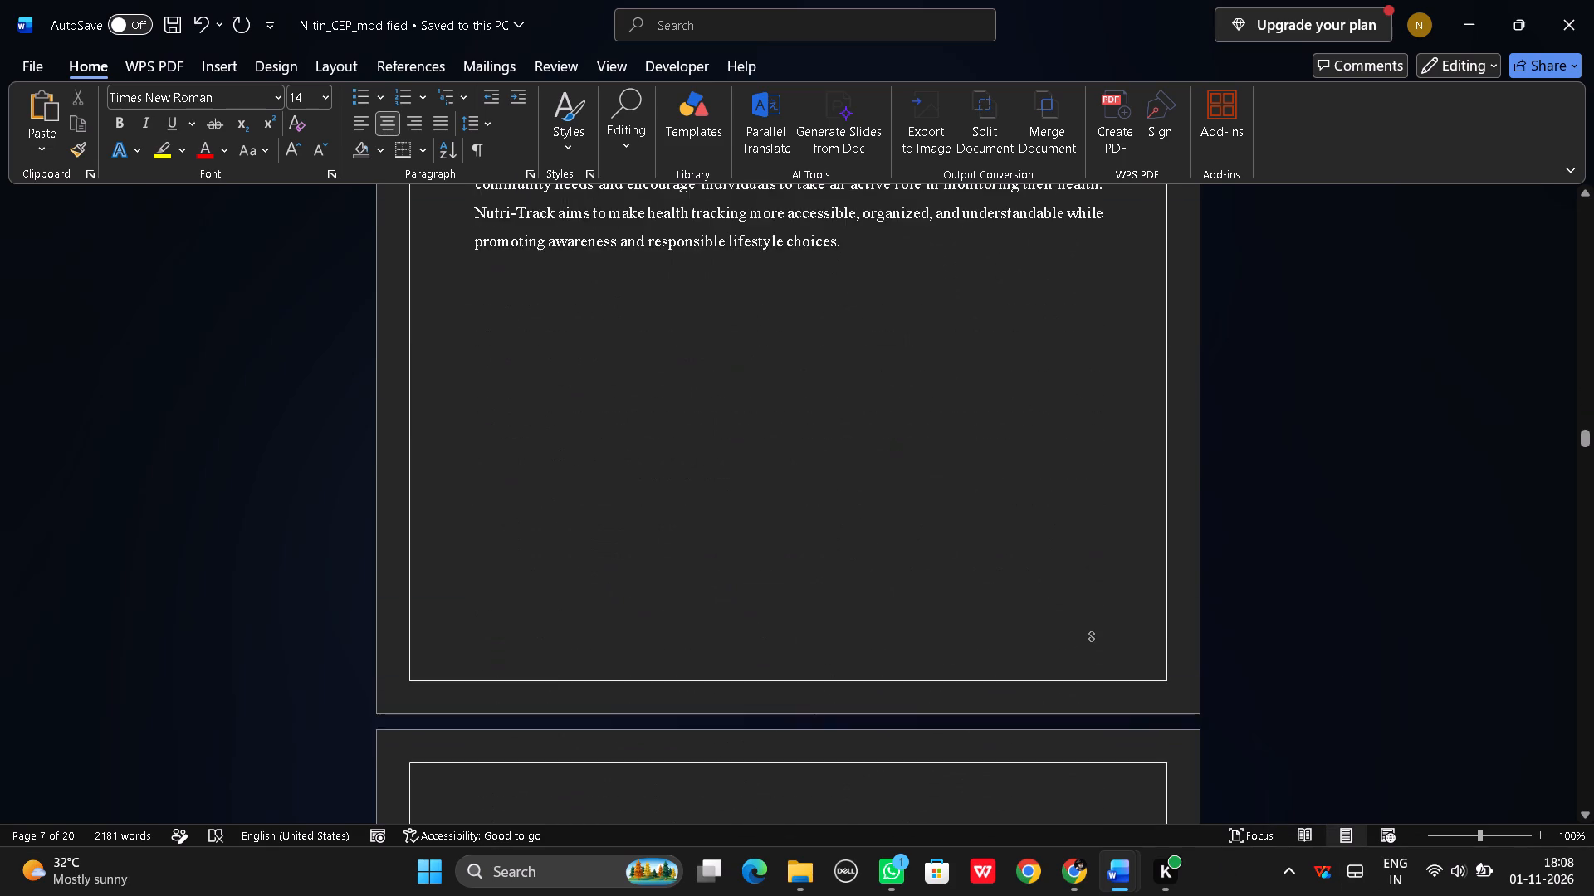
pyautogui.scroll(-7, 1035, 670)
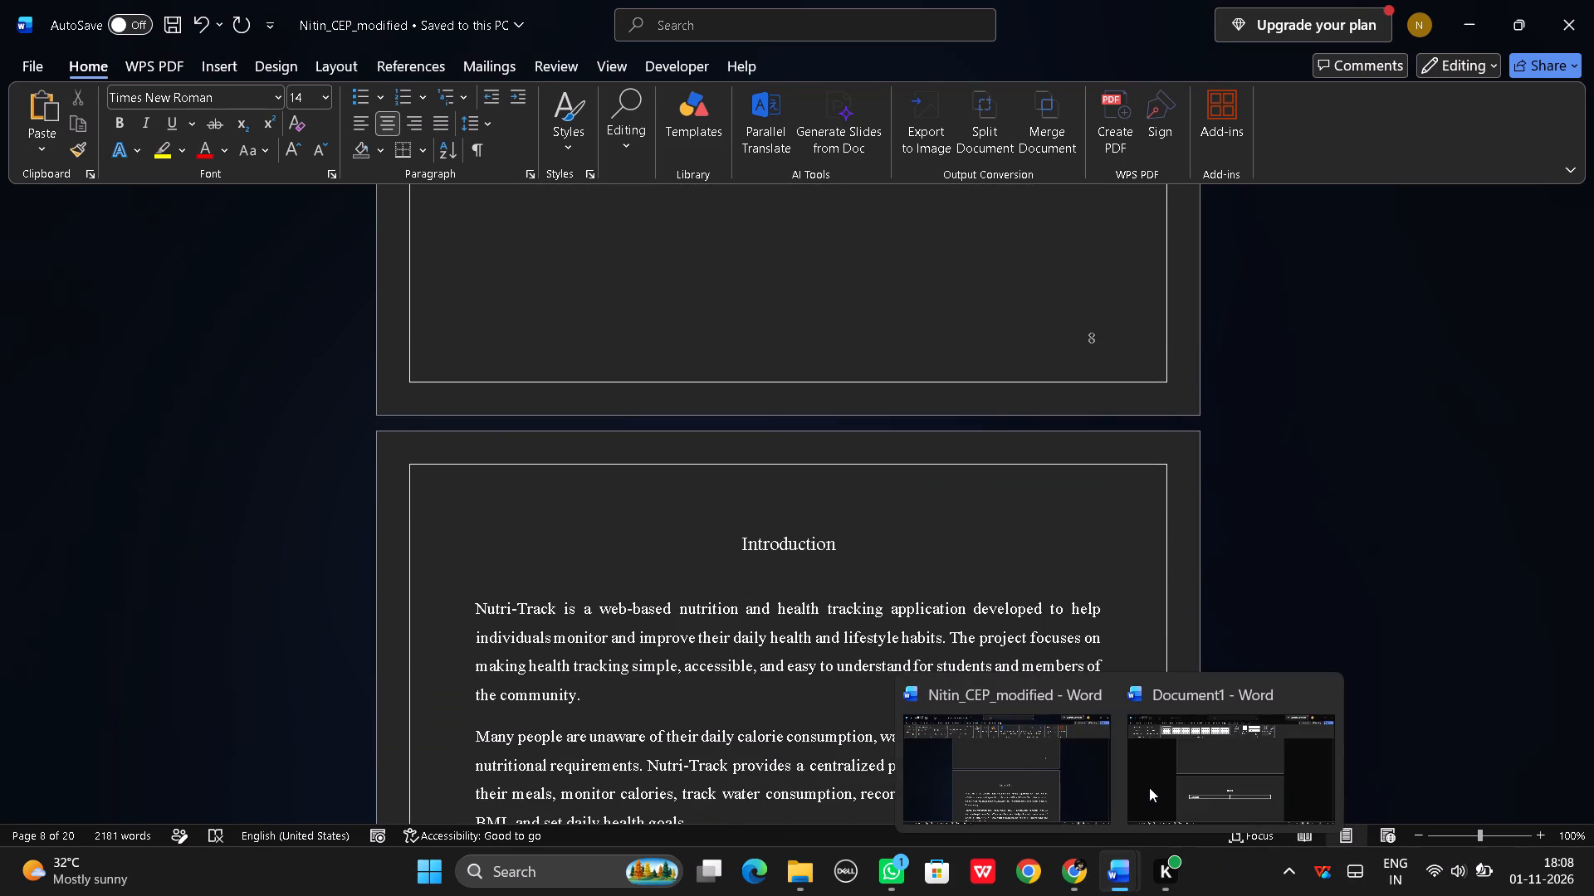
pyautogui.click(1149, 787)
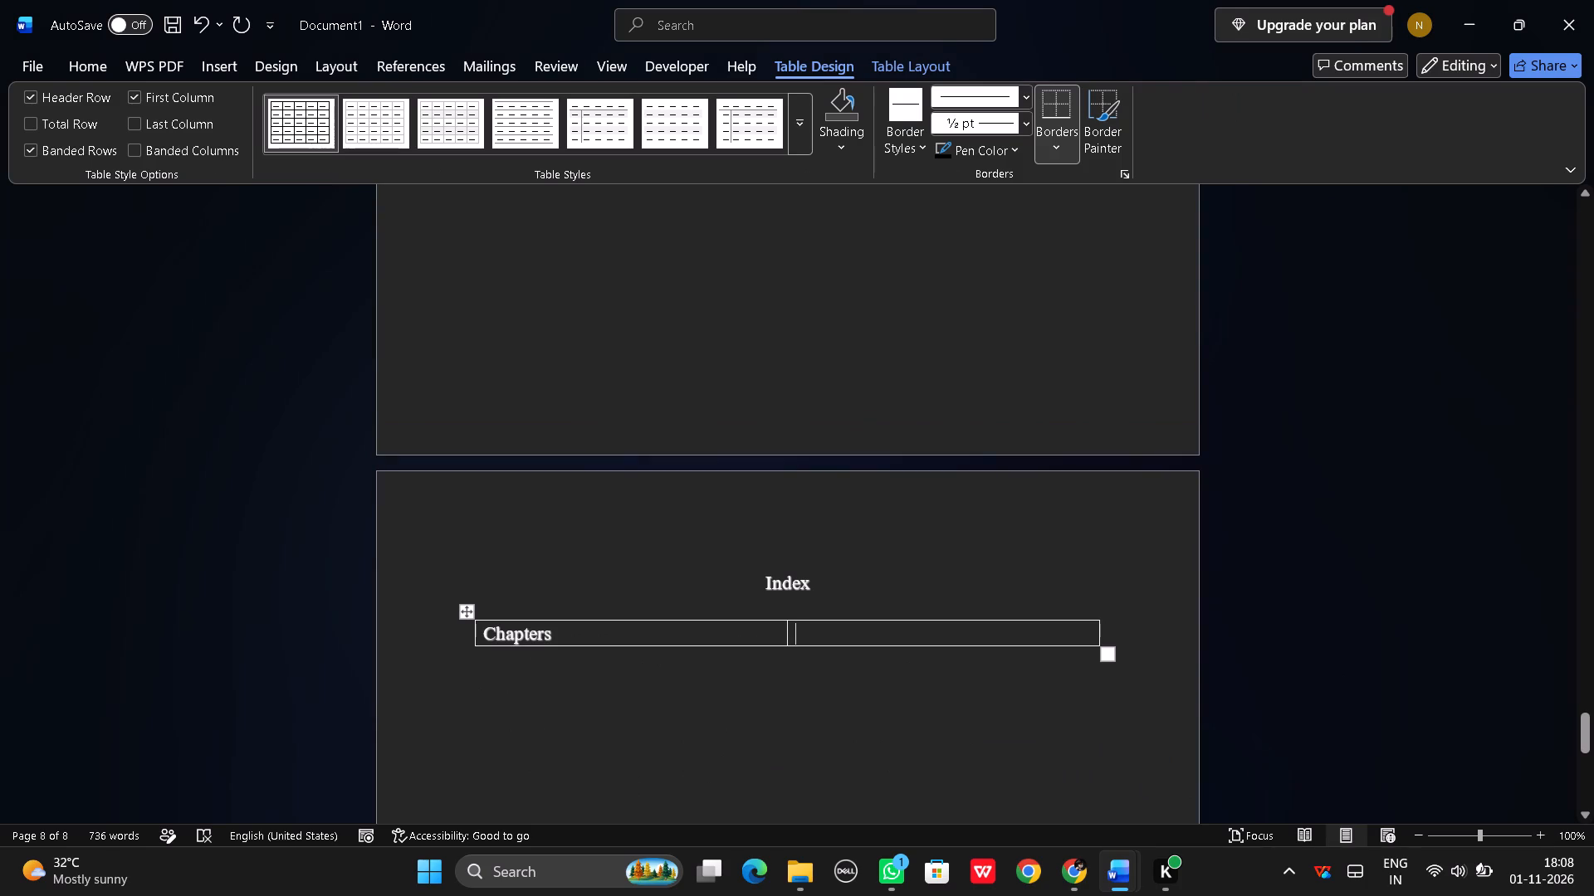
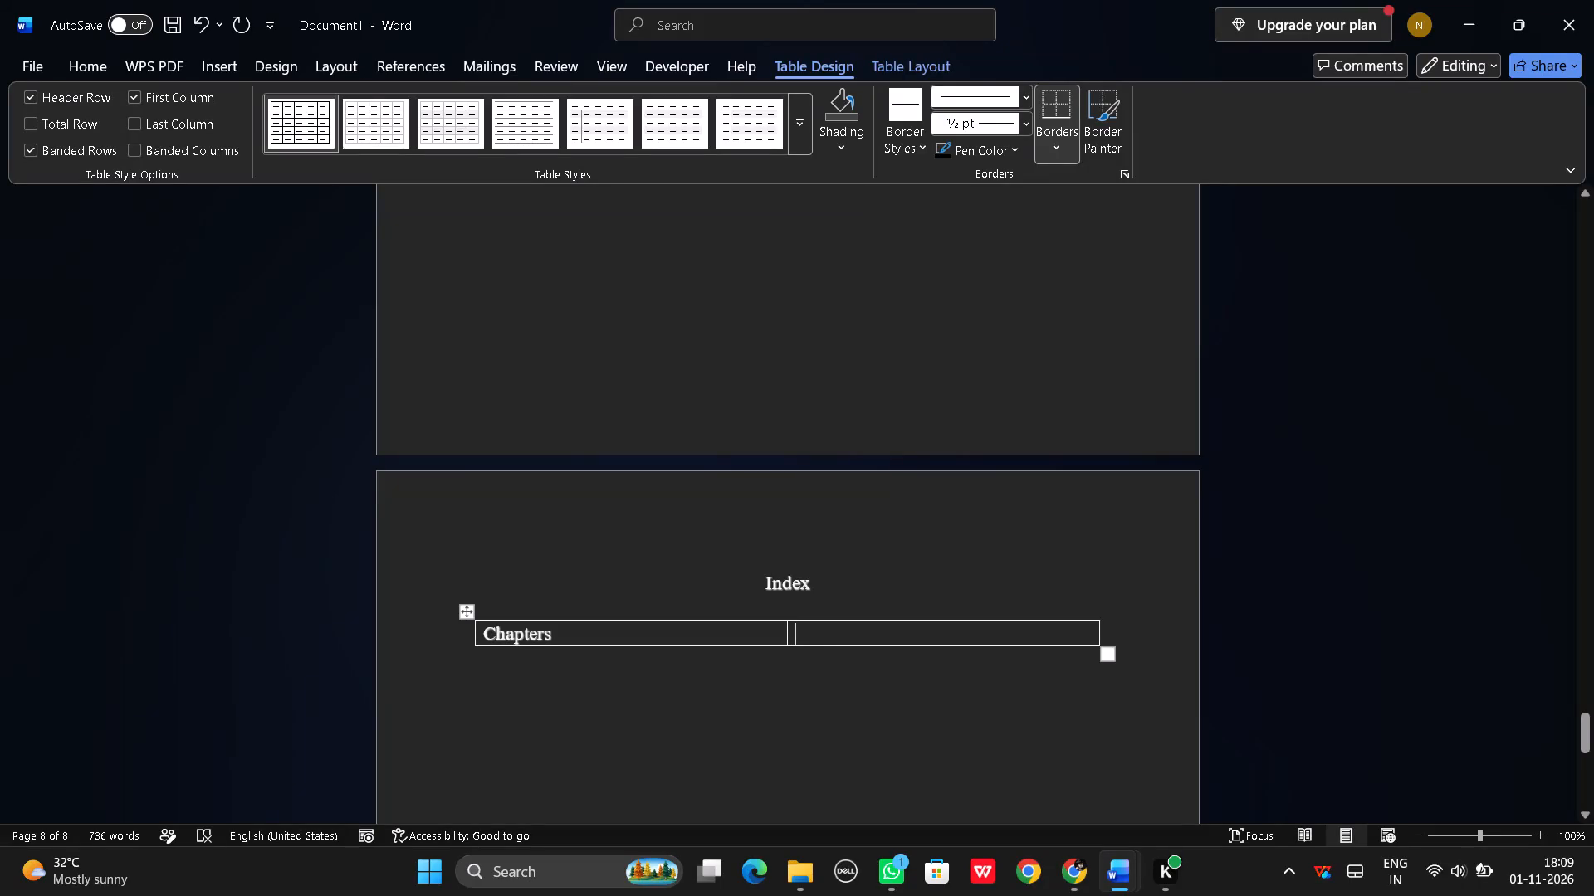
# Enter NAME as the heading of the Index table's second column.
pyautogui.write('NAme')
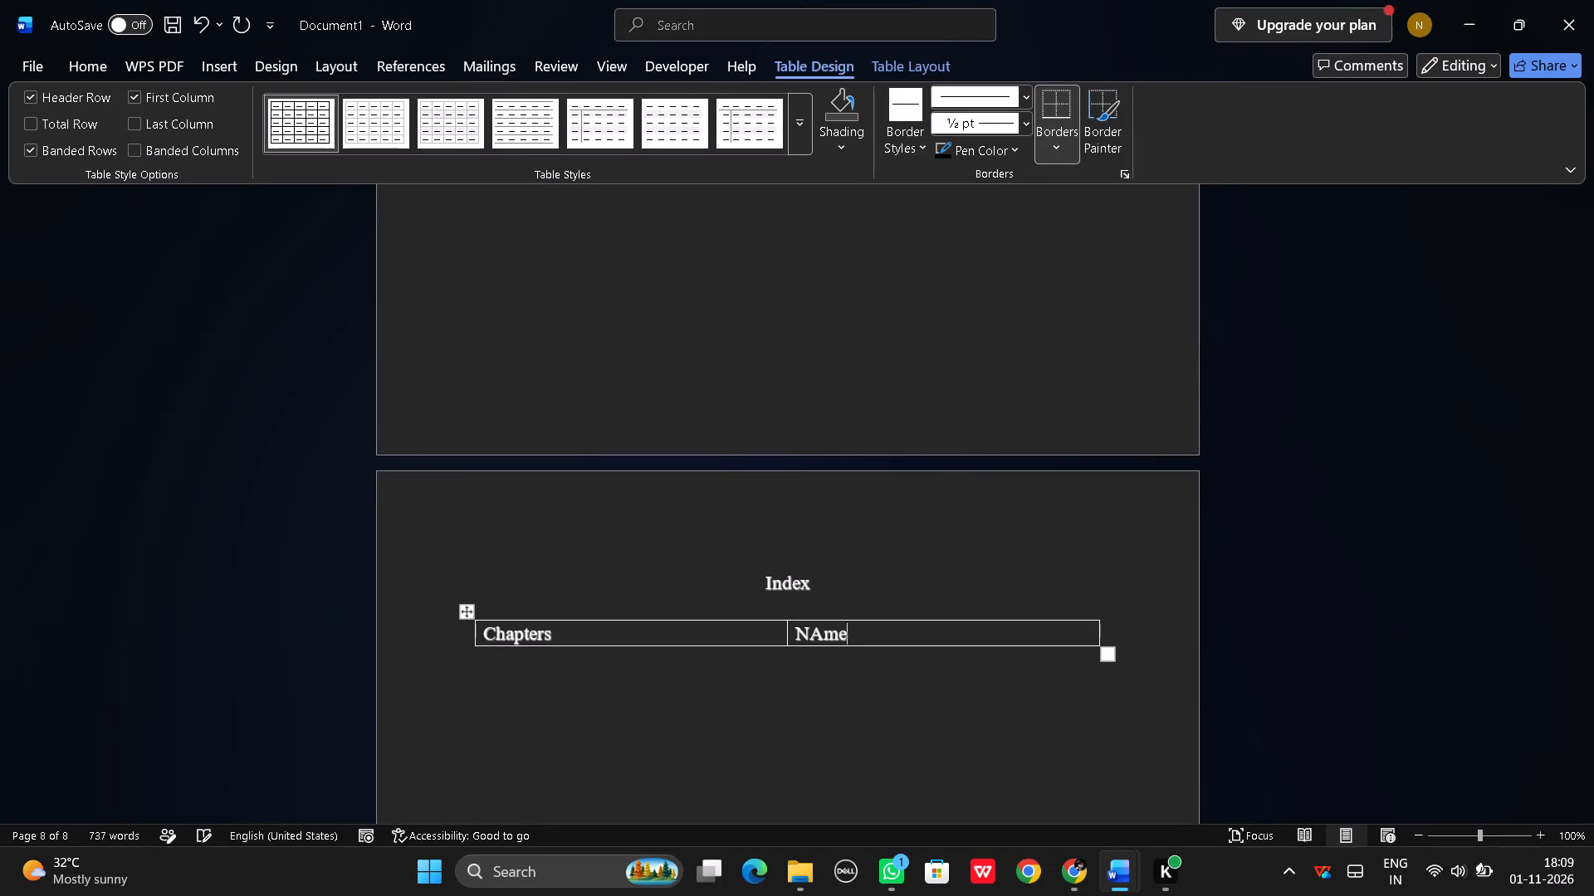
pyautogui.press('BackSpace')
pyautogui.press('BackSpace')
pyautogui.write('ME')
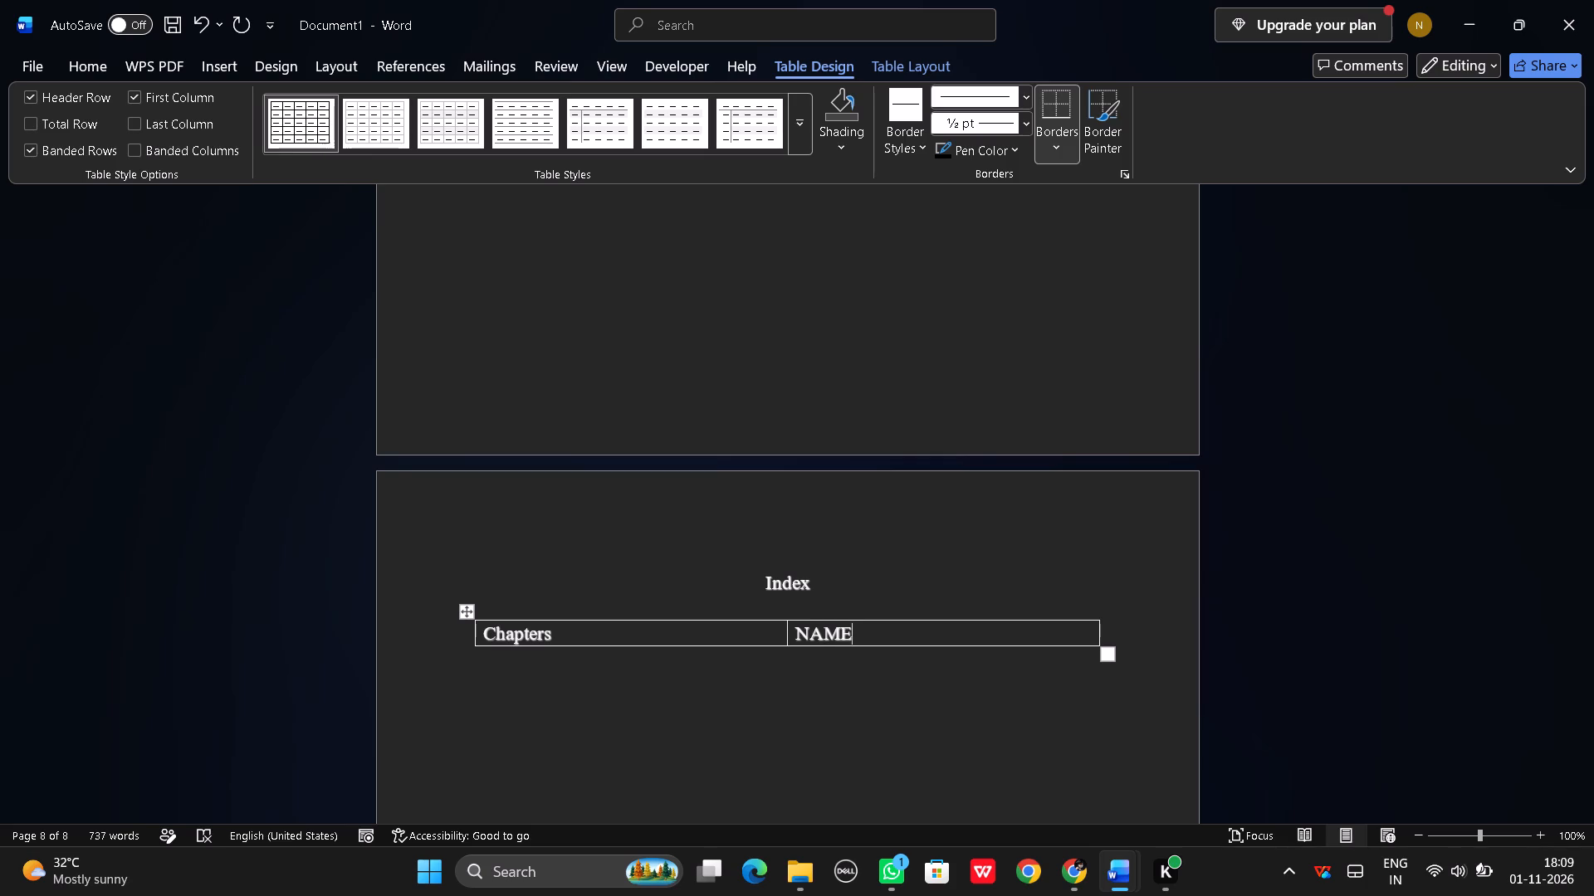
# Replace the first column's heading in the Index table with "CHAPTER NO.".
pyautogui.press('Left')
pyautogui.press('Left')
pyautogui.press('Left')
pyautogui.press('Left')
pyautogui.press('Left')
pyautogui.press('Left')
pyautogui.press('Left')
pyautogui.press('Left')
pyautogui.press('Right')
pyautogui.press('Right')
pyautogui.press('Right')
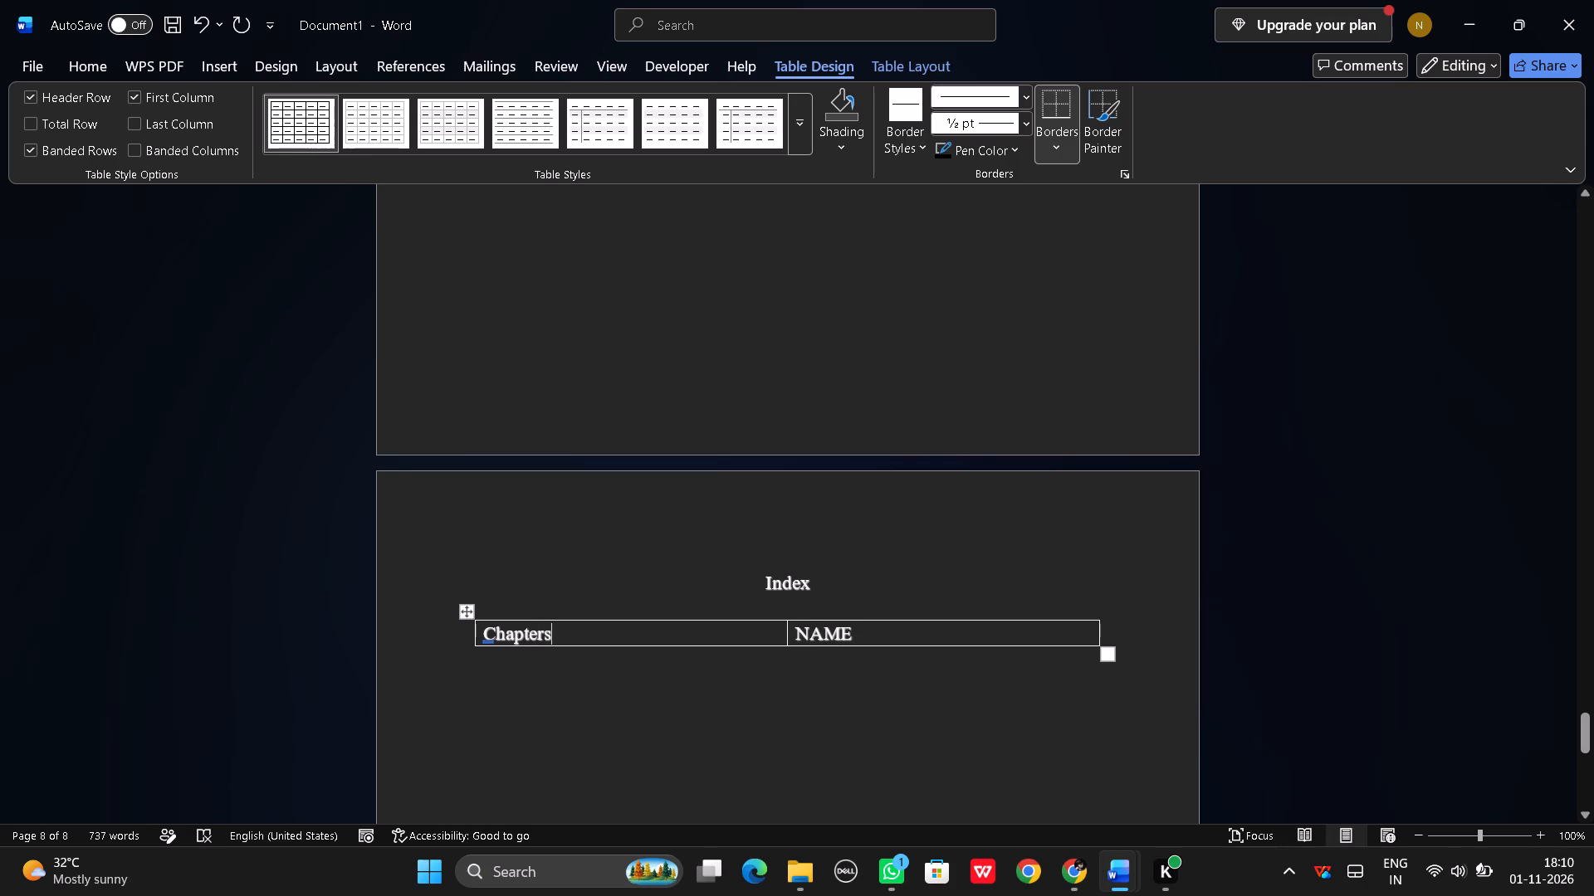
pyautogui.press('BackSpace')
pyautogui.press('BackSpace')
pyautogui.press('BackSpace')
pyautogui.press('BackSpace')
pyautogui.press('BackSpace')
pyautogui.press('BackSpace')
pyautogui.press('BackSpace')
pyautogui.press('BackSpace')
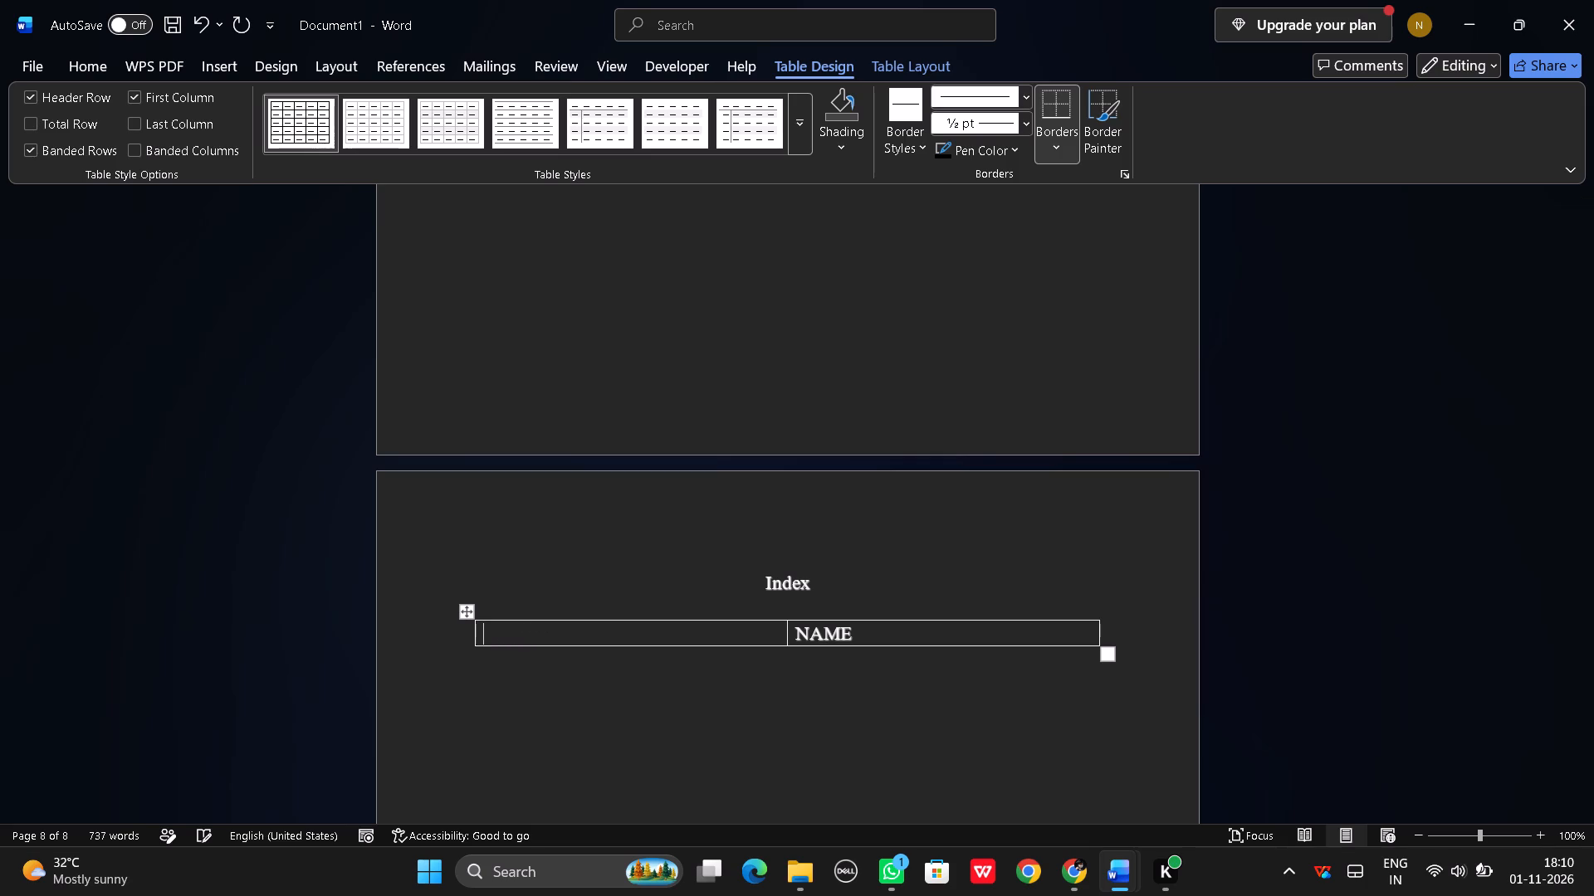
pyautogui.write('CH')
pyautogui.write('APTER')
pyautogui.press('space')
pyautogui.write('NO')
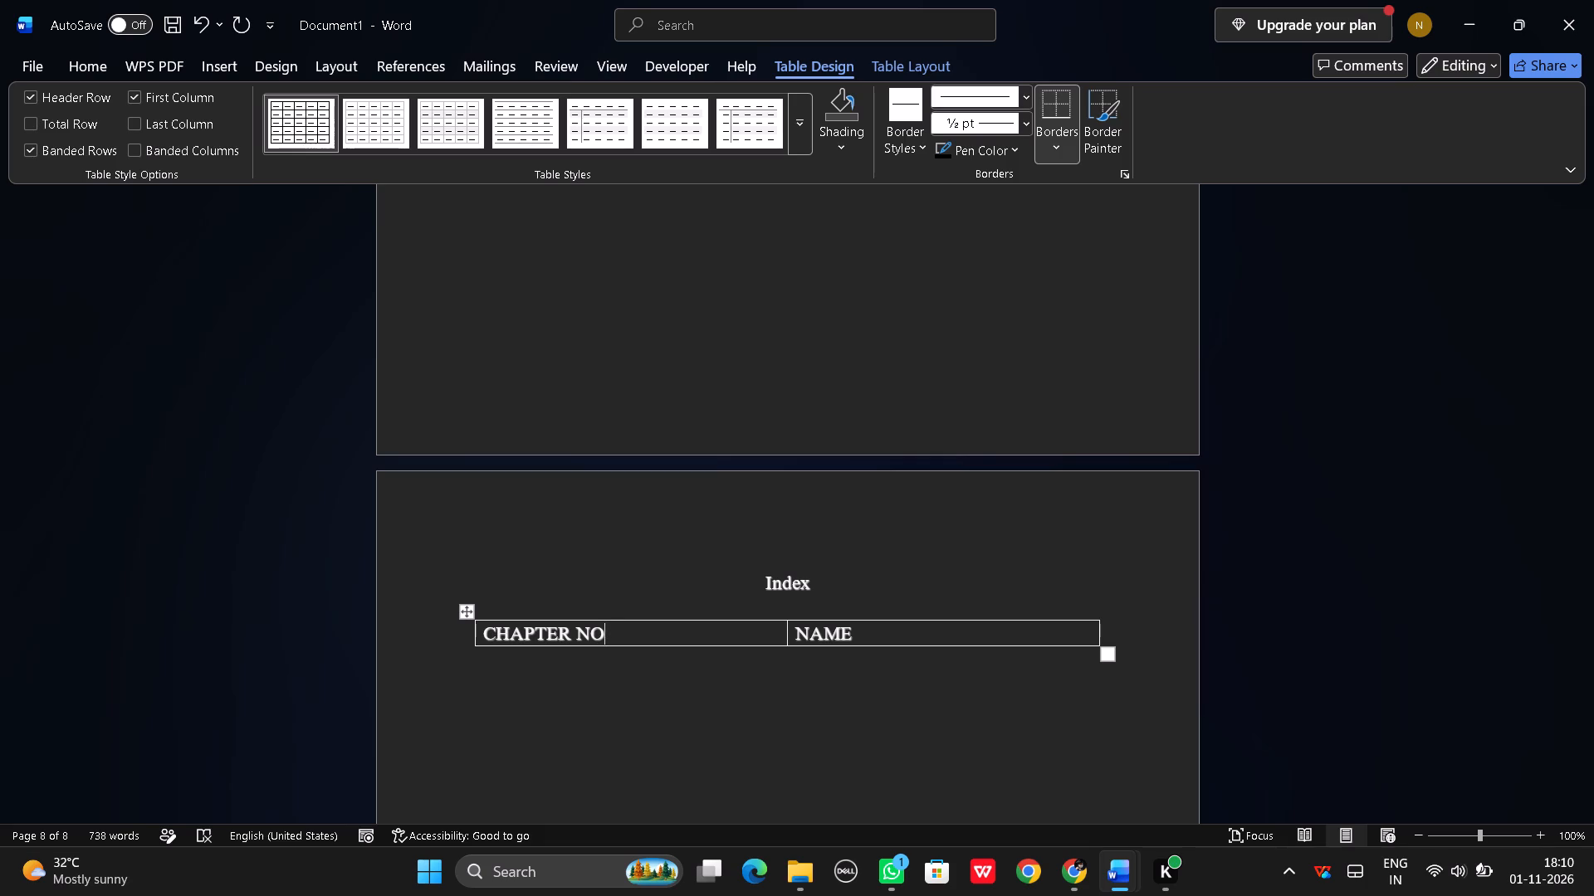
pyautogui.press('.')
# Add five empty rows below the header row of the Index table.
pyautogui.click(1083, 637)
pyautogui.press('Tab')
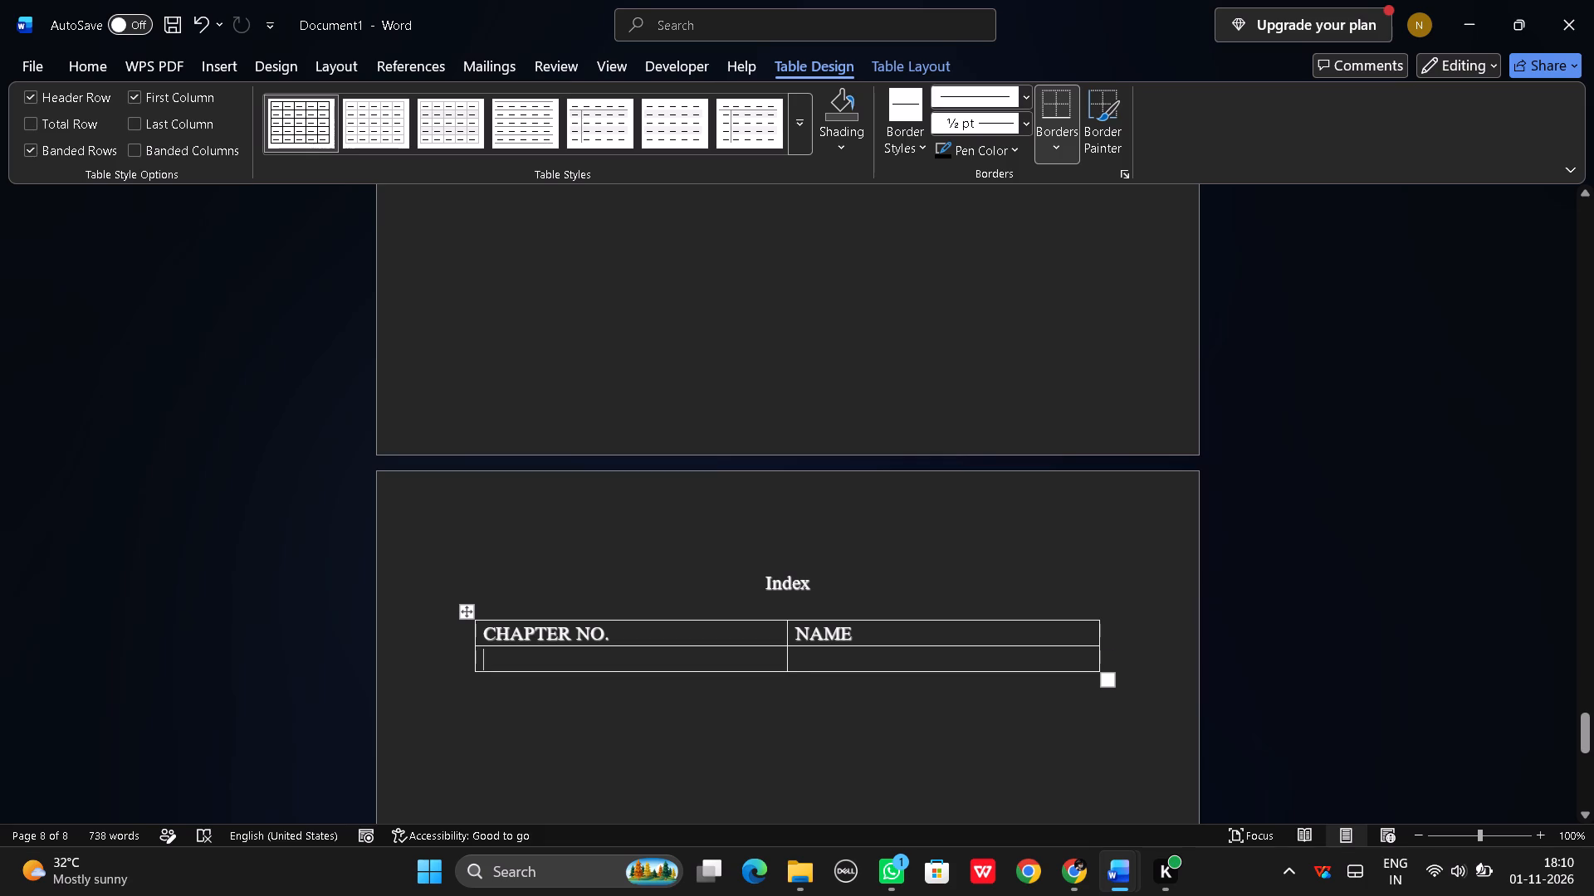
pyautogui.press('Tab')
pyautogui.press('Tab')
pyautogui.press('Tab')
pyautogui.press('Tab')
pyautogui.press('Tab')
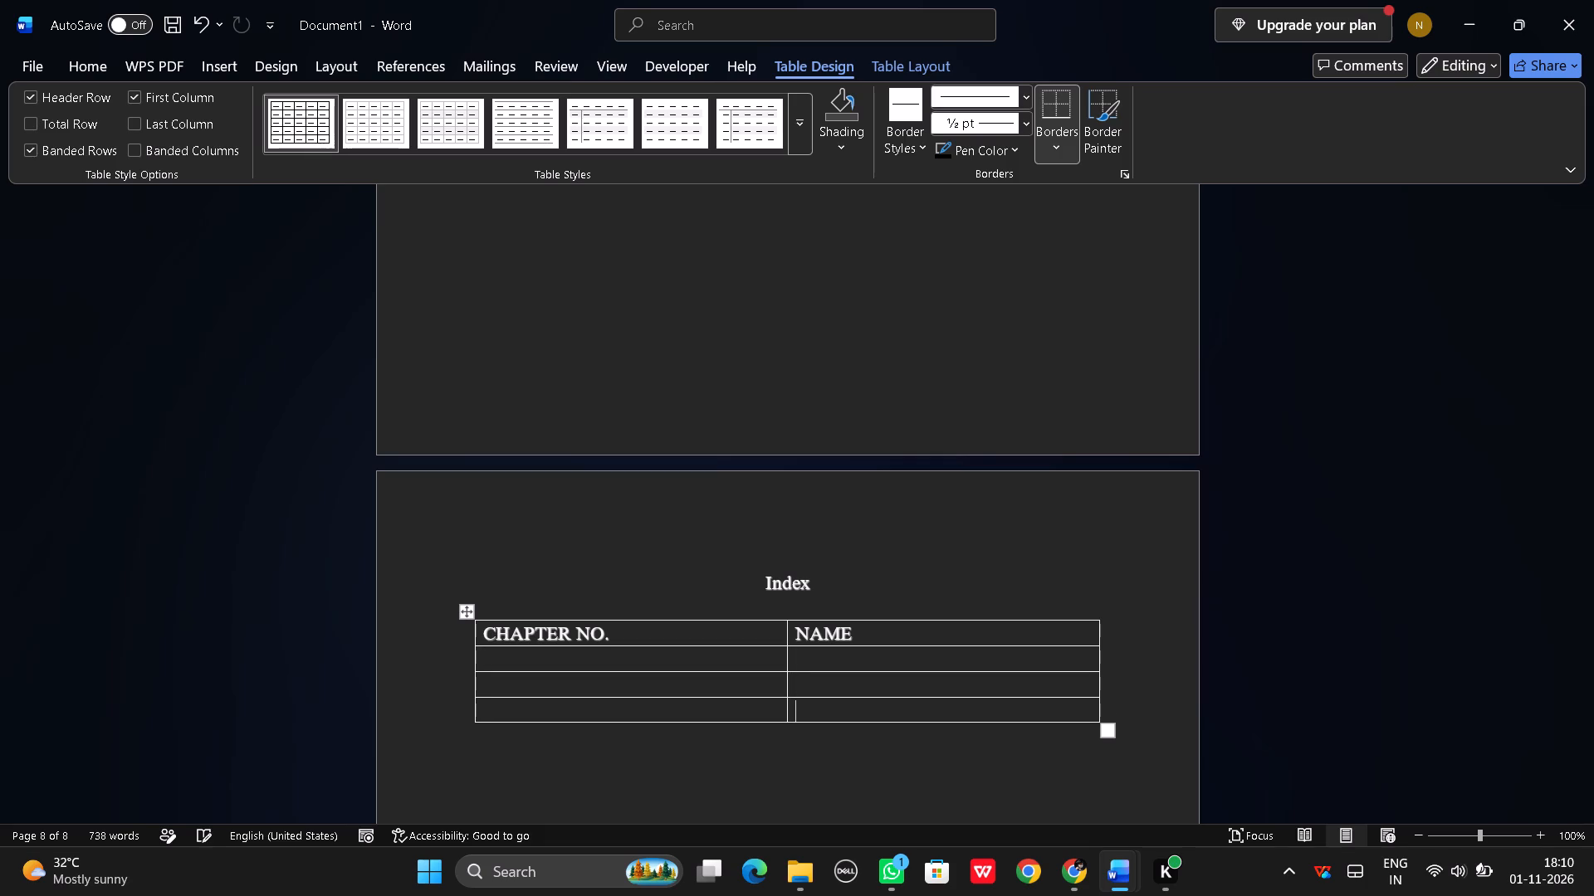
pyautogui.press('Tab')
pyautogui.press('Tab')
pyautogui.press('Tab')
pyautogui.press('Tab')
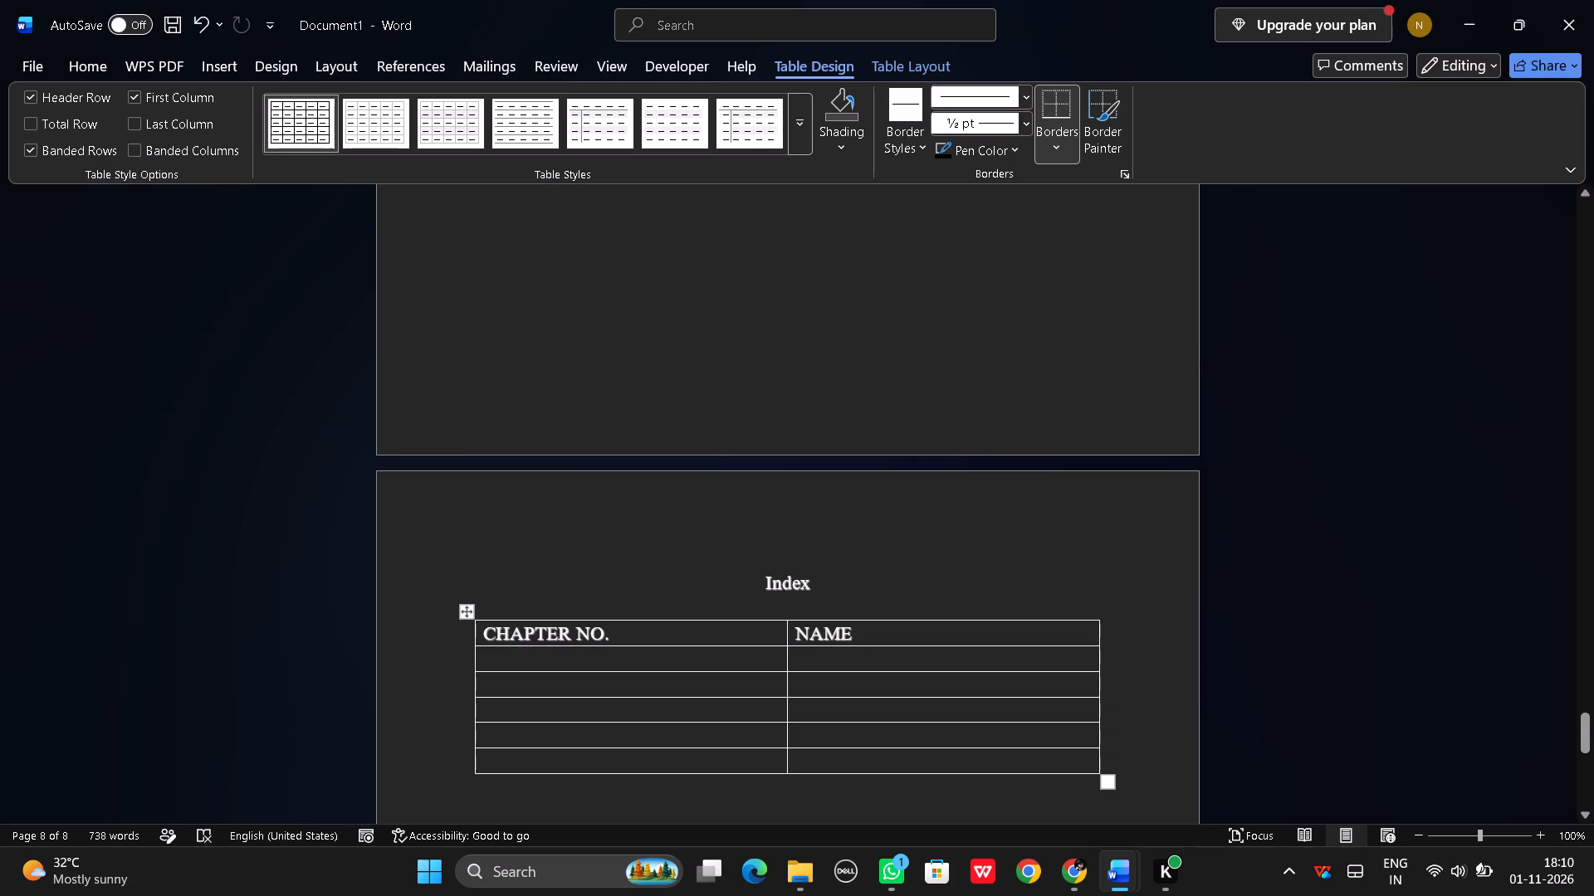
# Copy the "CHAPTER NO." heading cell into the first column of all five empty rows.
pyautogui.moveTo(482, 630); pyautogui.dragTo(591, 634)
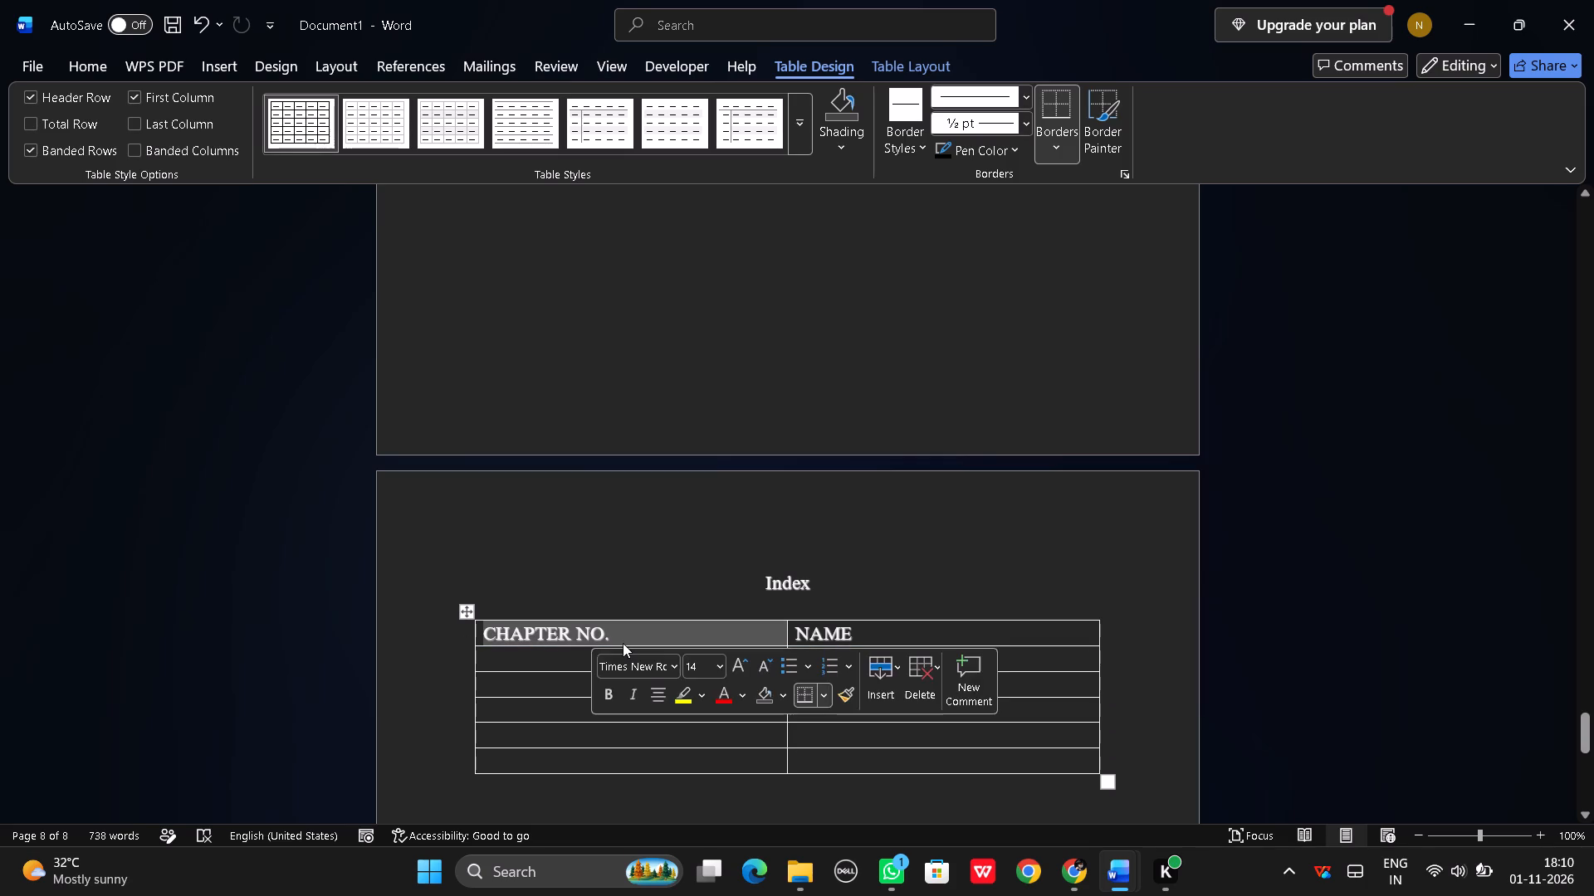
pyautogui.hotkey('ctrl', 'c')
pyautogui.hotkey('ctrl', 'c')
pyautogui.click(619, 653)
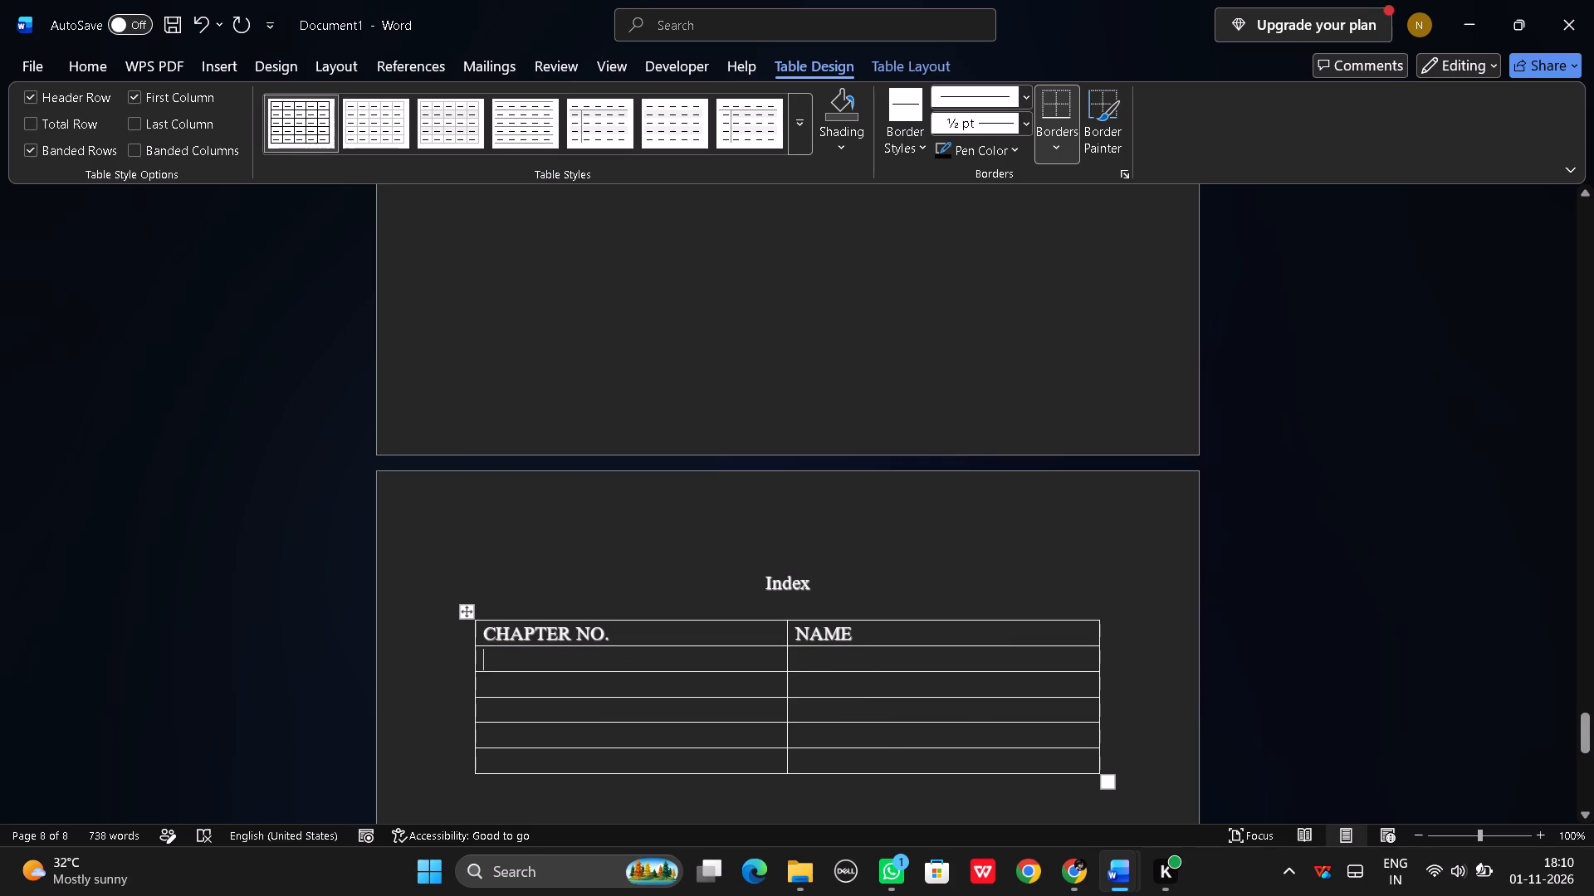
pyautogui.hotkey('ctrl', 'v')
pyautogui.click(610, 676)
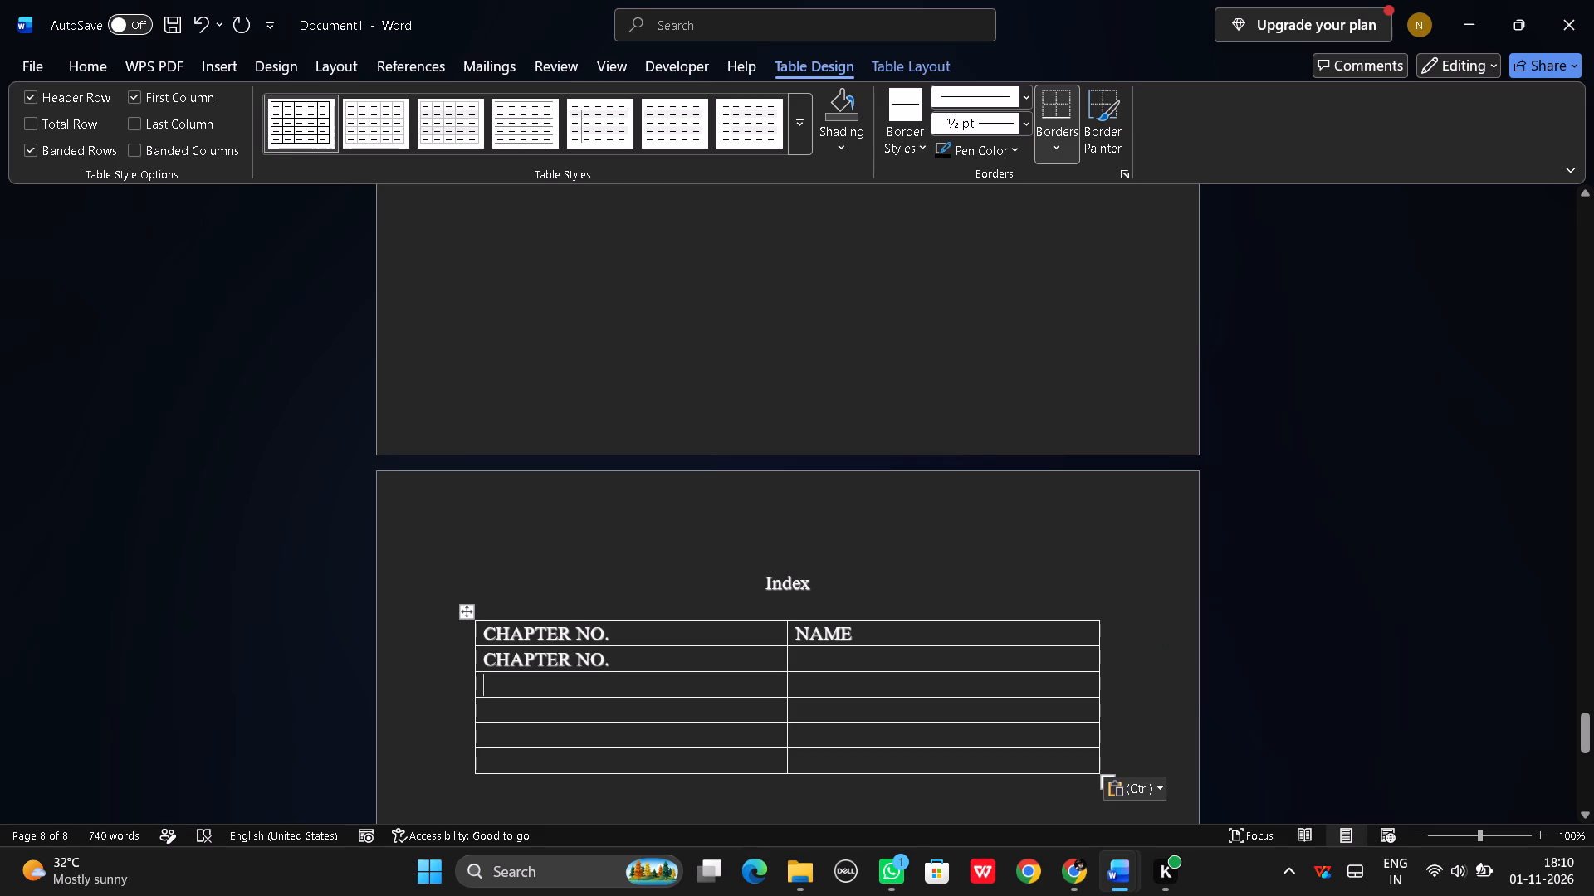
pyautogui.hotkey('ctrl', 'v')
pyautogui.click(589, 712)
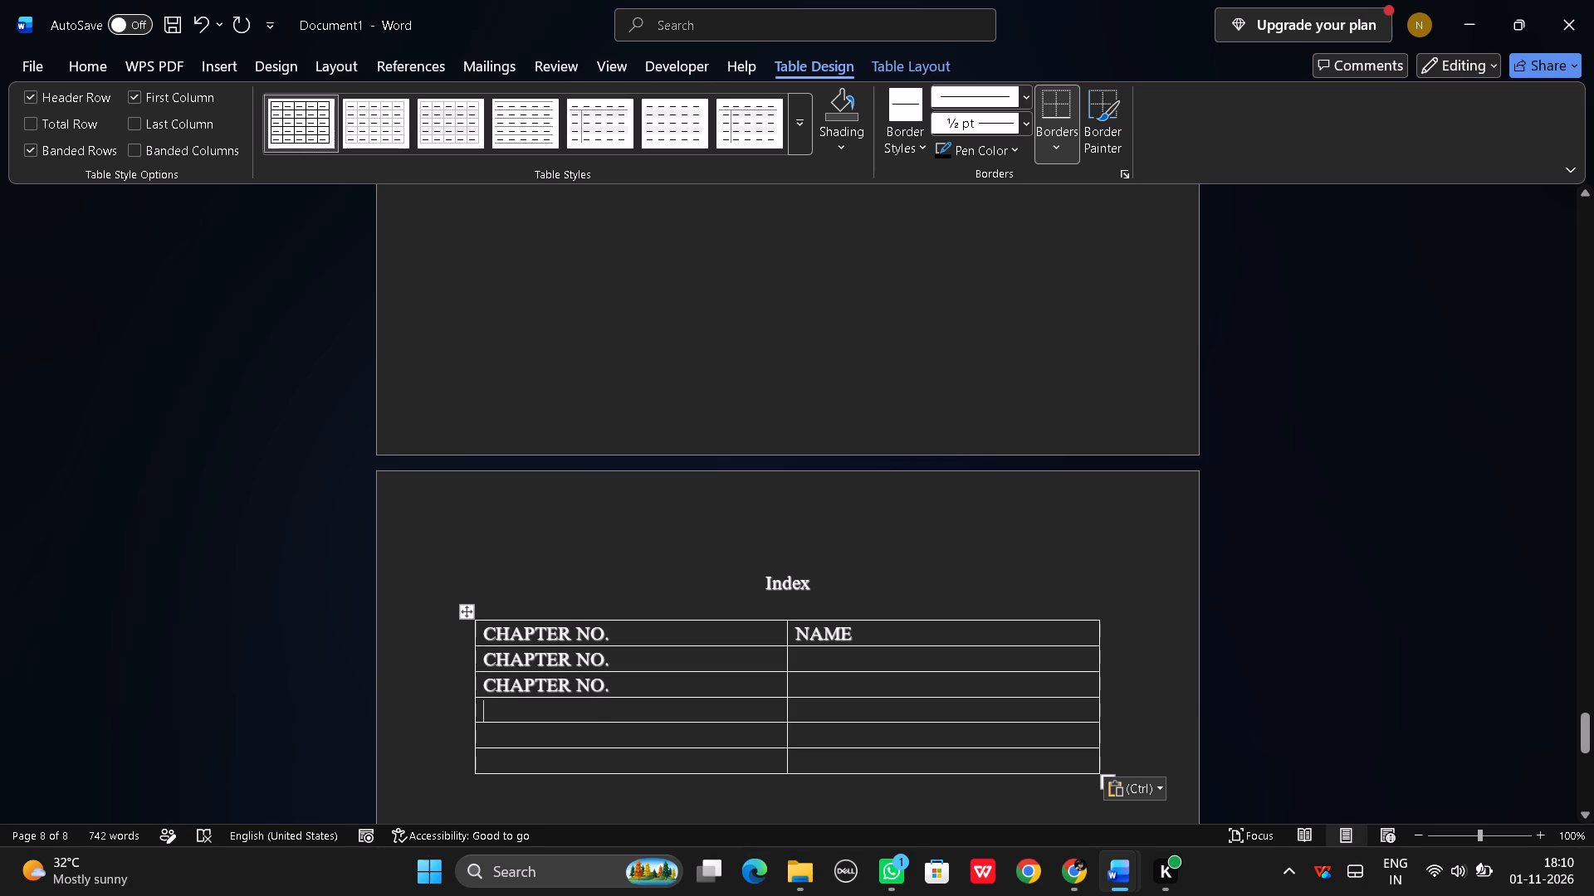
pyautogui.hotkey('ctrl', 'v')
pyautogui.click(585, 732)
pyautogui.hotkey('ctrl', 'v')
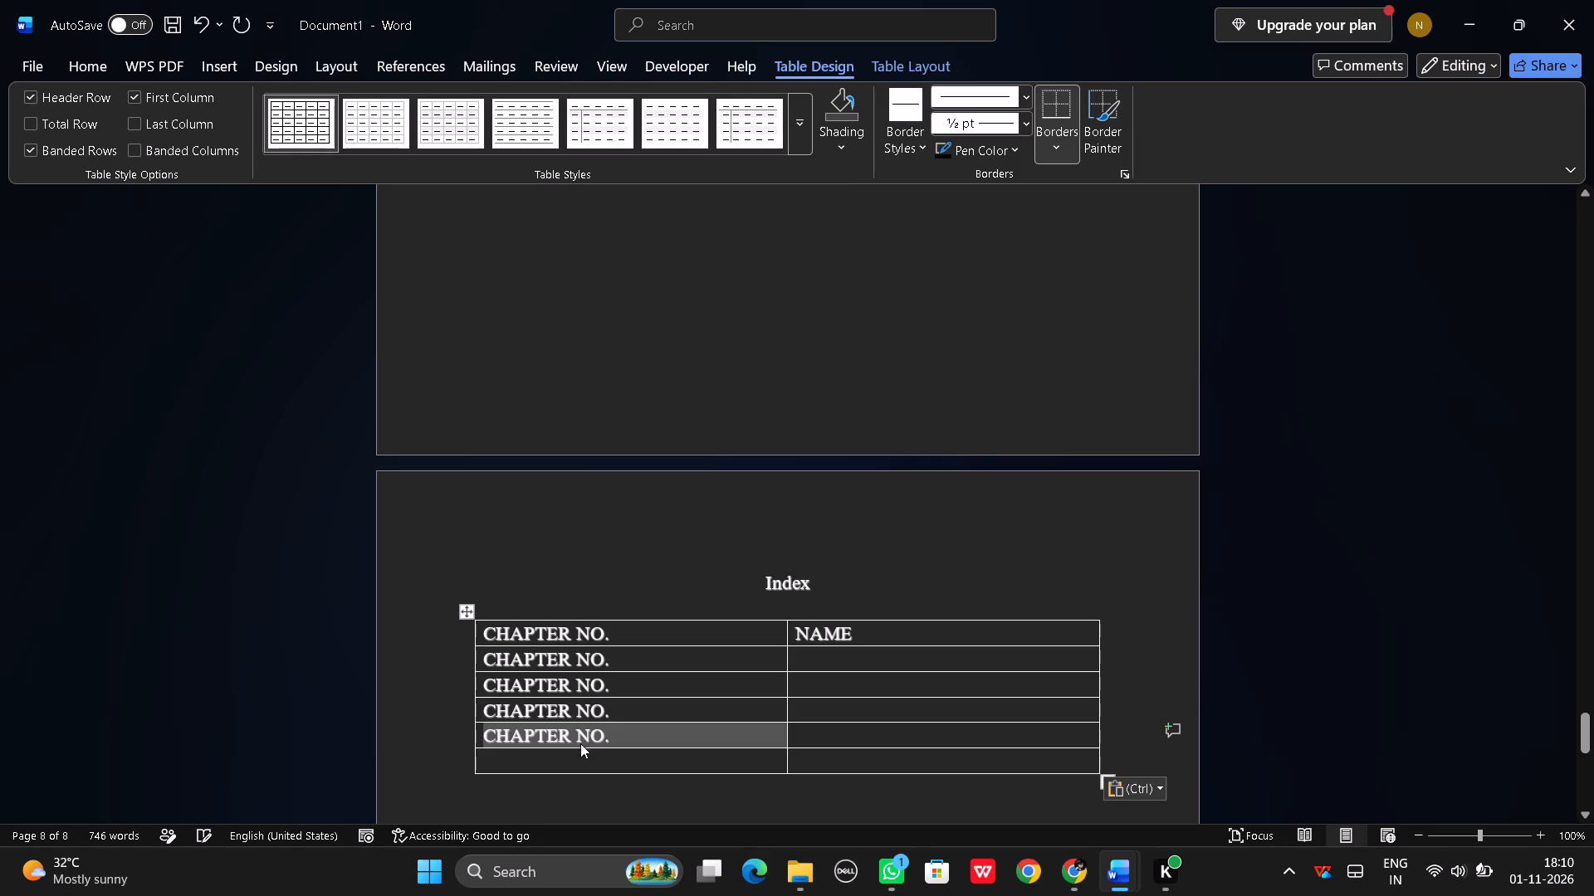
pyautogui.click(575, 757)
pyautogui.hotkey('ctrl', 'v')
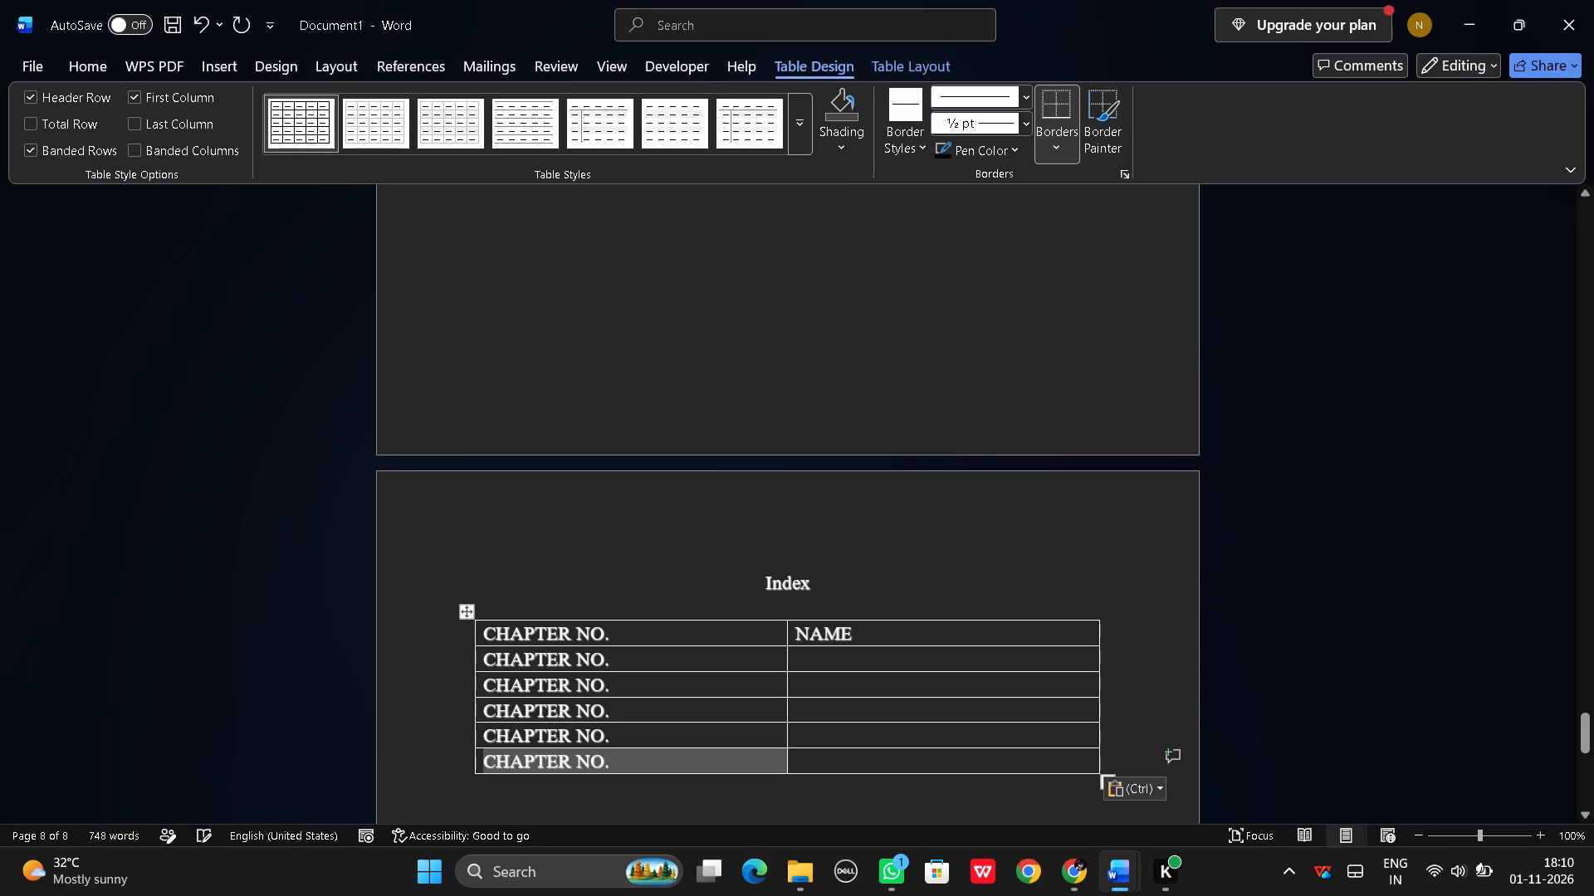
# Change the first two copied chapter labels below the header to "CHAPTER -1" and "CHAPTER -2.".
pyautogui.click(633, 660)
pyautogui.press('BackSpace')
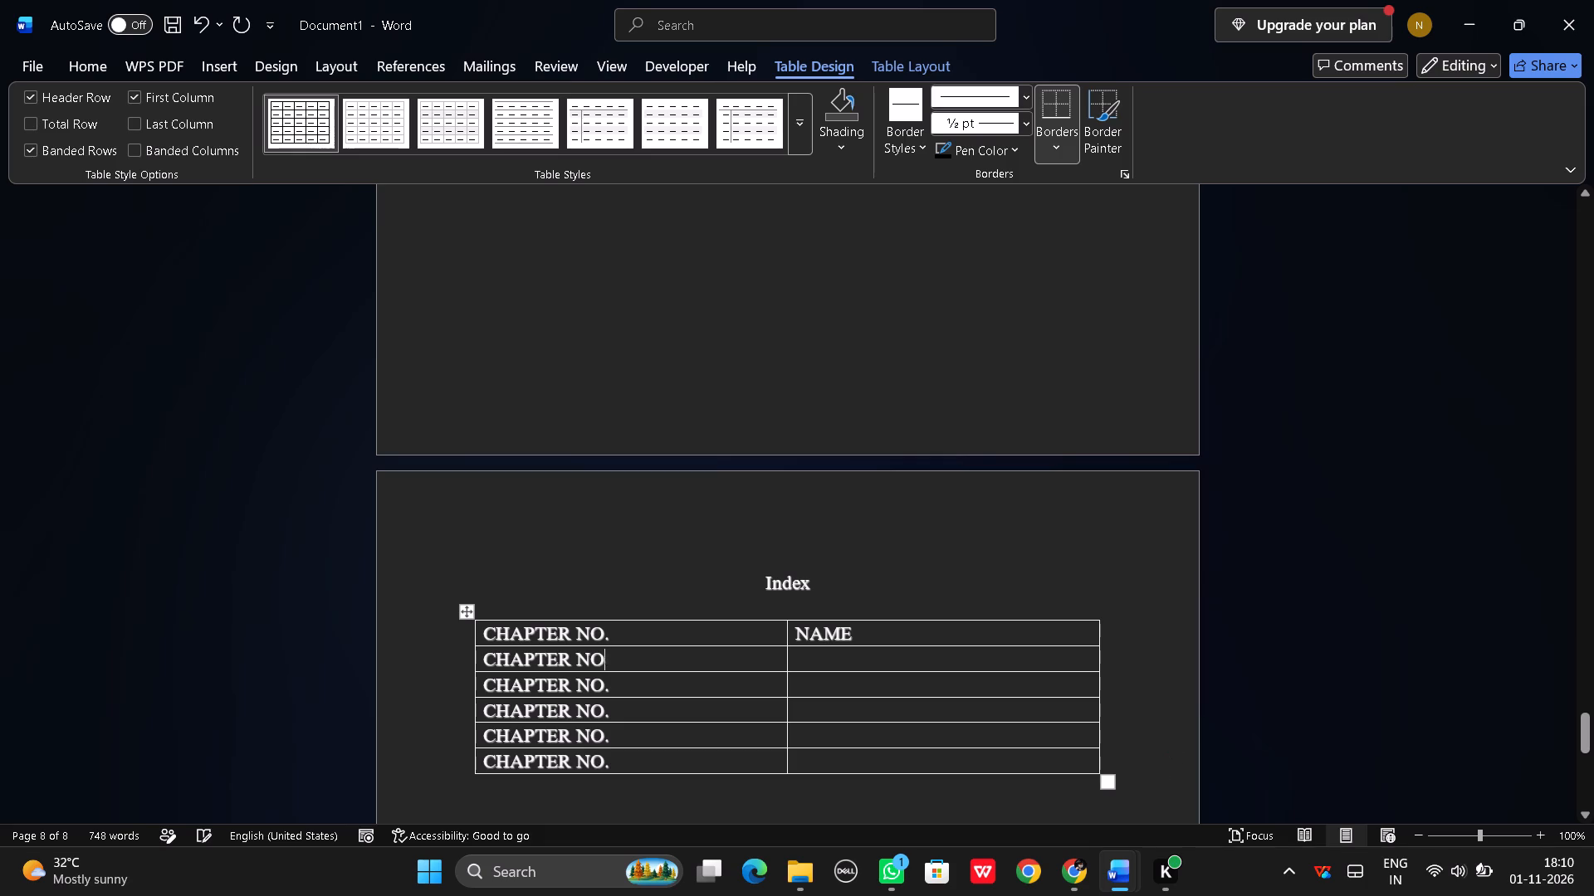
pyautogui.press('BackSpace')
pyautogui.press('BackSpace')
pyautogui.write('-1')
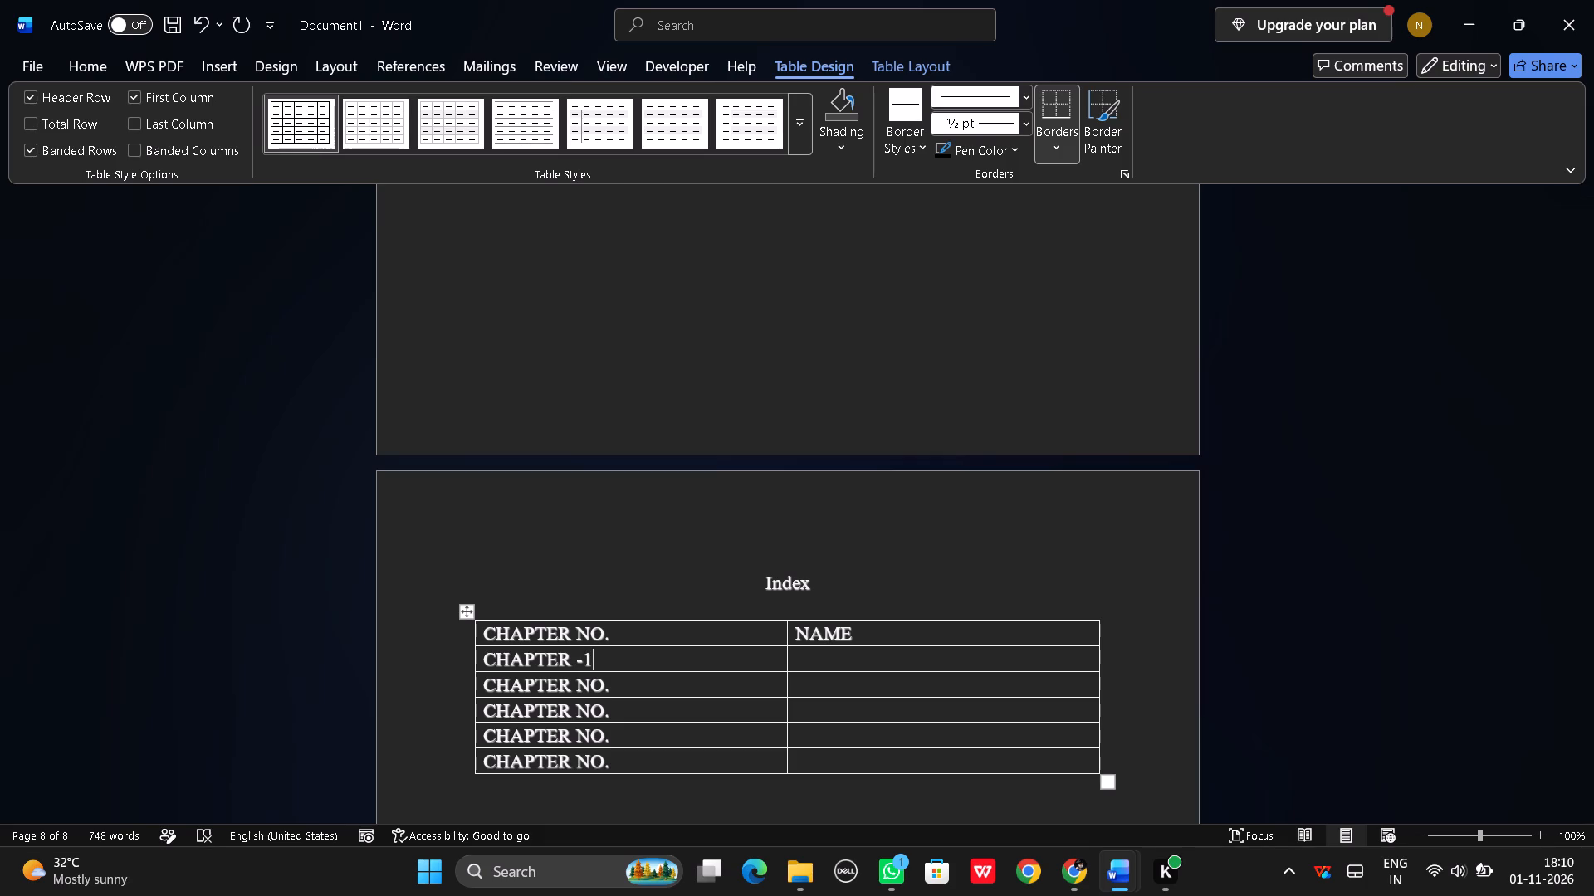
pyautogui.press('Down')
pyautogui.press('Right')
pyautogui.press('BackSpace')
pyautogui.press('BackSpace')
pyautogui.write('-2')
# Change the remaining three copied chapter labels to "CHAPTER -3.", "CHAPTER -4." and "CHAPTER -5.".
pyautogui.press('Down')
pyautogui.press('Right')
pyautogui.press('Right')
pyautogui.press('Left')
pyautogui.press('BackSpace')
pyautogui.press('BackSpace')
pyautogui.write('-3')
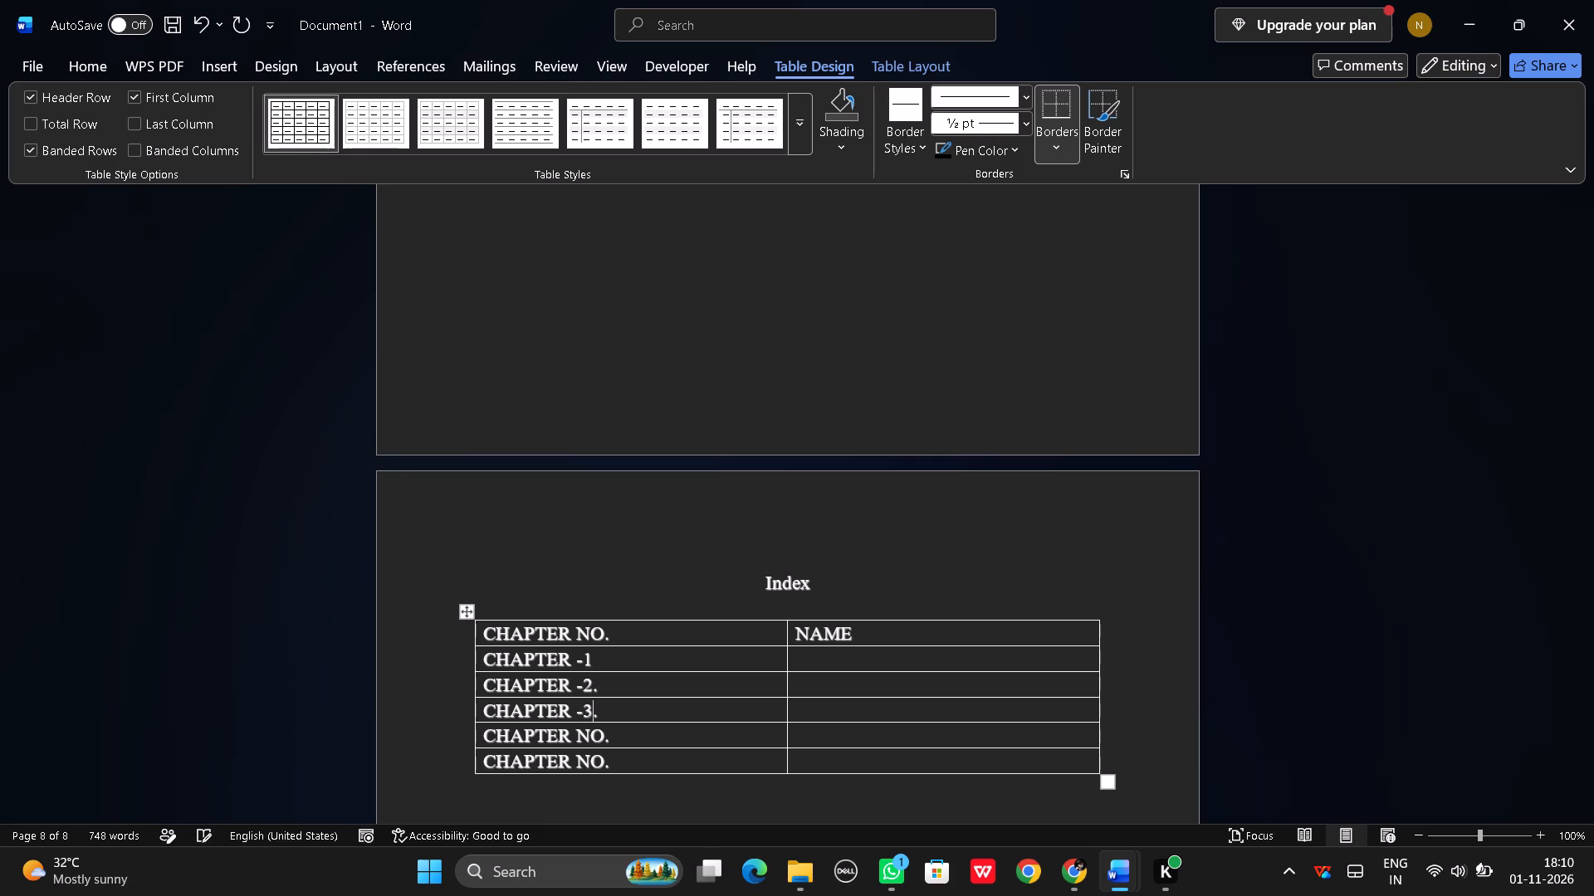
pyautogui.press('Down')
pyautogui.press('Right')
pyautogui.press('BackSpace')
pyautogui.press('BackSpace')
pyautogui.write('-4')
pyautogui.press('Down')
pyautogui.press('Right')
pyautogui.press('BackSpace')
pyautogui.press('BackSpace')
pyautogui.write('-5')
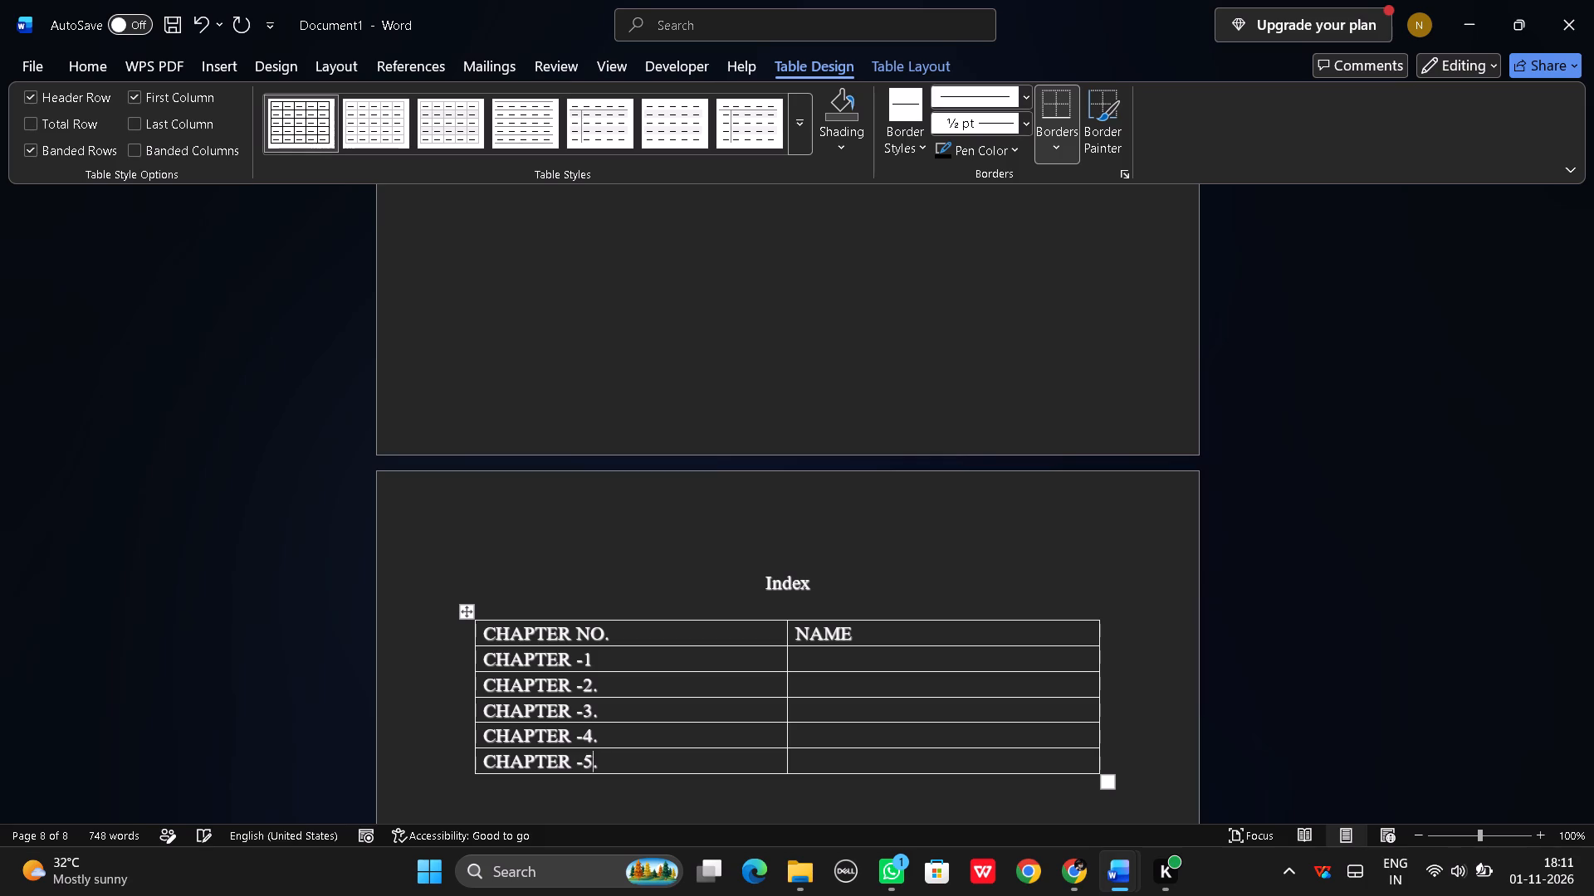
# Enter INTRODUCTION as the name of chapter 1 in the Index table.
pyautogui.click(821, 663)
pyautogui.write('IN')
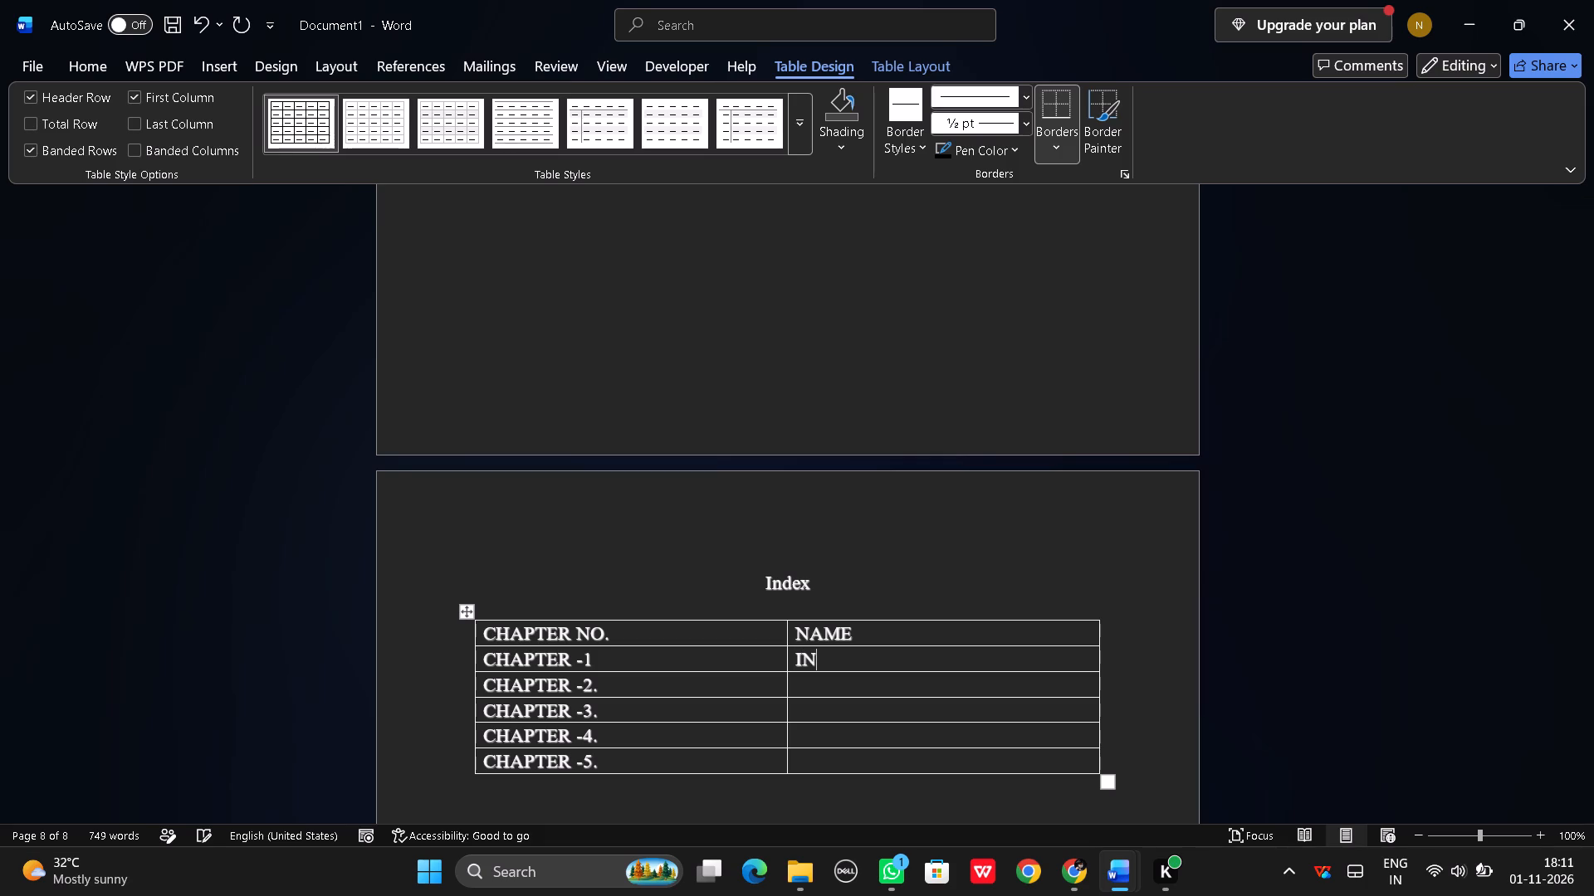
pyautogui.write('TRODUCTIO')
pyautogui.hotkey('shift', 'n')
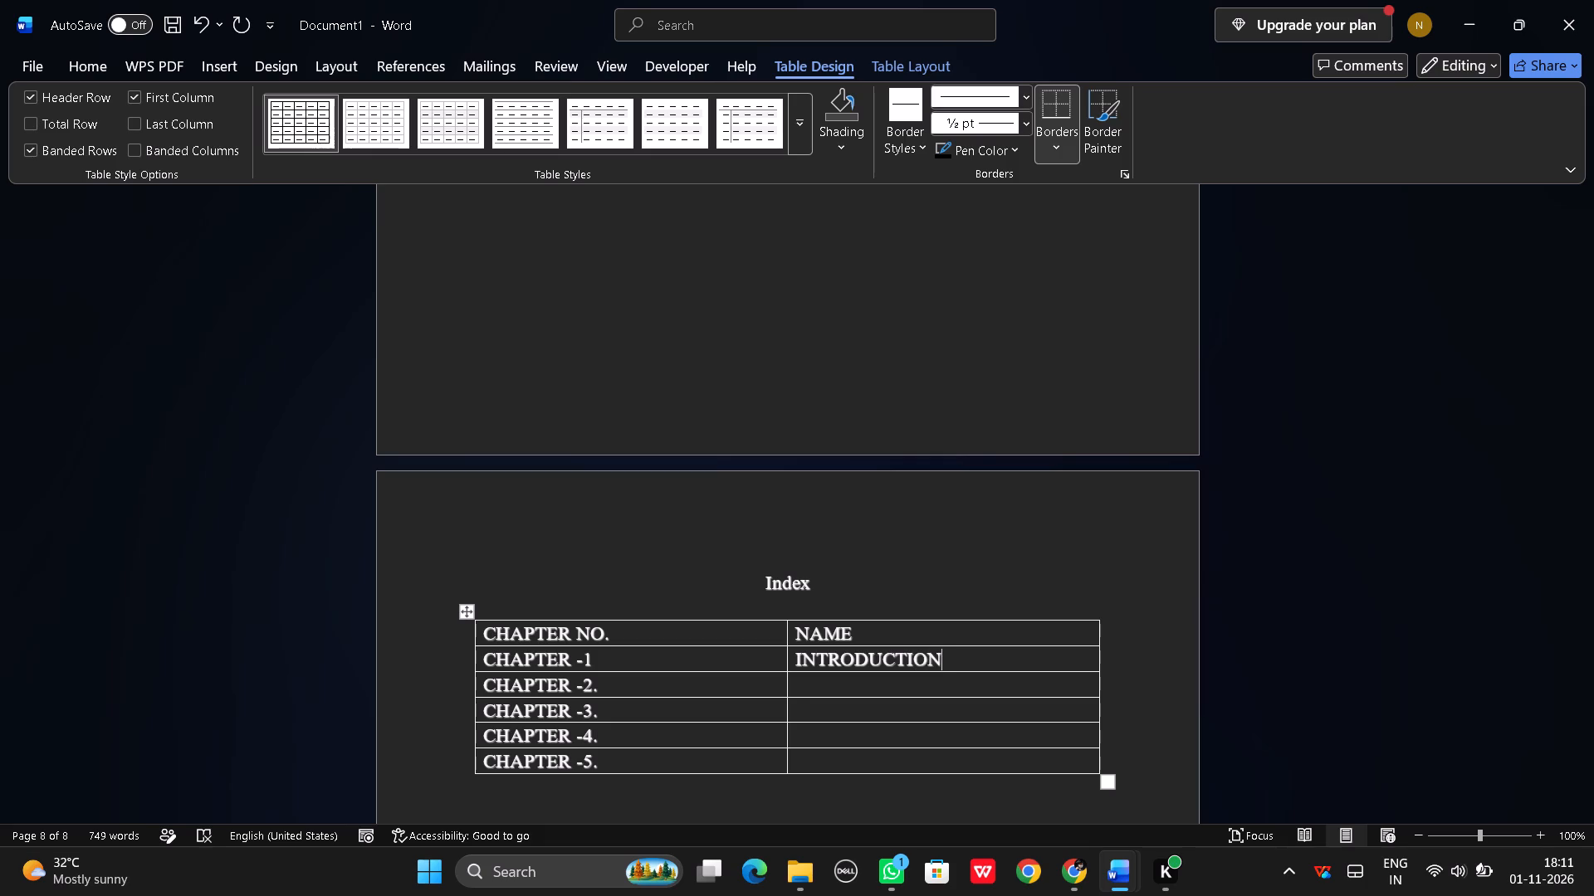
# Enter LITERATRUE REVIEW as the name of chapter 2 in the Index table.
pyautogui.press('Down')
pyautogui.hotkey('shift', 'l')
pyautogui.hotkey('shift', 'i')
pyautogui.hotkey('shift', 't')
pyautogui.write('ERATRU')
pyautogui.hotkey('shift', 'e')
pyautogui.hotkey('shift', 'space')
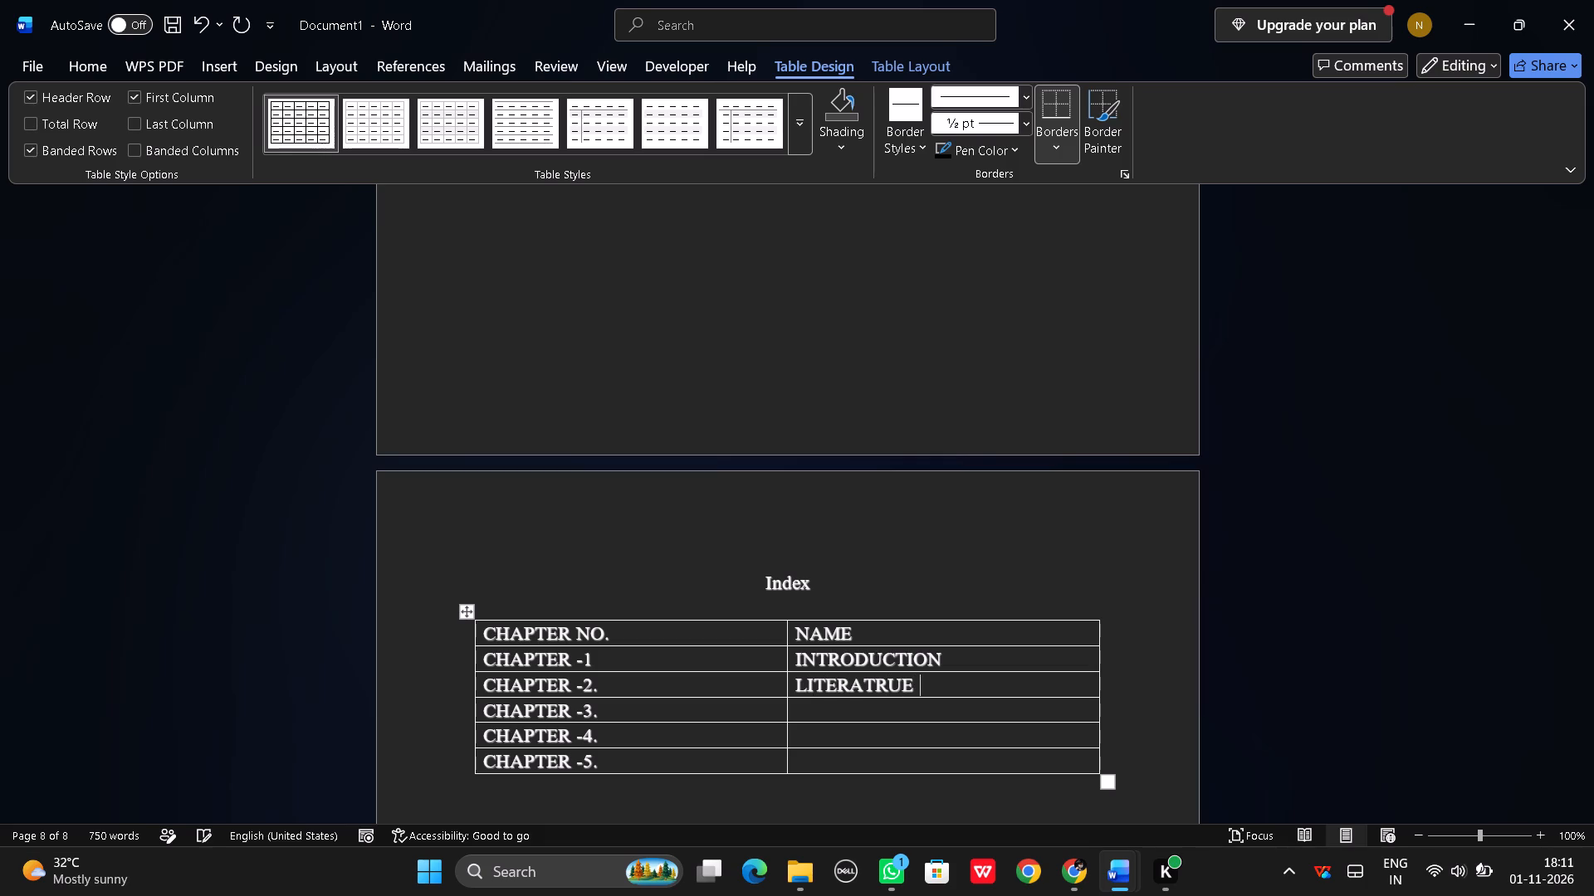
pyautogui.hotkey('shift', 'd')
pyautogui.hotkey('shift', 'BackSpace')
pyautogui.write('RE')
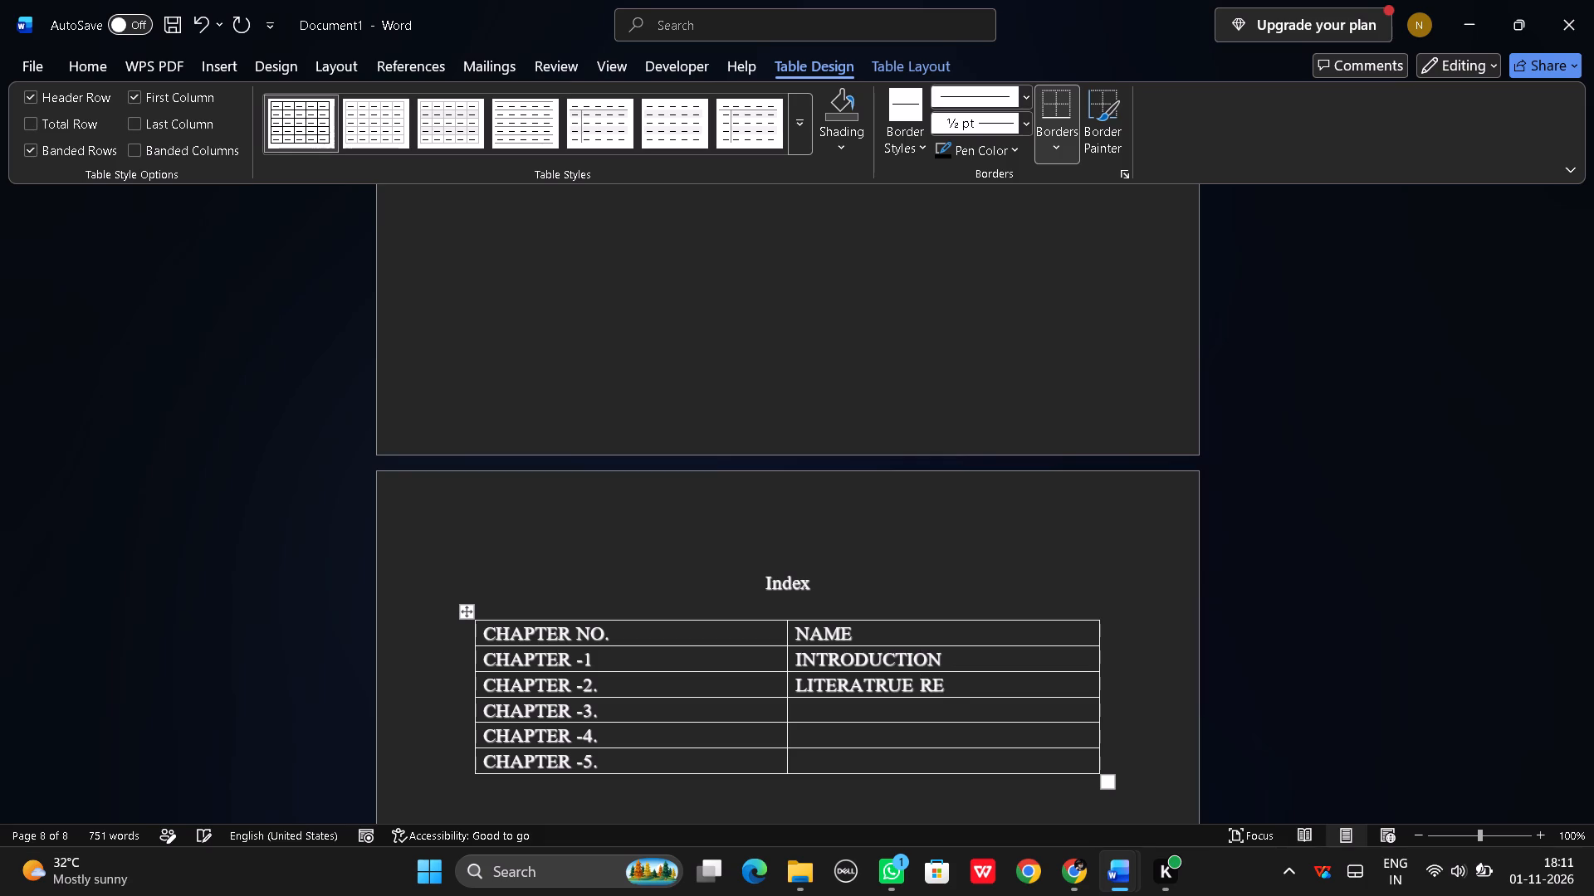
pyautogui.write('VIEW')
# Fill in the names of chapters 3 to 5 as OUTCOMES, ROLES AND RESPONSIBILITY and CONCULISON.
pyautogui.press('Down')
pyautogui.write('OUT')
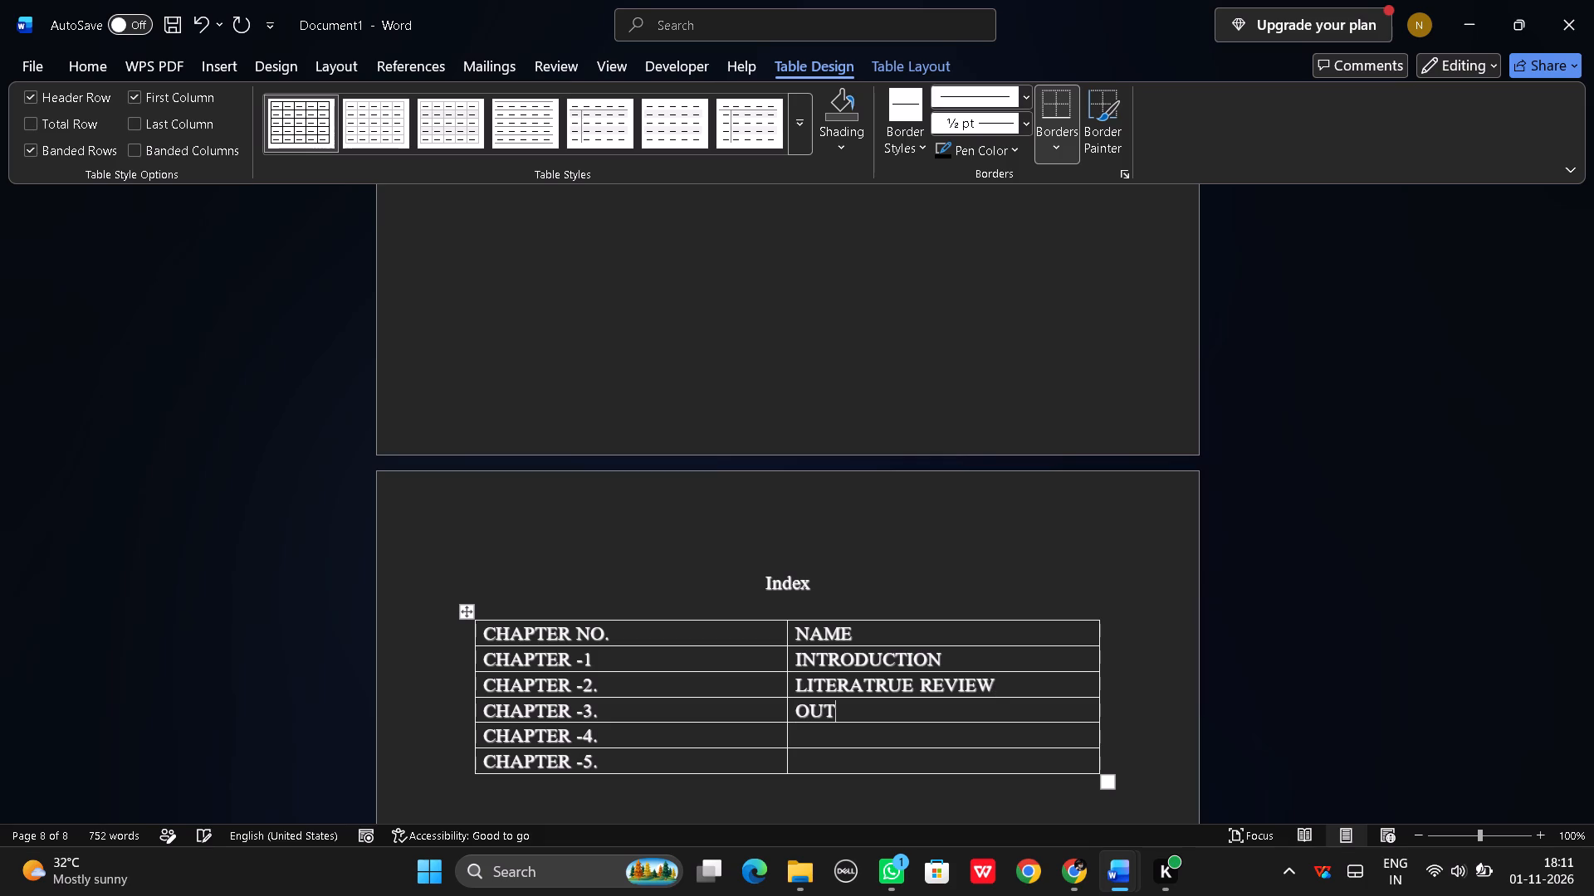
pyautogui.write('COMES')
pyautogui.press('Down')
pyautogui.write('ROLES AND')
pyautogui.press('space')
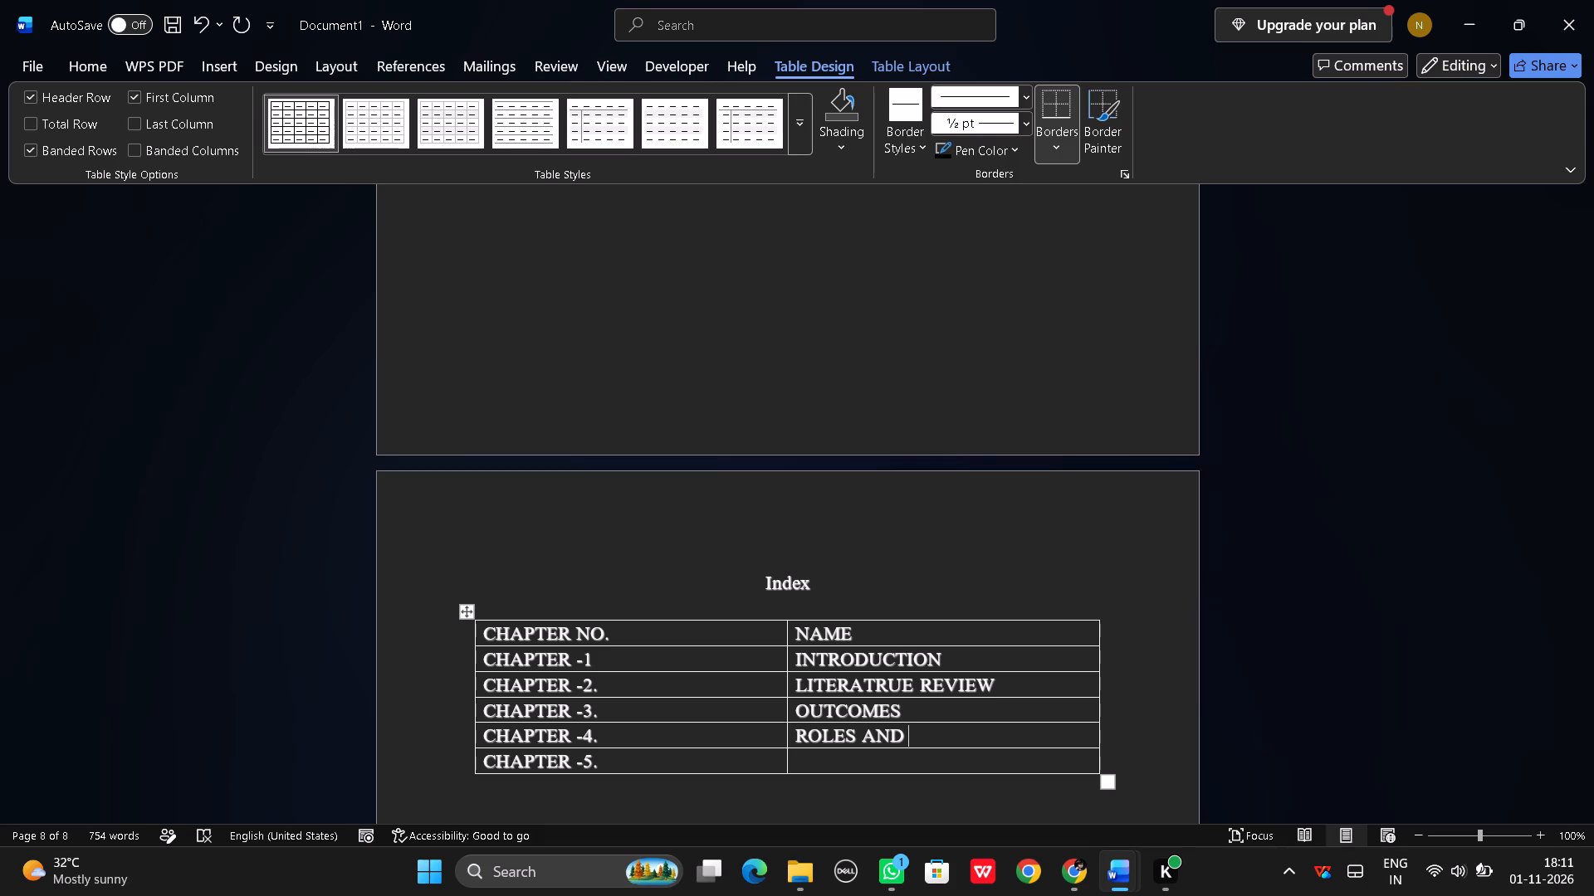
pyautogui.write('RES')
pyautogui.write('PONSIBILITY')
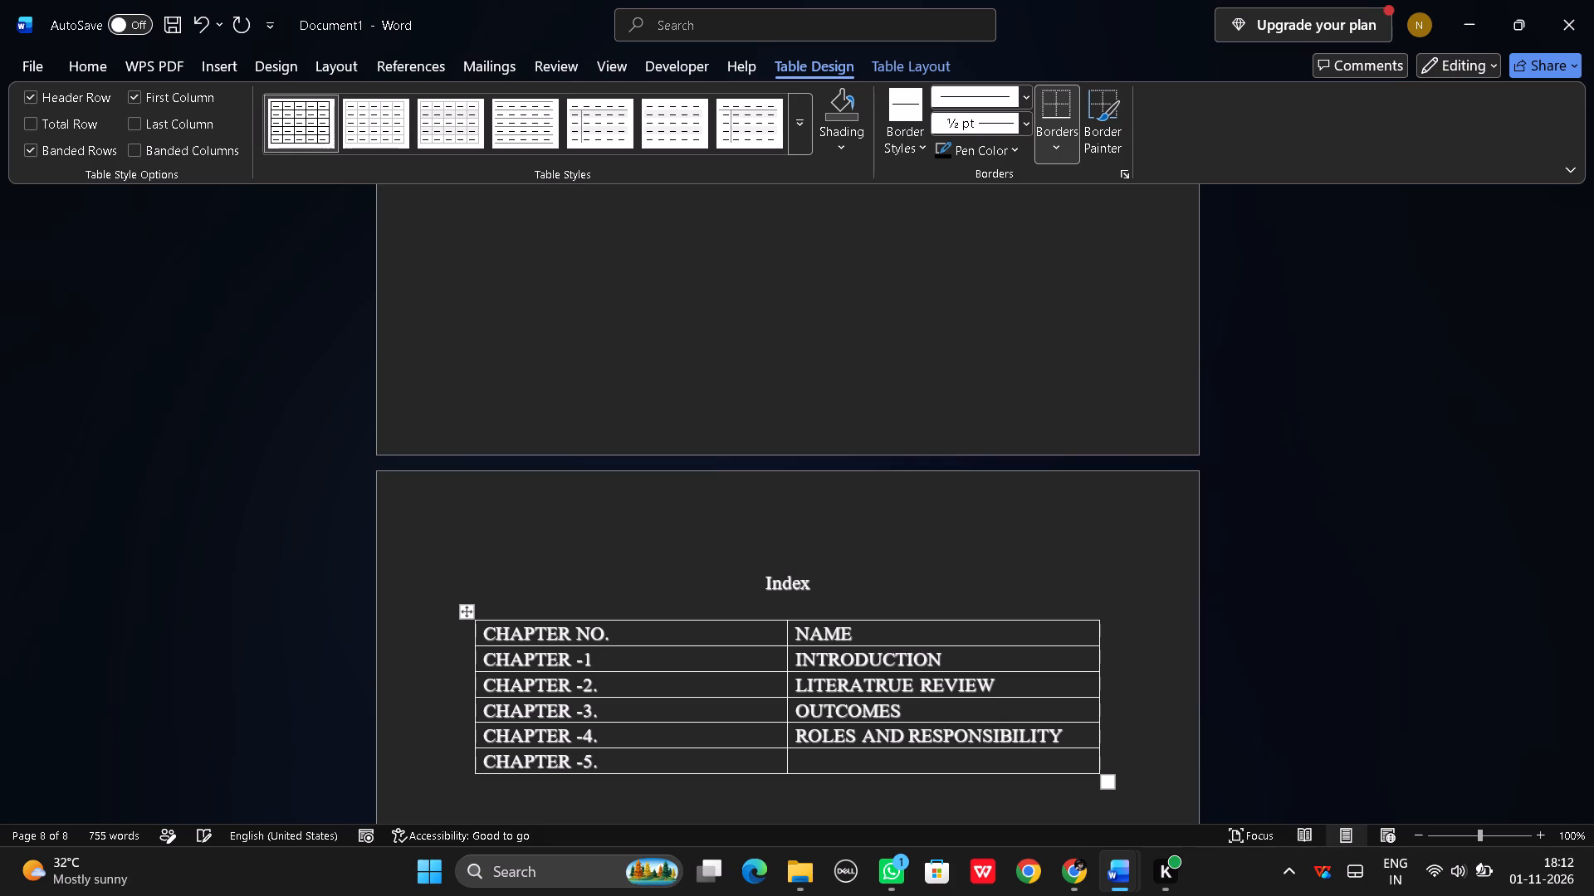
pyautogui.press('Down')
pyautogui.write('CONCULIS')
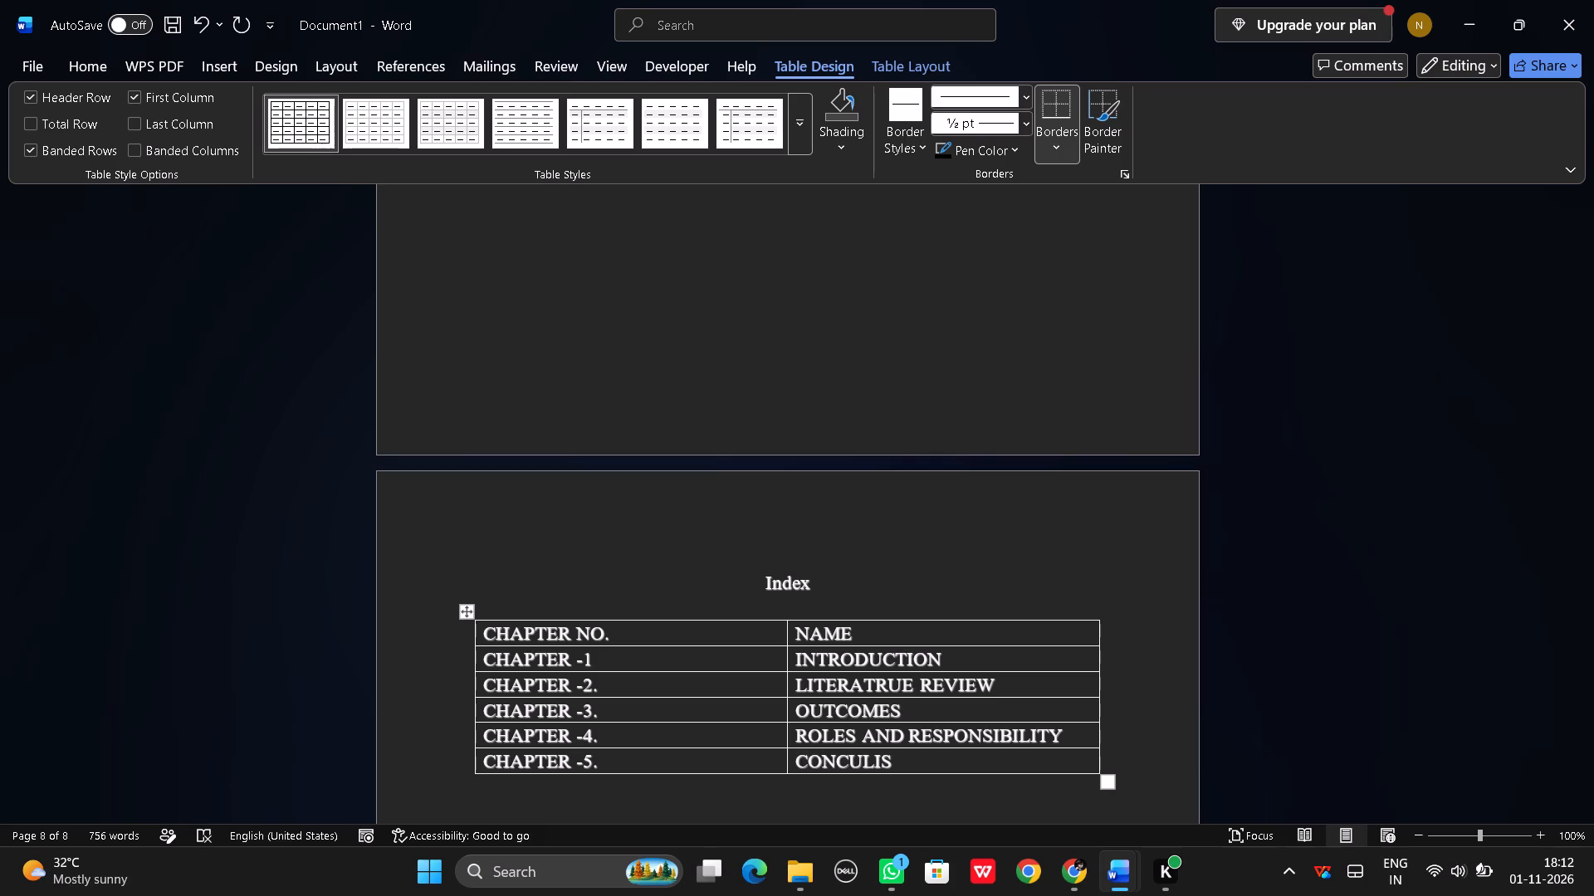
pyautogui.write('ON')
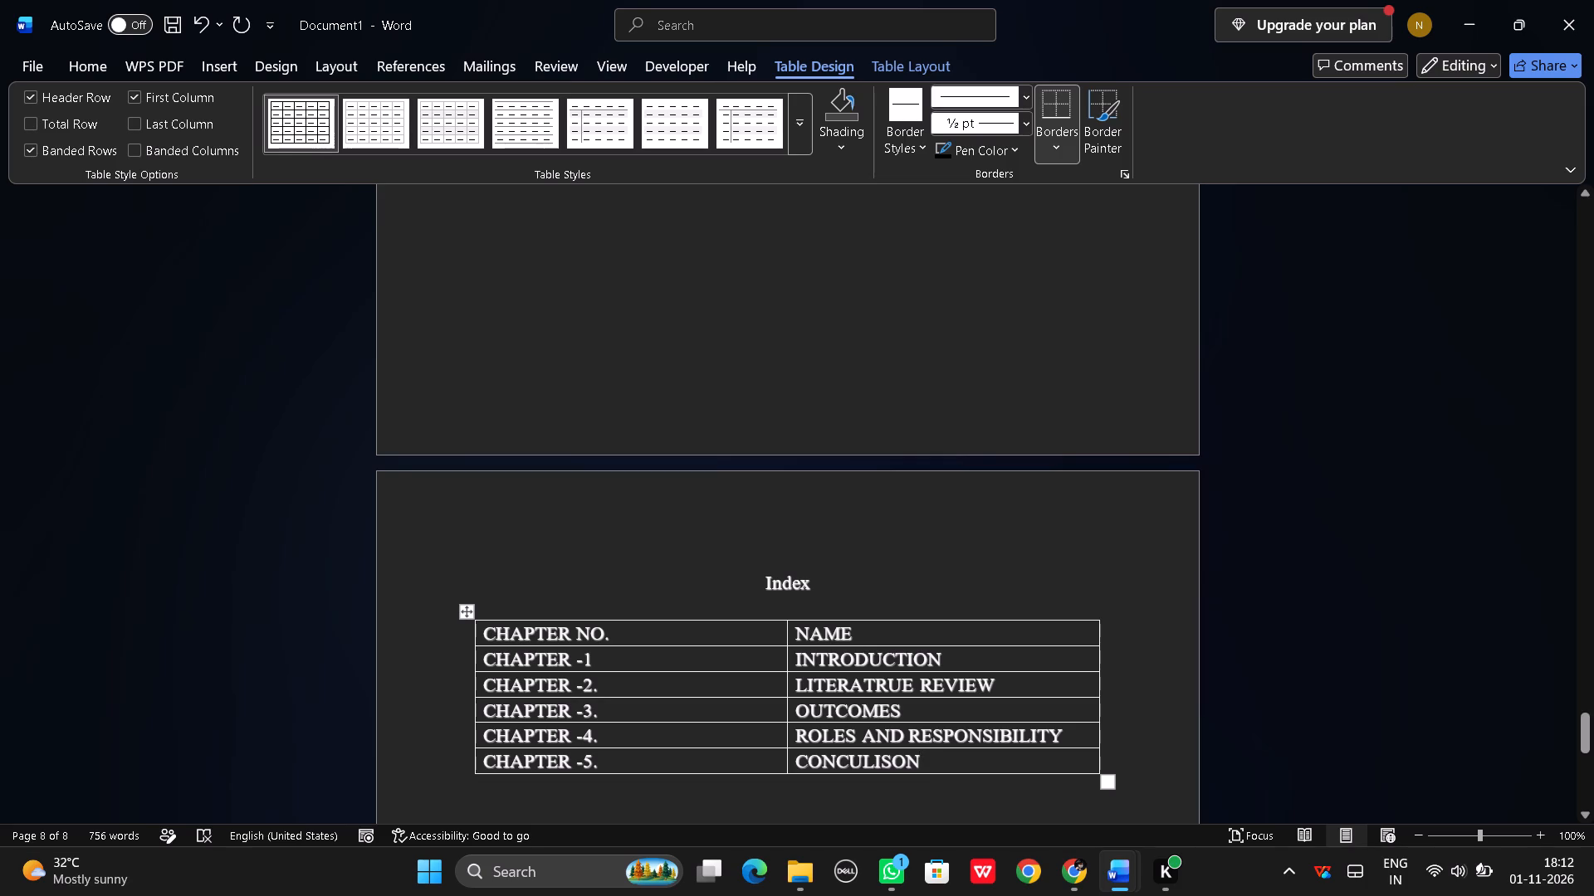
# Centre the text in all cells of the Index table.
pyautogui.moveTo(482, 627); pyautogui.dragTo(732, 689)
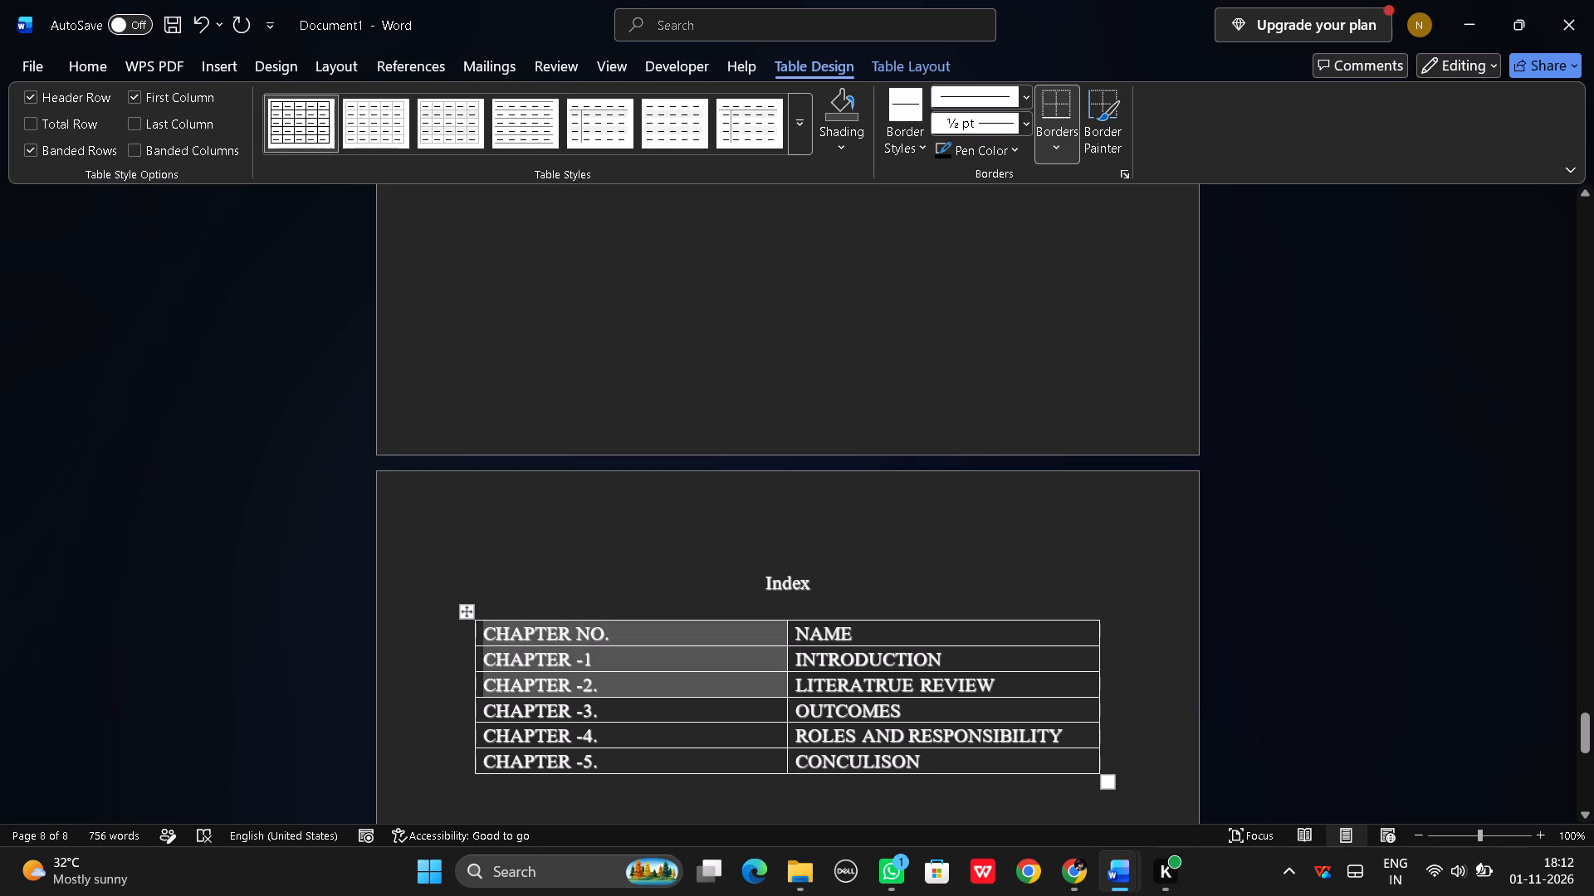
pyautogui.moveTo(732, 689); pyautogui.dragTo(1015, 757)
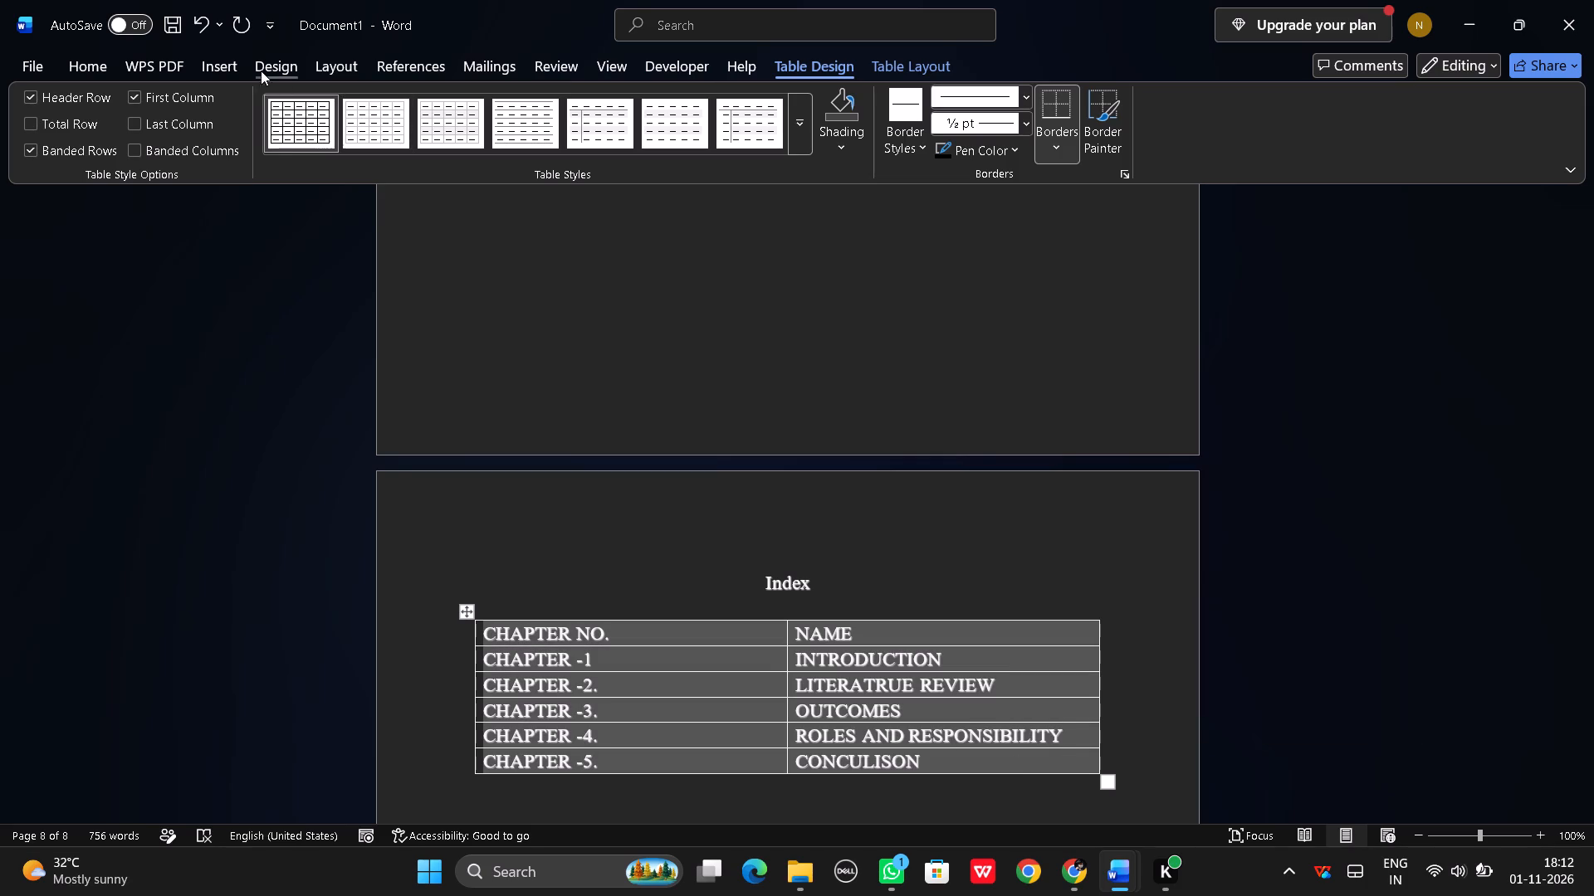
pyautogui.click(96, 63)
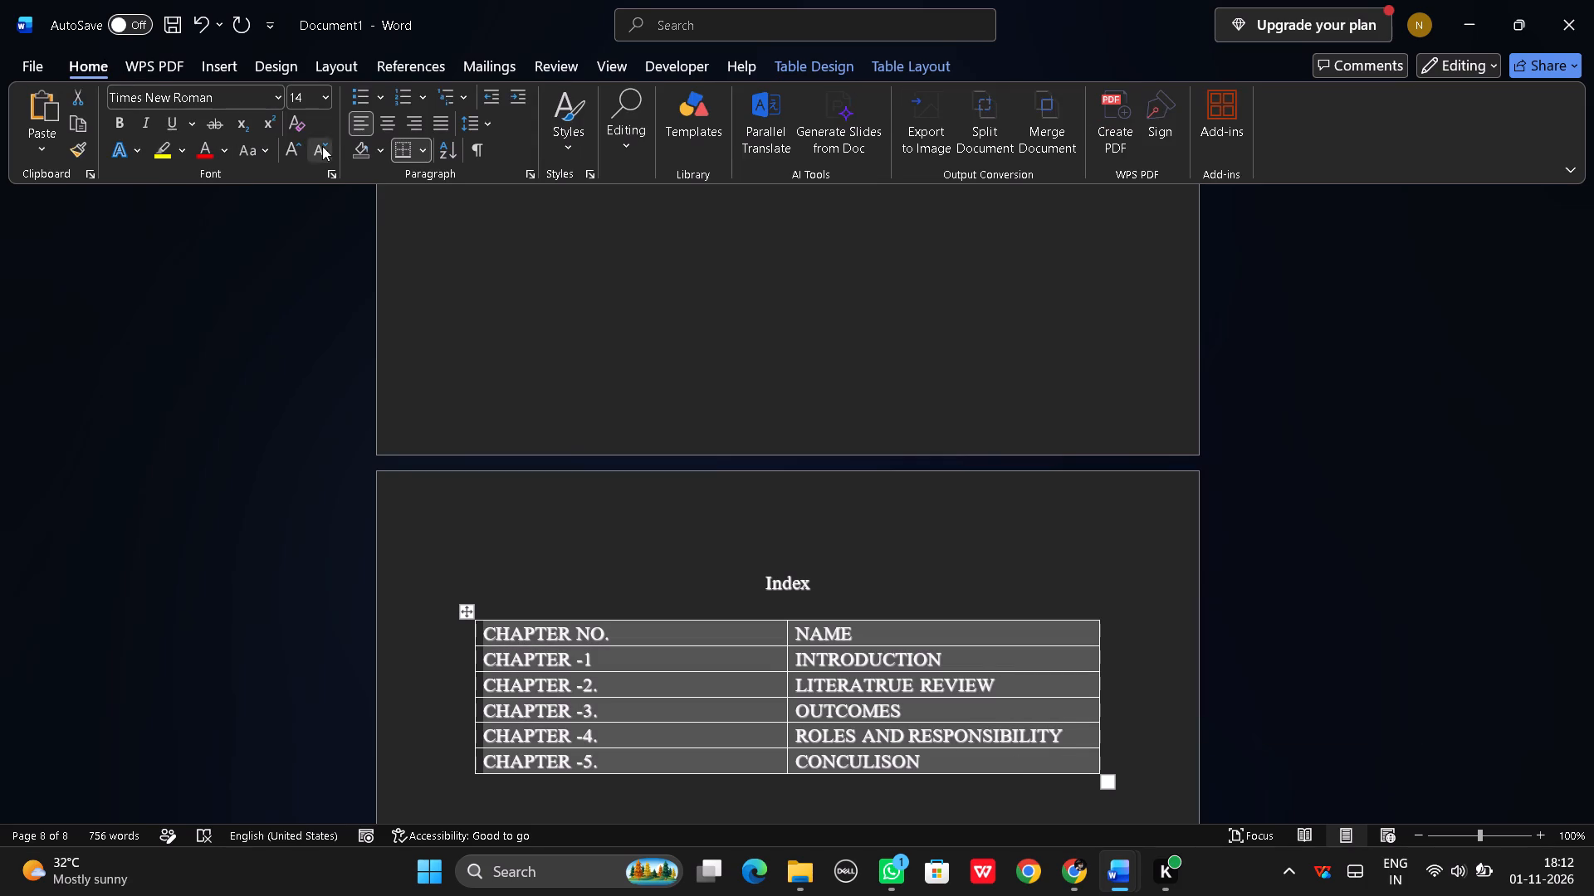
pyautogui.click(388, 134)
pyautogui.click(535, 339)
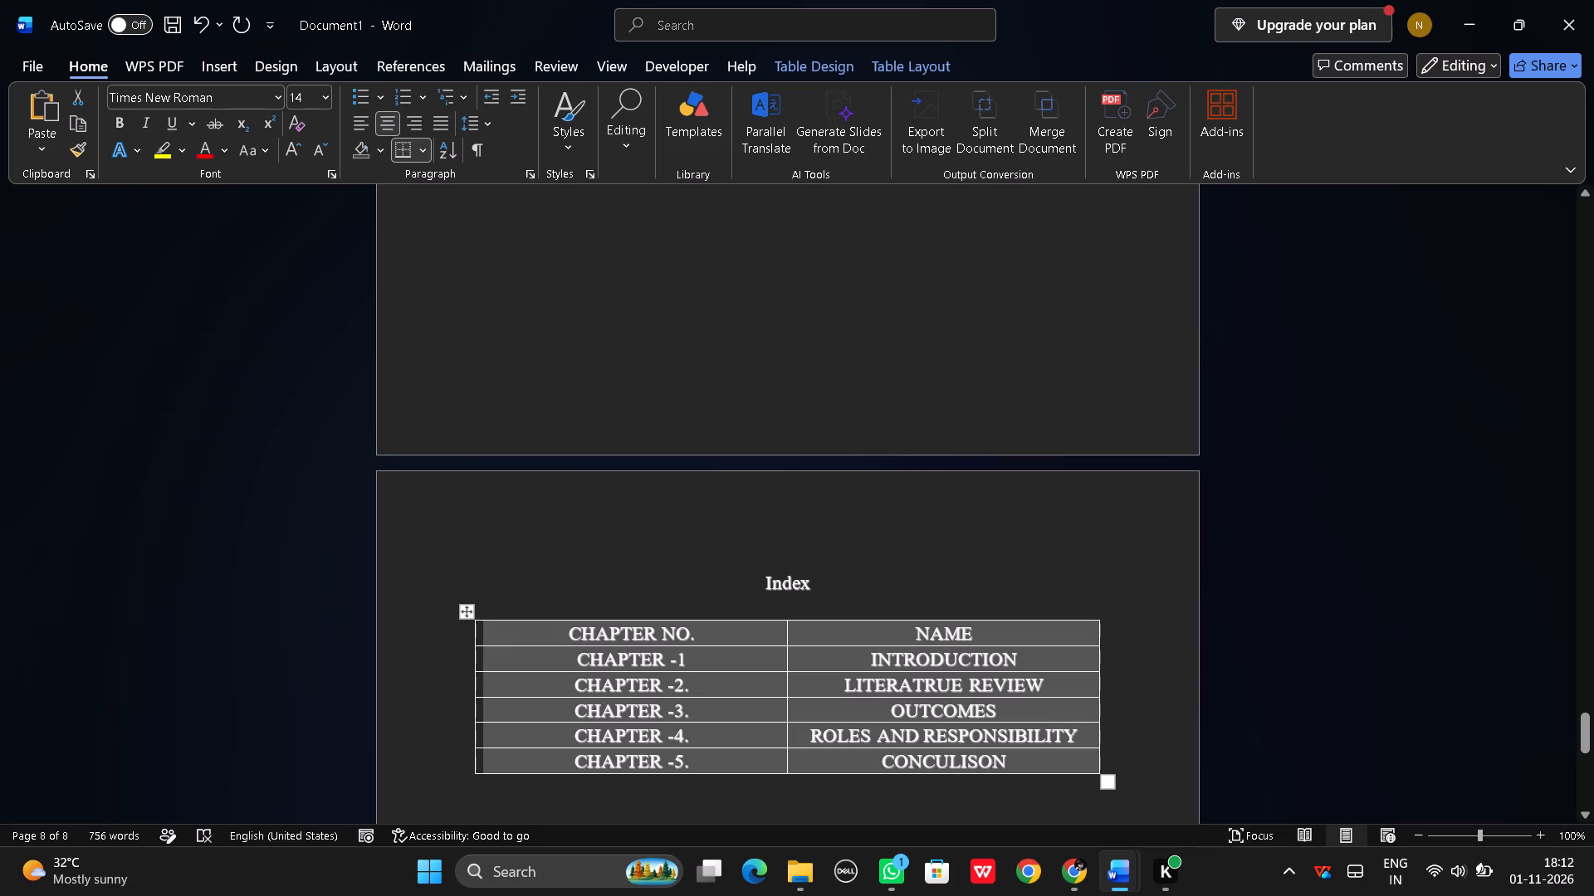
# Make every Index table row taller, header included, by adding an empty line below the text in its NAME cell.
pyautogui.scroll(4, 558, 472)
pyautogui.scroll(-7, 560, 472)
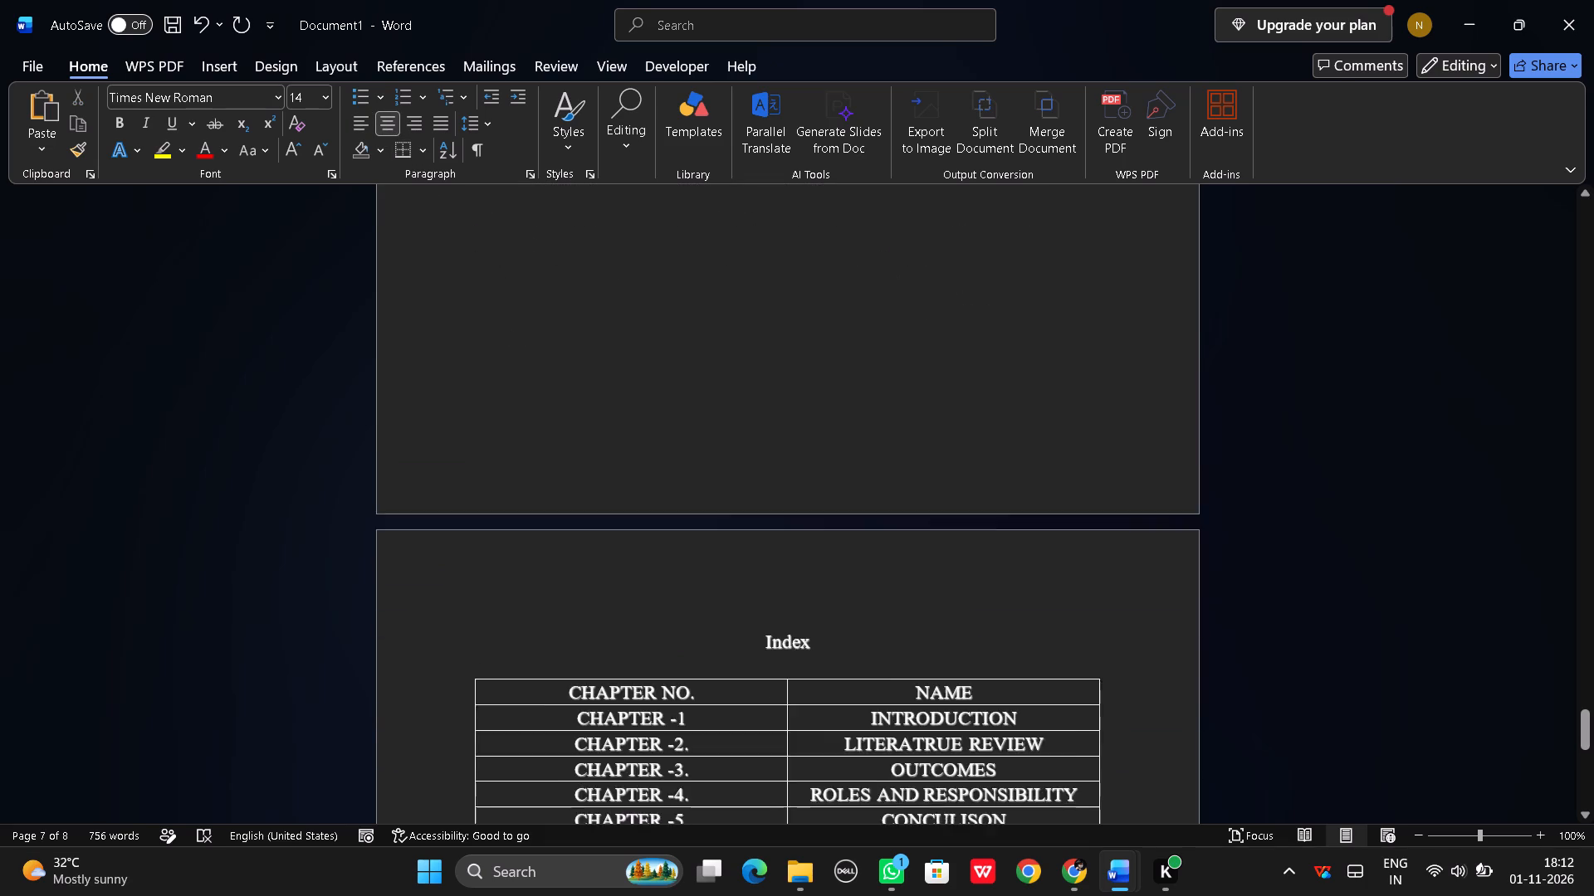
pyautogui.scroll(-2, 563, 472)
pyautogui.click(1041, 518)
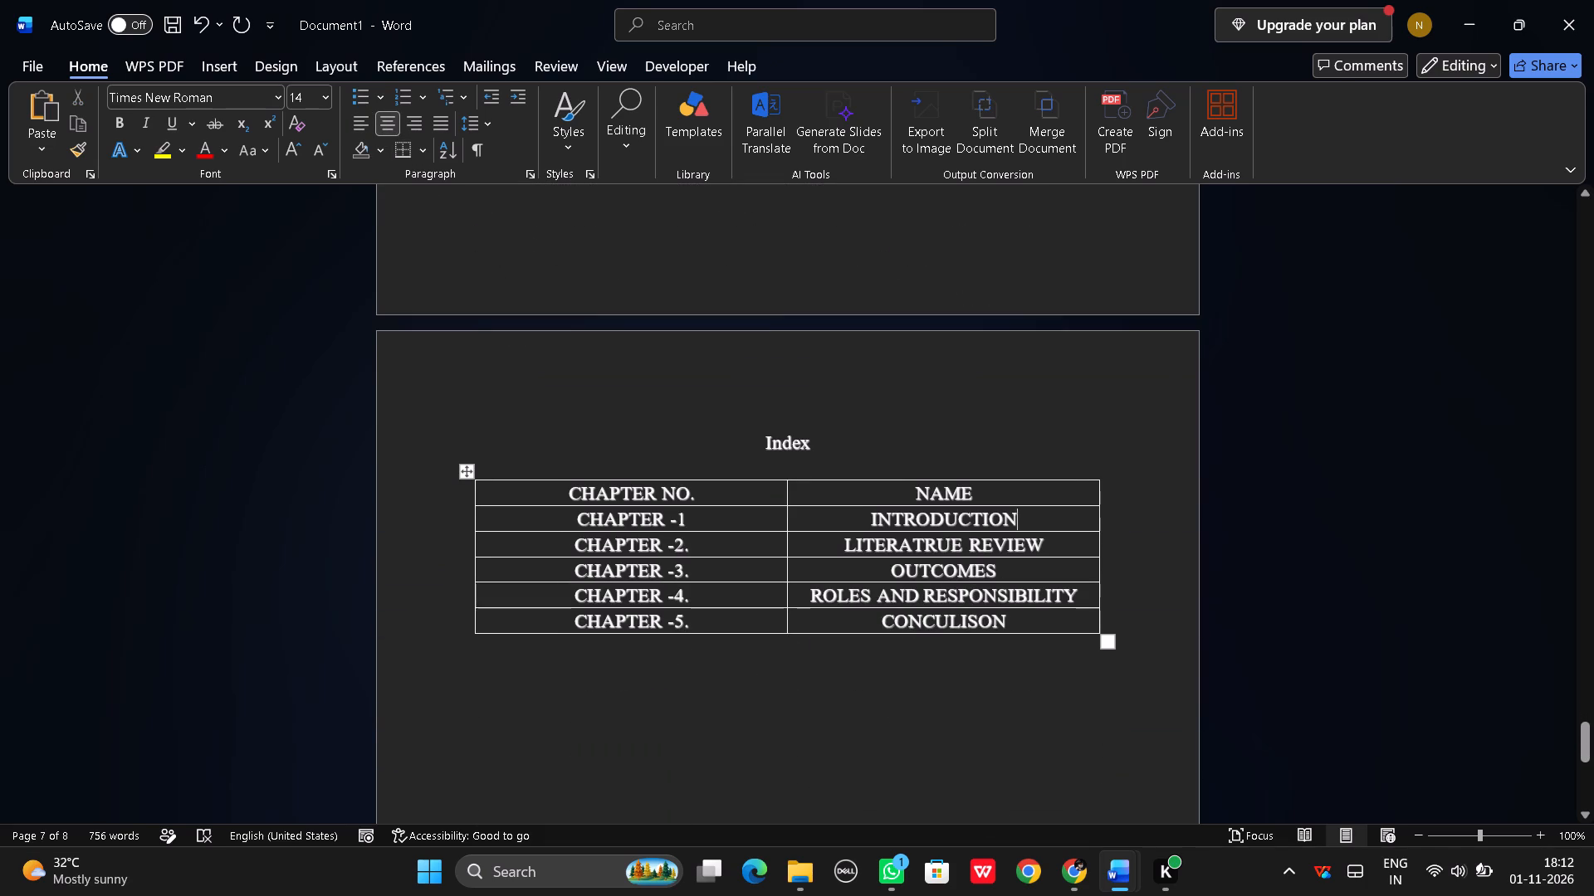
pyautogui.press('Return')
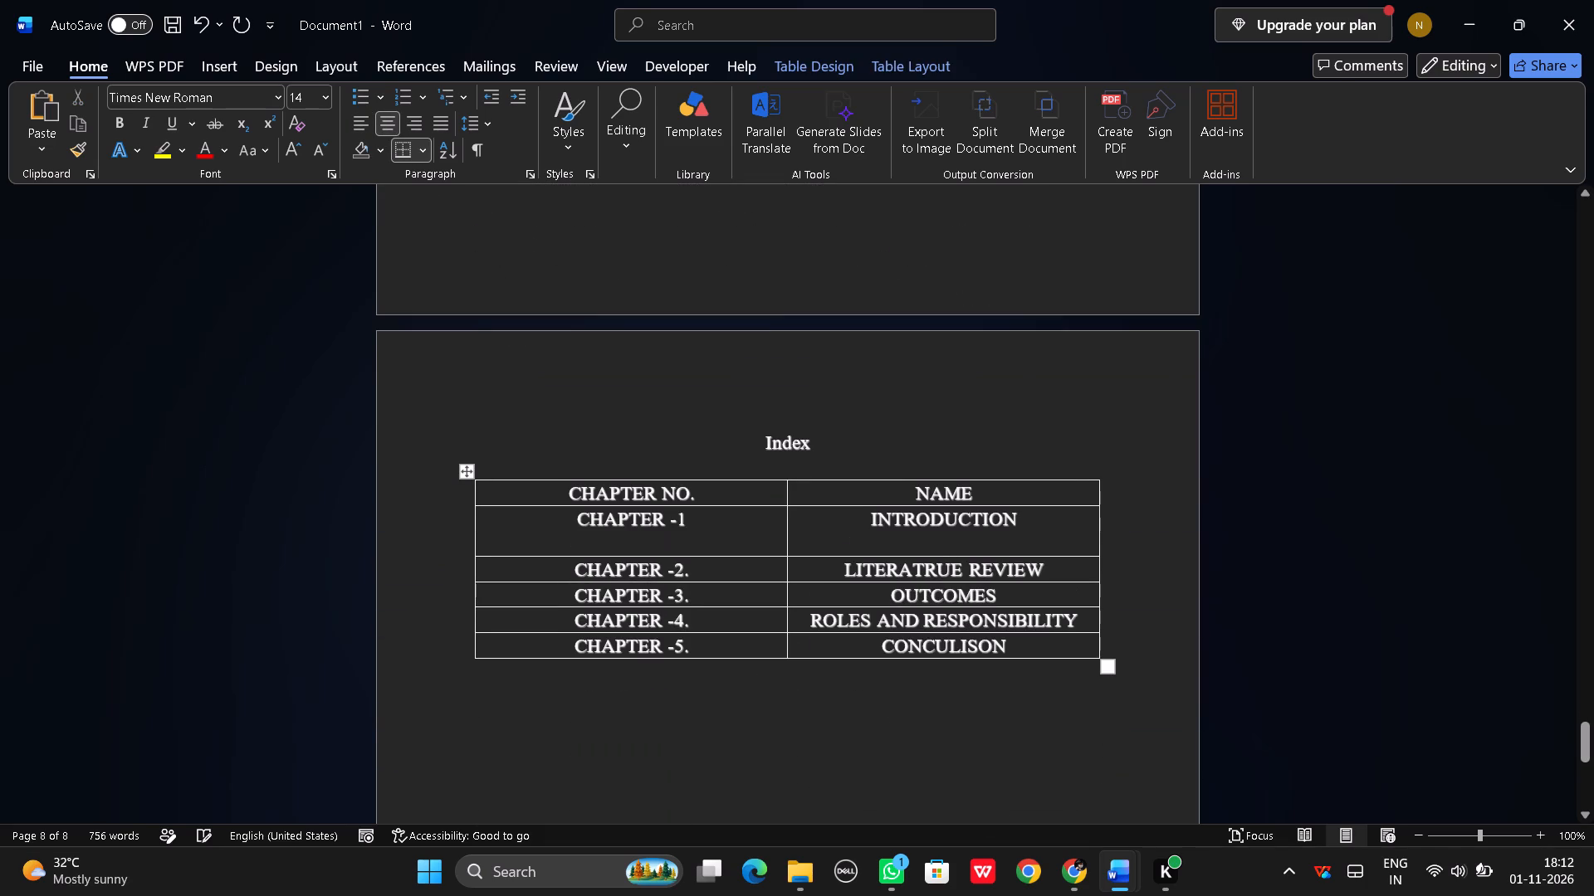
pyautogui.click(1061, 571)
pyautogui.press('Return')
pyautogui.click(1051, 621)
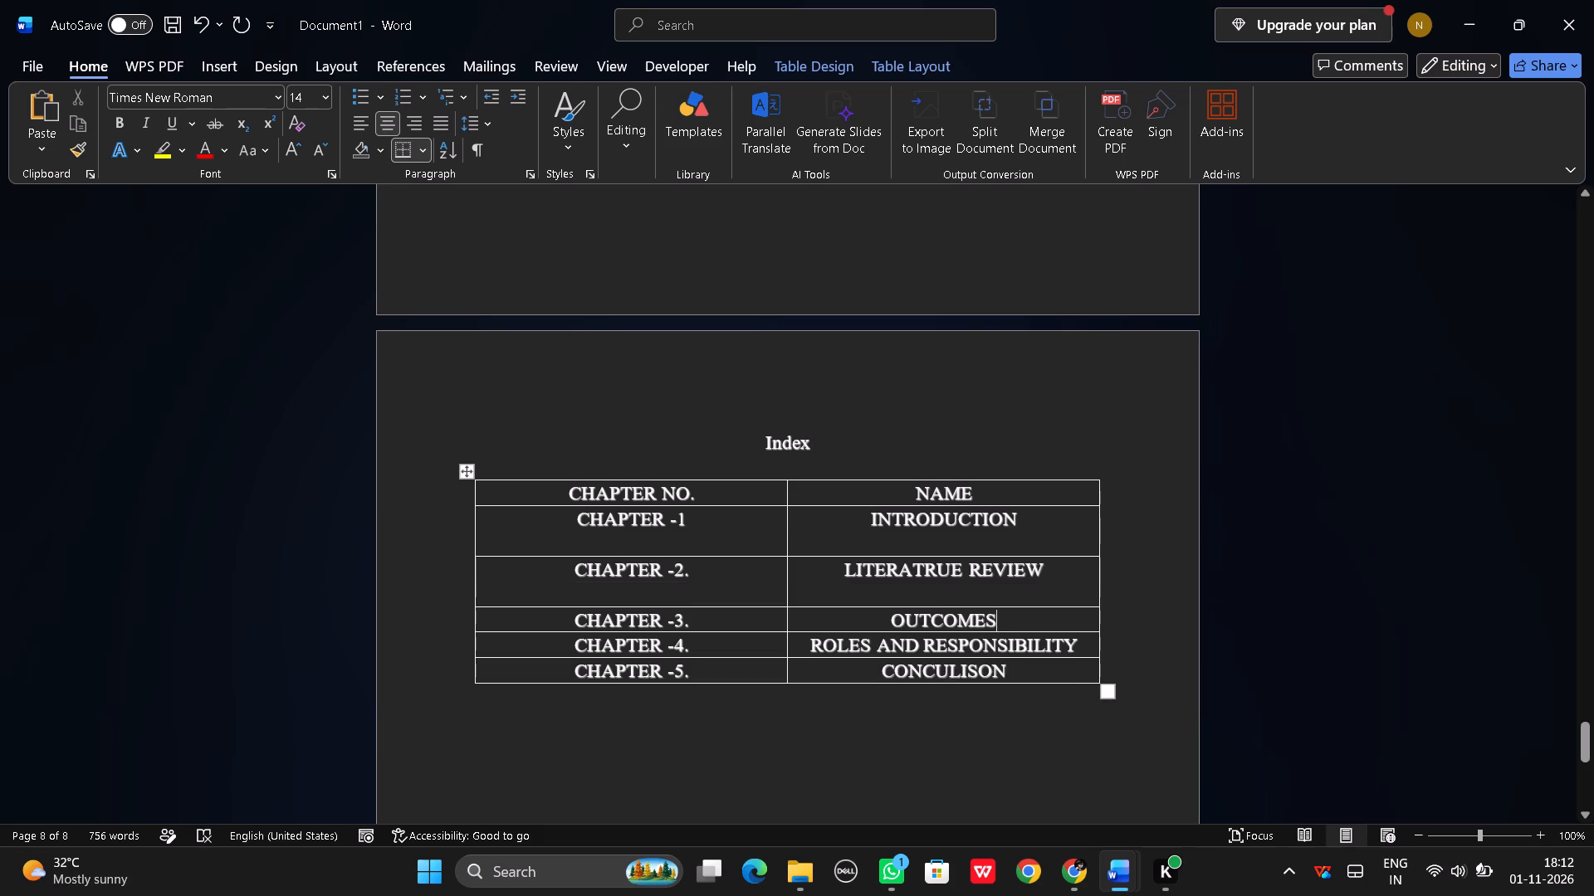
pyautogui.press('Return')
pyautogui.click(1083, 670)
pyautogui.press('Return')
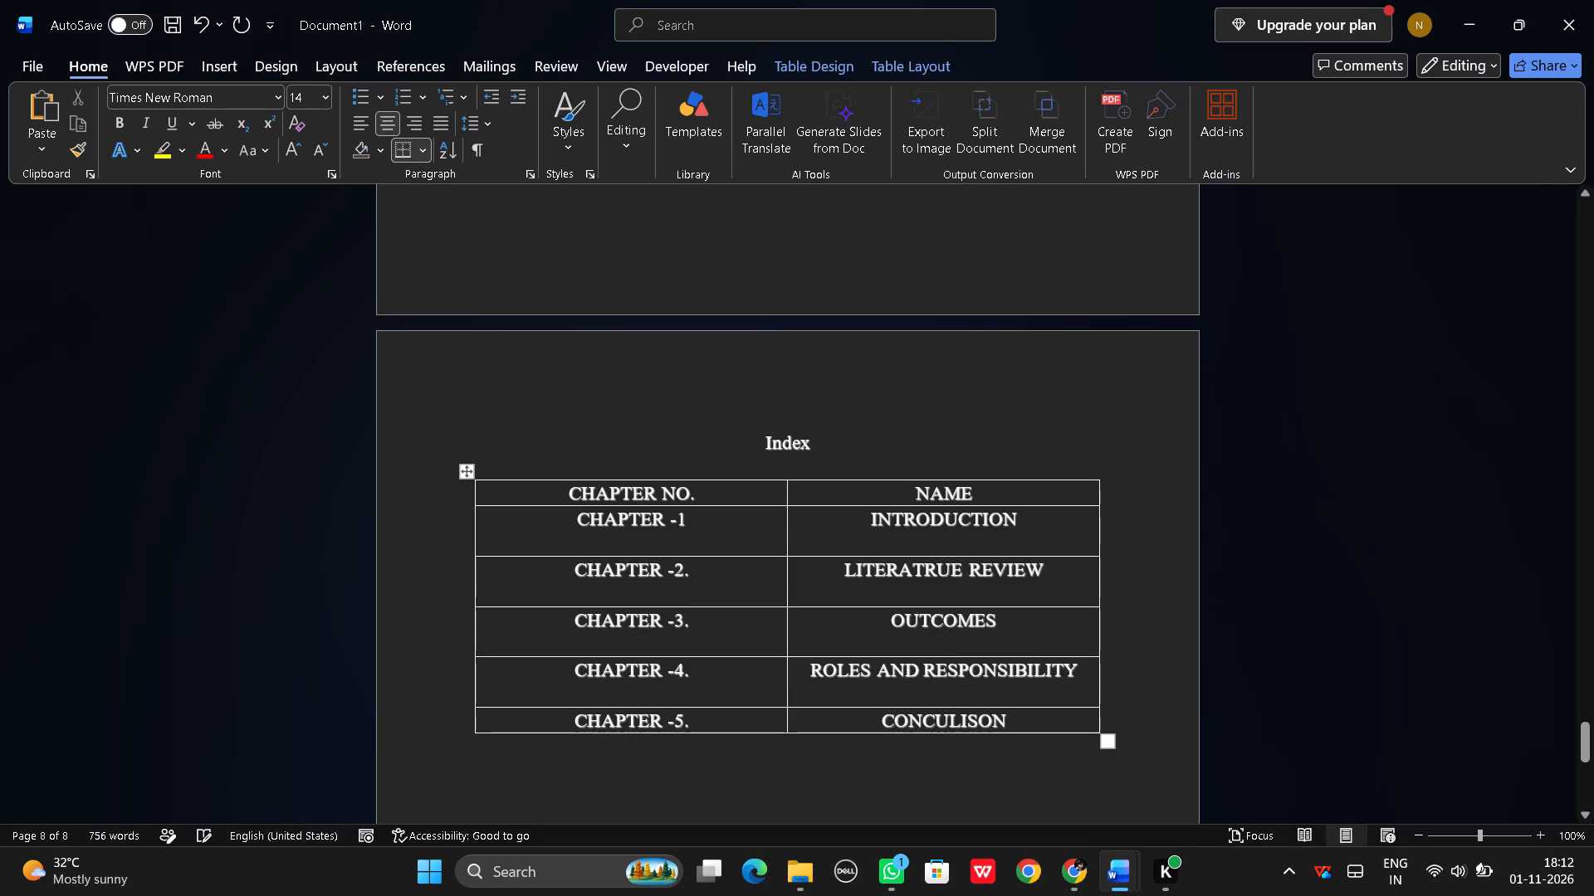
pyautogui.click(1042, 716)
pyautogui.press('Return')
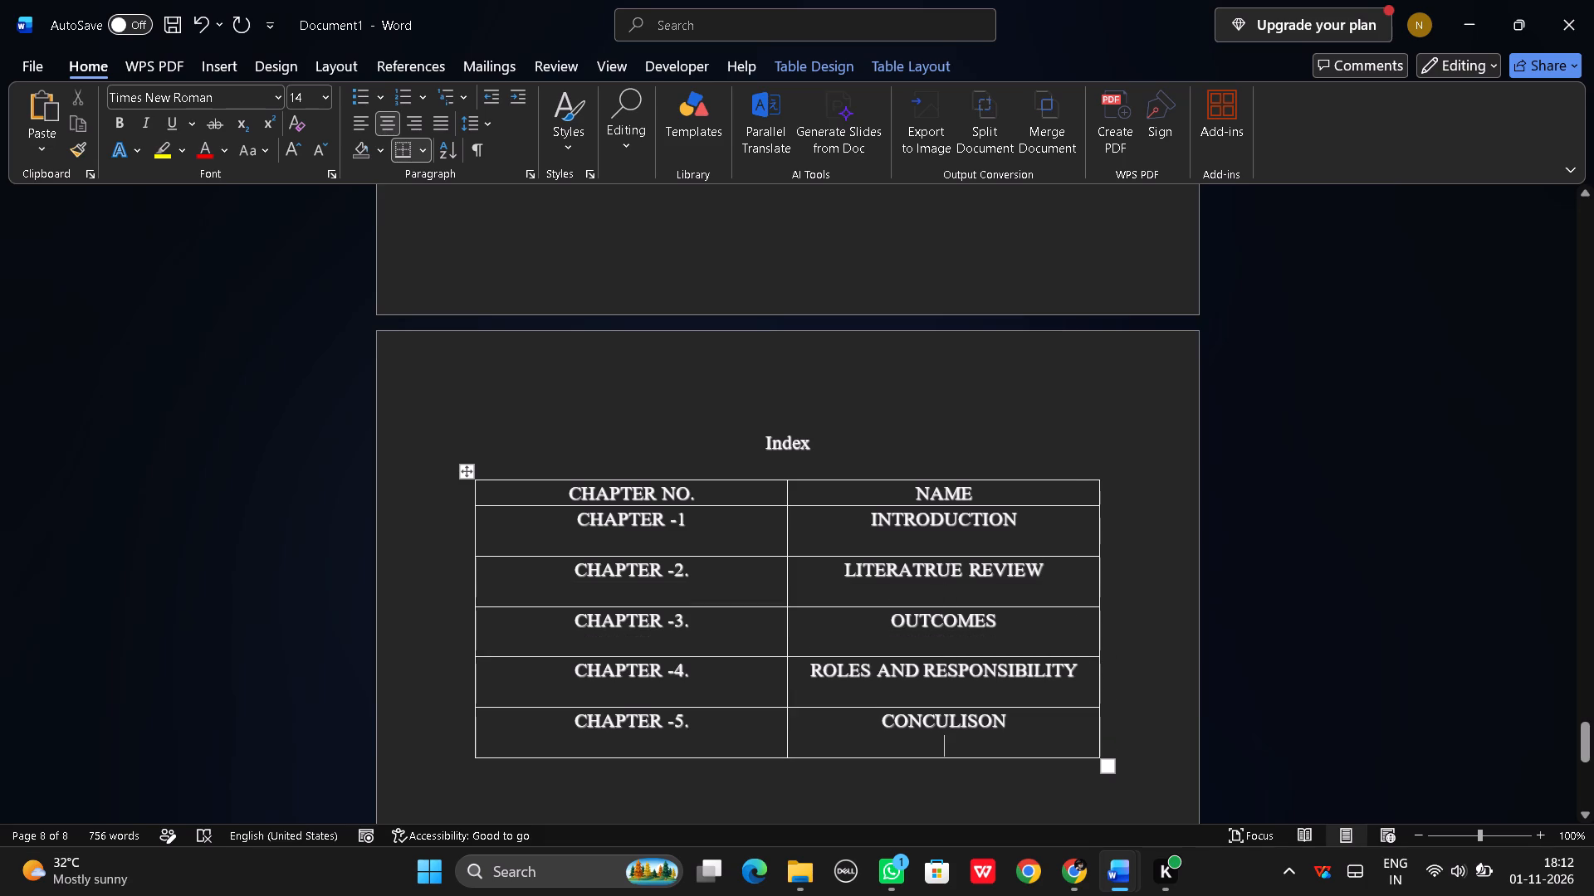
pyautogui.click(1009, 493)
pyautogui.press('Return')
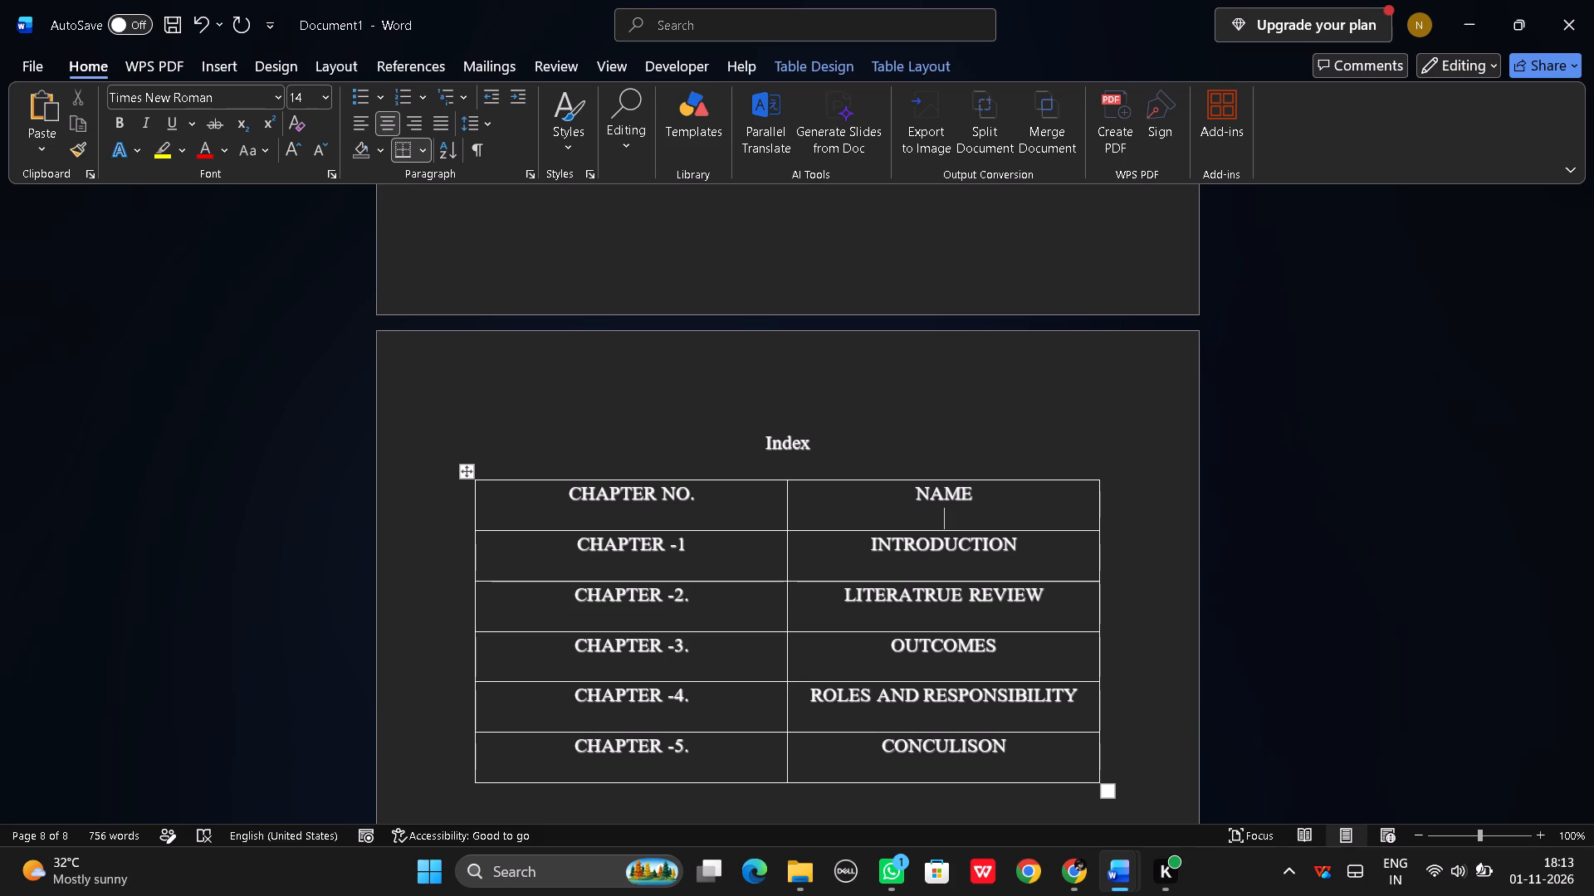
# Add four blank lines below the Index table and insert a page break to start a new page.
pyautogui.scroll(-7, 703, 344)
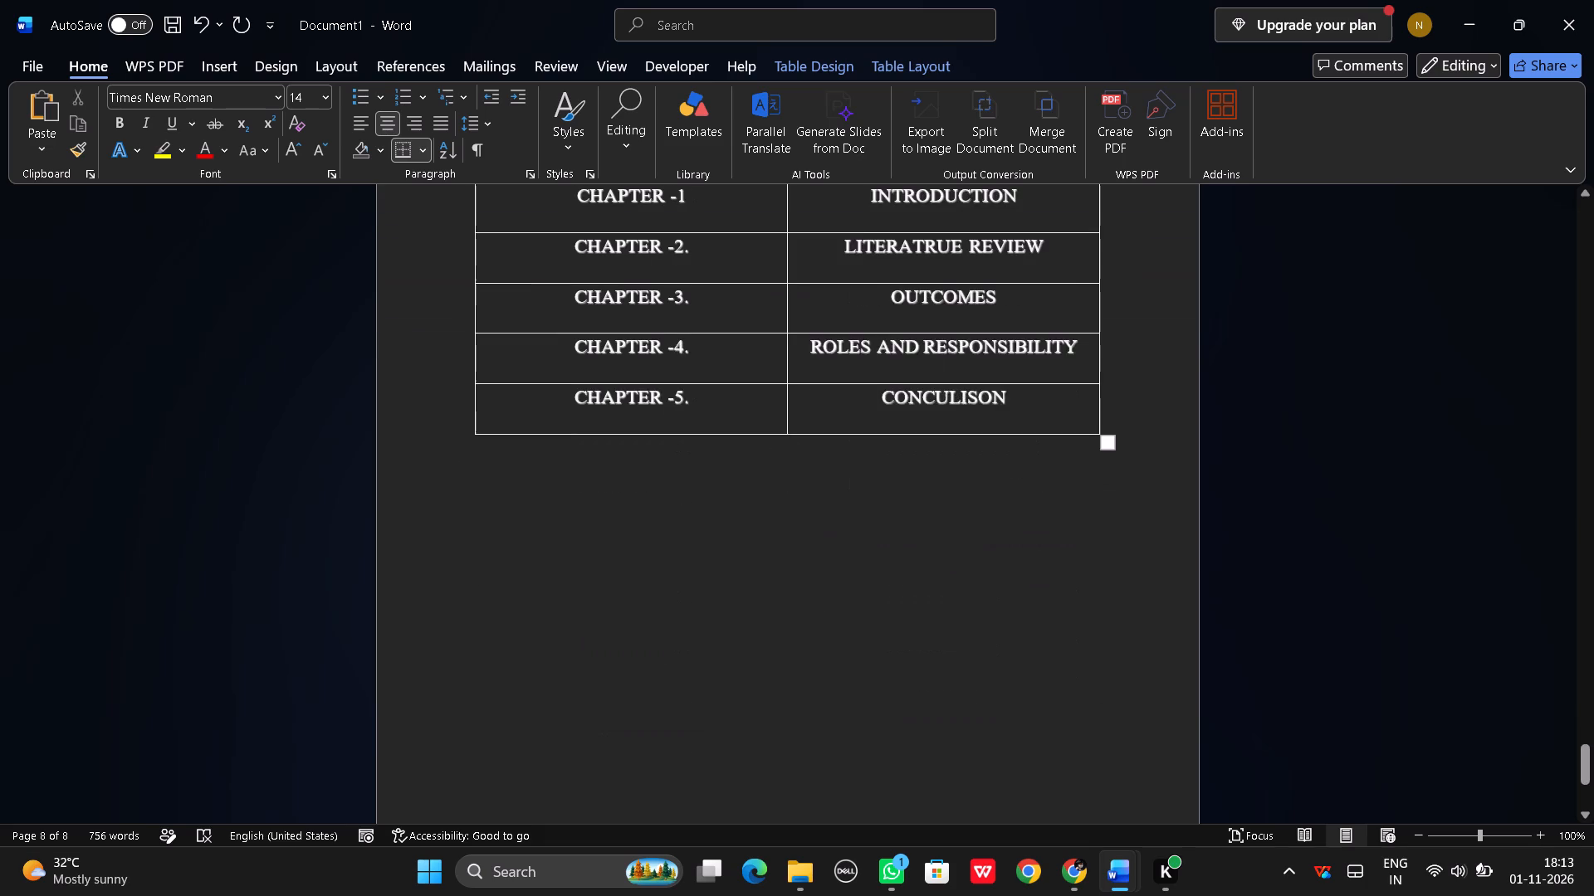
pyautogui.scroll(-1, 702, 358)
pyautogui.click(1093, 453)
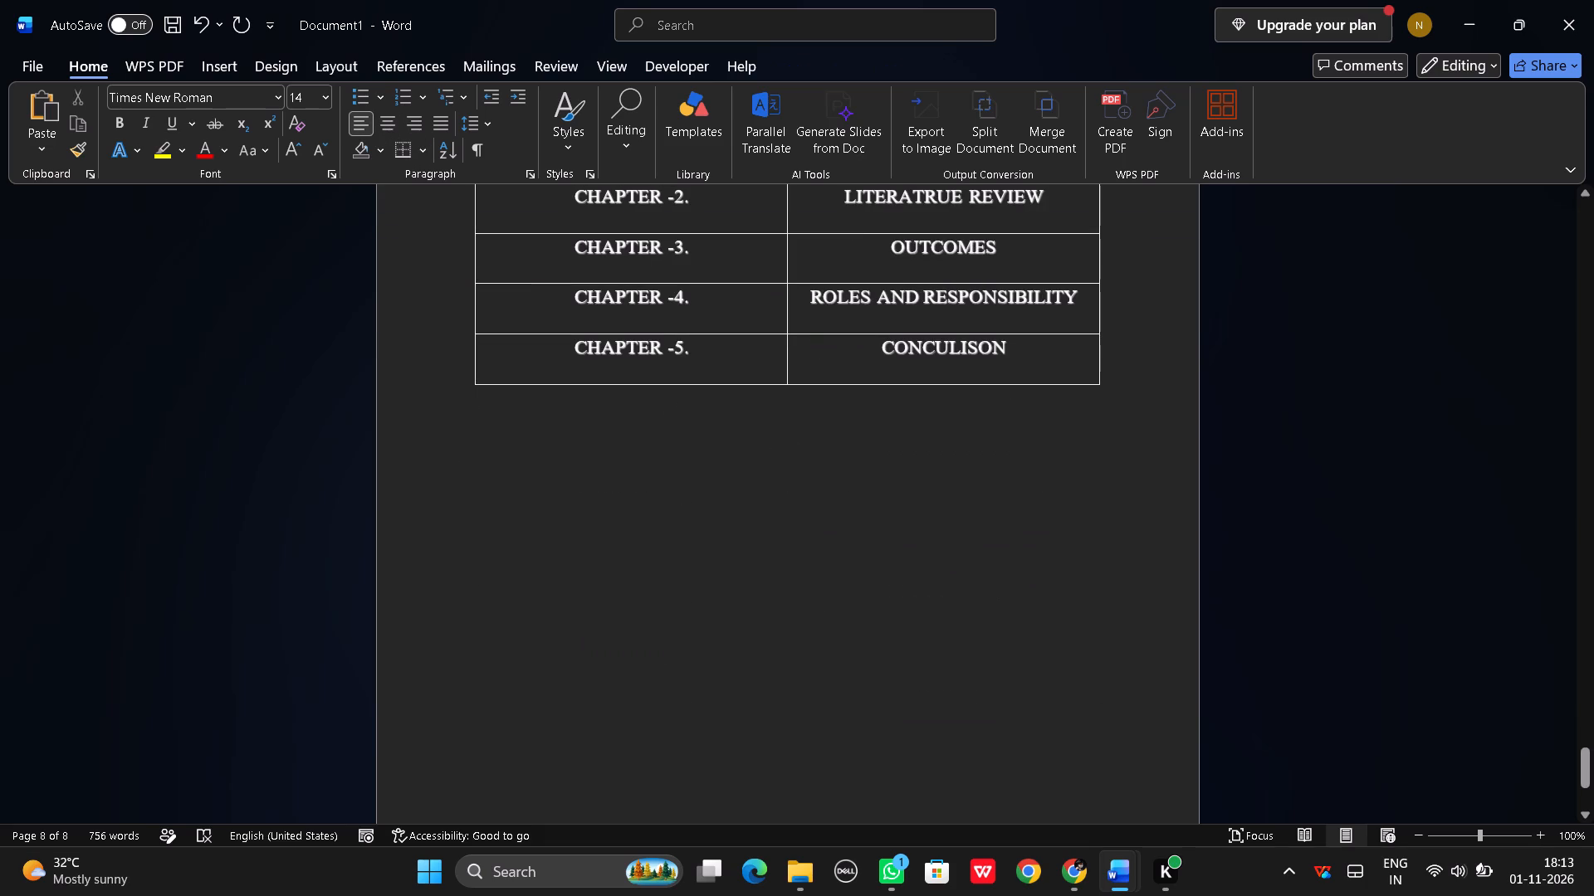
pyautogui.press('Return')
pyautogui.press('Return')
pyautogui.press('Return')
pyautogui.press('Return')
pyautogui.hotkey('ctrl', 'Return')
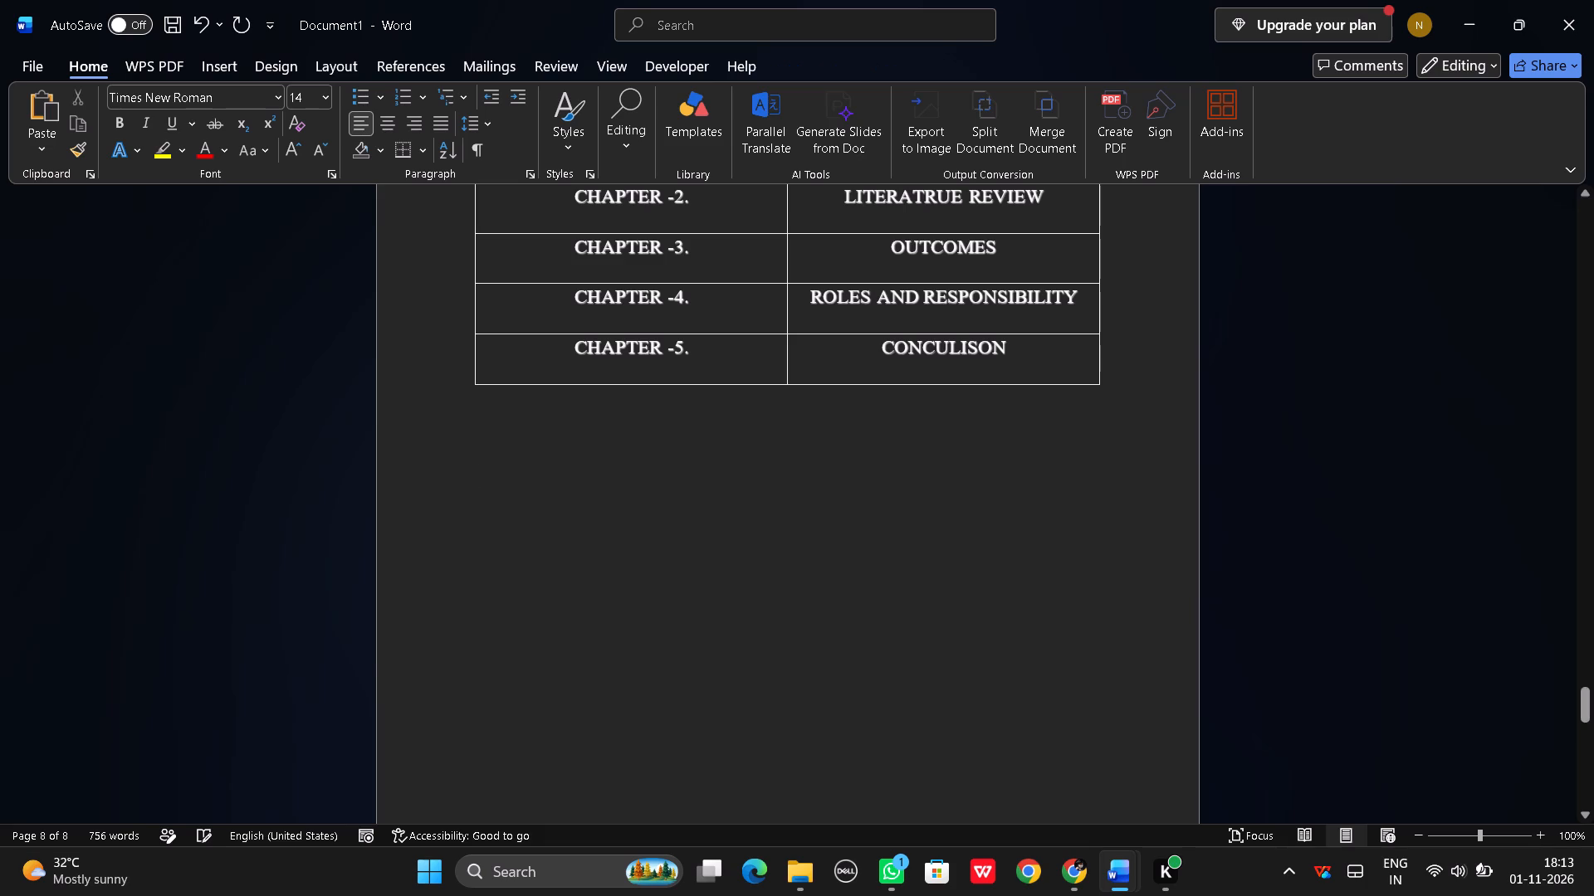
# Examine the Abstract, Introduction and Literature Review pages in Nitin_CEP_modified to see which section follows.
pyautogui.click(1042, 782)
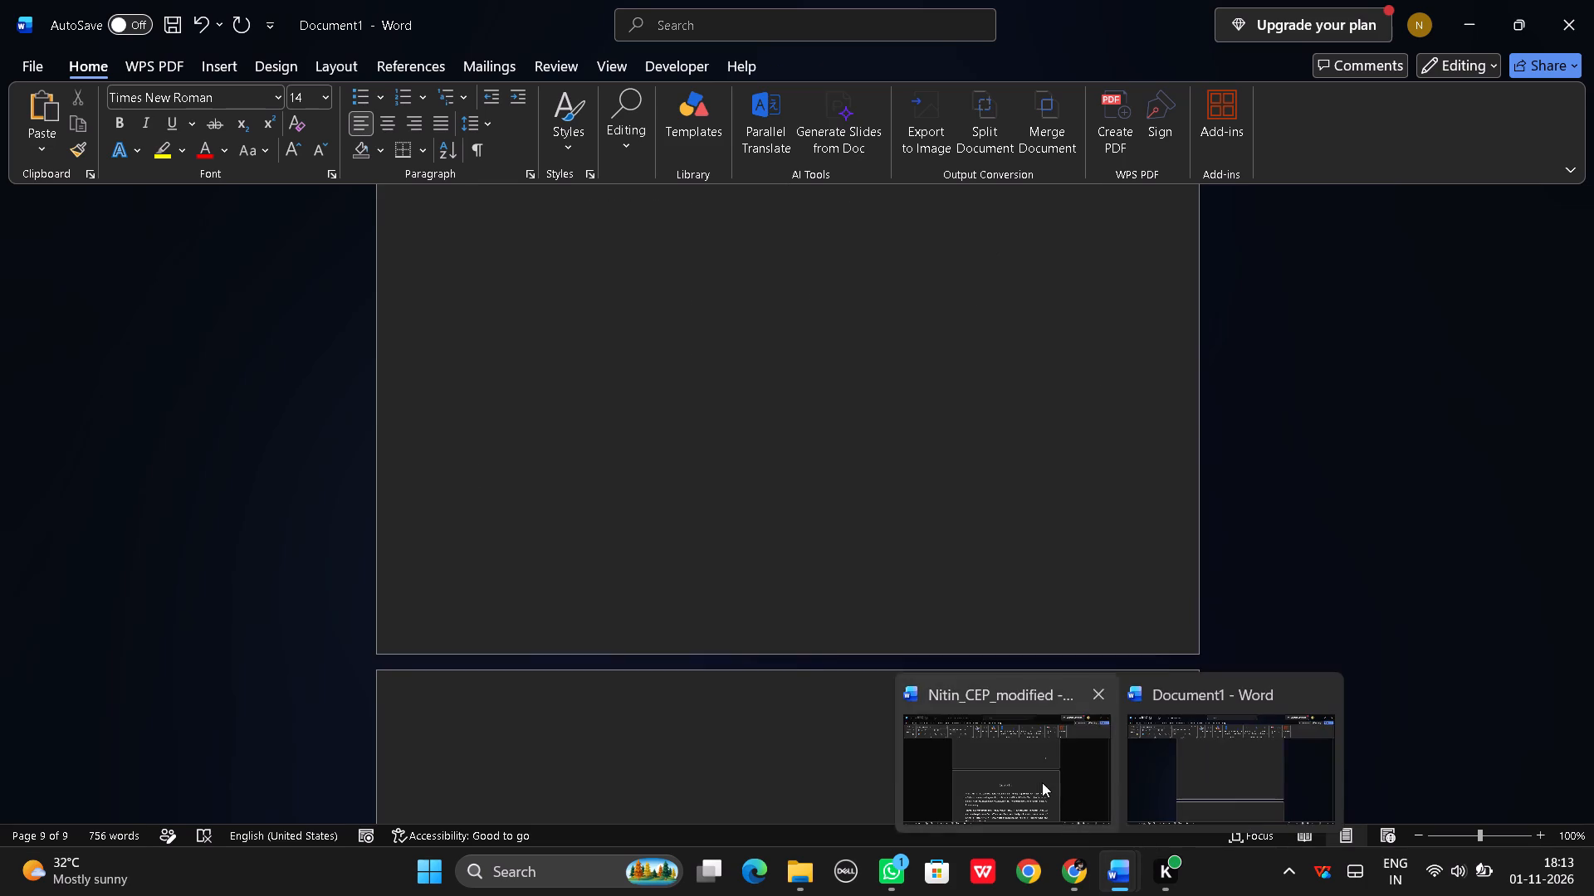
pyautogui.scroll(-20, 791, 633)
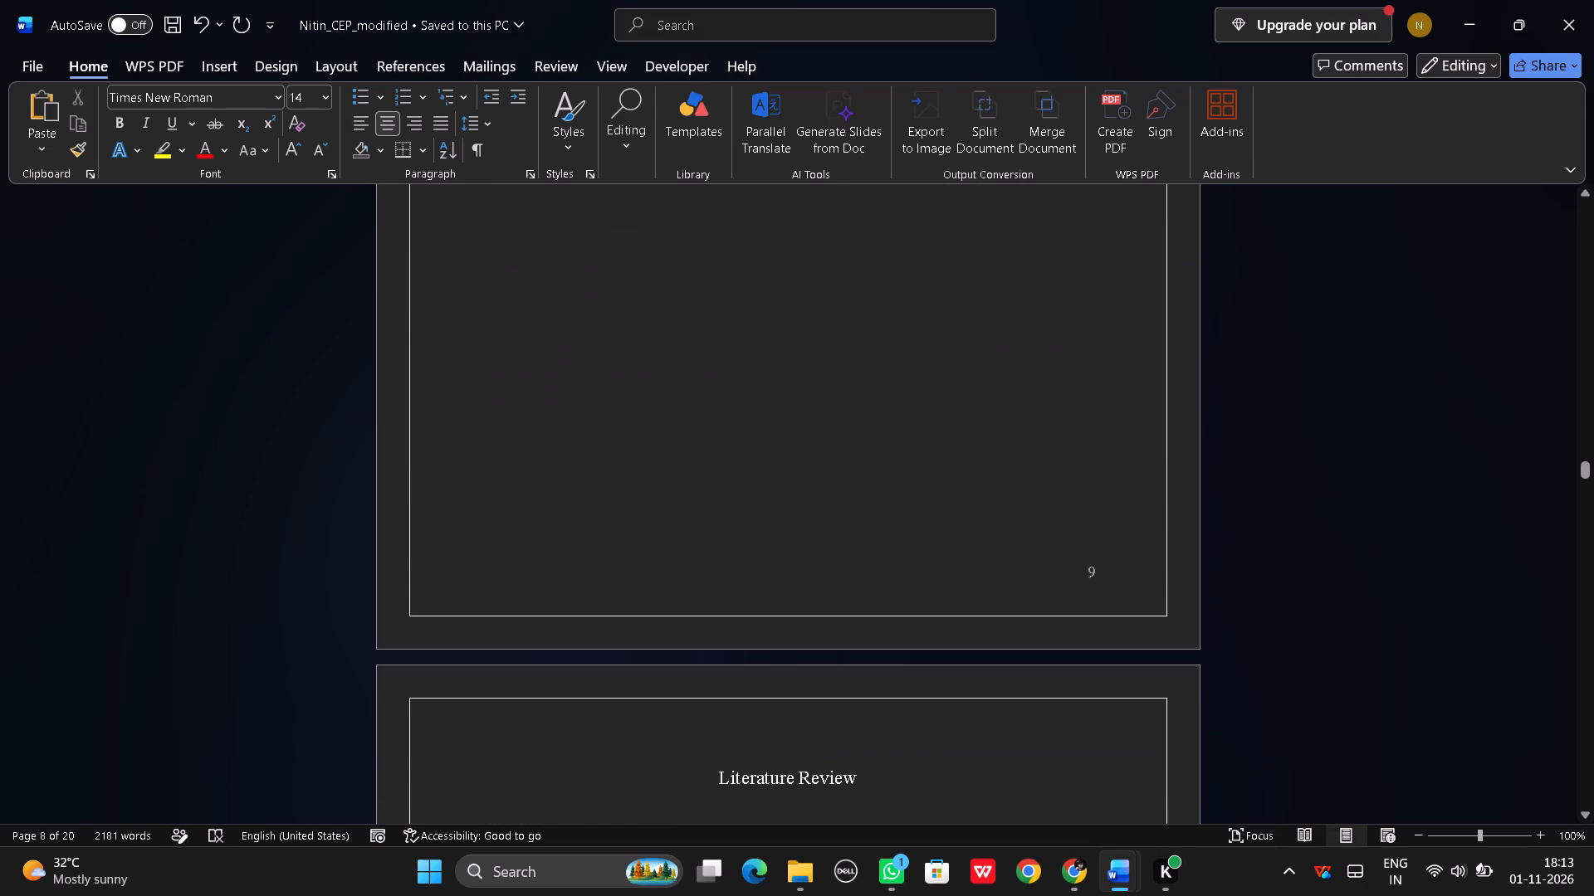
pyautogui.scroll(-1, 791, 633)
pyautogui.scroll(16, 791, 633)
pyautogui.scroll(6, 791, 633)
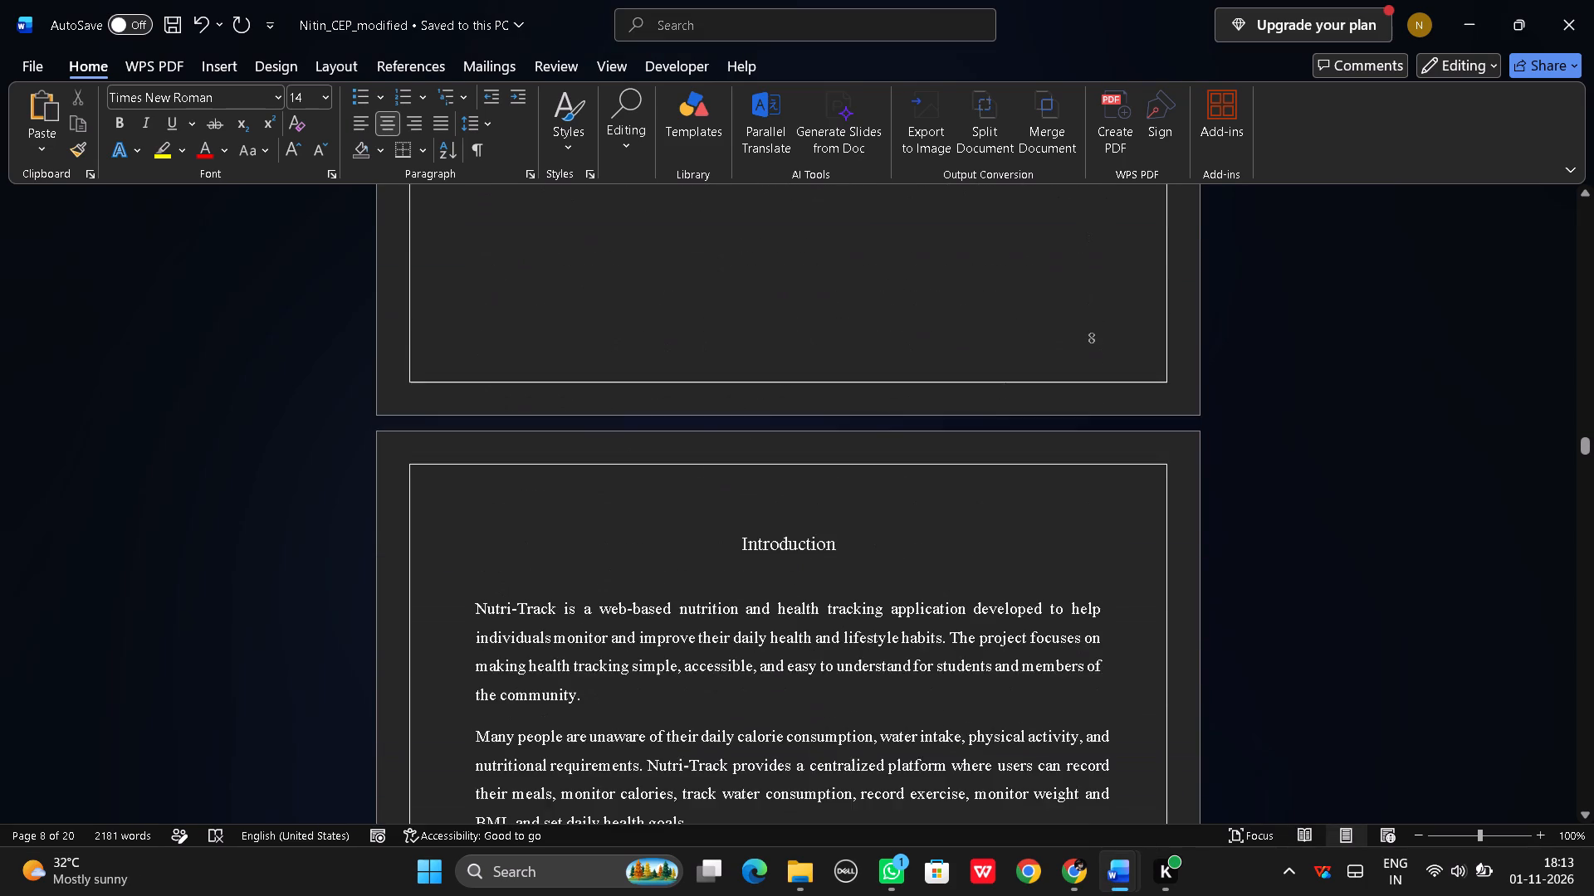
pyautogui.scroll(19, 791, 633)
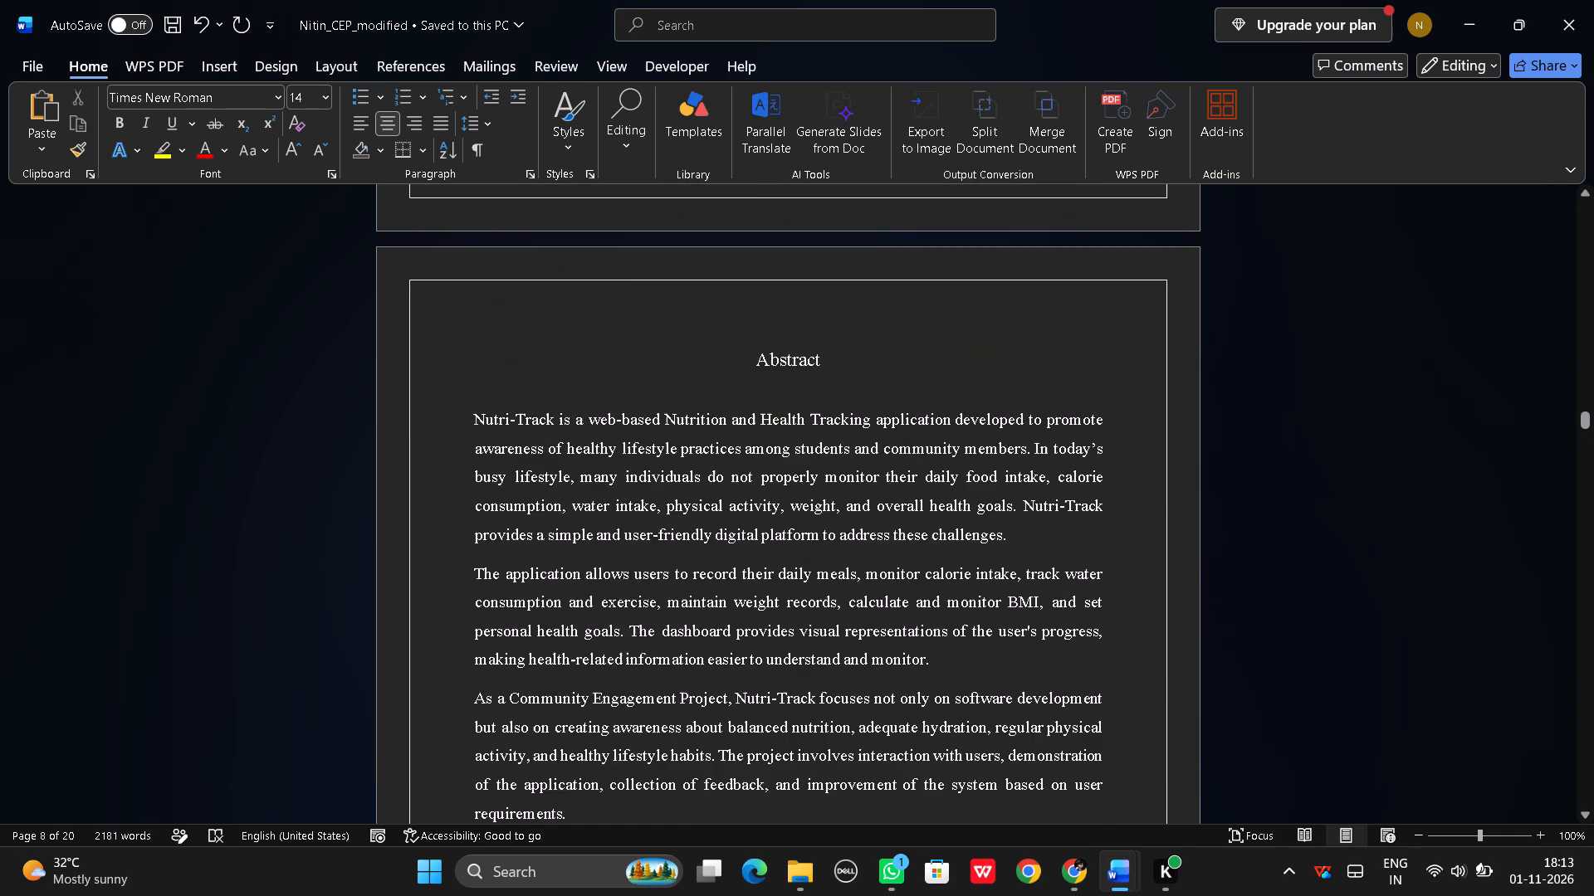
pyautogui.scroll(-4, 791, 633)
# Review Document1 from the end of the Abstract through the Index table to the blank page after it.
pyautogui.click(1149, 783)
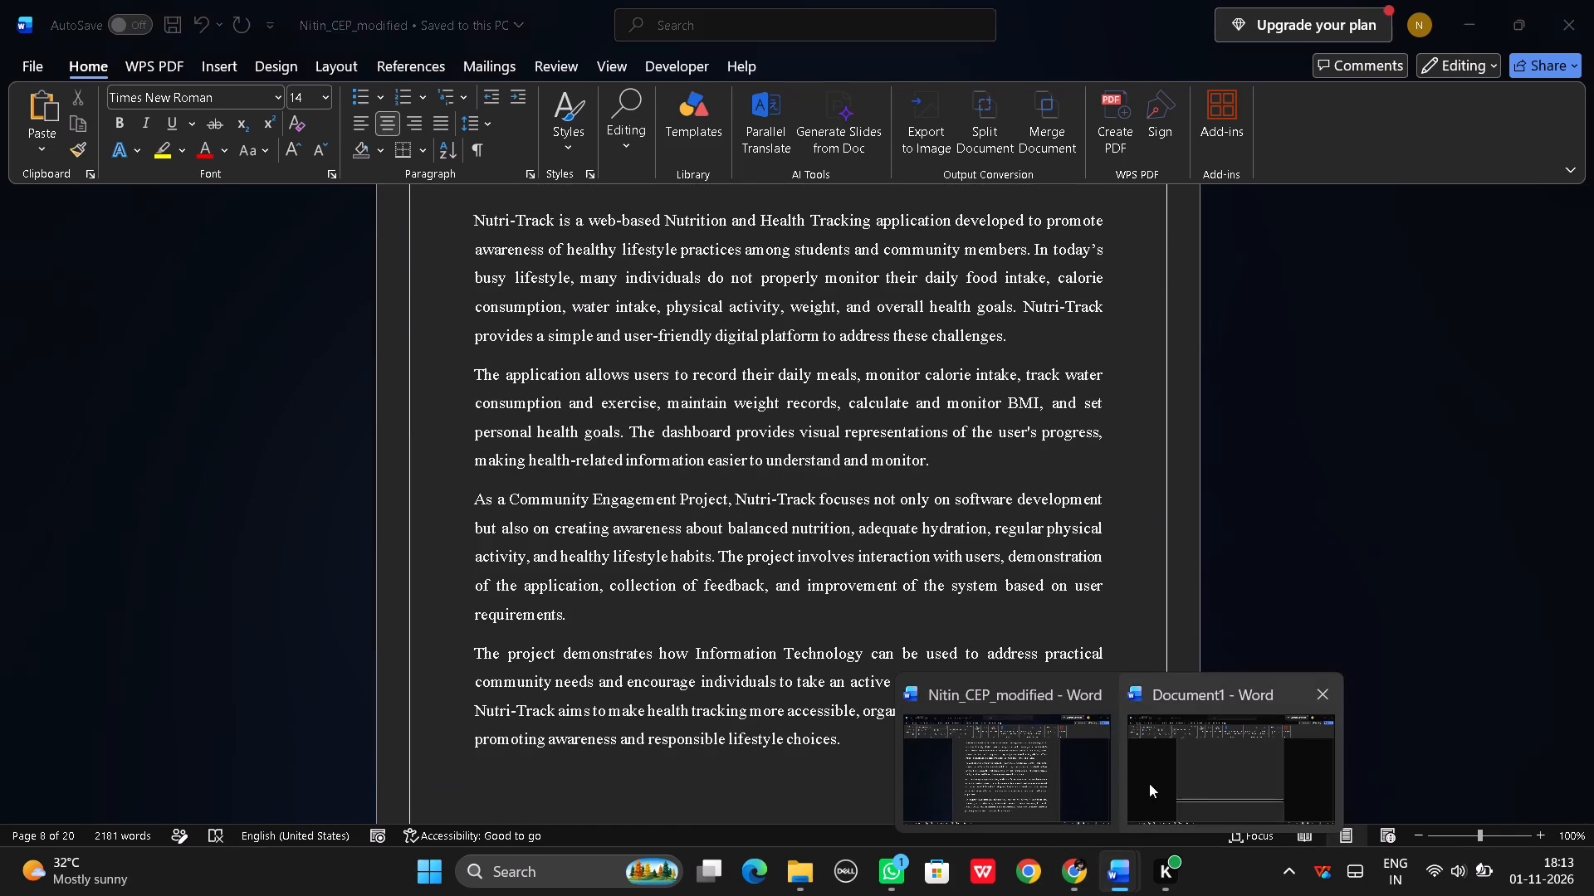
pyautogui.scroll(16, 953, 684)
pyautogui.scroll(8, 949, 683)
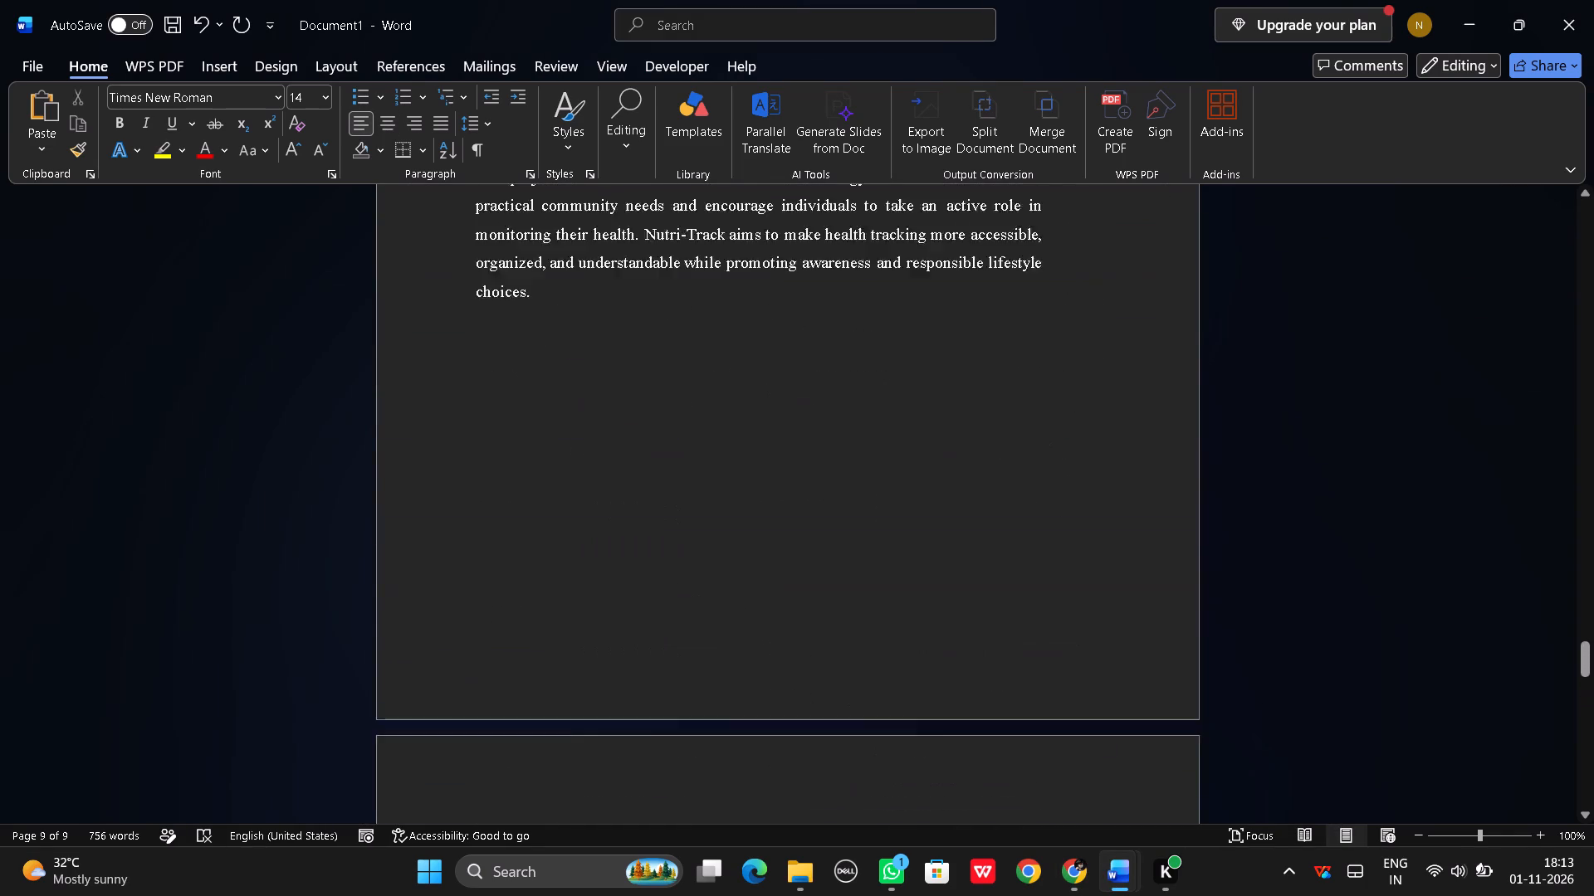
pyautogui.scroll(13, 949, 683)
pyautogui.scroll(-15, 949, 683)
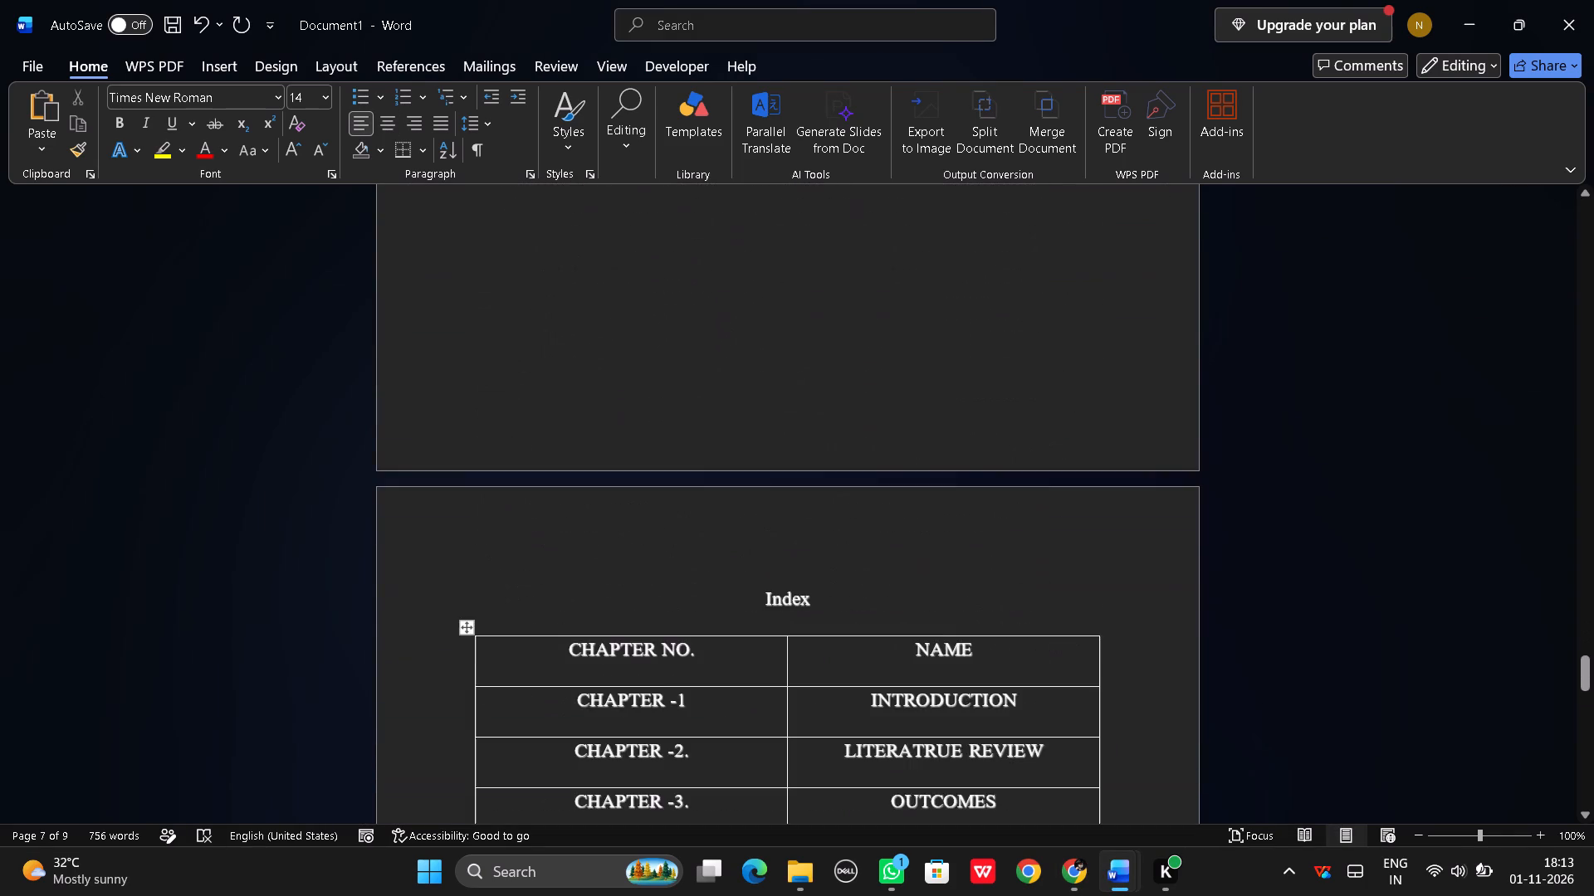
pyautogui.scroll(-20, 949, 680)
pyautogui.scroll(-5, 949, 680)
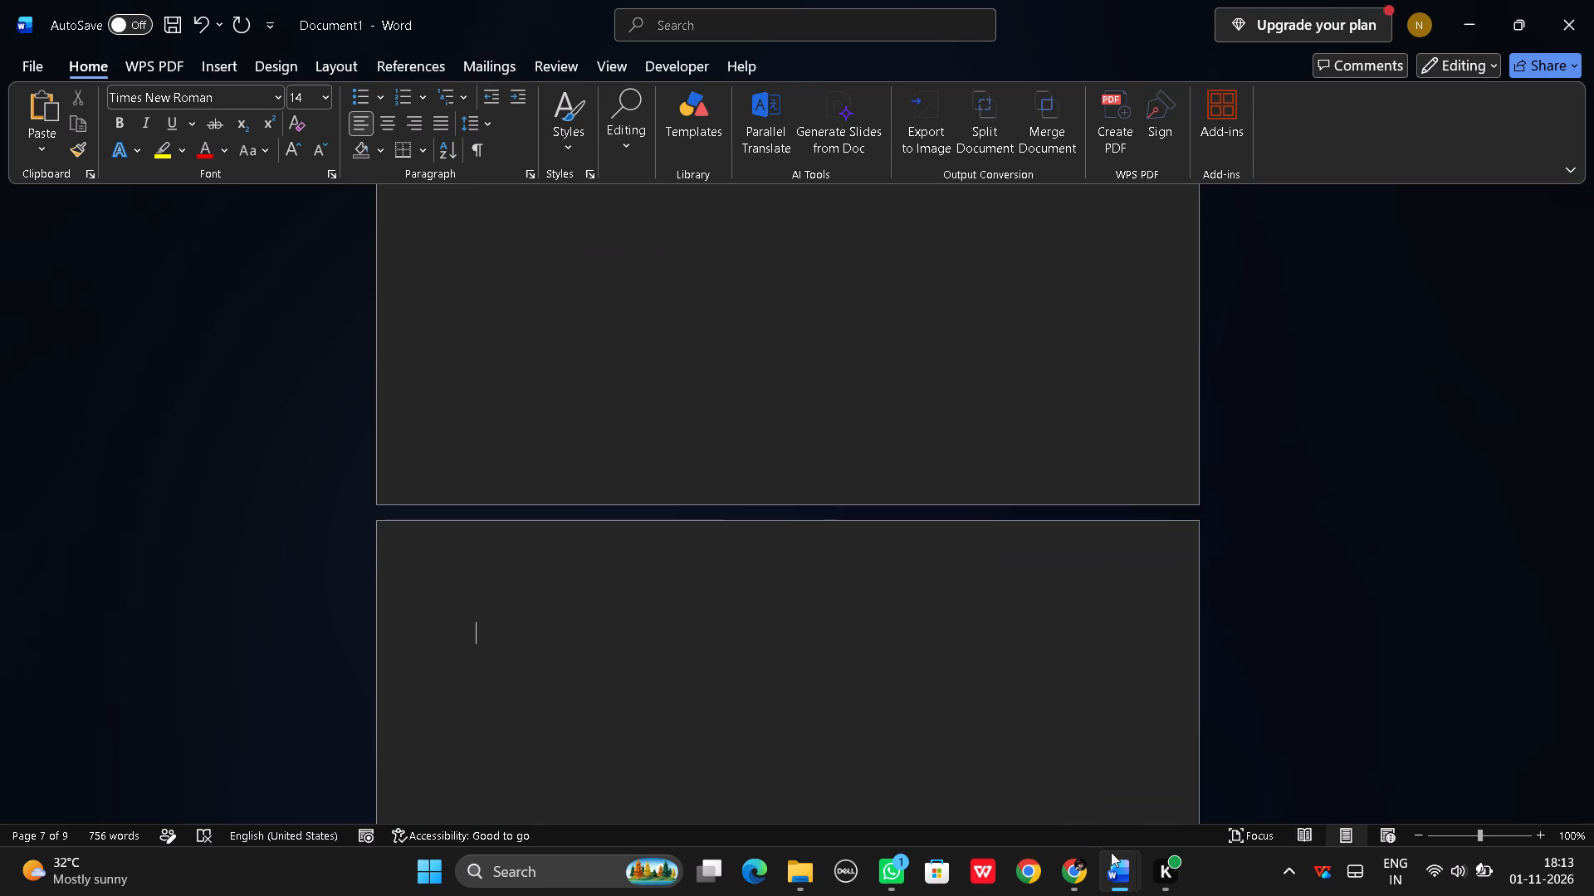
# Check the Introduction page in Nitin_CEP_modified and enter the heading INTRODUCTION on the new blank page of Document1.
pyautogui.click(1024, 779)
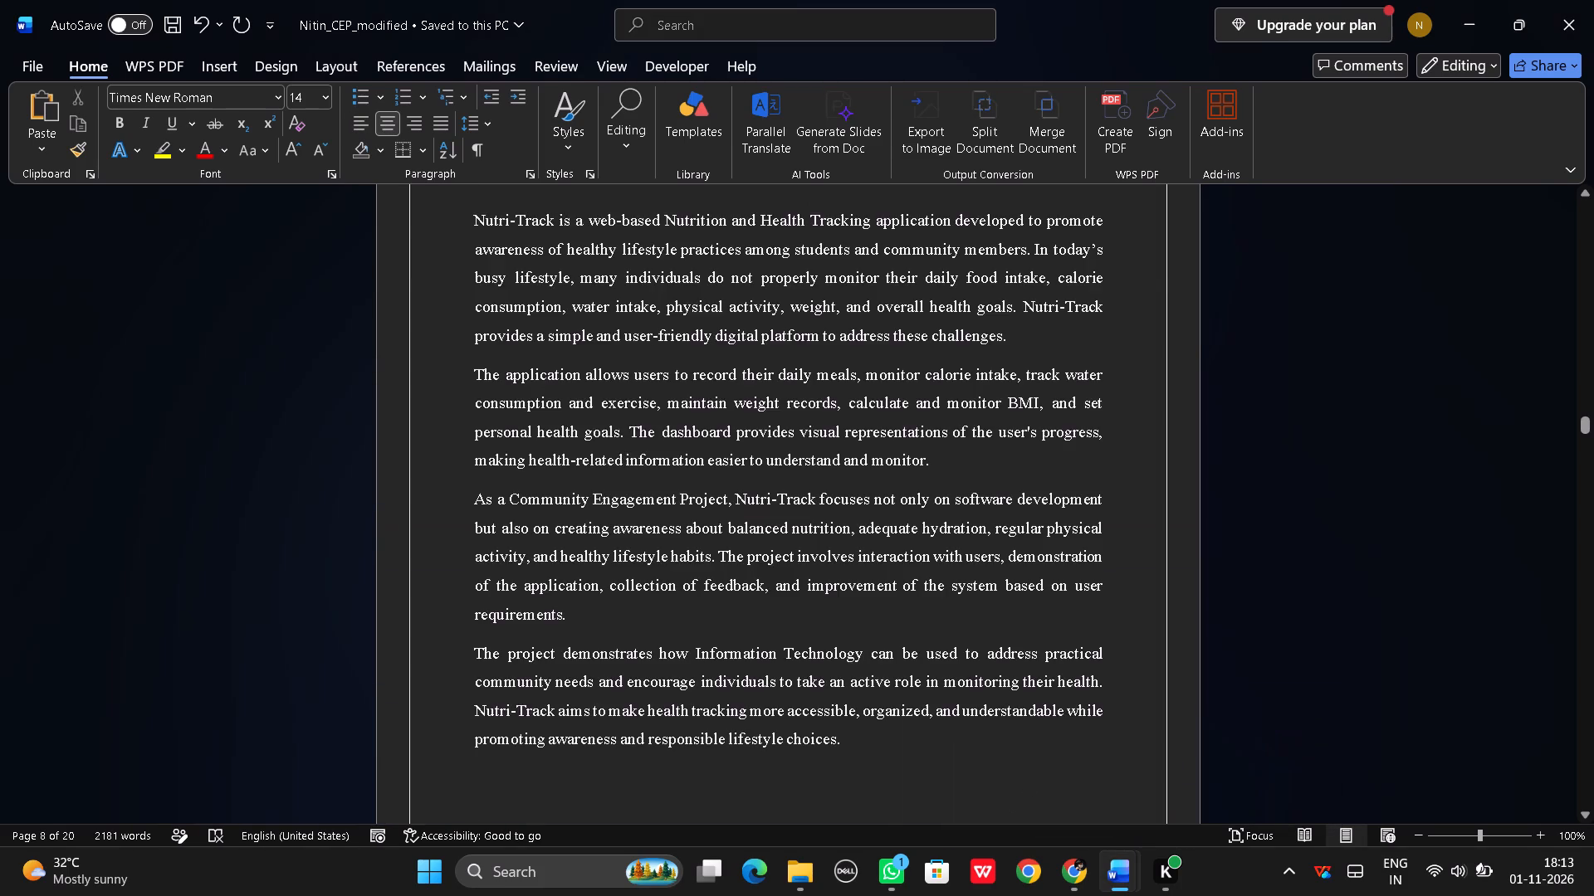
pyautogui.scroll(4, 790, 633)
pyautogui.scroll(-17, 770, 540)
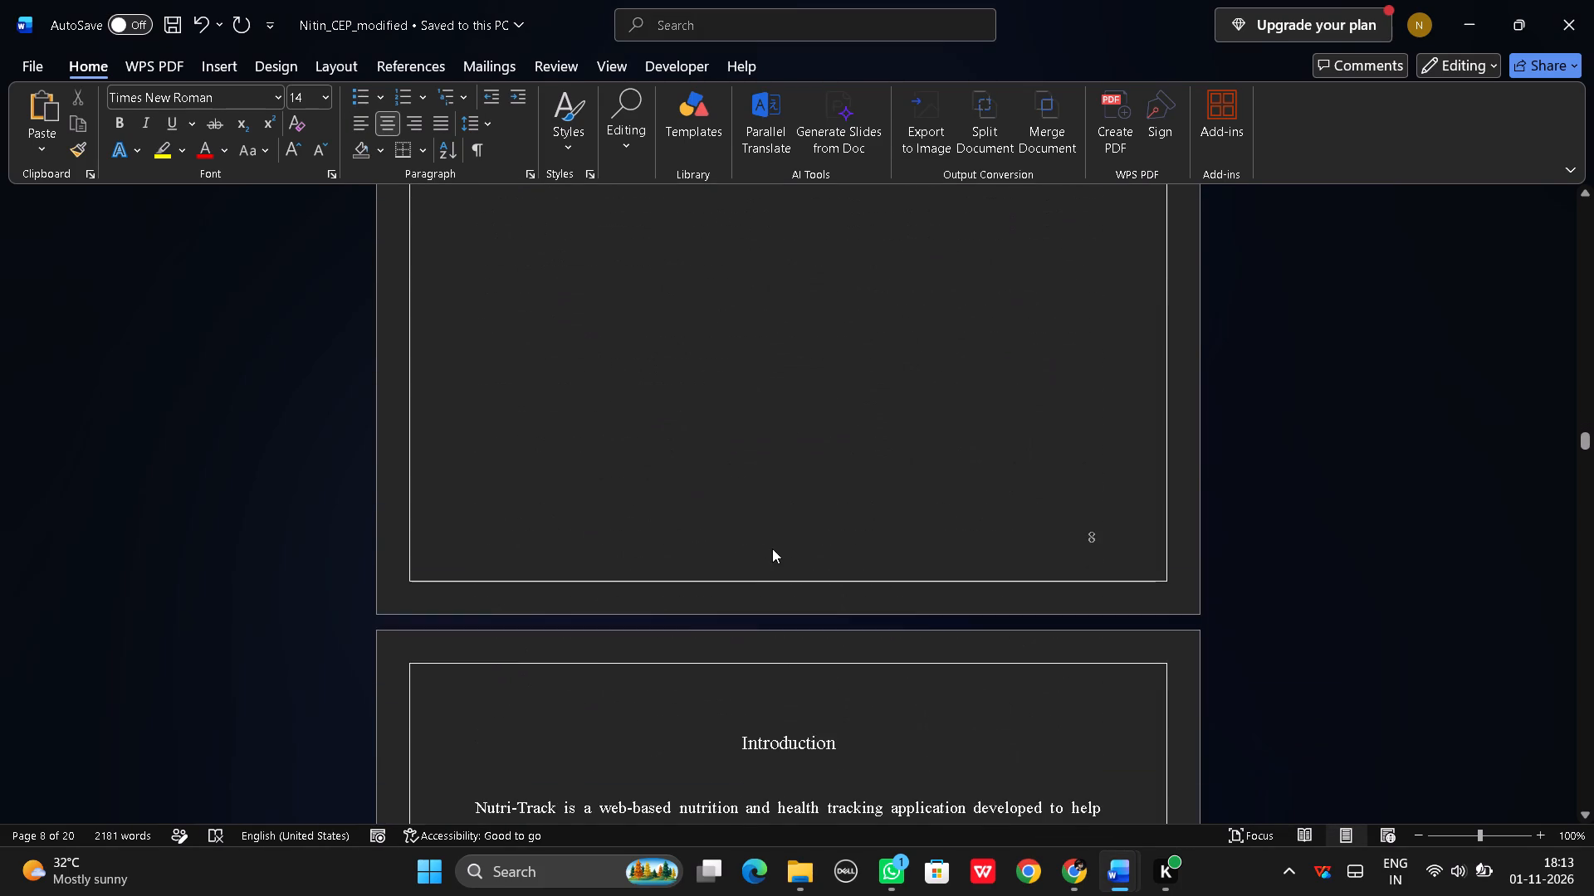
pyautogui.scroll(-4, 772, 548)
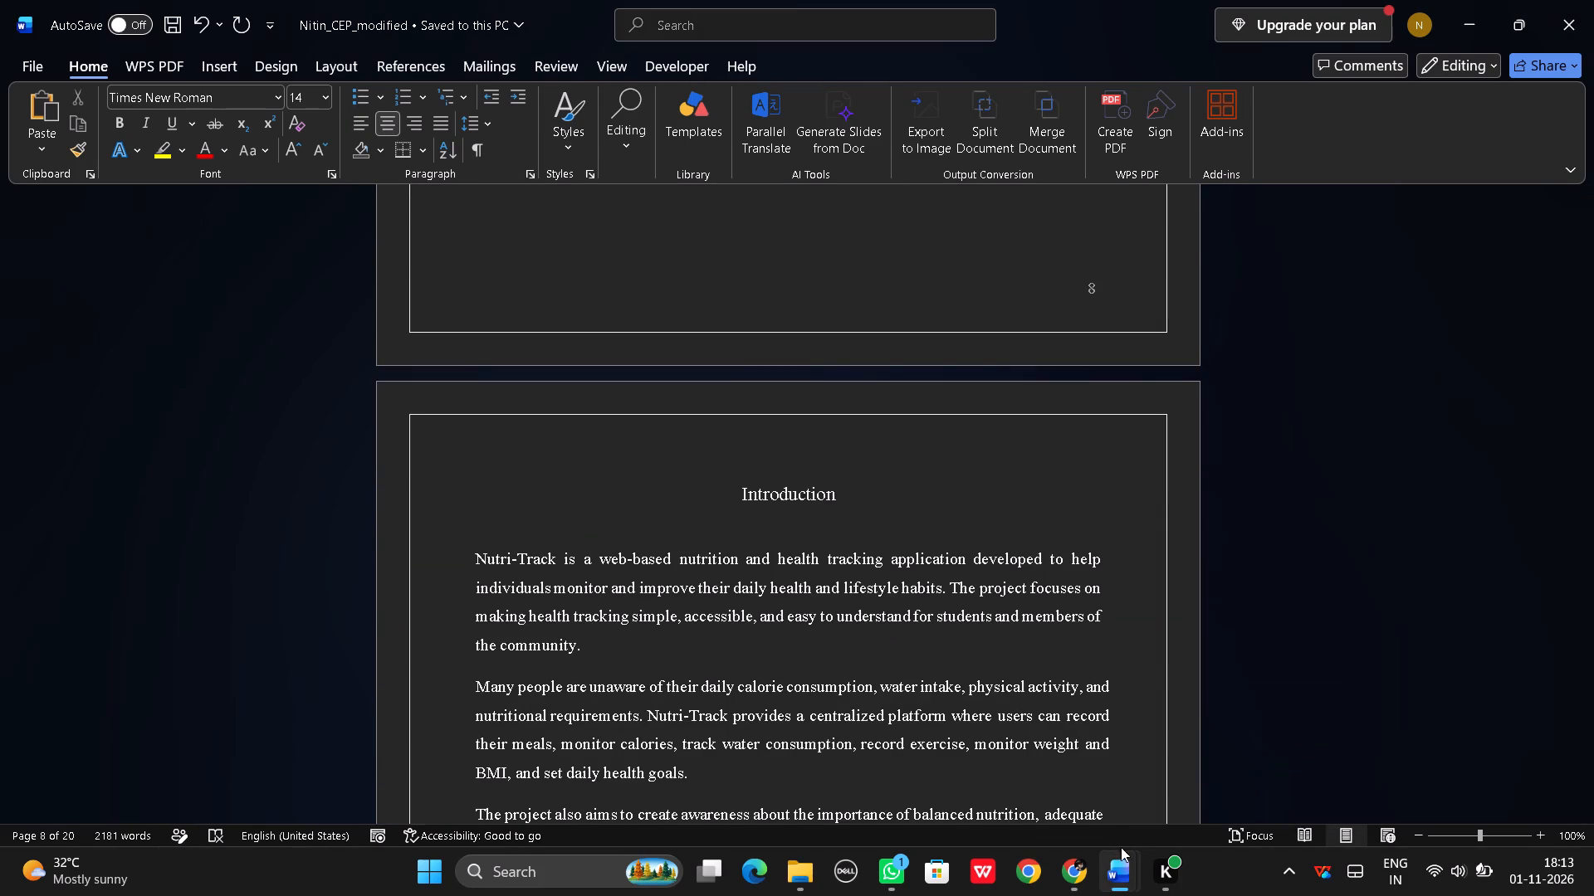
pyautogui.click(1199, 791)
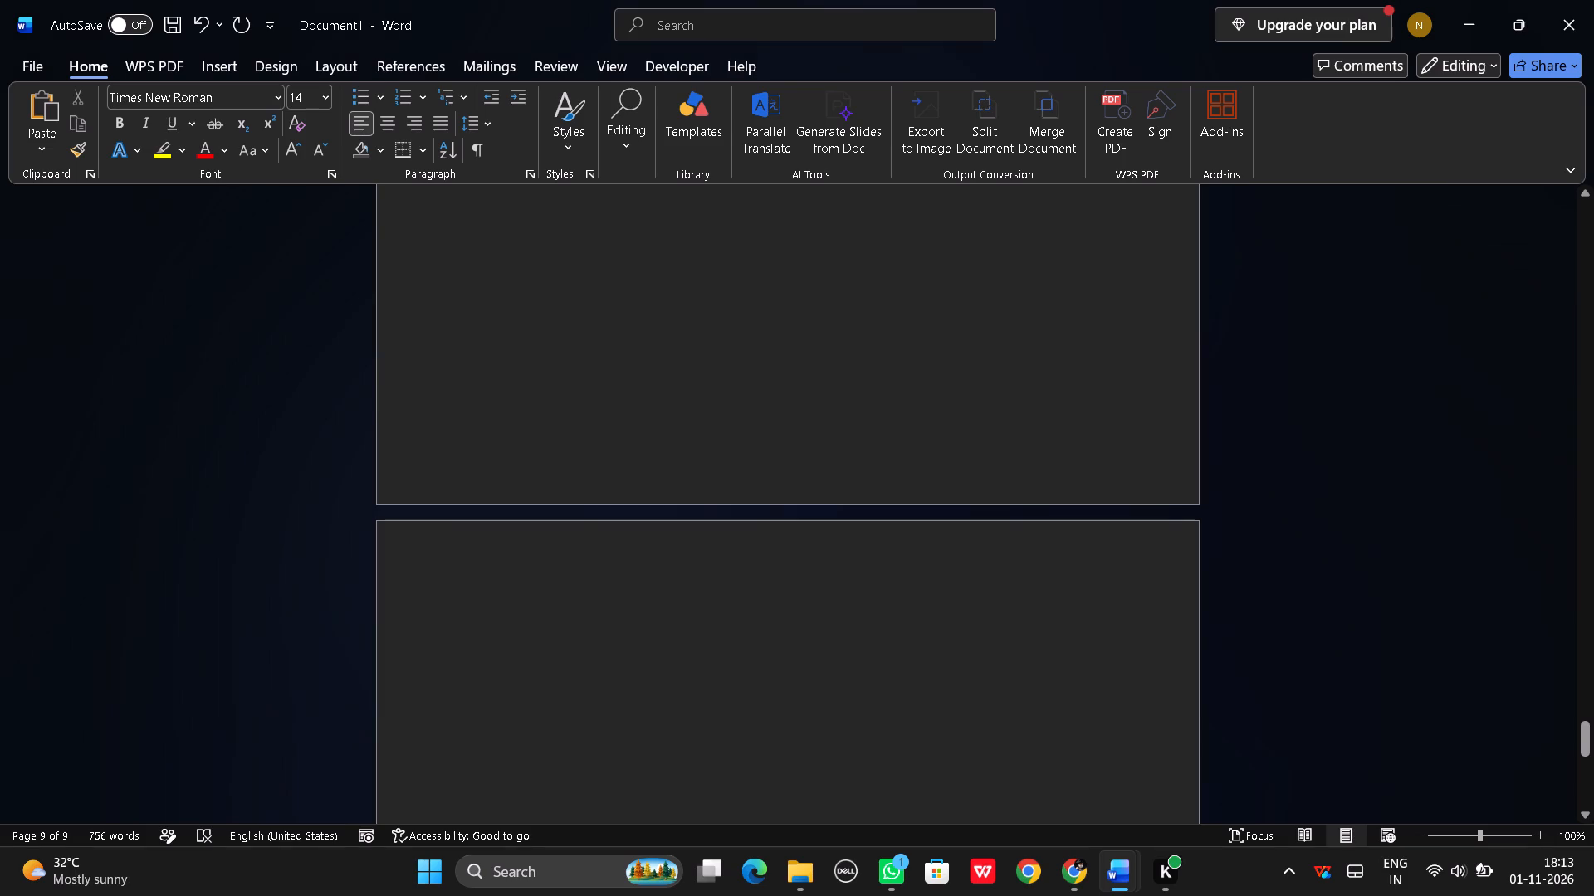
pyautogui.write('IN')
pyautogui.write('TRODUCTION')
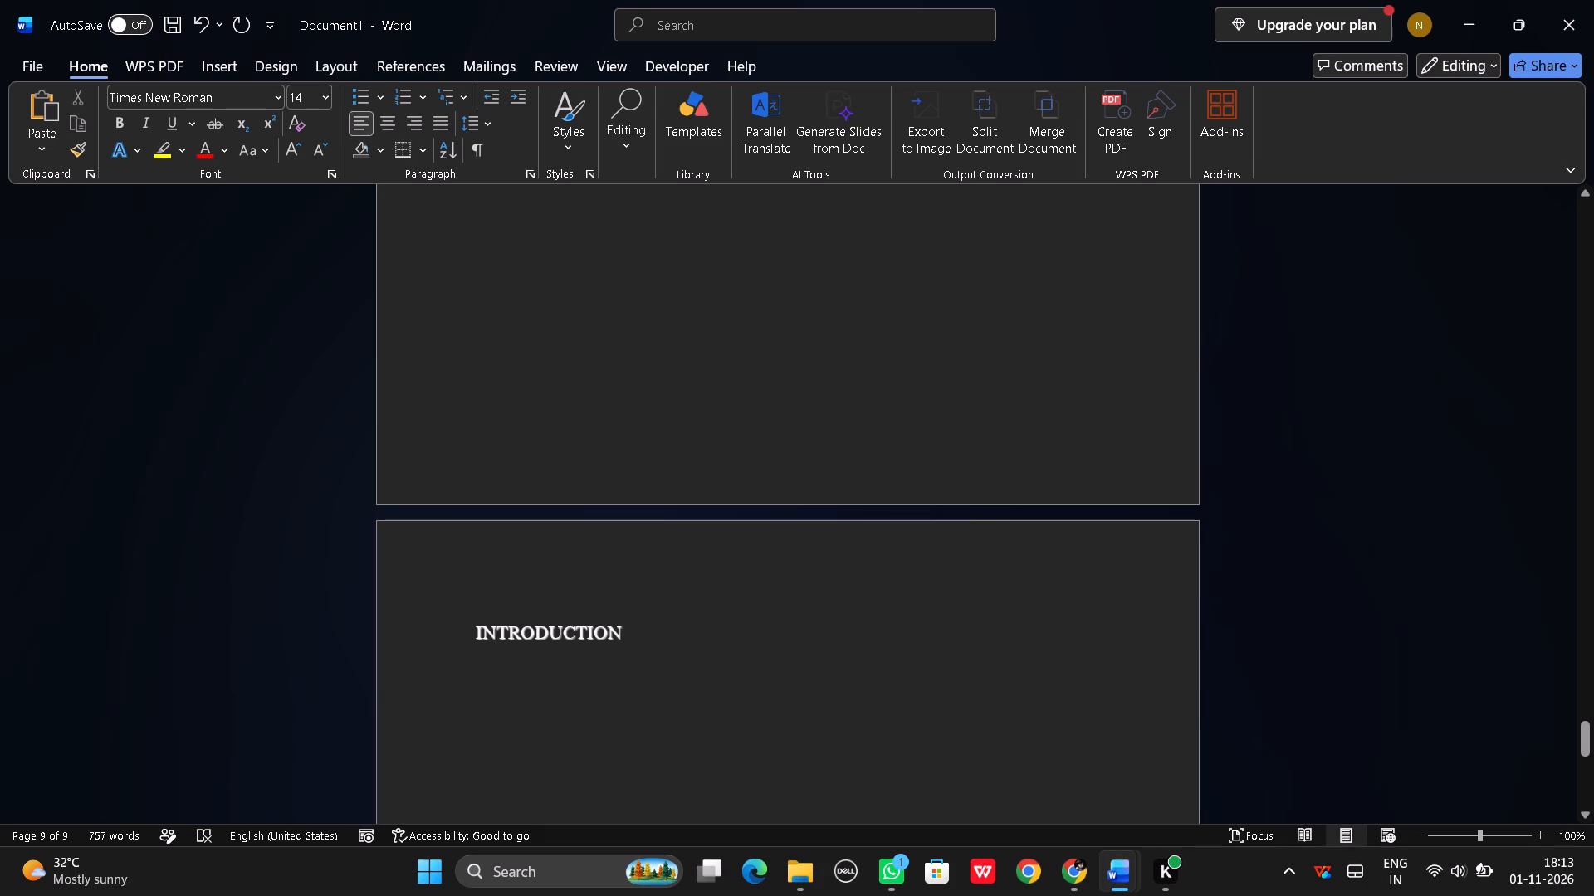
# Centre the INTRODUCTION heading and start a new line below it for the body text.
pyautogui.moveTo(463, 634); pyautogui.dragTo(667, 626)
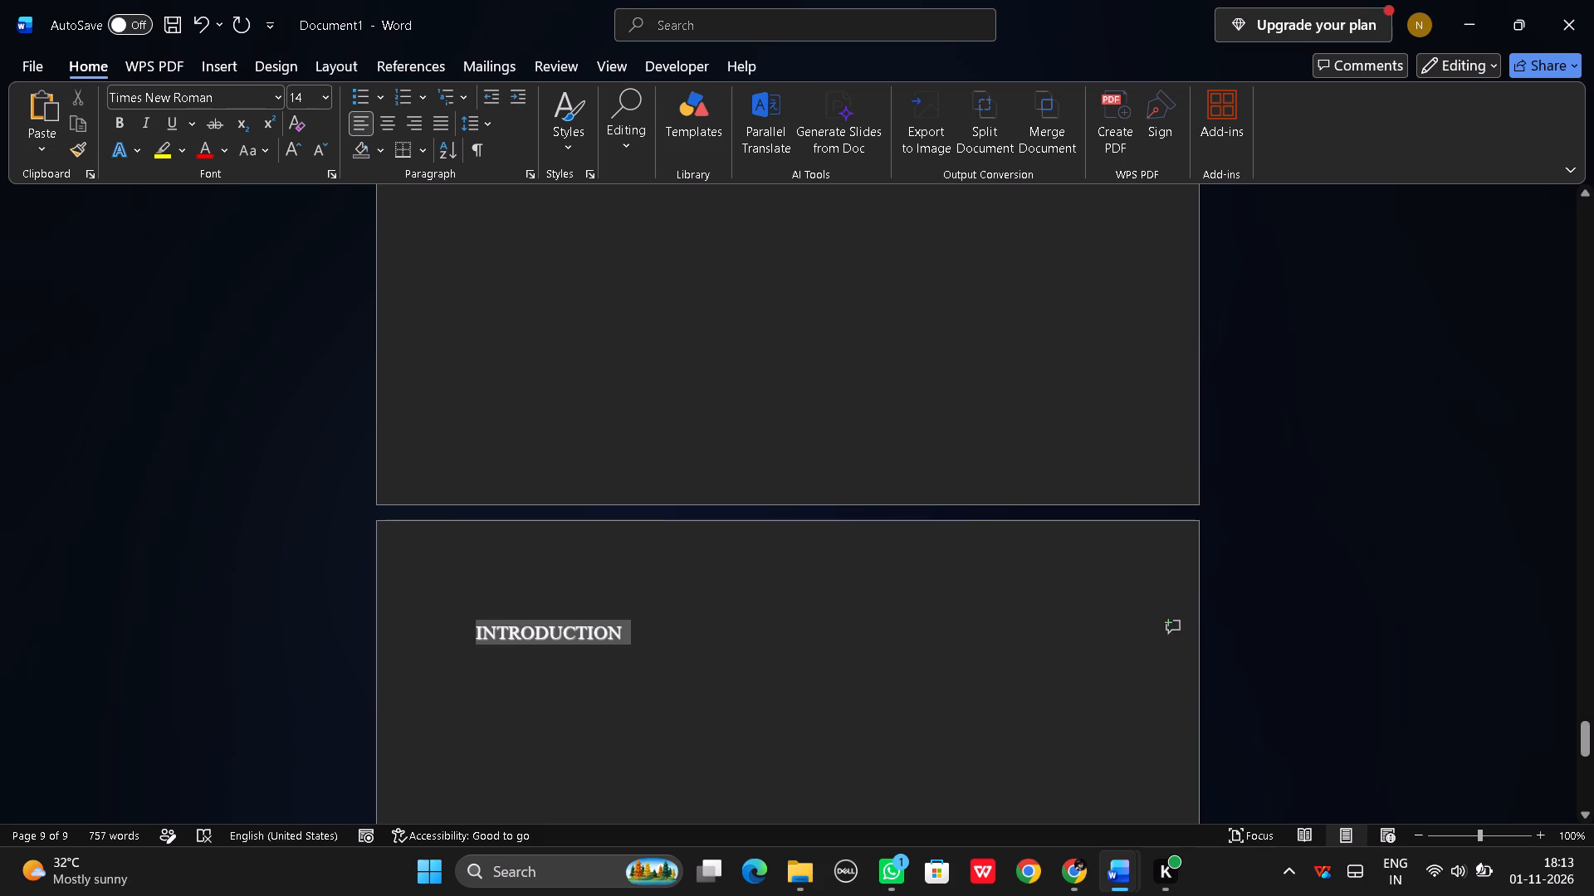
pyautogui.click(390, 110)
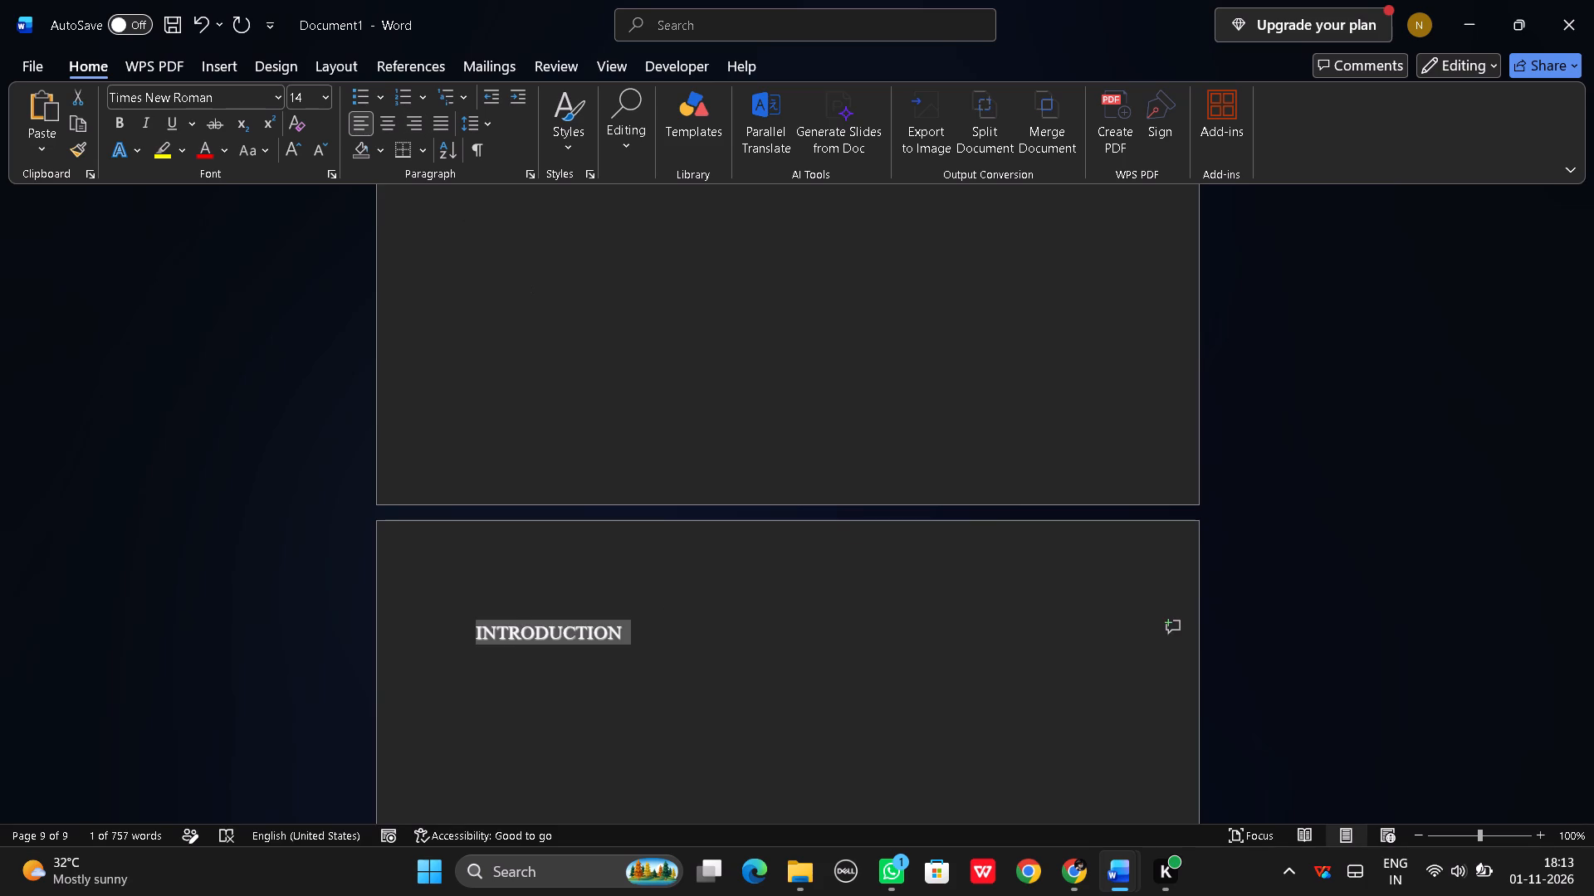
pyautogui.click(390, 123)
pyautogui.moveTo(633, 552); pyautogui.dragTo(635, 558)
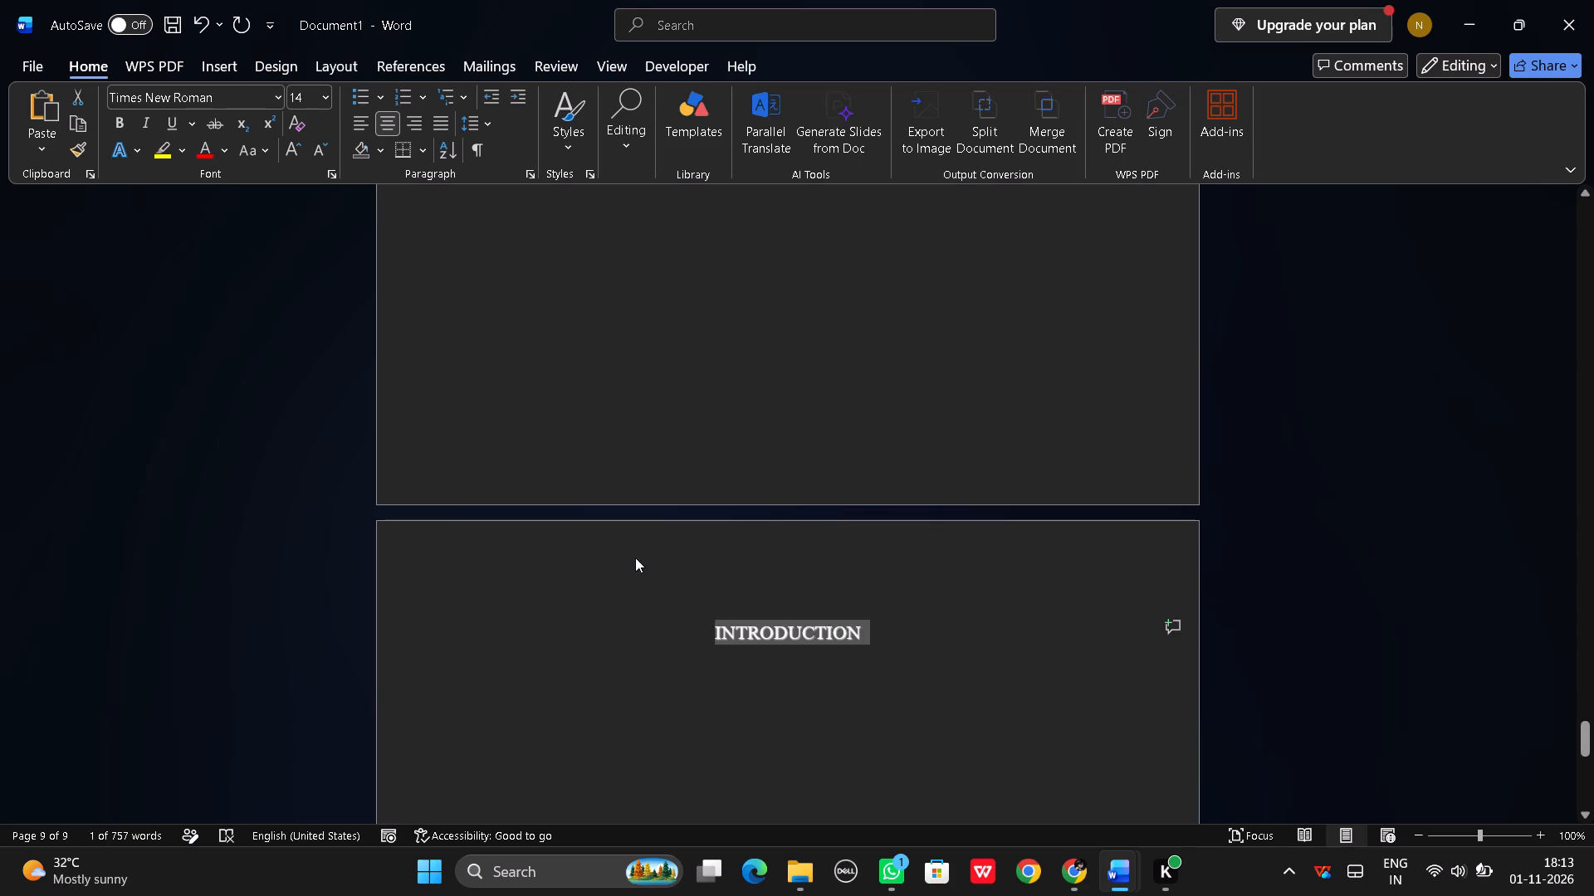
pyautogui.moveTo(635, 558); pyautogui.dragTo(635, 559)
pyautogui.click(864, 633)
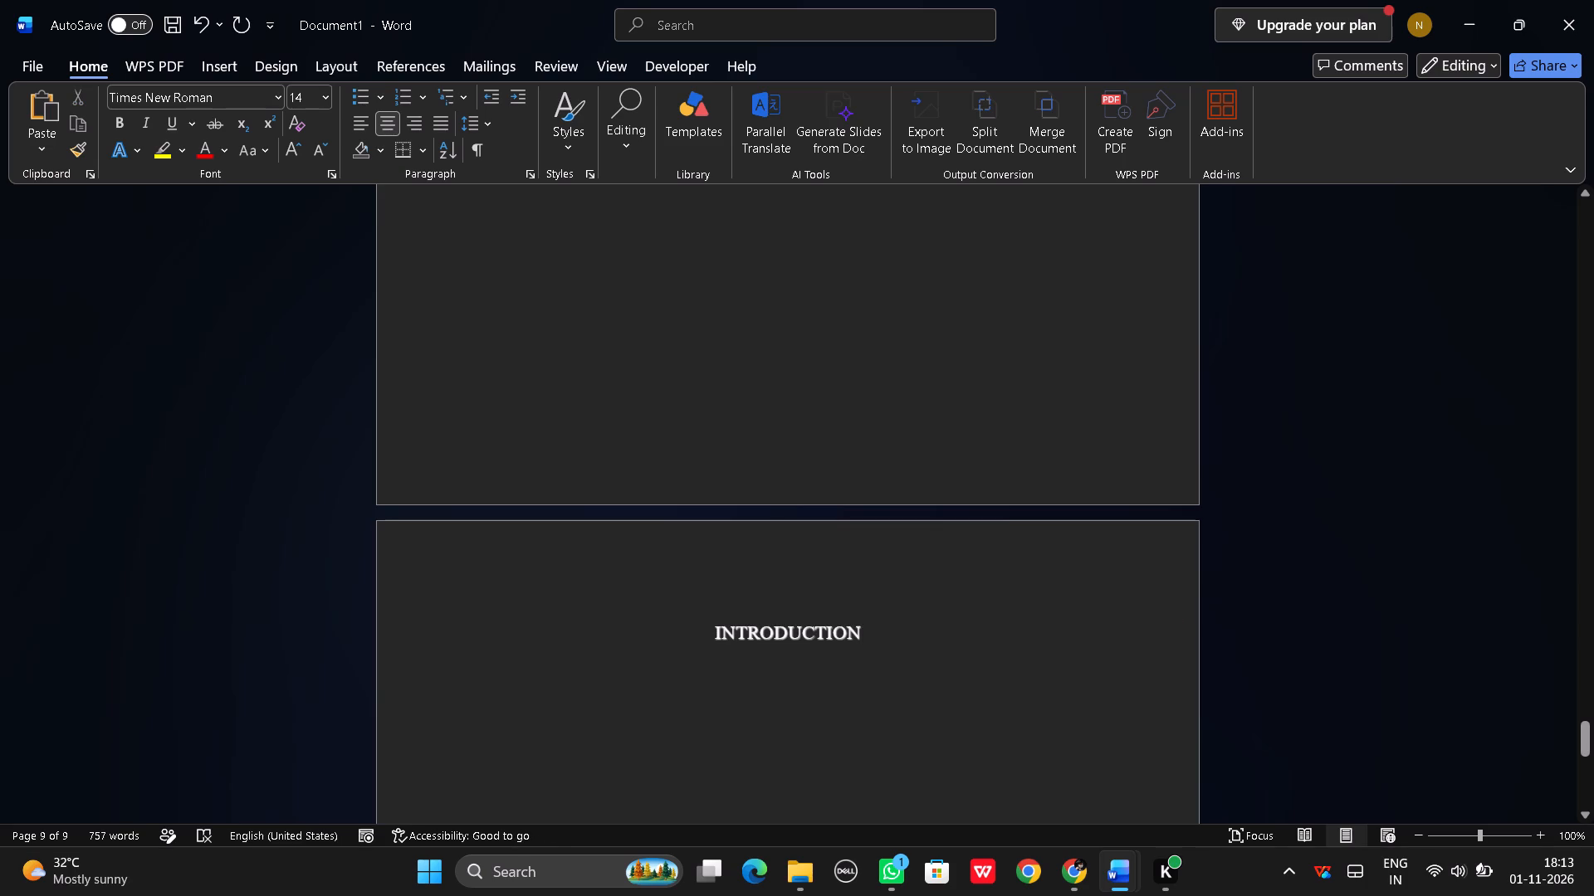
pyautogui.press('Return')
pyautogui.press('Return')
pyautogui.press('BackSpace')
pyautogui.press('BackSpace')
pyautogui.press('Return')
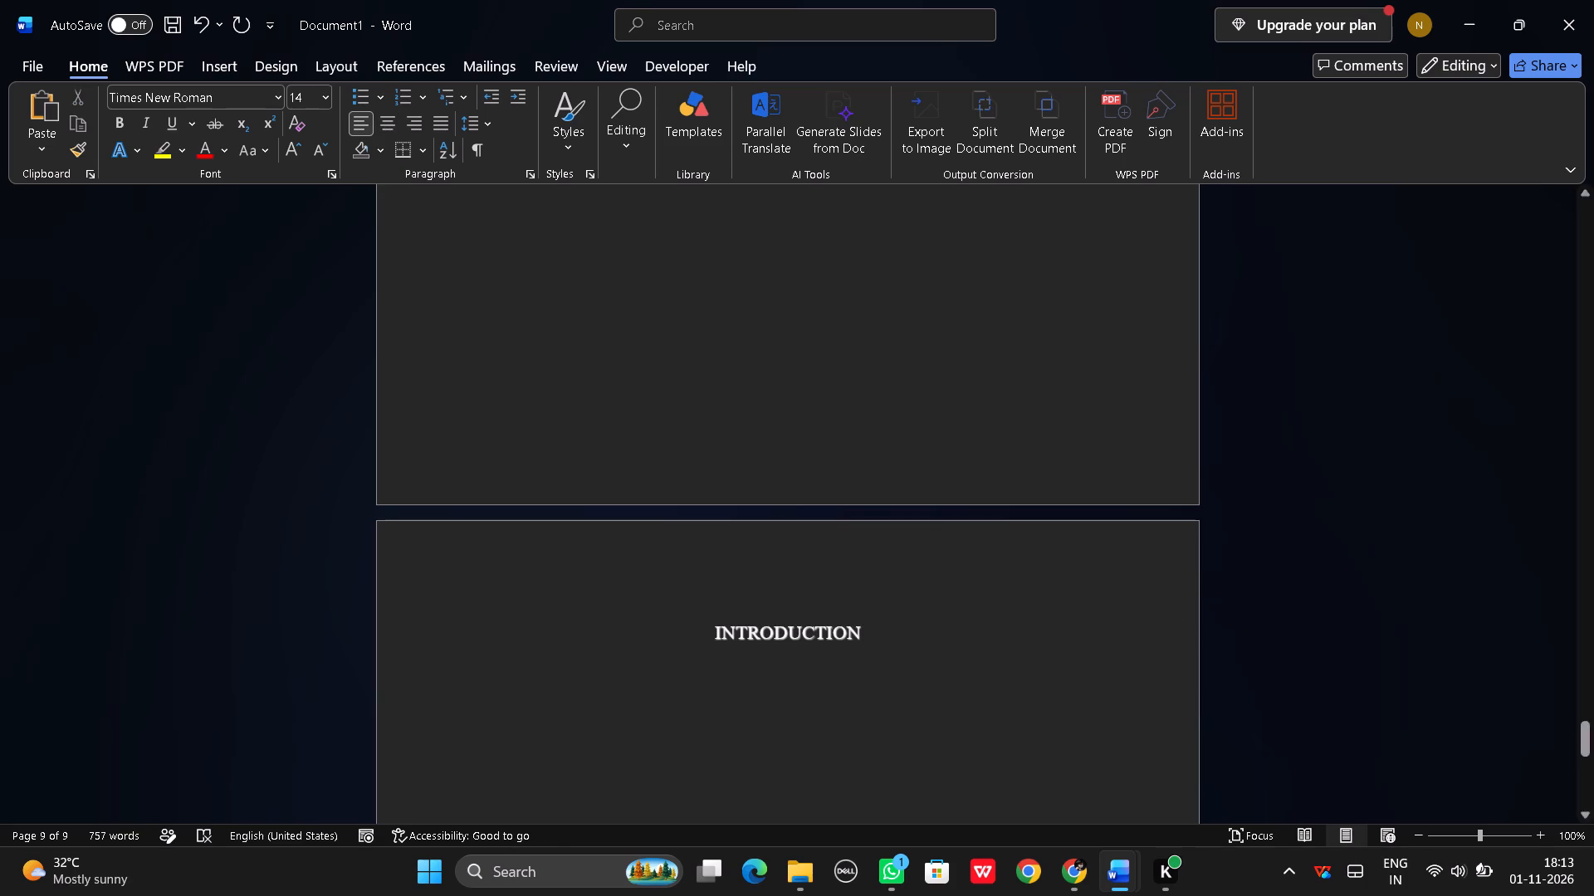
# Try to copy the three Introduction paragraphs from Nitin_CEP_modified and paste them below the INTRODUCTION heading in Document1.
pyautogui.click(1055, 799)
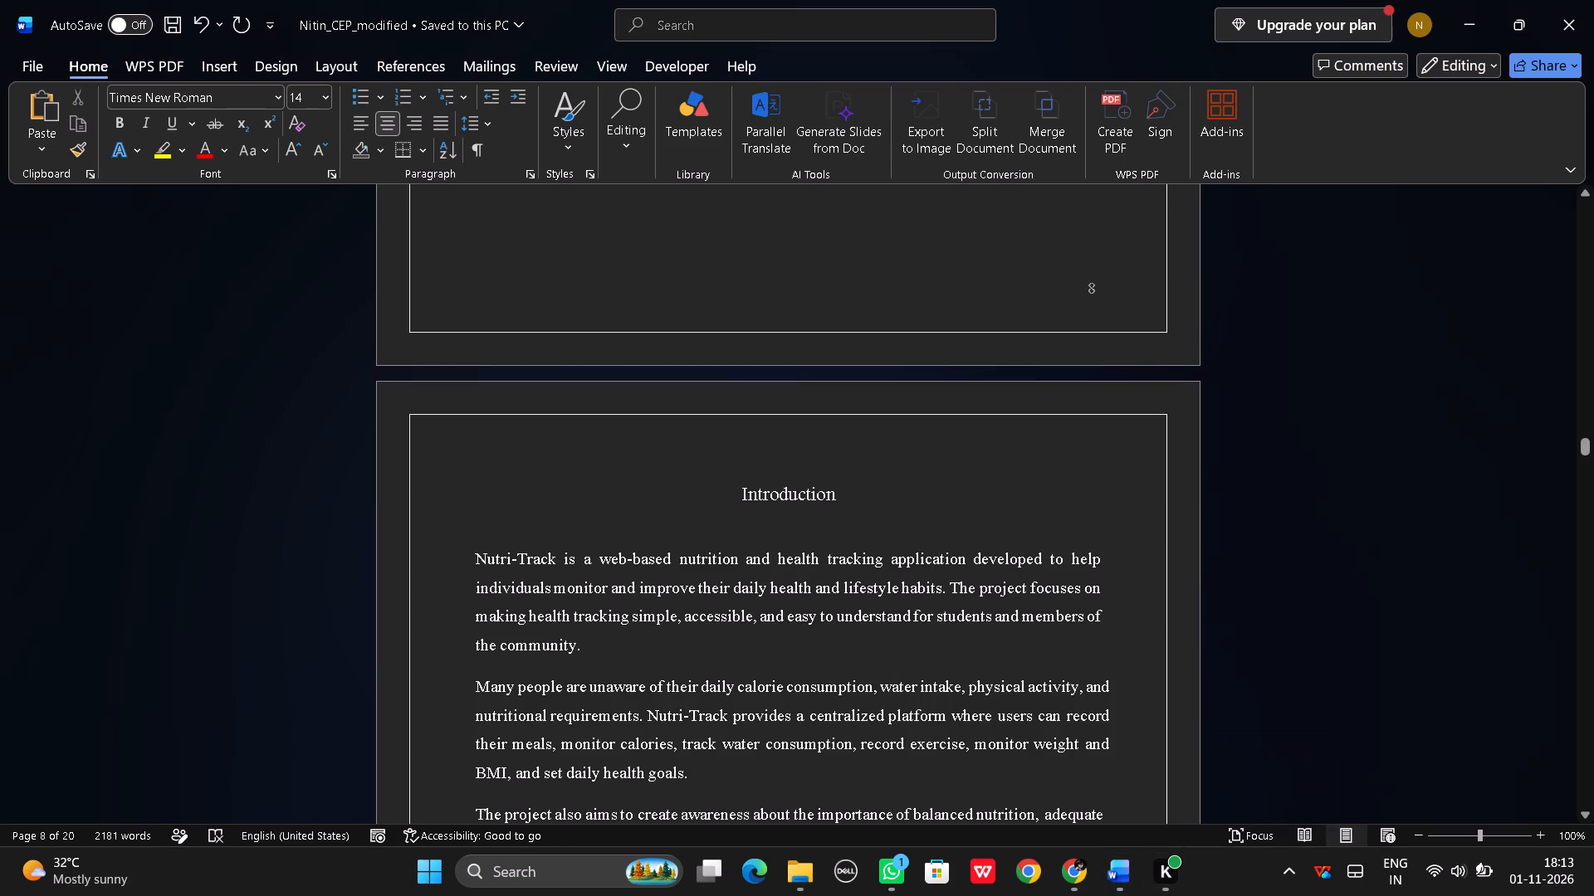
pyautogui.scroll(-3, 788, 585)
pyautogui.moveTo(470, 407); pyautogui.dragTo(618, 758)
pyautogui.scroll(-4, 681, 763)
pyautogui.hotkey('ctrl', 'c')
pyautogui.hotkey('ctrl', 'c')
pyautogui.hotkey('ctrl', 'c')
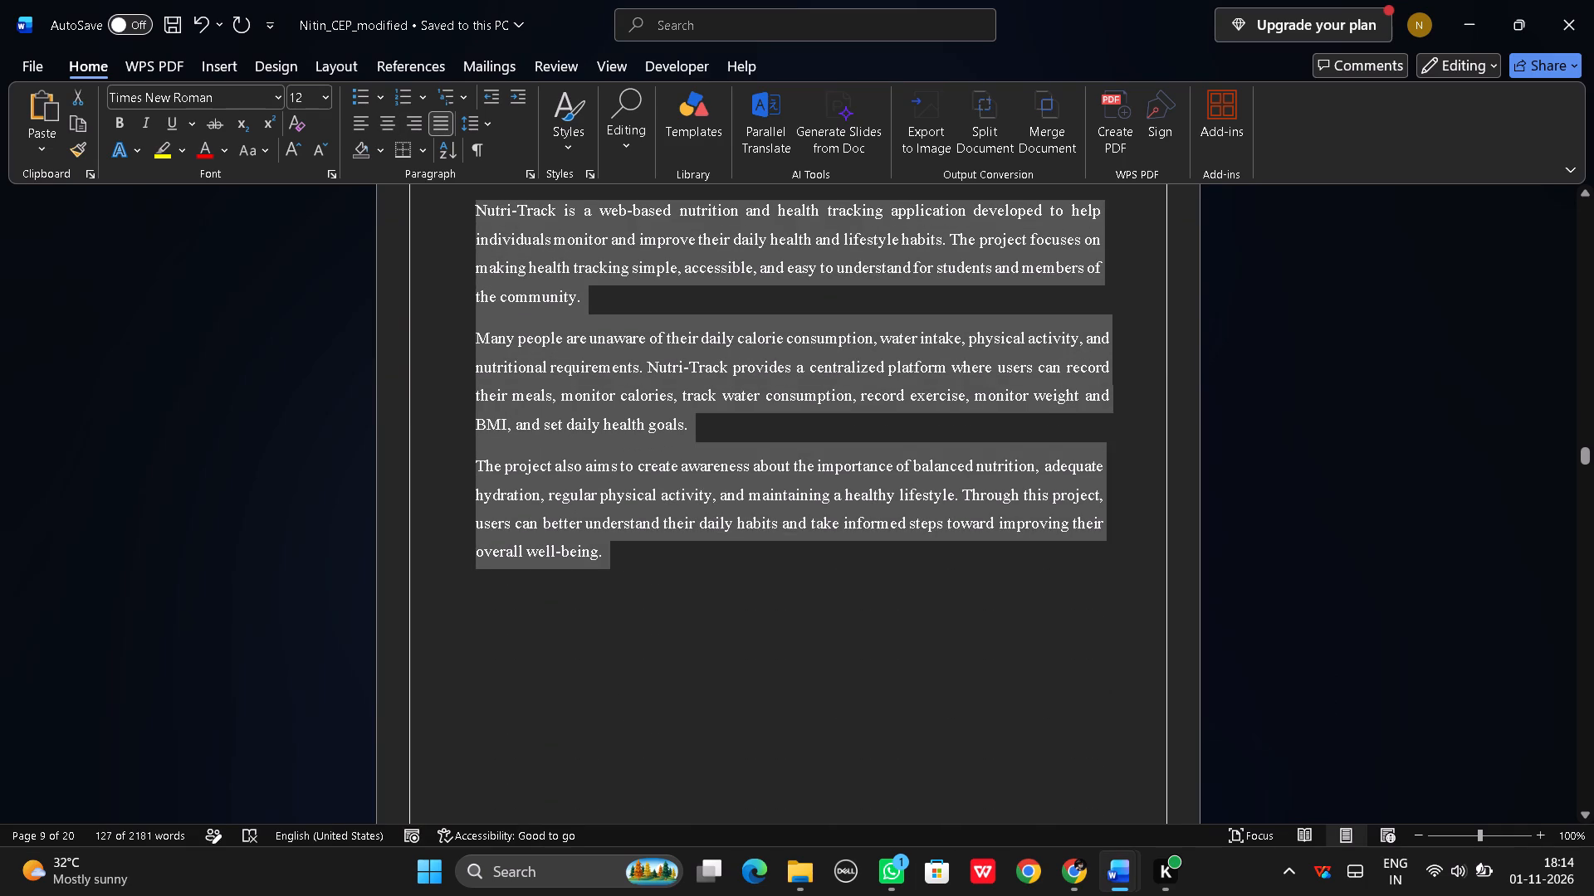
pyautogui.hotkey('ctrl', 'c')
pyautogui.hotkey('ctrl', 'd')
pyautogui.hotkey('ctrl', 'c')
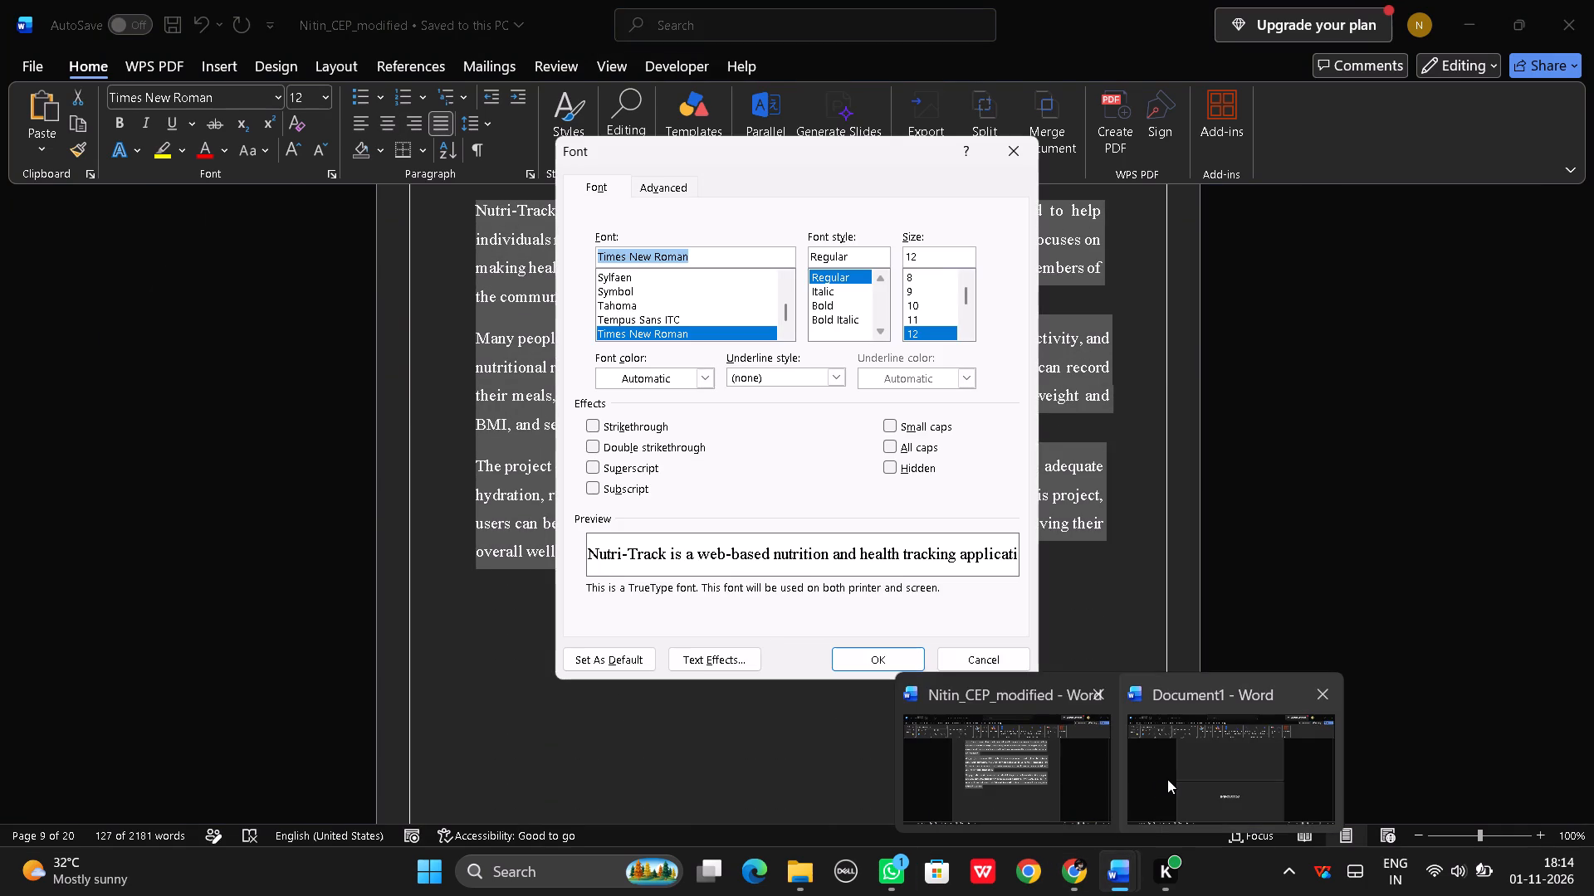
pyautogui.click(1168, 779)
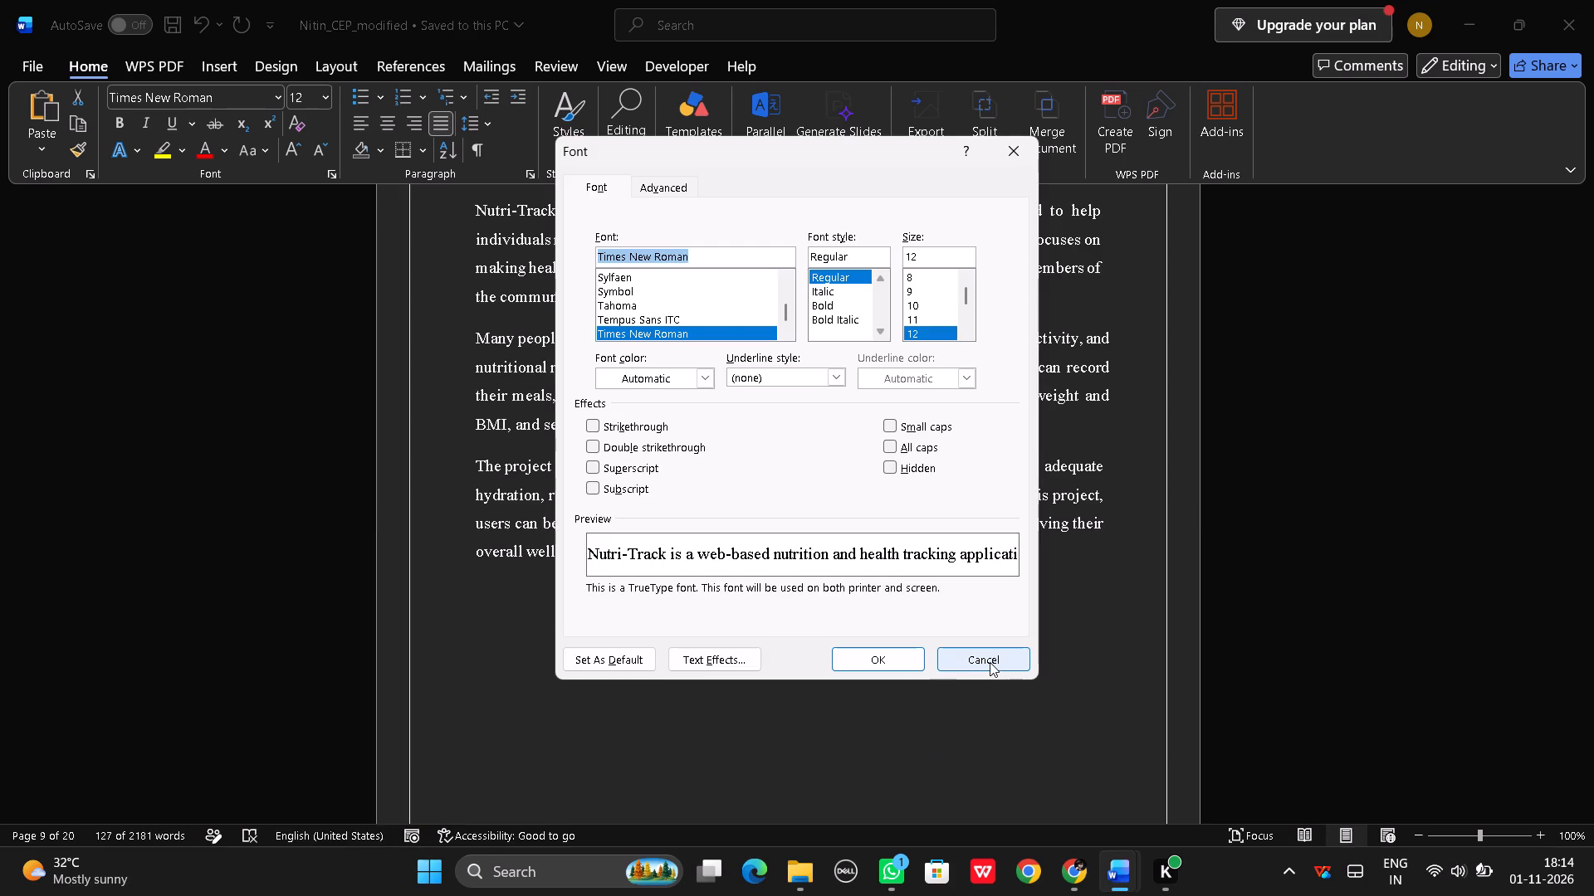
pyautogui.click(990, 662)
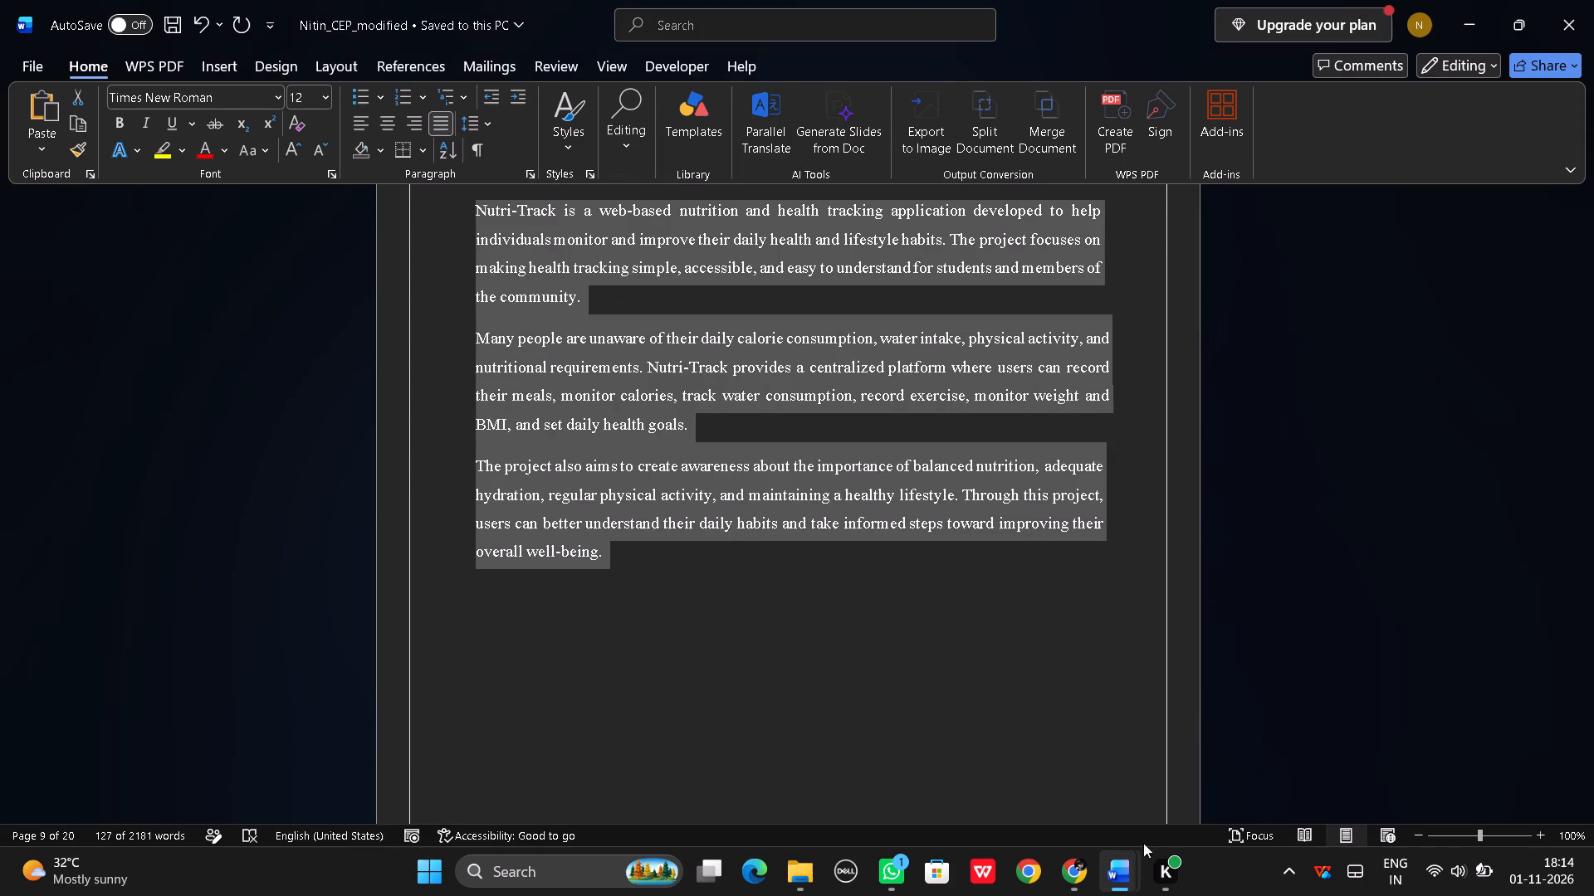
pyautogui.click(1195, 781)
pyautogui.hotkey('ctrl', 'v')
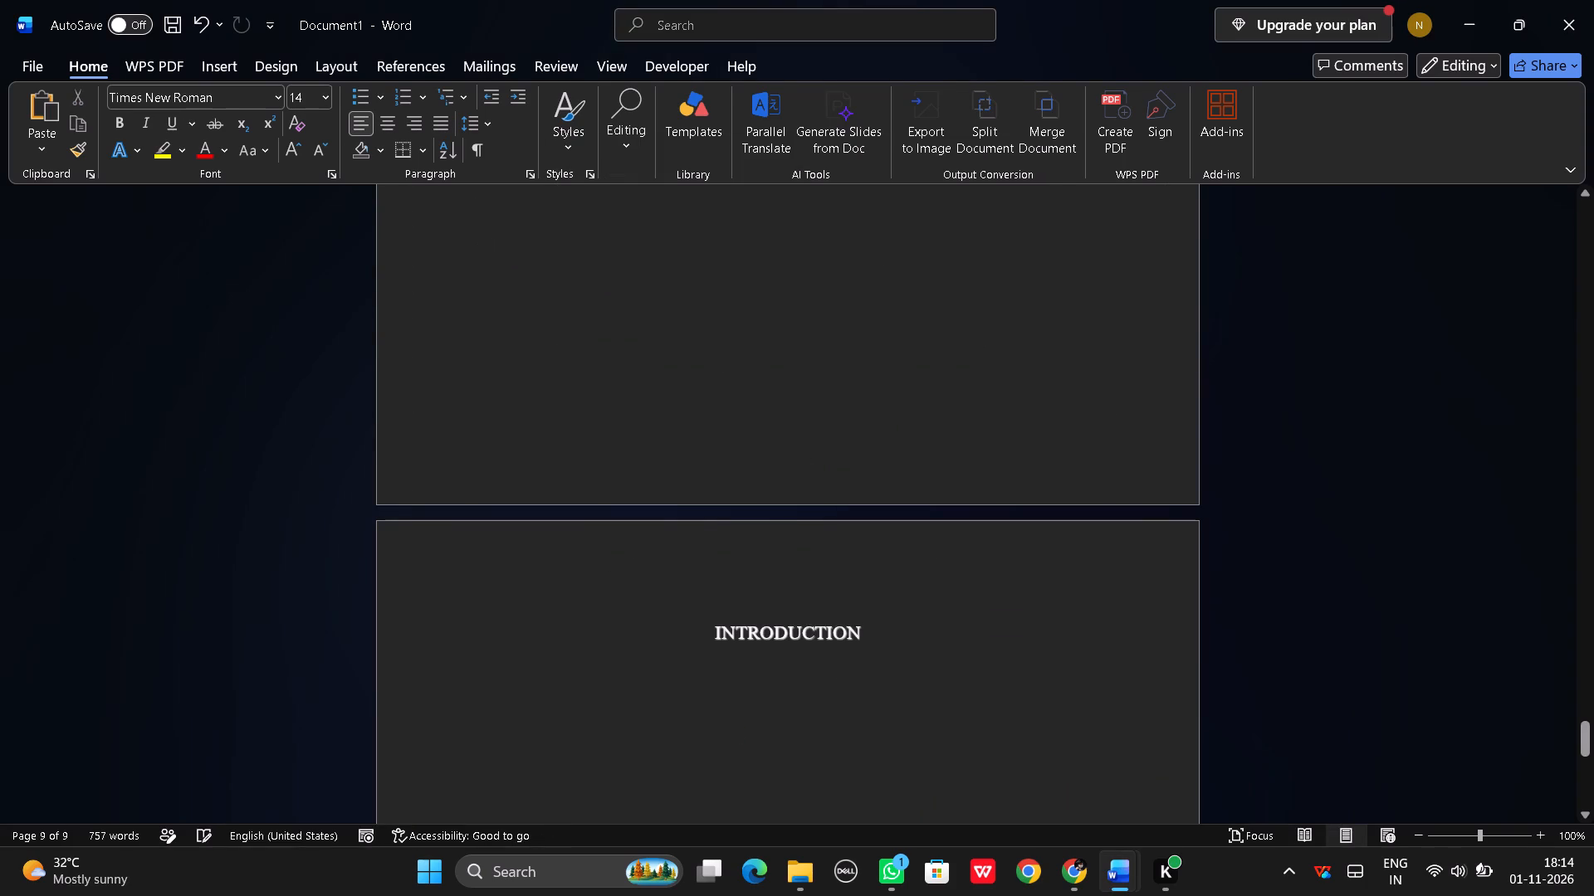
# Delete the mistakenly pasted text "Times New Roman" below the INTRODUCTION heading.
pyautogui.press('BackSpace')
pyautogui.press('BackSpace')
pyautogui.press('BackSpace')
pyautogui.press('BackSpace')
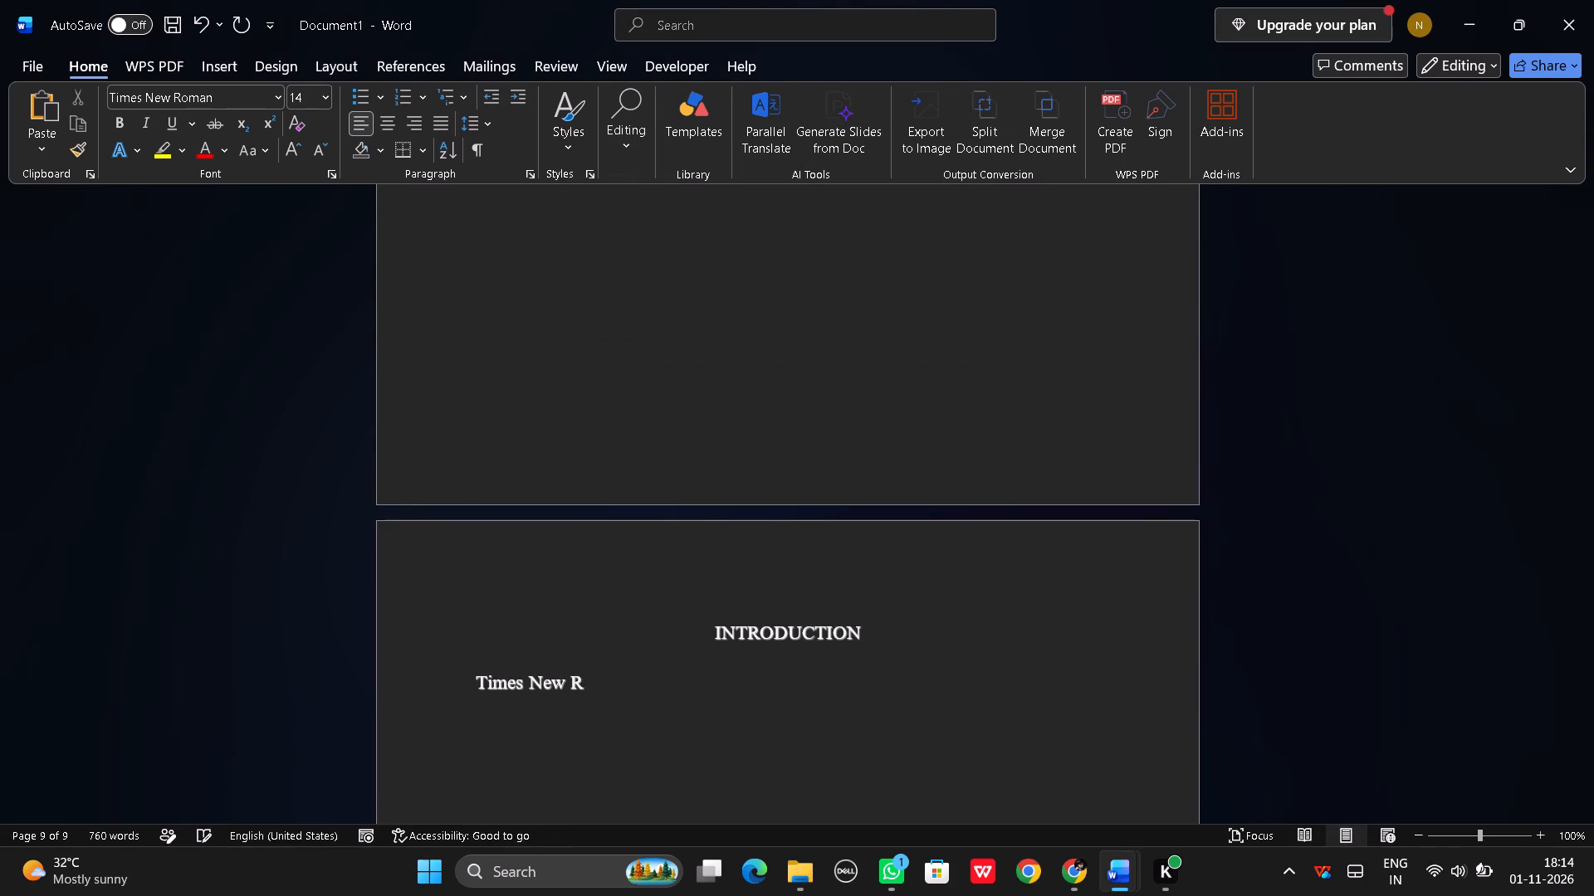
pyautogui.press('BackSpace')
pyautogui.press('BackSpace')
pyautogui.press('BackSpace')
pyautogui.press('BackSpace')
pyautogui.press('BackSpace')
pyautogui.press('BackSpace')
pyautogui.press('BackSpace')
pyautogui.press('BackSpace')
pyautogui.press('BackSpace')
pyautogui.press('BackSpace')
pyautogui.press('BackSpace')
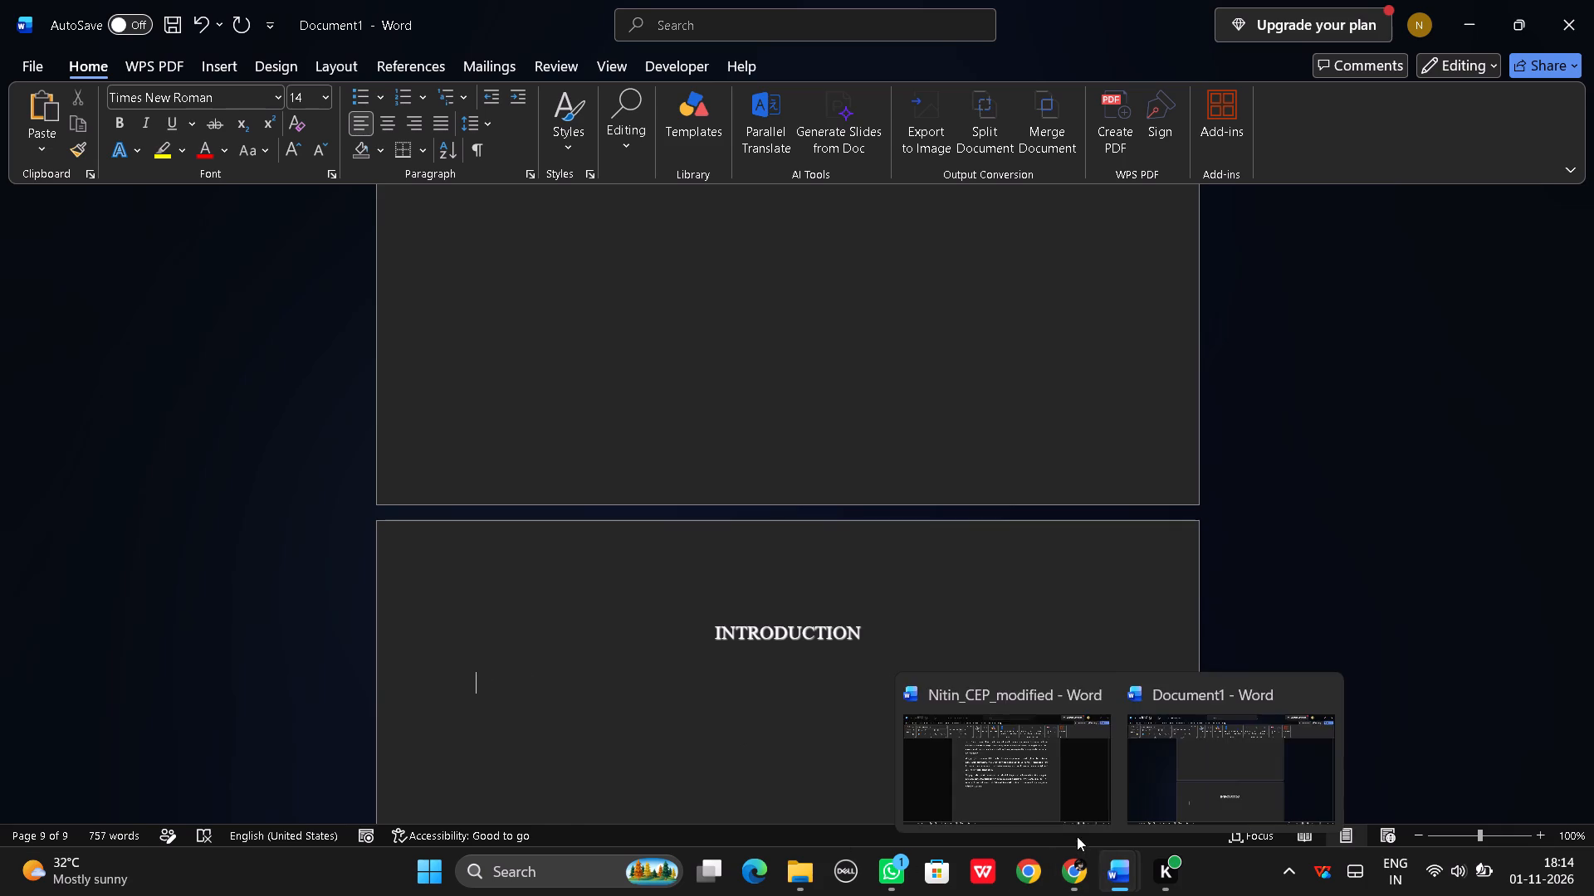
# Copy the three Introduction paragraphs from Nitin_CEP_modified and paste them below the INTRODUCTION heading in Document1.
pyautogui.click(1028, 796)
pyautogui.scroll(2, 697, 657)
pyautogui.click(723, 690)
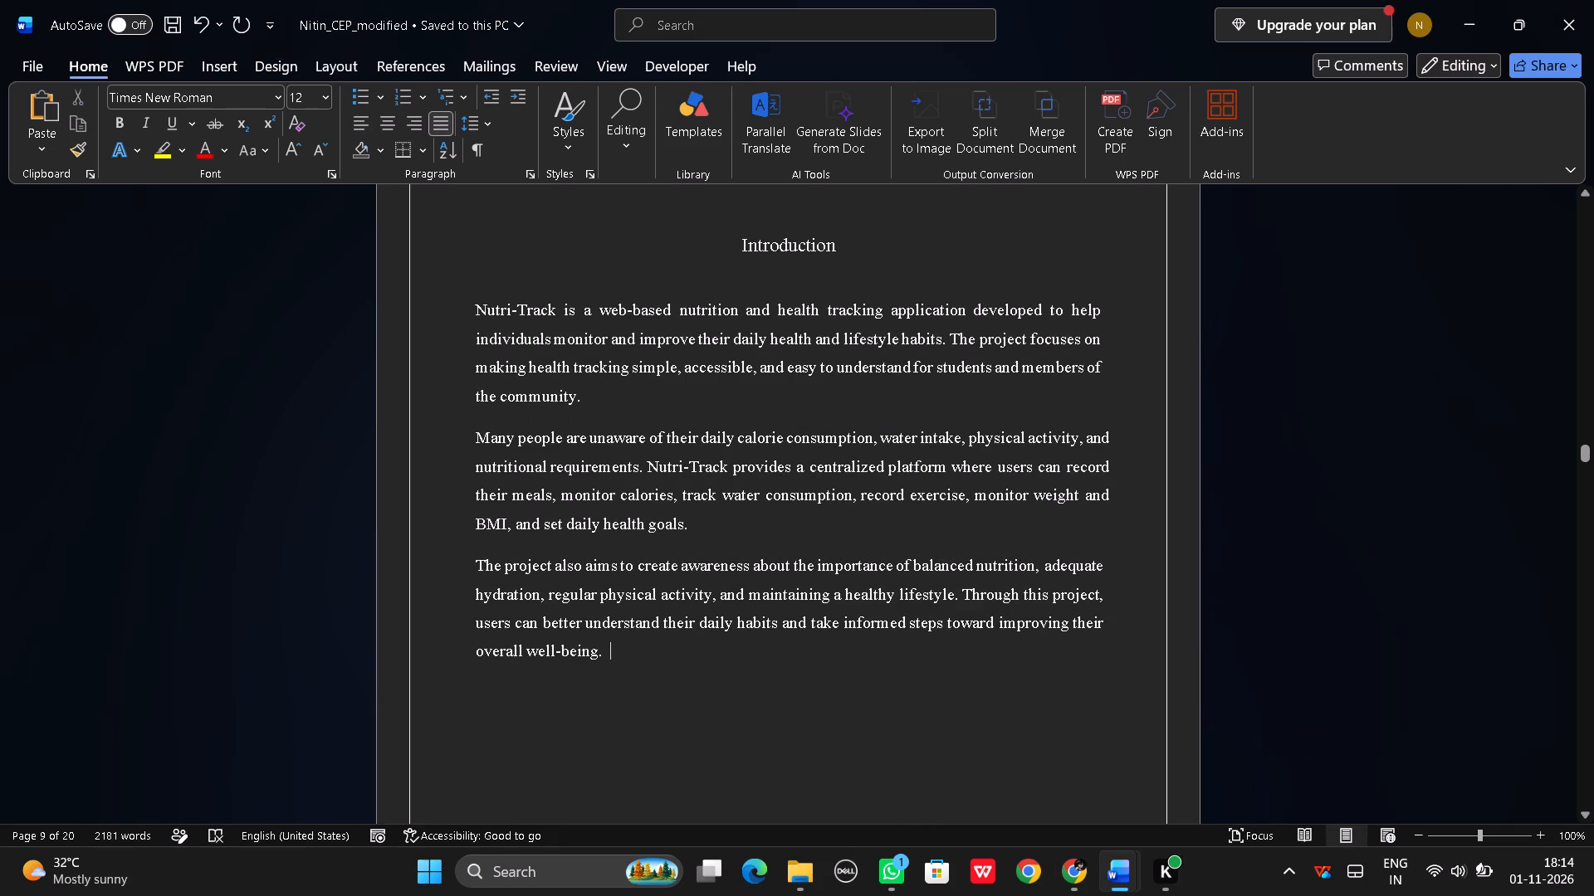
pyautogui.moveTo(462, 304); pyautogui.dragTo(614, 660)
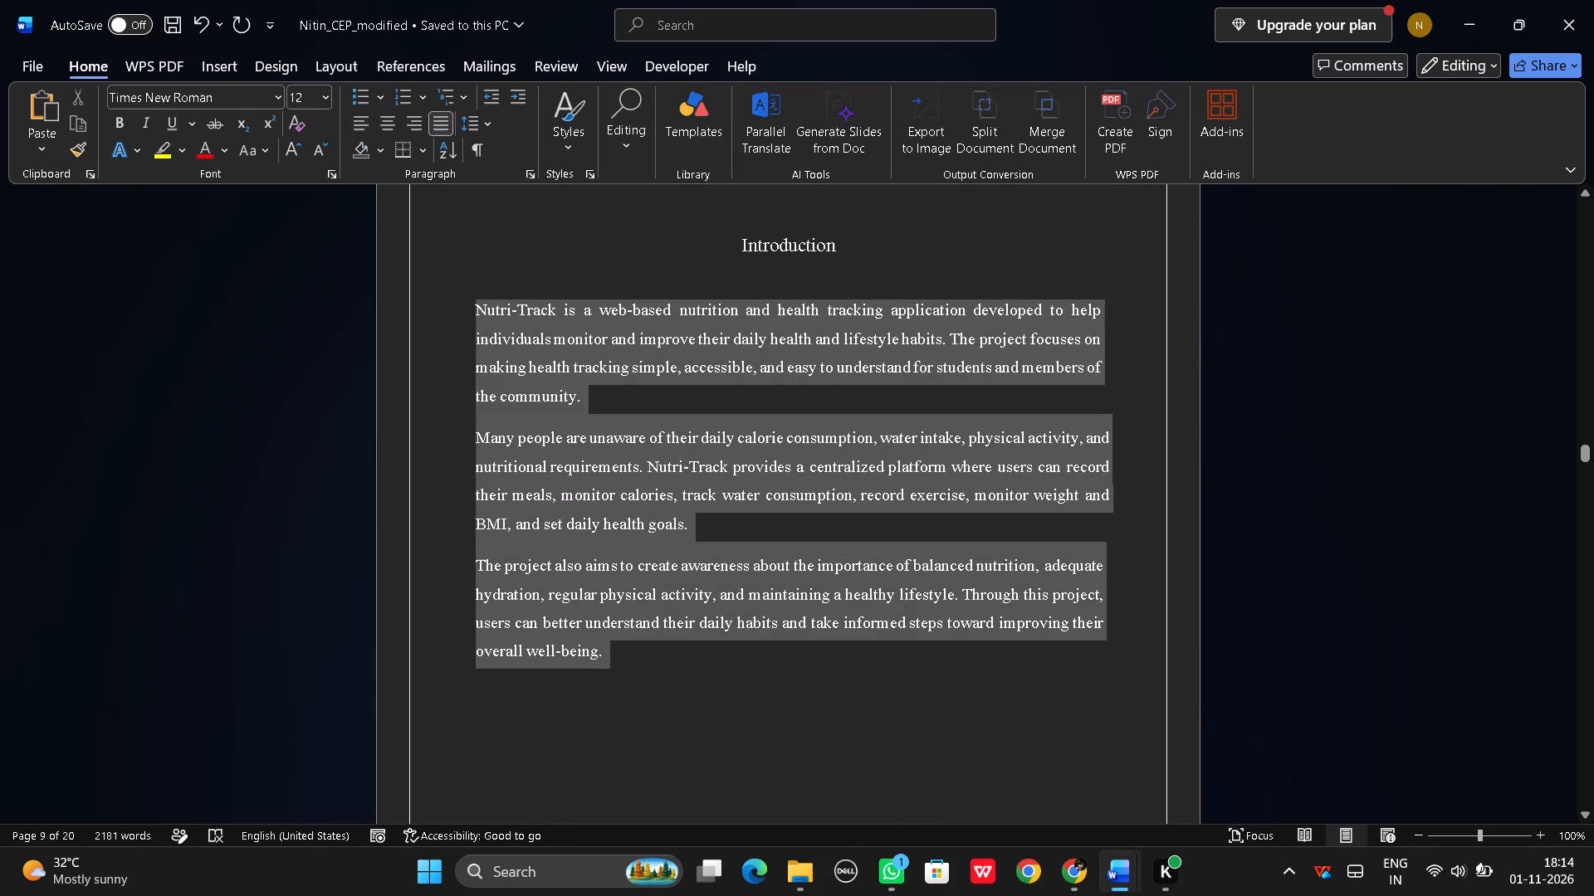
pyautogui.moveTo(614, 660); pyautogui.dragTo(615, 660)
pyautogui.hotkey('ctrl', 'c')
pyautogui.hotkey('ctrl', 'c')
pyautogui.hotkey('ctrl', 'c')
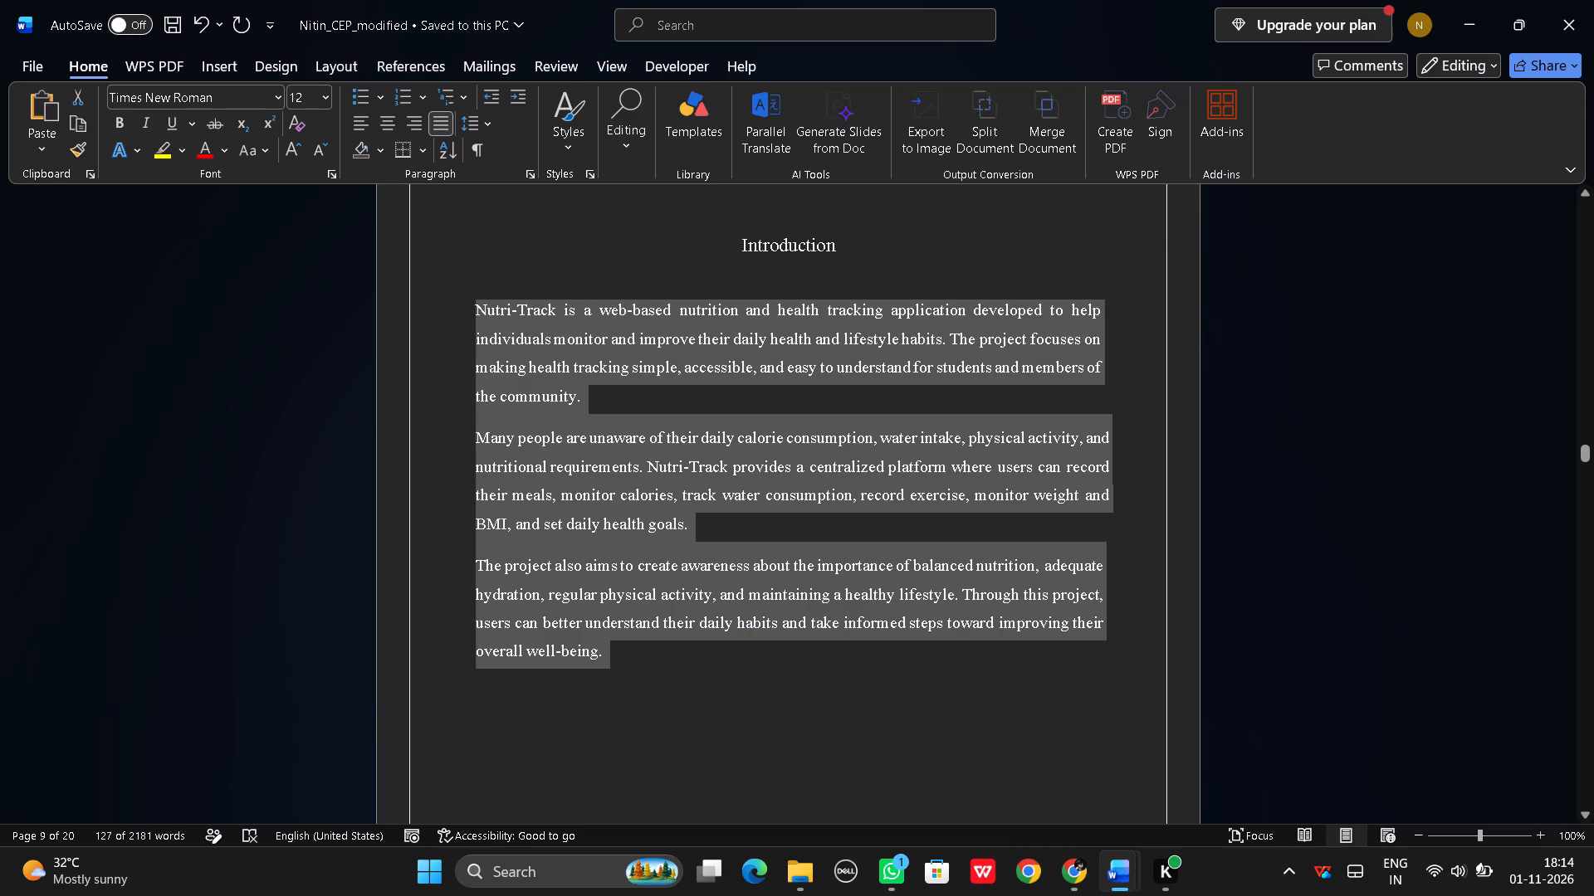
pyautogui.hotkey('ctrl', 'c')
pyautogui.hotkey('ctrl', 'c')
pyautogui.hotkey('ctrl', 'c')
pyautogui.hotkey('ctrl', 'c')
pyautogui.hotkey('ctrl', 'c')
pyautogui.click(1177, 778)
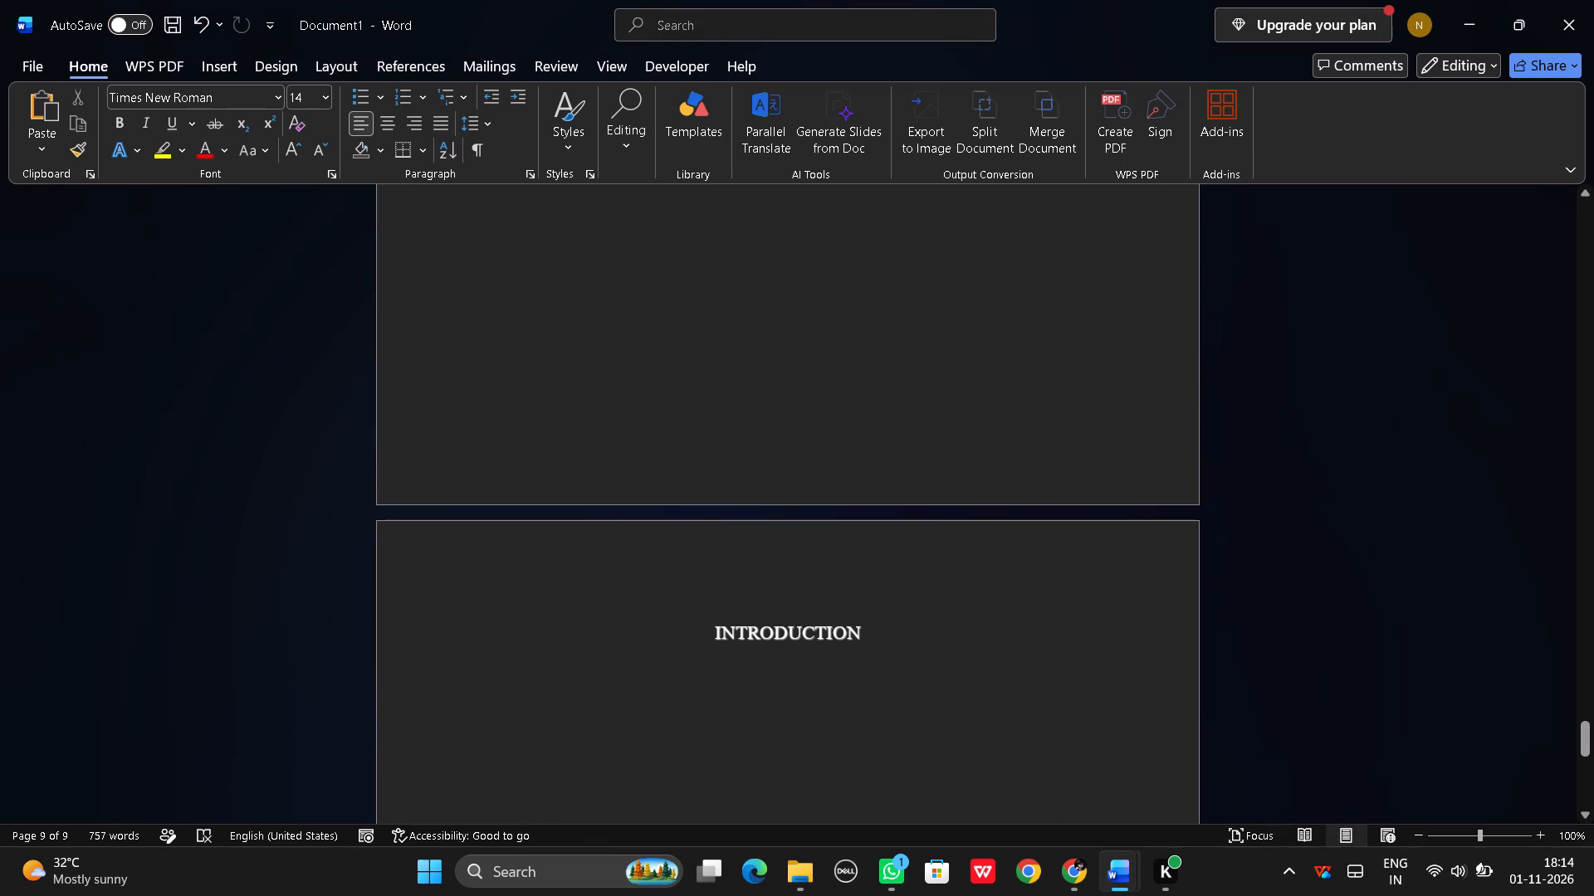
pyautogui.hotkey('ctrl', 'v')
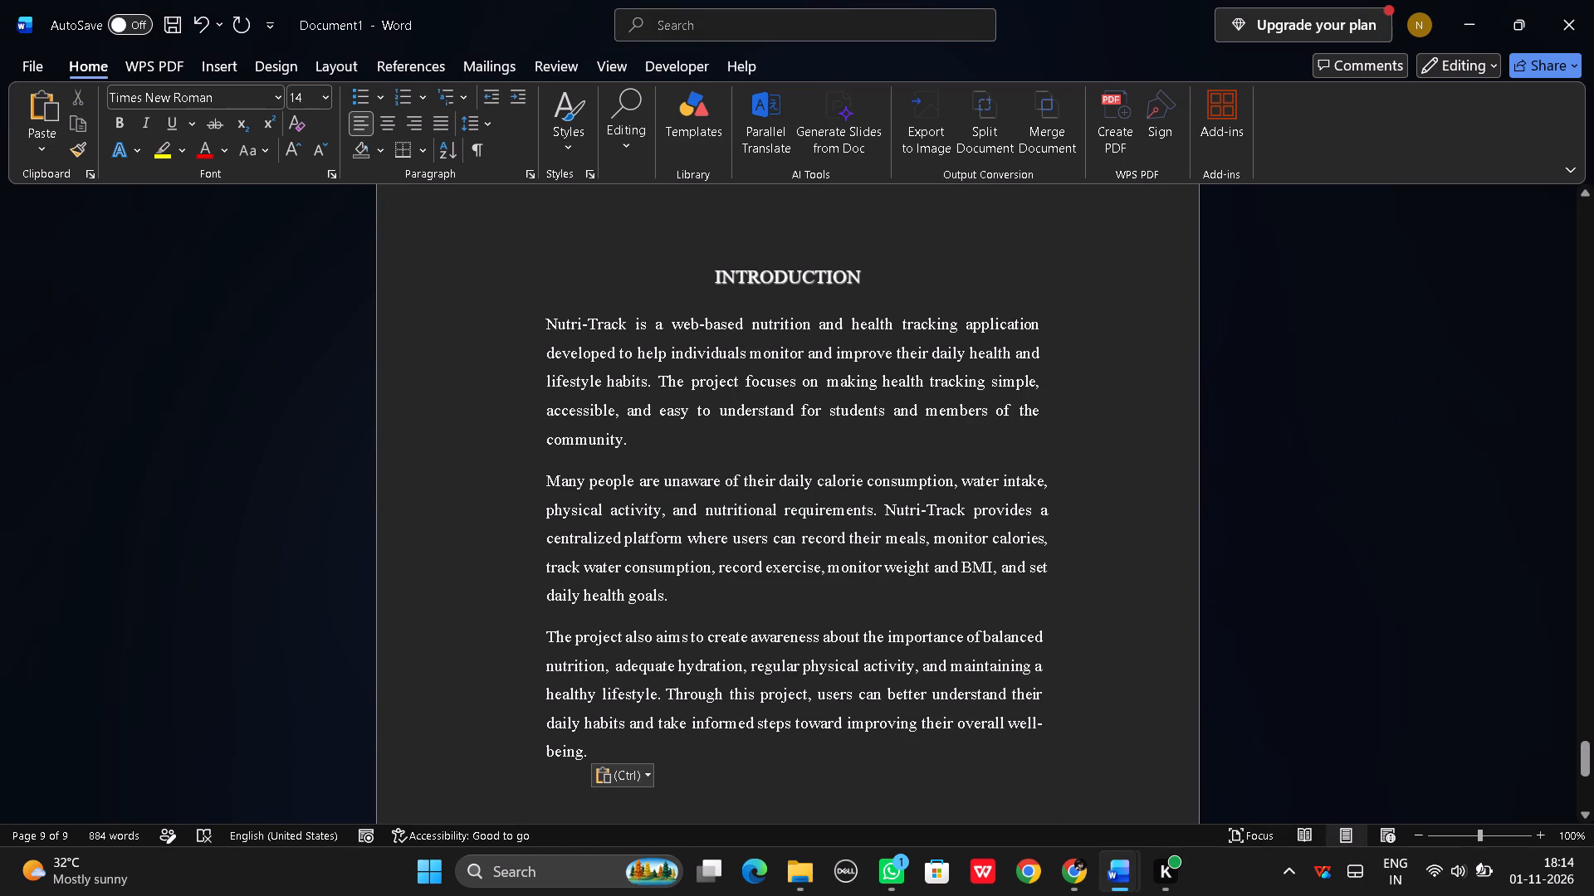
# Remove the left indent from the first pasted Introduction paragraph so it starts at the page margin.
pyautogui.click(539, 323)
pyautogui.press('BackSpace')
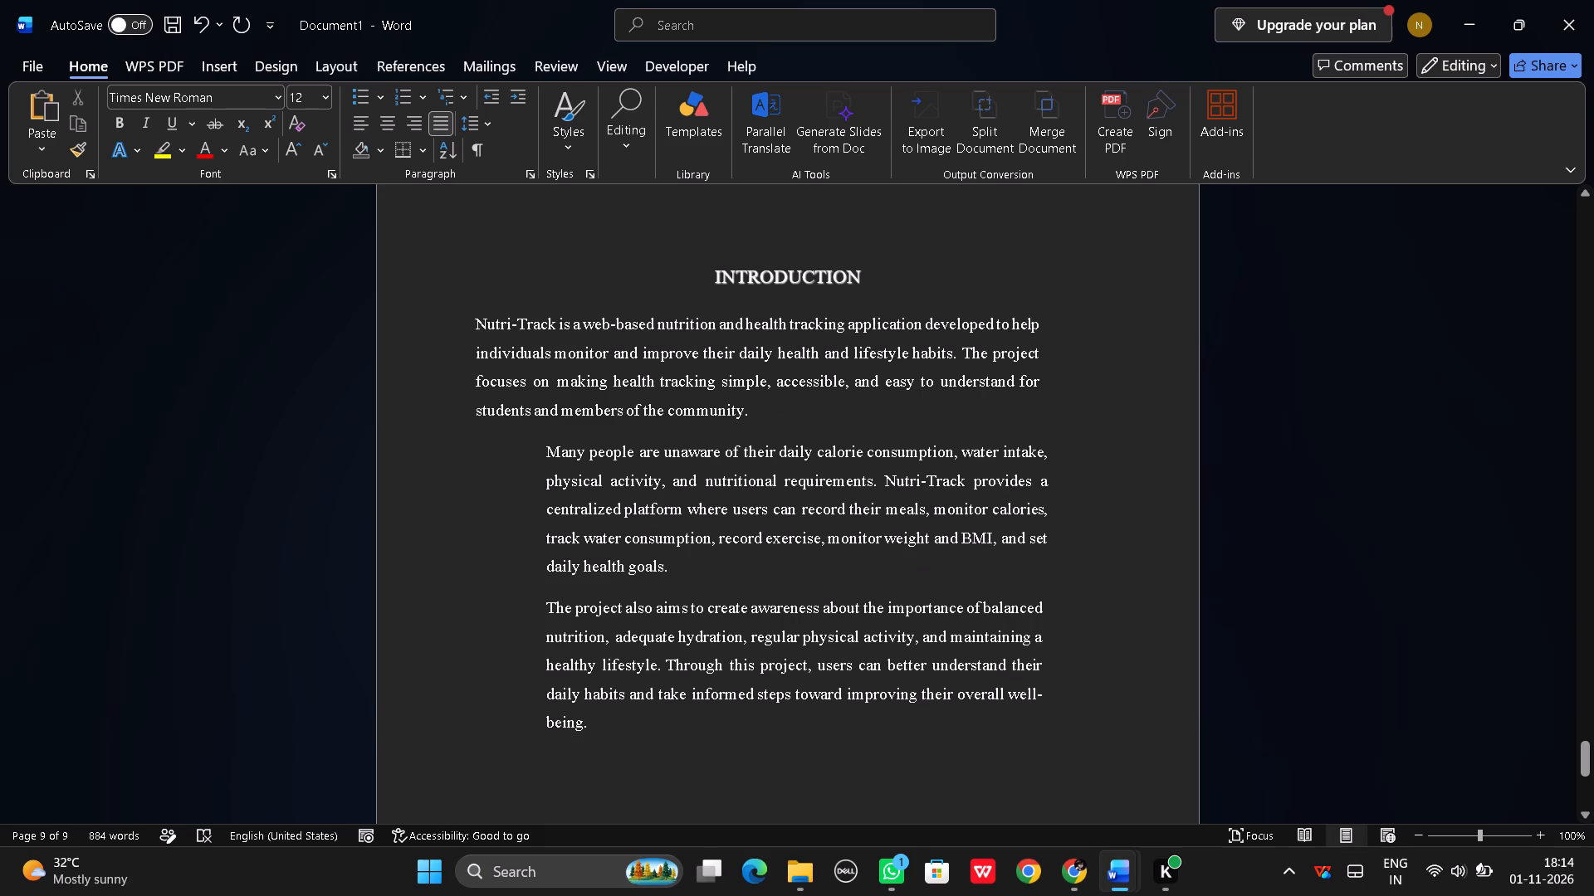
# Remove the left indent from the second and third Introduction paragraphs so they start at the page margin.
pyautogui.click(545, 455)
pyautogui.press('BackSpace')
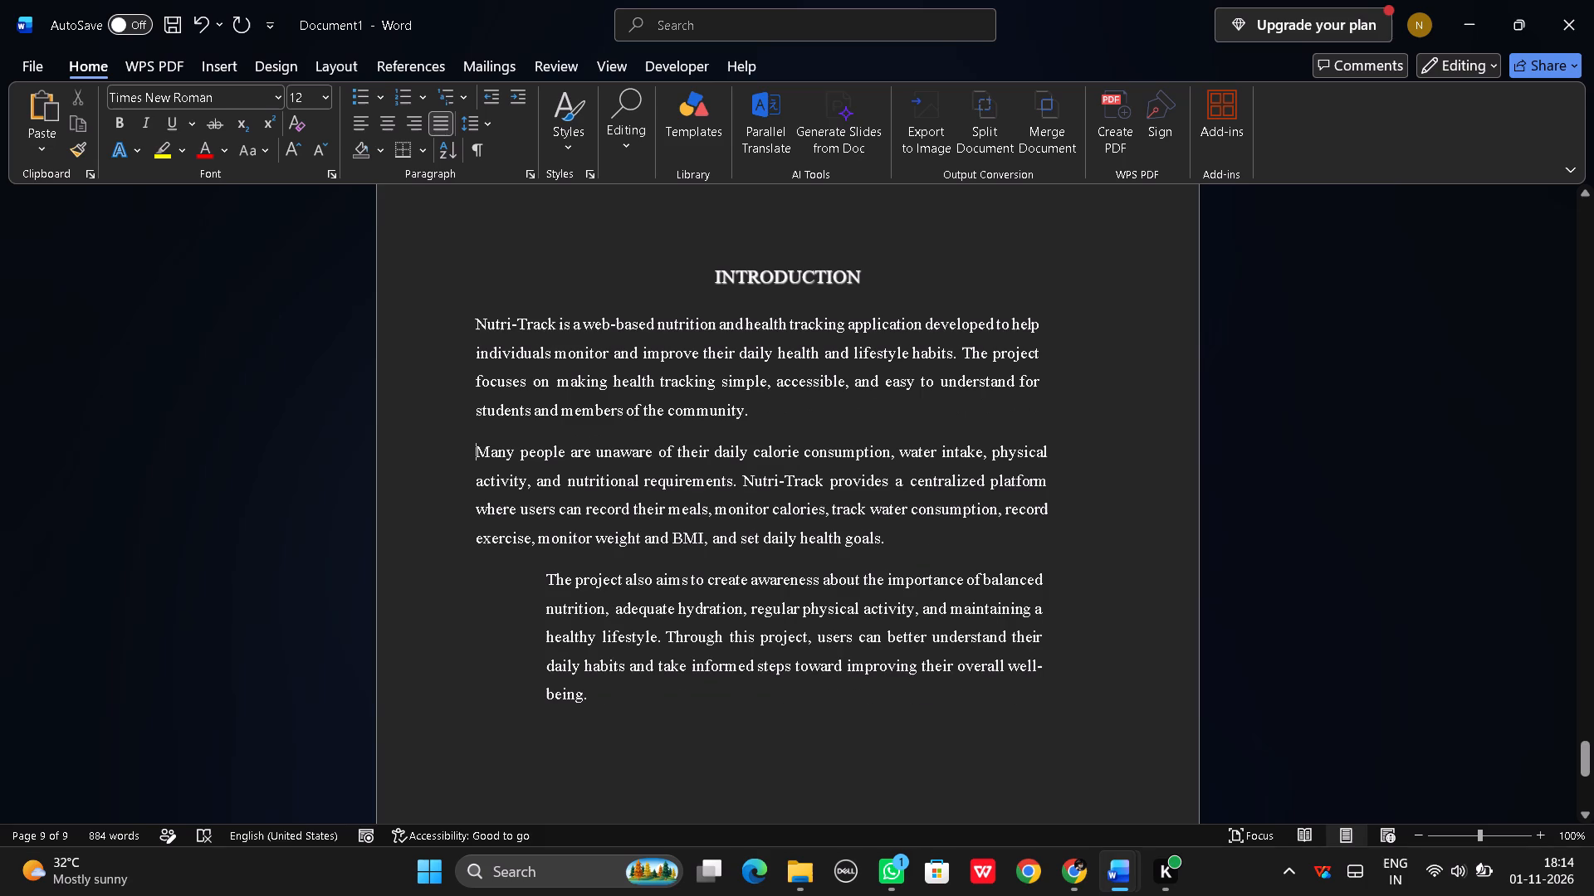
pyautogui.click(545, 582)
pyautogui.press('BackSpace')
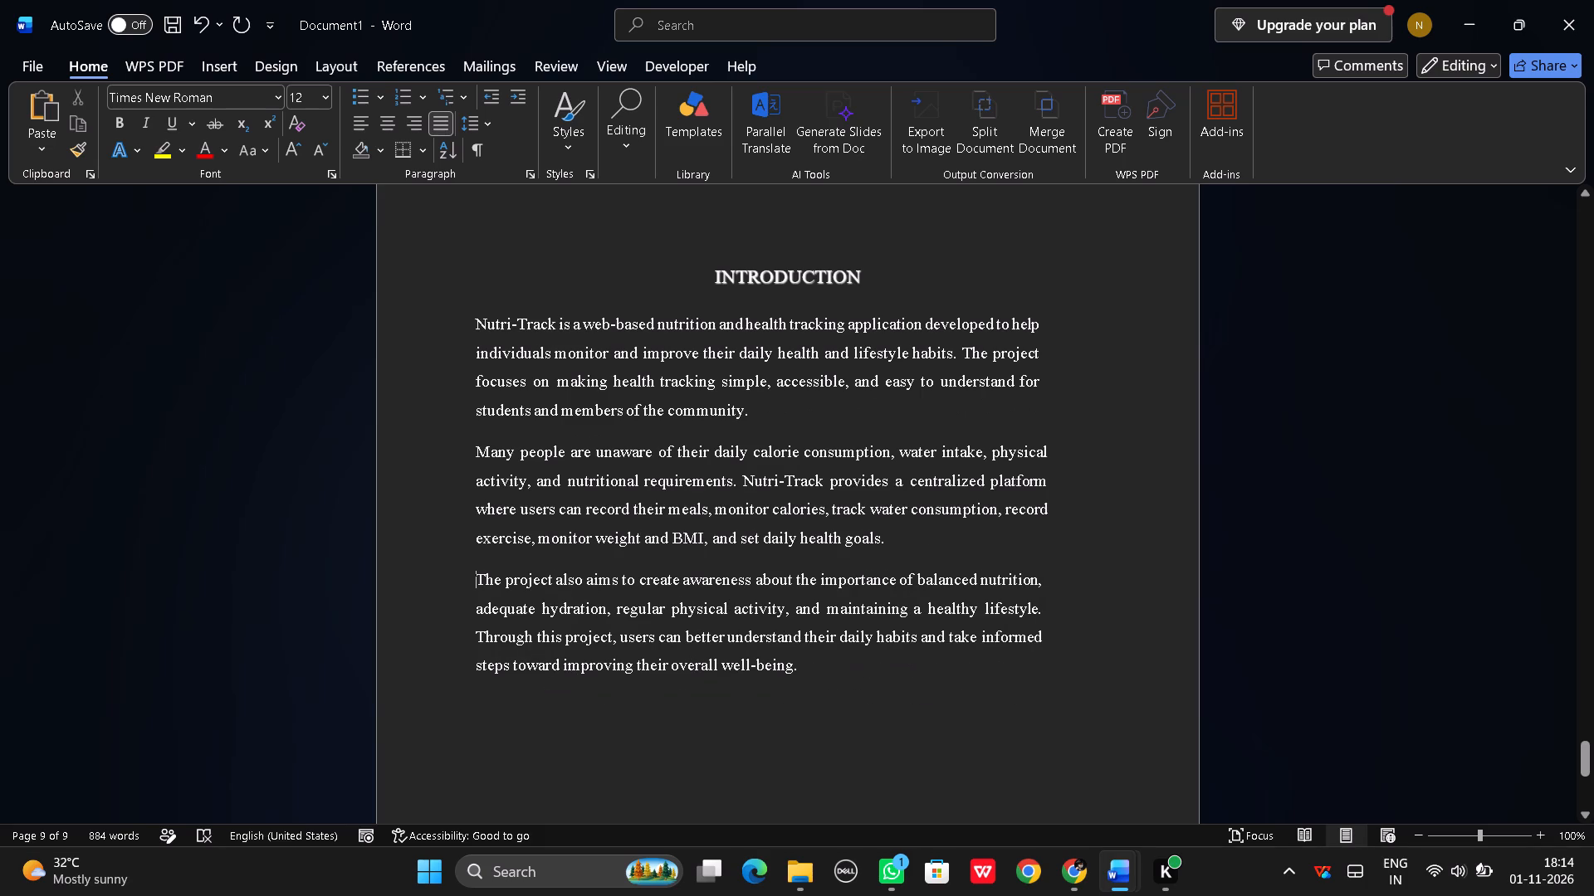
# Add four blank lines below the last Introduction paragraph and insert a page break to start a new page.
pyautogui.scroll(-8, 596, 708)
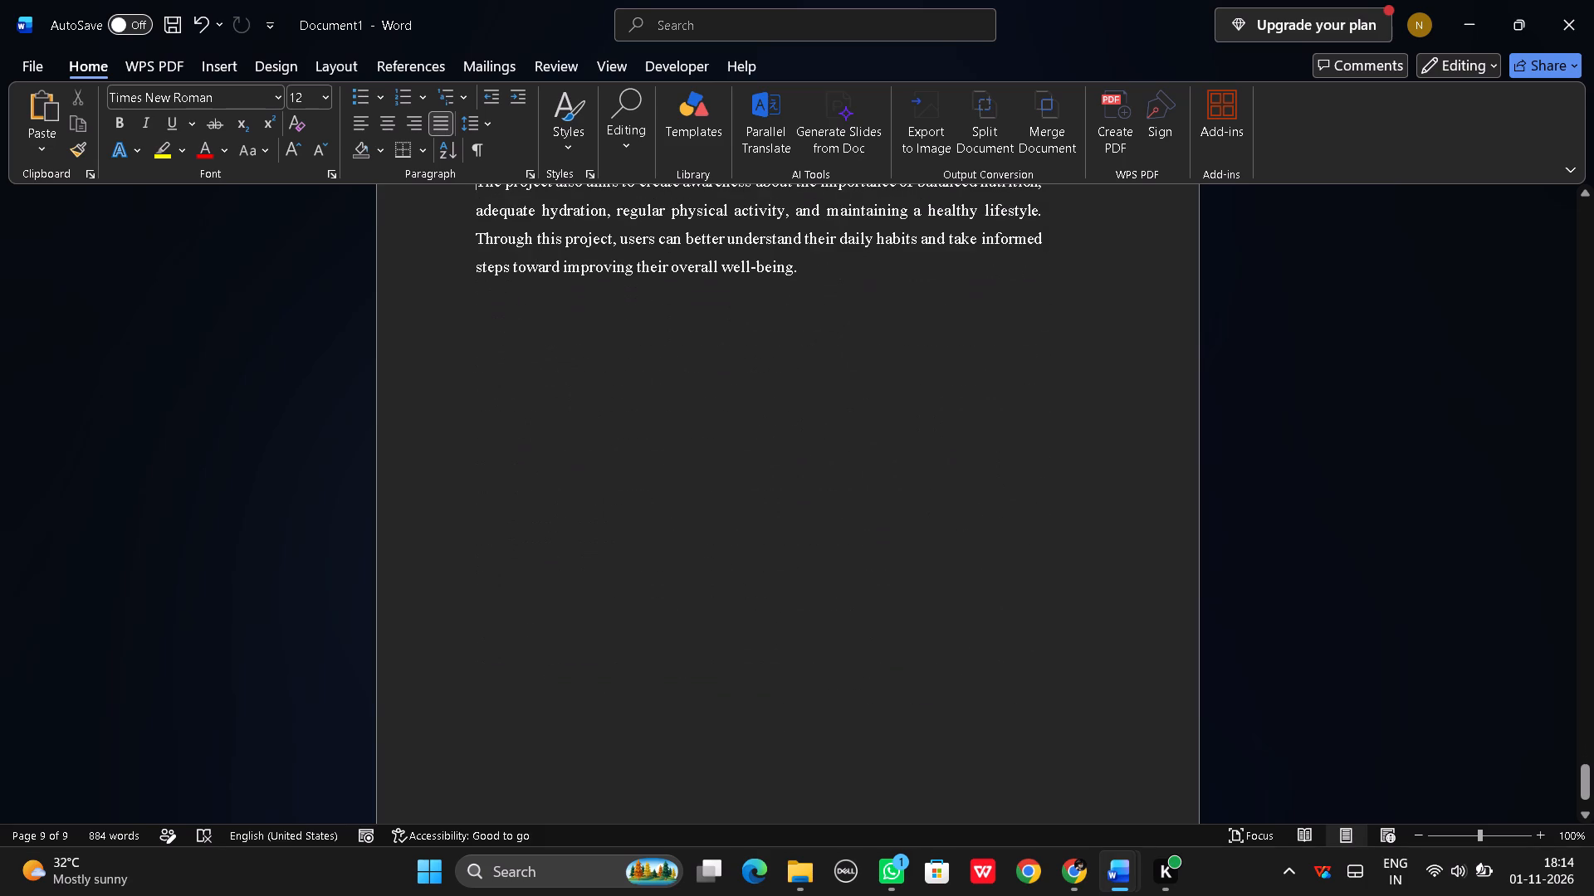
pyautogui.click(896, 293)
pyautogui.press('Return')
pyautogui.press('Return')
pyautogui.press('Return')
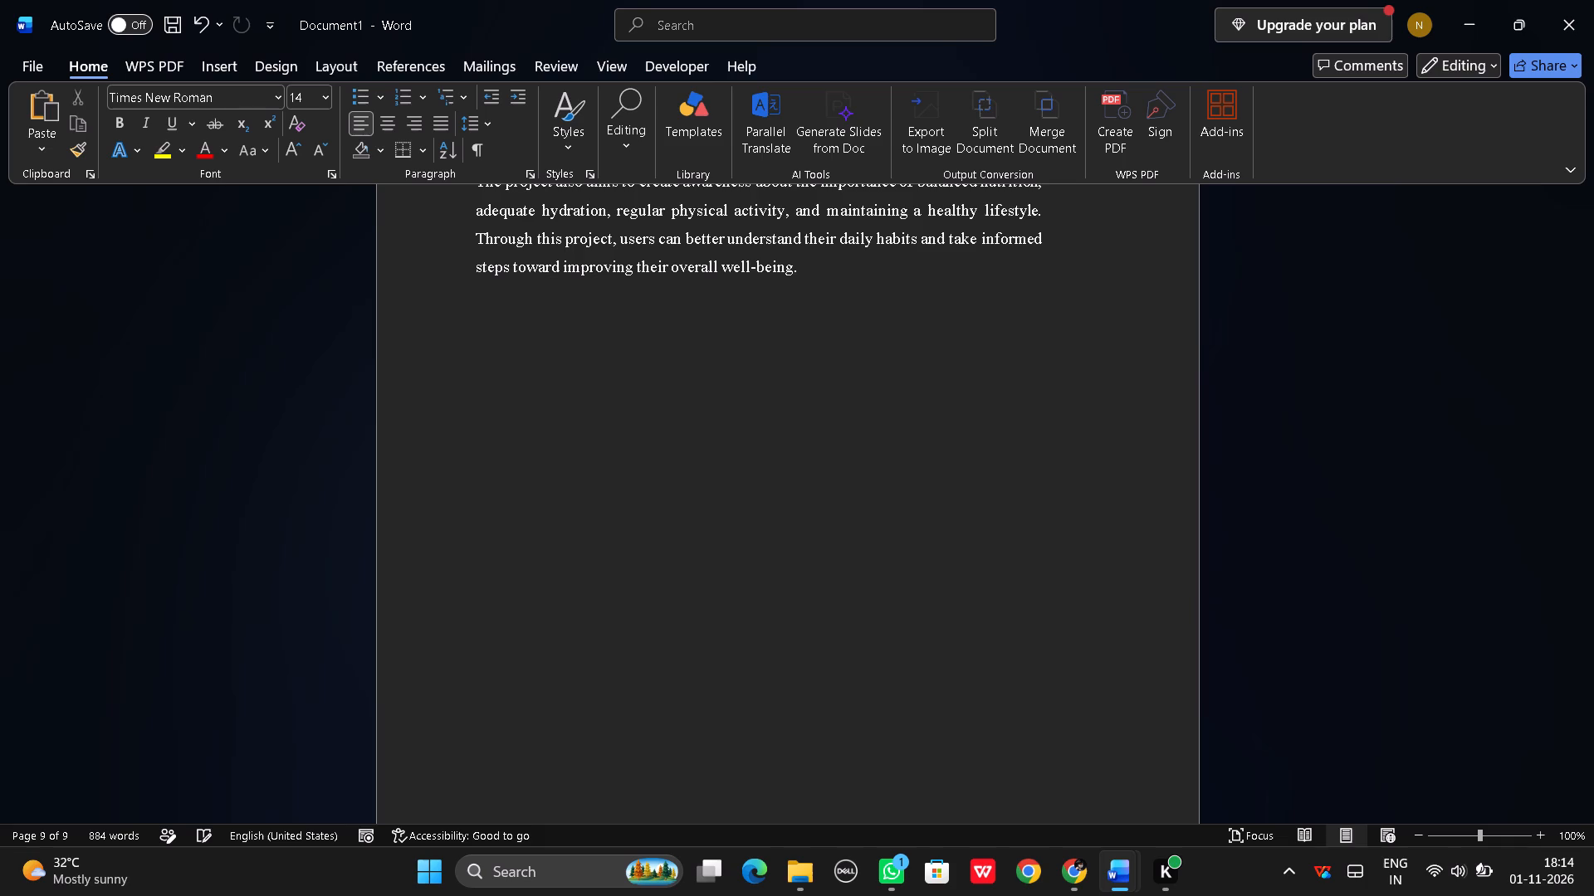
pyautogui.press('Return')
pyautogui.hotkey('ctrl', 'Return')
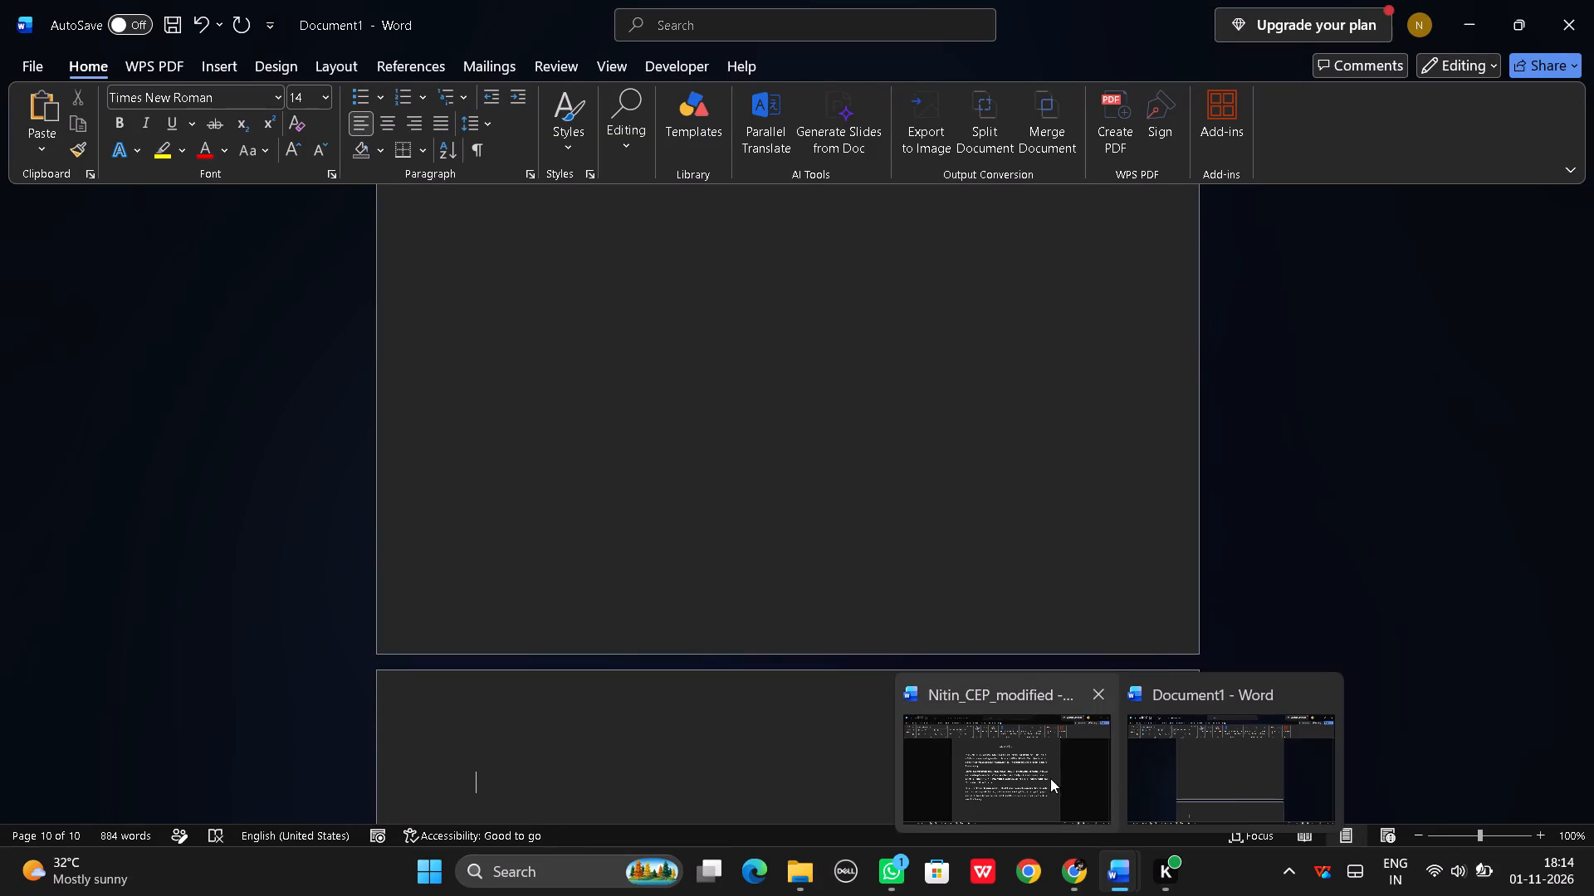
# Check the next chapter title in Nitin_CEP_modified and enter the heading "LITERATRUE REVIEW" on the new page of Document1.
pyautogui.click(1050, 778)
pyautogui.scroll(-17, 934, 658)
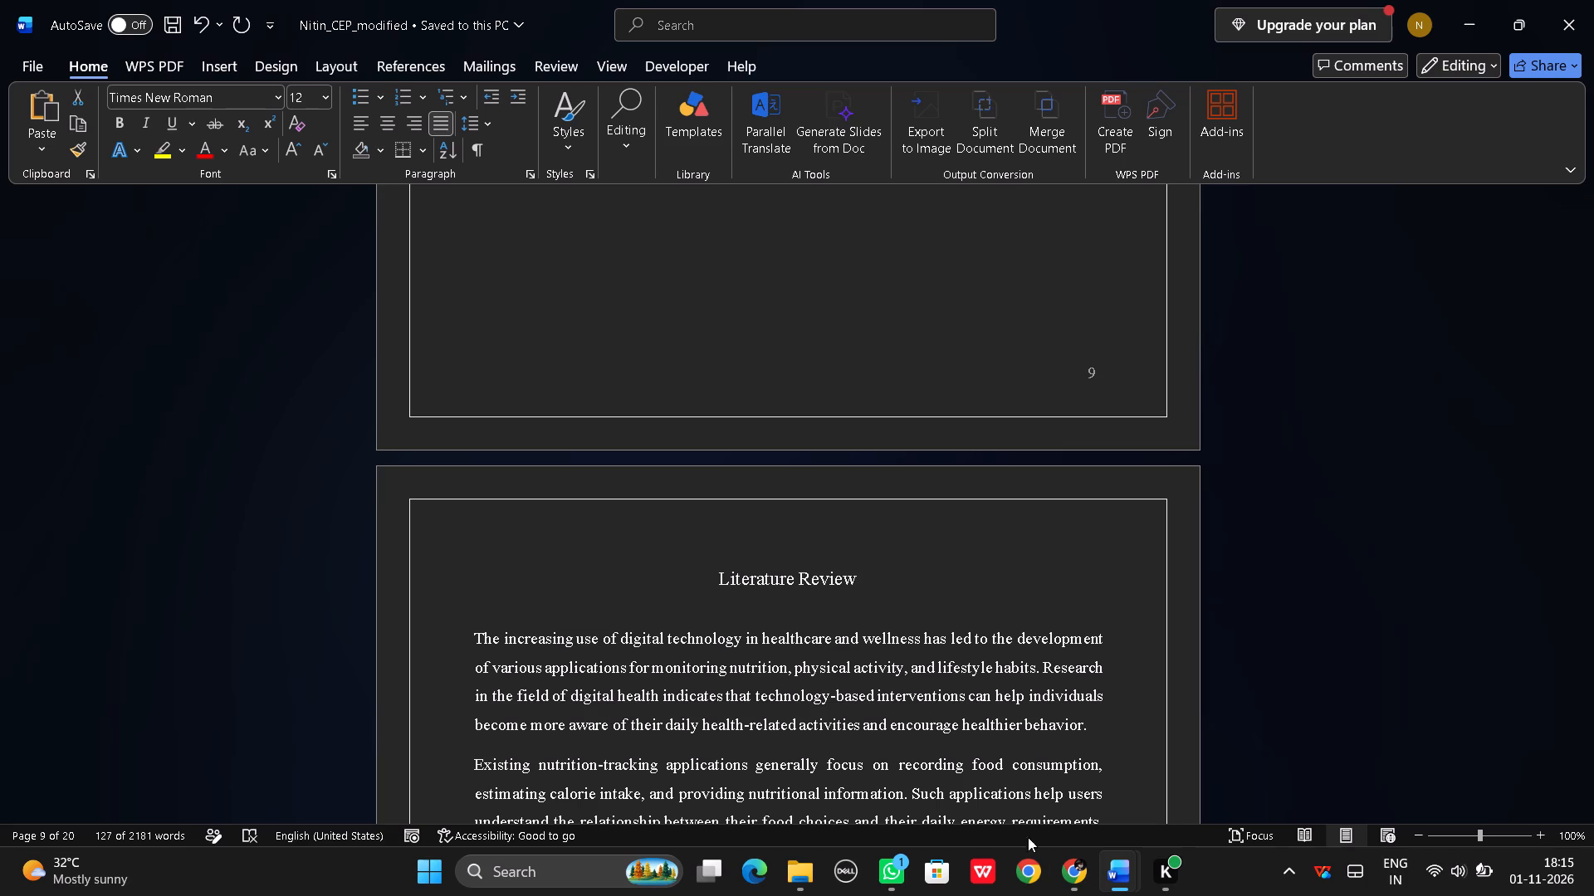
pyautogui.click(1154, 795)
pyautogui.scroll(-1, 782, 674)
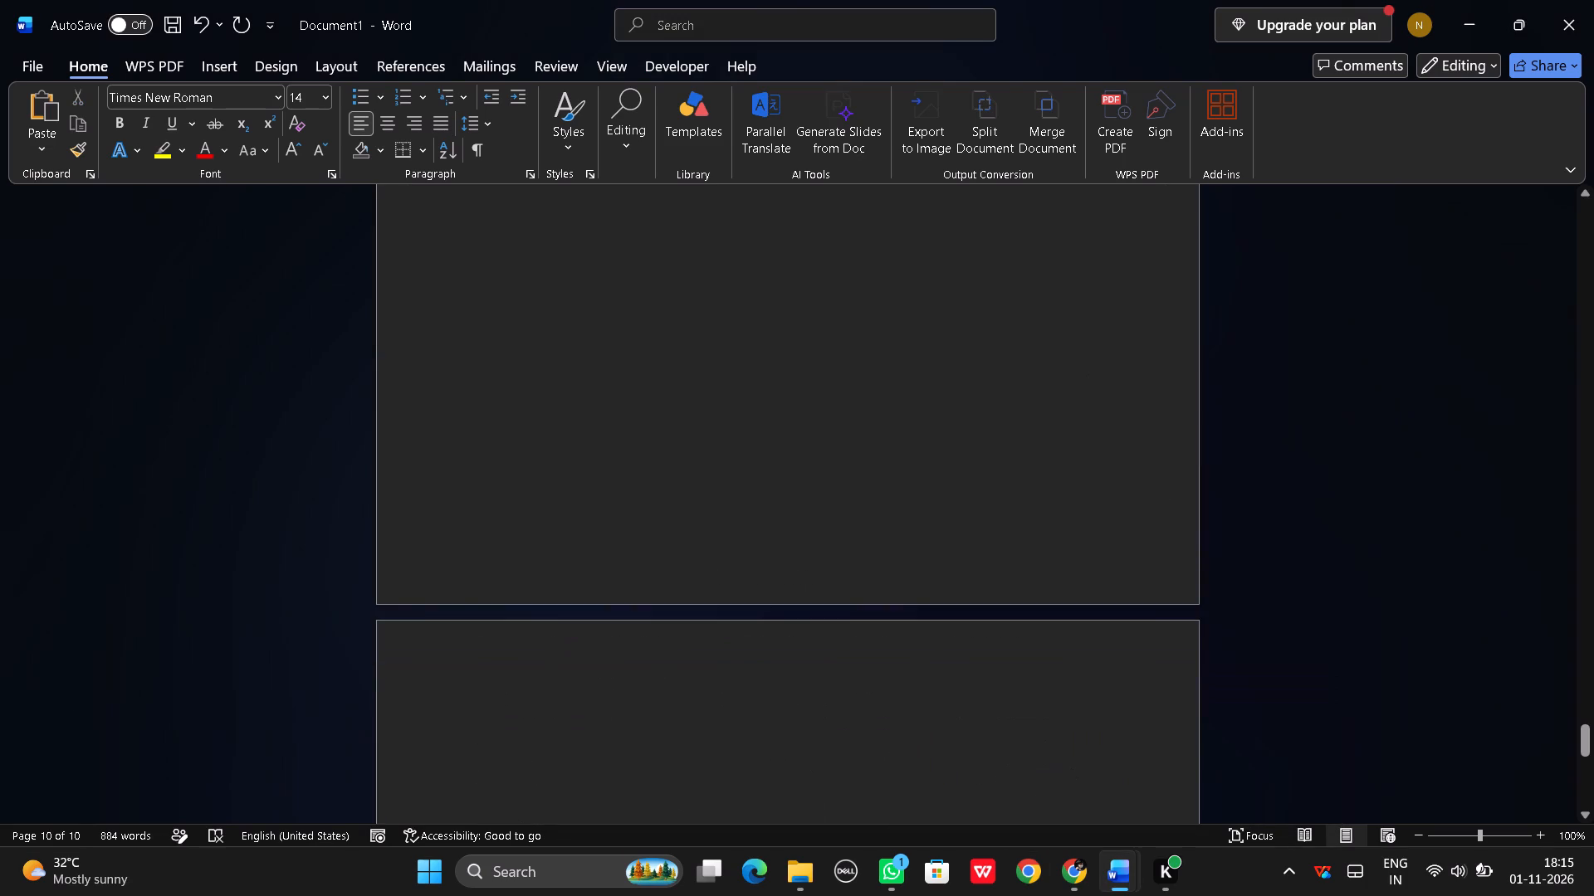
pyautogui.write('LI')
pyautogui.write('TER')
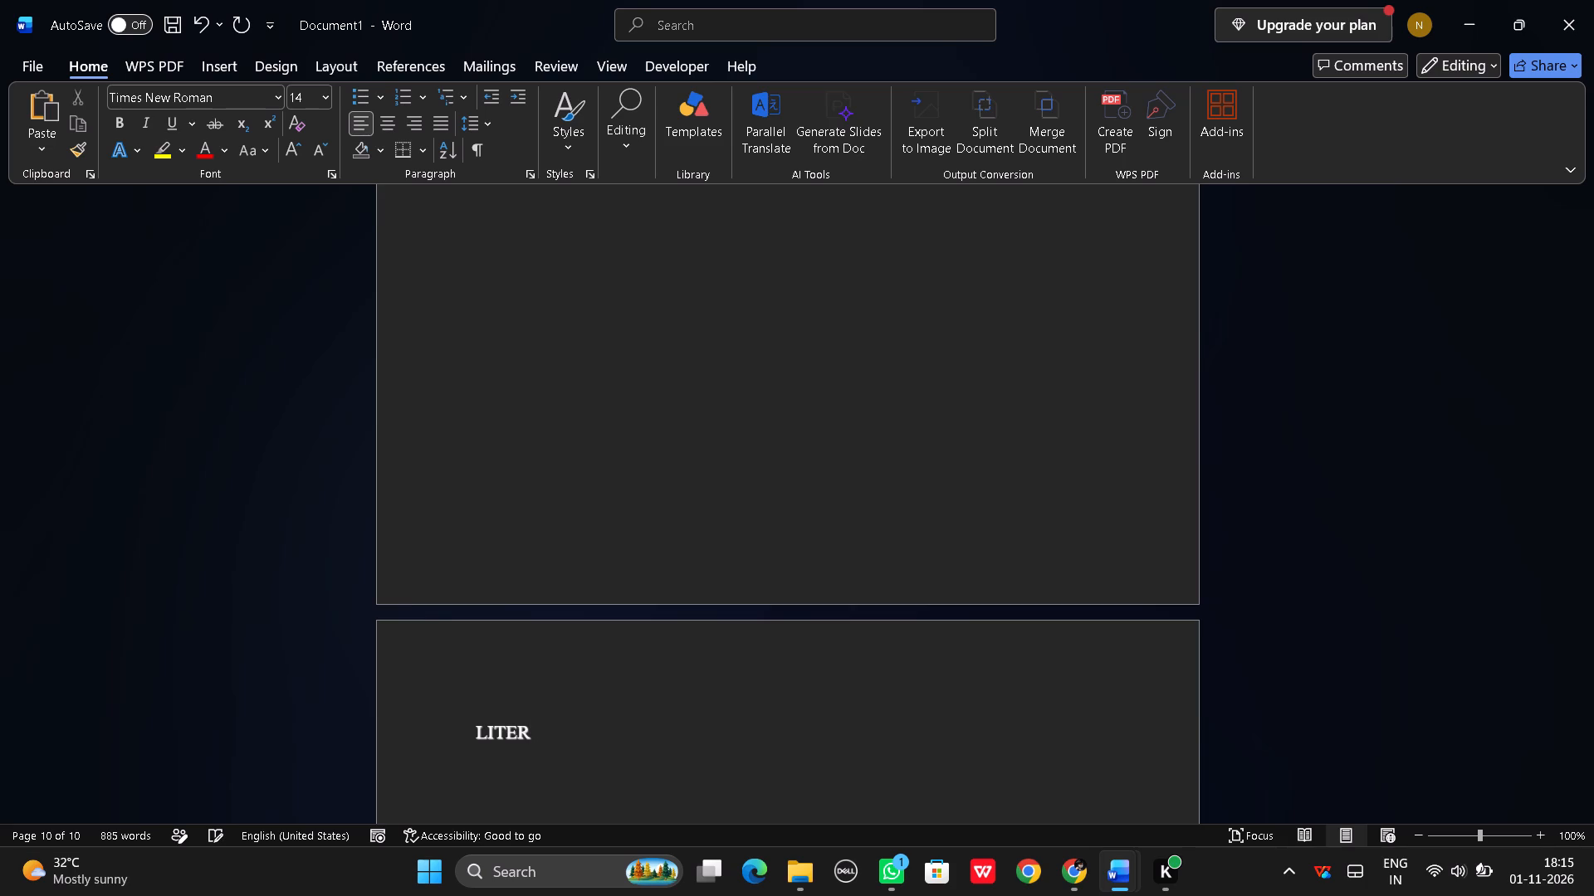
pyautogui.hotkey('shift', 'a')
pyautogui.write('TRUE')
pyautogui.press('space')
pyautogui.write('REVIEW')
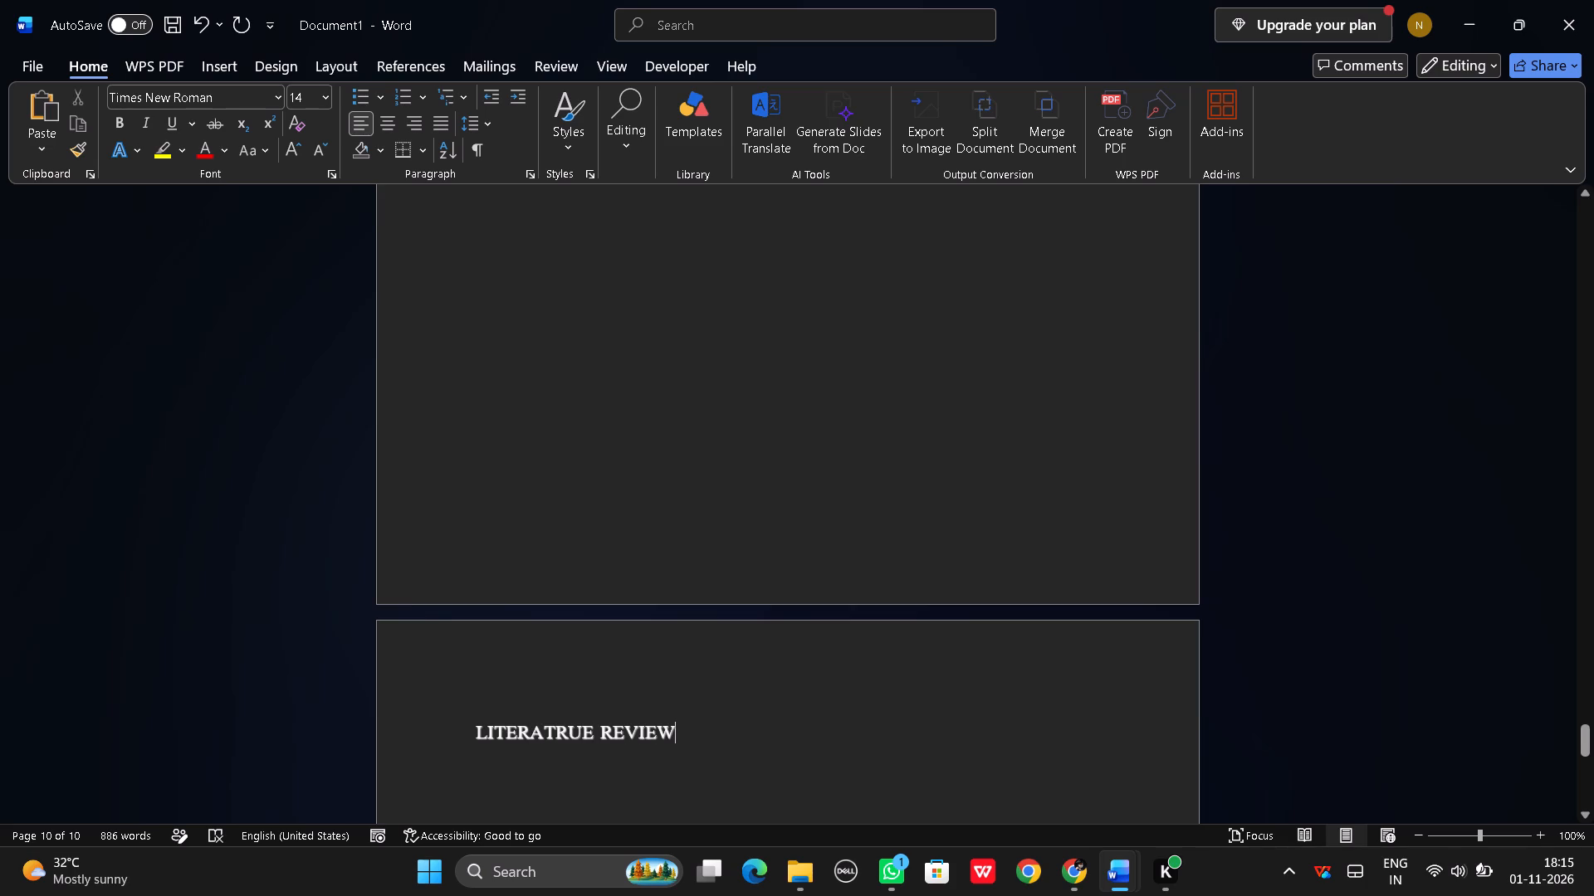
# Centre the "LITERATRUE REVIEW" heading and start a new line below it.
pyautogui.moveTo(469, 728); pyautogui.dragTo(690, 743)
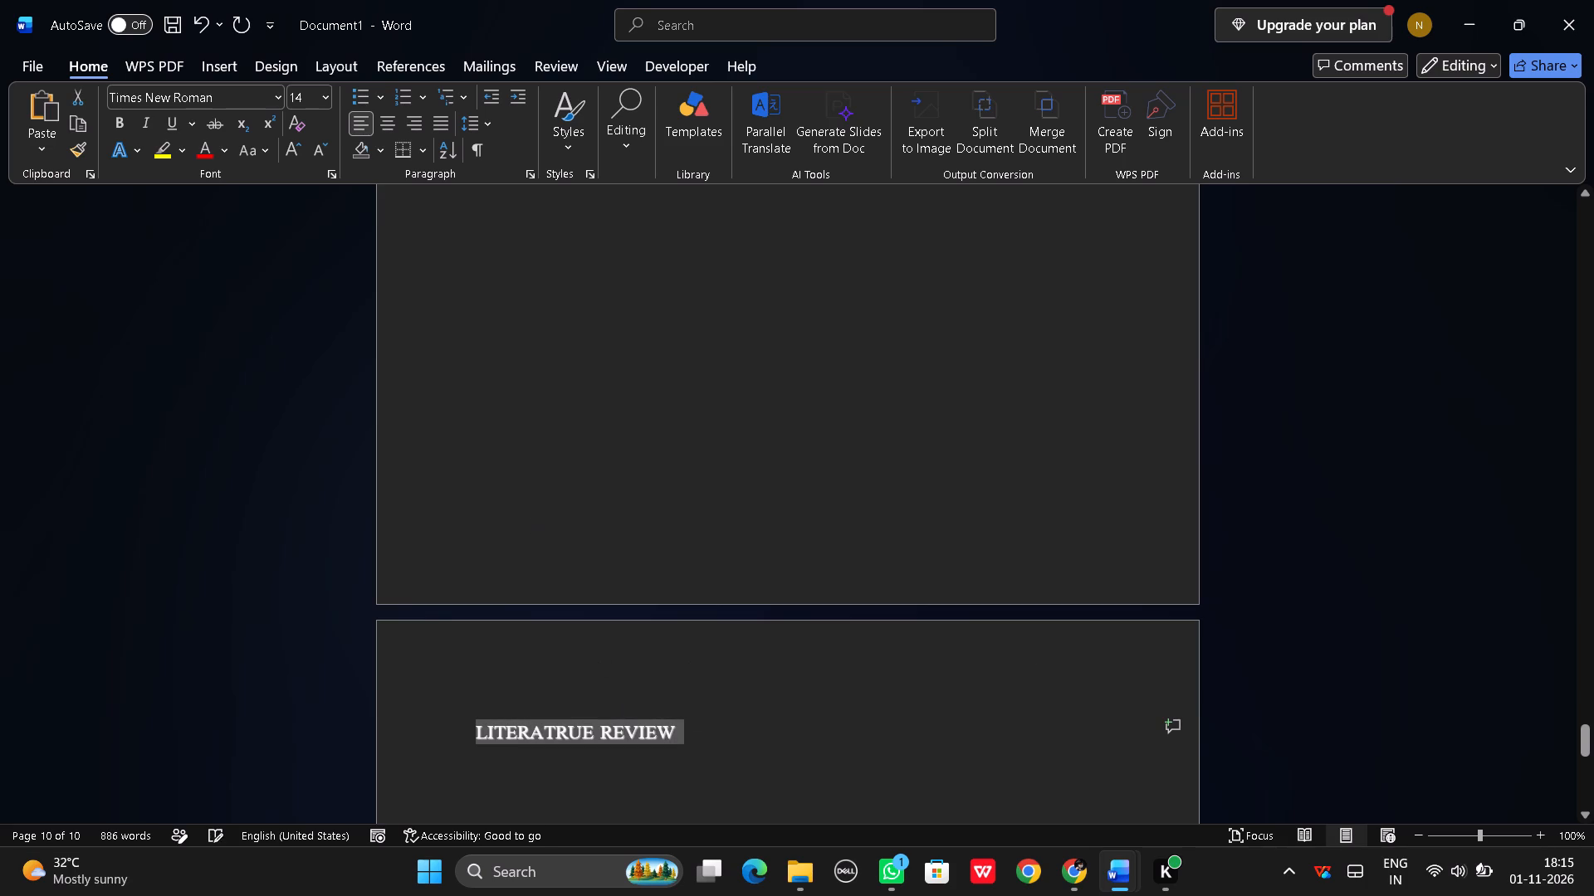
pyautogui.click(390, 123)
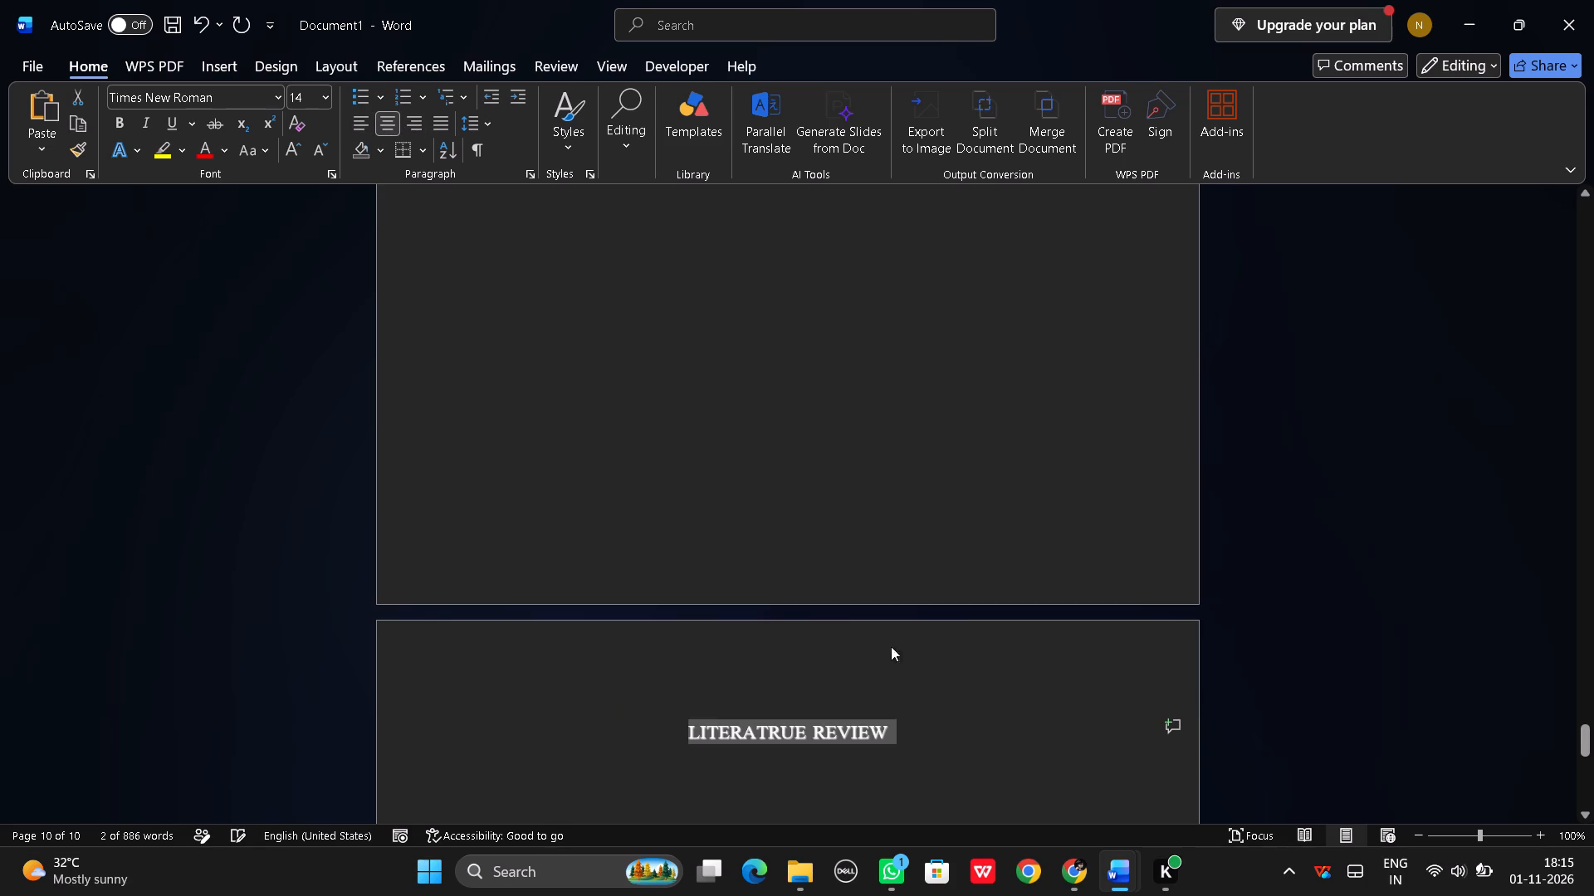
pyautogui.click(856, 670)
pyautogui.click(931, 722)
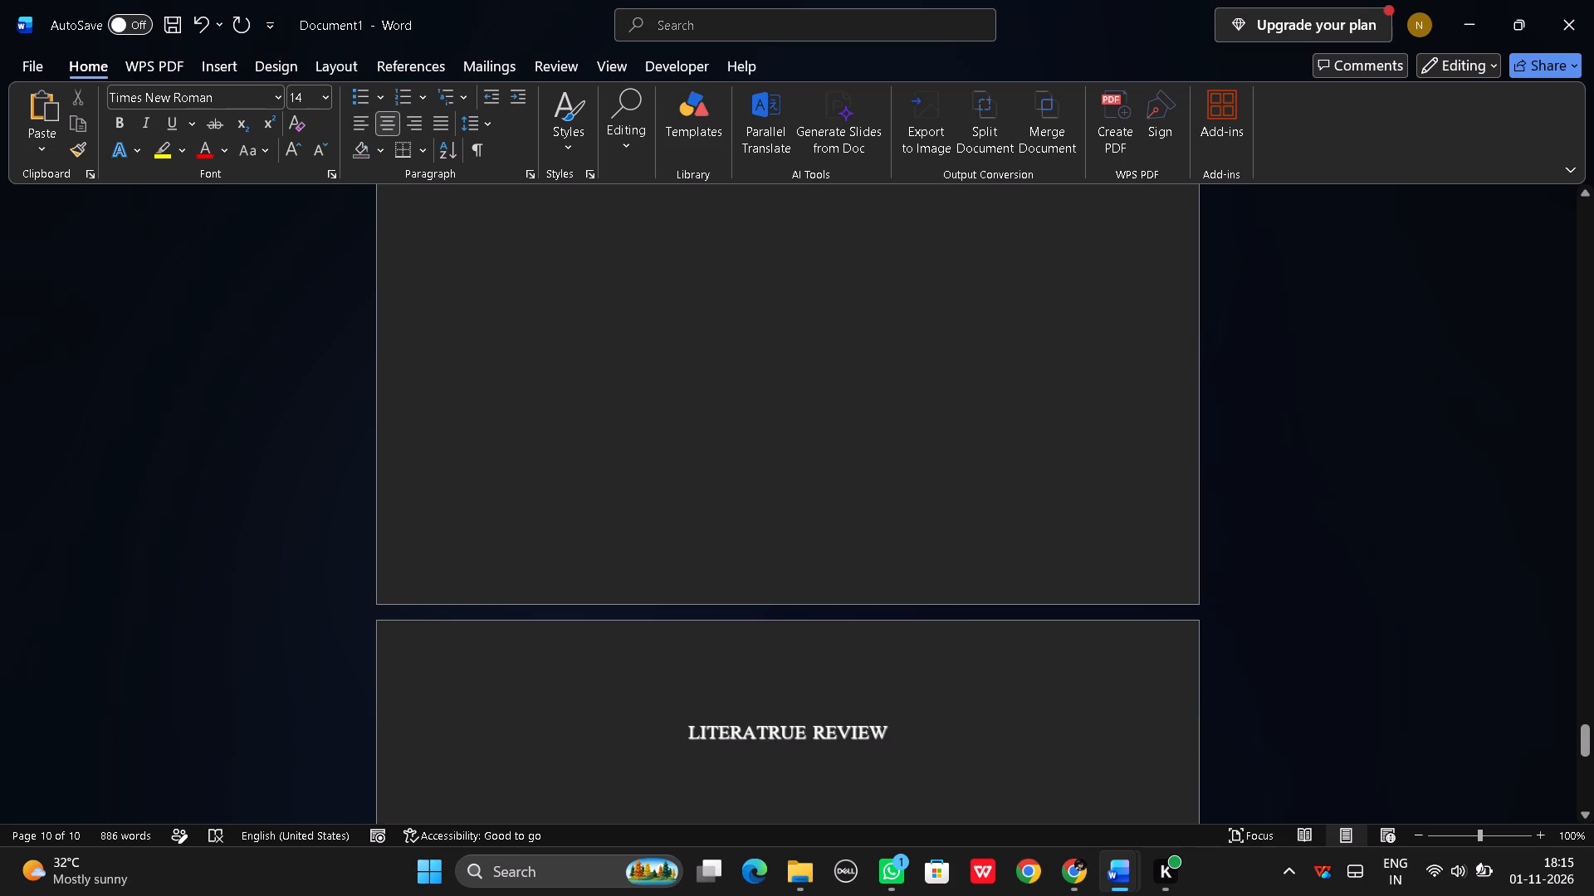
pyautogui.press('Return')
pyautogui.press('BackSpace')
pyautogui.press('Return')
# Copy the Literature Review paragraphs on page 10 of Nitin_CEP_modified and paste them below the "LITERATRUE REVIEW" heading in Document1.
pyautogui.scroll(-6, 925, 748)
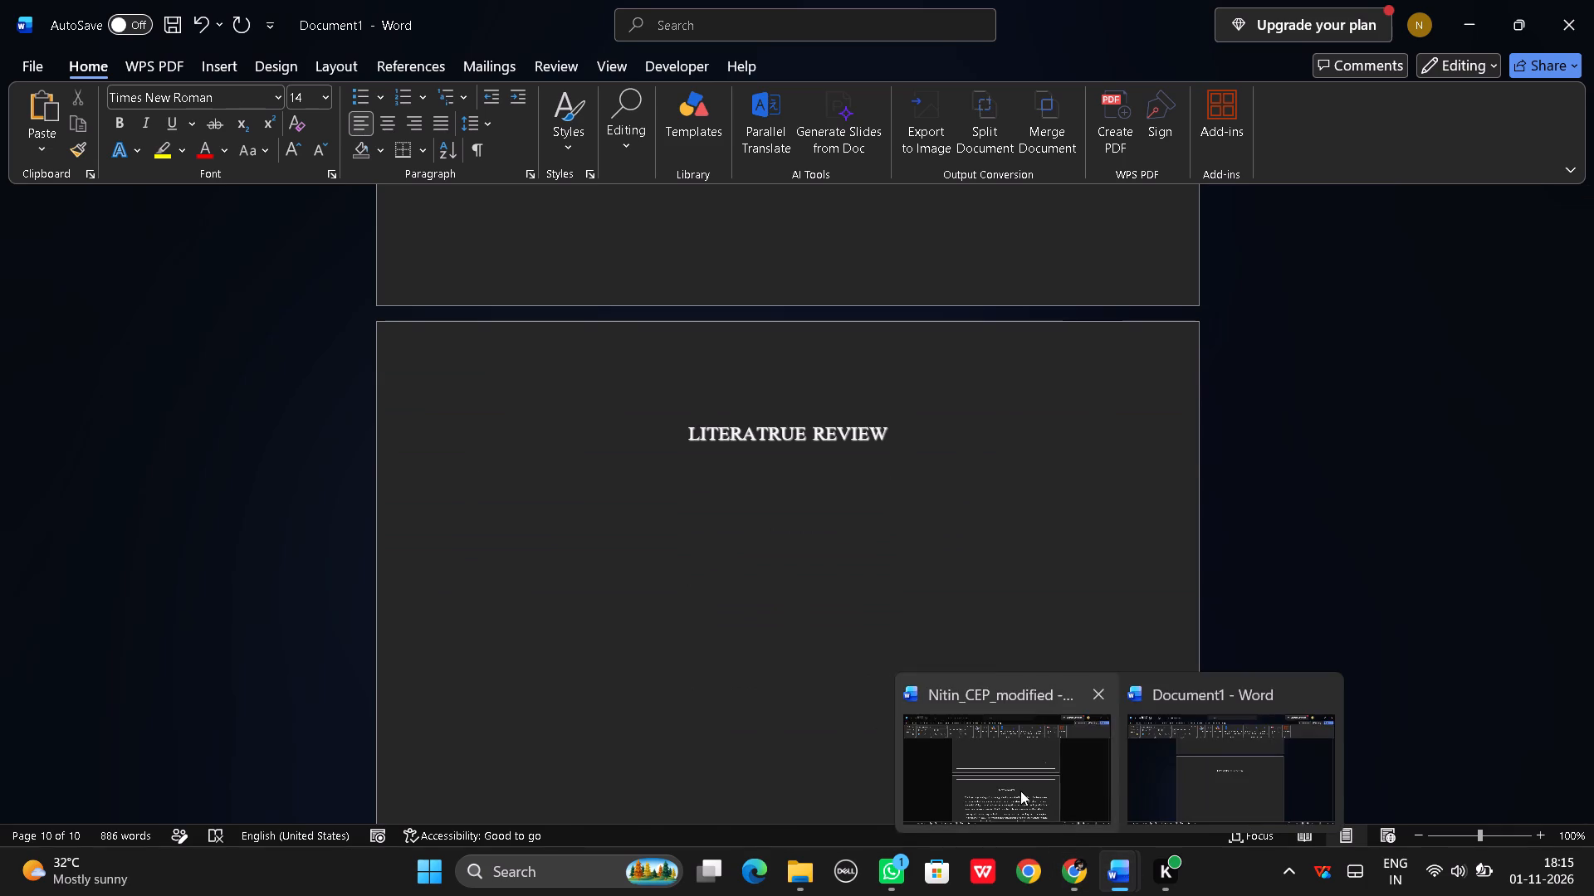
pyautogui.click(1020, 791)
pyautogui.scroll(-2, 795, 606)
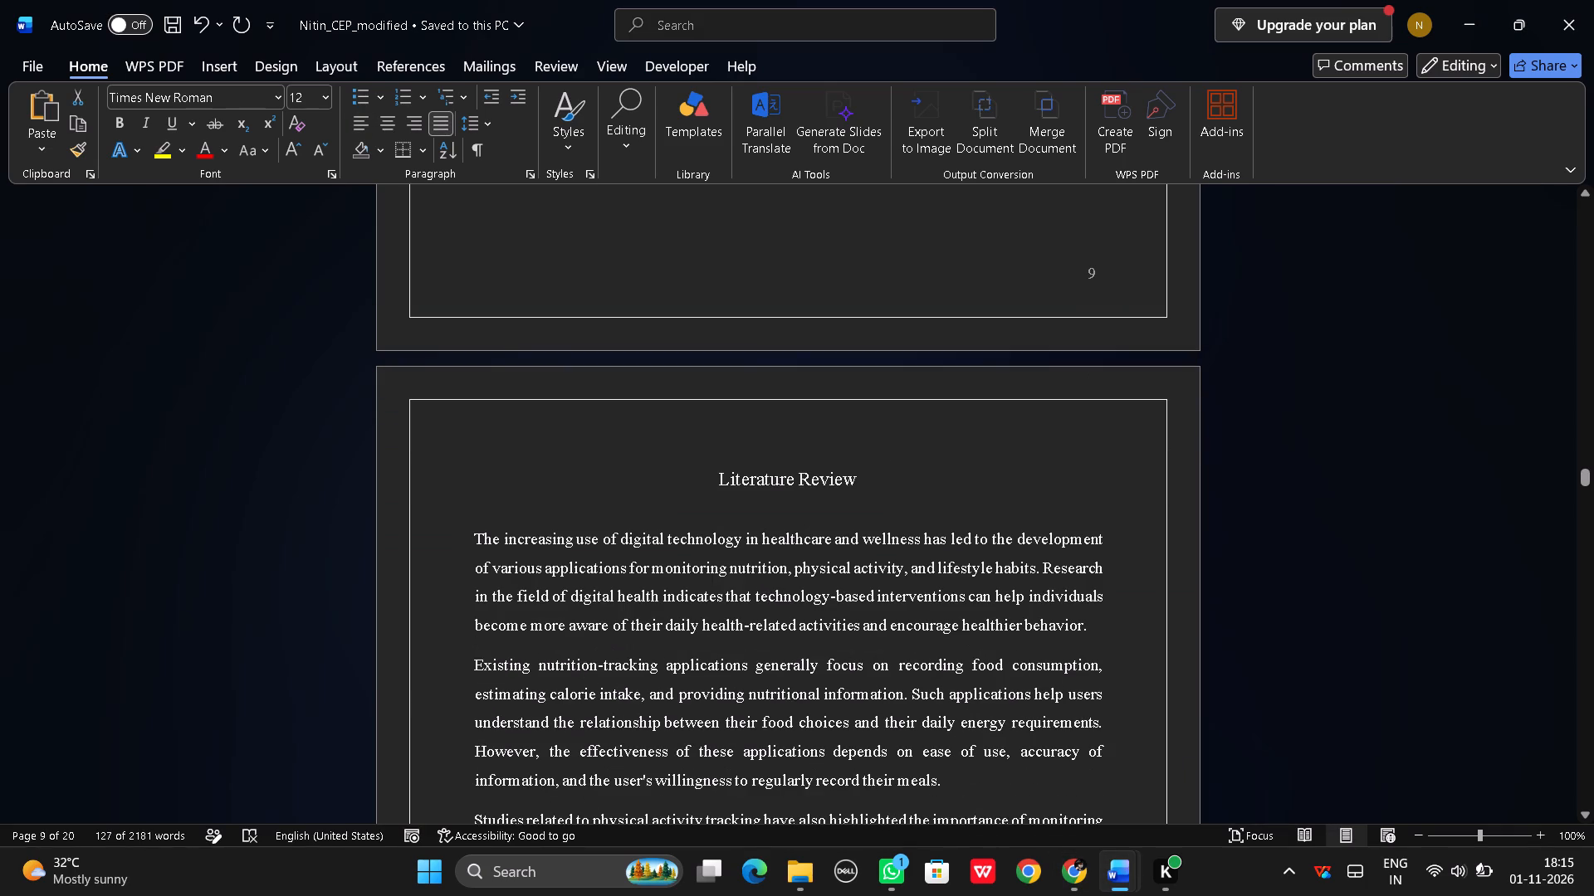
pyautogui.scroll(-7, 864, 551)
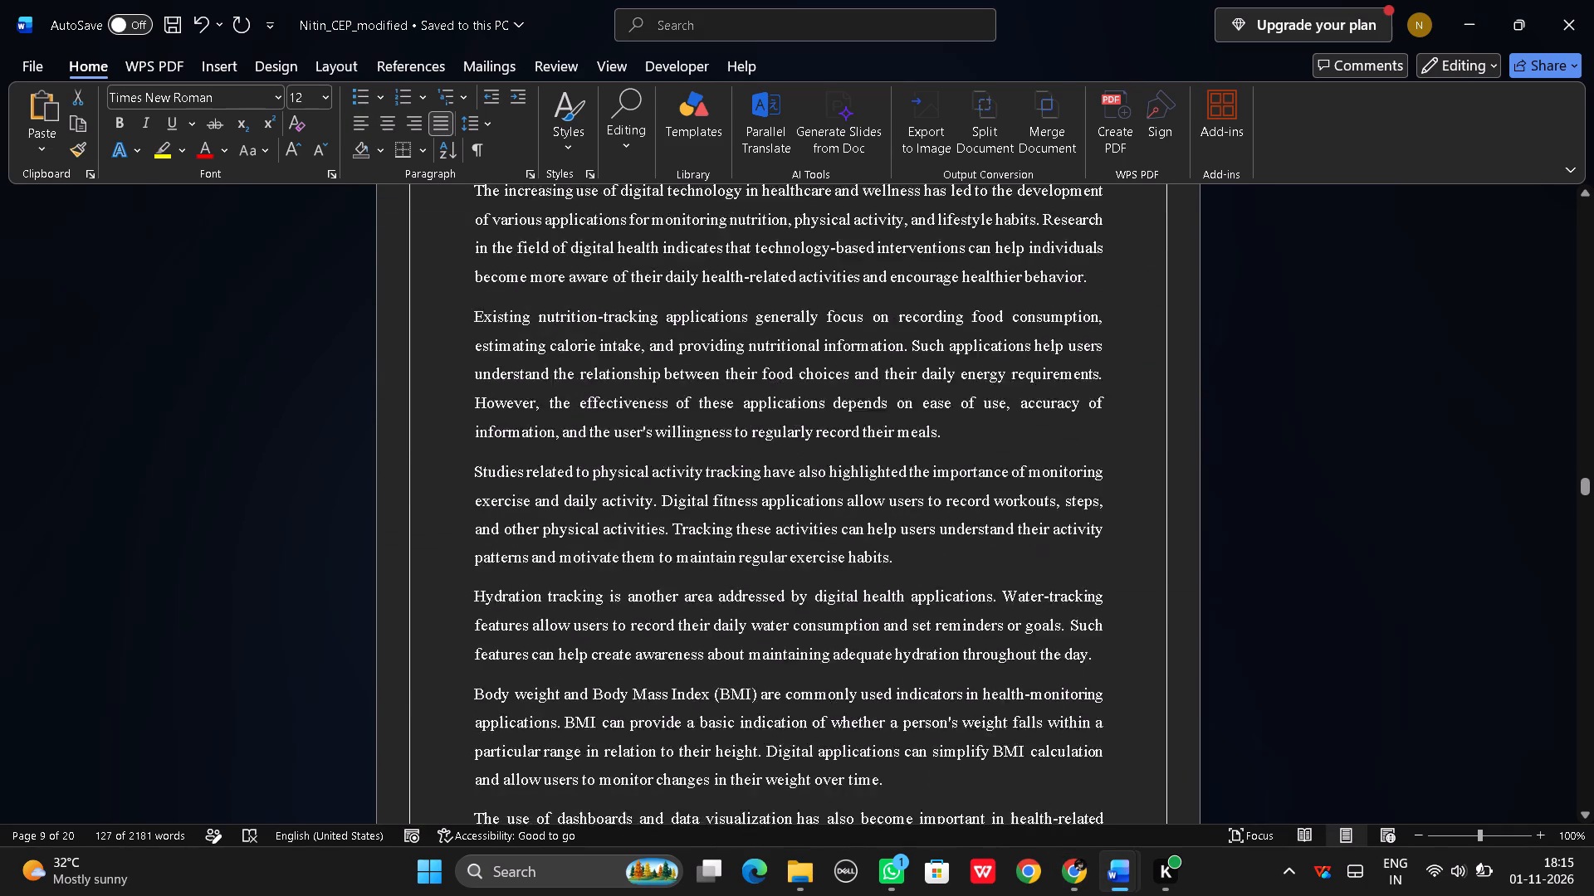
pyautogui.scroll(-10, 850, 545)
pyautogui.scroll(4, 850, 545)
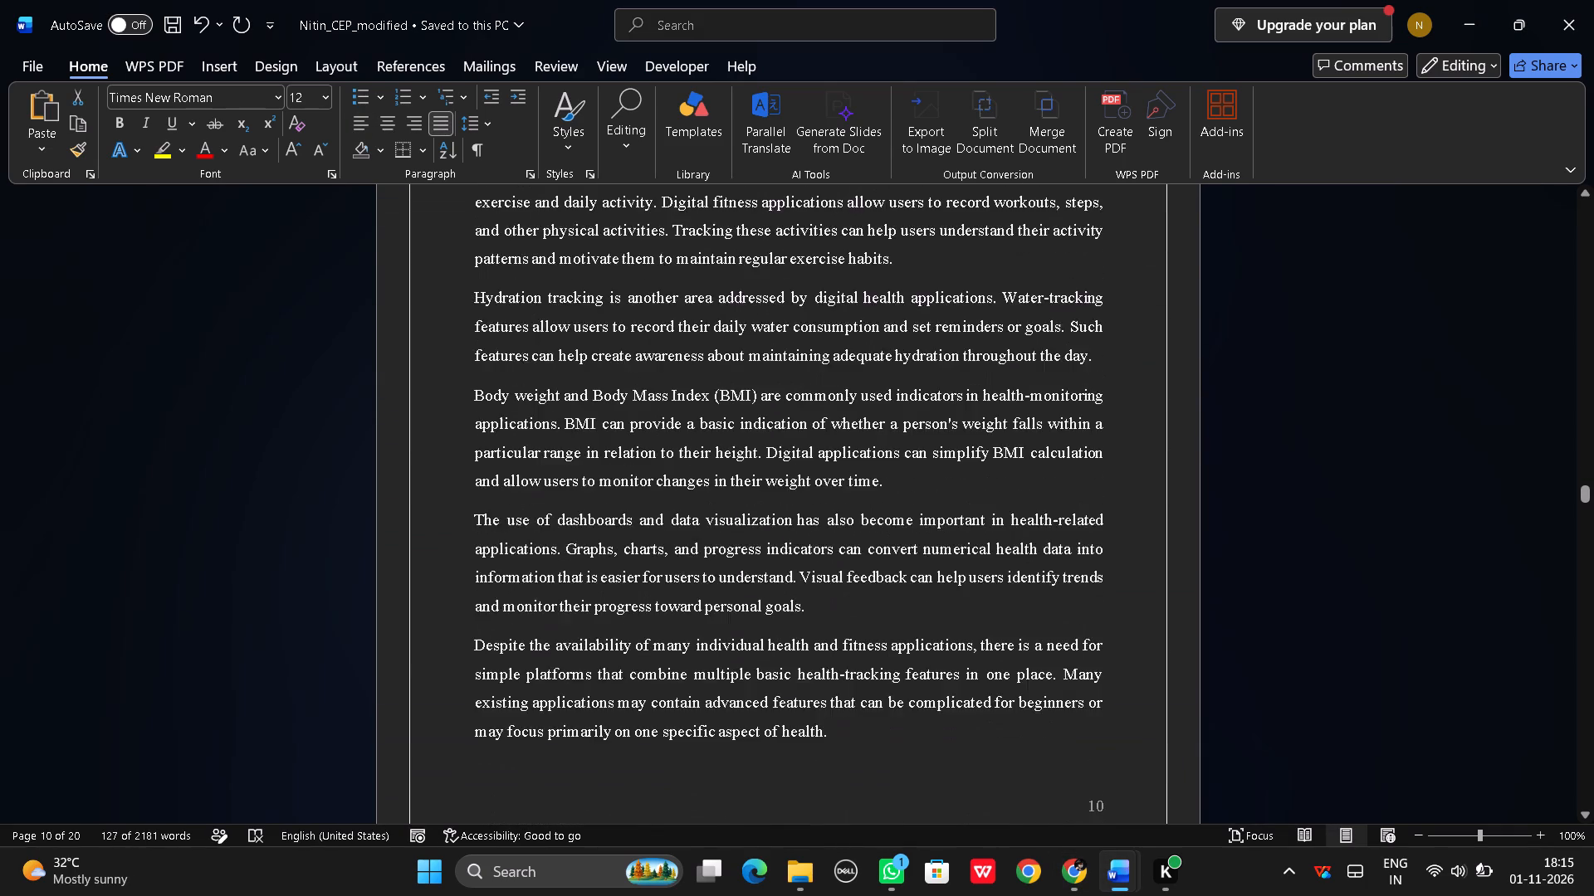
pyautogui.scroll(9, 850, 545)
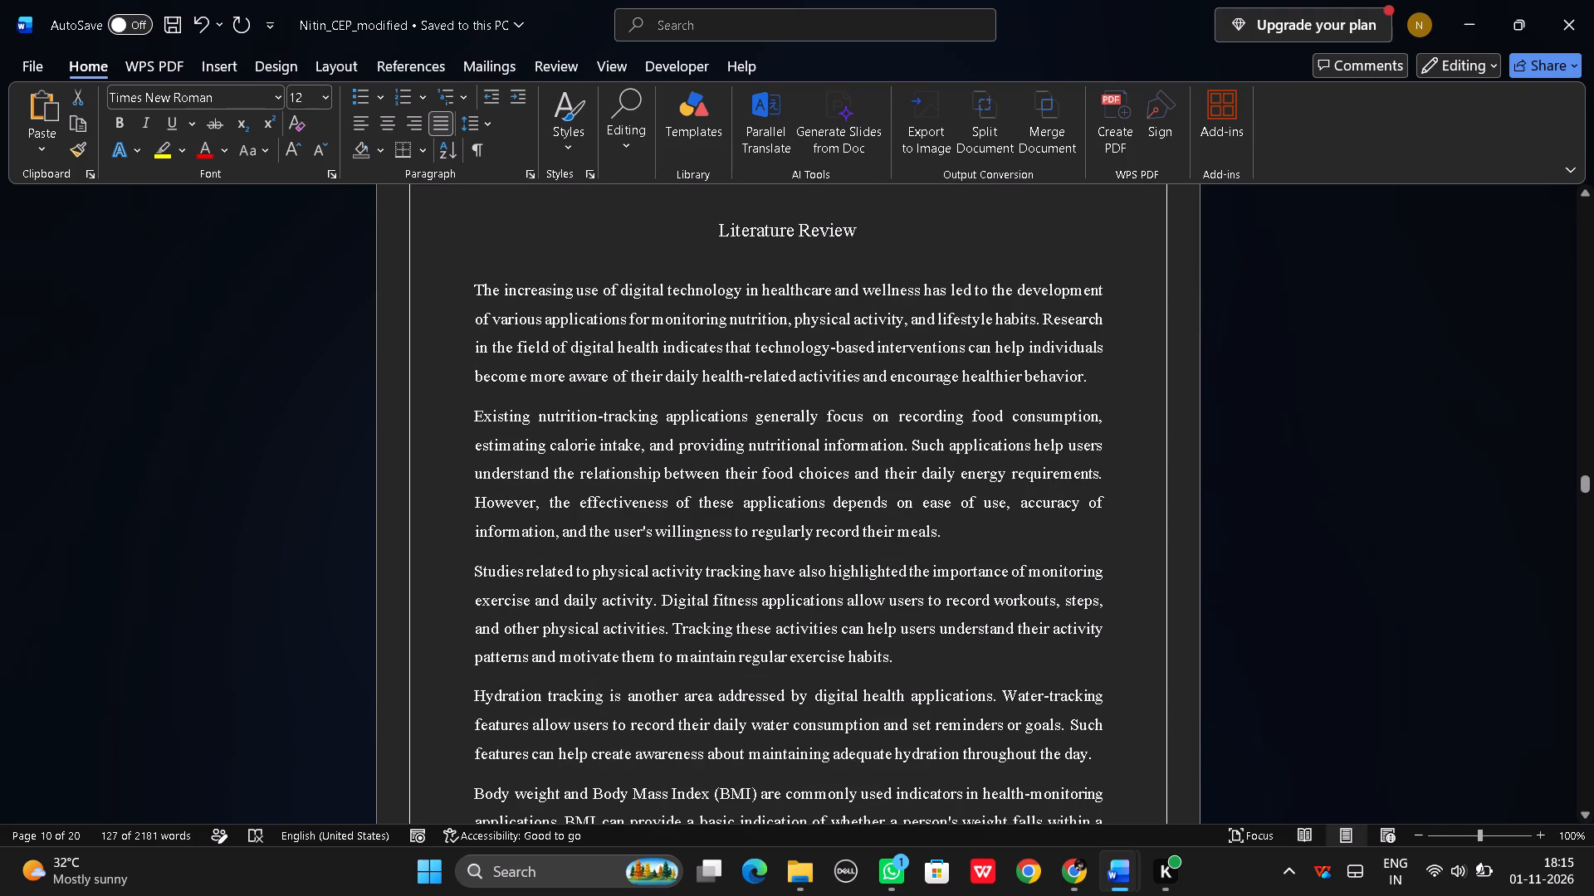
pyautogui.moveTo(472, 339); pyautogui.dragTo(751, 592)
pyautogui.scroll(-3, 751, 592)
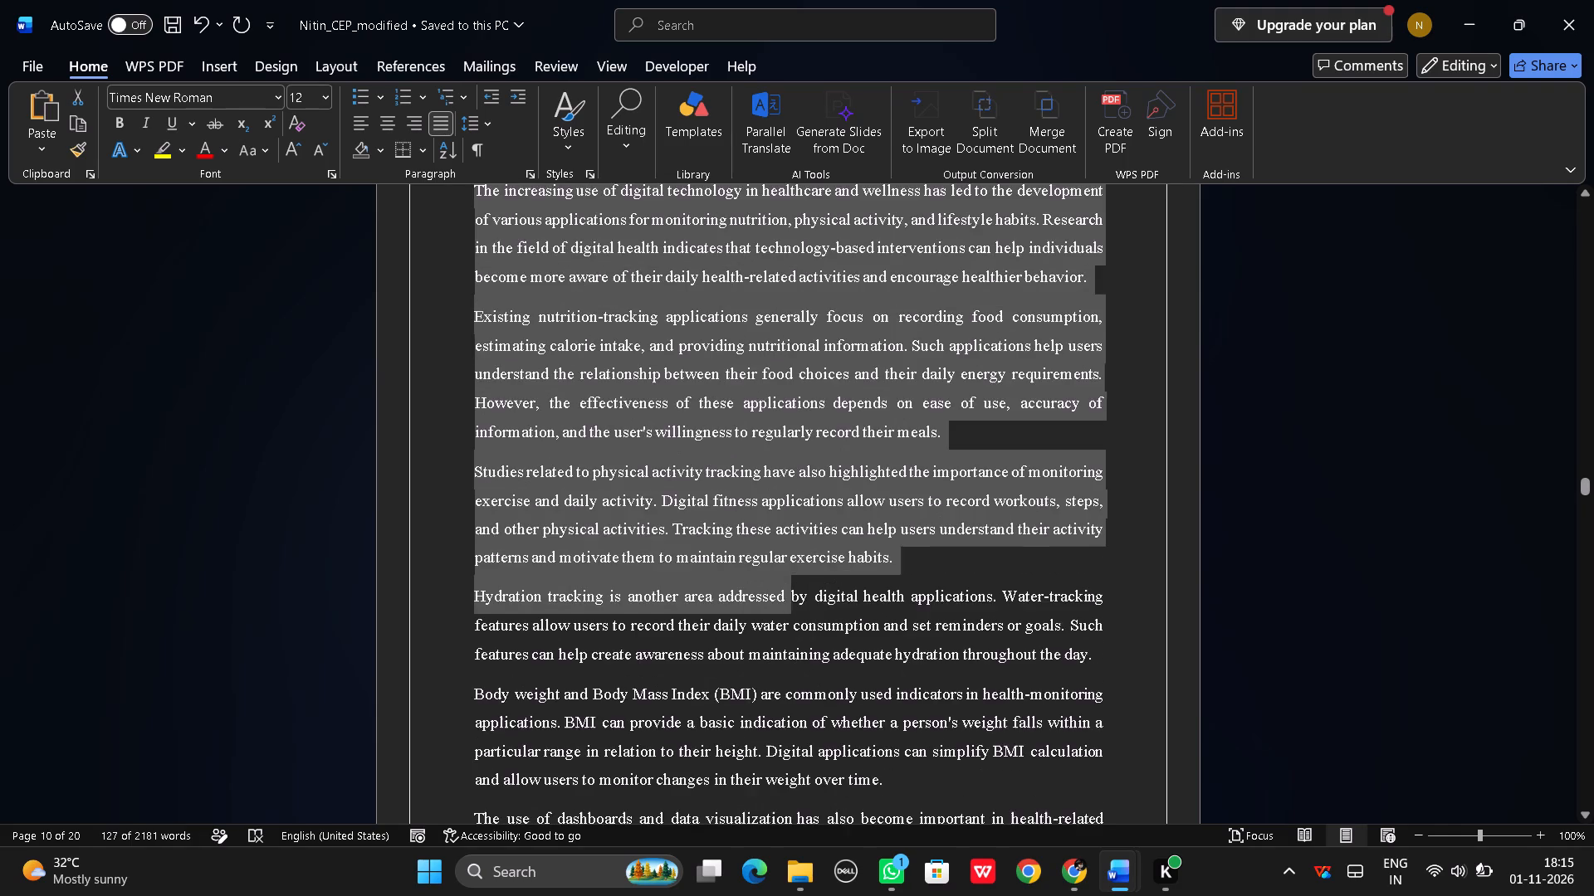
pyautogui.moveTo(751, 592); pyautogui.dragTo(862, 584)
pyautogui.scroll(-9, 751, 592)
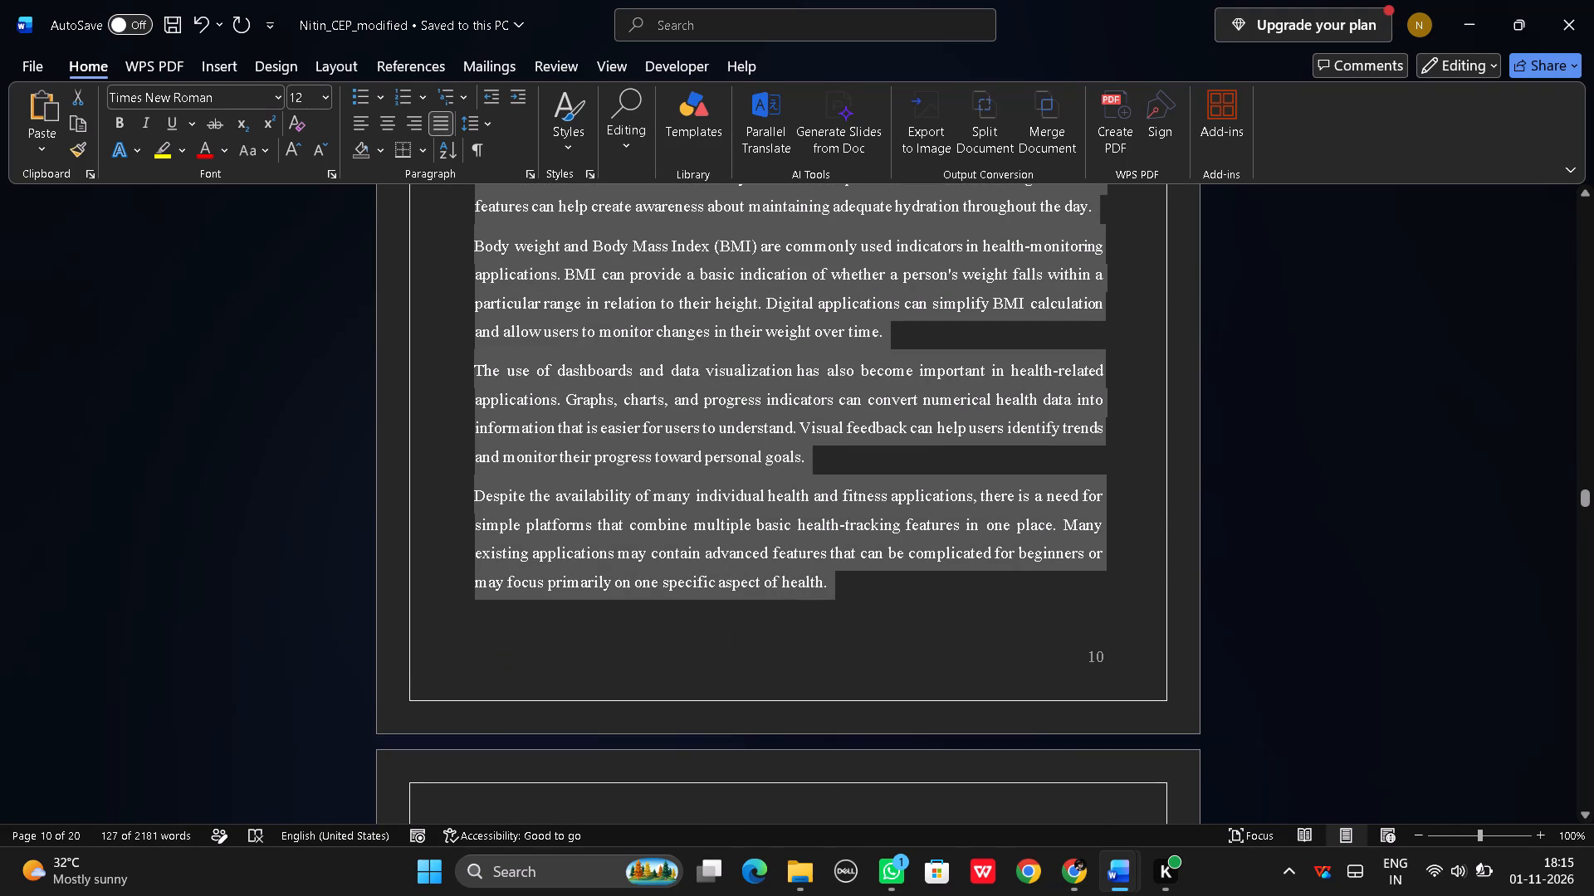
pyautogui.moveTo(862, 584); pyautogui.dragTo(864, 587)
pyautogui.hotkey('ctrl', 'c')
pyautogui.hotkey('ctrl', 'c')
pyautogui.hotkey('ctrl', 'c')
pyautogui.hotkey('ctrl', 'c')
pyautogui.hotkey('ctrl', 'c')
pyautogui.hotkey('ctrl', 'c')
pyautogui.hotkey('ctrl', 'c')
pyautogui.hotkey('ctrl', 'c')
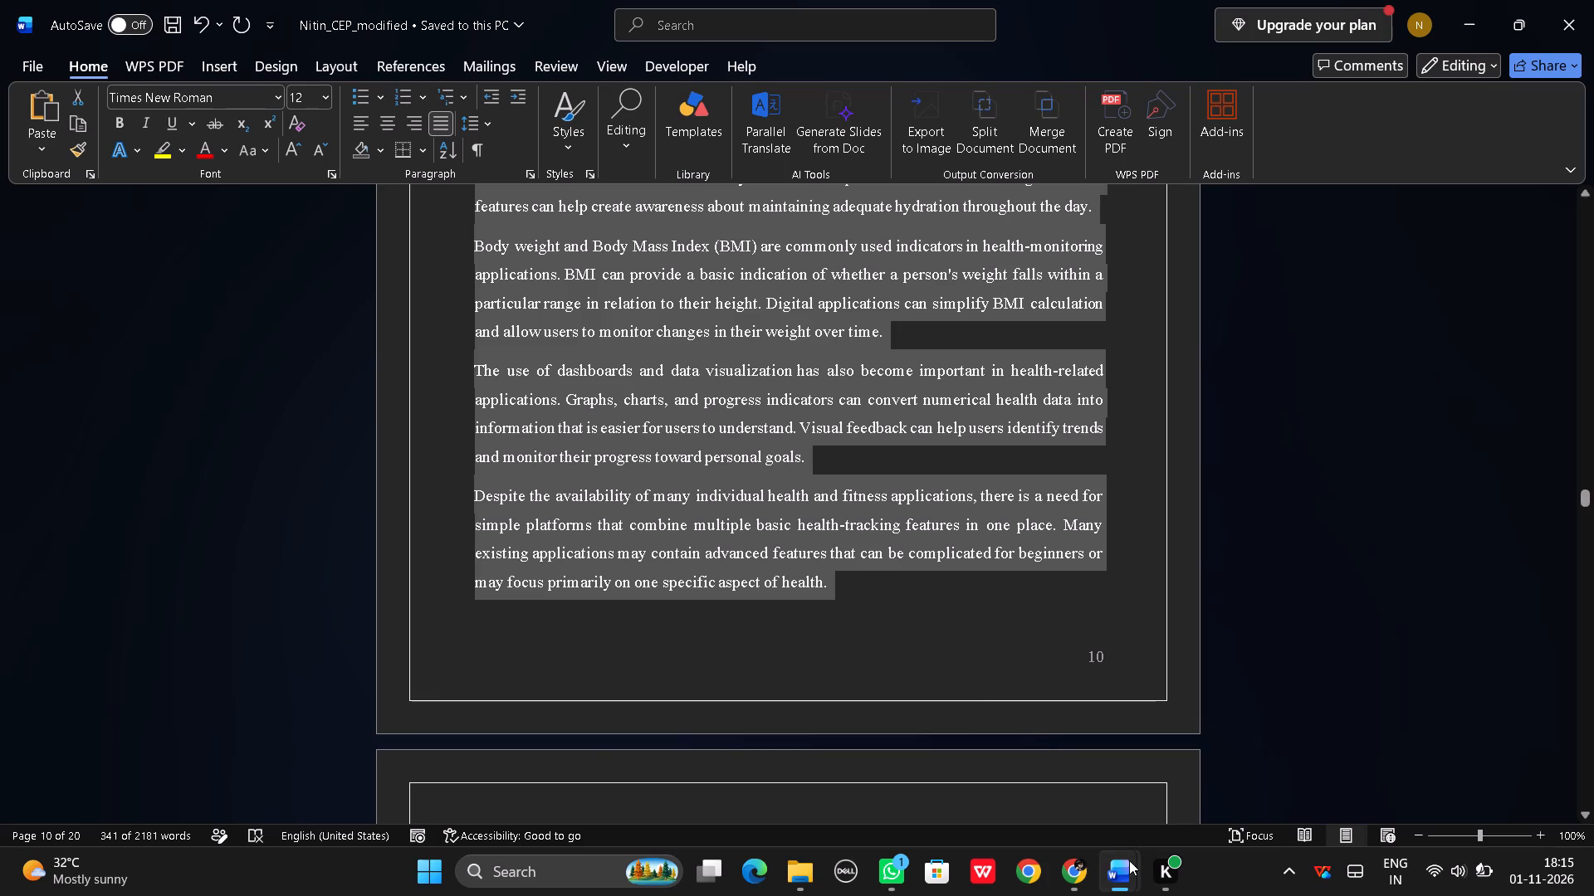
pyautogui.click(1170, 794)
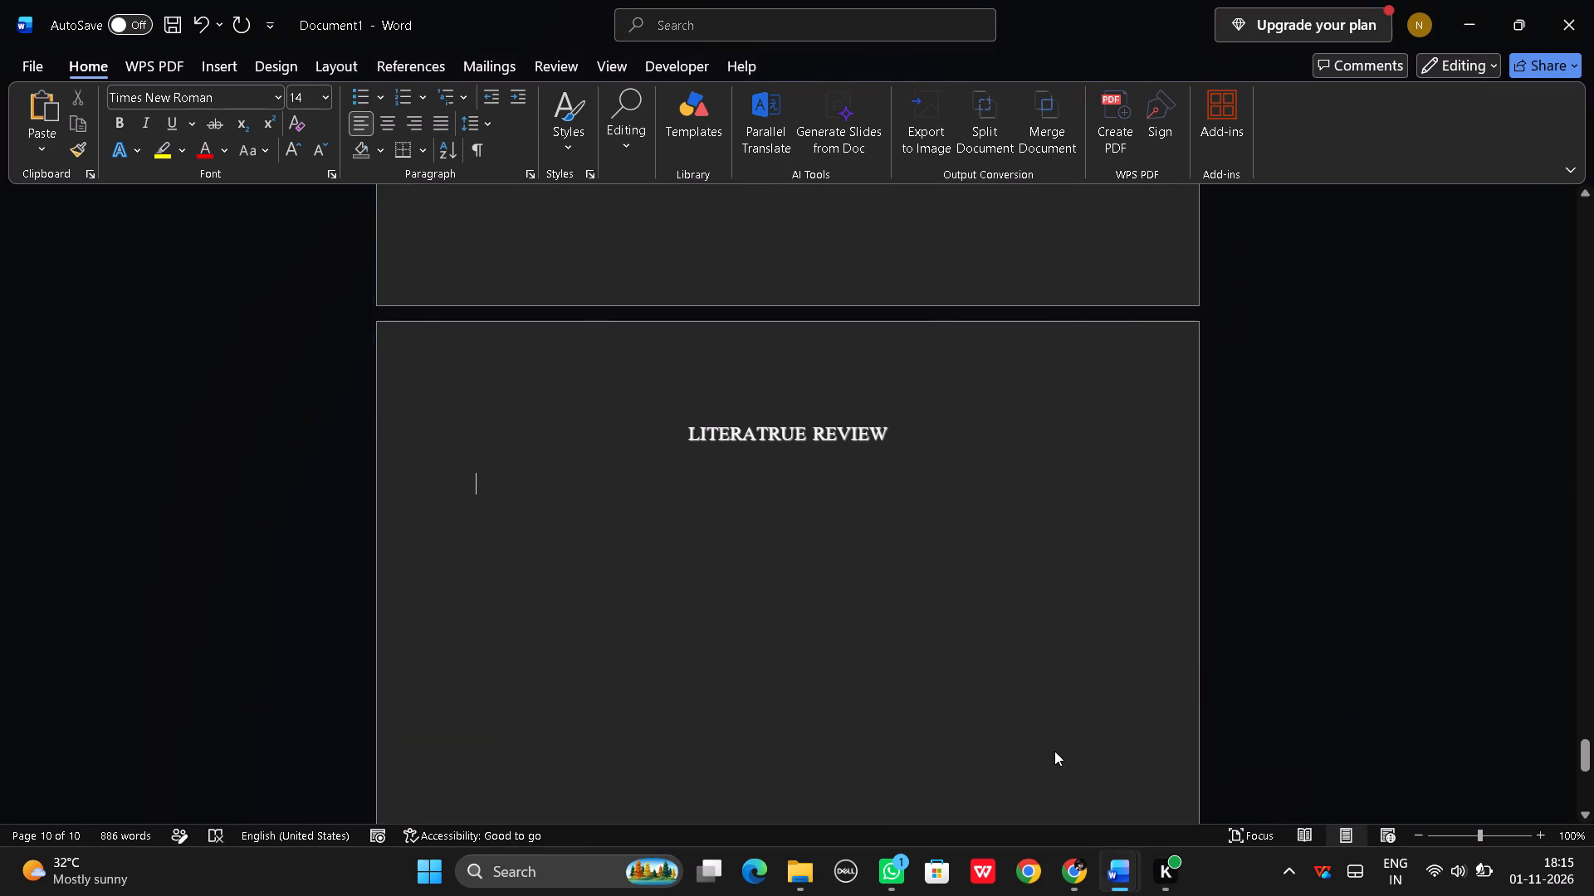
pyautogui.hotkey('ctrl', 'v')
# Remove the left indent from the first four pasted Literature Review paragraphs, through the one on hydration tracking.
pyautogui.scroll(2, 845, 686)
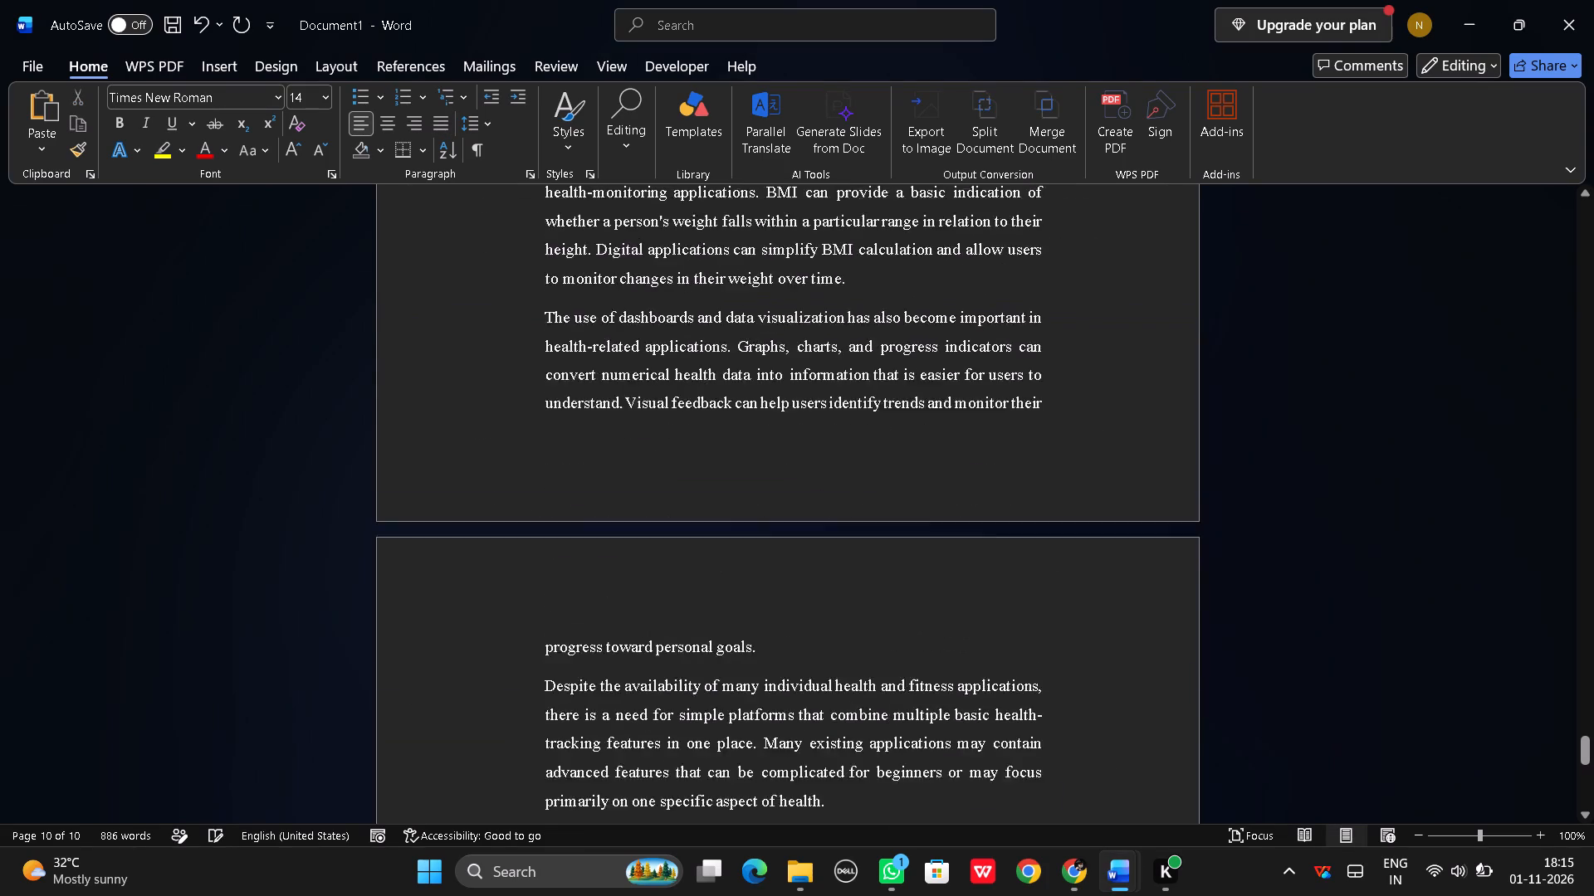
pyautogui.scroll(16, 845, 686)
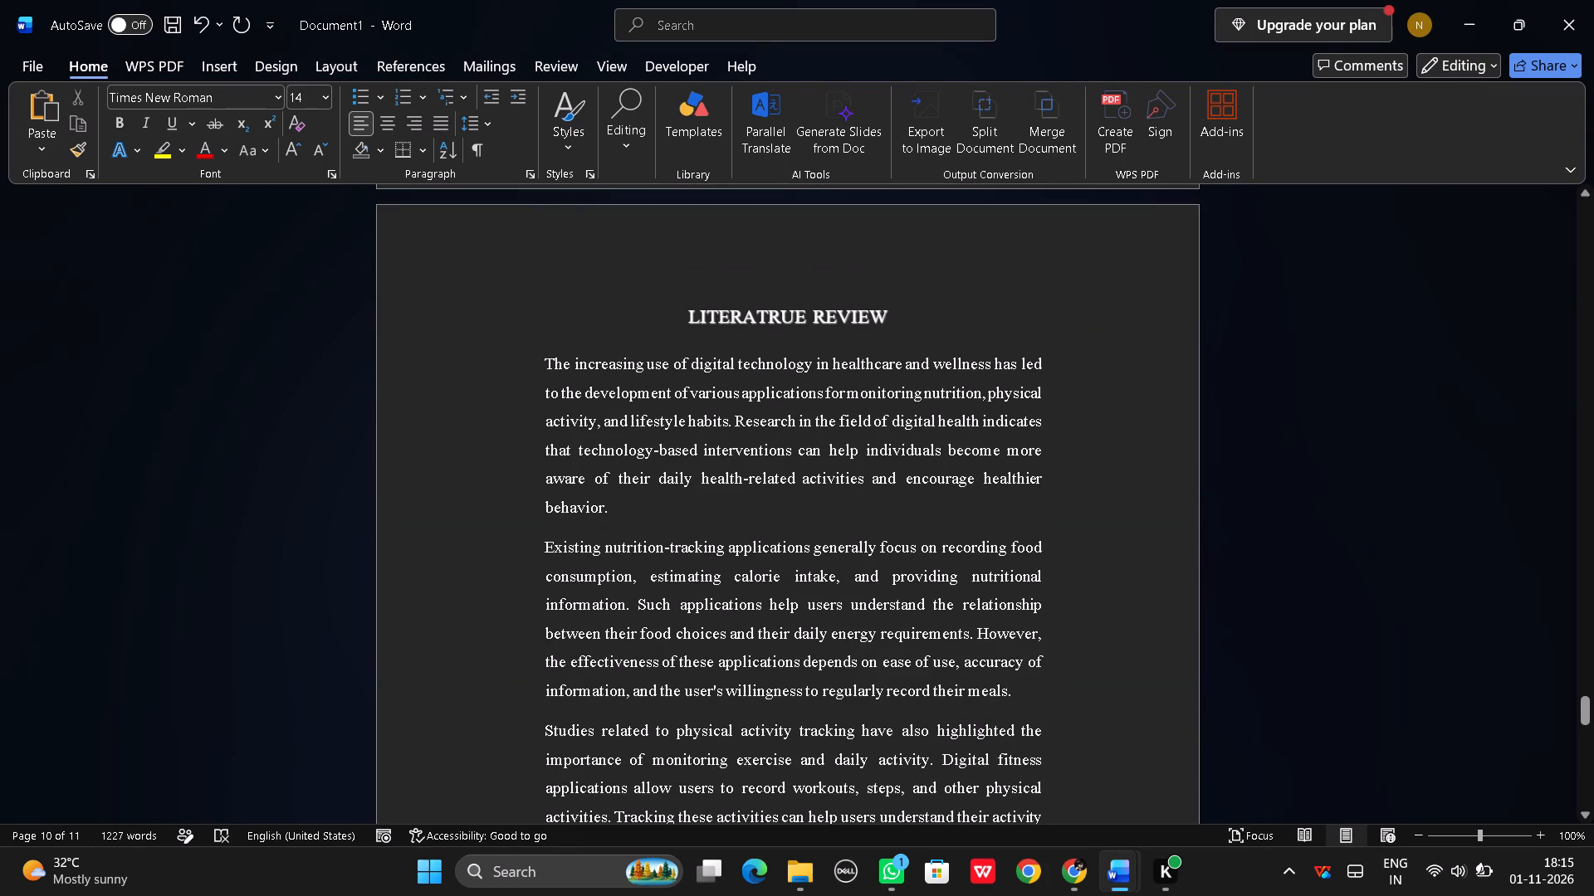
pyautogui.click(540, 365)
pyautogui.press('BackSpace')
pyautogui.press('BackSpace')
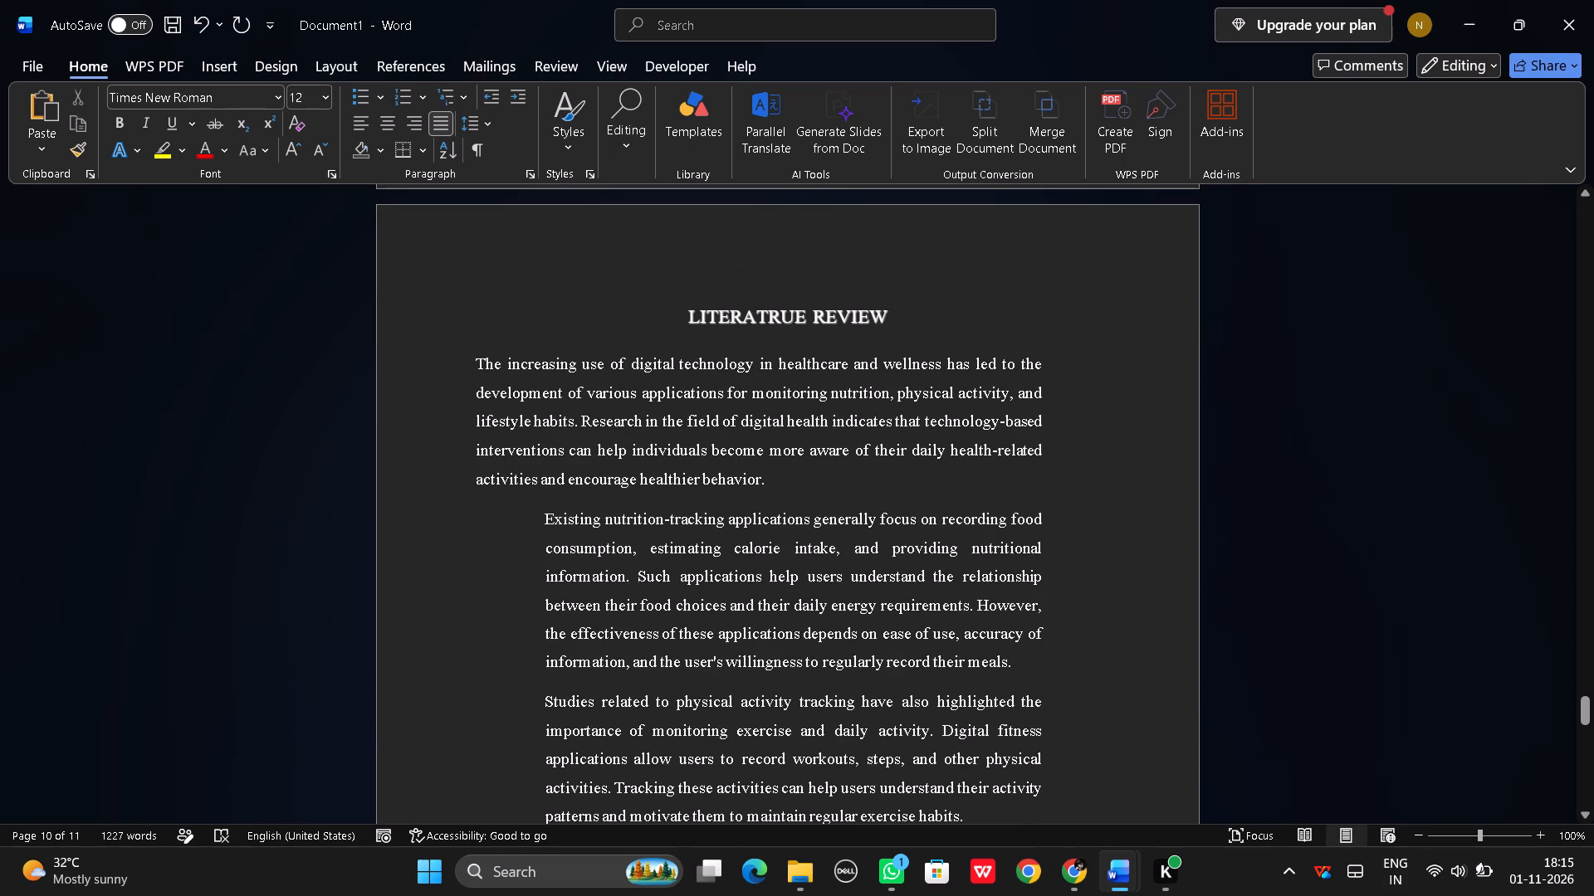
pyautogui.click(543, 515)
pyautogui.press('BackSpace')
pyautogui.press('BackSpace')
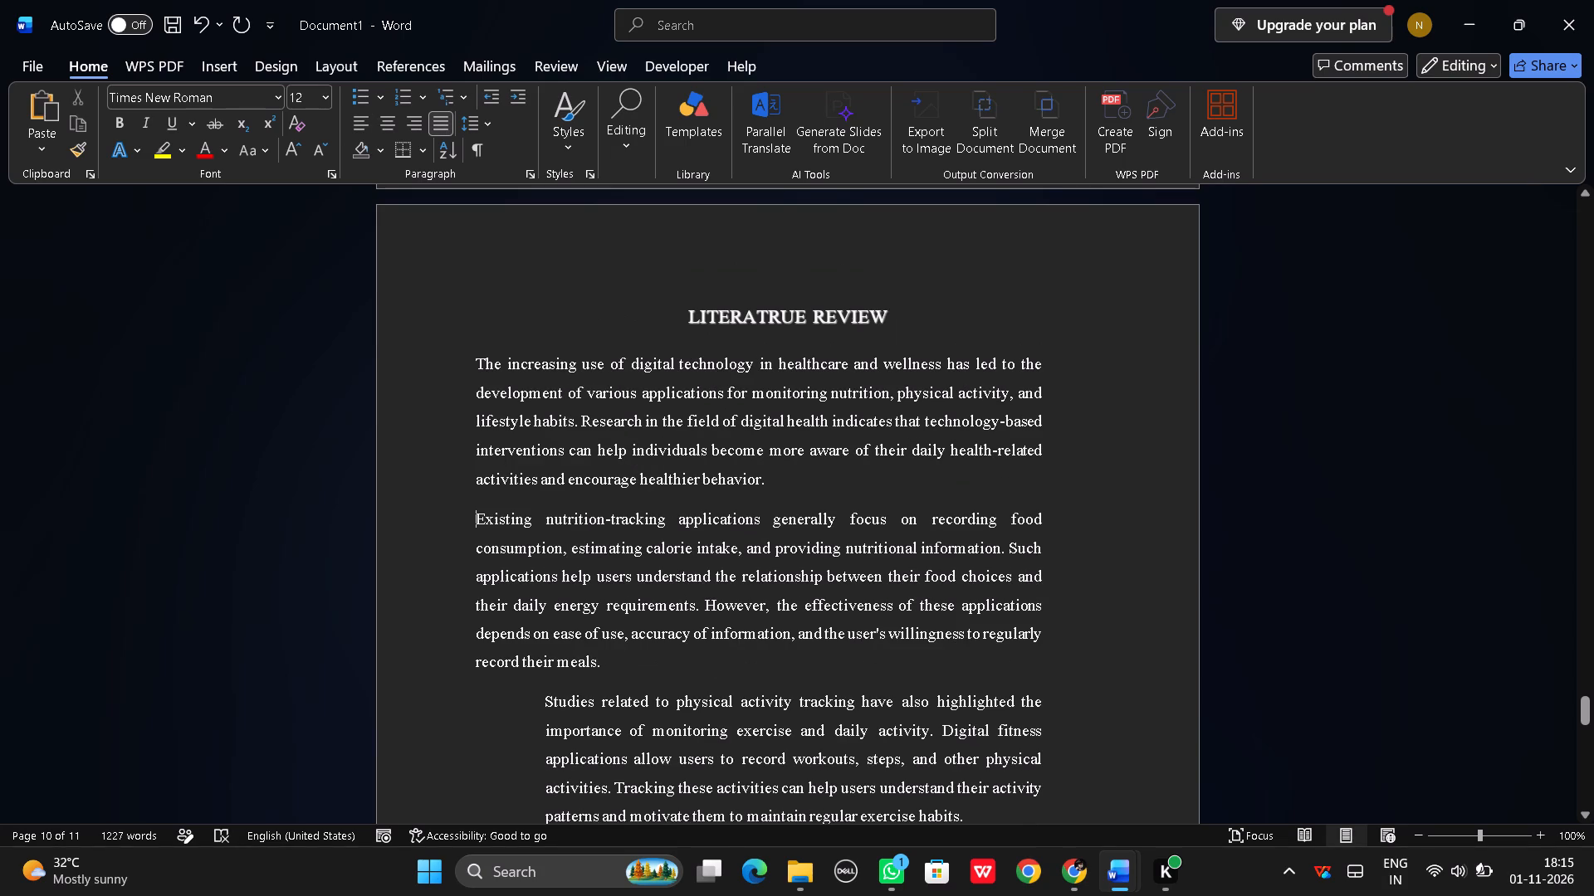
pyautogui.click(540, 701)
pyautogui.press('BackSpace')
pyautogui.press('BackSpace')
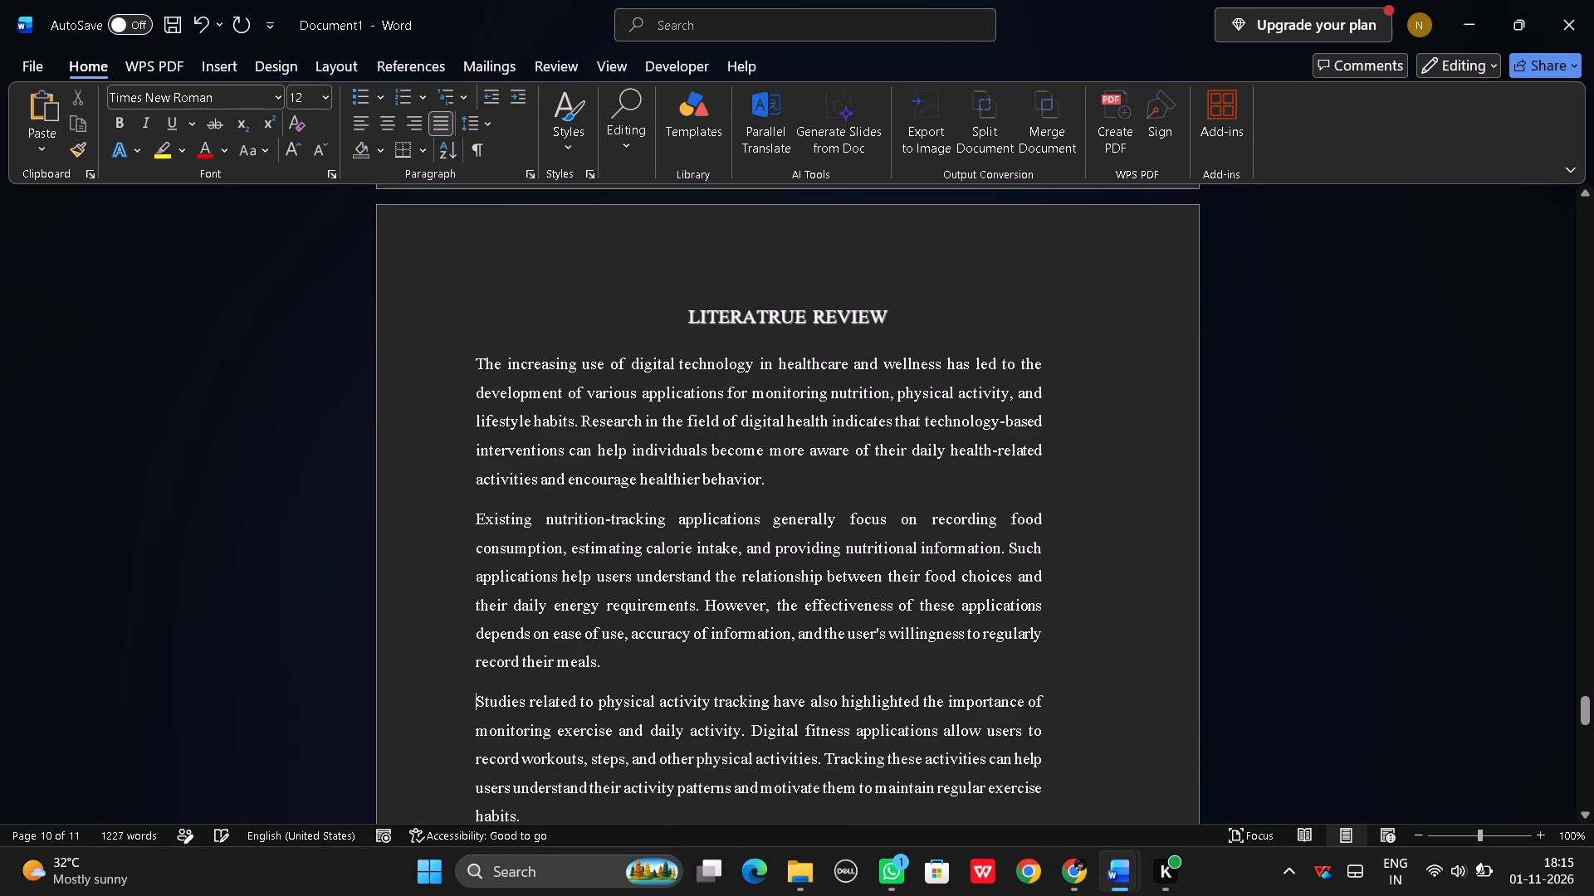
pyautogui.scroll(-6, 586, 679)
pyautogui.click(542, 552)
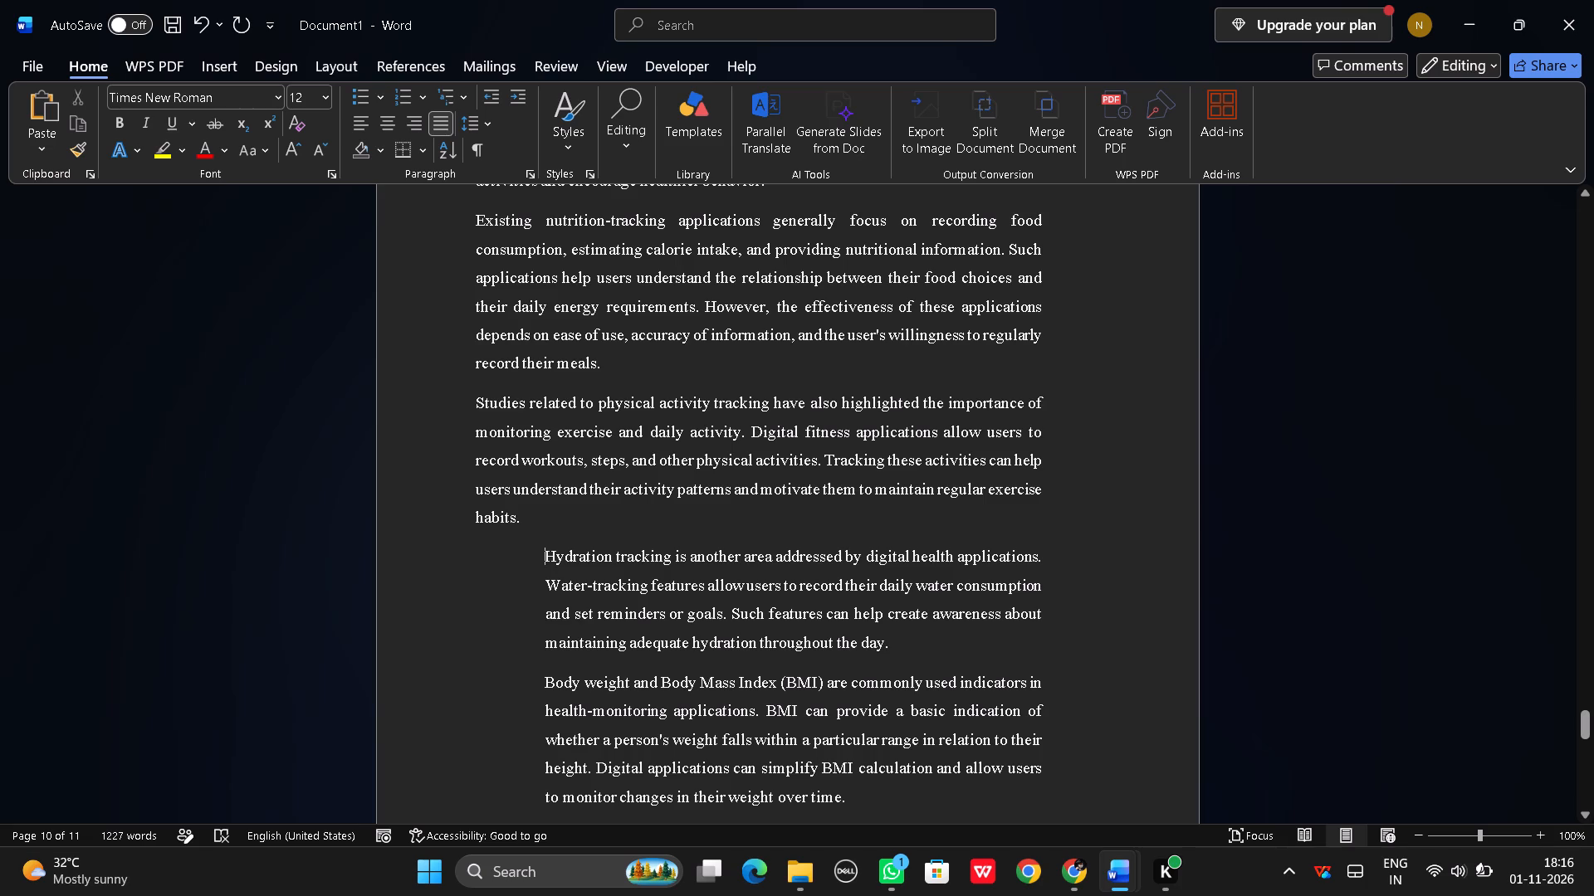
pyautogui.press('BackSpace')
pyautogui.press('BackSpace')
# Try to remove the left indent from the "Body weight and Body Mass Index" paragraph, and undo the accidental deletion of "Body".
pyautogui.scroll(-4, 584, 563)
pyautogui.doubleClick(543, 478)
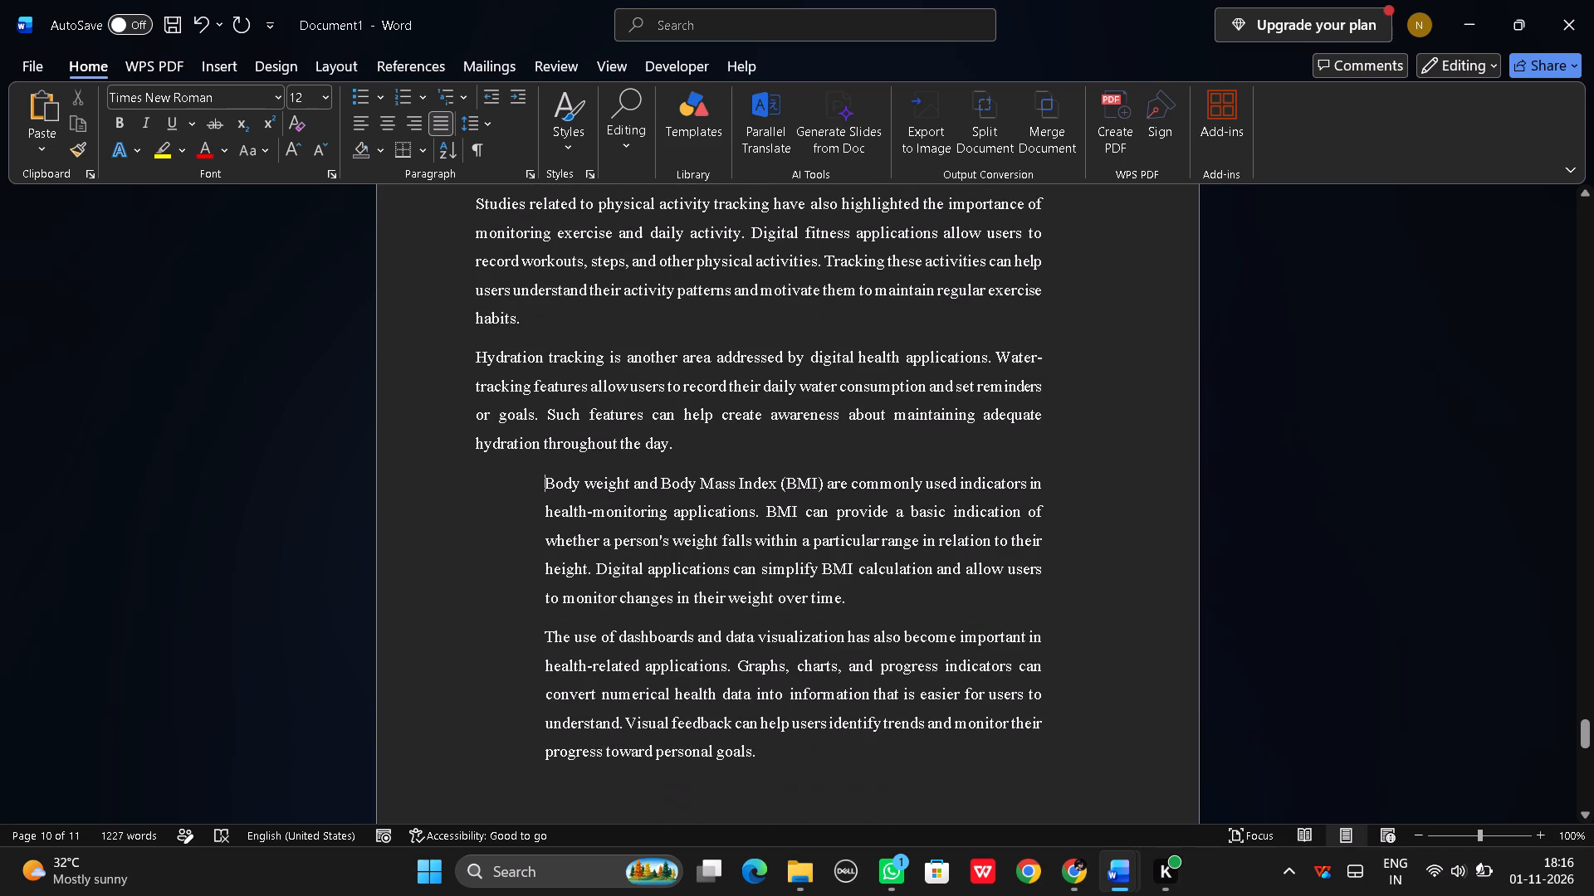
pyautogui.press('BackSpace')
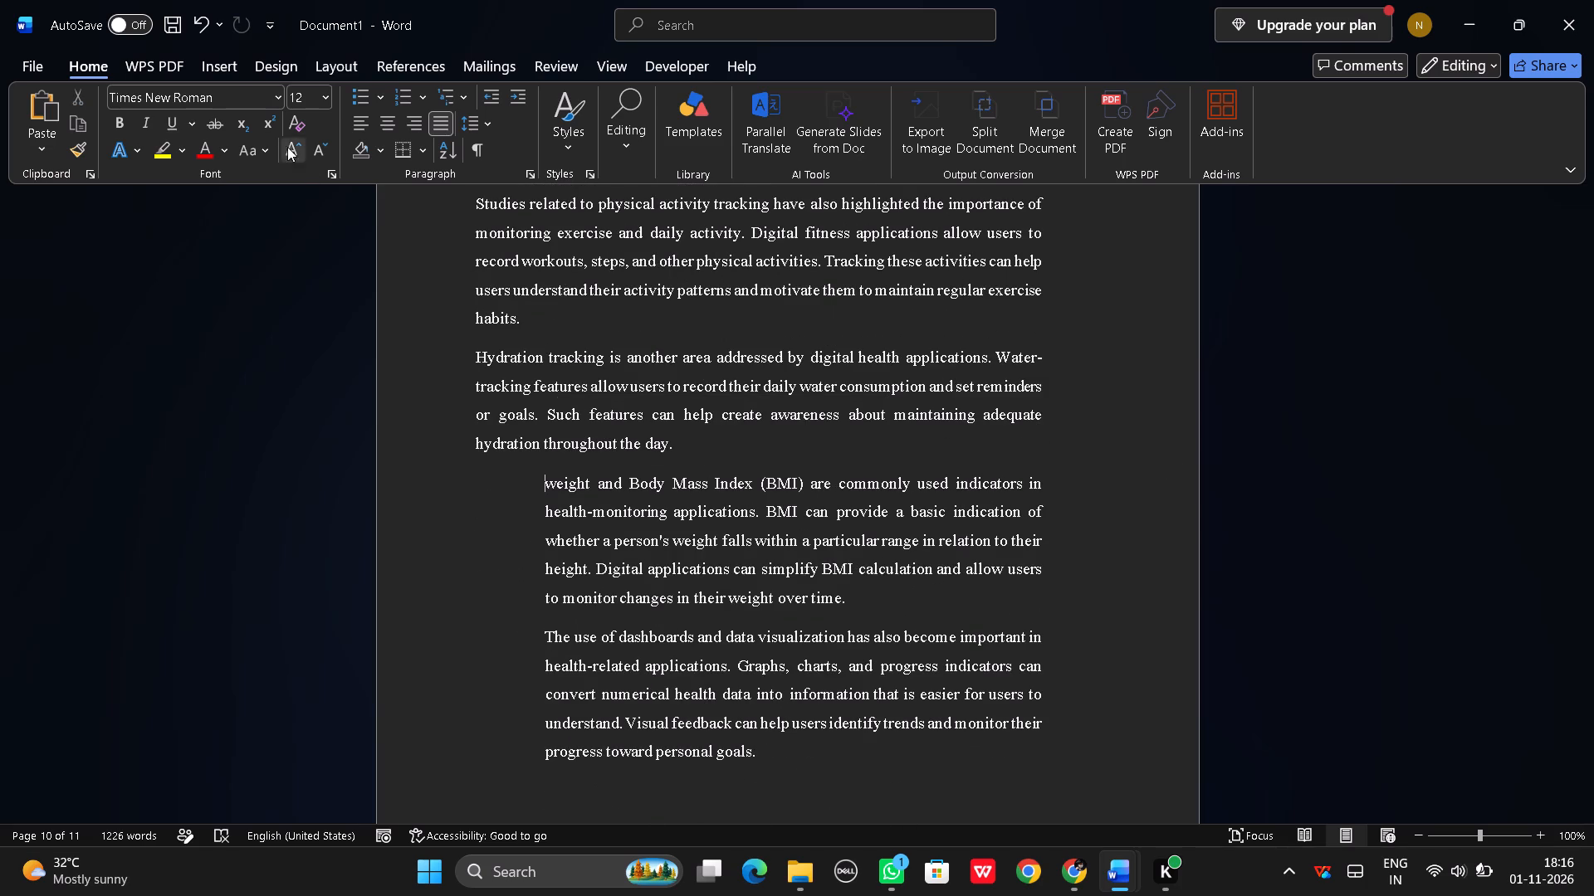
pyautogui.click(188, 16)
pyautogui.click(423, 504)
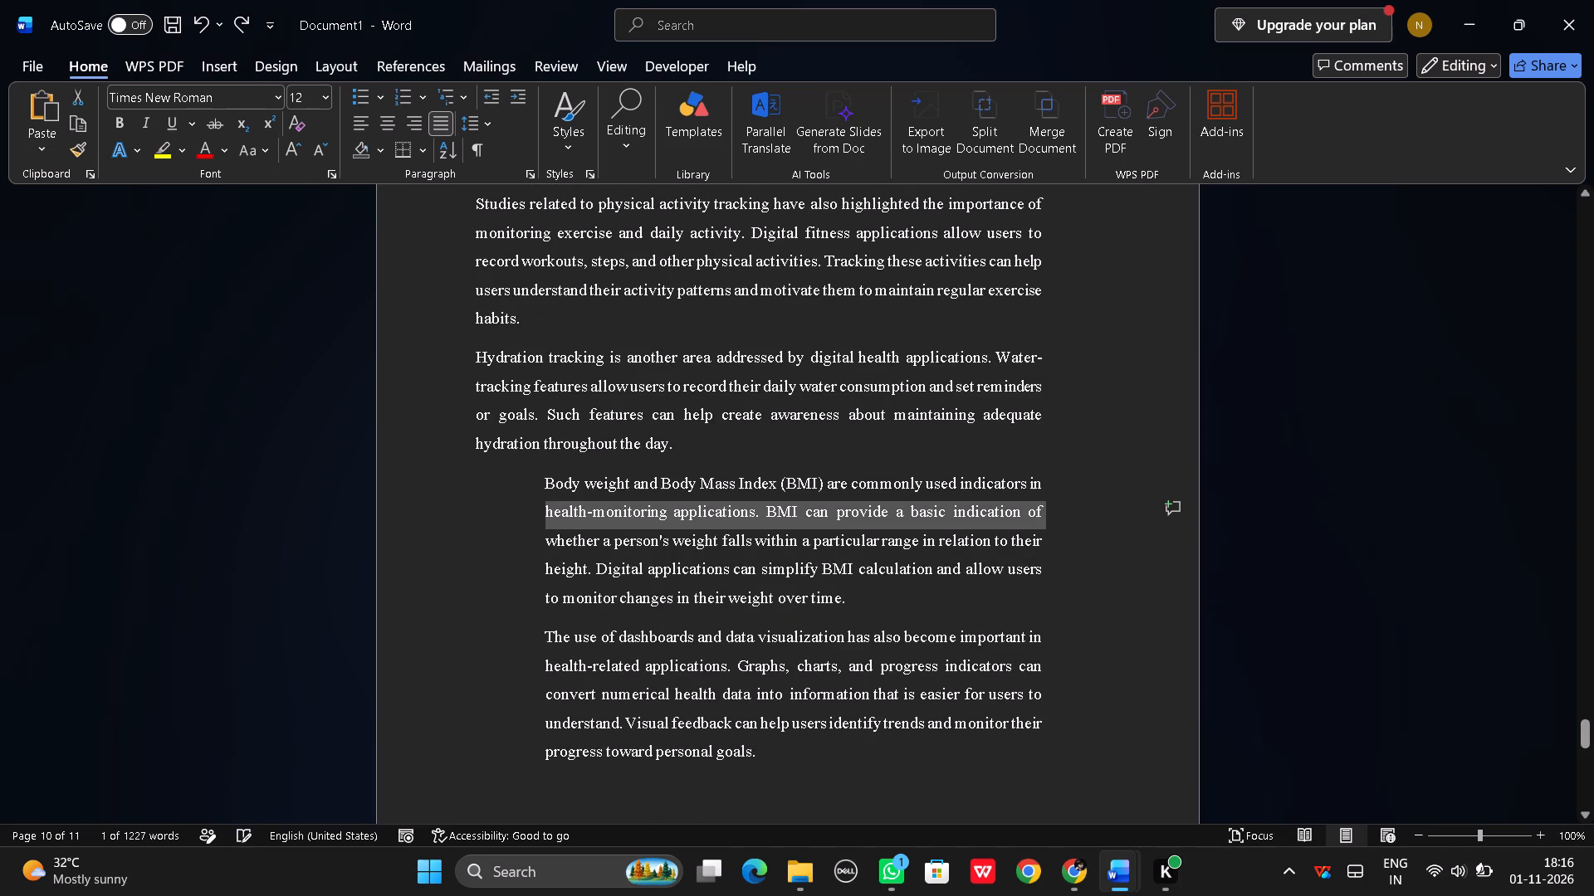
# Remove the left indent from the "Body weight and Body Mass Index", "The use of dashboards" and "Despite the availability" paragraphs.
pyautogui.click(504, 531)
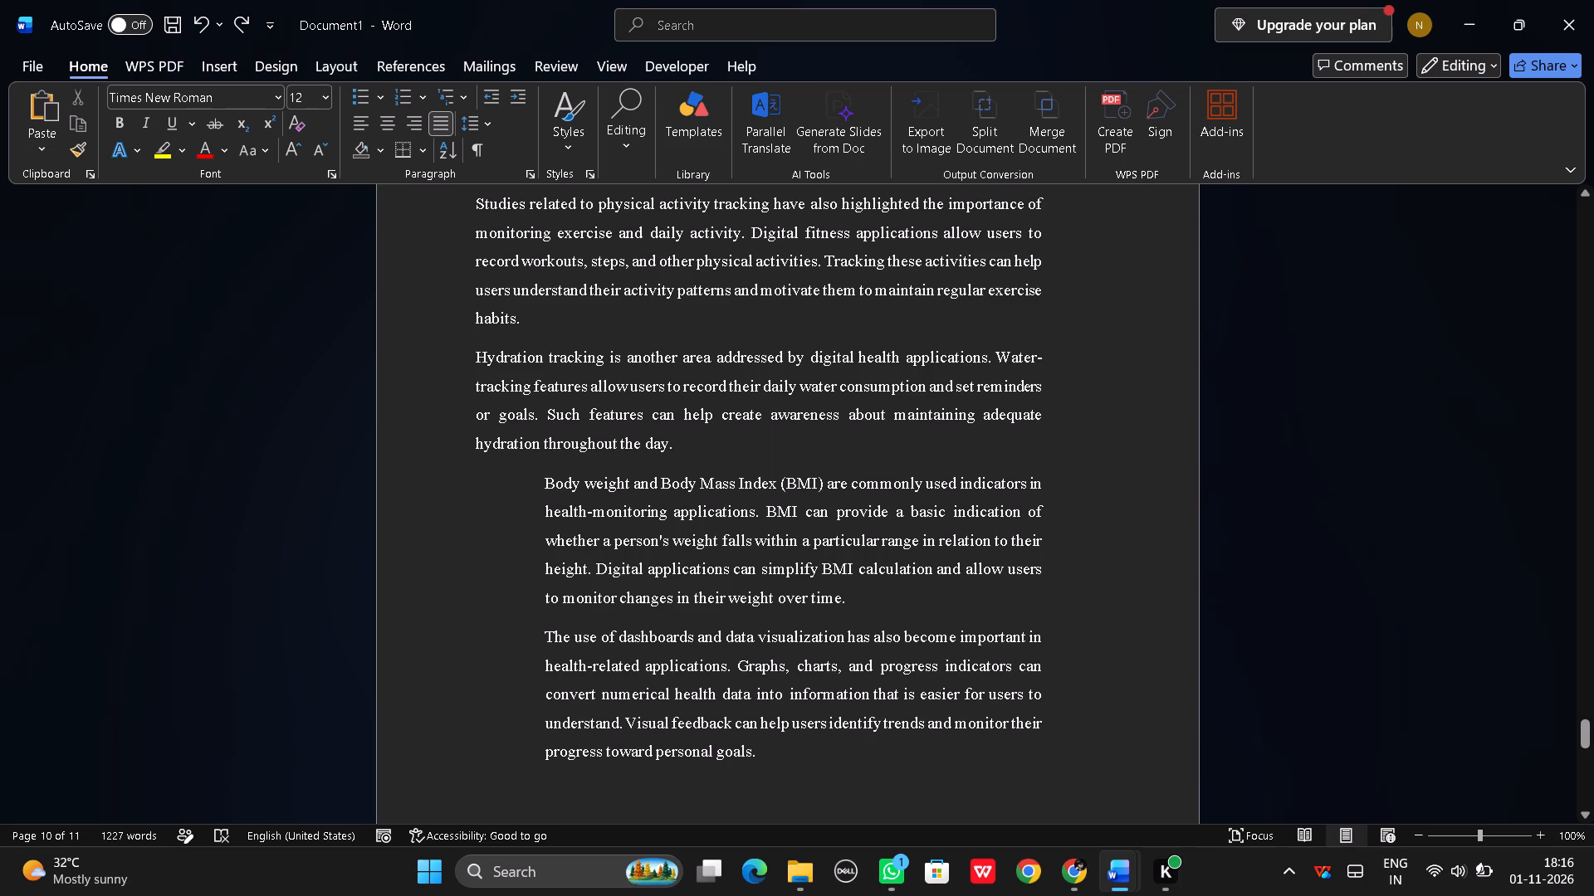
pyautogui.click(541, 483)
pyautogui.press('BackSpace')
pyautogui.press('BackSpace')
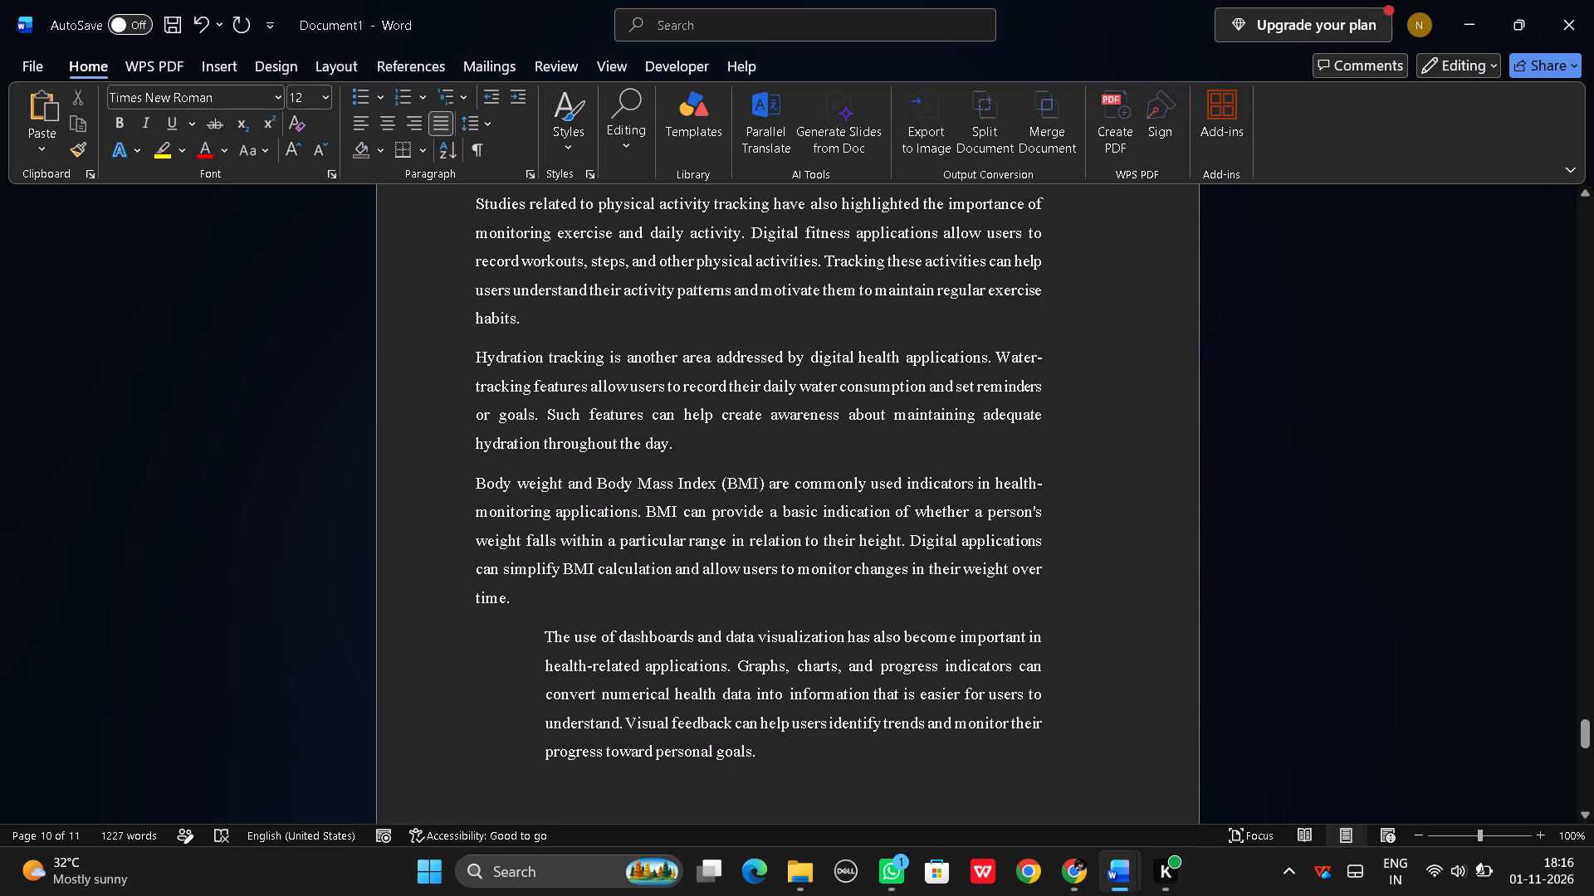
pyautogui.click(543, 634)
pyautogui.press('BackSpace')
pyautogui.press('BackSpace')
pyautogui.scroll(-4, 600, 580)
pyautogui.click(542, 558)
pyautogui.press('BackSpace')
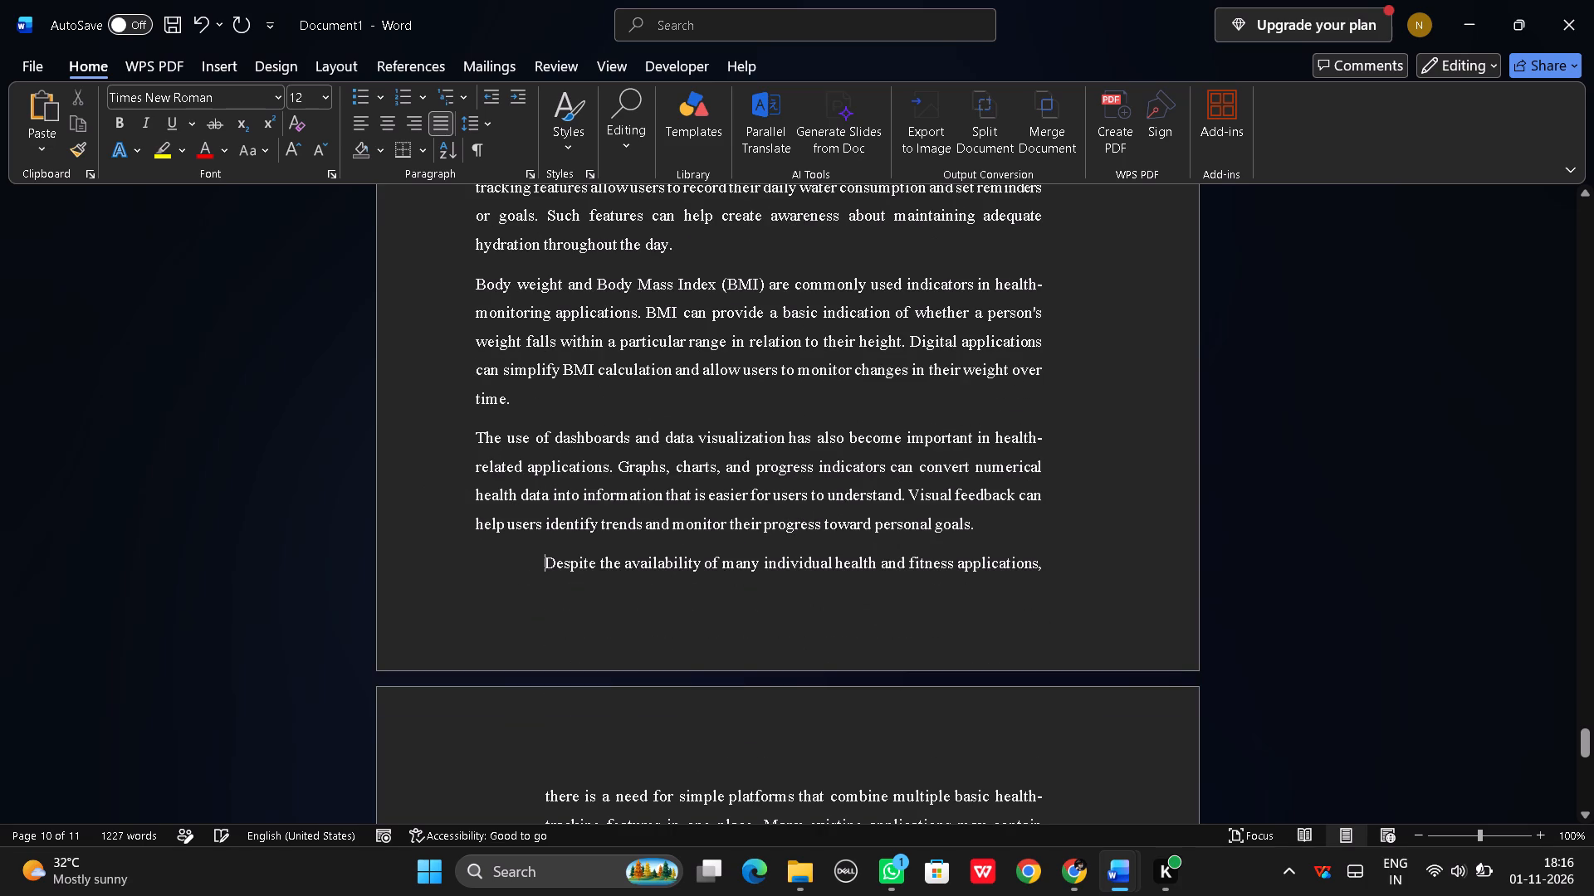
pyautogui.press('BackSpace')
# Copy the last two Literature Review paragraphs on page 11 of Nitin_CEP_modified and paste them after the "Despite the availability" paragraph in Document1.
pyautogui.scroll(-5, 523, 553)
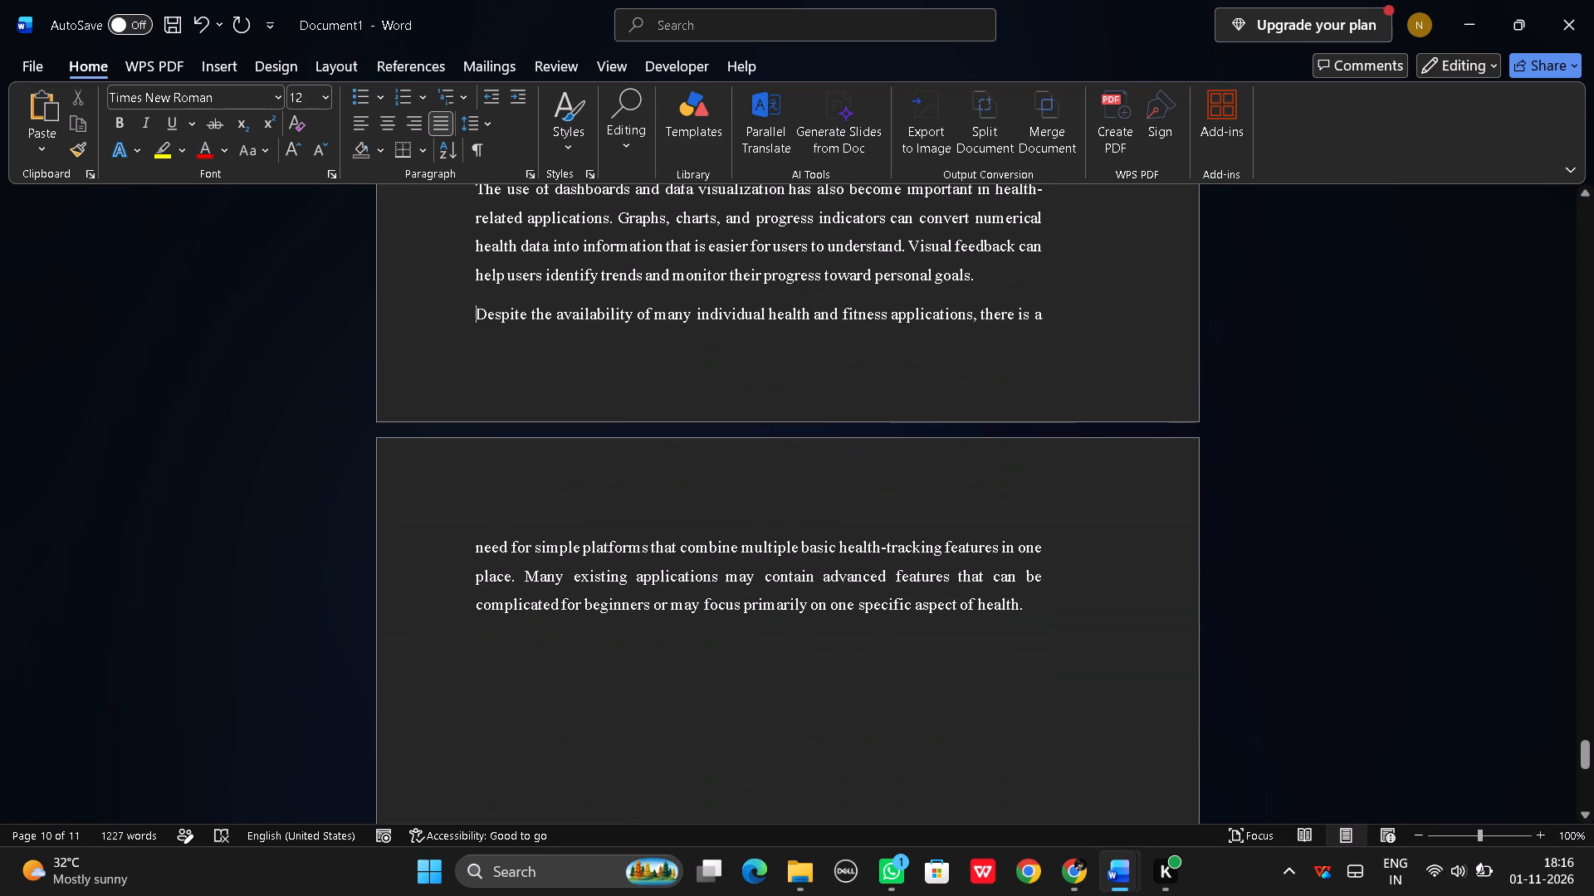
pyautogui.click(1023, 765)
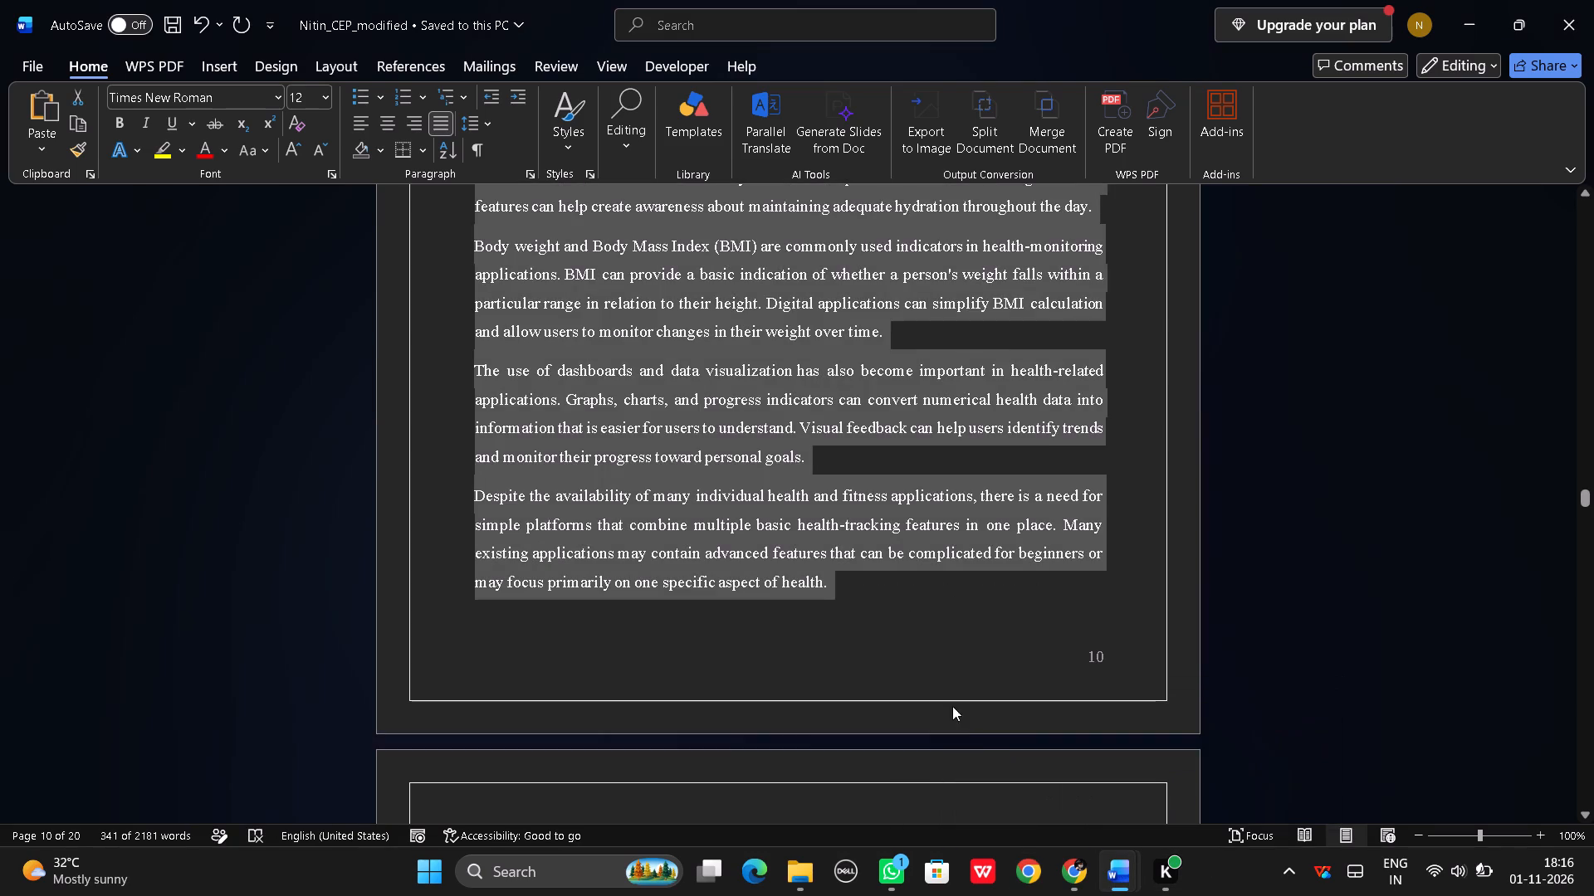
pyautogui.scroll(-10, 942, 687)
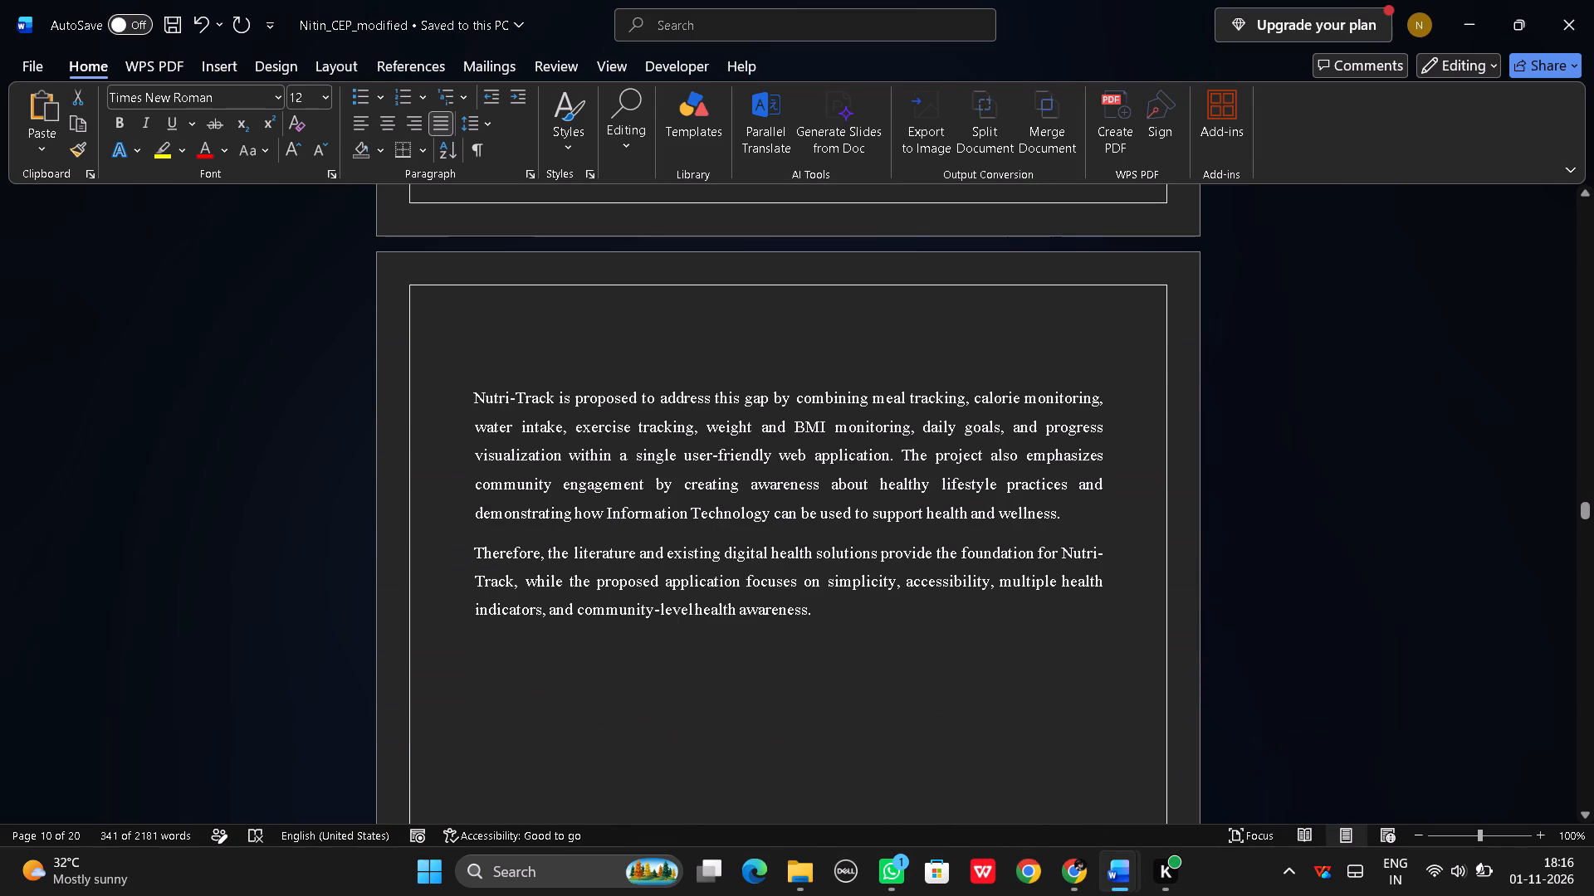
pyautogui.scroll(2, 572, 485)
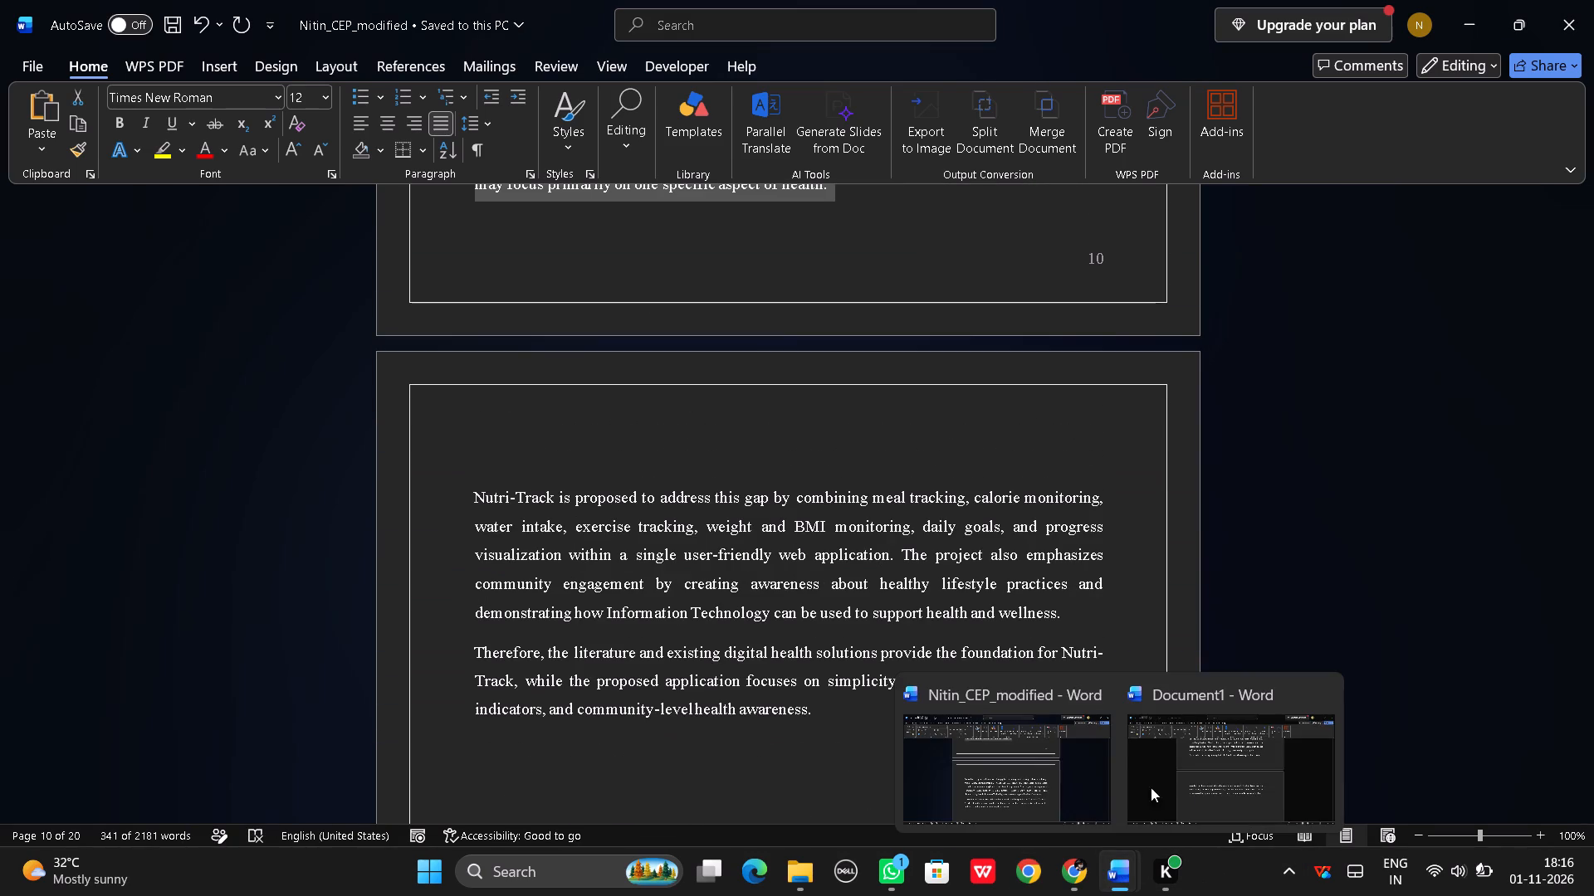
pyautogui.click(1172, 749)
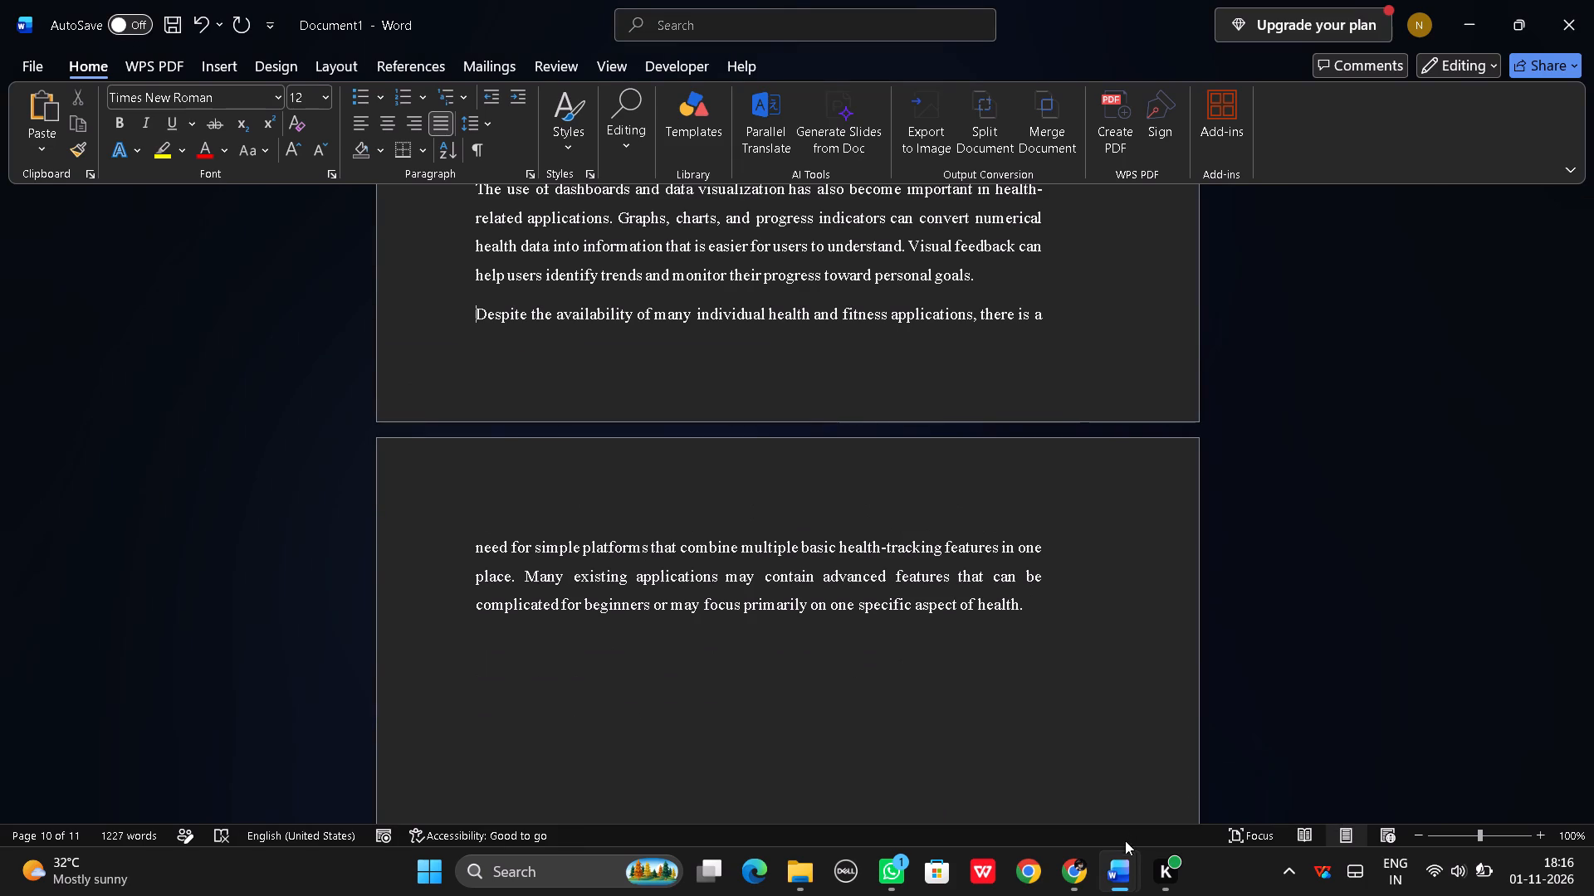
pyautogui.click(1043, 771)
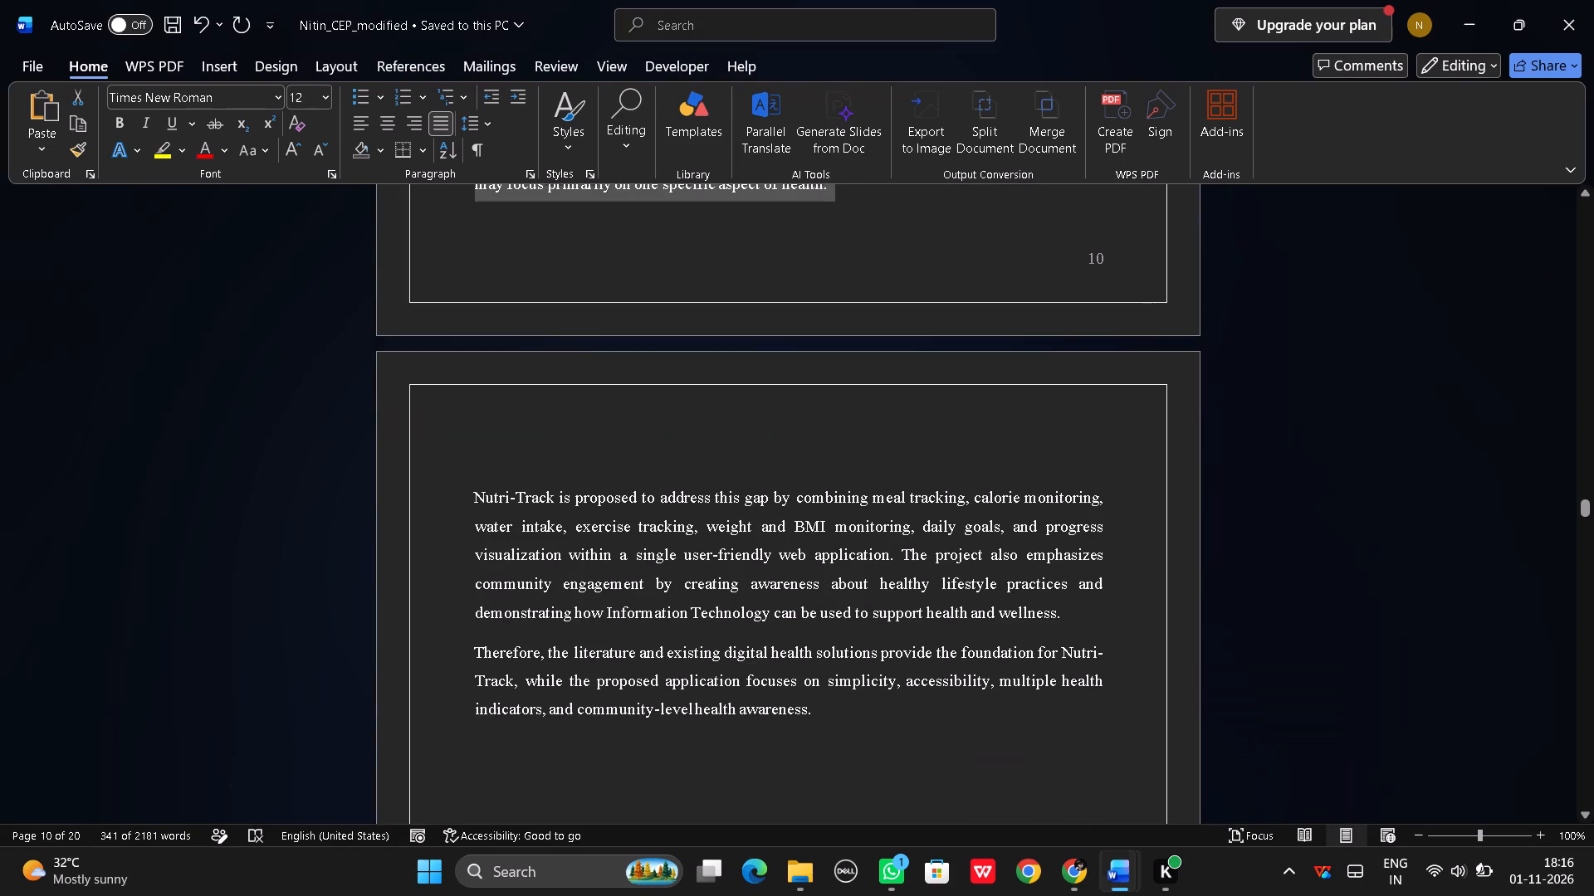
pyautogui.scroll(1, 572, 568)
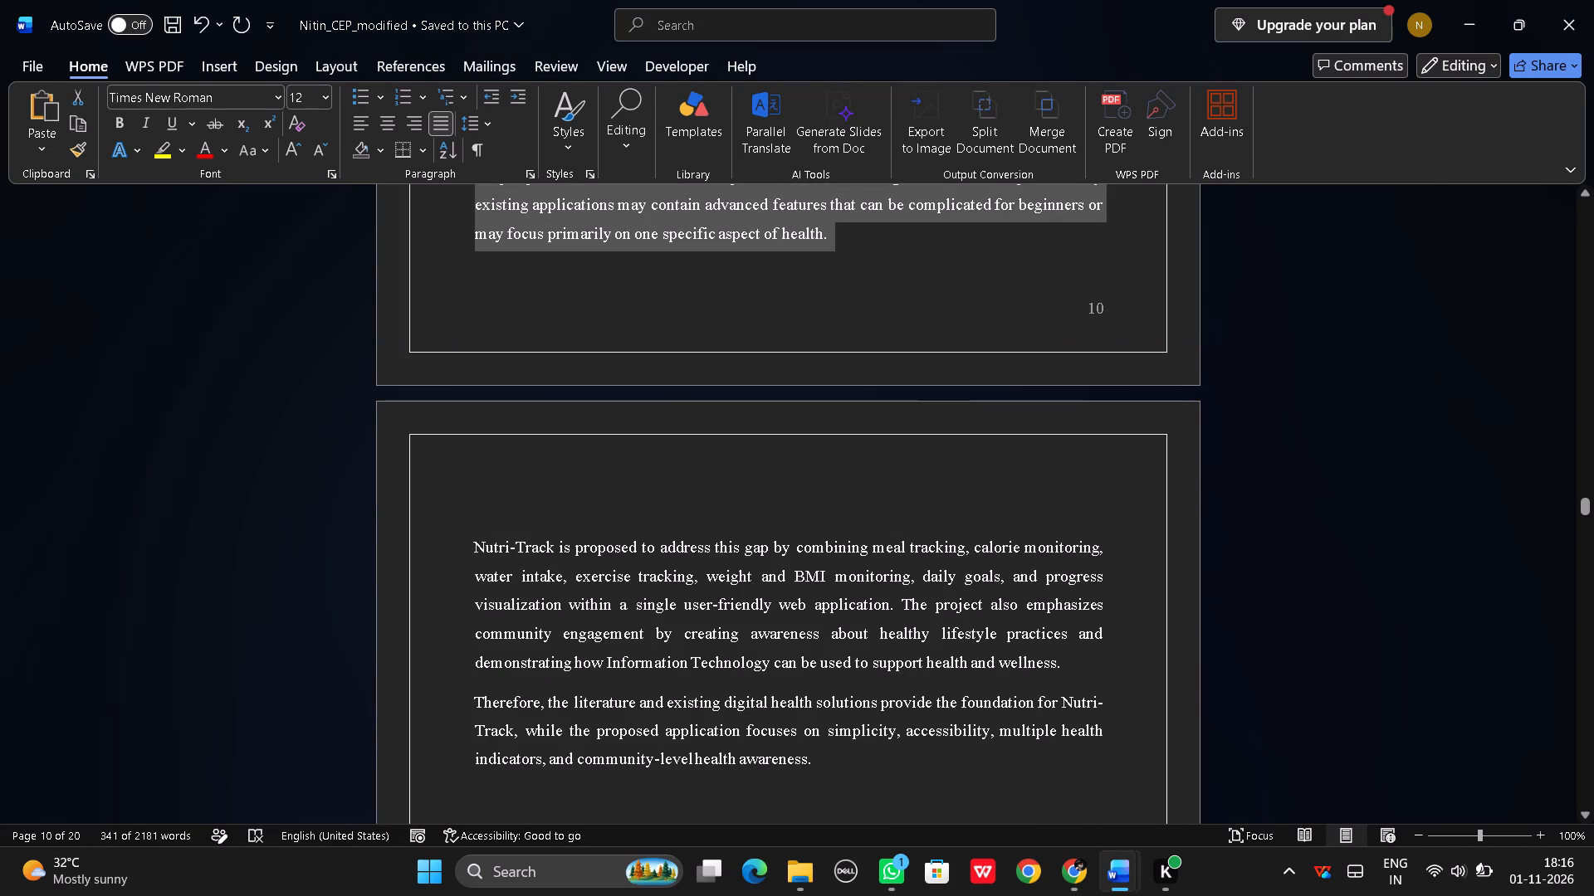
pyautogui.moveTo(467, 543); pyautogui.dragTo(902, 752)
pyautogui.hotkey('ctrl', 'c')
pyautogui.hotkey('ctrl', 'c')
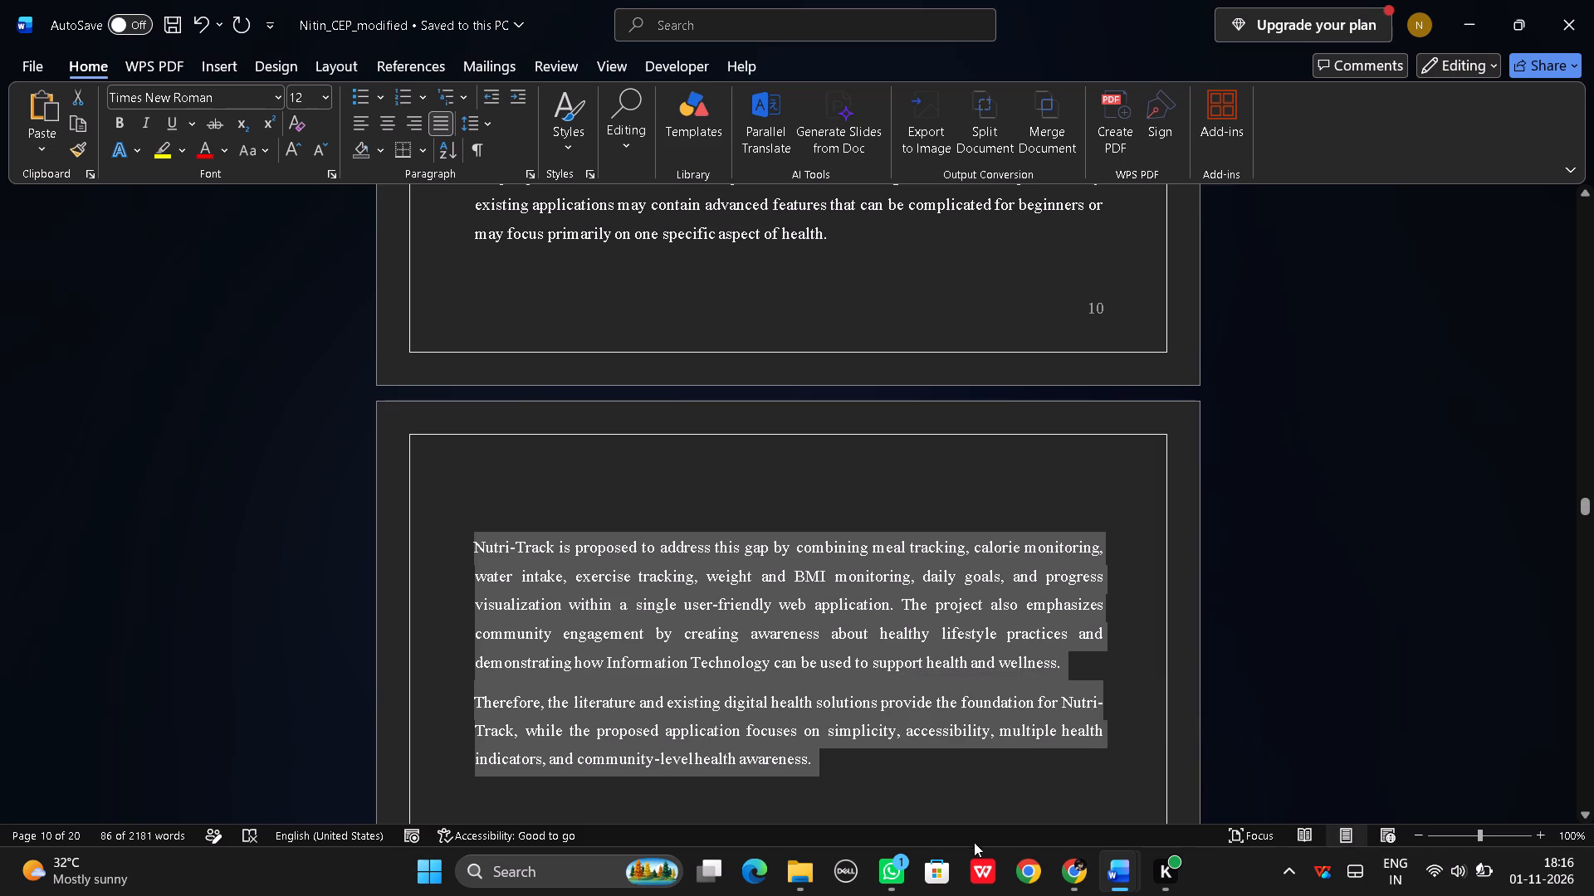
pyautogui.hotkey('ctrl', 'c')
pyautogui.hotkey('ctrl', 'c')
pyautogui.click(1167, 791)
pyautogui.scroll(-2, 744, 652)
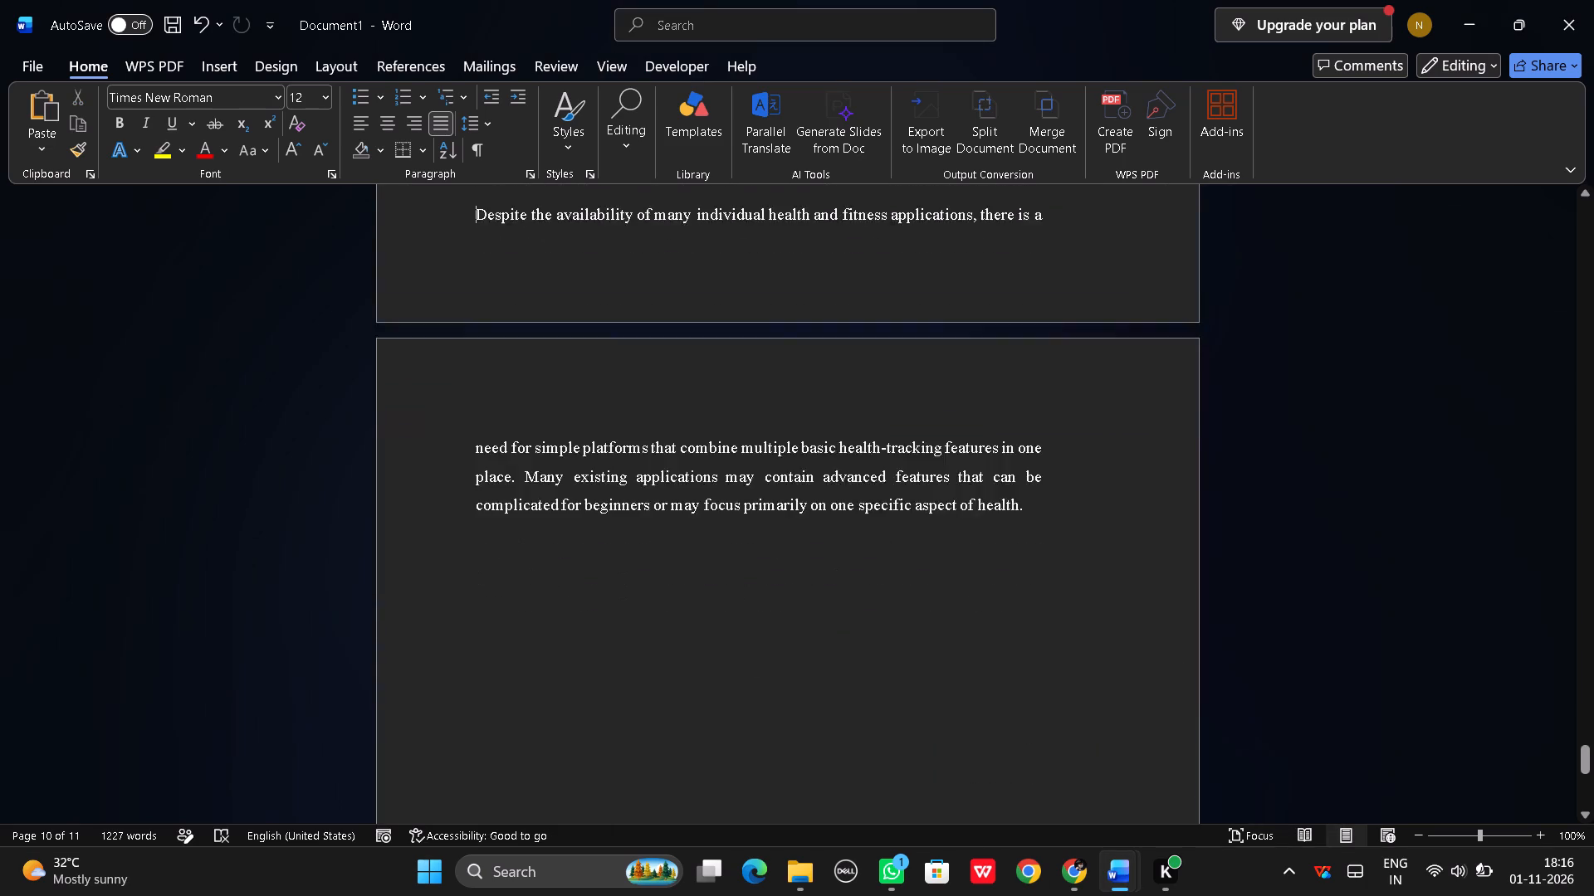
pyautogui.scroll(-1, 744, 652)
pyautogui.click(1073, 473)
pyautogui.hotkey('ctrl', 'v')
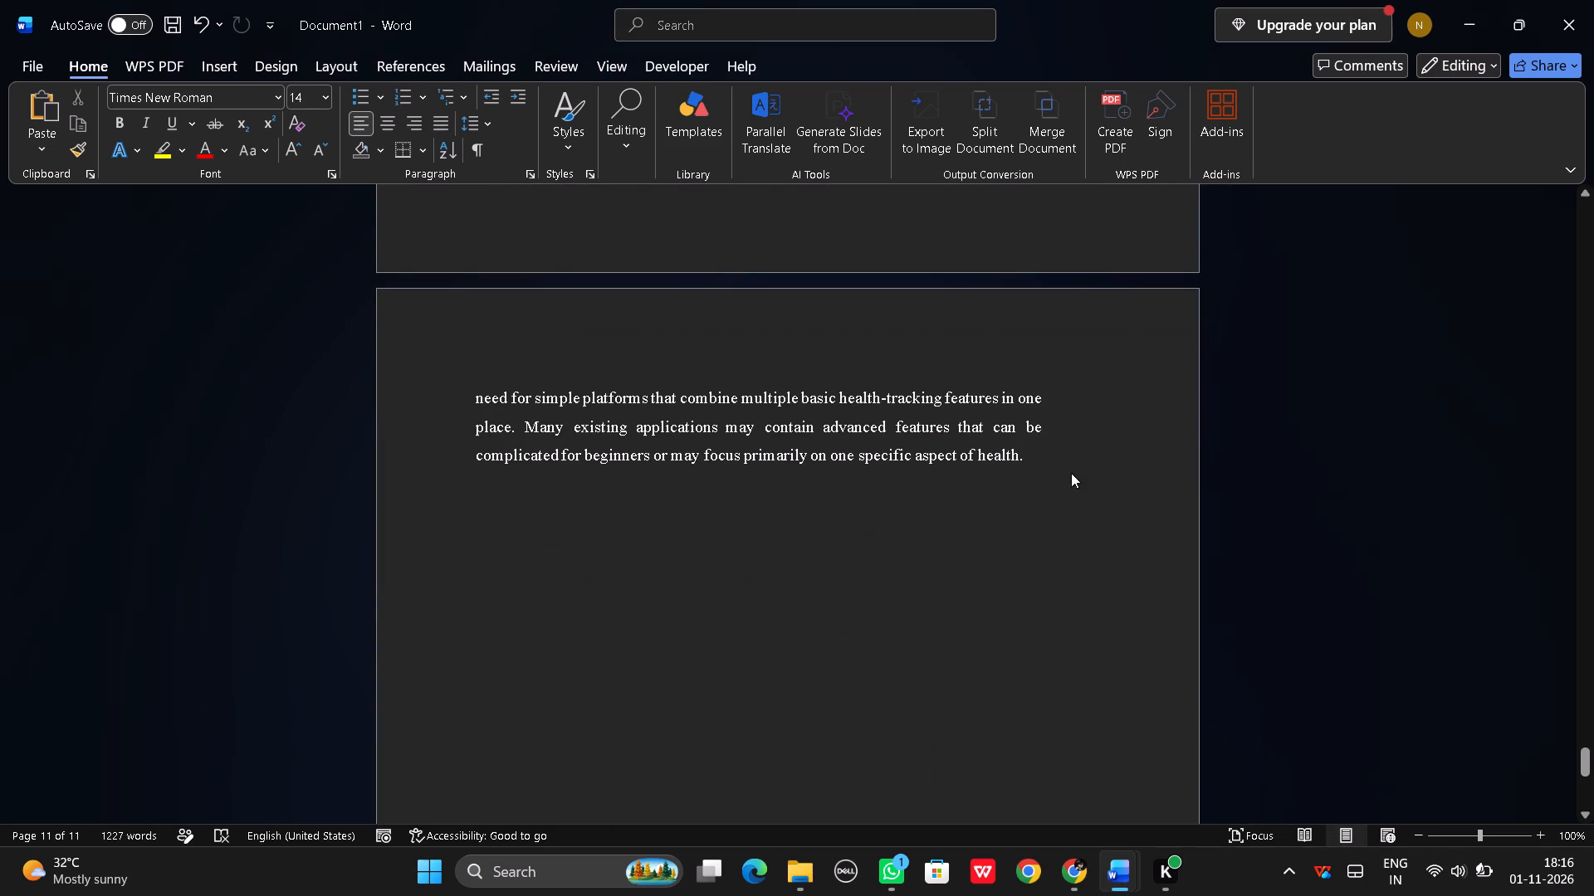
# Remove the left indent from the two pasted paragraphs beginning "Nutri-Track is proposed" and "Therefore, the literature".
pyautogui.click(538, 455)
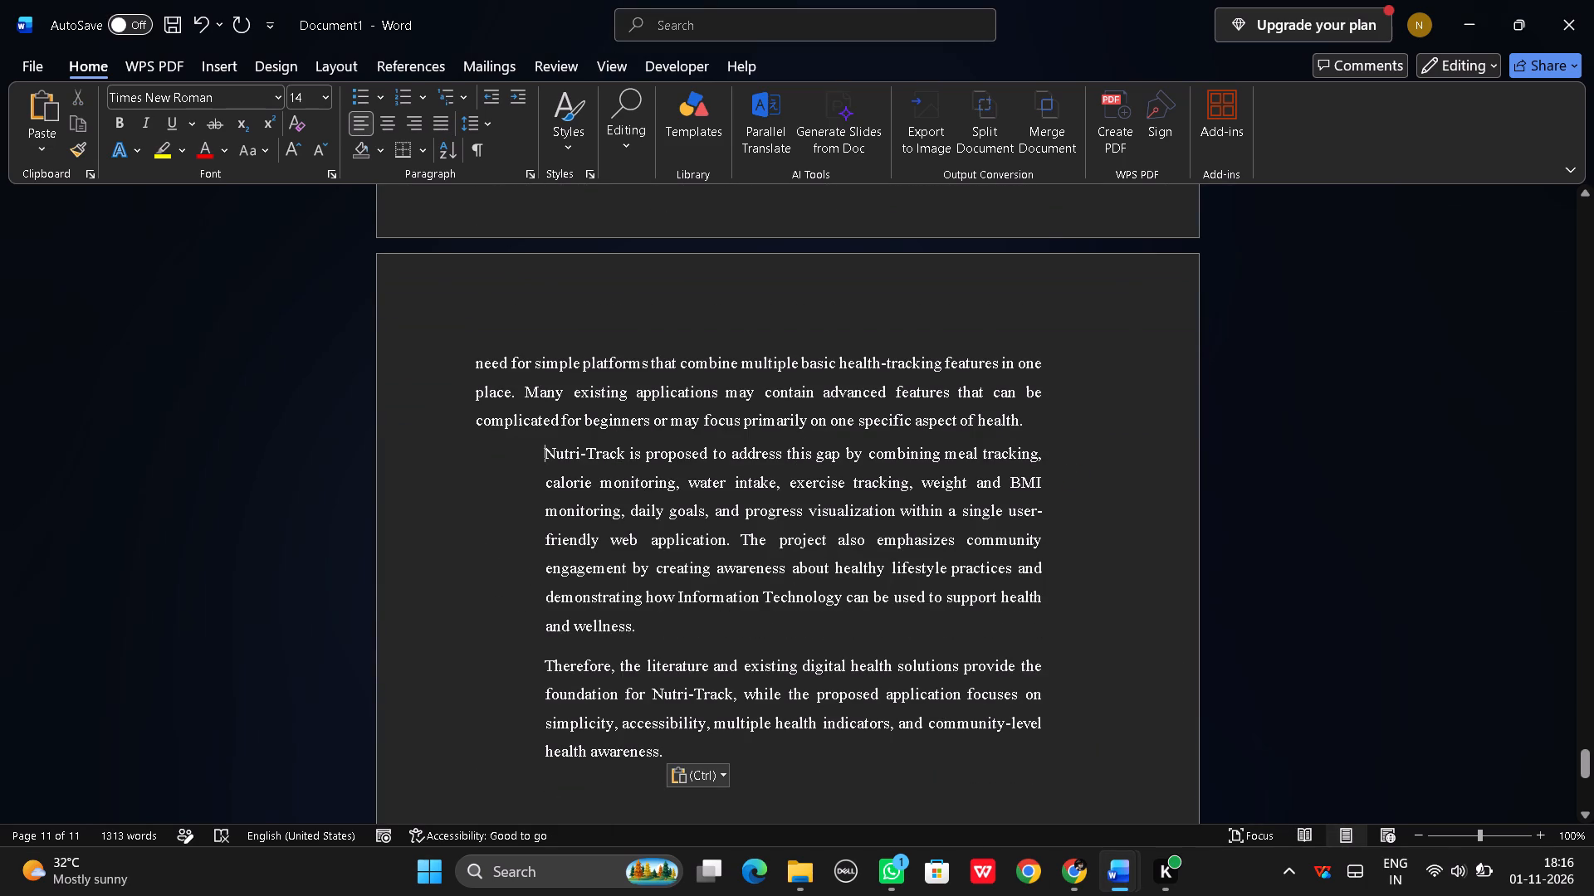
pyautogui.press('BackSpace')
pyautogui.press('BackSpace')
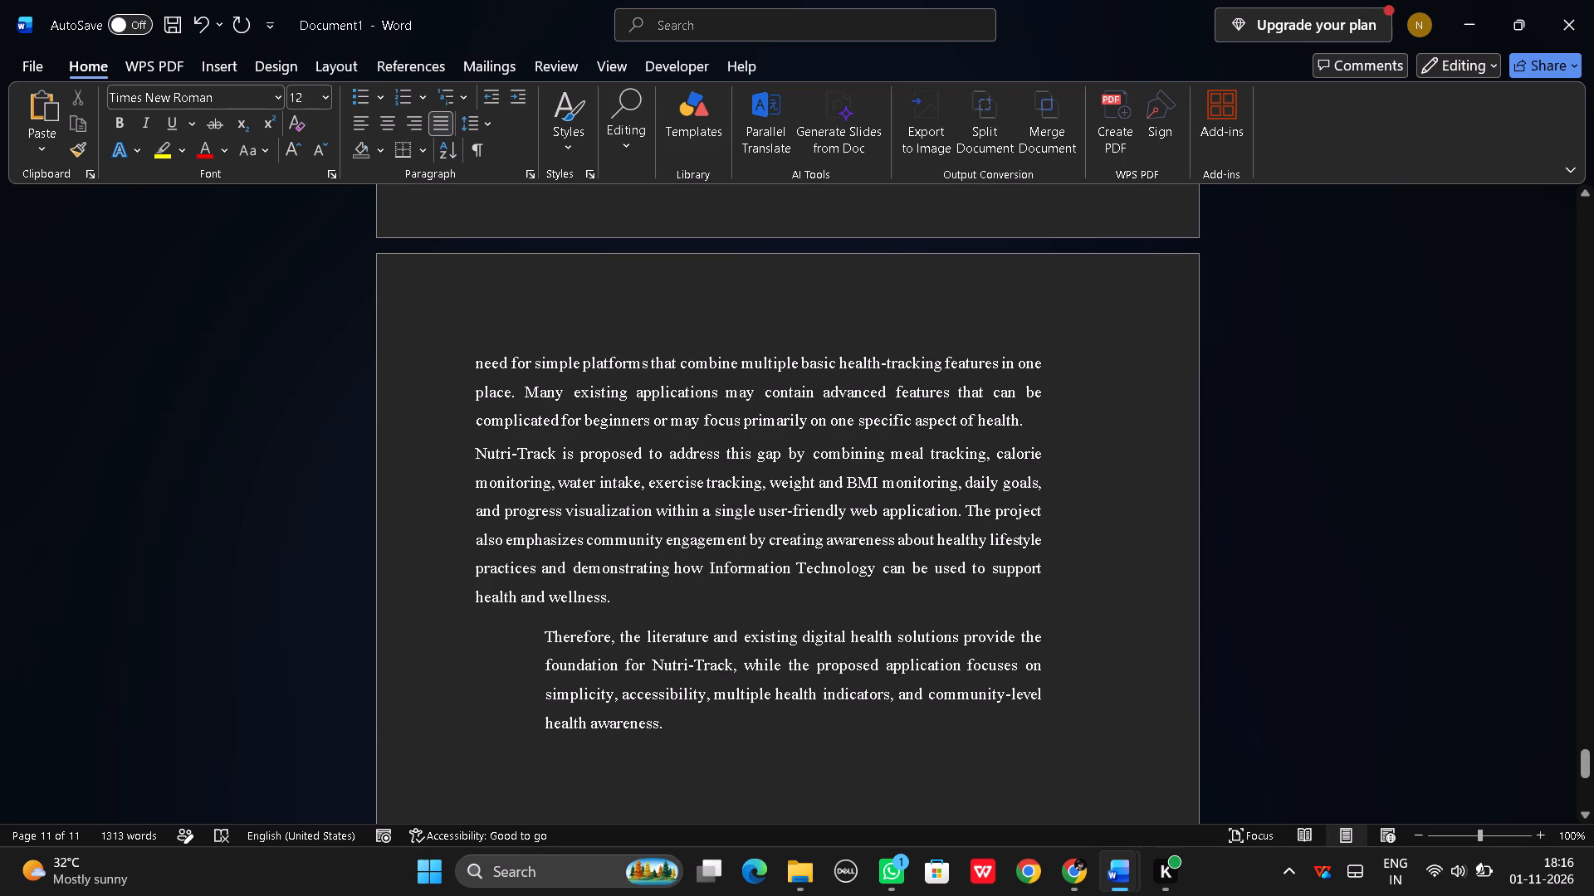
pyautogui.click(545, 640)
pyautogui.press('BackSpace')
pyautogui.press('BackSpace')
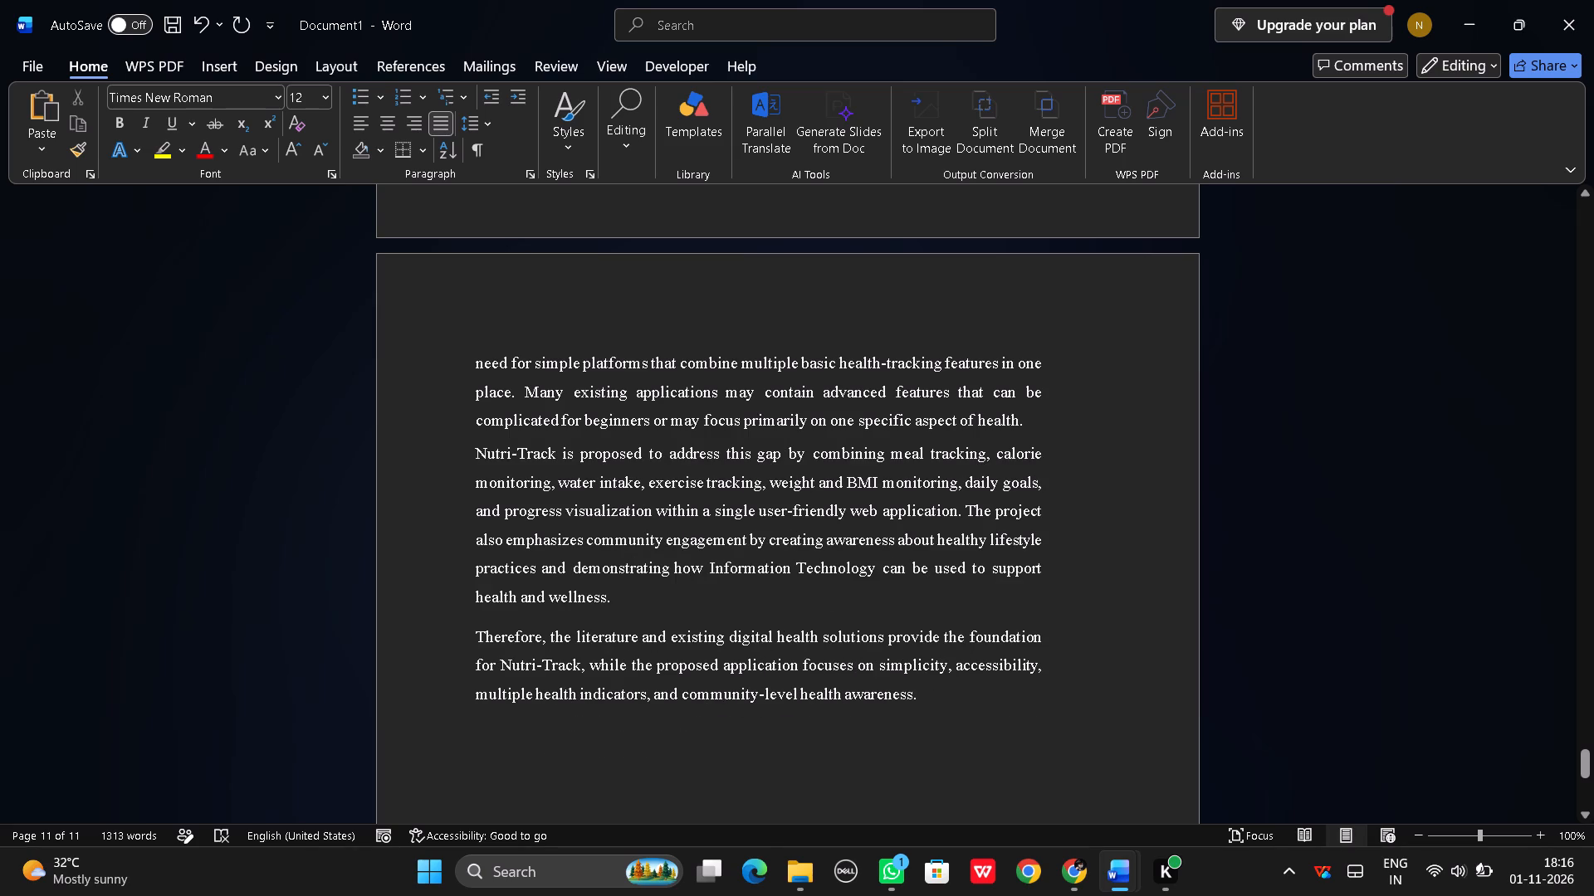
# Add four new lines after the final Literature Review paragraph and insert a page break.
pyautogui.scroll(-8, 581, 727)
pyautogui.click(958, 312)
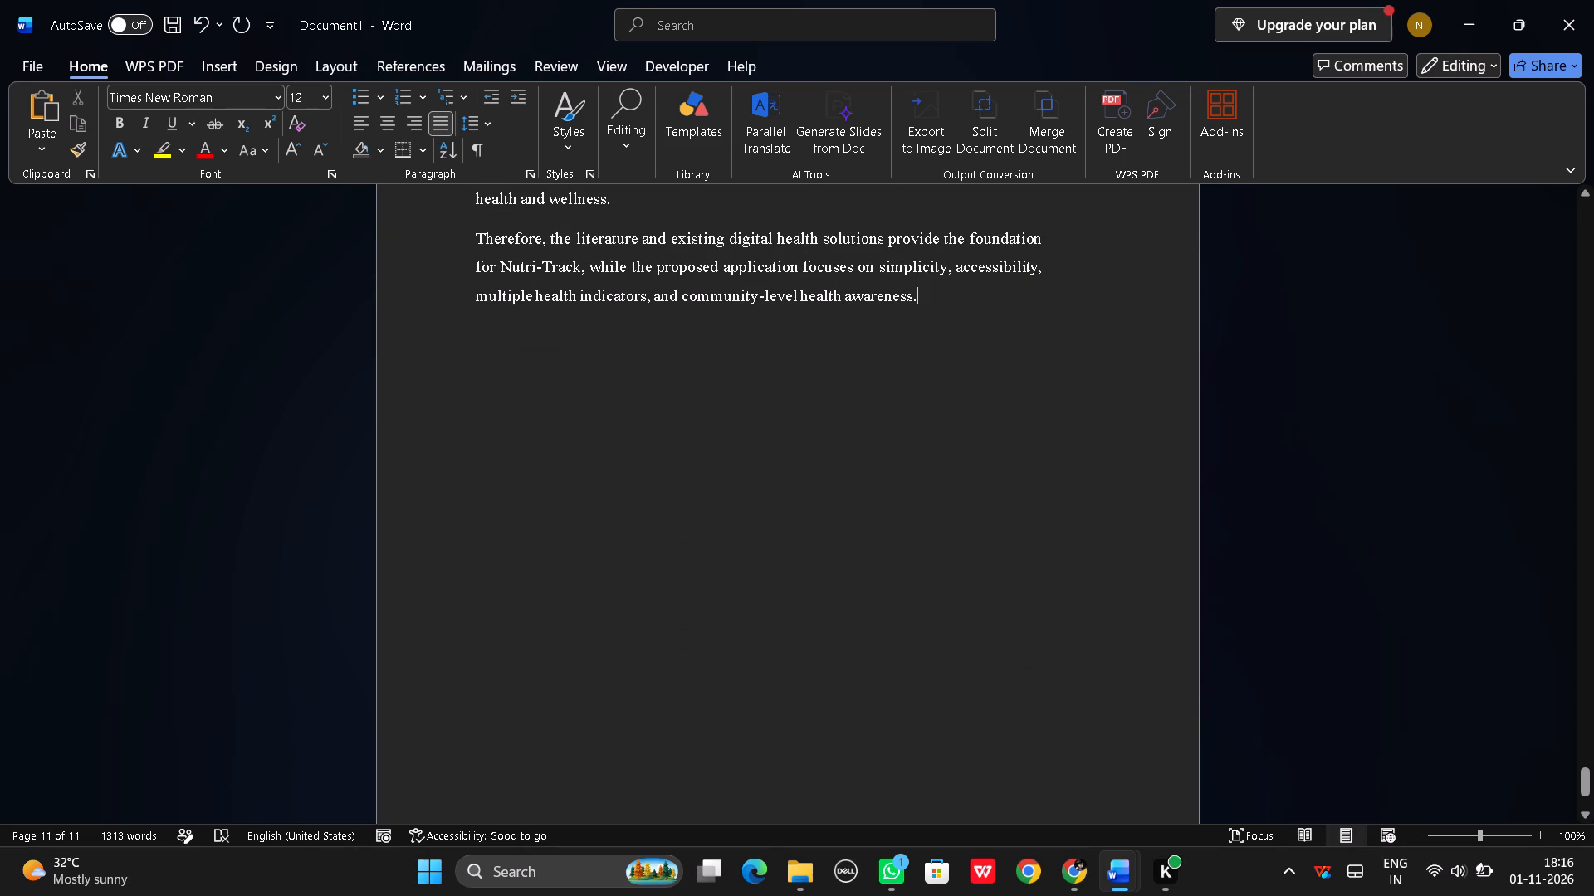
pyautogui.press('Return')
pyautogui.press('Return')
pyautogui.press('Return')
pyautogui.press('Return')
pyautogui.hotkey('ctrl', 'Return')
pyautogui.scroll(-3, 936, 343)
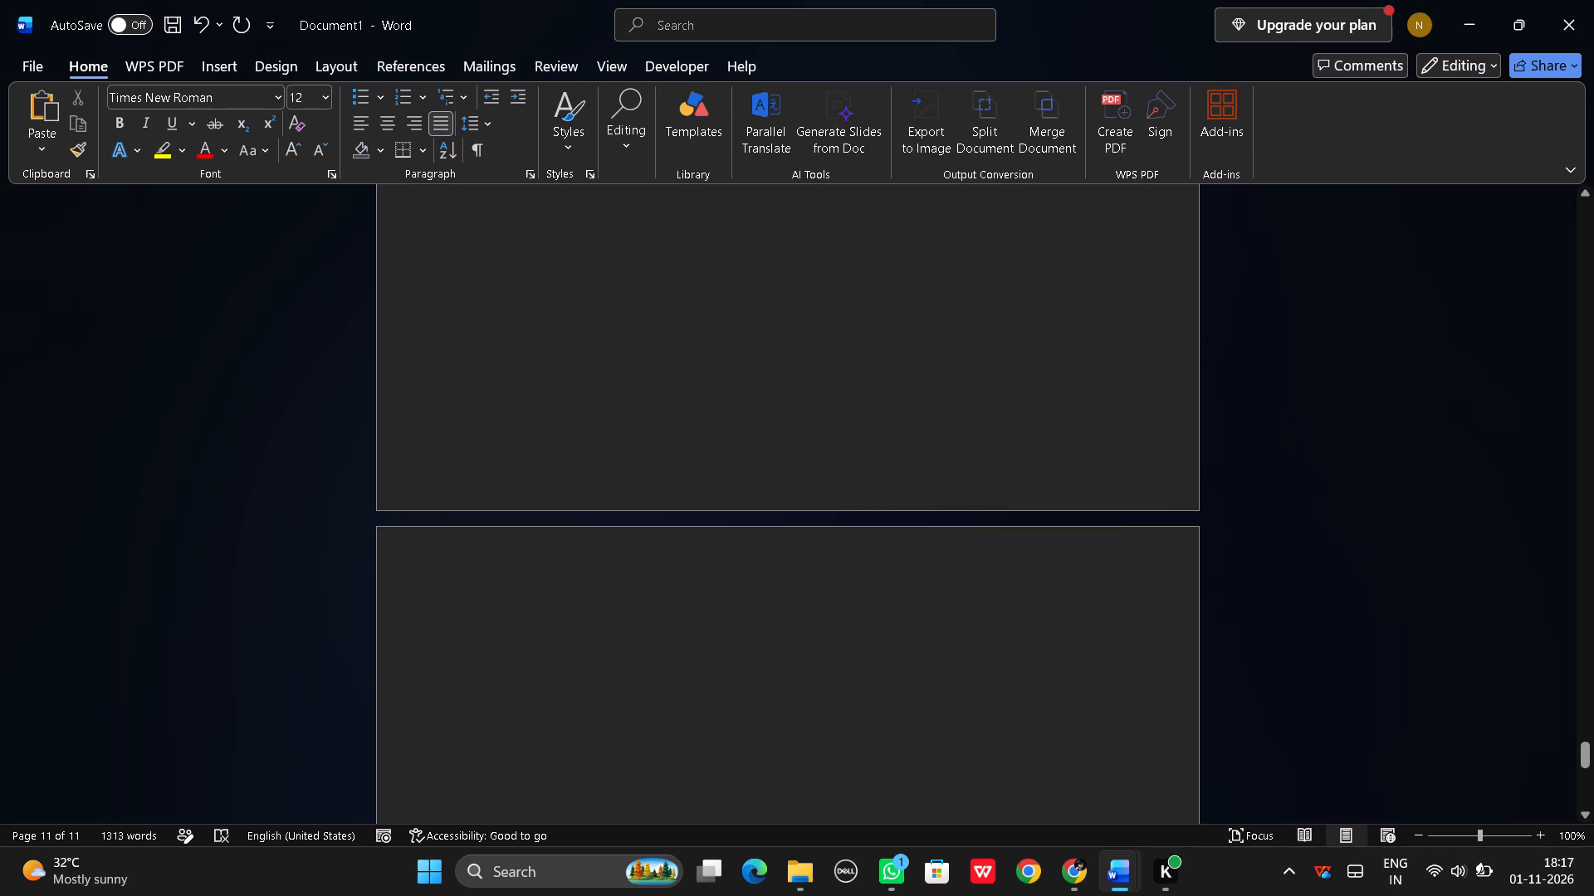
# Check the next chapter's title in Nitin_CEP_modified and enter the heading "OUTCOMES" on the new page of Document1.
pyautogui.click(1039, 805)
pyautogui.scroll(-4, 937, 668)
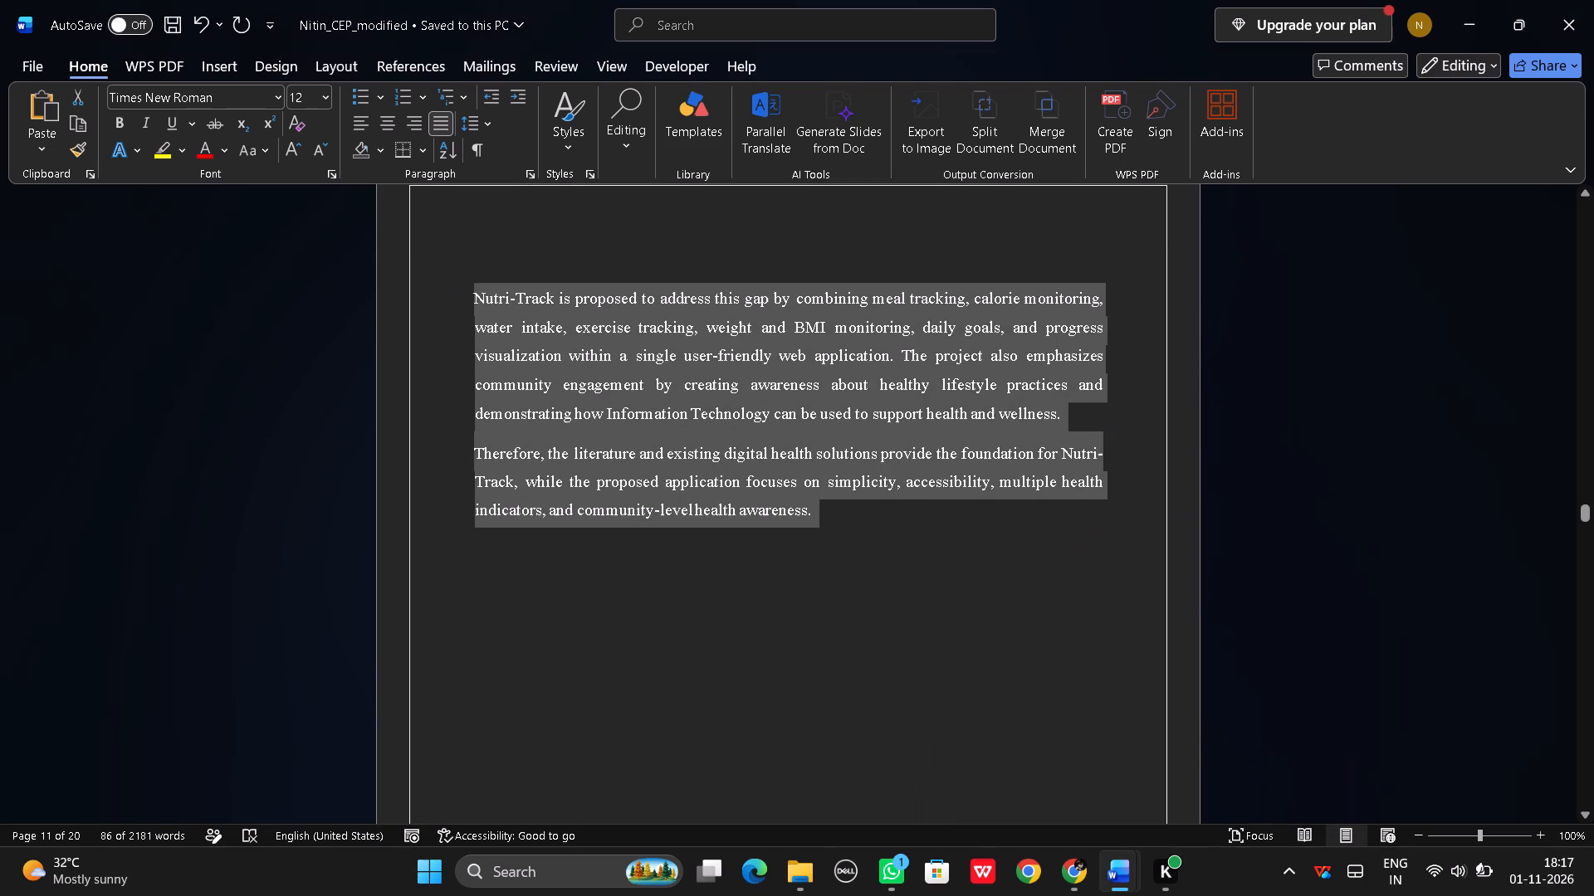
pyautogui.scroll(-4, 937, 668)
pyautogui.click(937, 609)
pyautogui.scroll(-17, 936, 606)
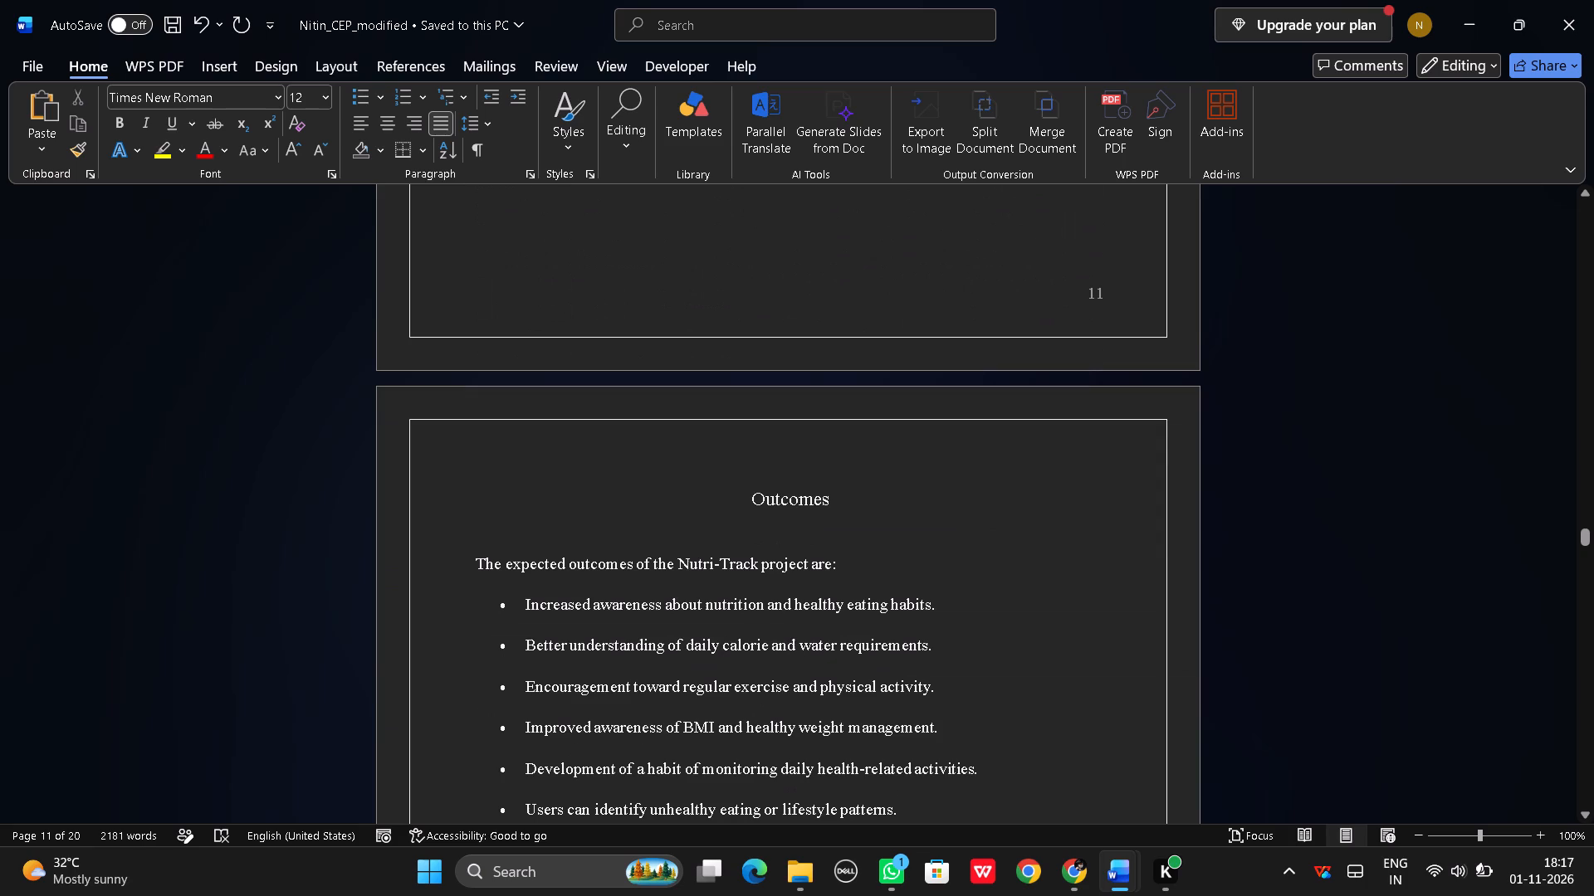
pyautogui.scroll(-4, 808, 547)
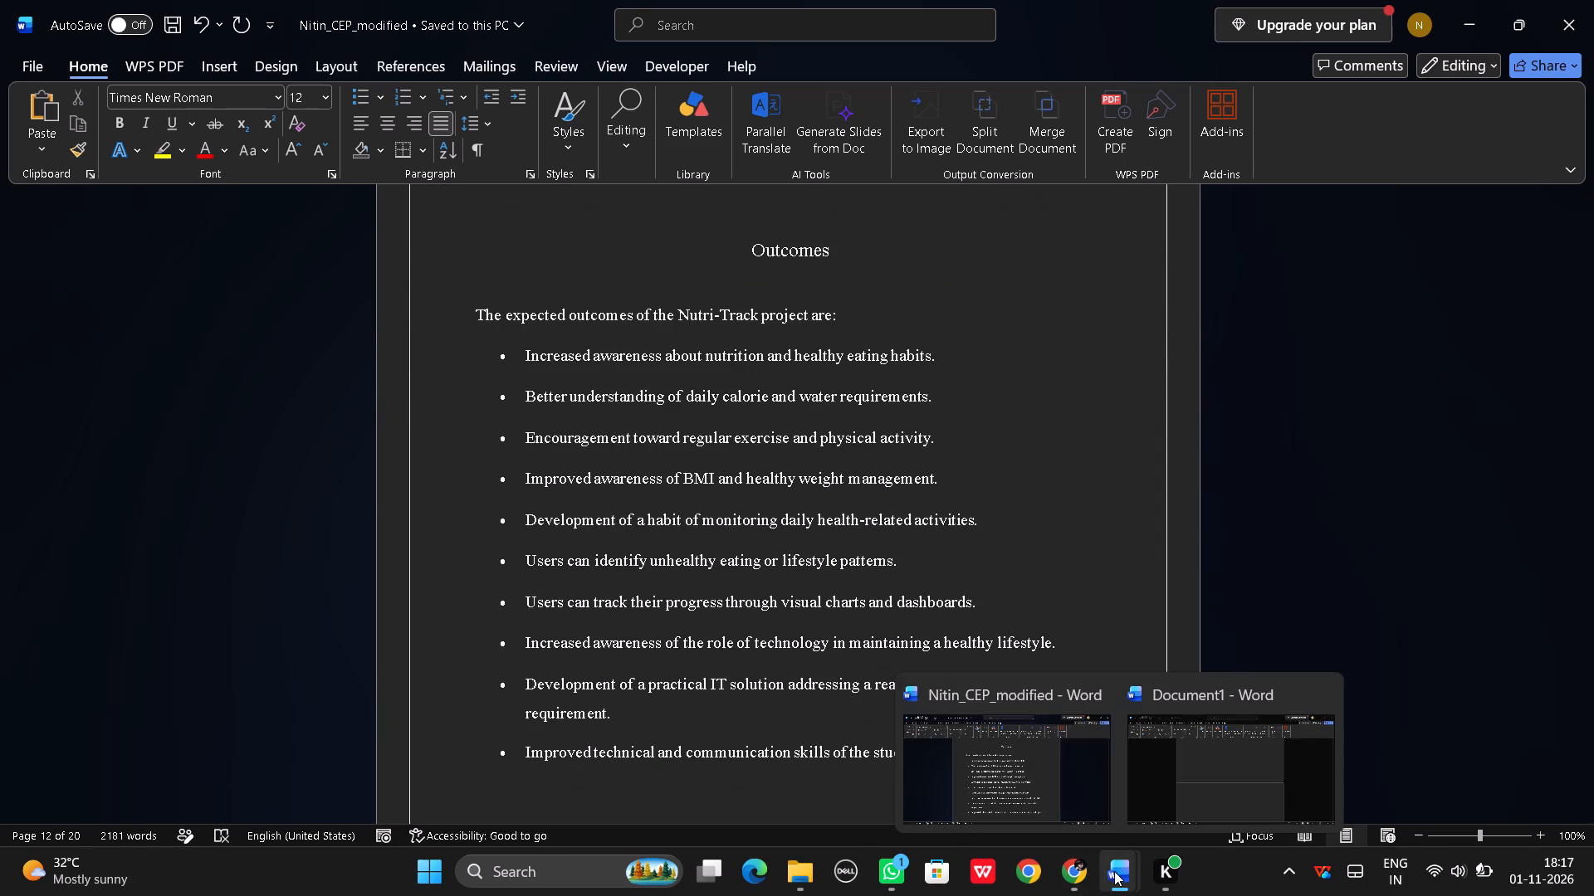
pyautogui.click(1171, 805)
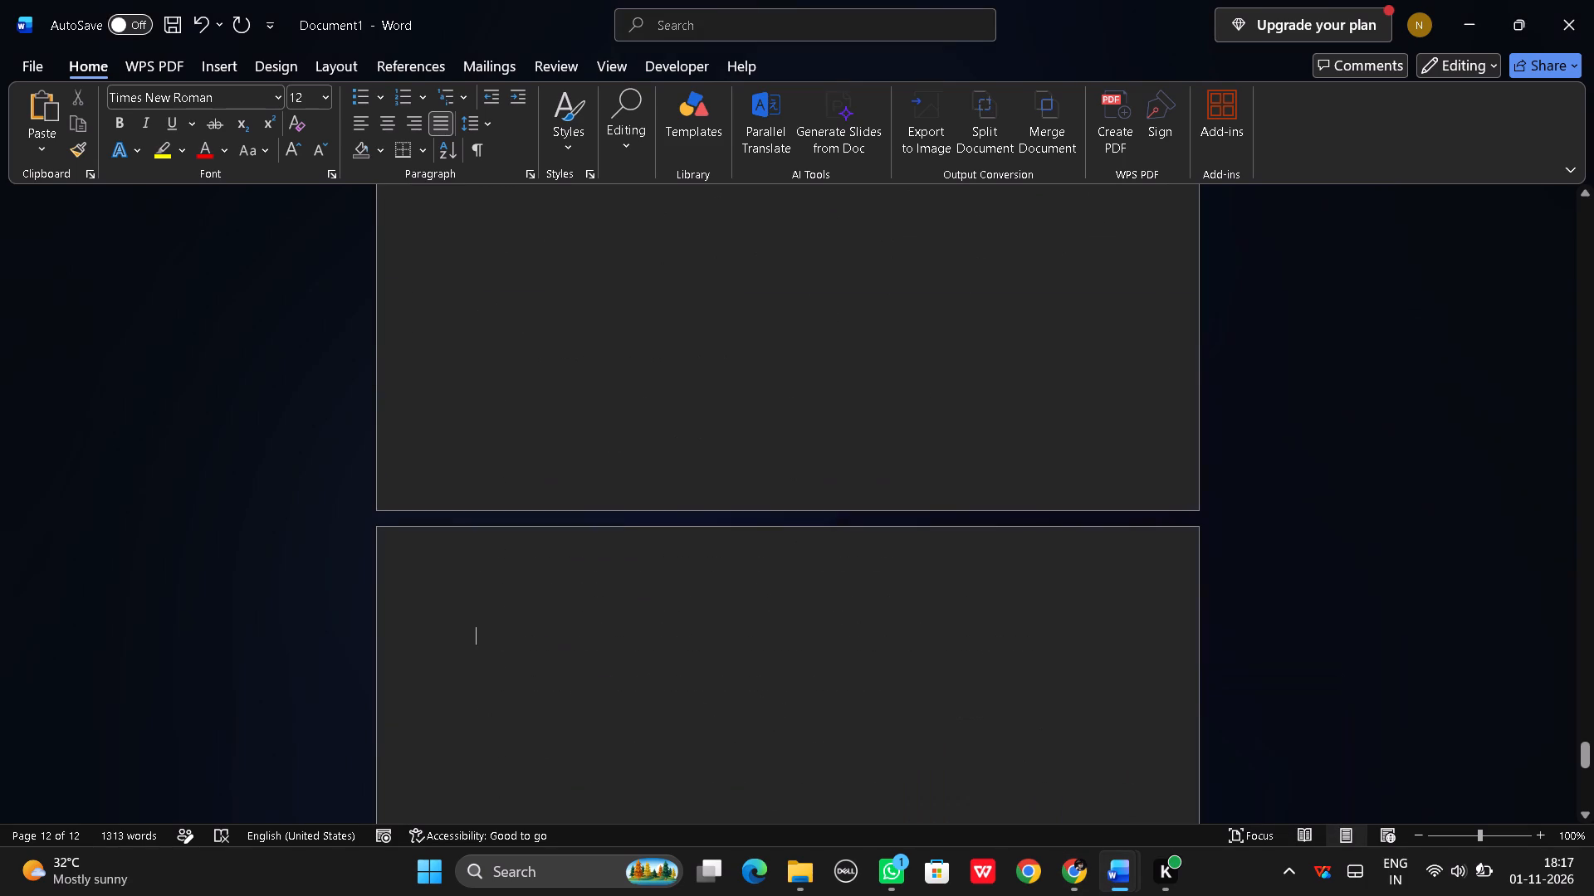
pyautogui.write('OUT')
pyautogui.write('COMES')
# Centre the "OUTCOMES" heading and start a new left-aligned line below it.
pyautogui.moveTo(473, 635); pyautogui.dragTo(570, 647)
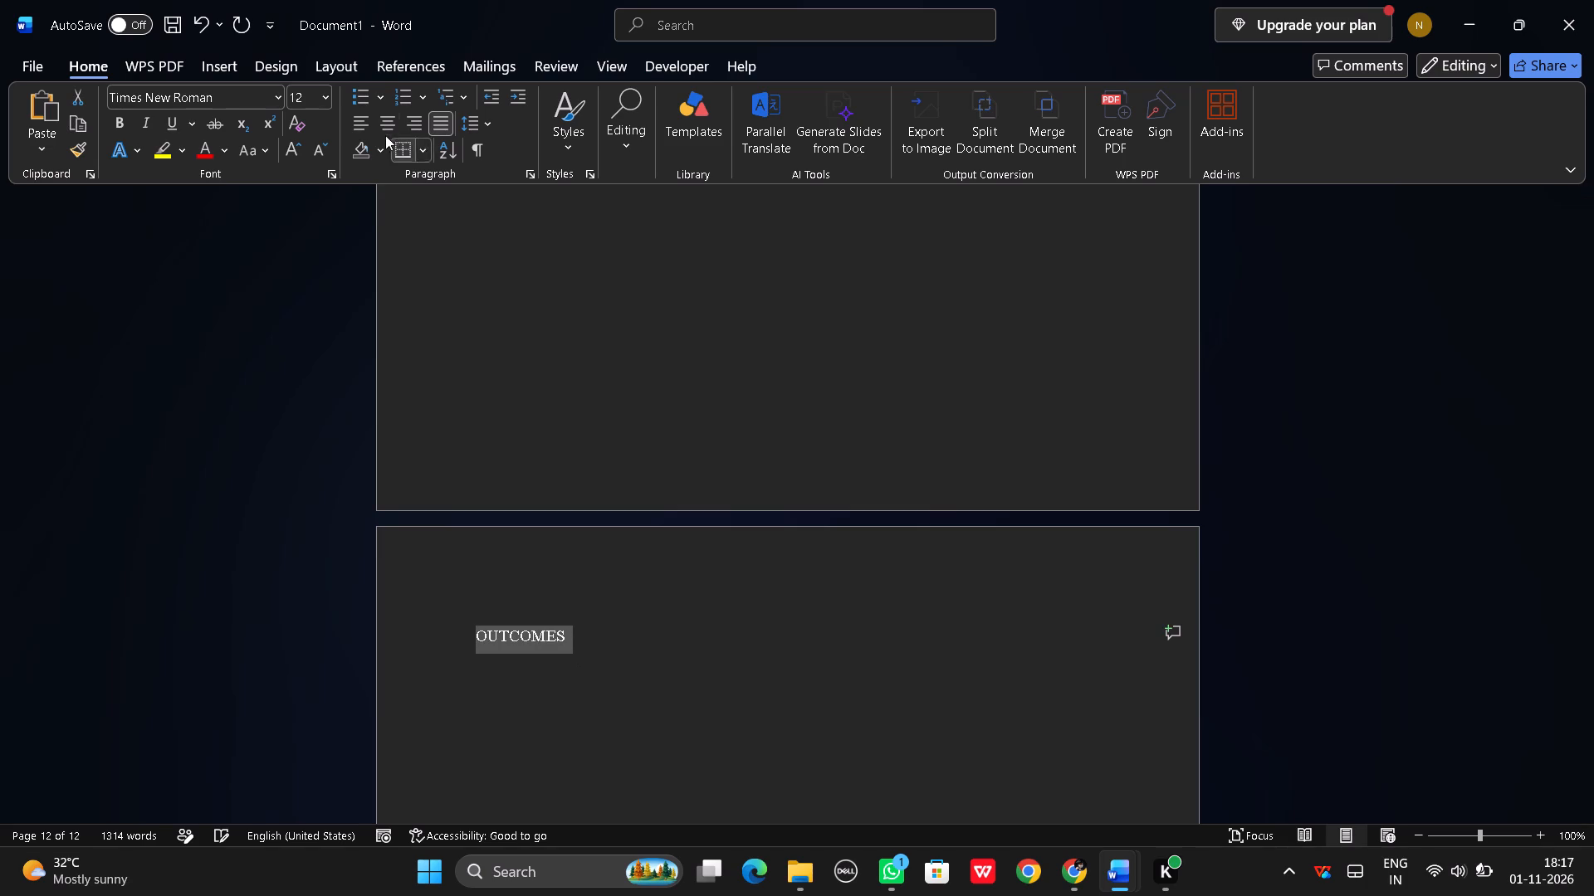
pyautogui.click(379, 125)
pyautogui.click(653, 573)
pyautogui.moveTo(824, 631); pyautogui.dragTo(831, 633)
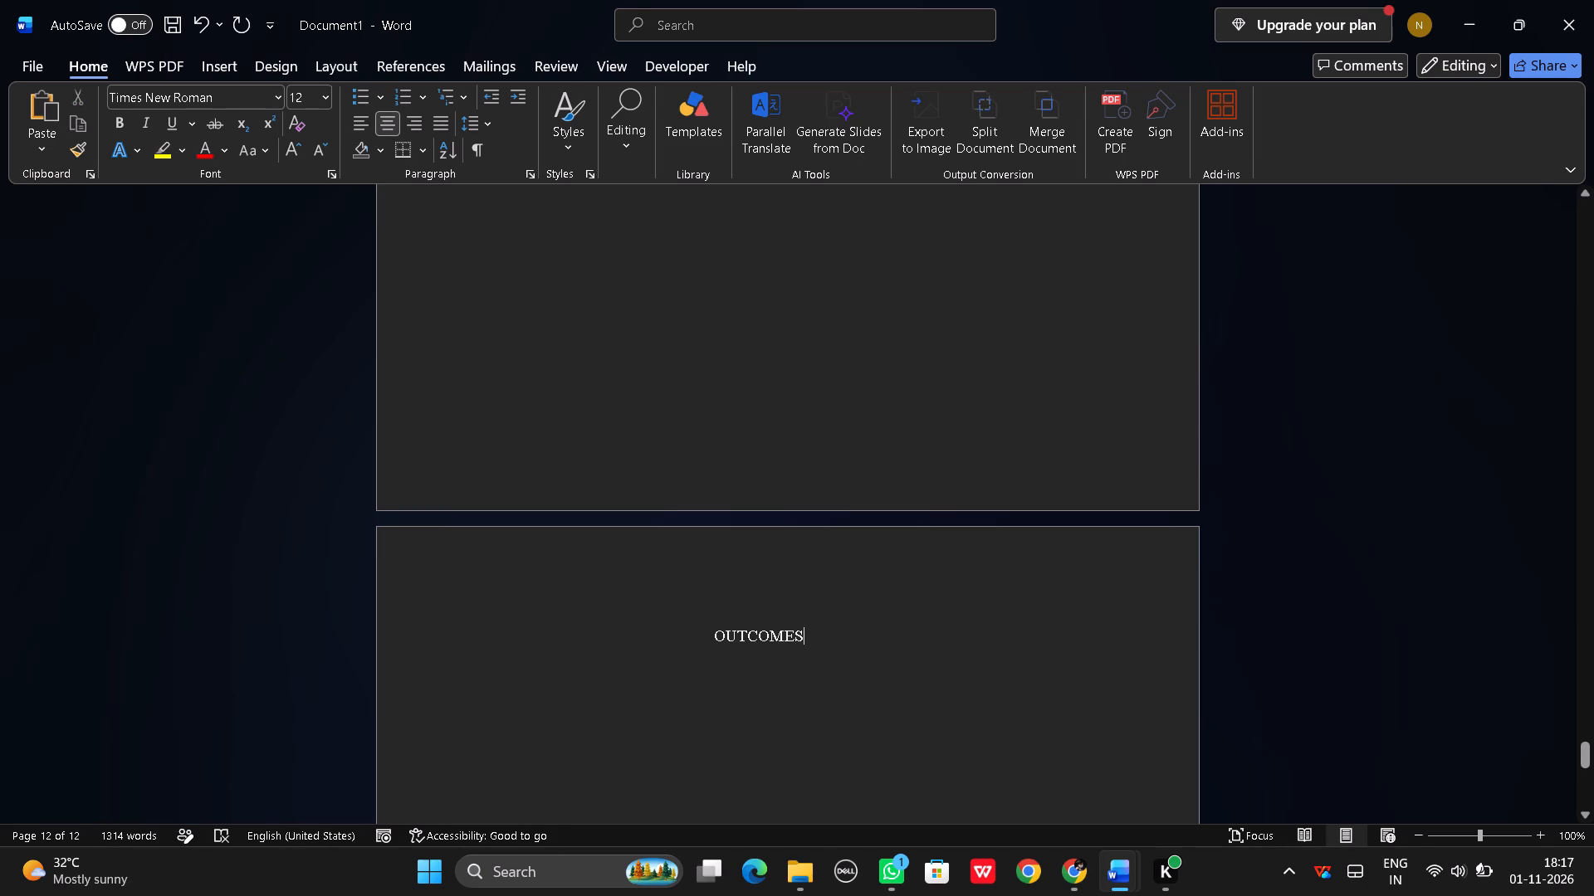
pyautogui.press('Return')
pyautogui.press('Return')
pyautogui.press('BackSpace')
pyautogui.press('BackSpace')
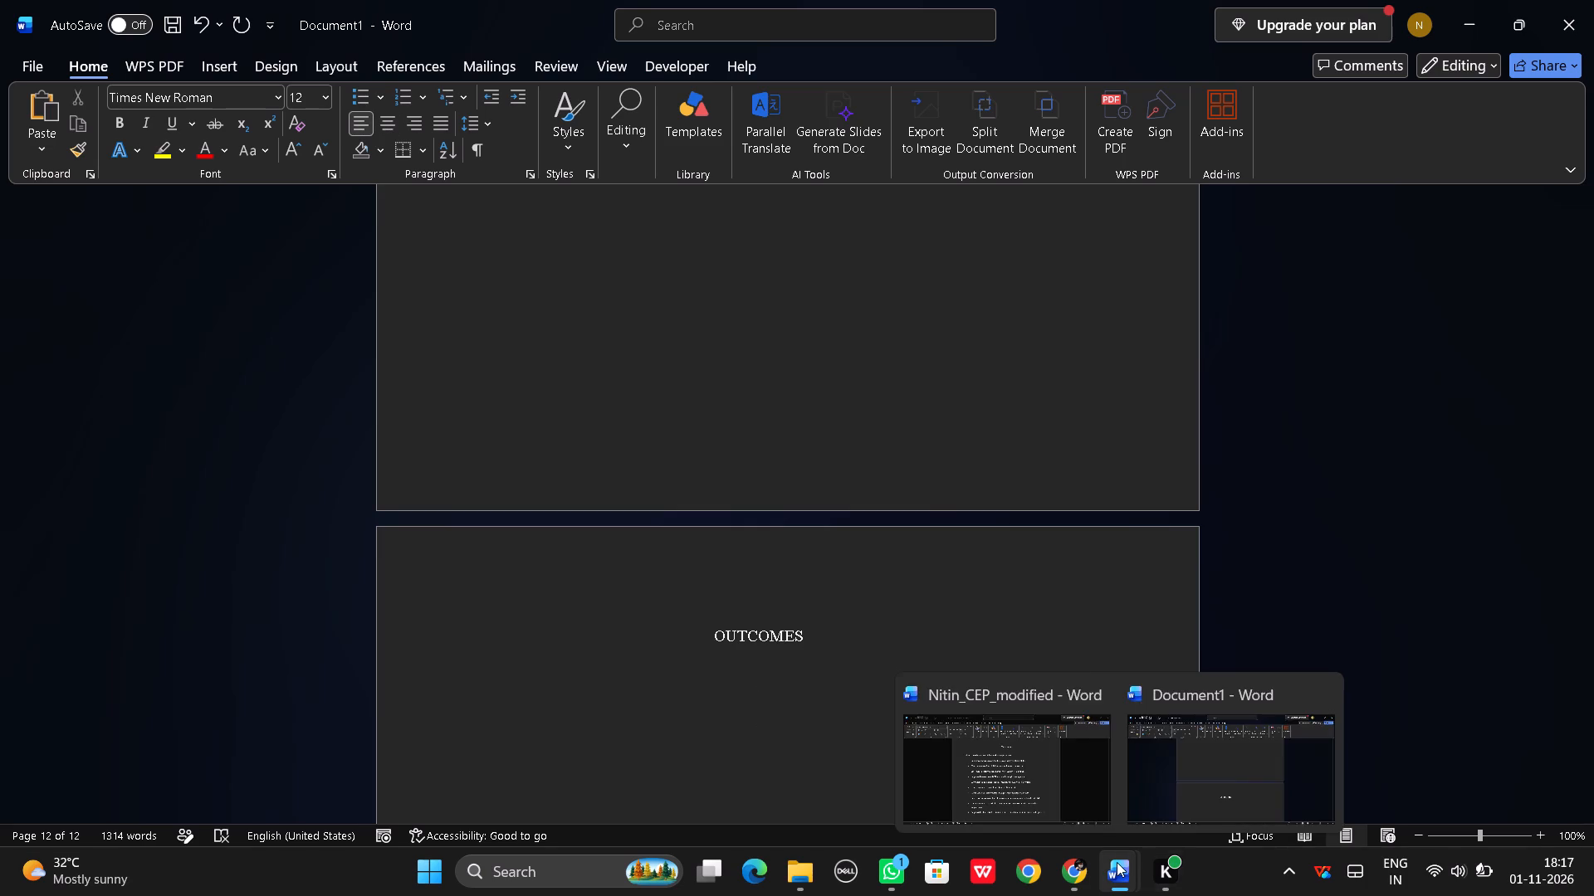
# Copy the Outcomes introduction and its full bullet list from Nitin_CEP_modified and paste them below the "OUTCOMES" heading in Document1.
pyautogui.click(1000, 784)
pyautogui.scroll(-1, 720, 599)
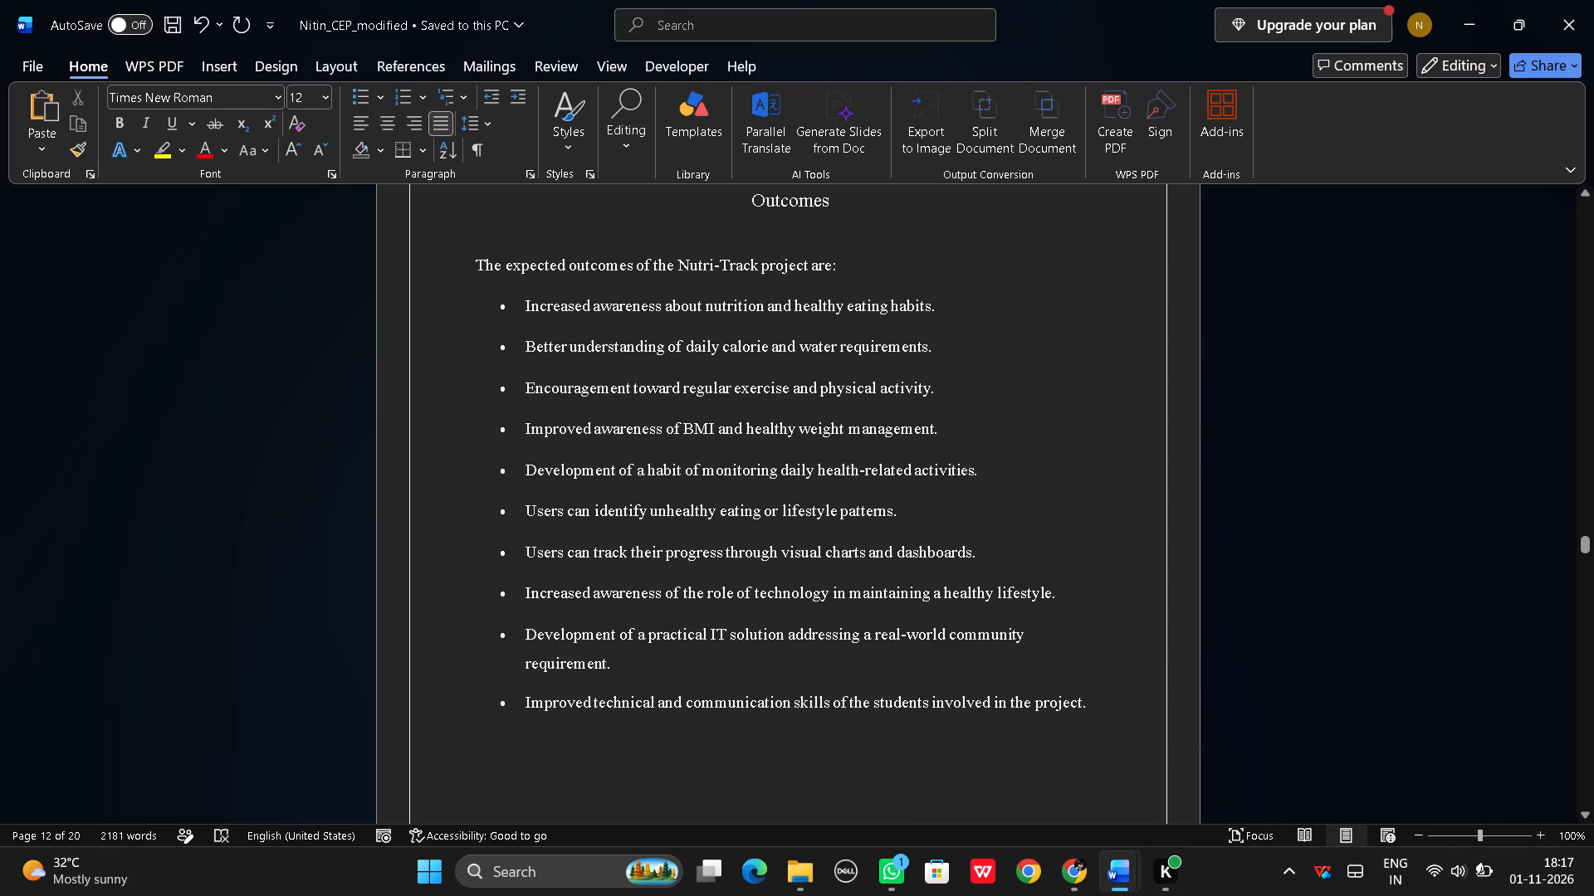
pyautogui.moveTo(469, 260); pyautogui.dragTo(928, 676)
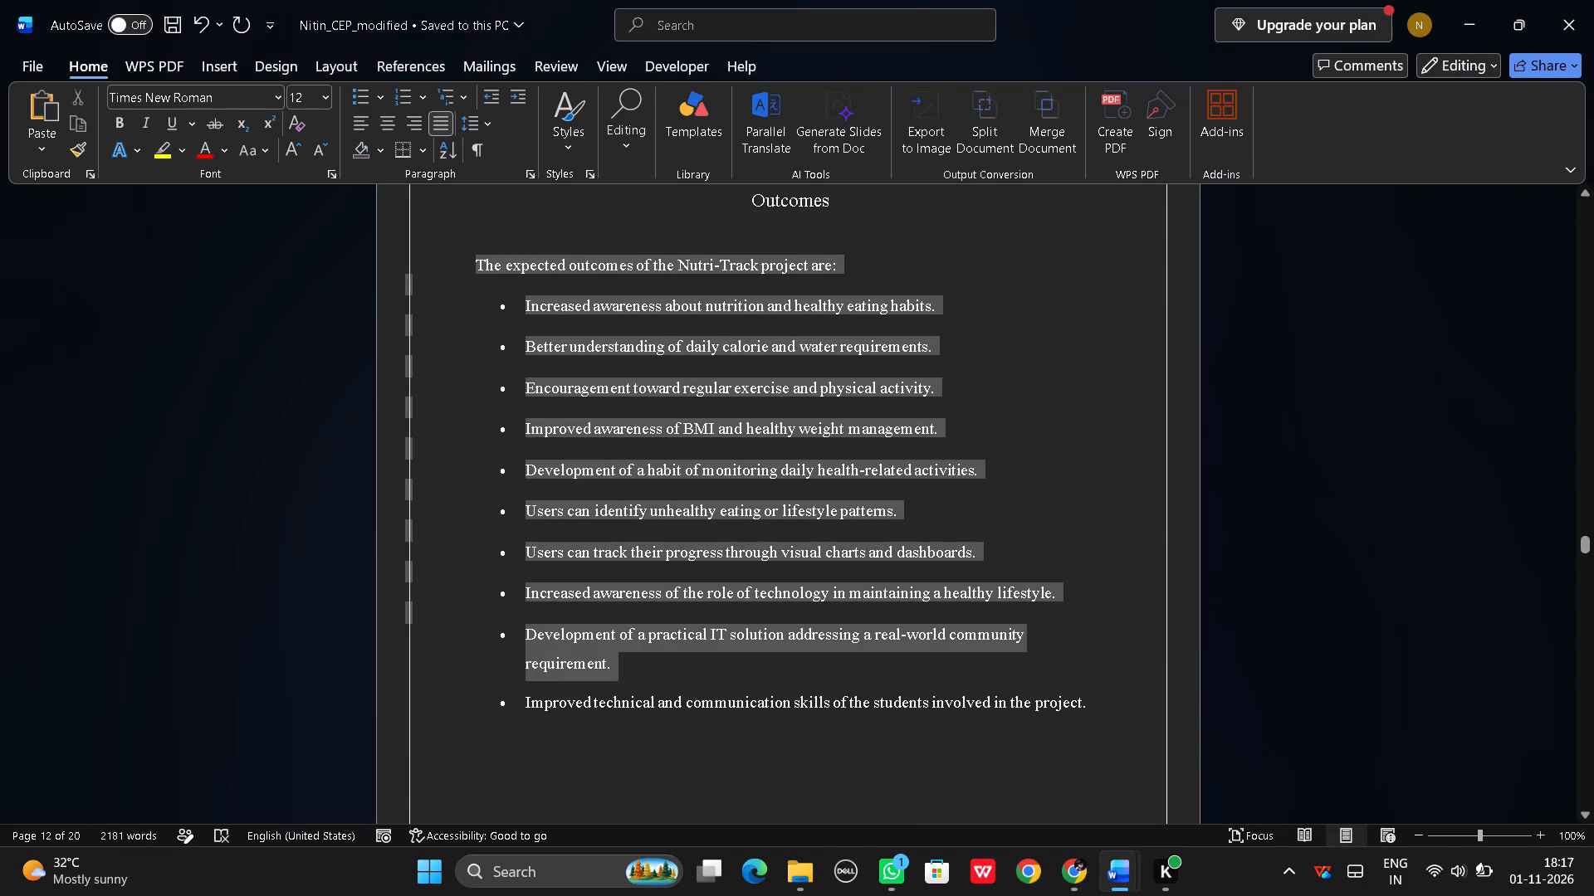
pyautogui.moveTo(928, 676); pyautogui.dragTo(1106, 707)
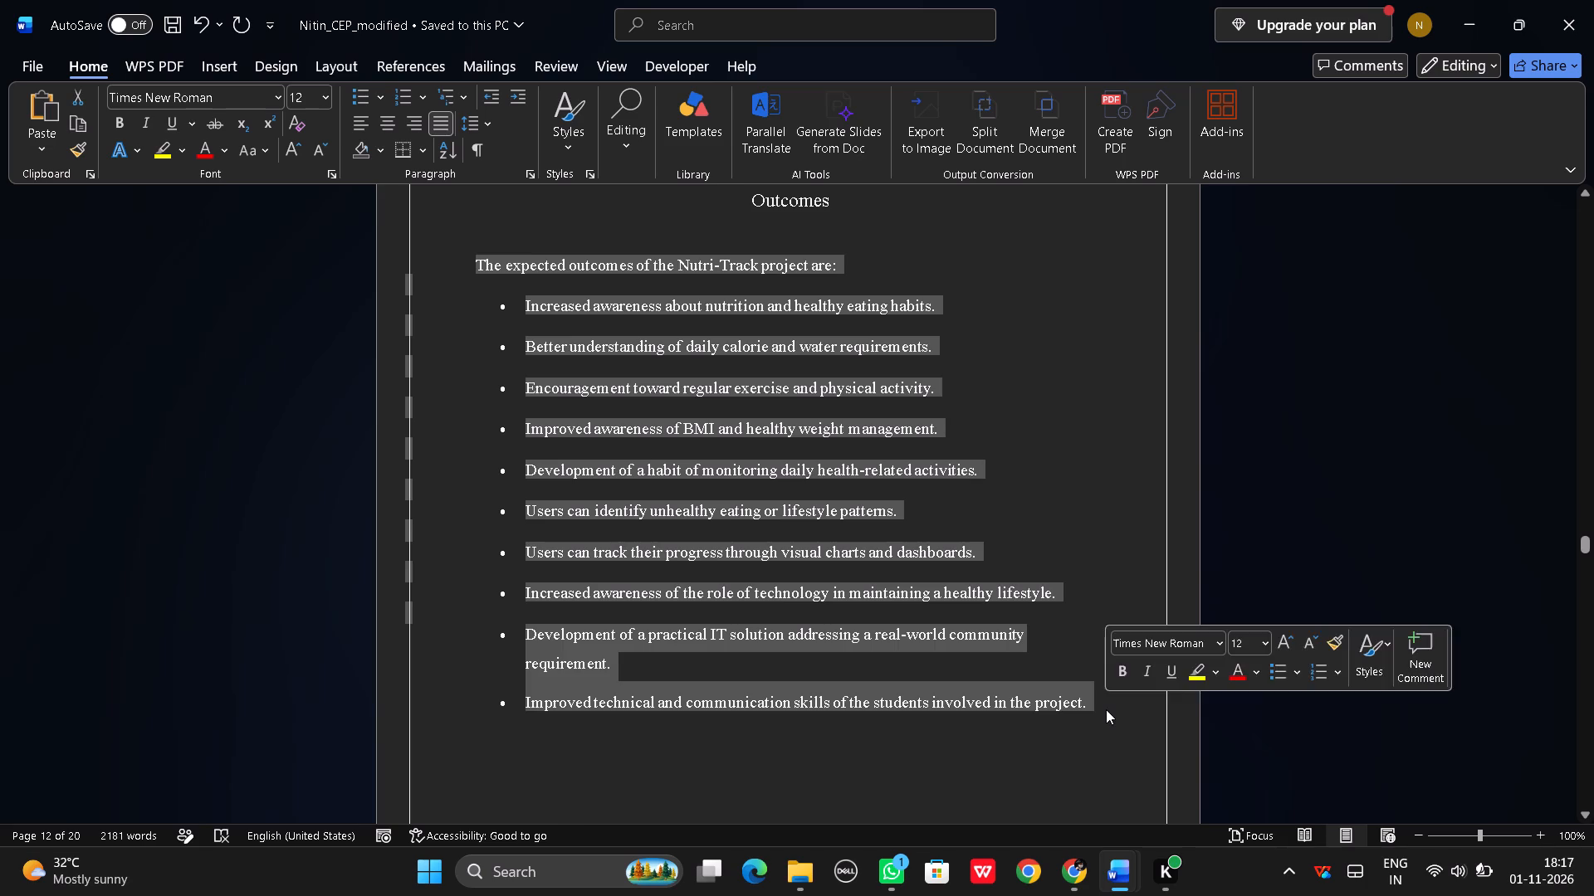
pyautogui.hotkey('ctrl', 'c')
pyautogui.hotkey('ctrl', 'c')
pyautogui.hotkey('ctrl', 'c')
pyautogui.hotkey('ctrl', 'c')
pyautogui.hotkey('ctrl', 'c')
pyautogui.hotkey('ctrl', 'c')
pyautogui.hotkey('ctrl', 'c')
pyautogui.hotkey('ctrl', 'c')
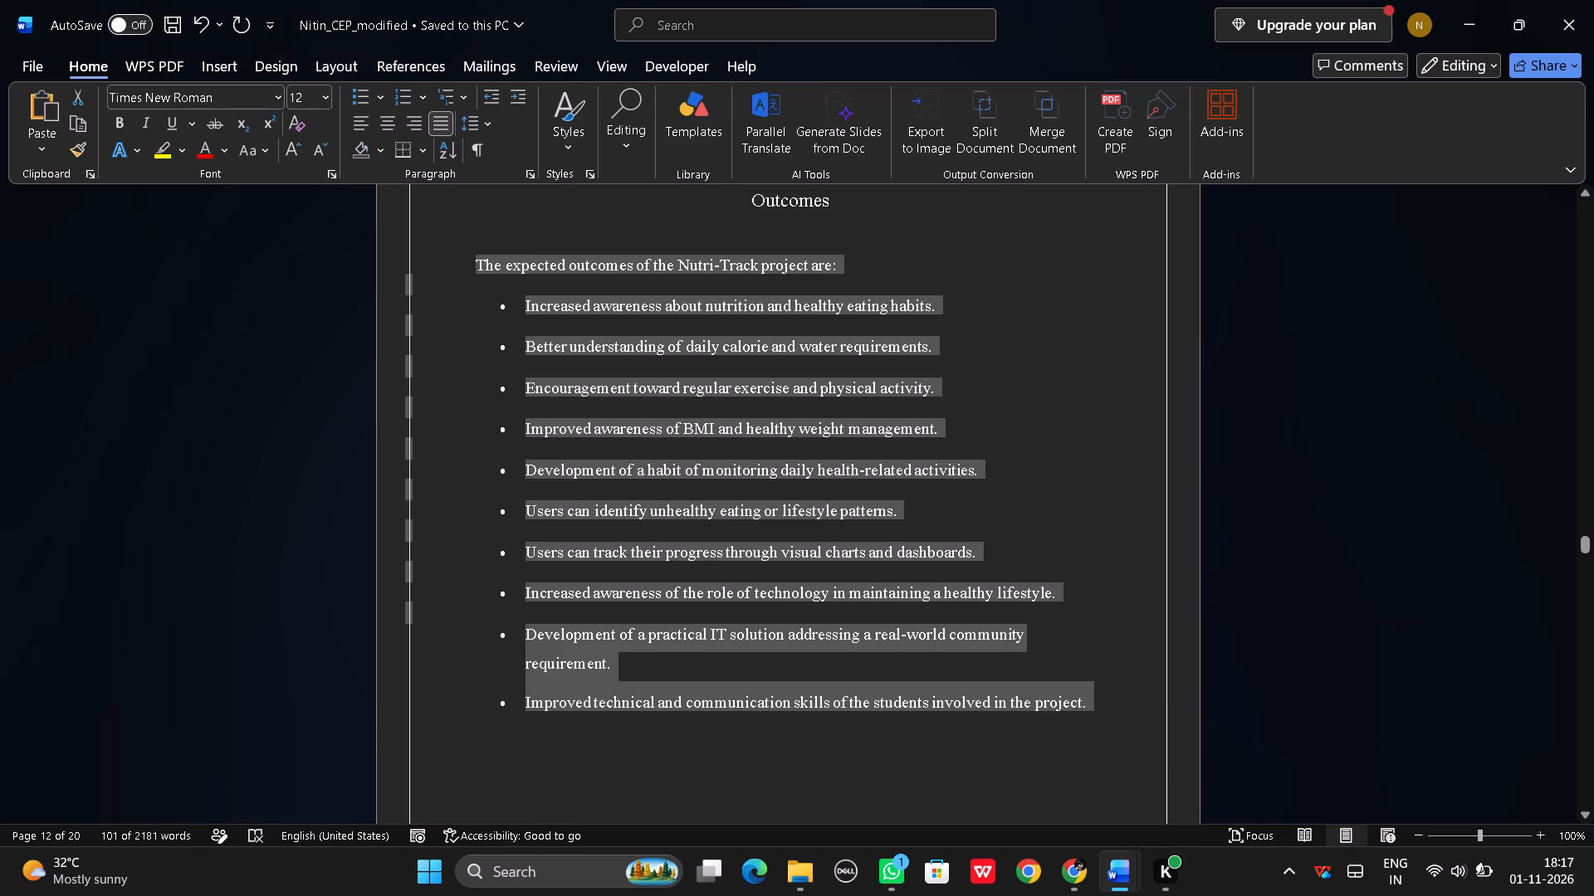
pyautogui.click(1169, 795)
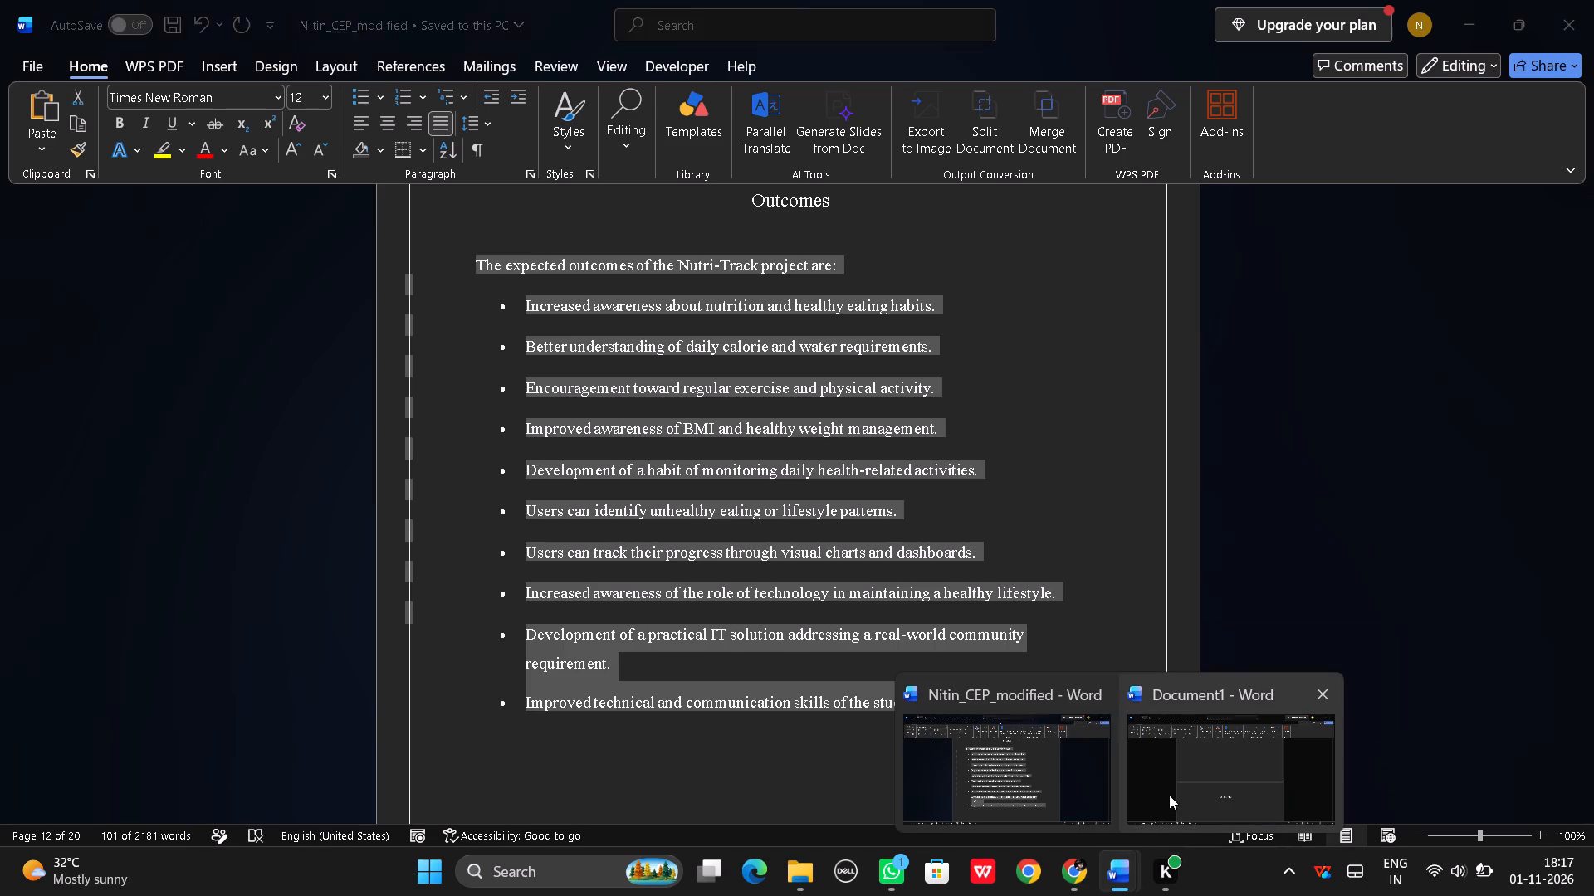
pyautogui.scroll(-3, 604, 655)
pyautogui.hotkey('ctrl', 'v')
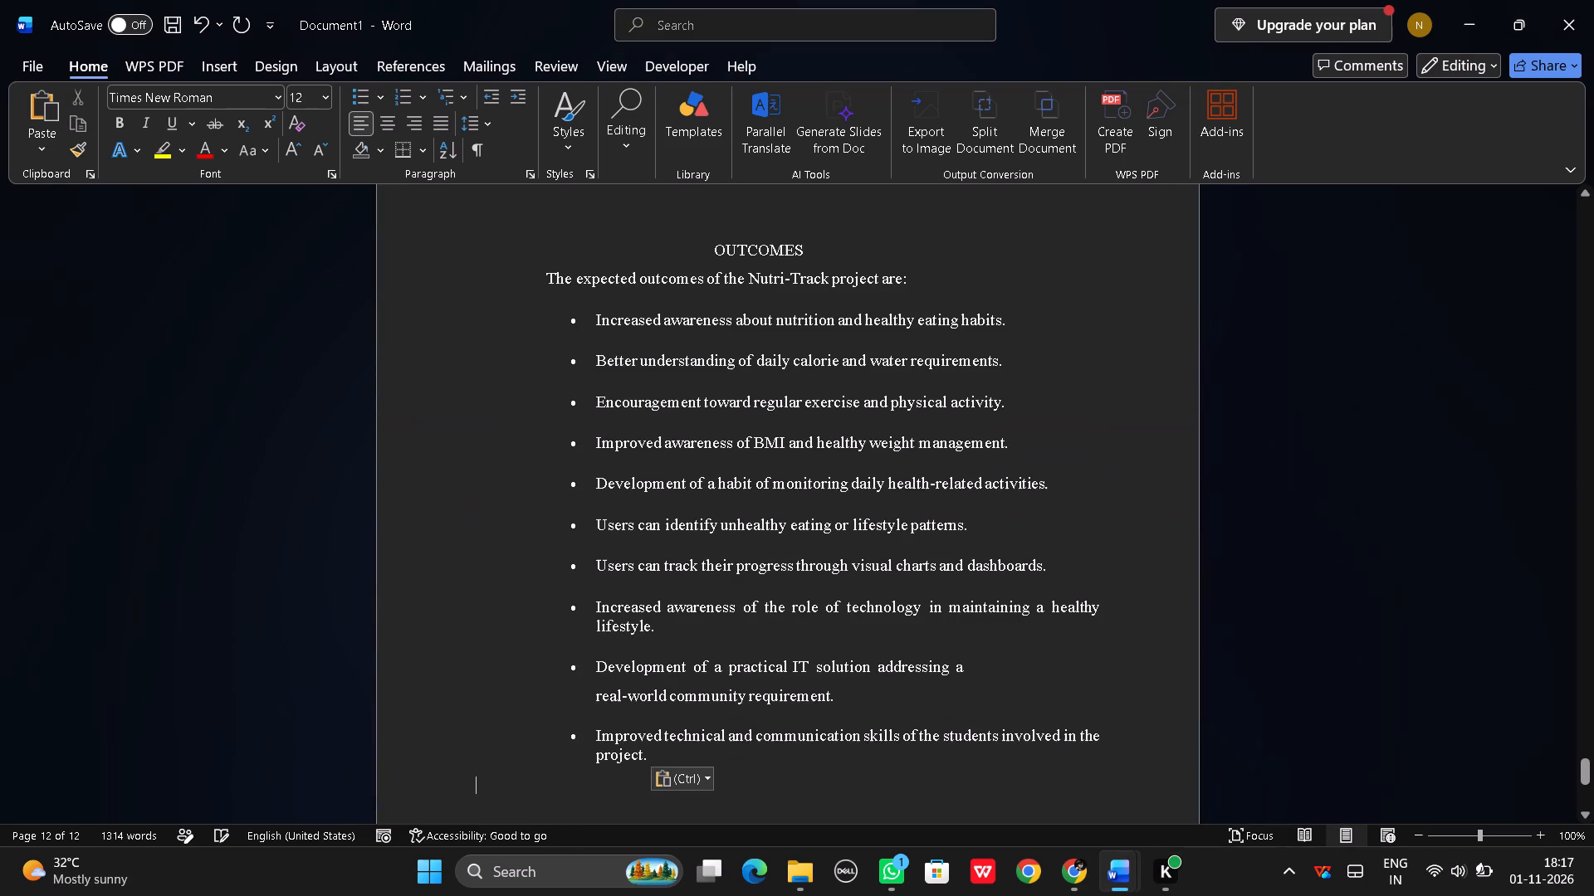
# Remove the indent from the line "The expected outcomes of the Nutri-Track project are:" so it starts at the page margin.
pyautogui.click(543, 277)
pyautogui.press('BackSpace')
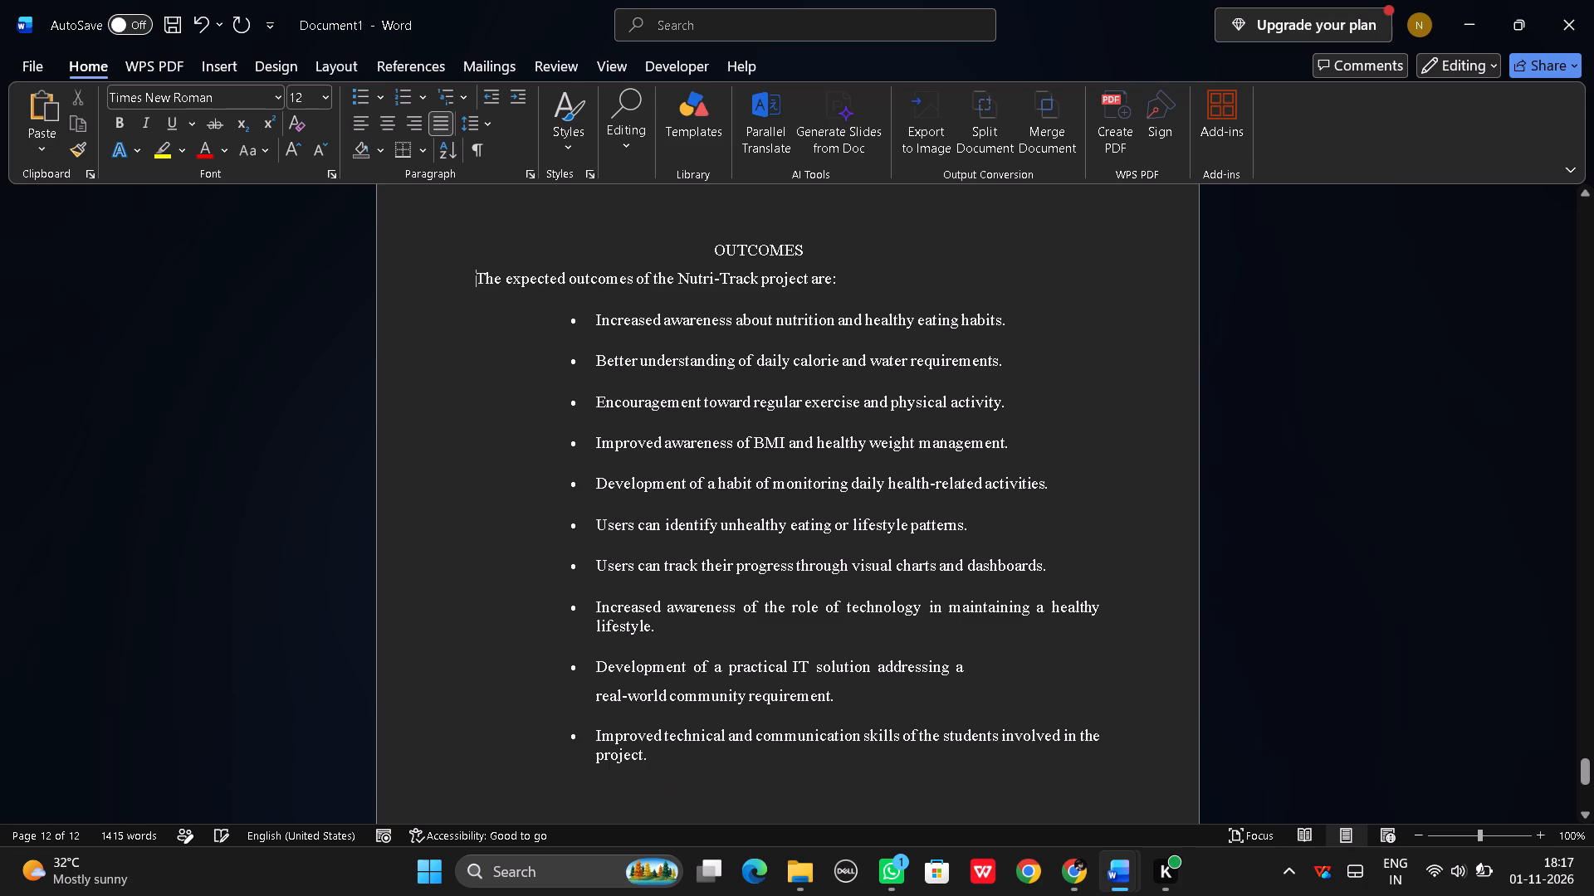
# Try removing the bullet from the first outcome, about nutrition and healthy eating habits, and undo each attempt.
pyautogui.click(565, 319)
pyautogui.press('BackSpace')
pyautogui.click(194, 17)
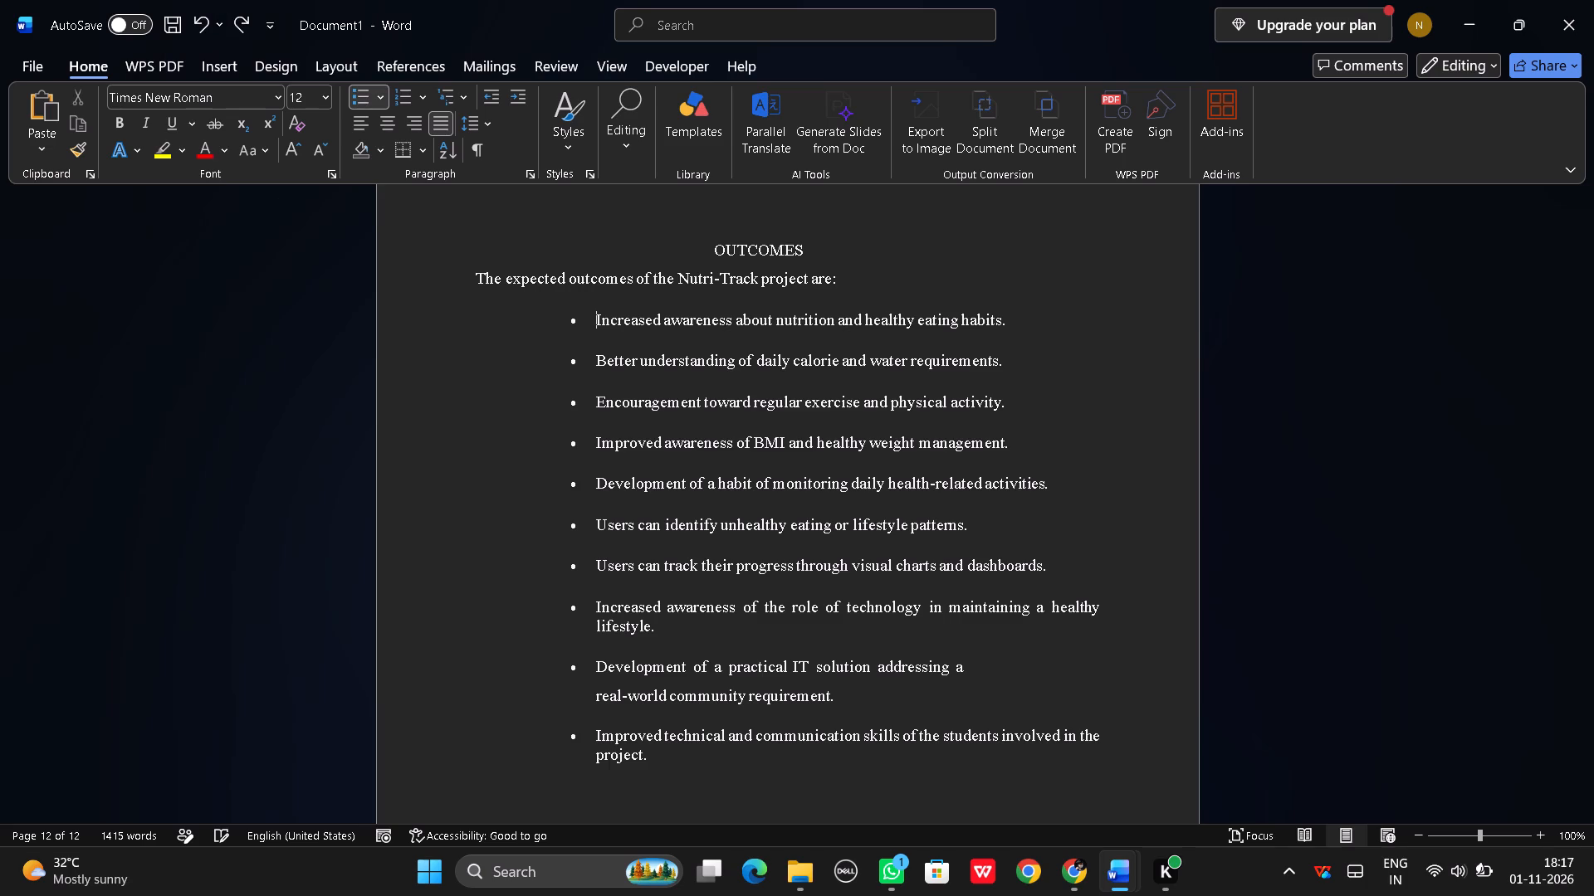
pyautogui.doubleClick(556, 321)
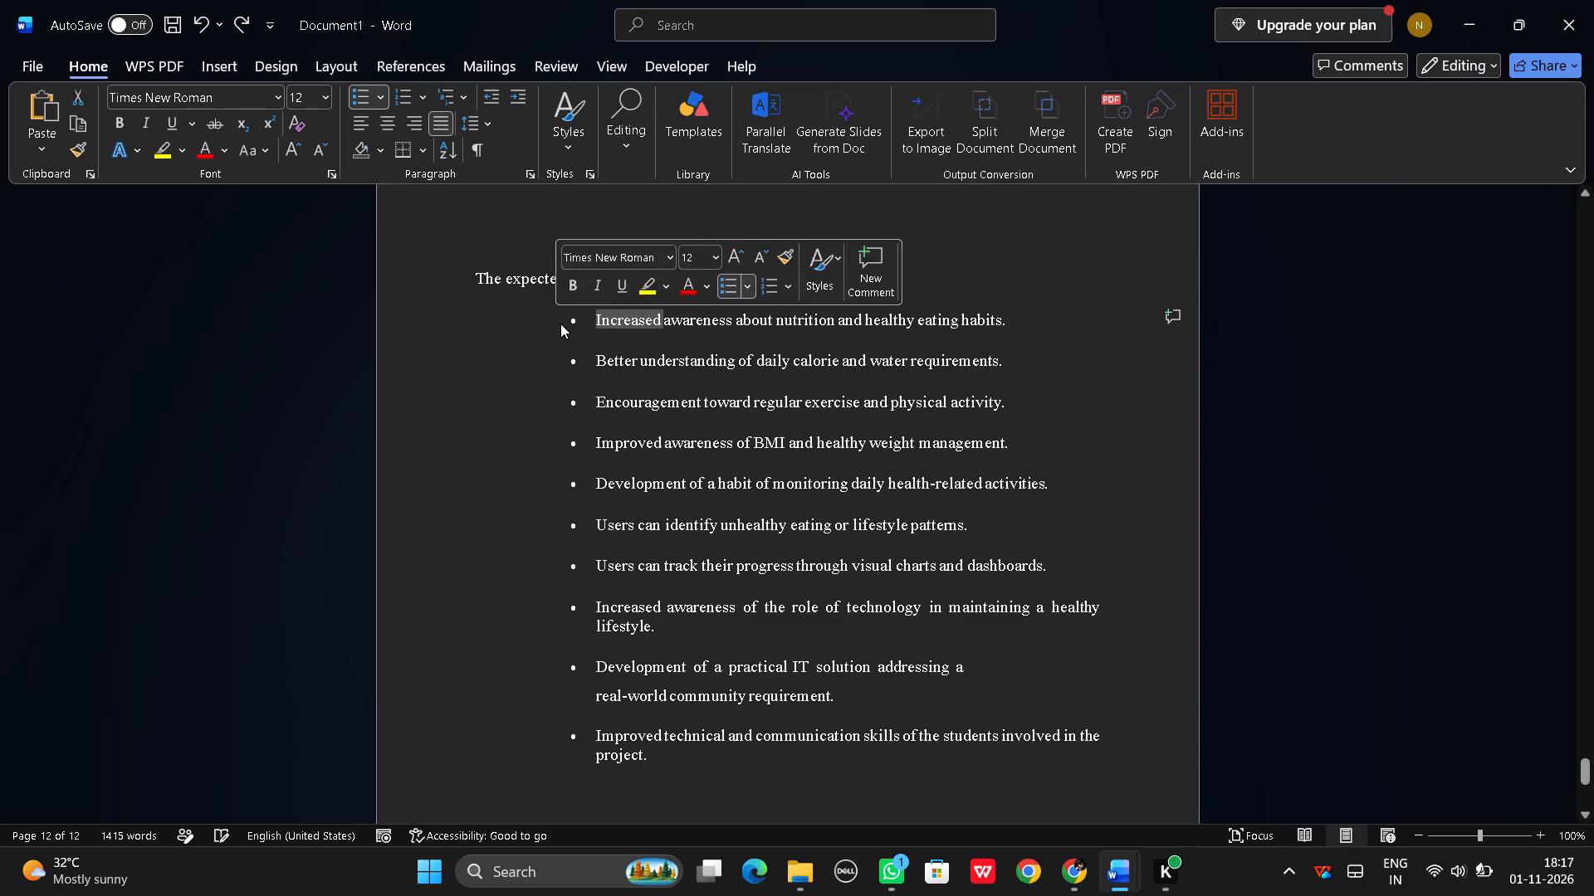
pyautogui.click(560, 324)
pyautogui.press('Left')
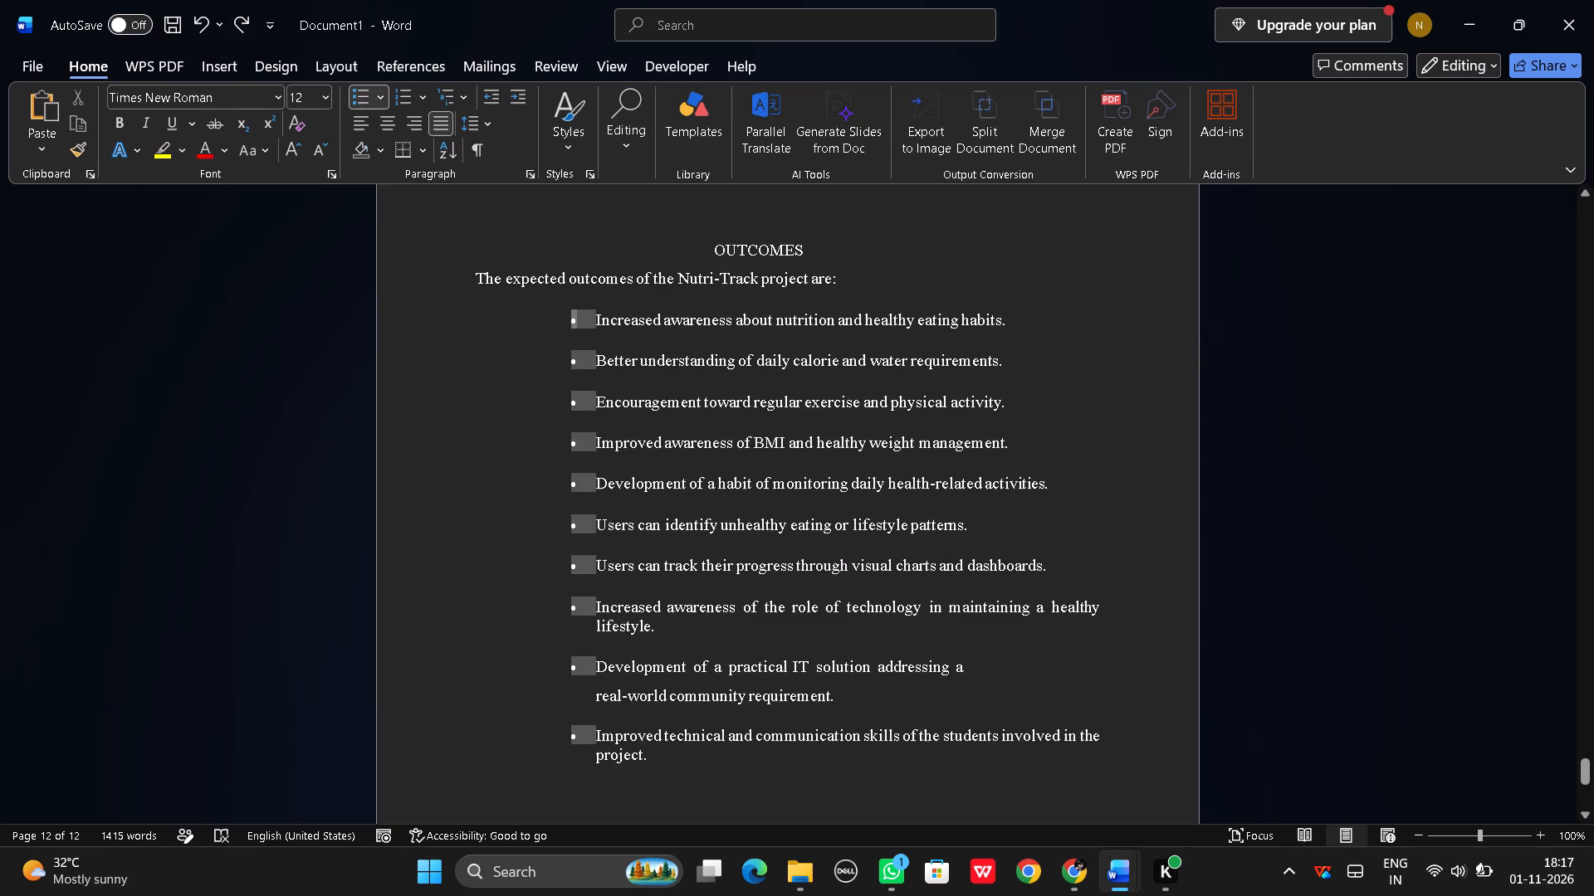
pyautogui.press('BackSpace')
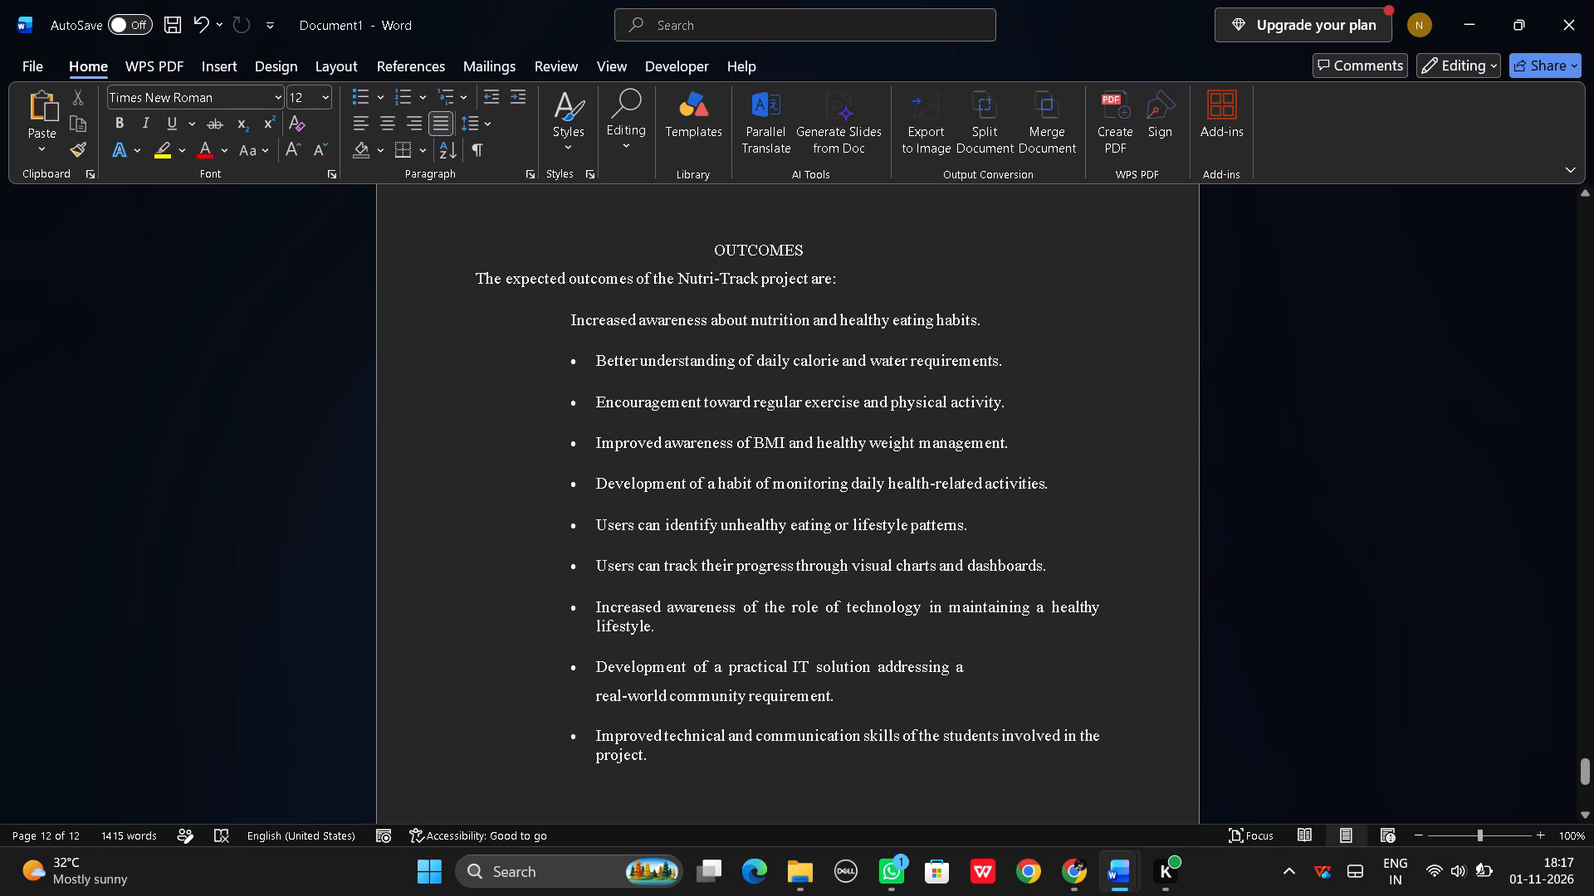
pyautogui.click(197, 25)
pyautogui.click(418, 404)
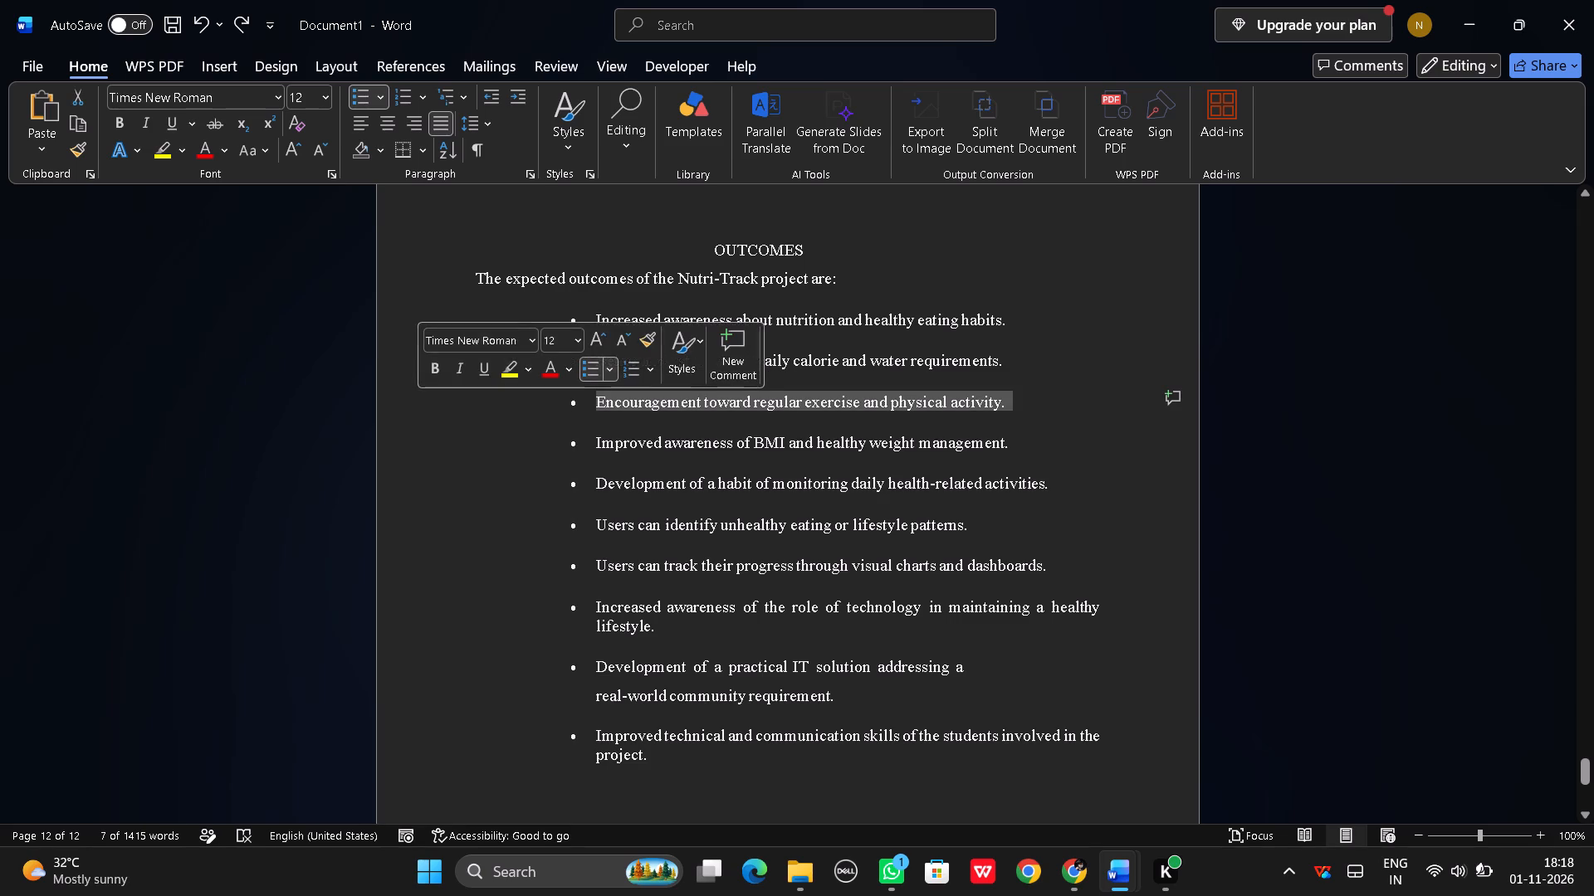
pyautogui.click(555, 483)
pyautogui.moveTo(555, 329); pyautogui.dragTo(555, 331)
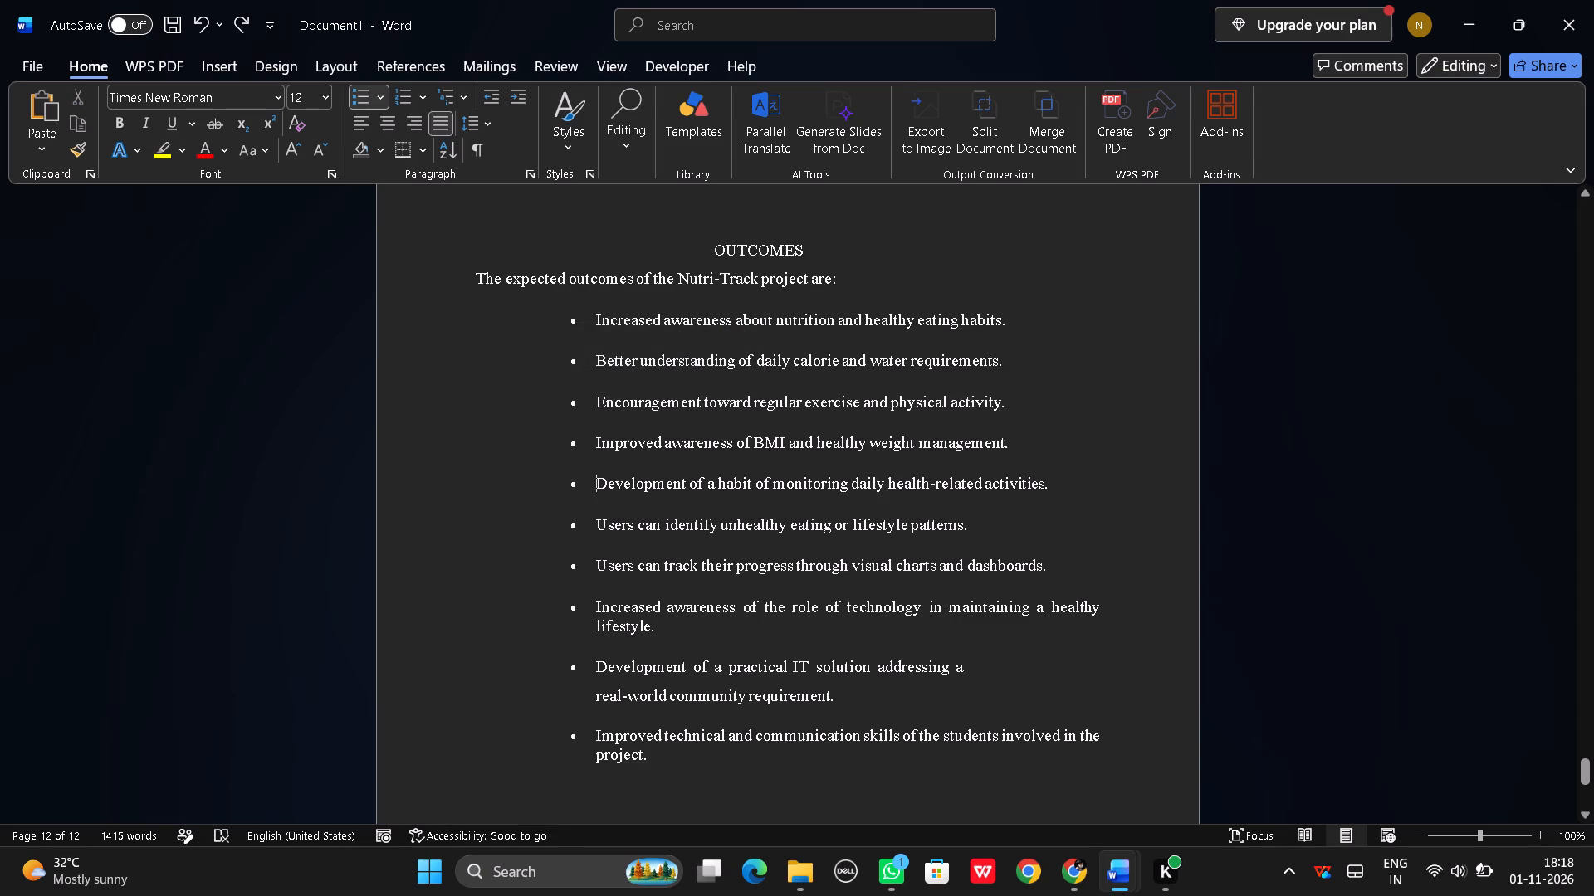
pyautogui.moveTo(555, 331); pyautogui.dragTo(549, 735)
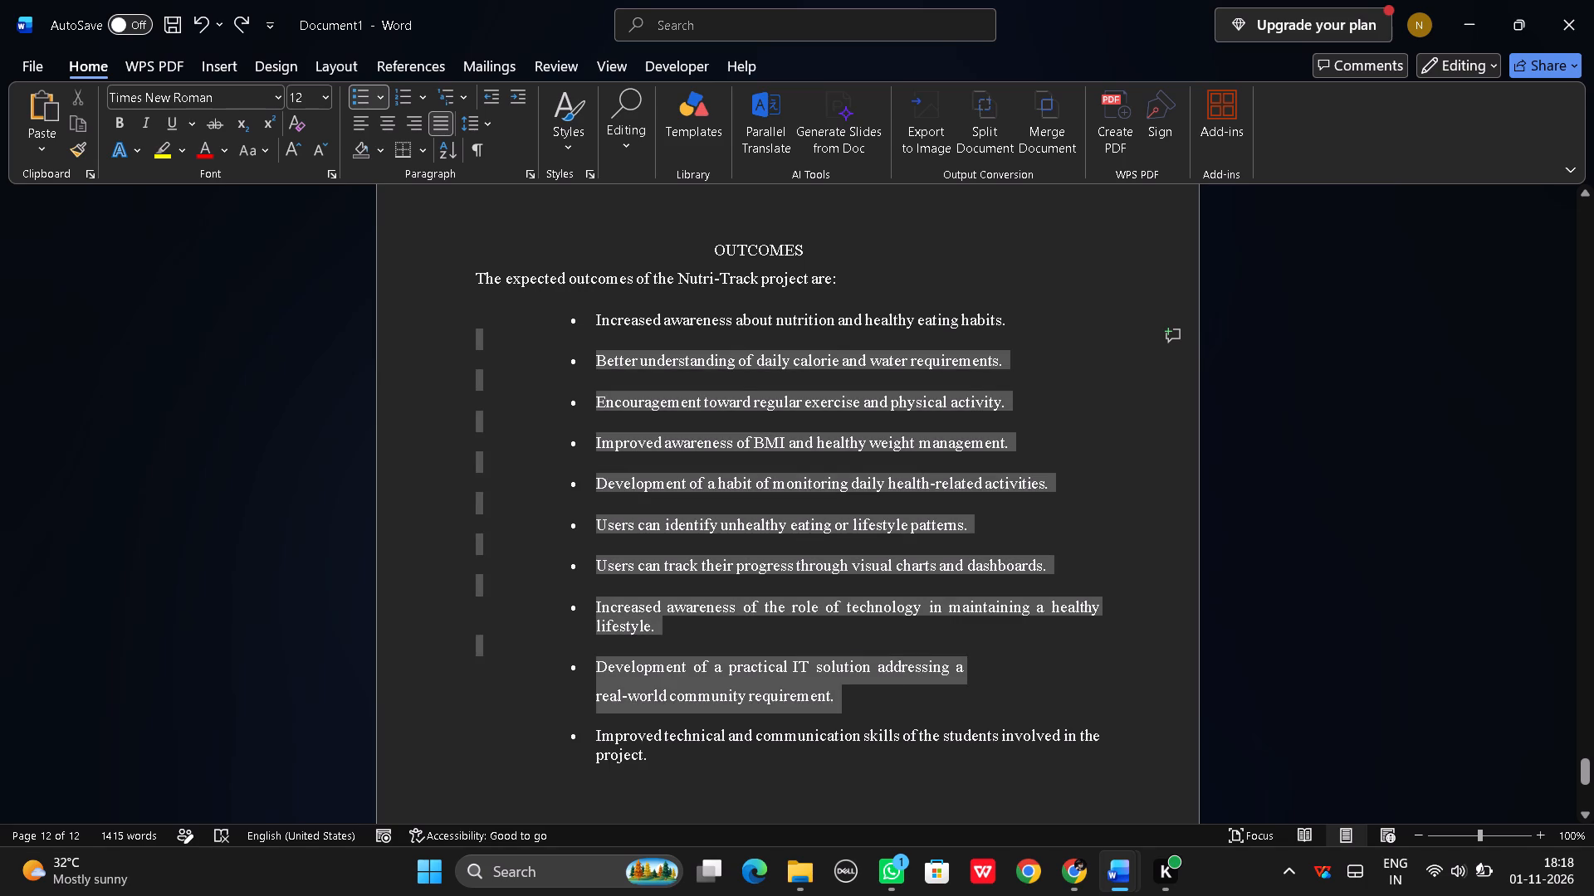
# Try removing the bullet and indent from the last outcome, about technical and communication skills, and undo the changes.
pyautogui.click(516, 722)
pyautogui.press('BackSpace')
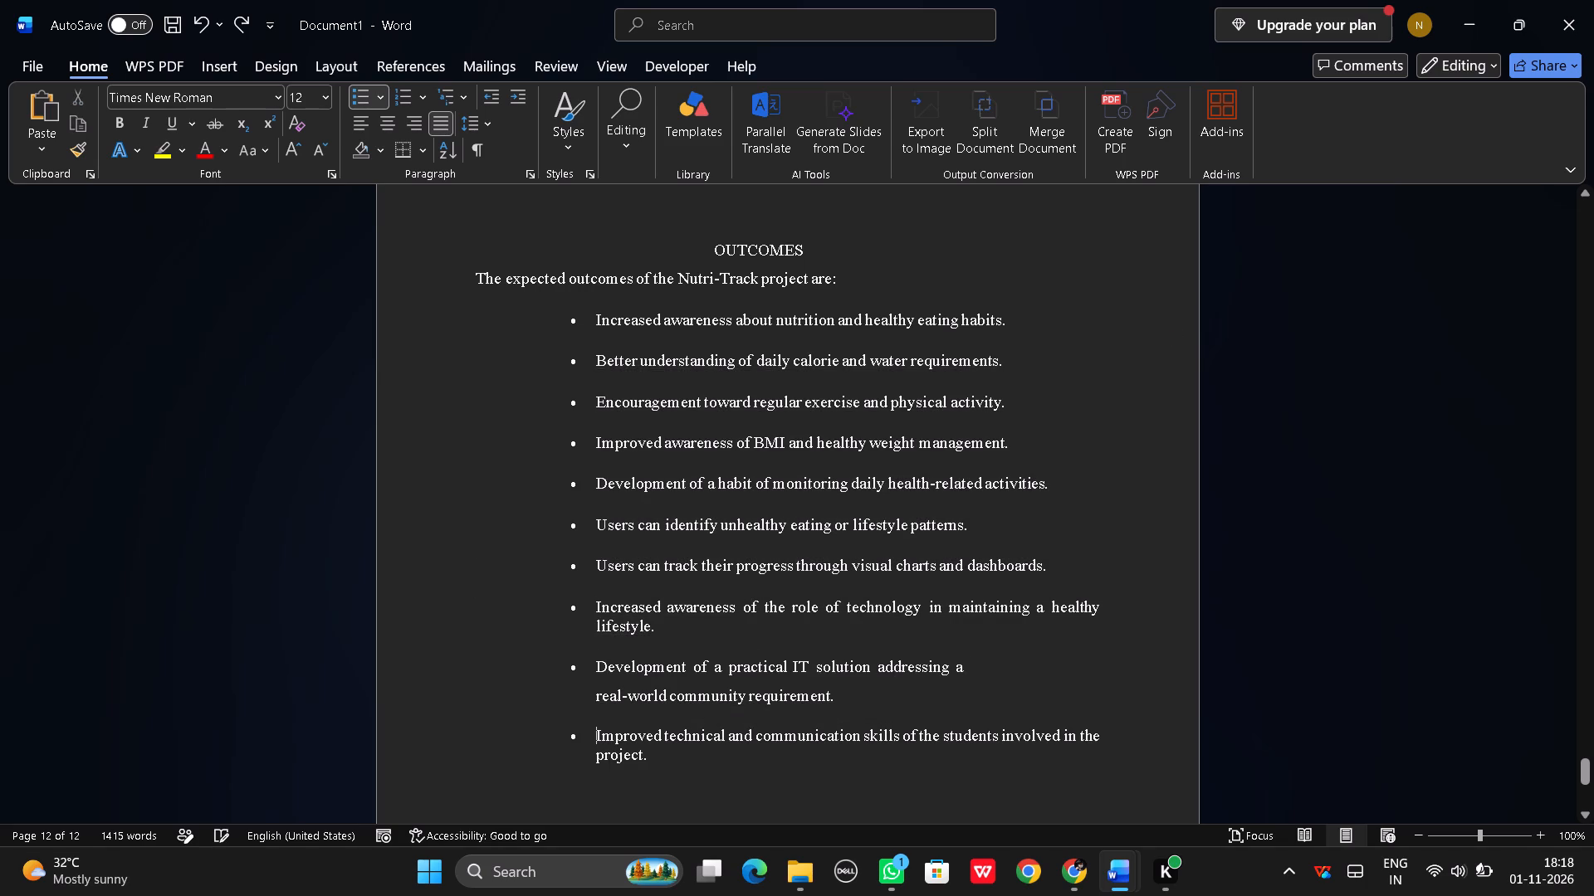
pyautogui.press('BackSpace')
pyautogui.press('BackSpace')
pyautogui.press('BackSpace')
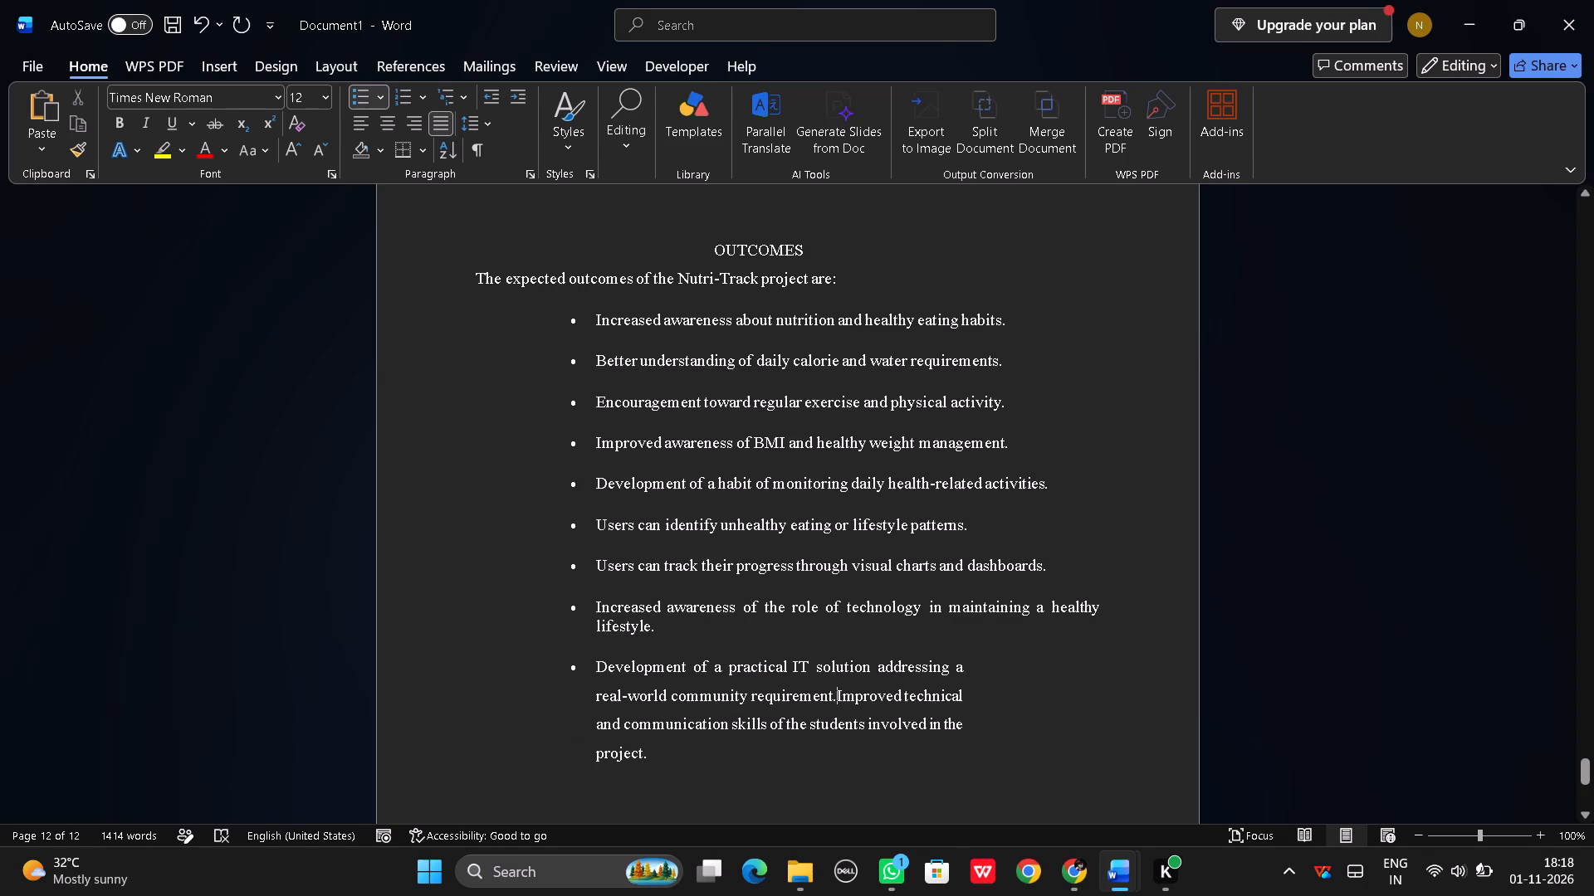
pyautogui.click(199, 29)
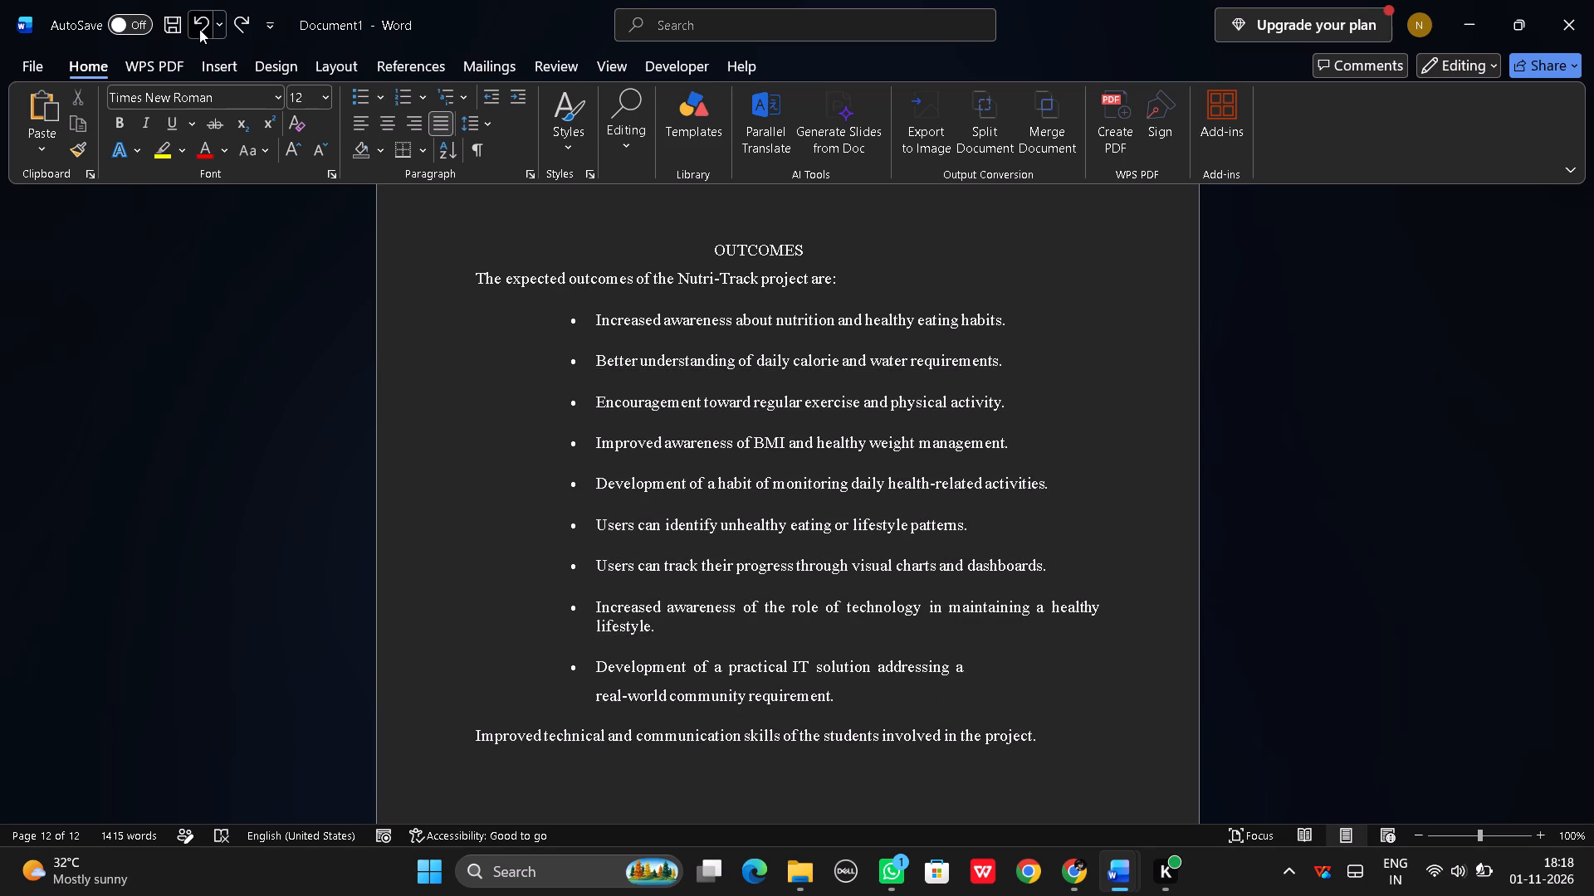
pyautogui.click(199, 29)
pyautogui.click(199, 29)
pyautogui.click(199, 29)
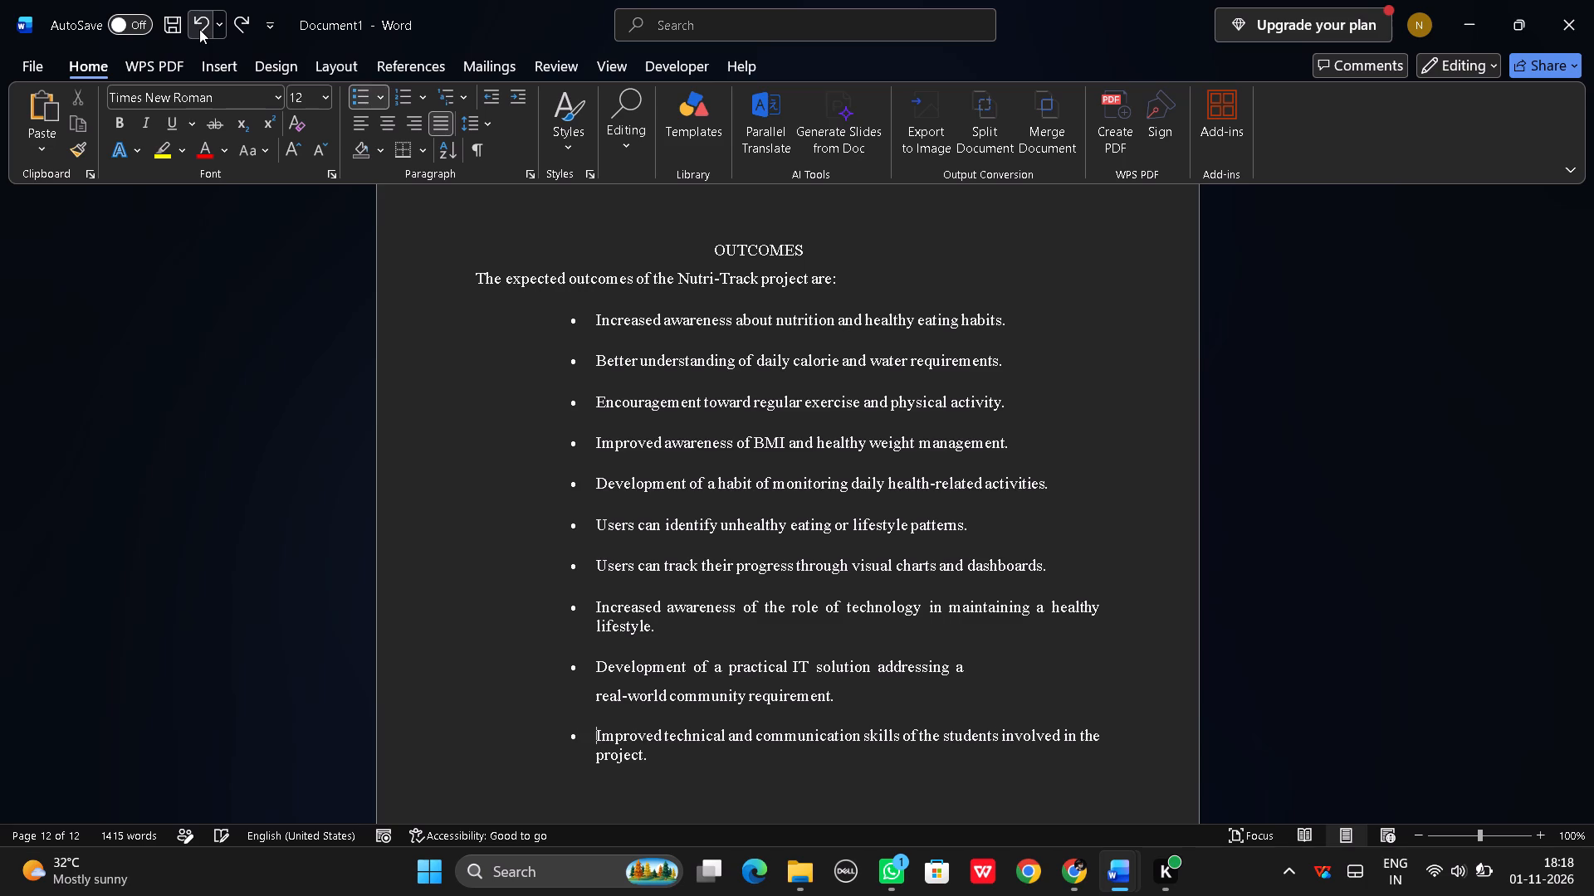
# Remove the bullets and indents from the last three outcomes, covering student skills, the practical IT solution and the role of technology.
pyautogui.press('BackSpace')
pyautogui.press('BackSpace')
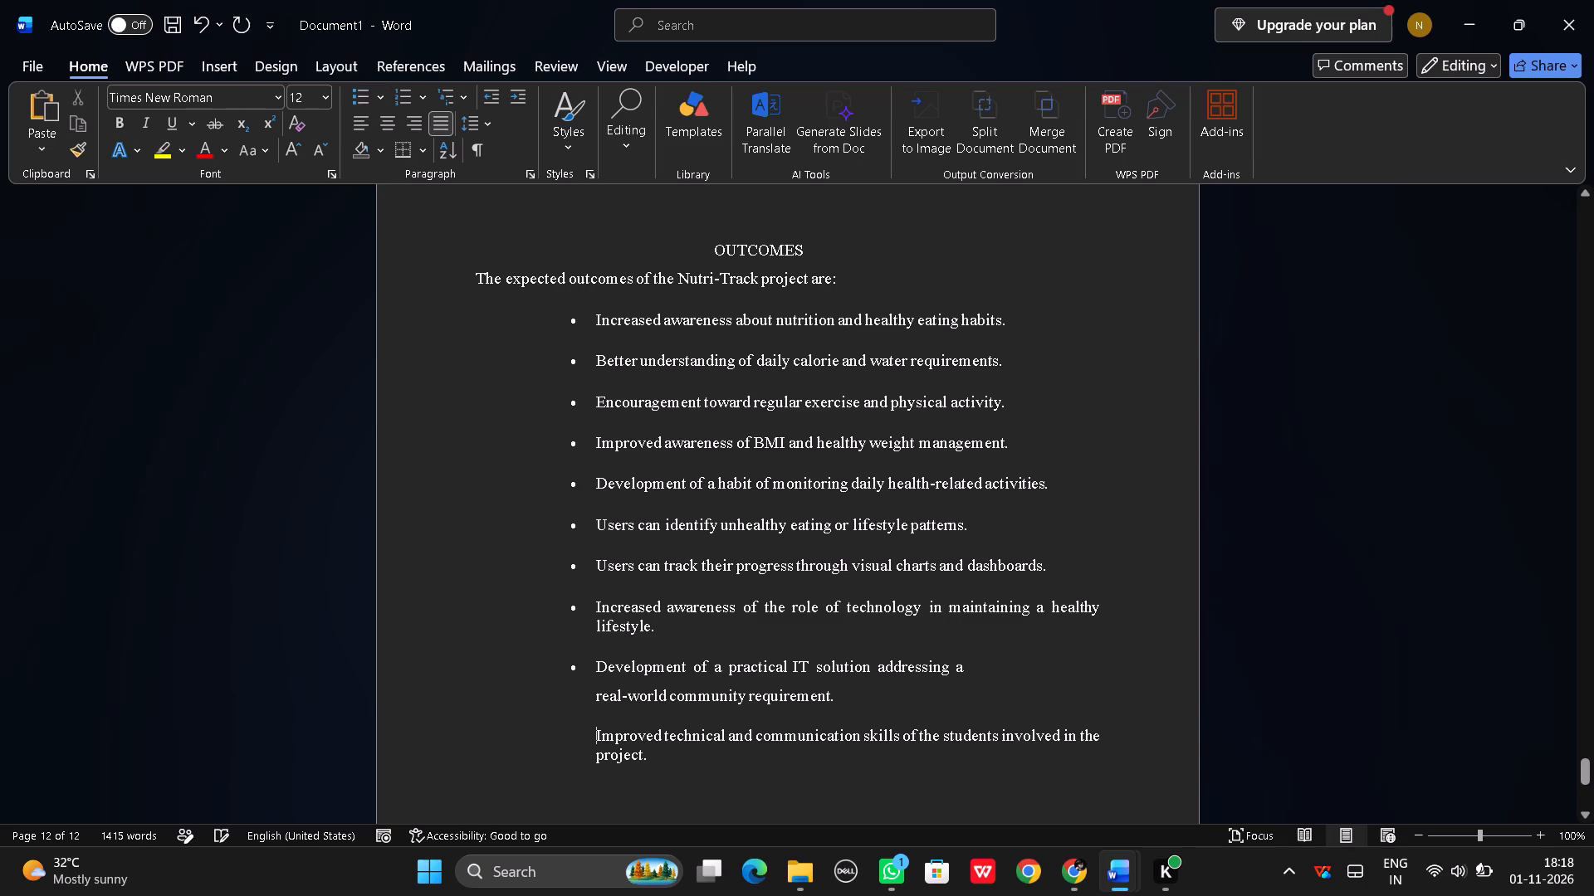
pyautogui.press('BackSpace')
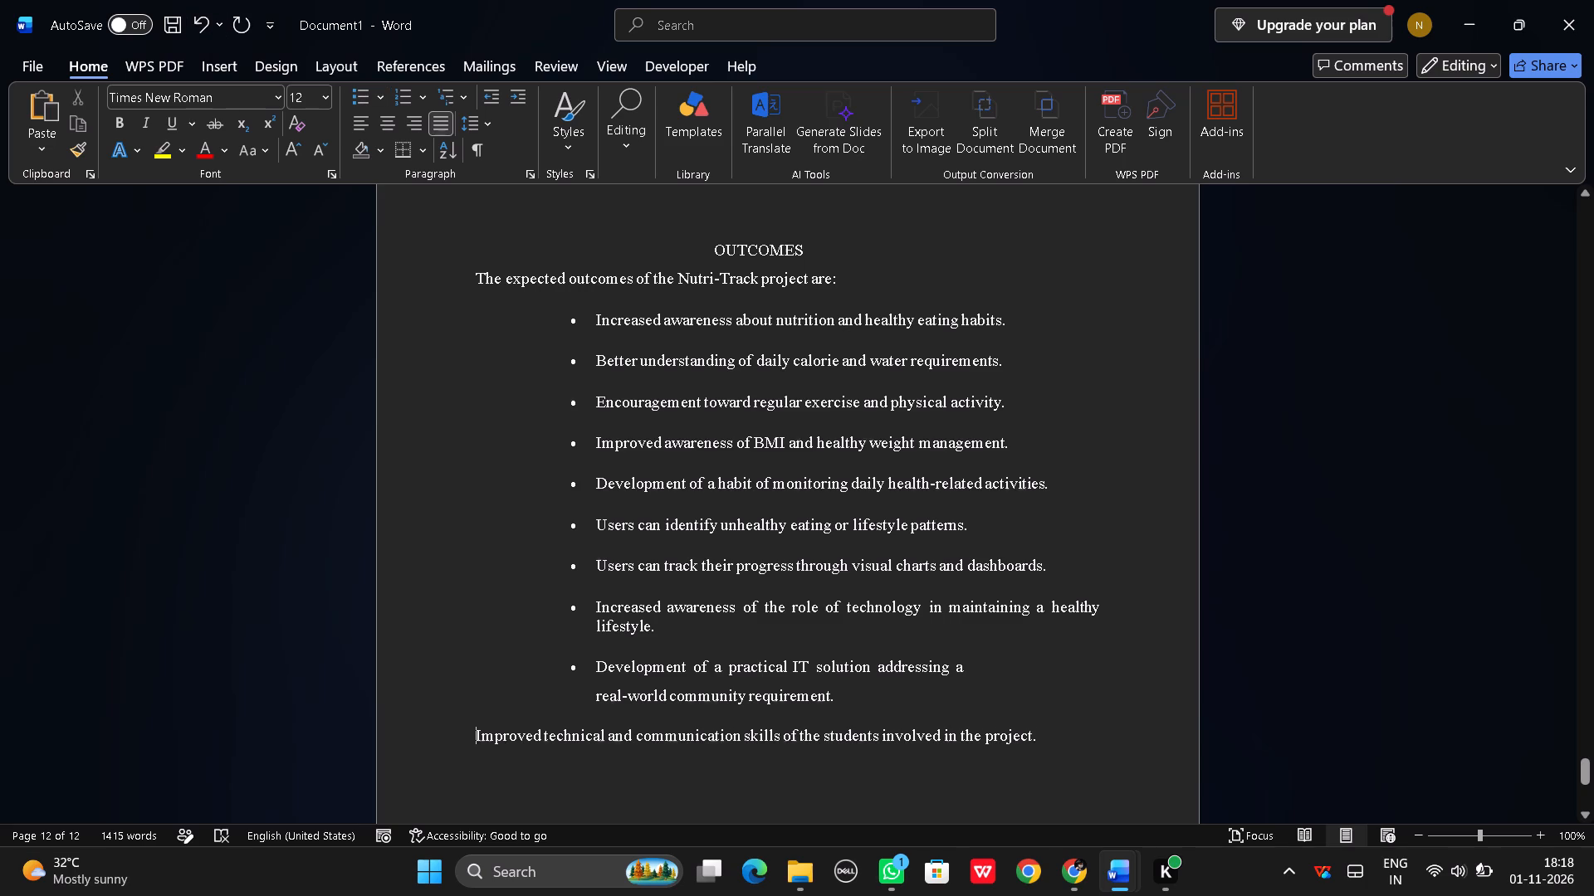
pyautogui.click(591, 666)
pyautogui.press('BackSpace')
pyautogui.press('BackSpace')
pyautogui.click(592, 611)
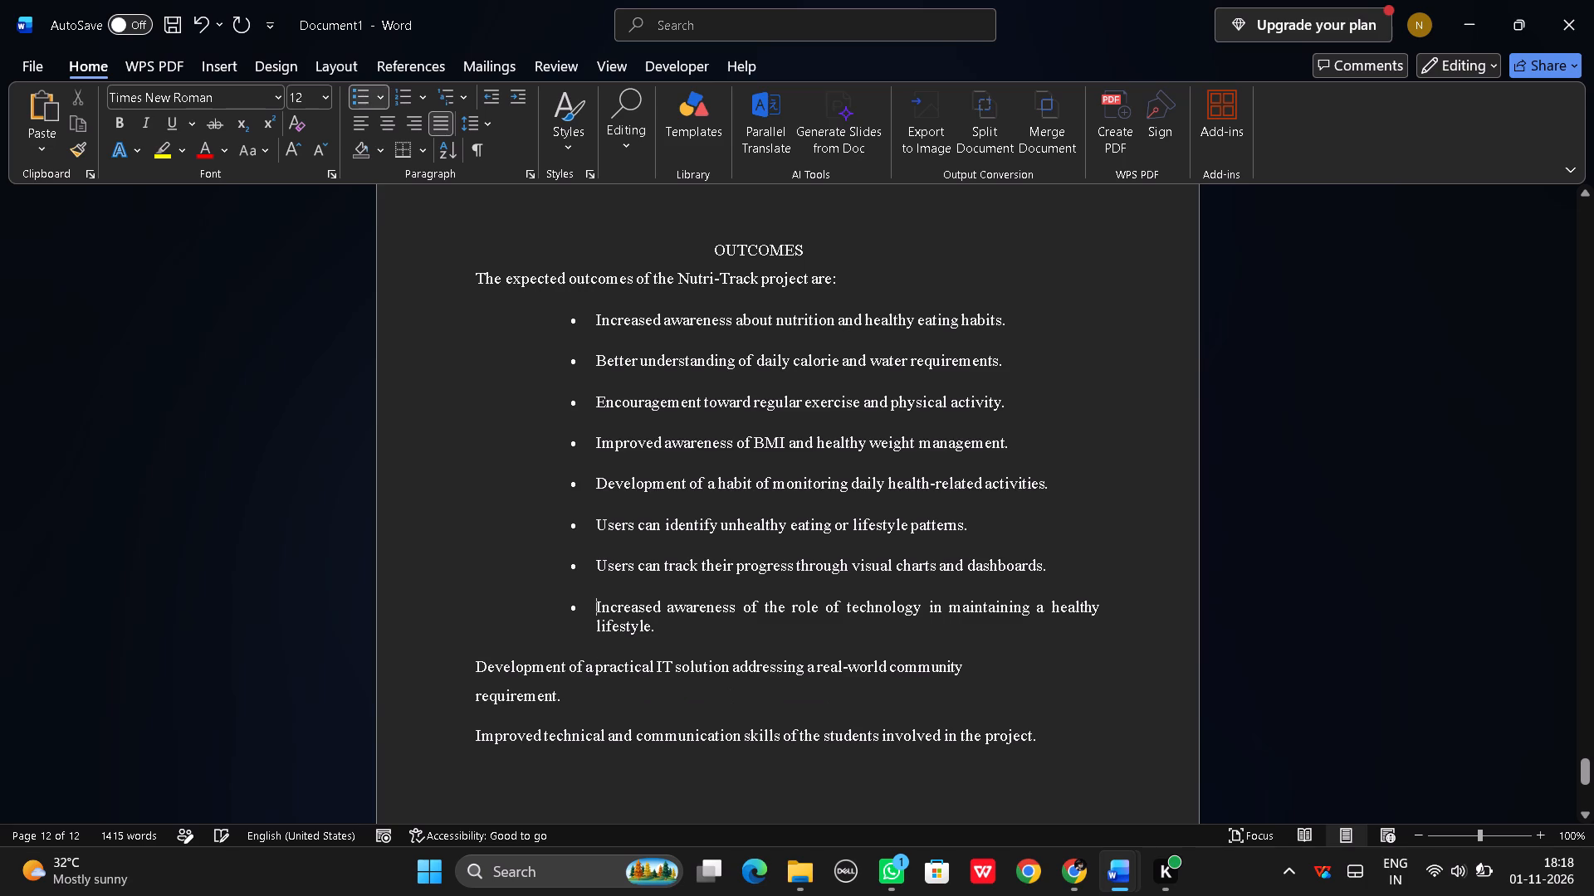
pyautogui.press('BackSpace')
pyautogui.press('BackSpace')
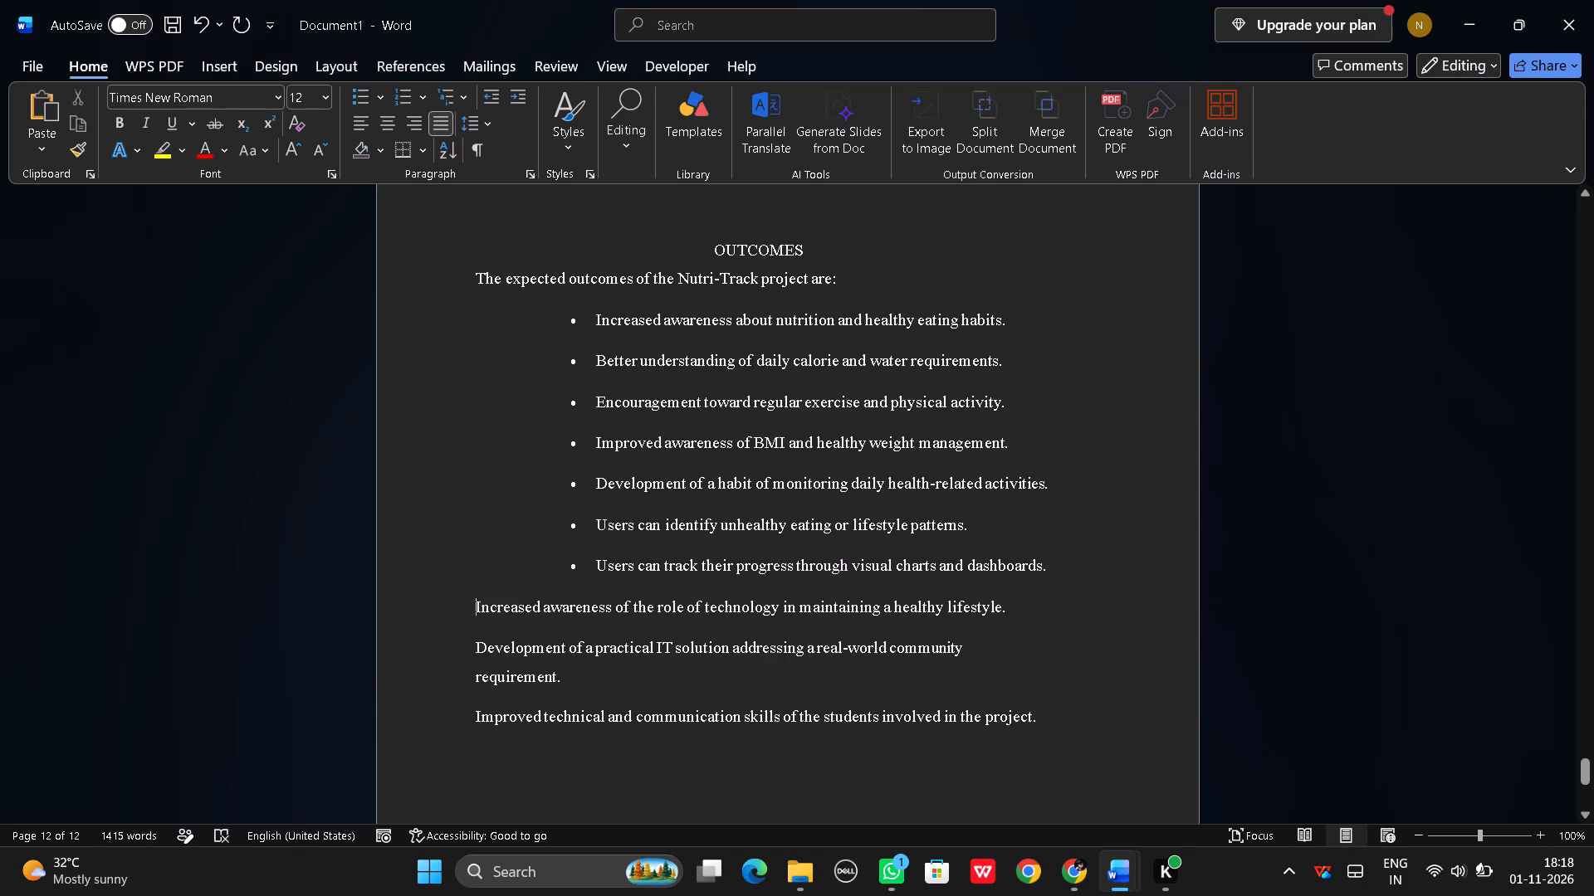
# Remove the bullets and indents from the outcomes about tracking progress, identifying unhealthy patterns and monitoring daily health-related activities.
pyautogui.click(593, 563)
pyautogui.press('BackSpace')
pyautogui.press('BackSpace')
pyautogui.click(593, 523)
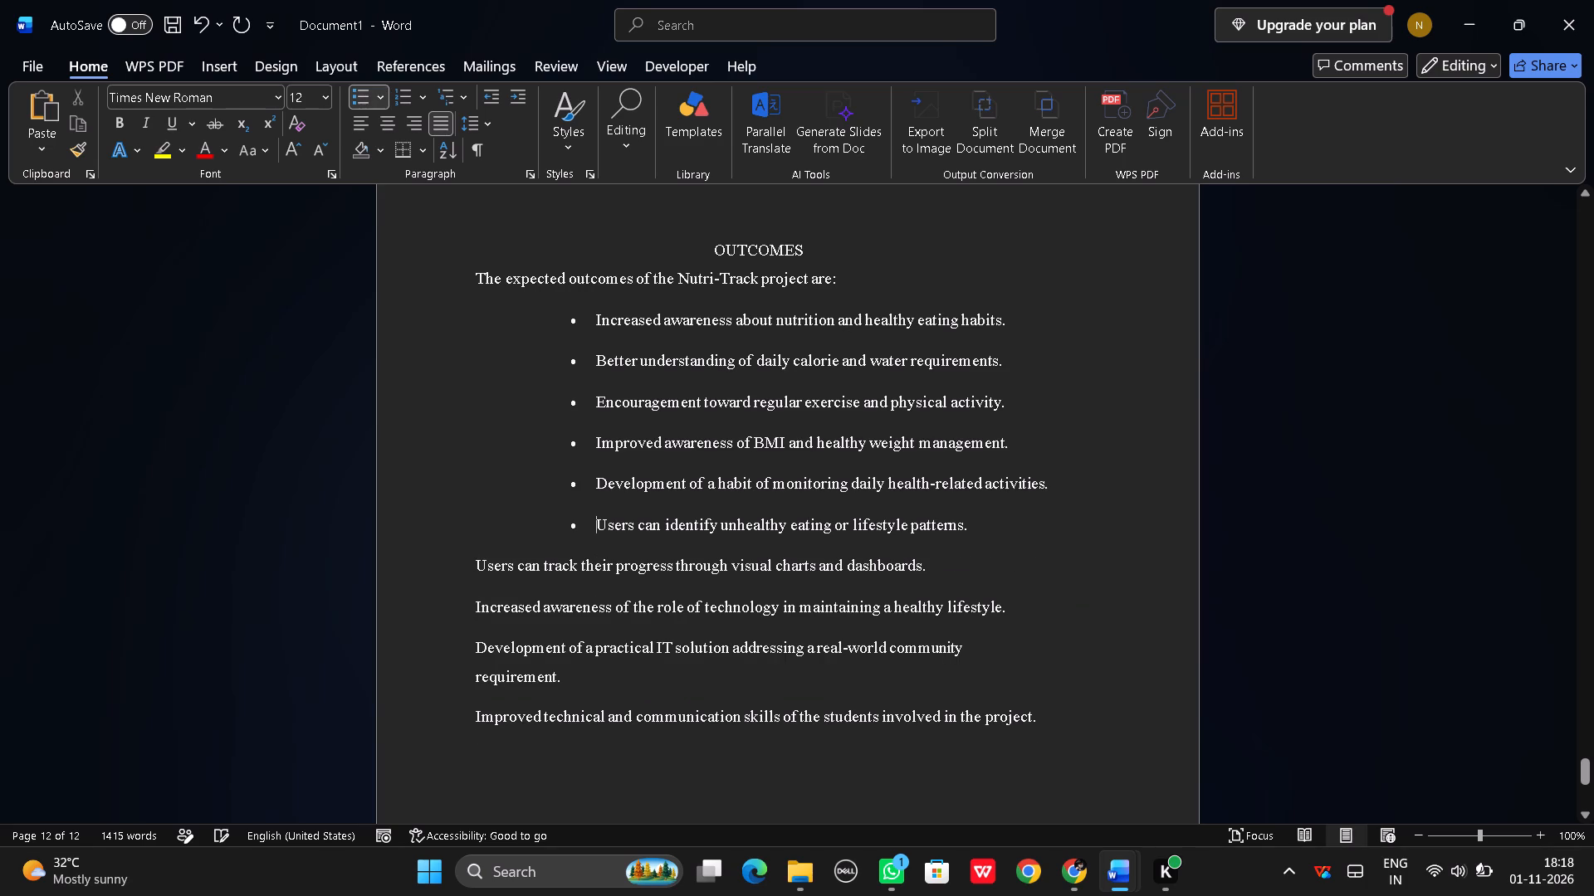
pyautogui.press('BackSpace')
pyautogui.press('BackSpace')
pyautogui.click(594, 484)
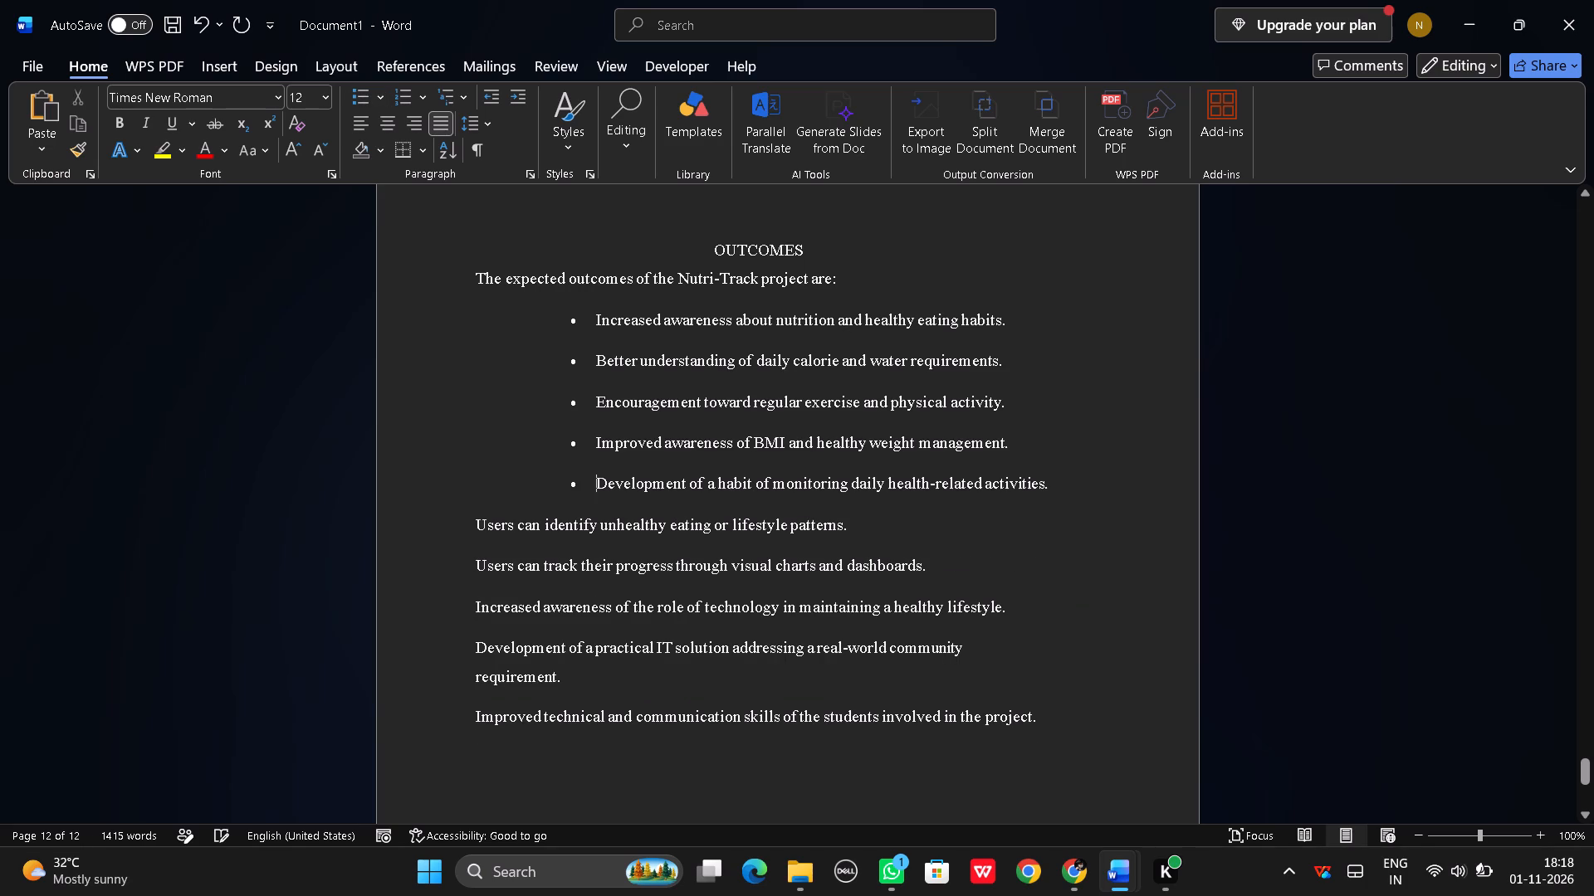
pyautogui.press('BackSpace')
pyautogui.press('BackSpace')
# Remove the bullets and indents from the first four outcomes, working up from BMI awareness to nutrition awareness.
pyautogui.click(594, 442)
pyautogui.press('BackSpace')
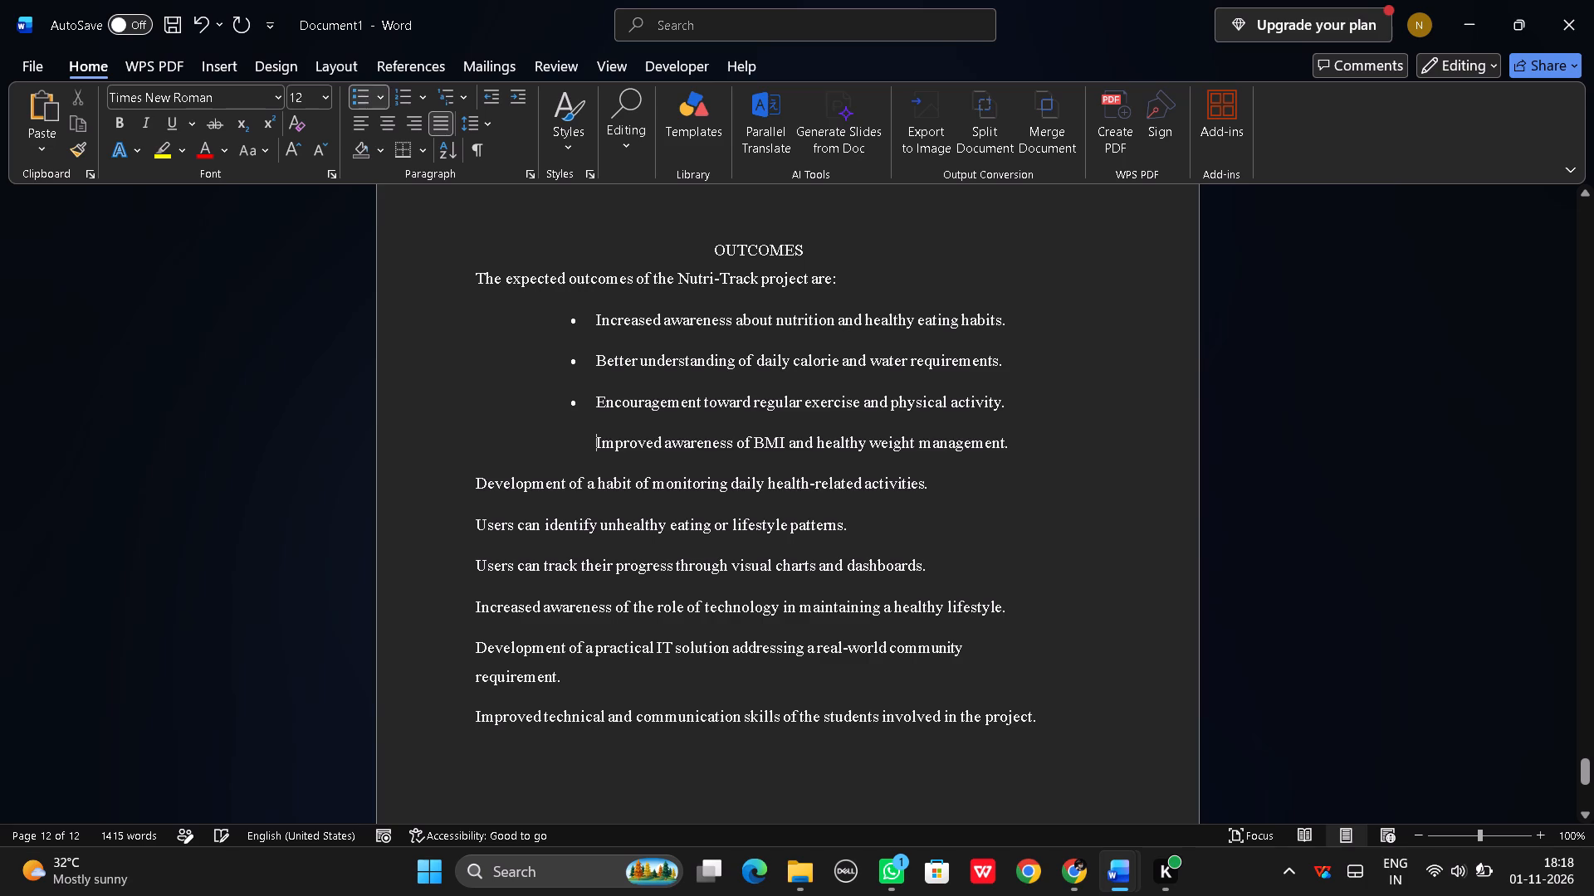
pyautogui.press('BackSpace')
pyautogui.click(594, 407)
pyautogui.press('BackSpace')
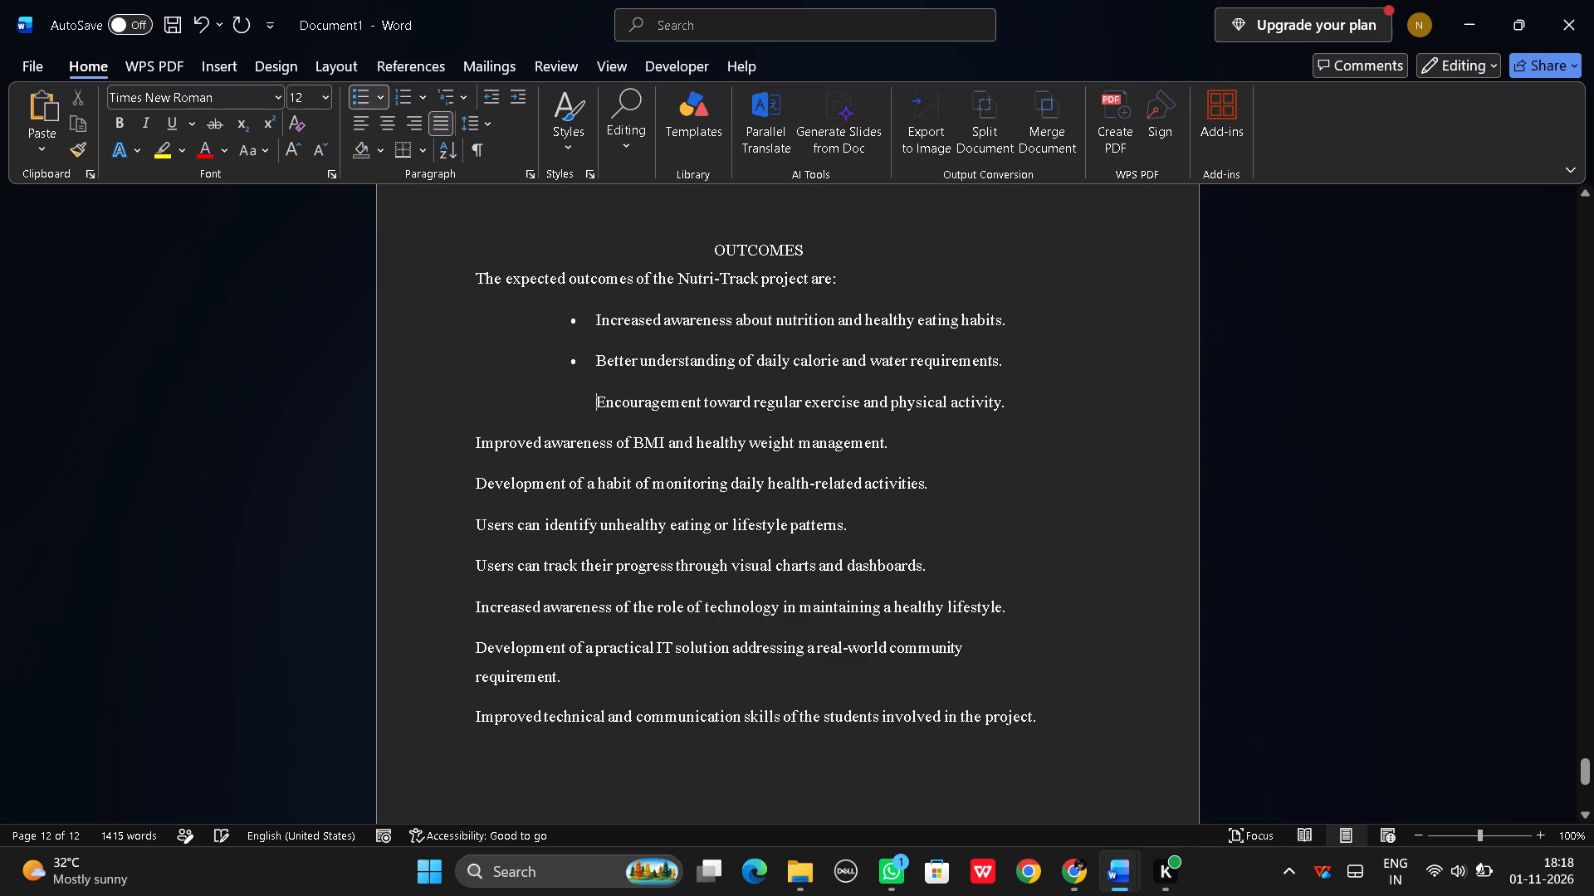
pyautogui.press('BackSpace')
pyautogui.click(593, 363)
pyautogui.press('BackSpace')
pyautogui.press('BackSpace')
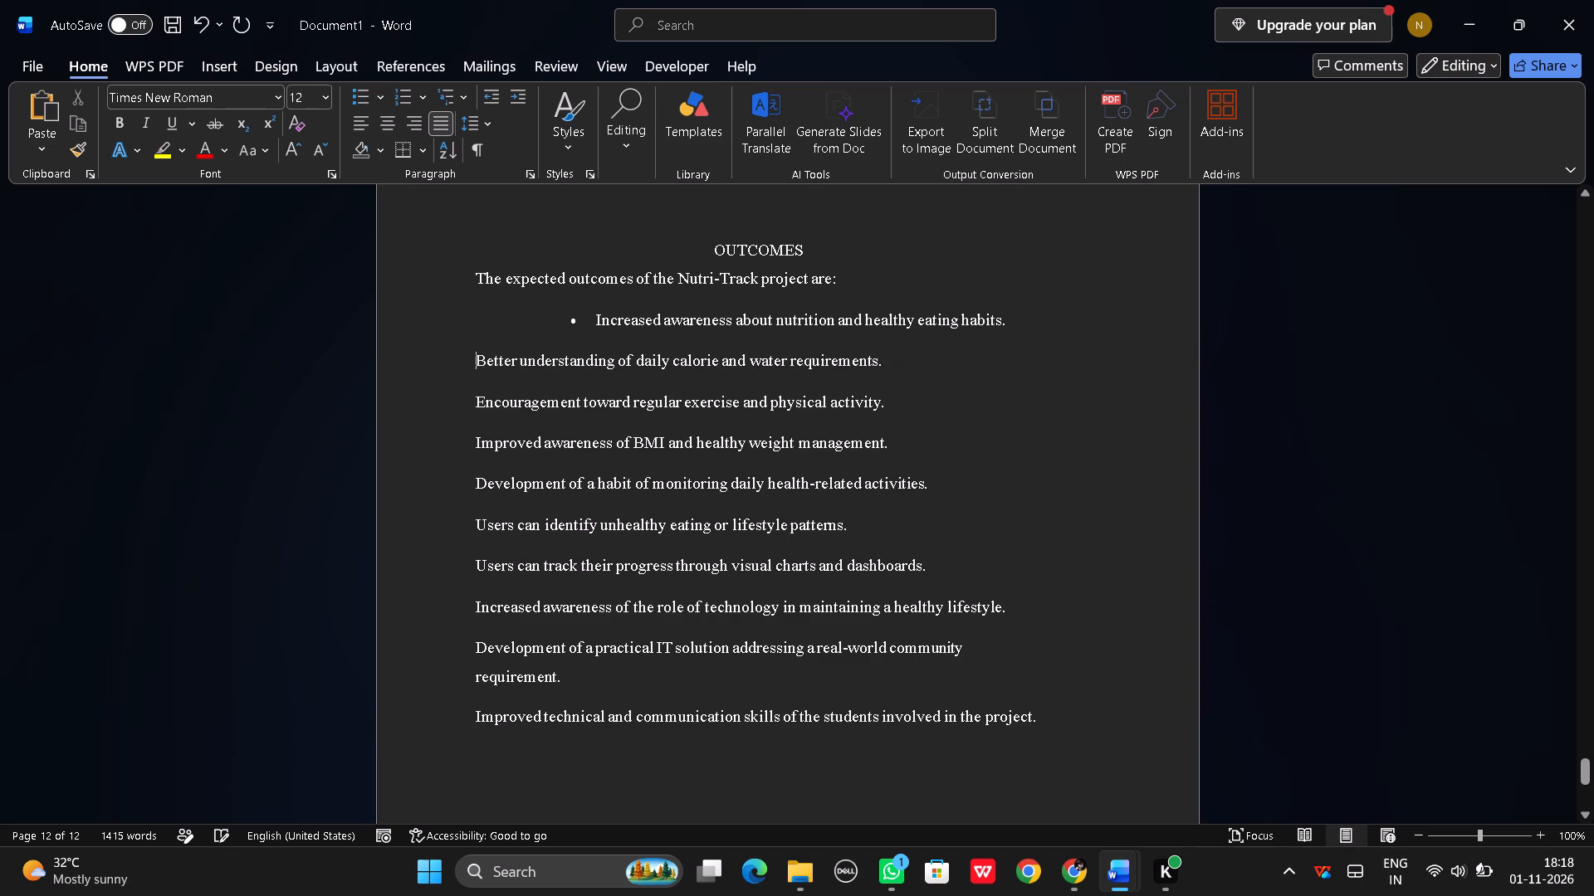
pyautogui.click(594, 320)
pyautogui.press('BackSpace')
pyautogui.press('BackSpace')
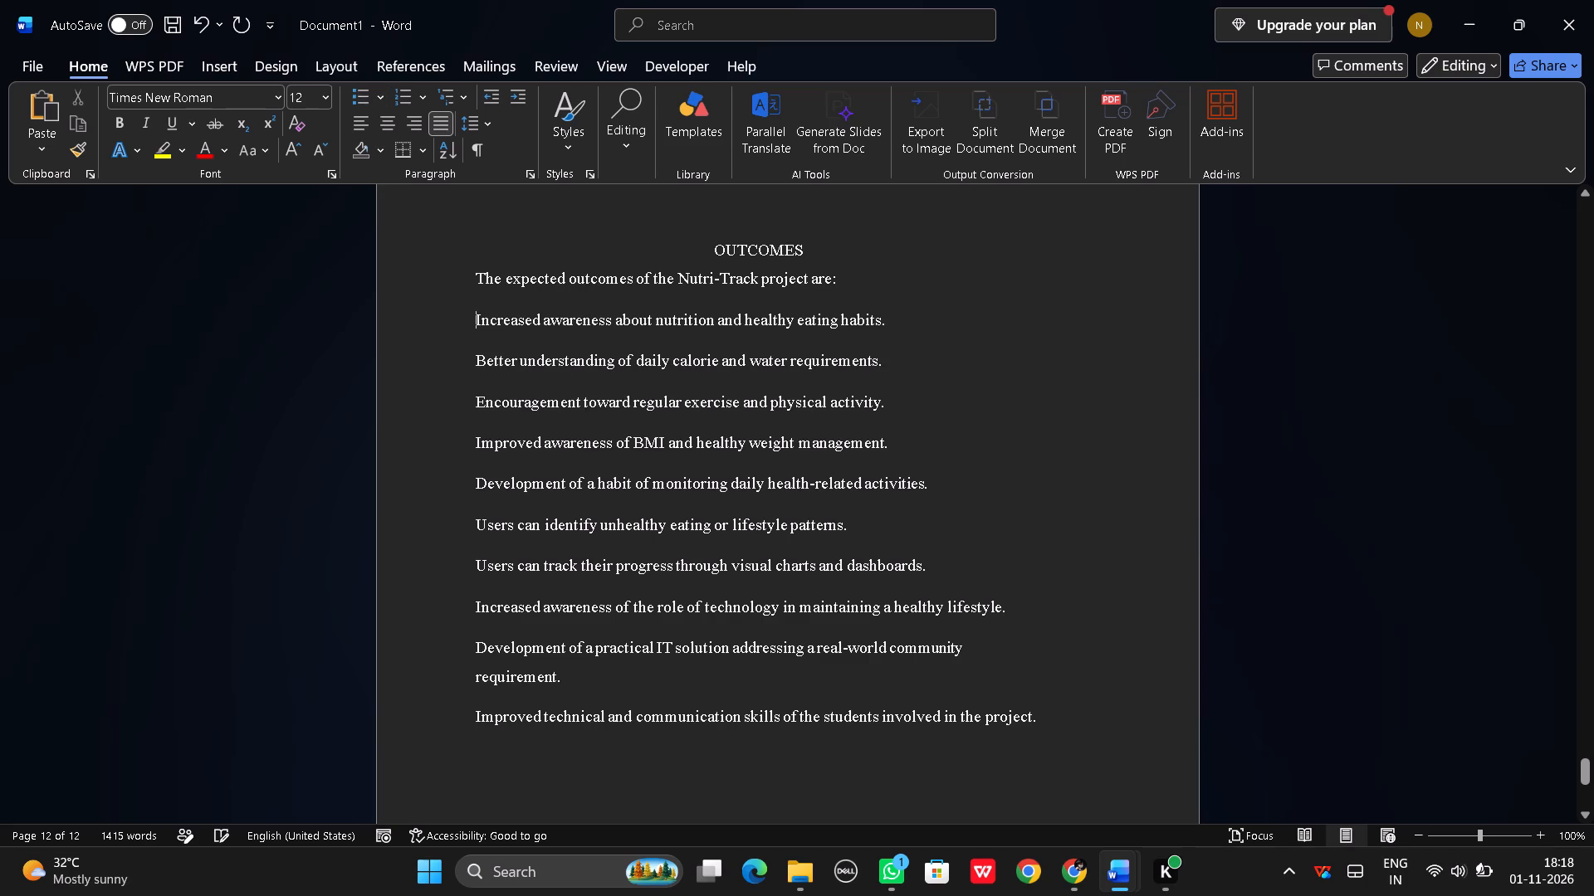
# Insert one blank line below the "OUTCOMES" heading and another below the introductory sentence.
pyautogui.click(814, 246)
pyautogui.press('Return')
pyautogui.click(849, 321)
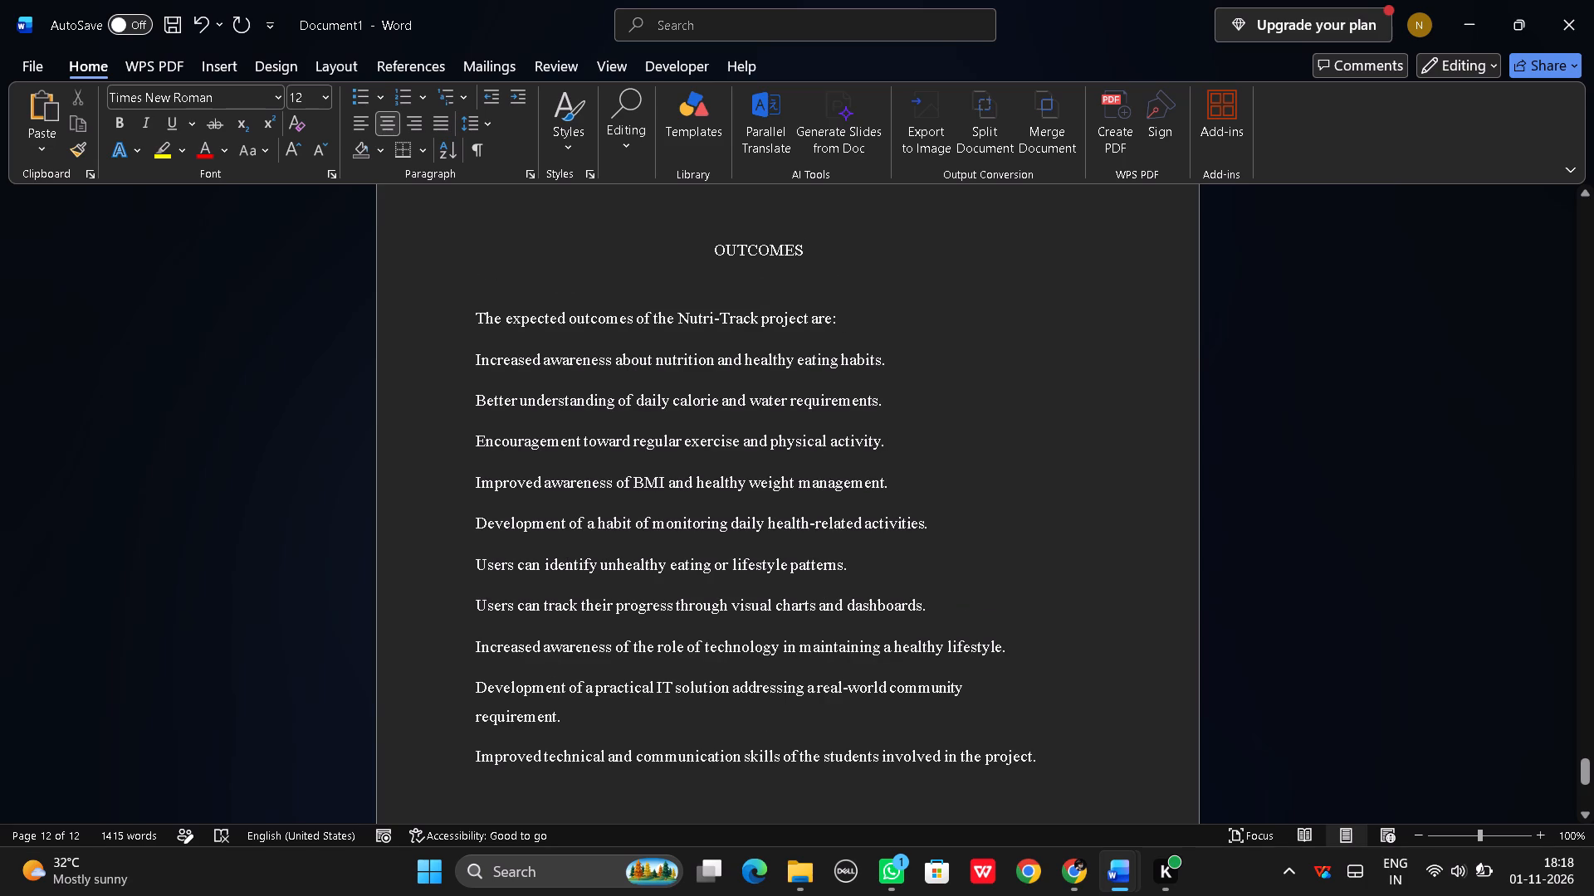
pyautogui.press('Return')
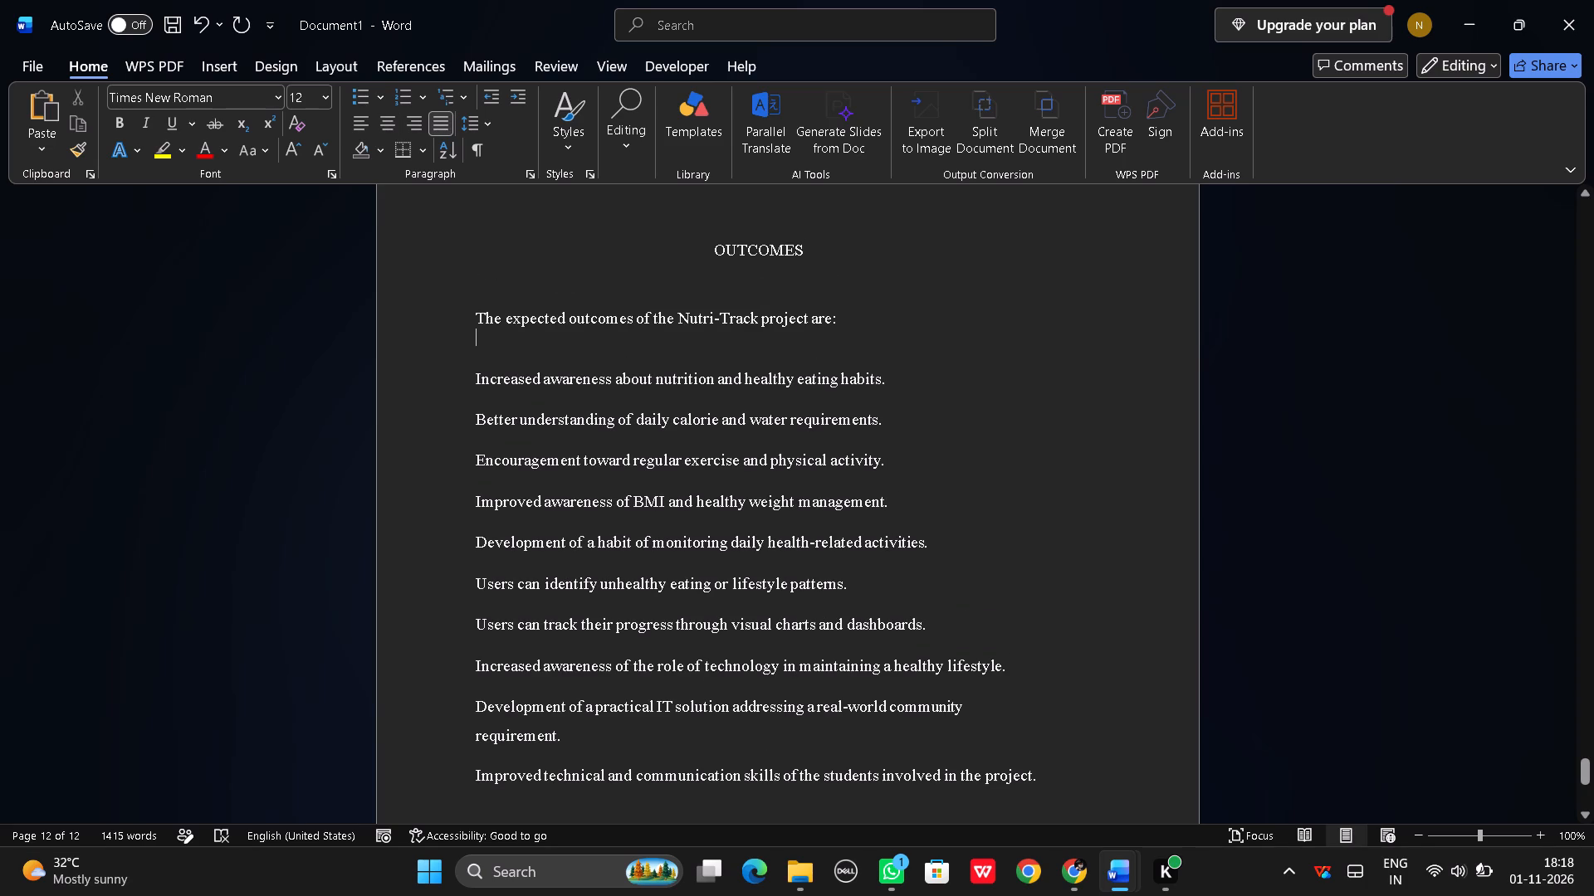
# Add a period and a space as a manual bullet before each of the first four outcomes, from nutrition awareness to BMI awareness.
pyautogui.click(471, 377)
pyautogui.press('.')
pyautogui.press('space')
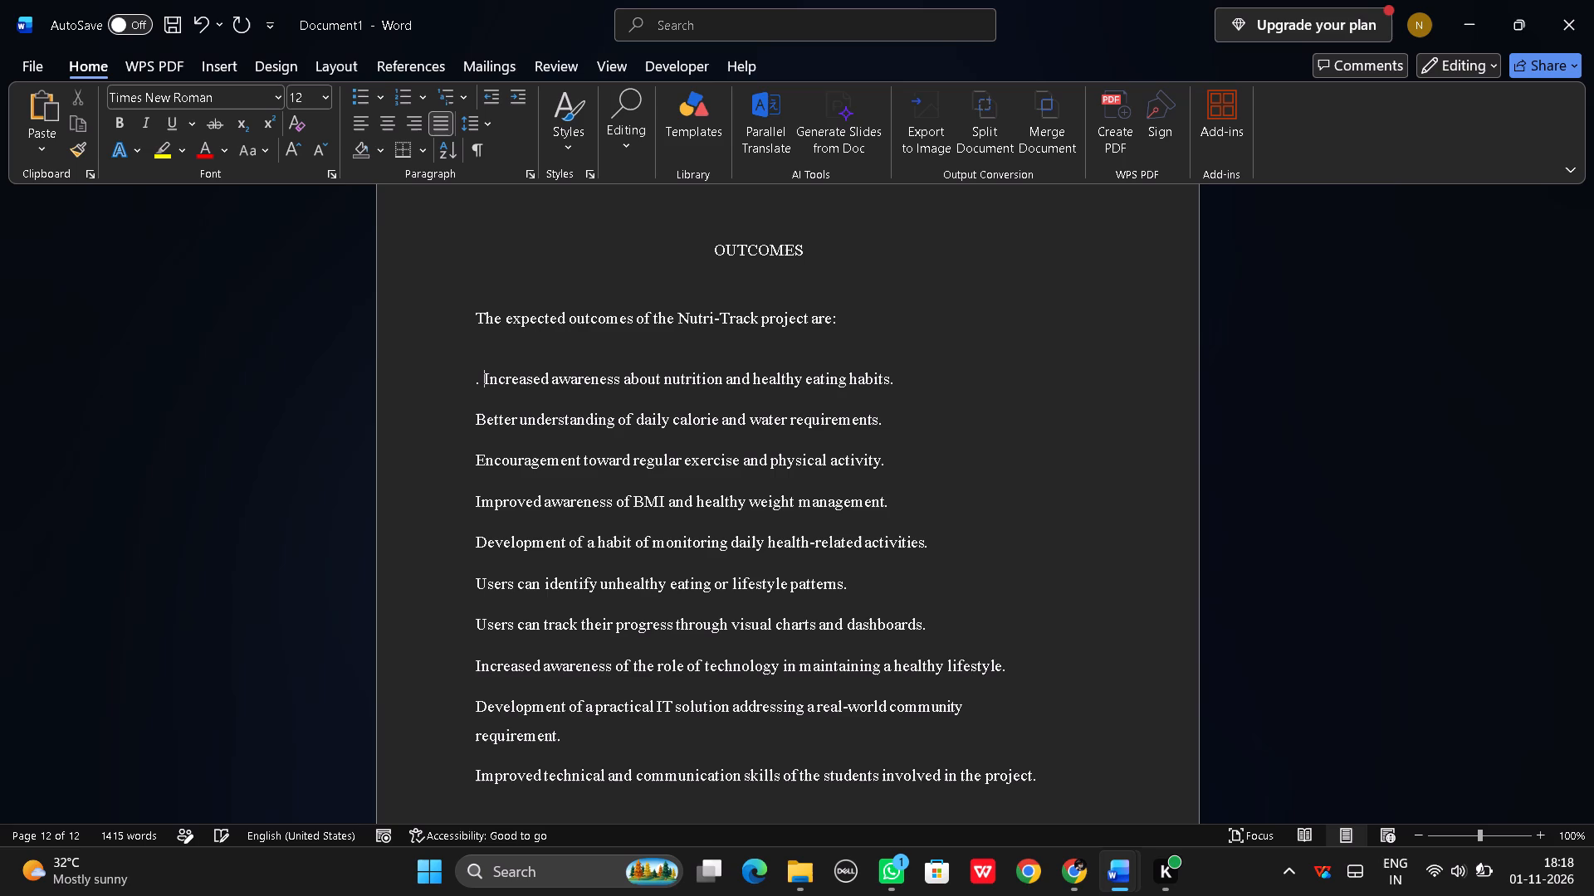
pyautogui.click(474, 421)
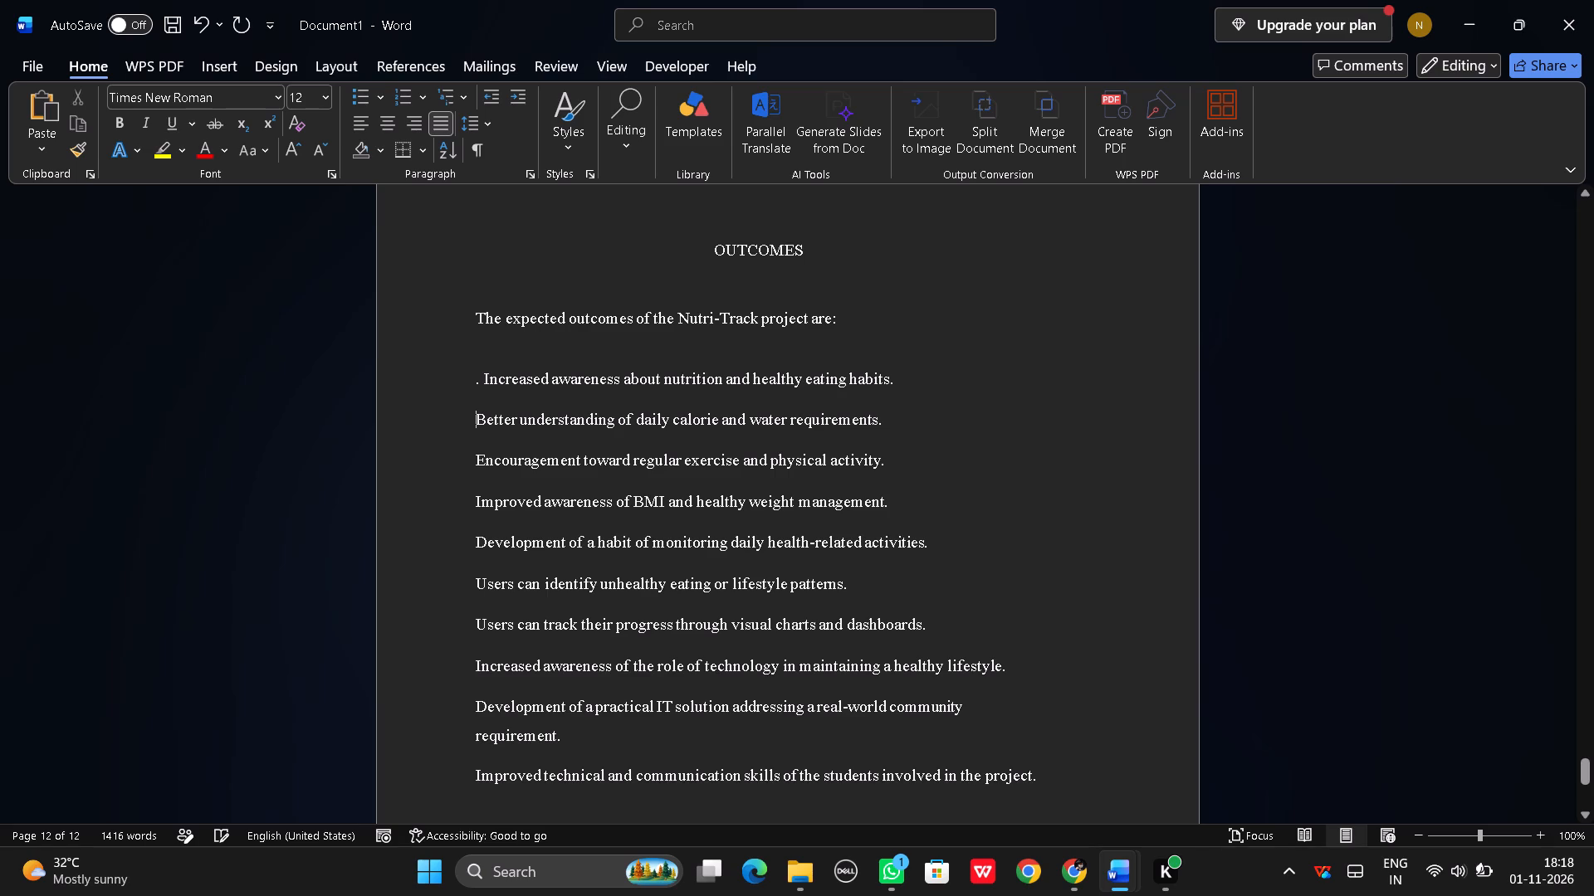
pyautogui.press('.')
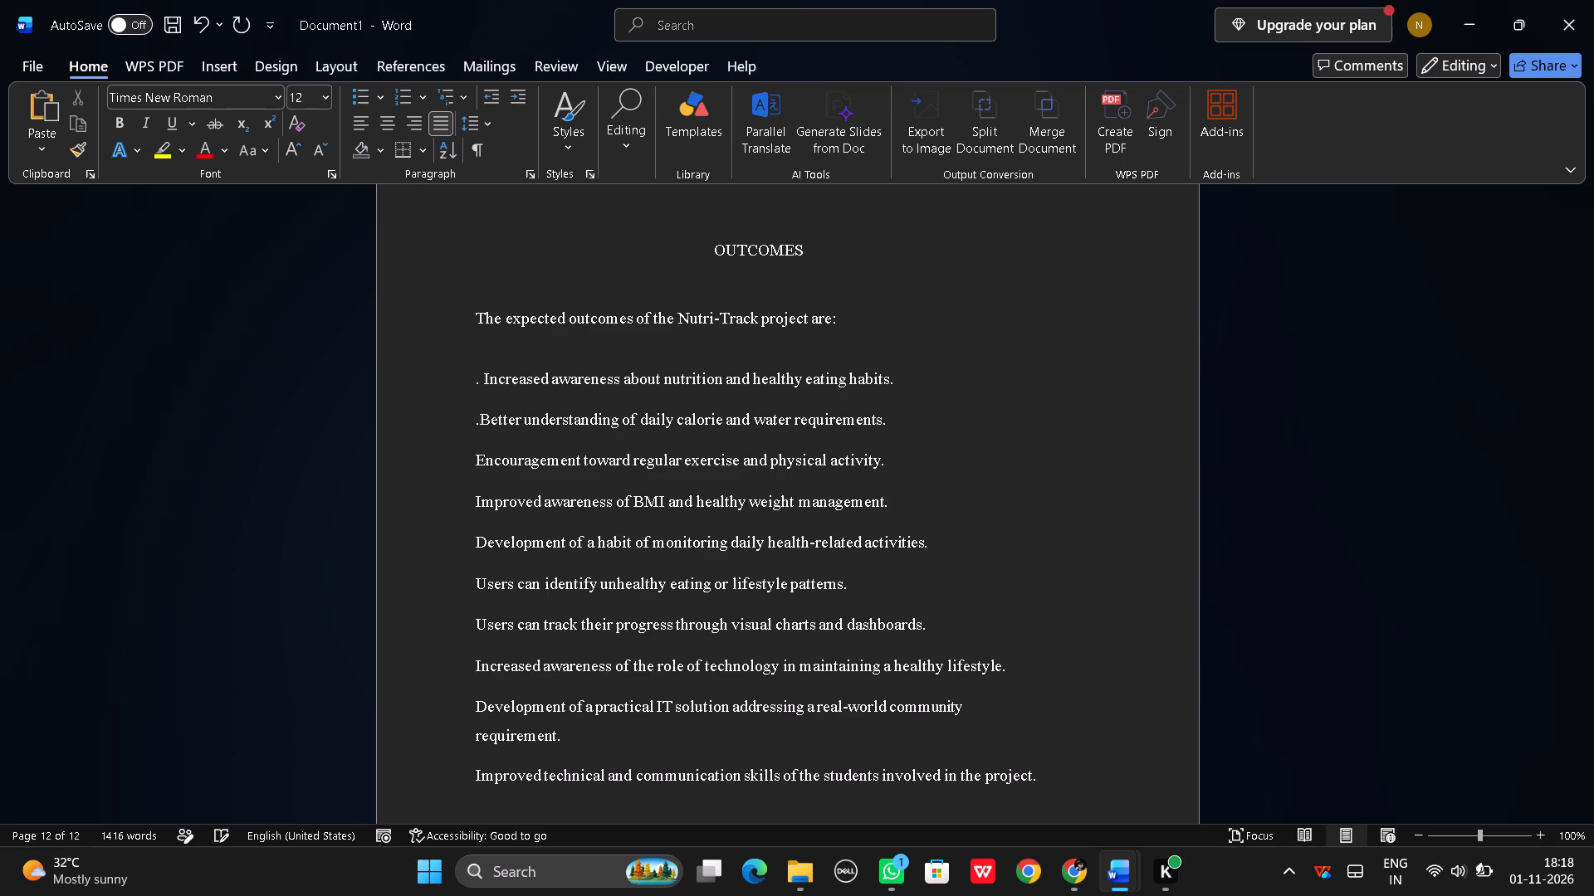
pyautogui.press('space')
pyautogui.press('Return')
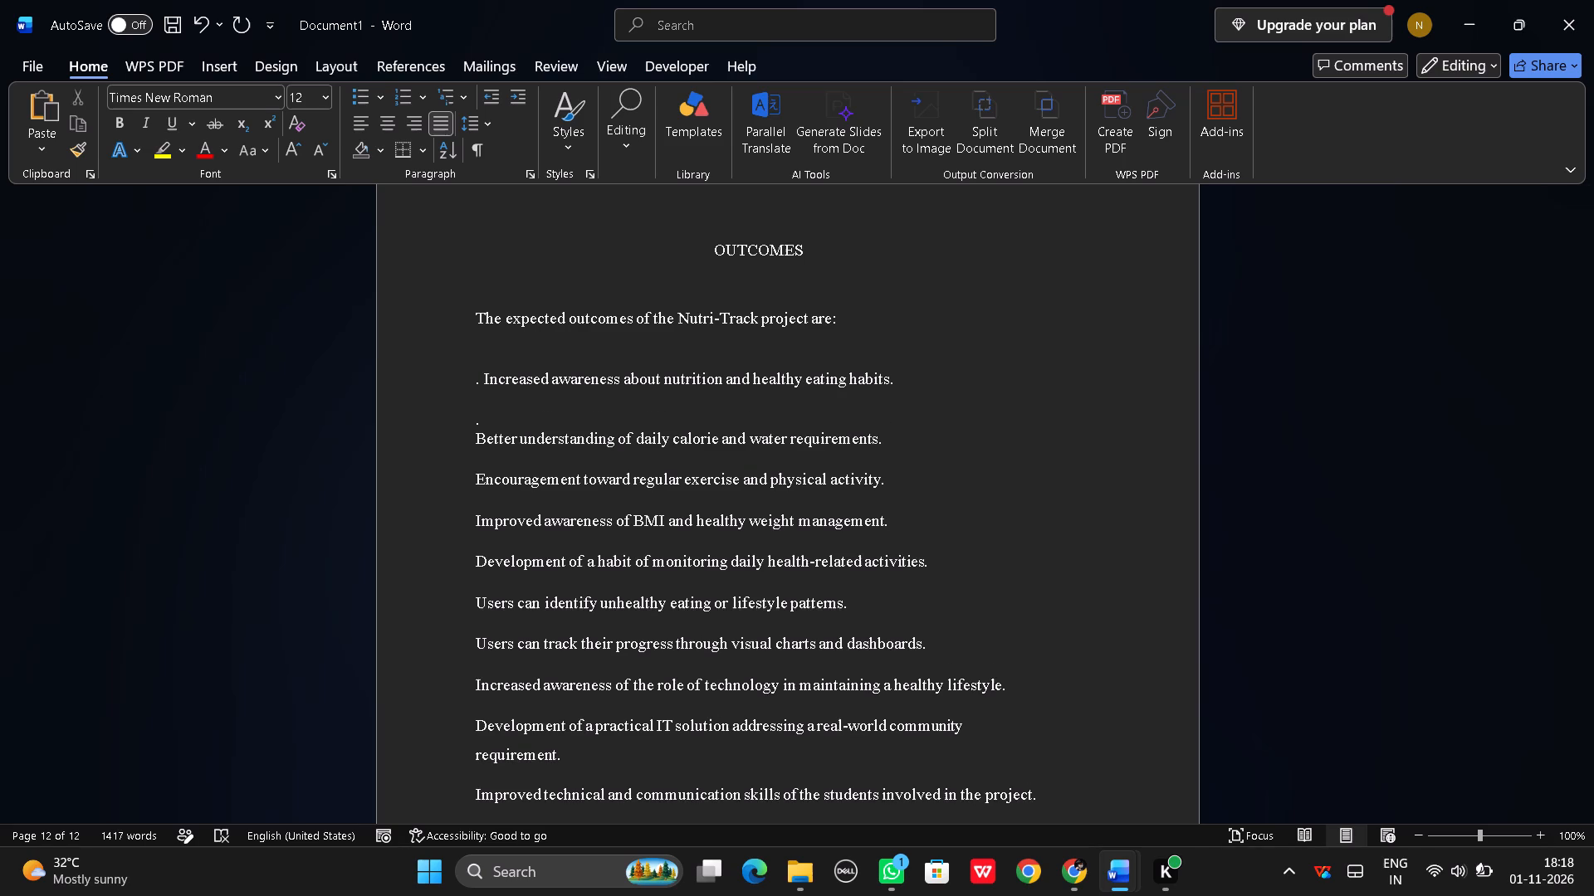
pyautogui.press('BackSpace')
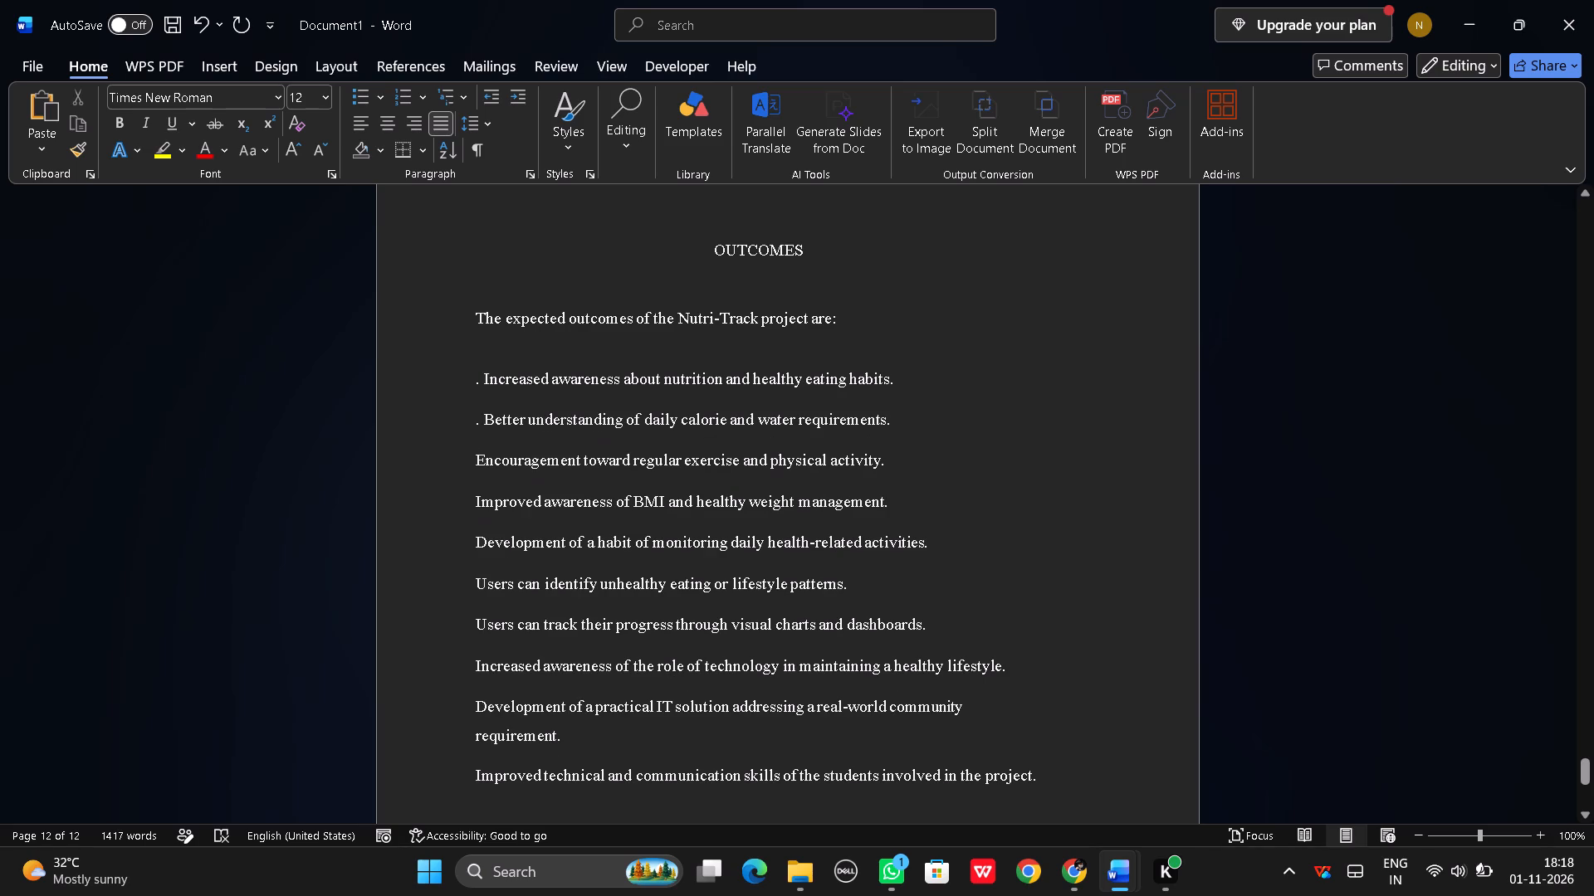
pyautogui.click(472, 461)
pyautogui.press('.')
pyautogui.press('space')
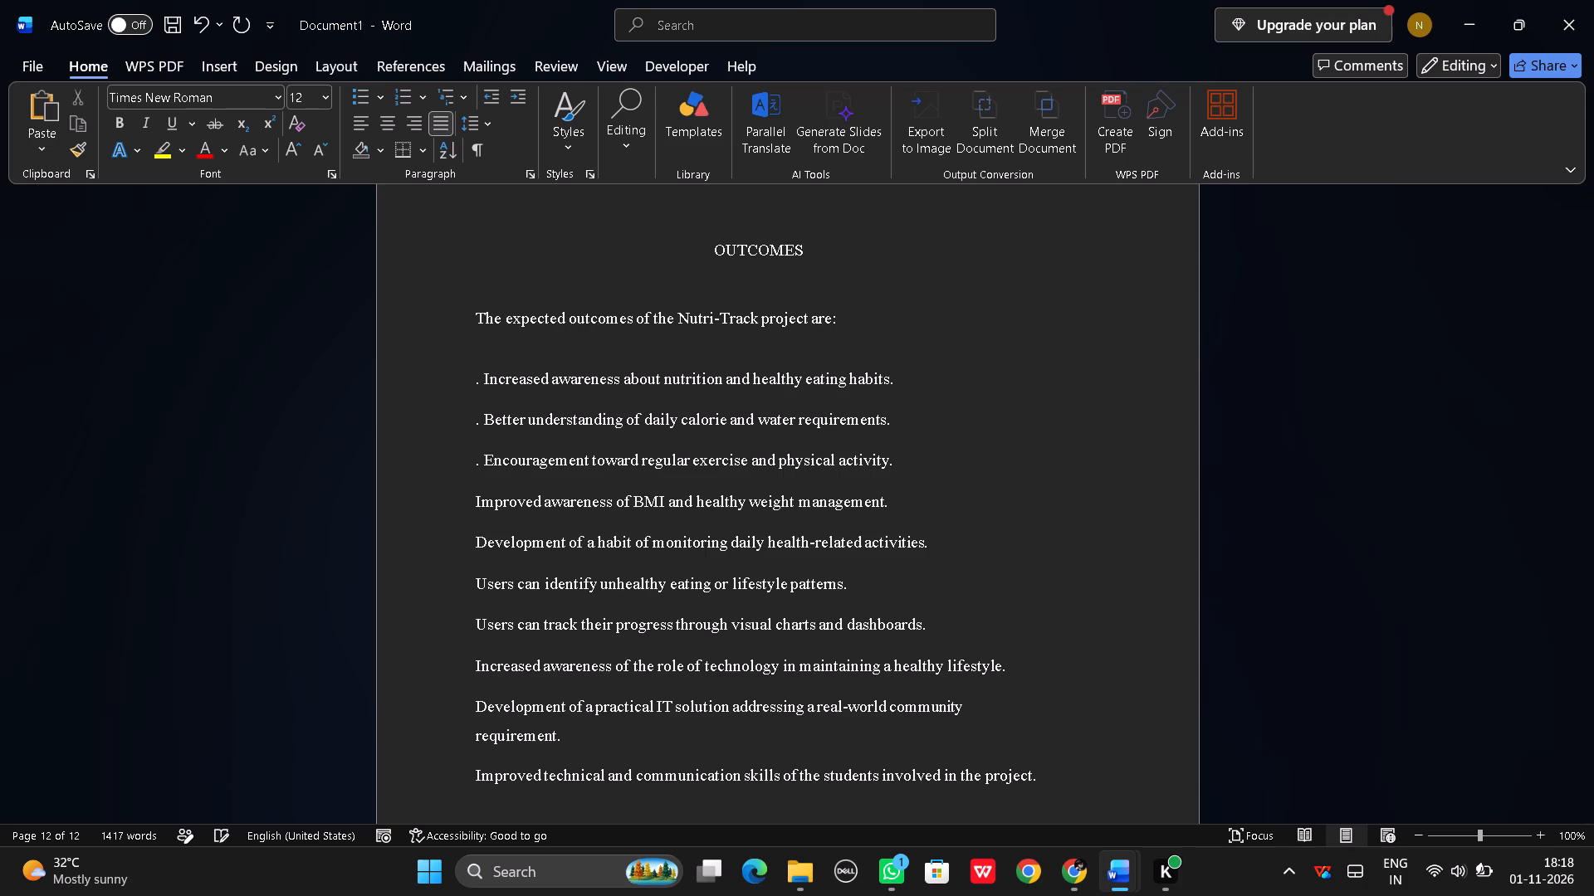
pyautogui.click(476, 503)
pyautogui.press('.')
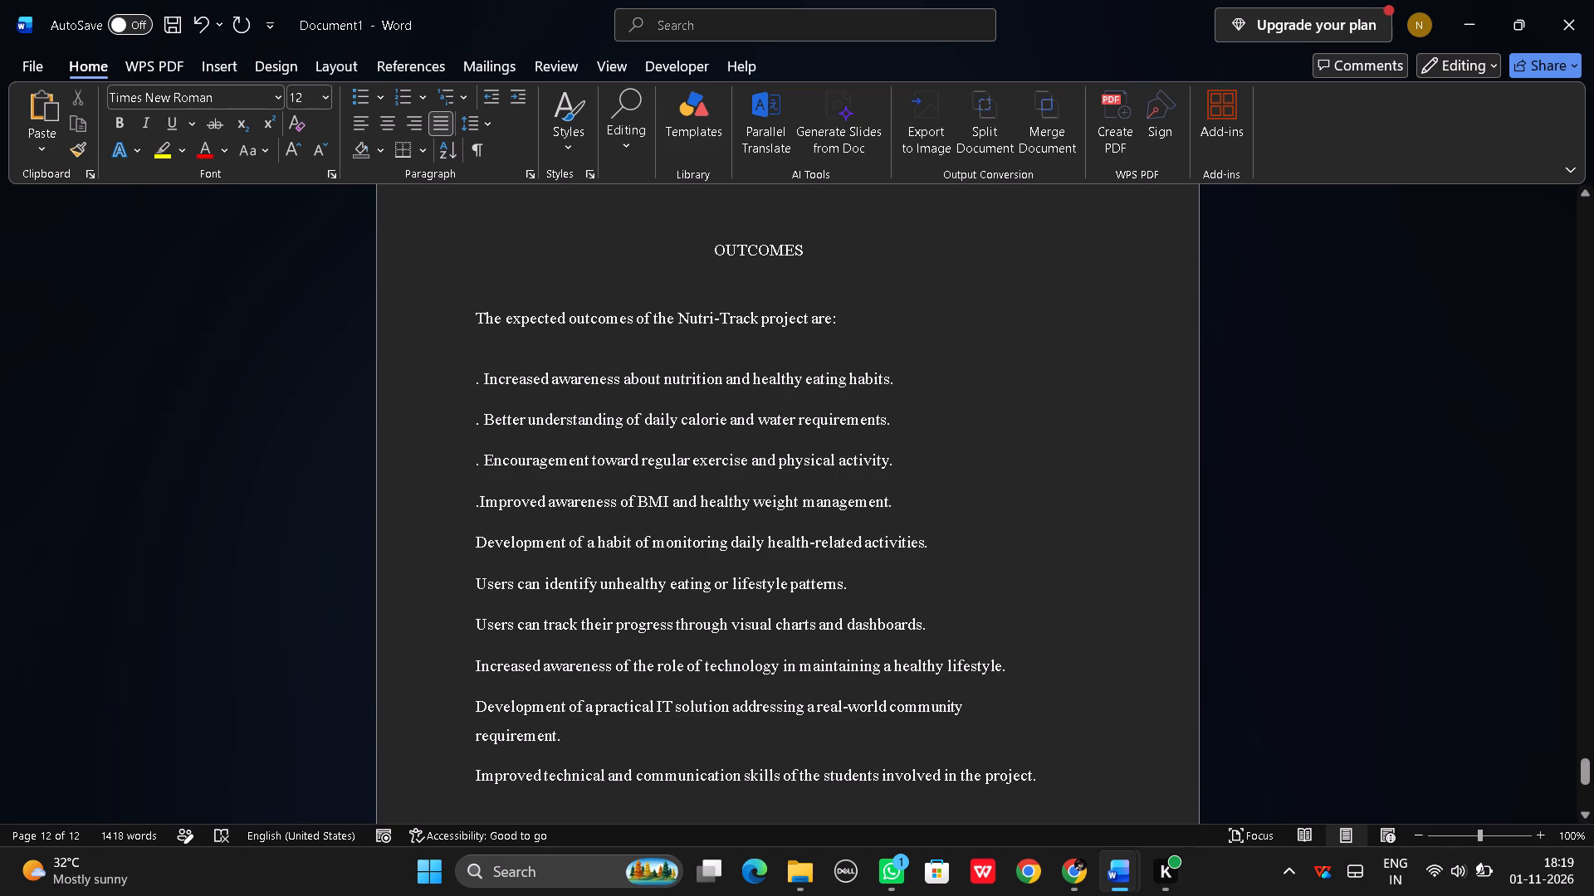
pyautogui.press('space')
# Add a period and a space before the outcomes about monitoring daily activities, identifying unhealthy patterns and tracking progress.
pyautogui.click(474, 543)
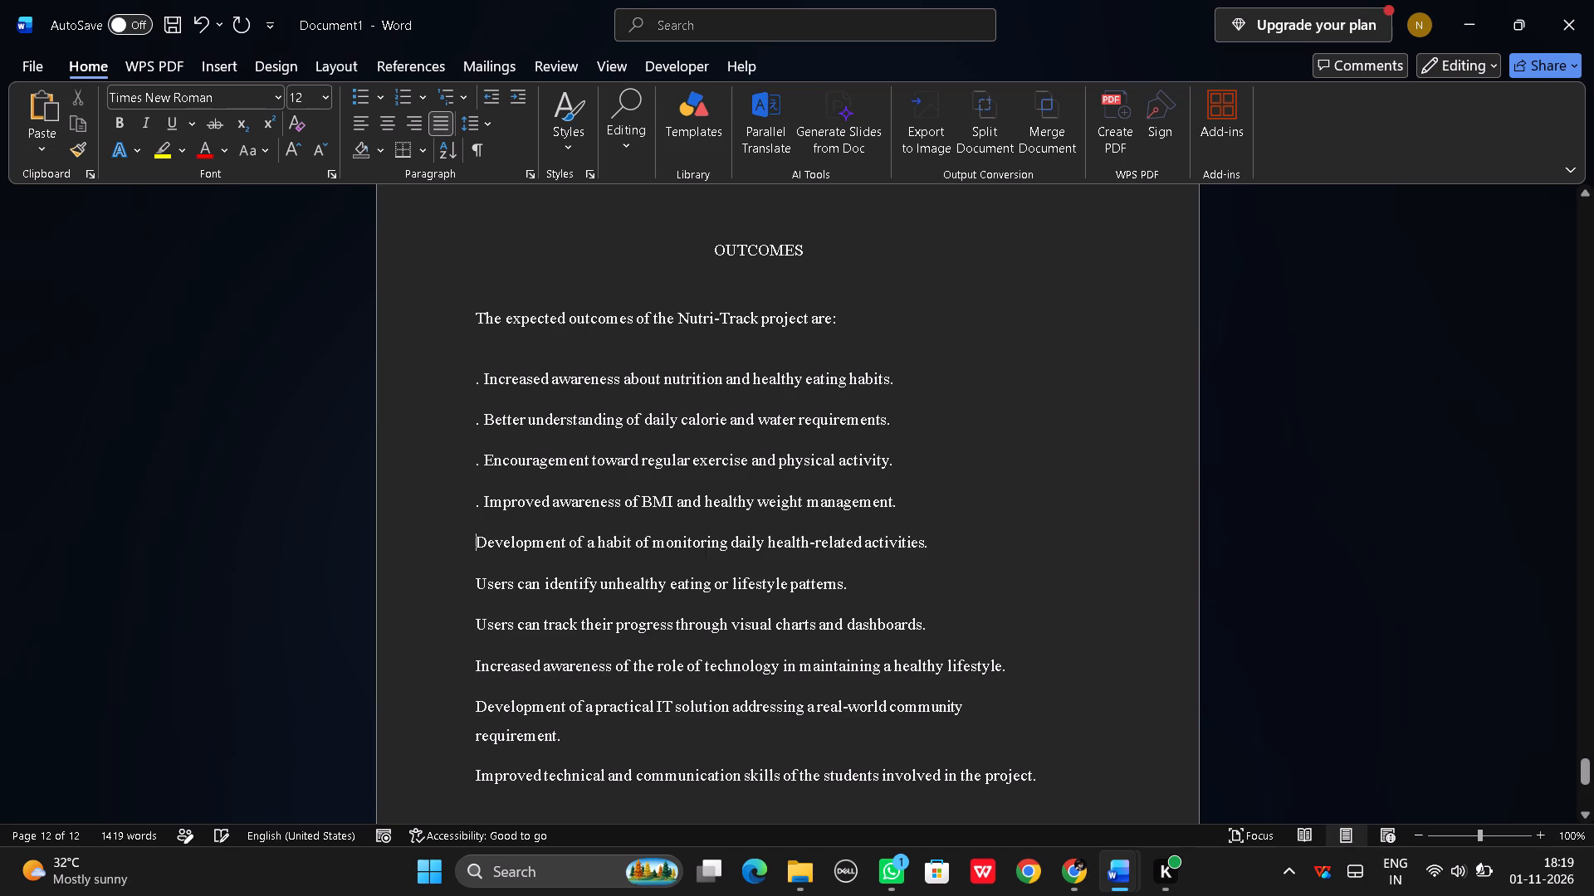
pyautogui.press('.')
pyautogui.press('space')
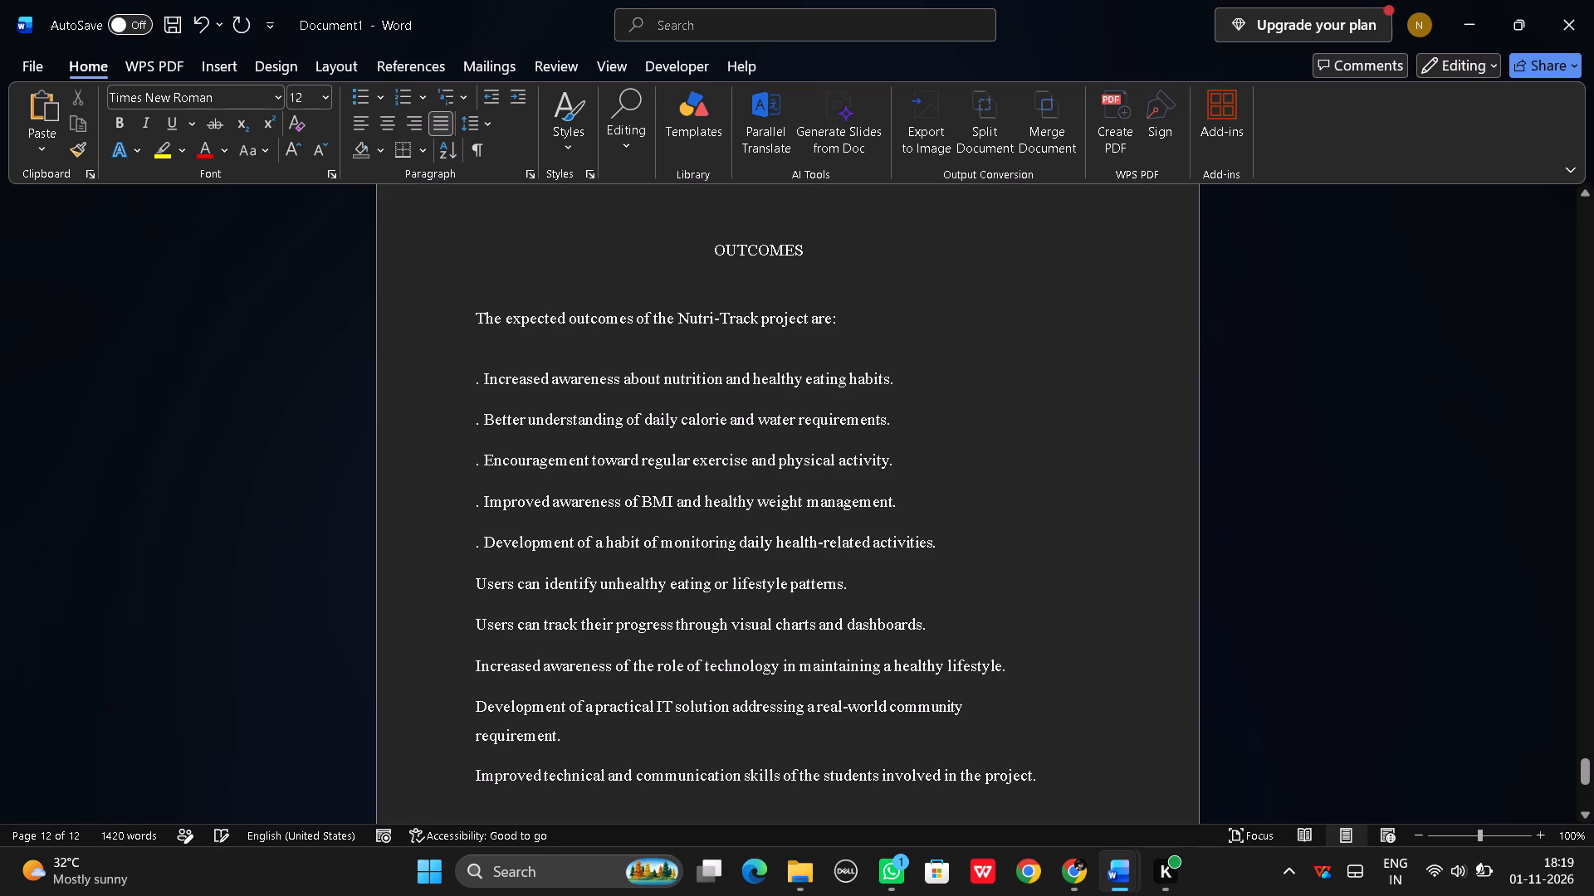
pyautogui.click(476, 583)
pyautogui.write('.')
pyautogui.press('space')
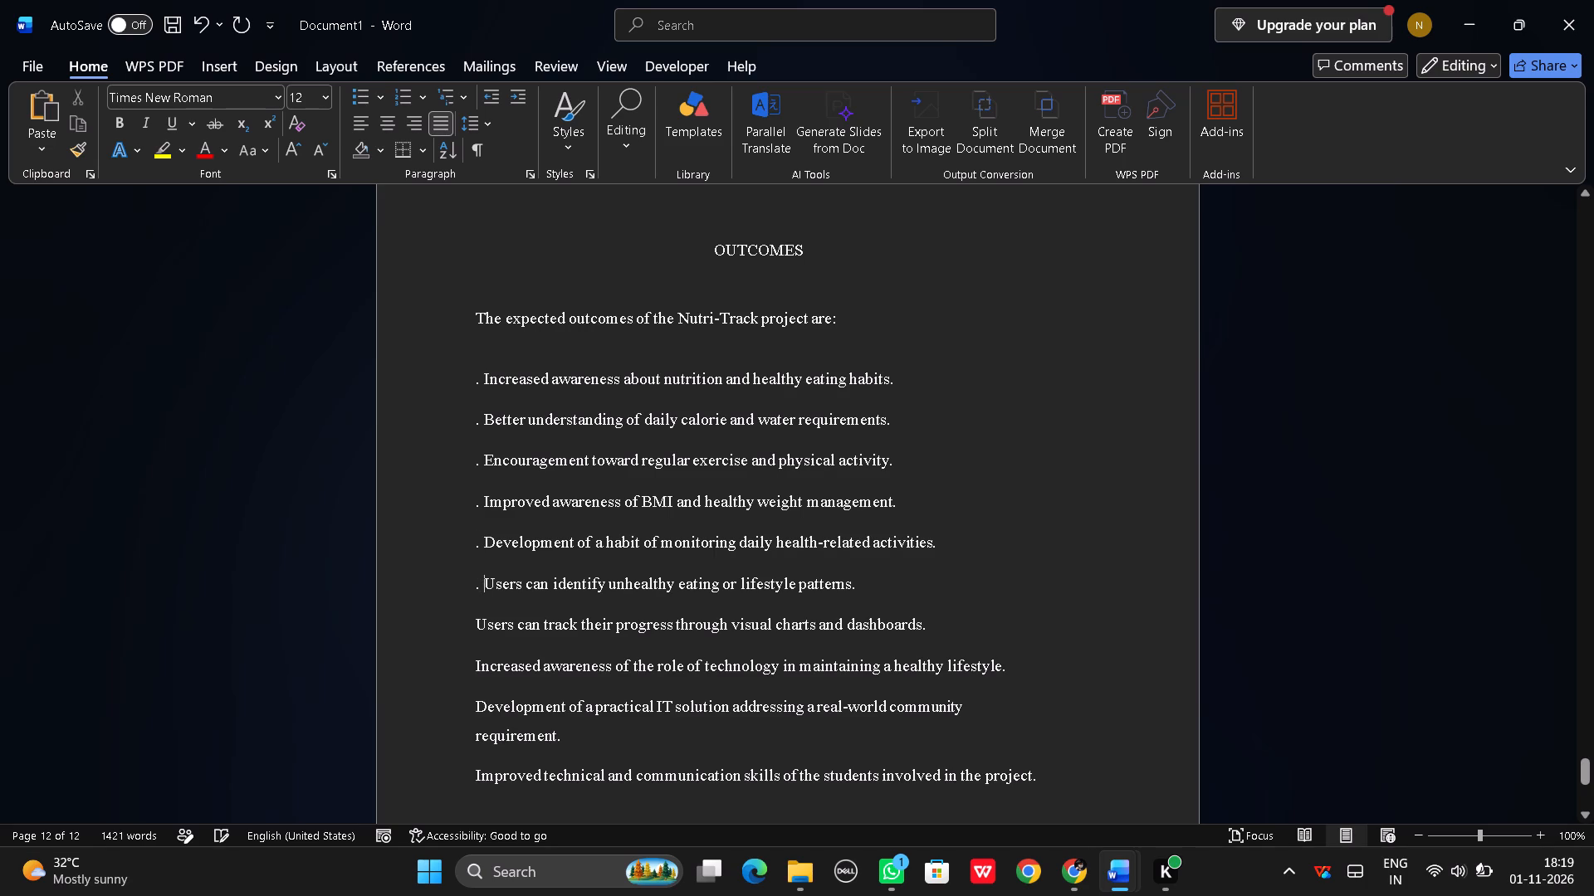
pyautogui.click(477, 622)
pyautogui.write('.')
pyautogui.press('space')
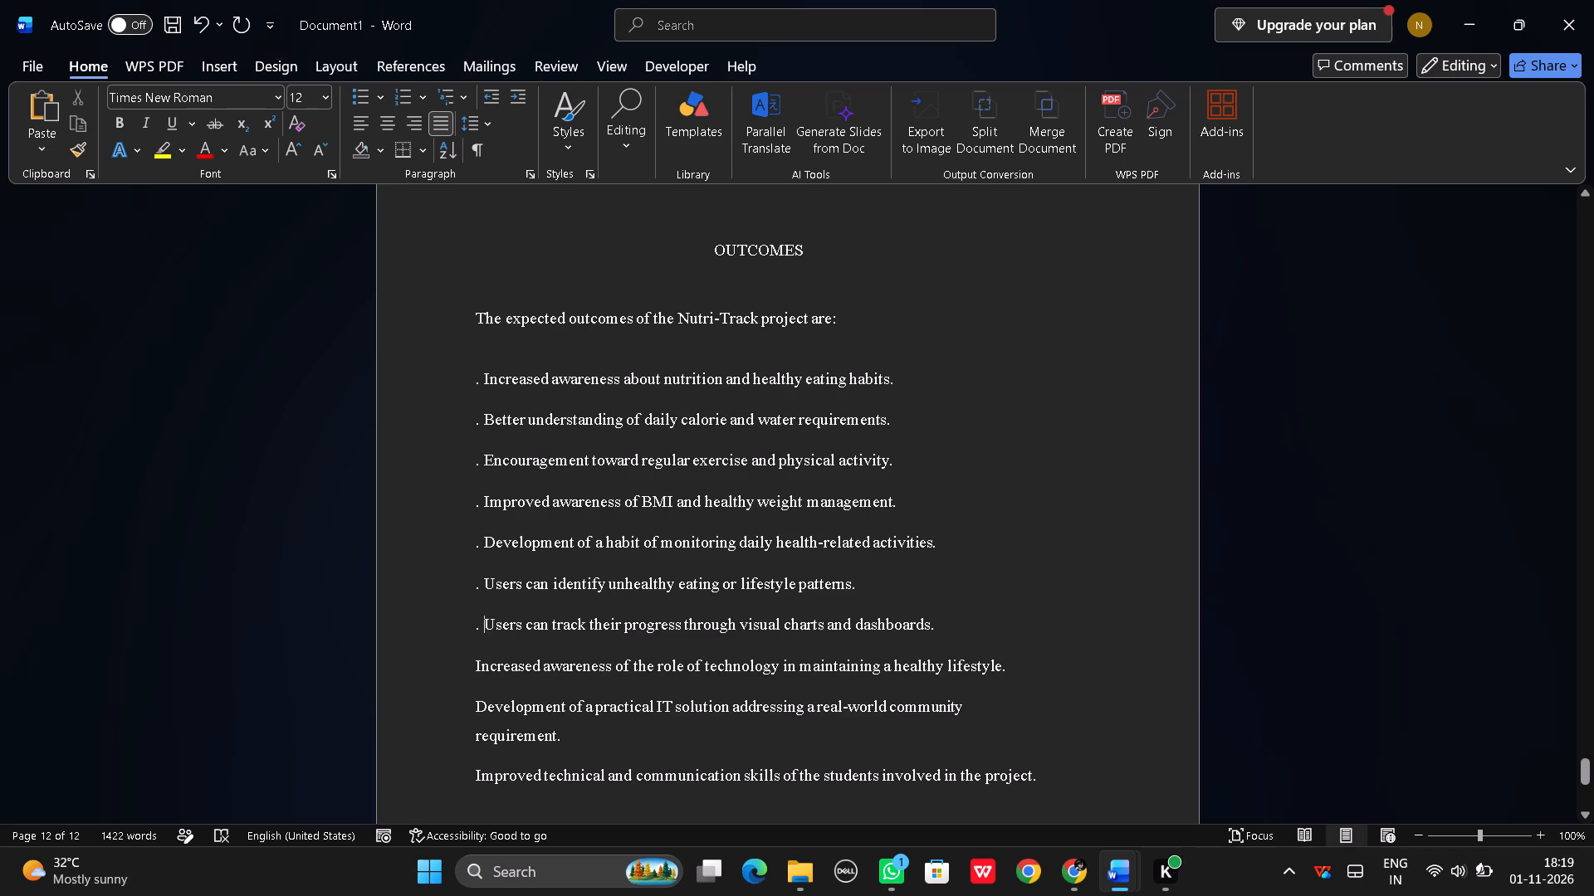
# Add a period and a space before the last three outcomes, covering the role of technology, the practical IT solution and student skills.
pyautogui.click(477, 666)
pyautogui.write('.')
pyautogui.press('space')
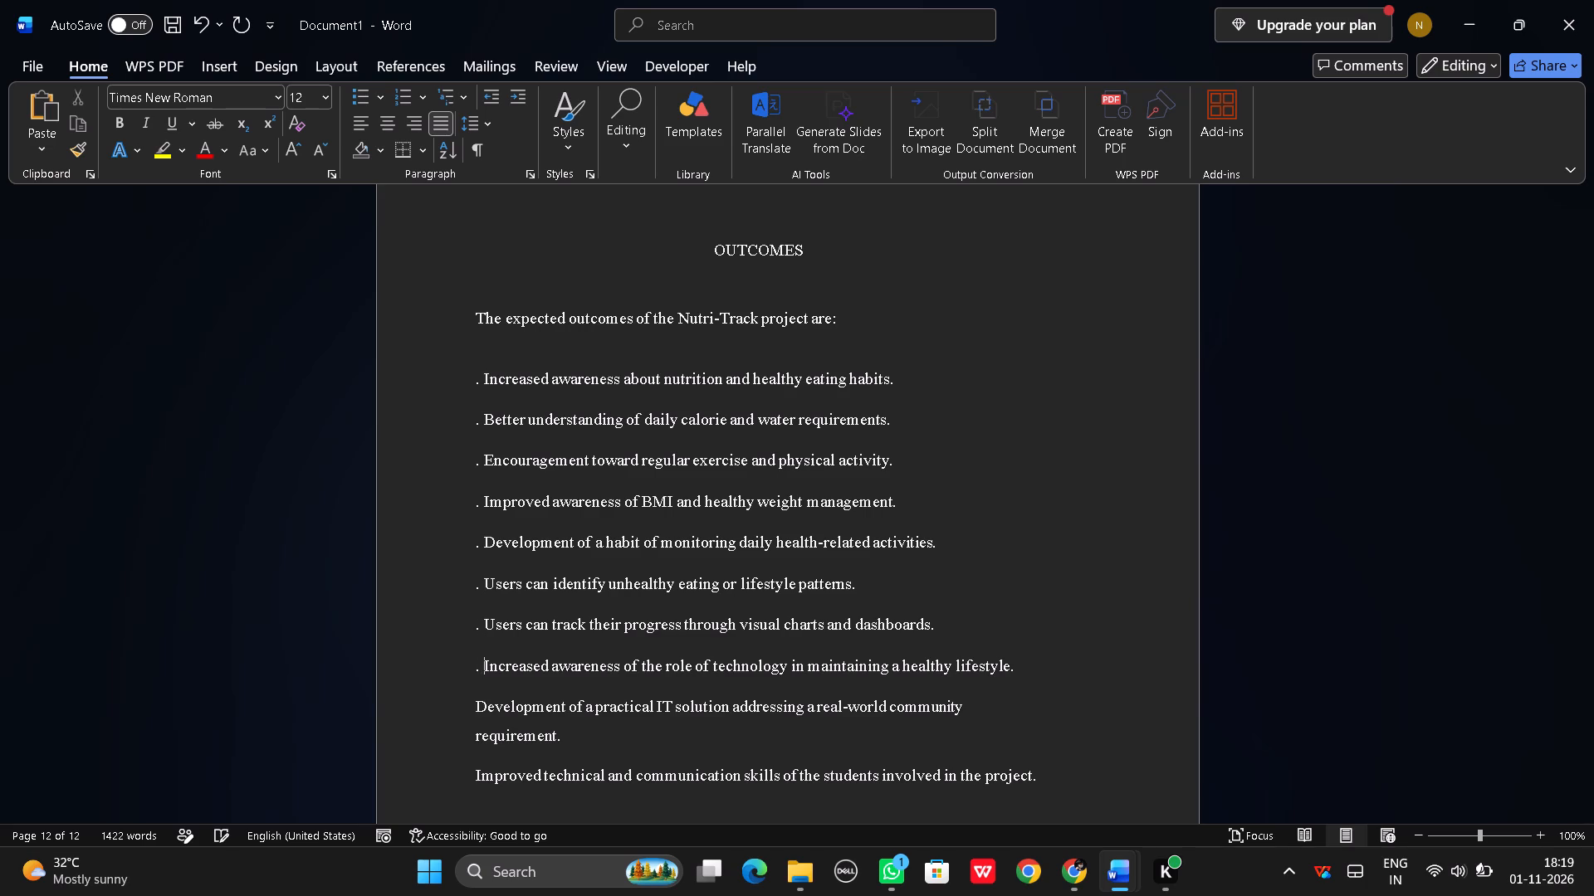
pyautogui.click(476, 701)
pyautogui.write('.')
pyautogui.press('space')
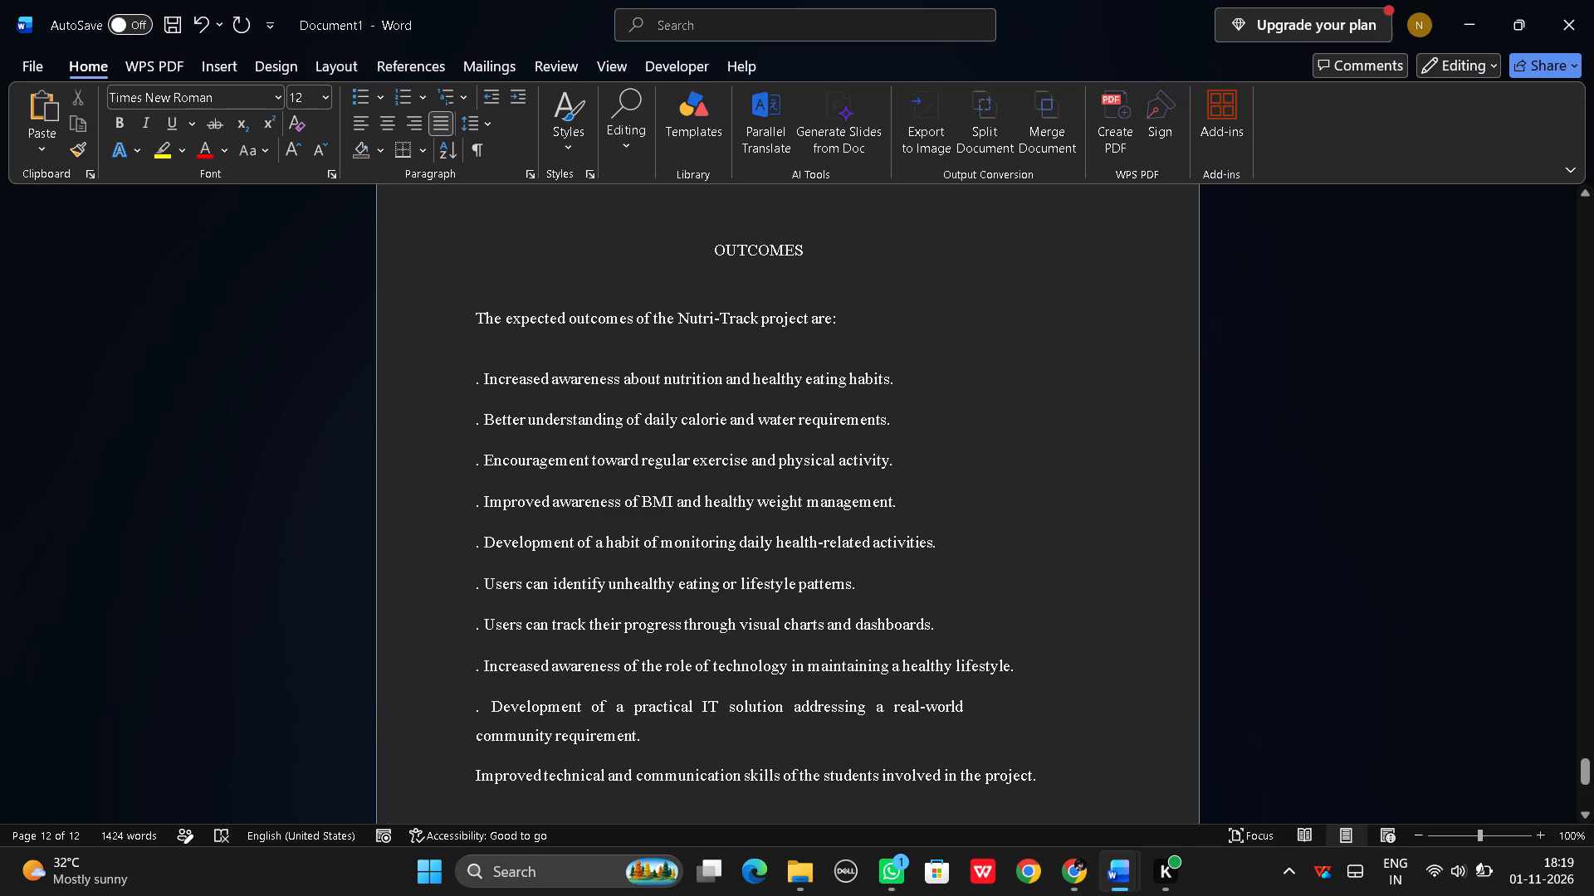
pyautogui.click(477, 775)
pyautogui.write('.')
pyautogui.press('space')
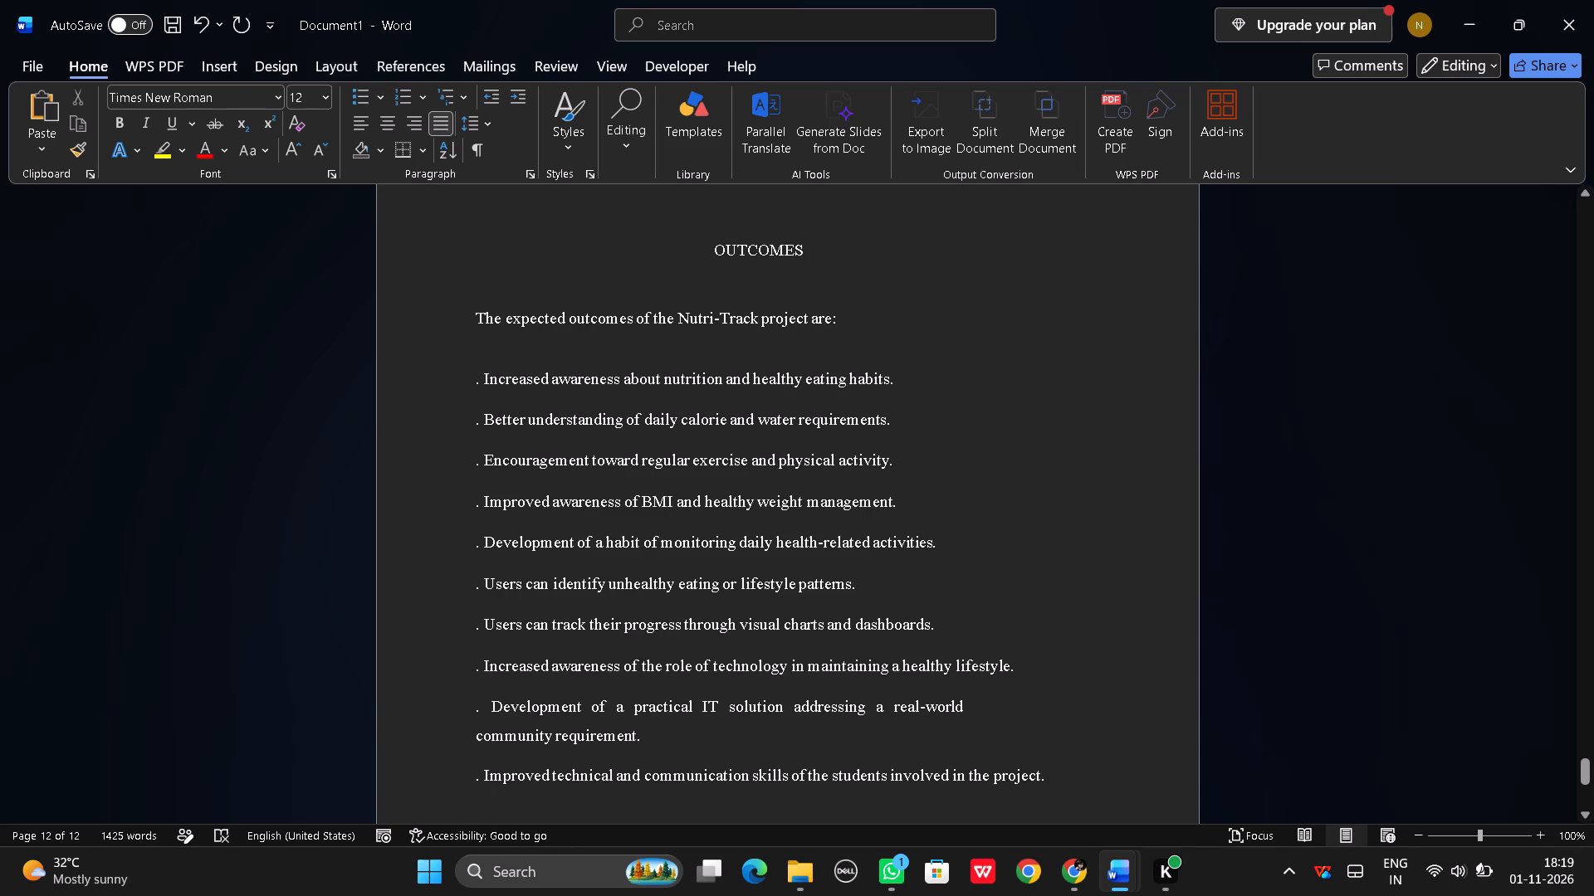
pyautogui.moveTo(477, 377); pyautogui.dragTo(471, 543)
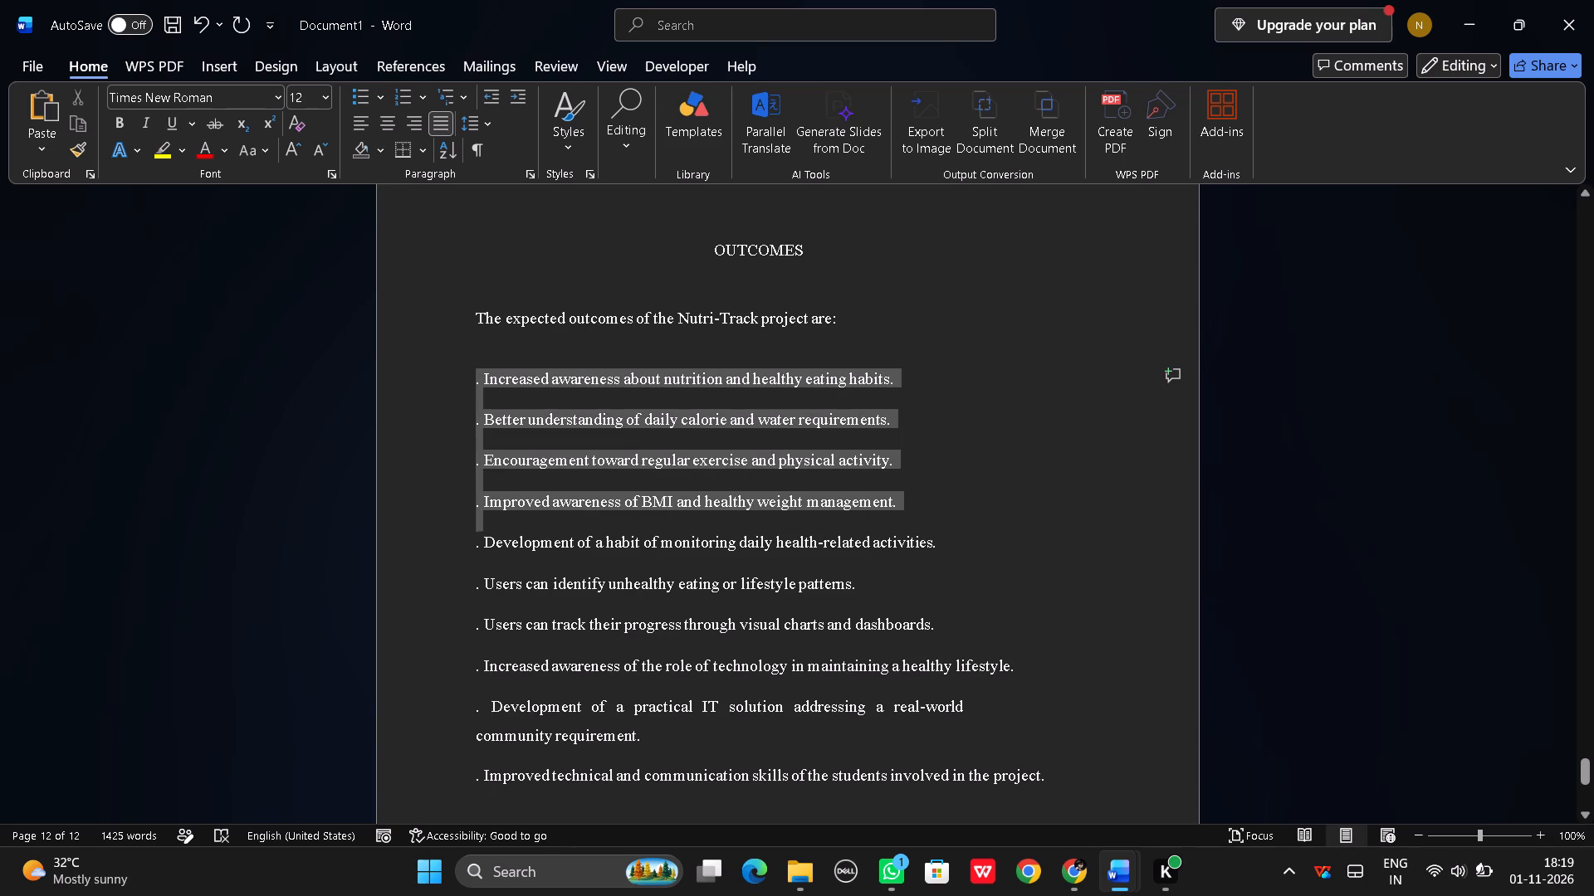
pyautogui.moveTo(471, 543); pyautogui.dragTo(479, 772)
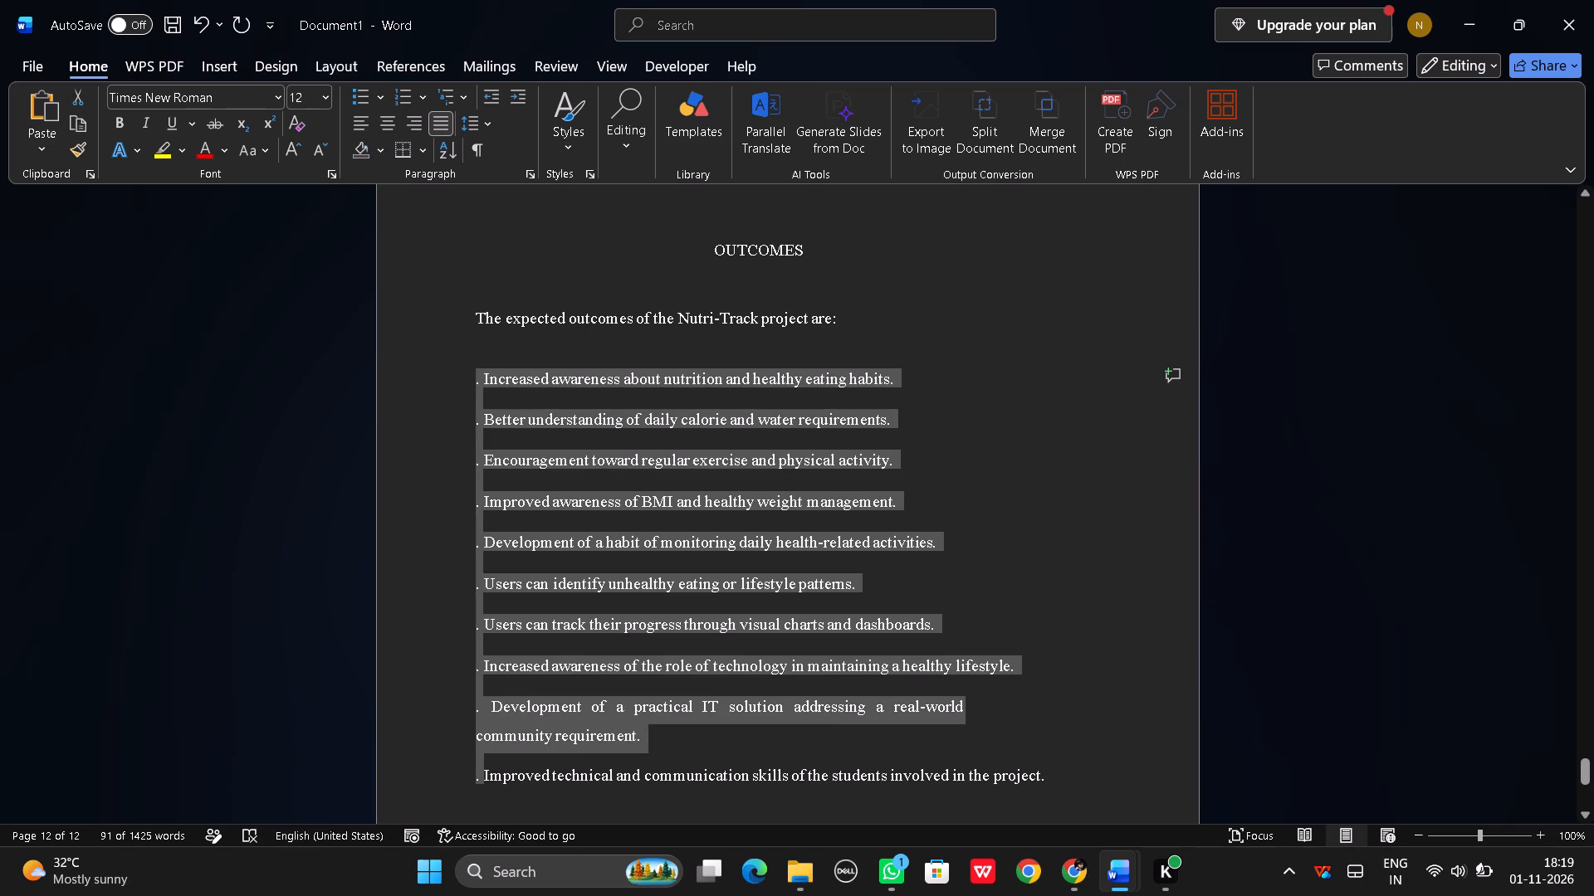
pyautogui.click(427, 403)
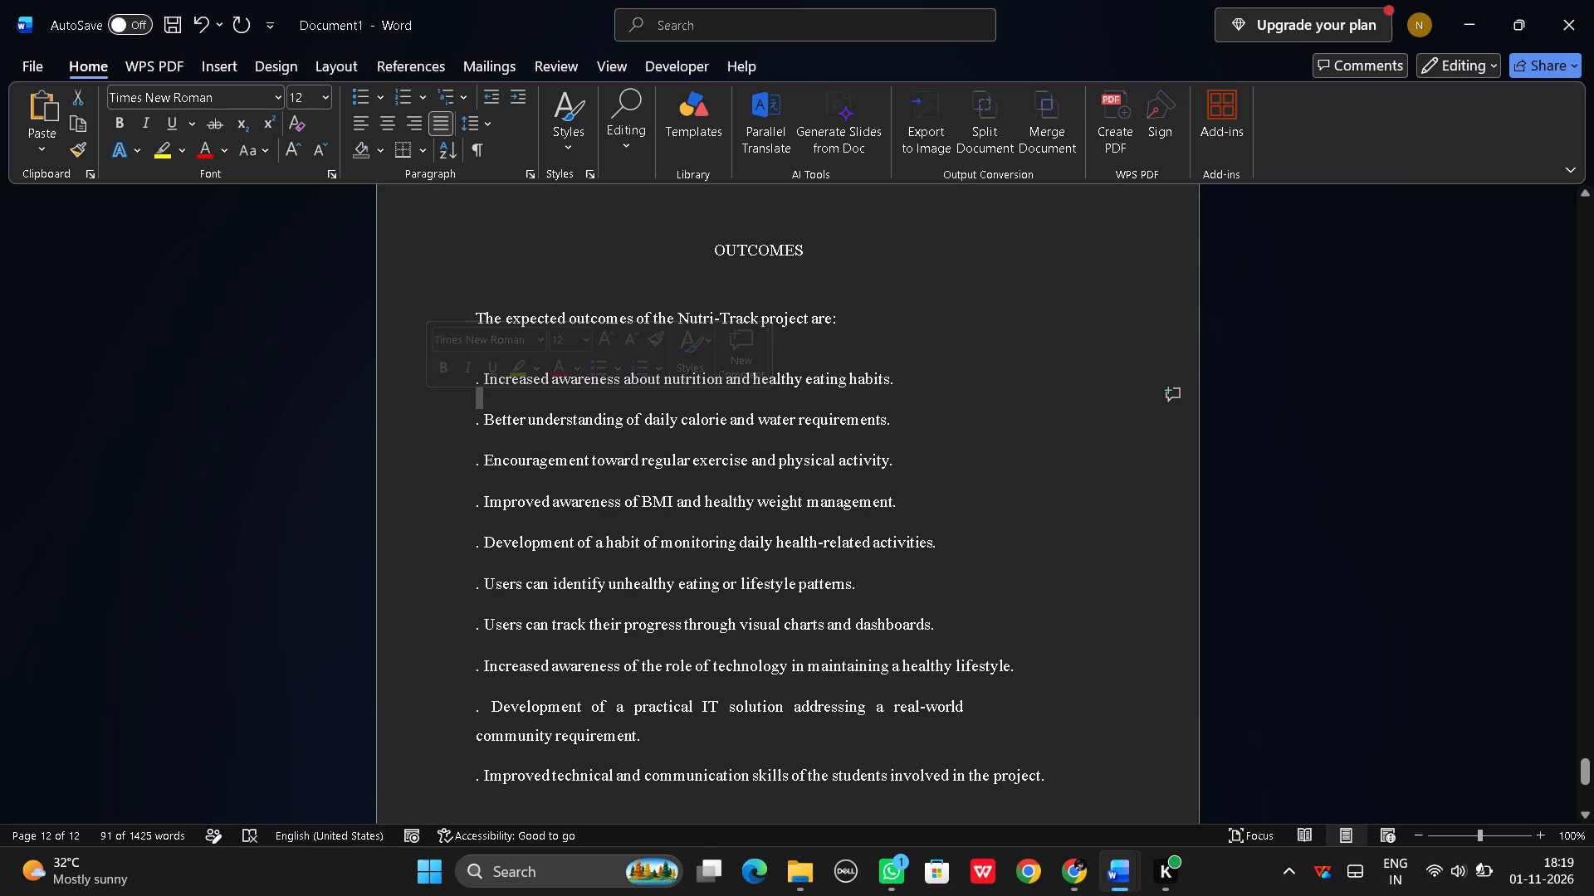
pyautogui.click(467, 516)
# Insert blank lines below the Outcomes list until the cursor is near the top of a new page 13.
pyautogui.scroll(-1, 898, 572)
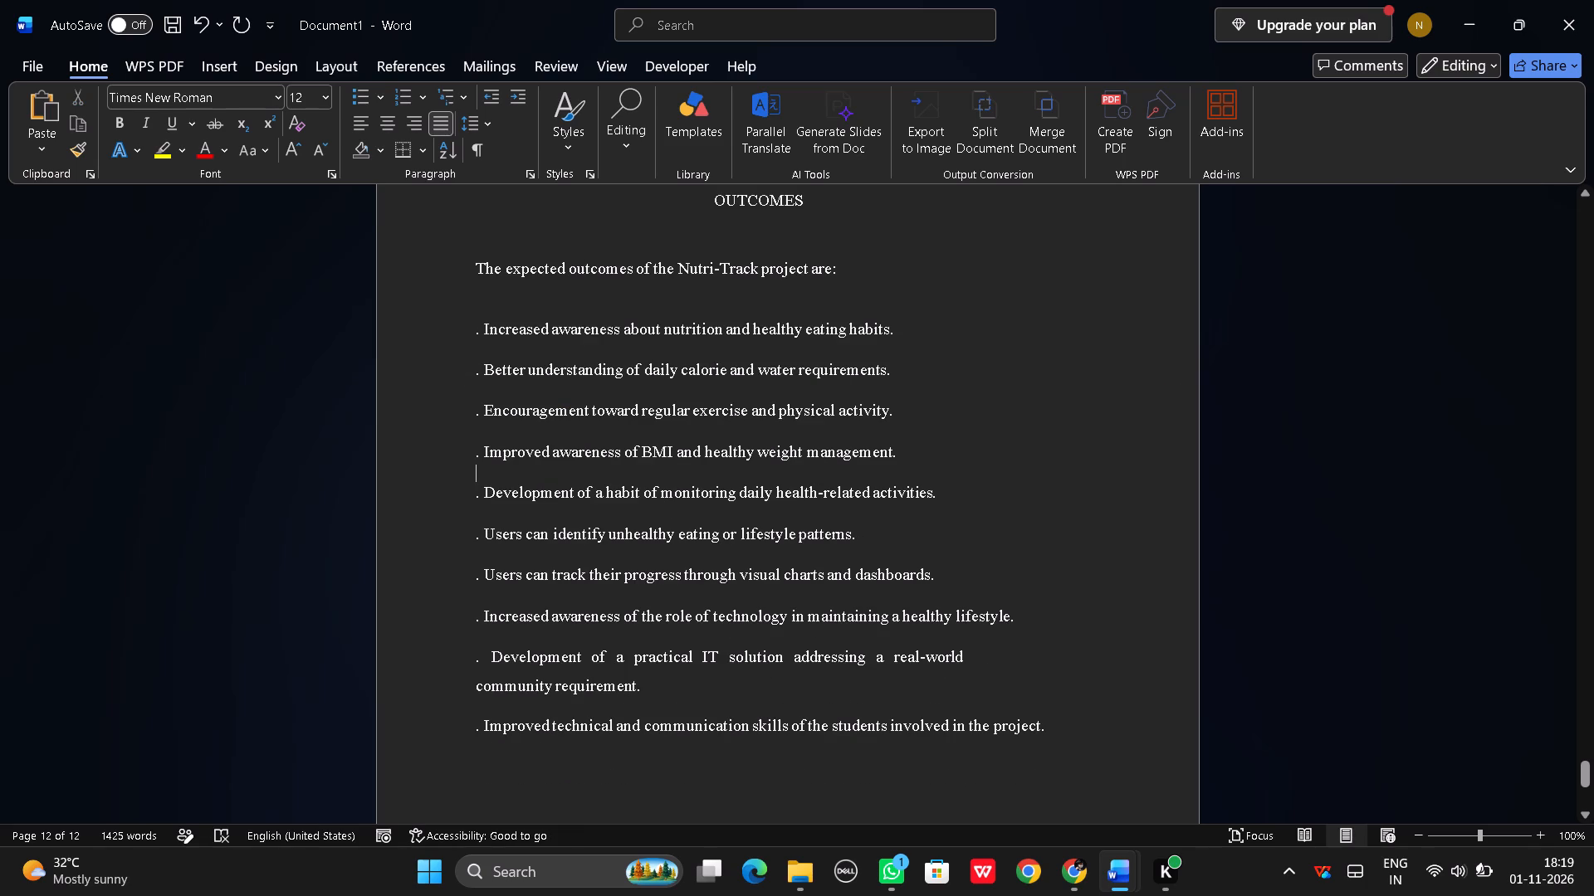
pyautogui.click(865, 763)
pyautogui.scroll(-7, 861, 704)
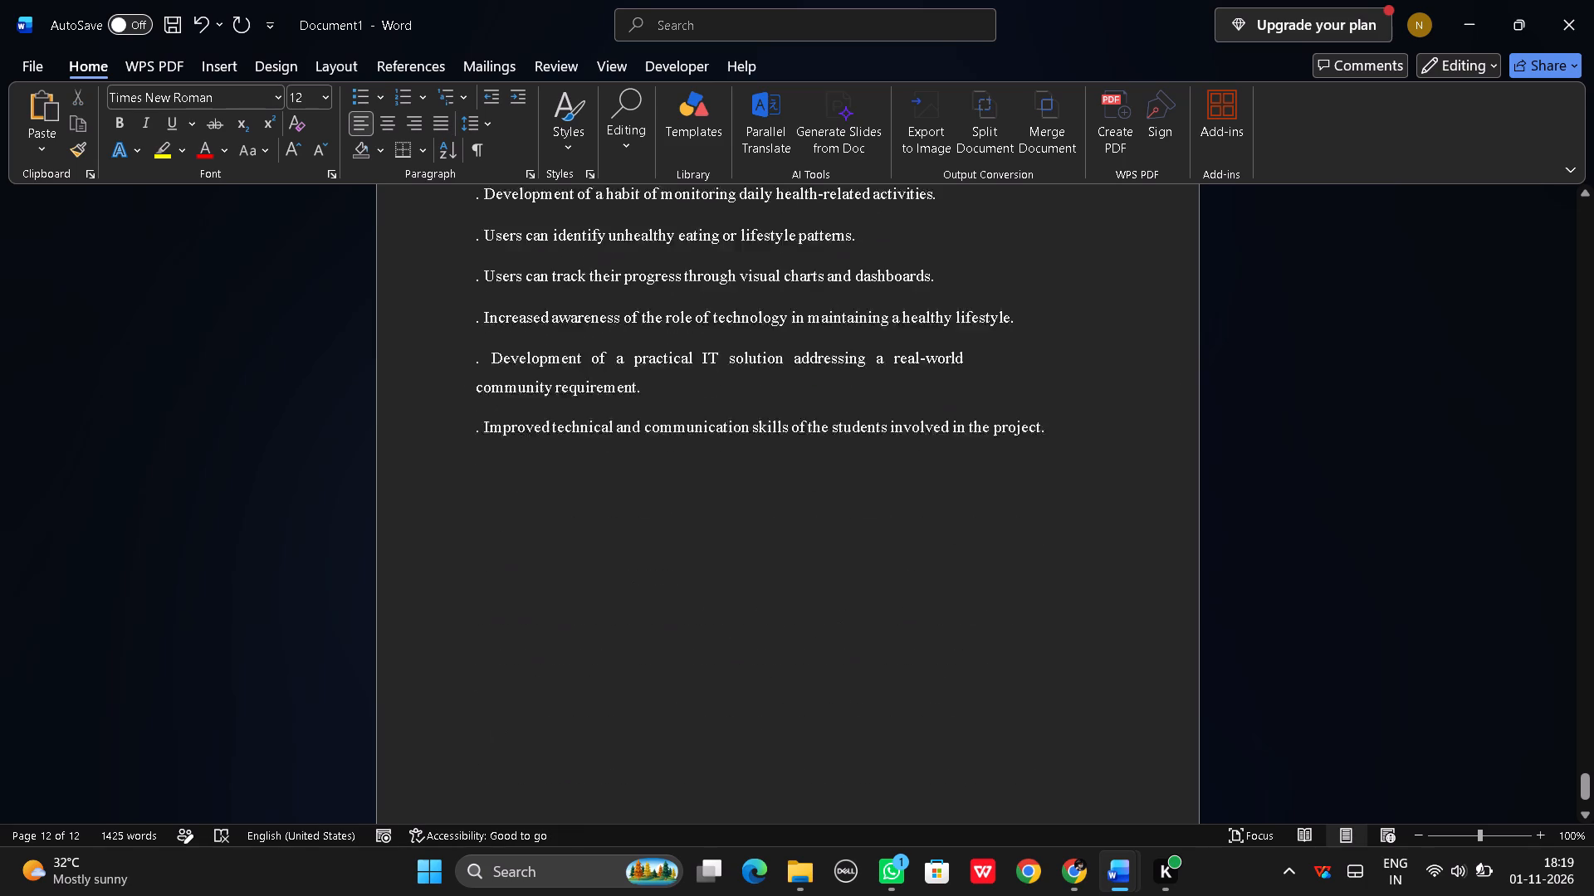
pyautogui.scroll(-2, 861, 704)
pyautogui.press('Return')
pyautogui.press('Return')
pyautogui.press('Return')
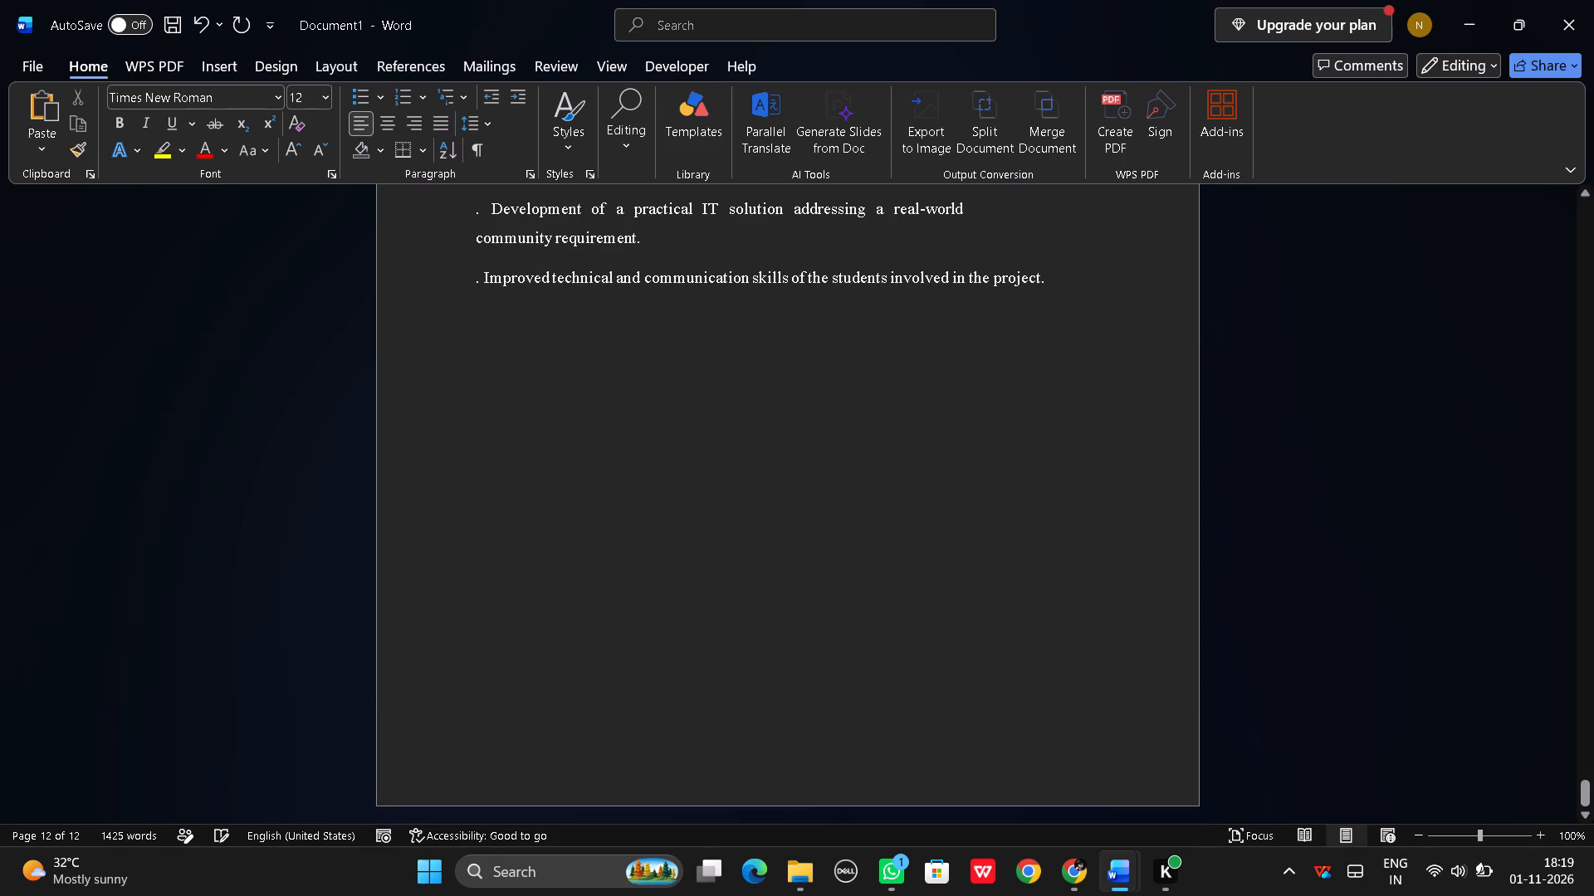
pyautogui.press('Return')
pyautogui.press('Return')
pyautogui.press('Return')
pyautogui.press('Return')
pyautogui.press('Return')
pyautogui.press('Return')
pyautogui.press('Return')
pyautogui.press('Return')
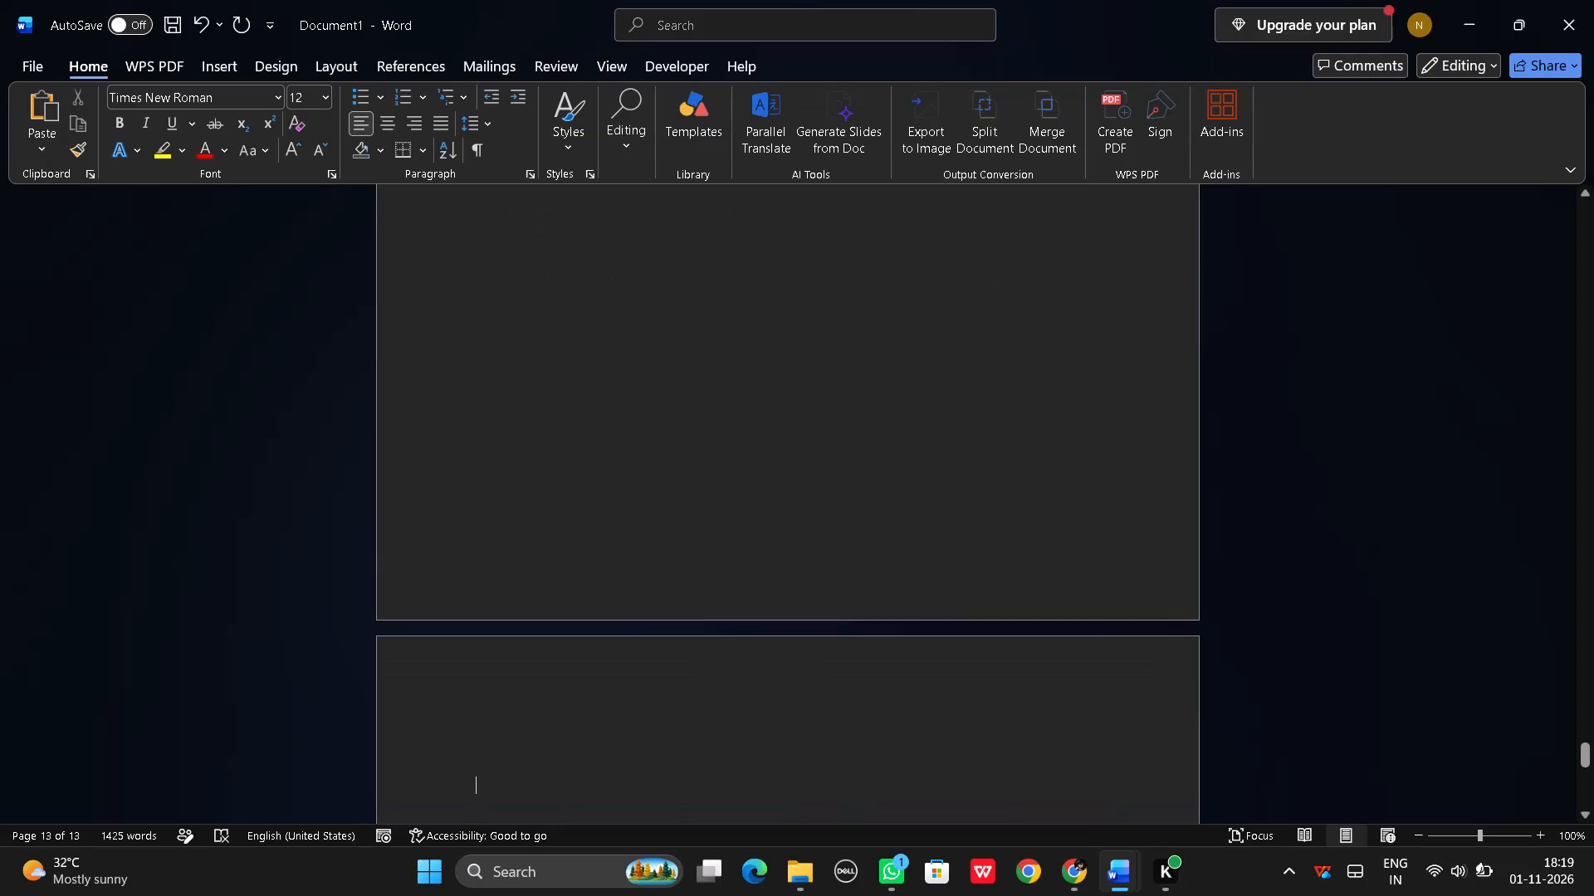
pyautogui.press('BackSpace')
pyautogui.press('BackSpace')
pyautogui.press('Return')
# Find the next chapter's title in Nitin_CEP_modified and begin its heading on page 13 of Document1 with the word "Indicates".
pyautogui.click(1037, 776)
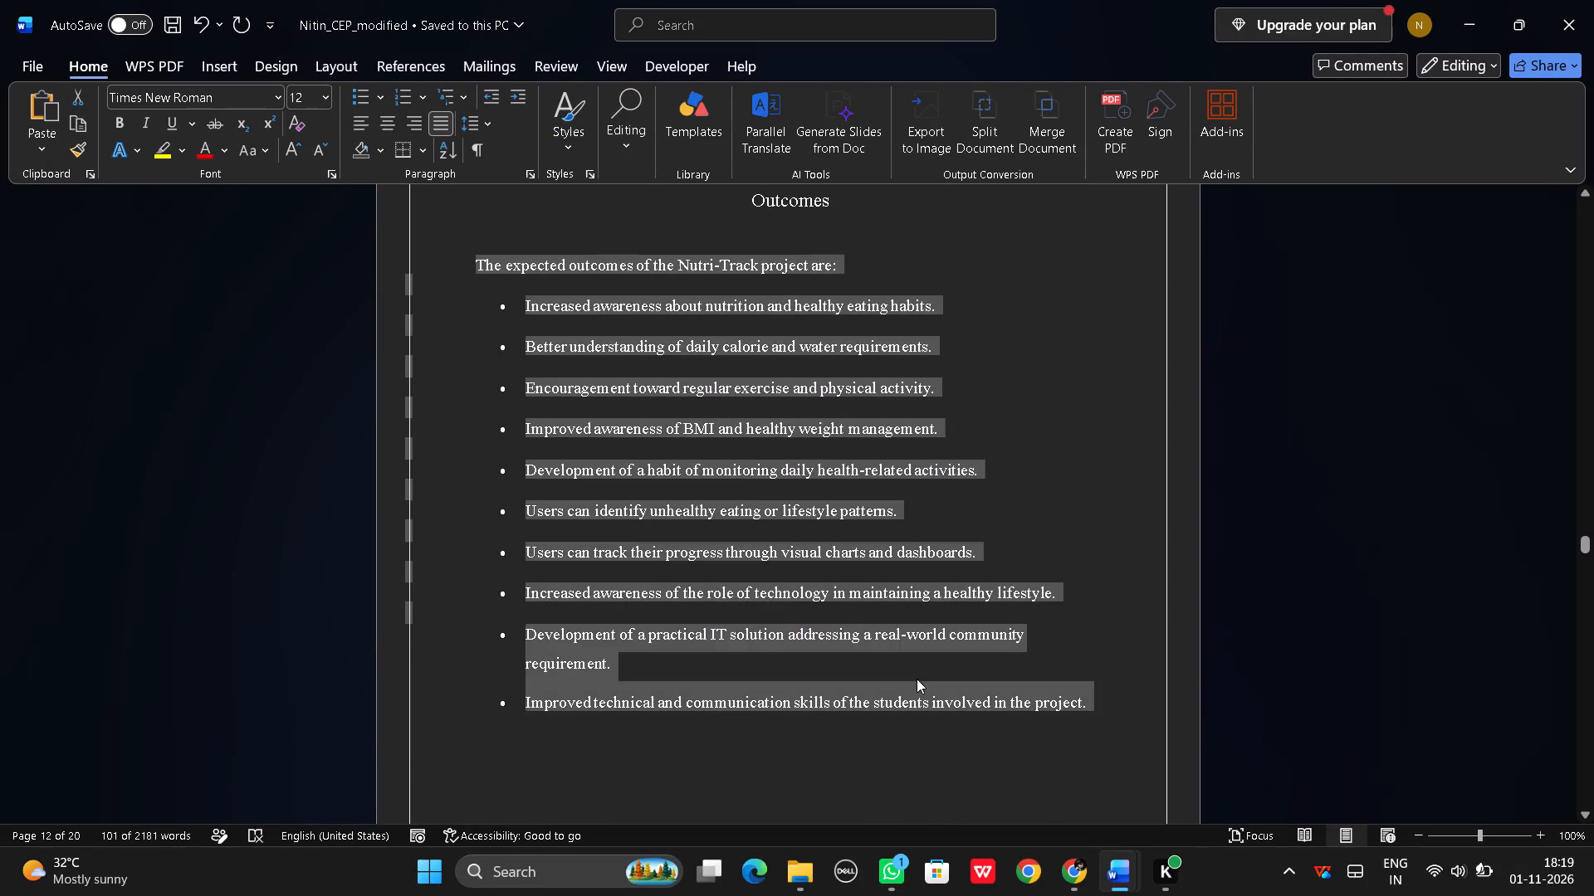
pyautogui.scroll(-8, 917, 678)
pyautogui.click(917, 649)
pyautogui.scroll(-10, 917, 649)
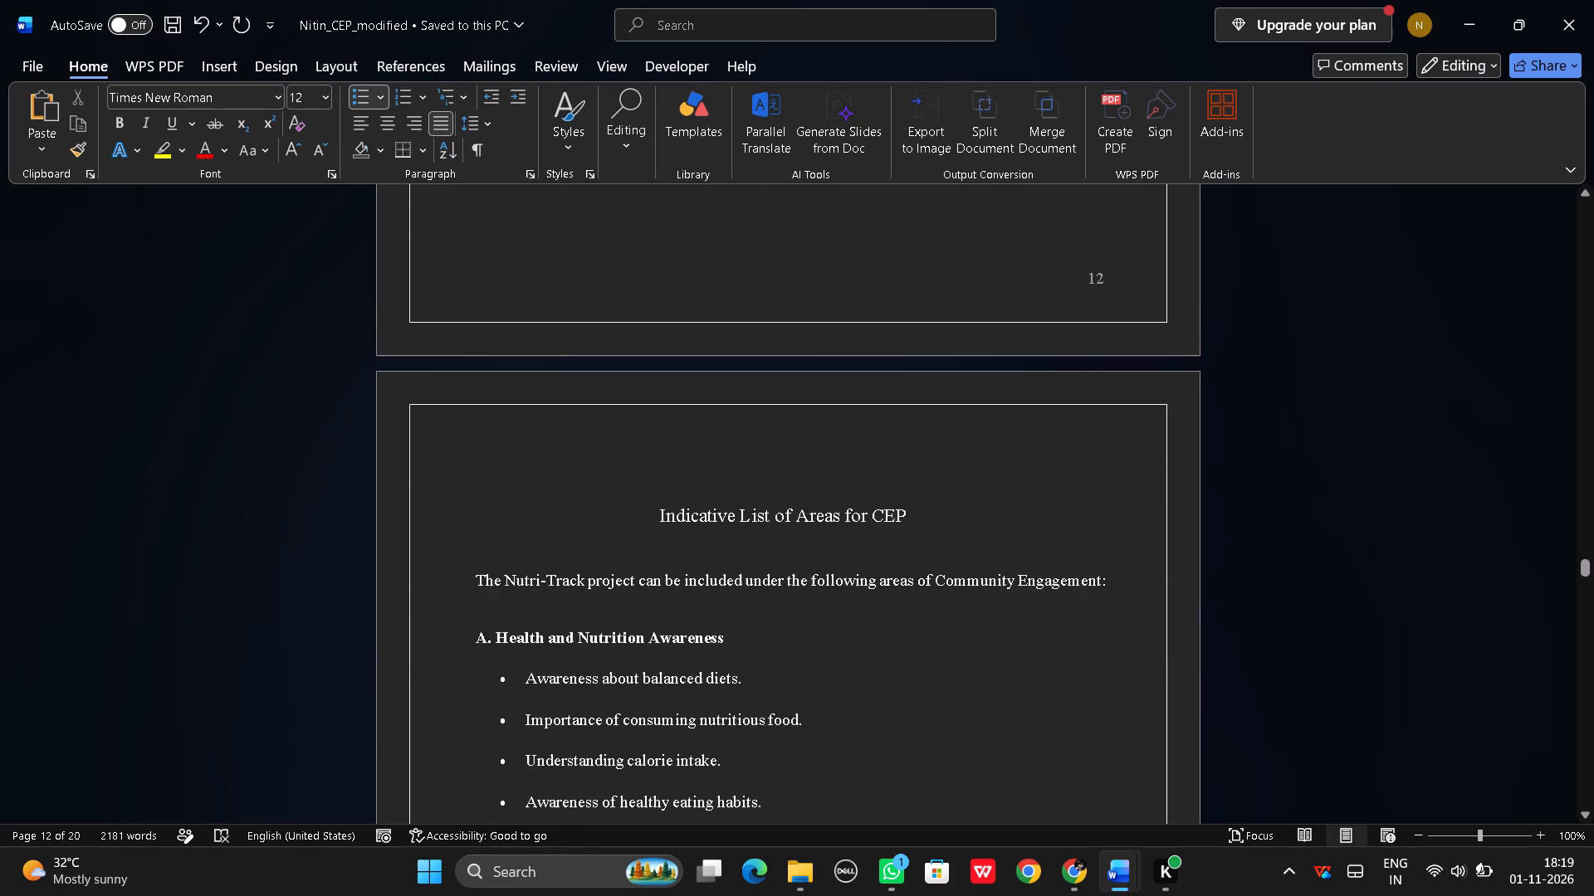
pyautogui.scroll(-1, 917, 649)
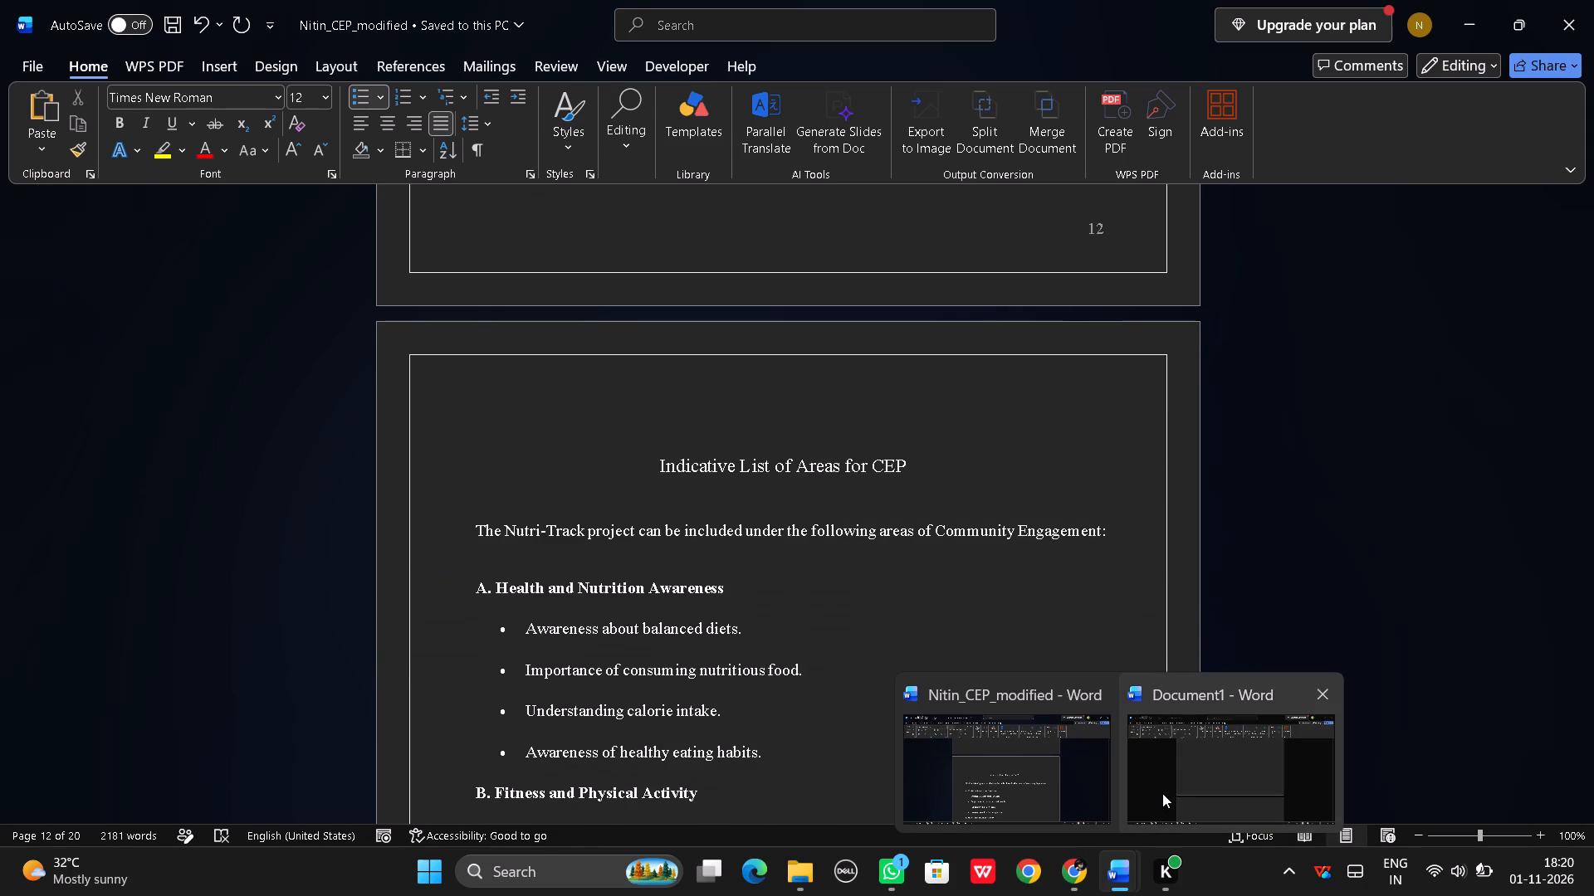
pyautogui.click(1162, 793)
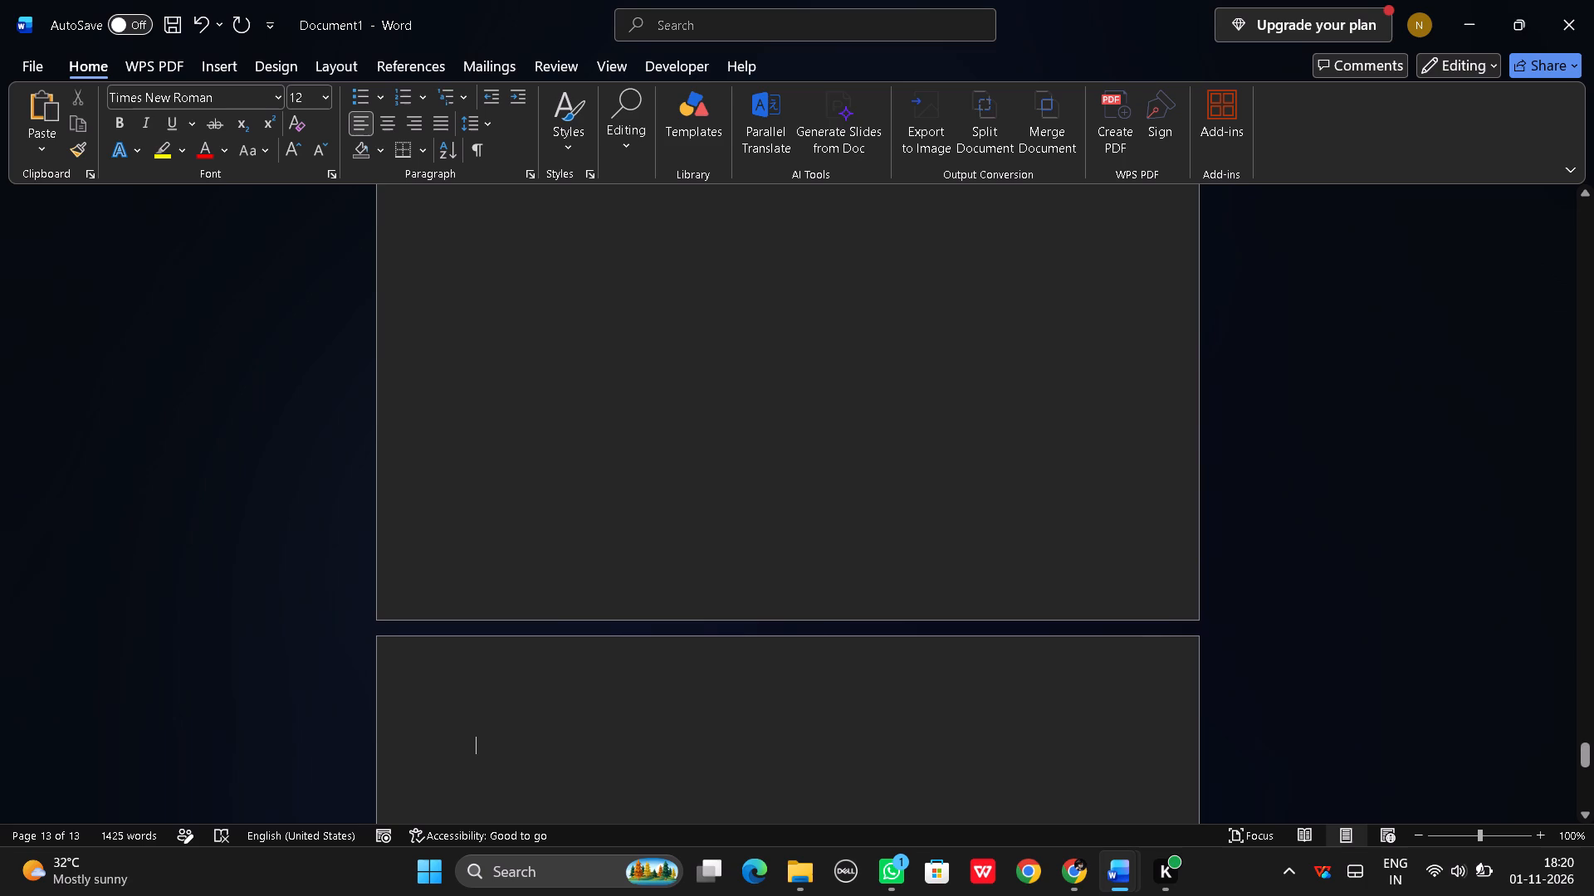
pyautogui.hotkey('shift', 'i')
pyautogui.press('n')
pyautogui.write('dicates')
pyautogui.press('space')
# Check the title in the source document and change the heading's first word to "Indicatives".
pyautogui.click(1051, 792)
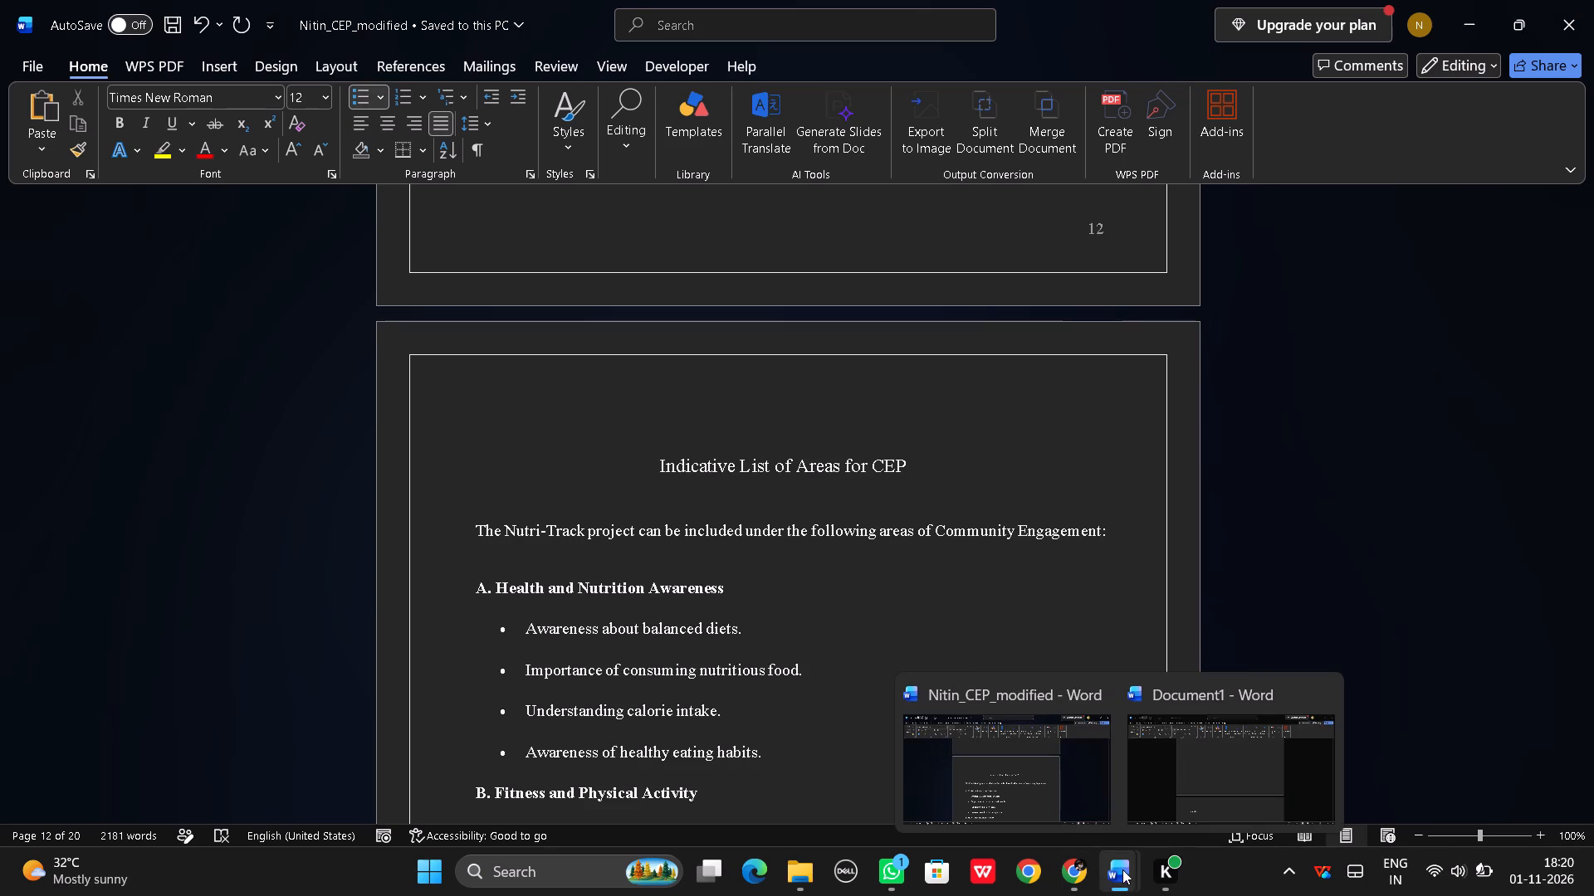
pyautogui.click(1165, 806)
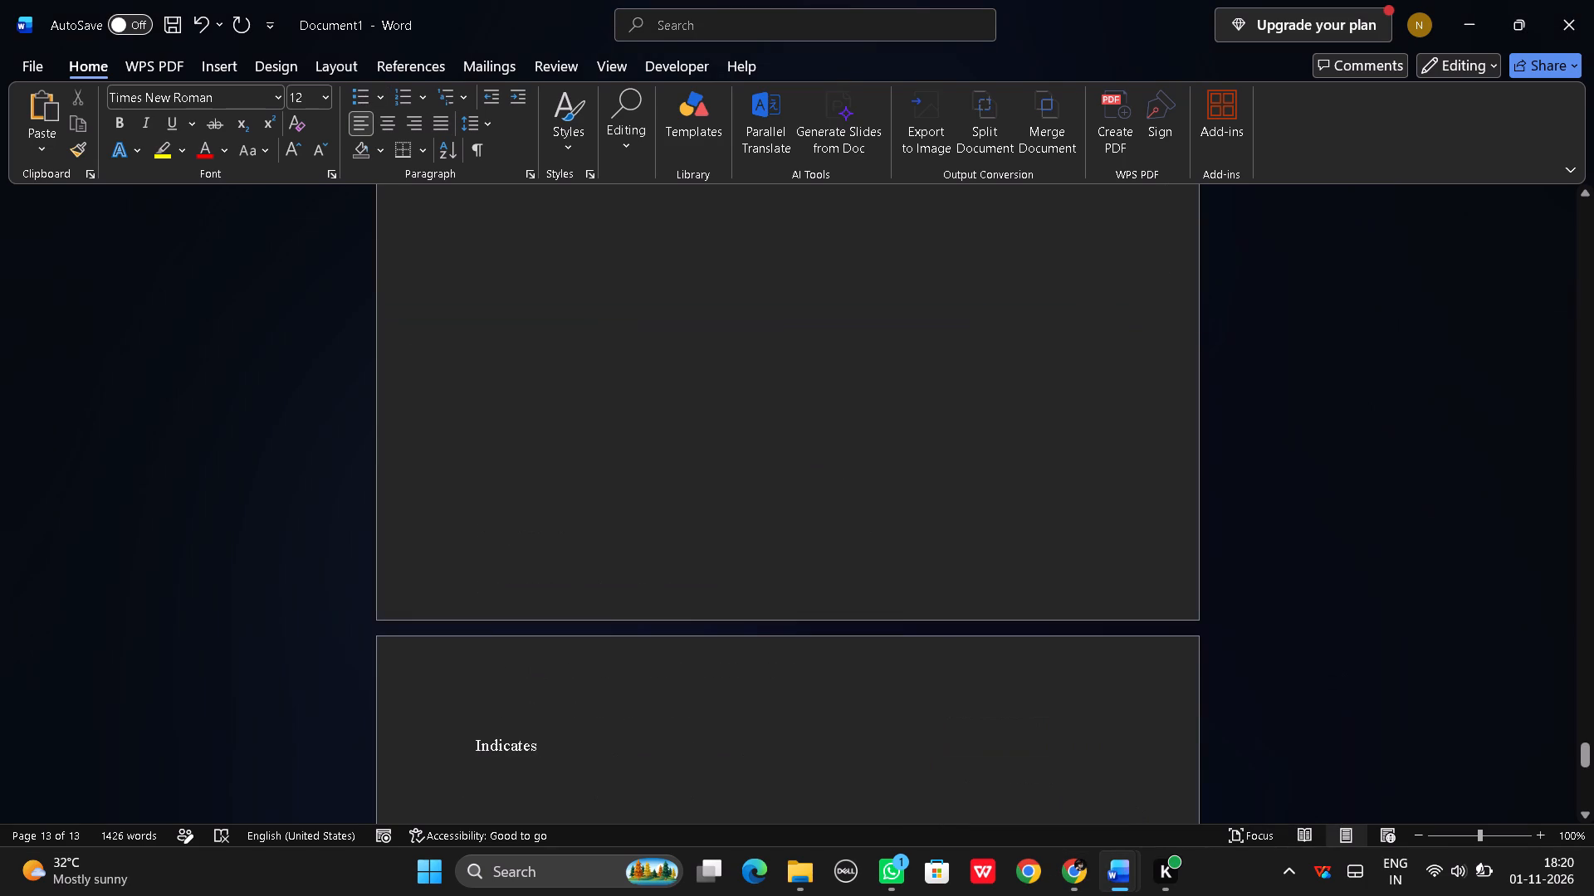
pyautogui.press('BackSpace')
pyautogui.press('BackSpace')
pyautogui.press('BackSpace')
pyautogui.write('ives')
pyautogui.press('space')
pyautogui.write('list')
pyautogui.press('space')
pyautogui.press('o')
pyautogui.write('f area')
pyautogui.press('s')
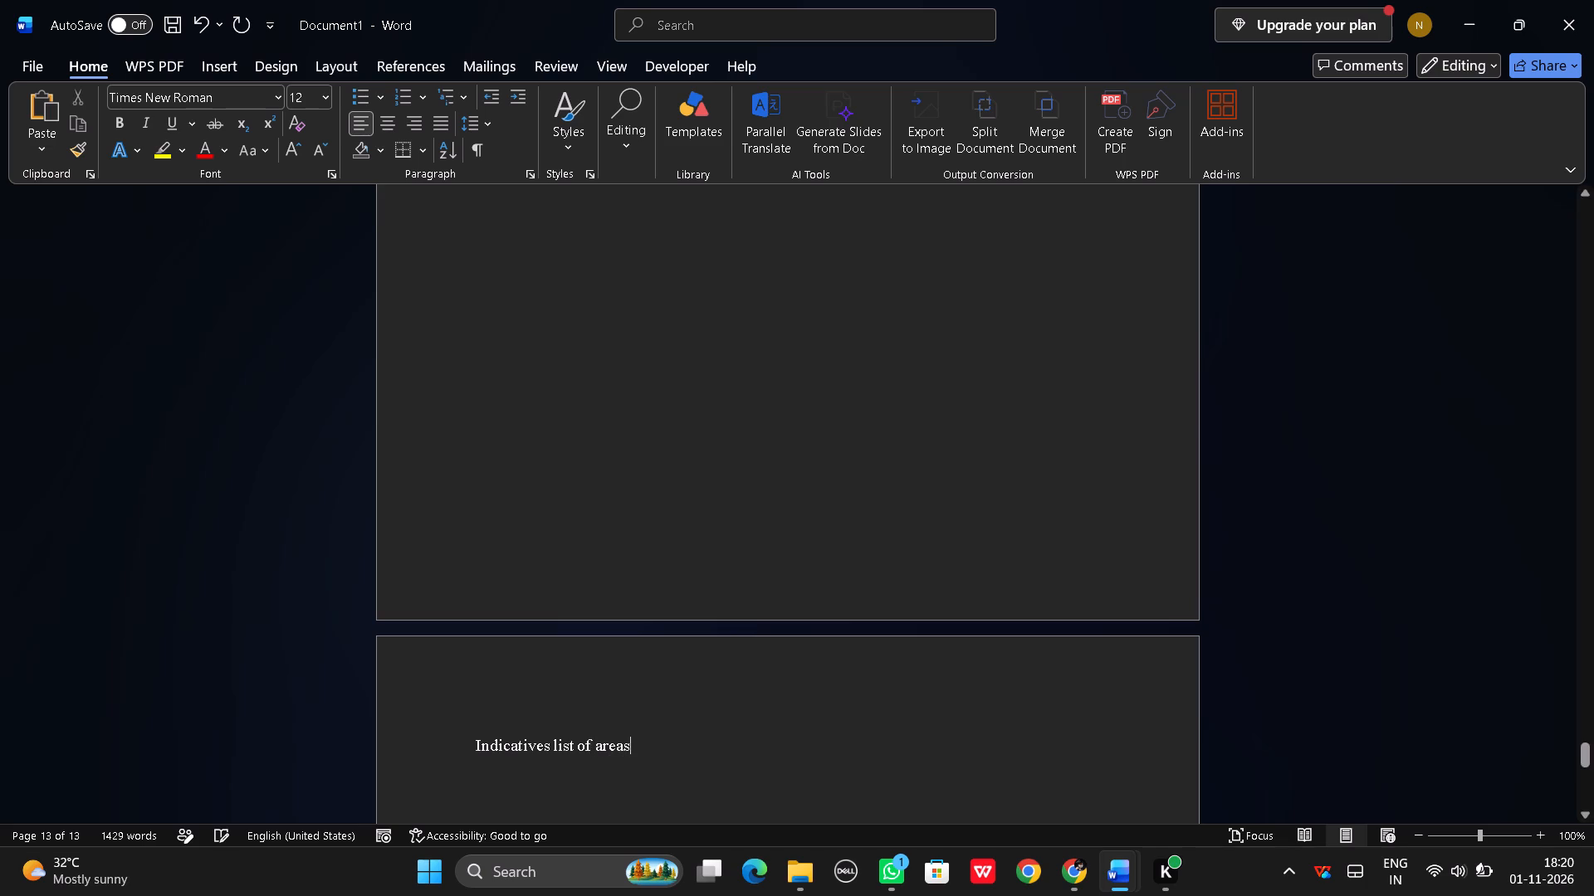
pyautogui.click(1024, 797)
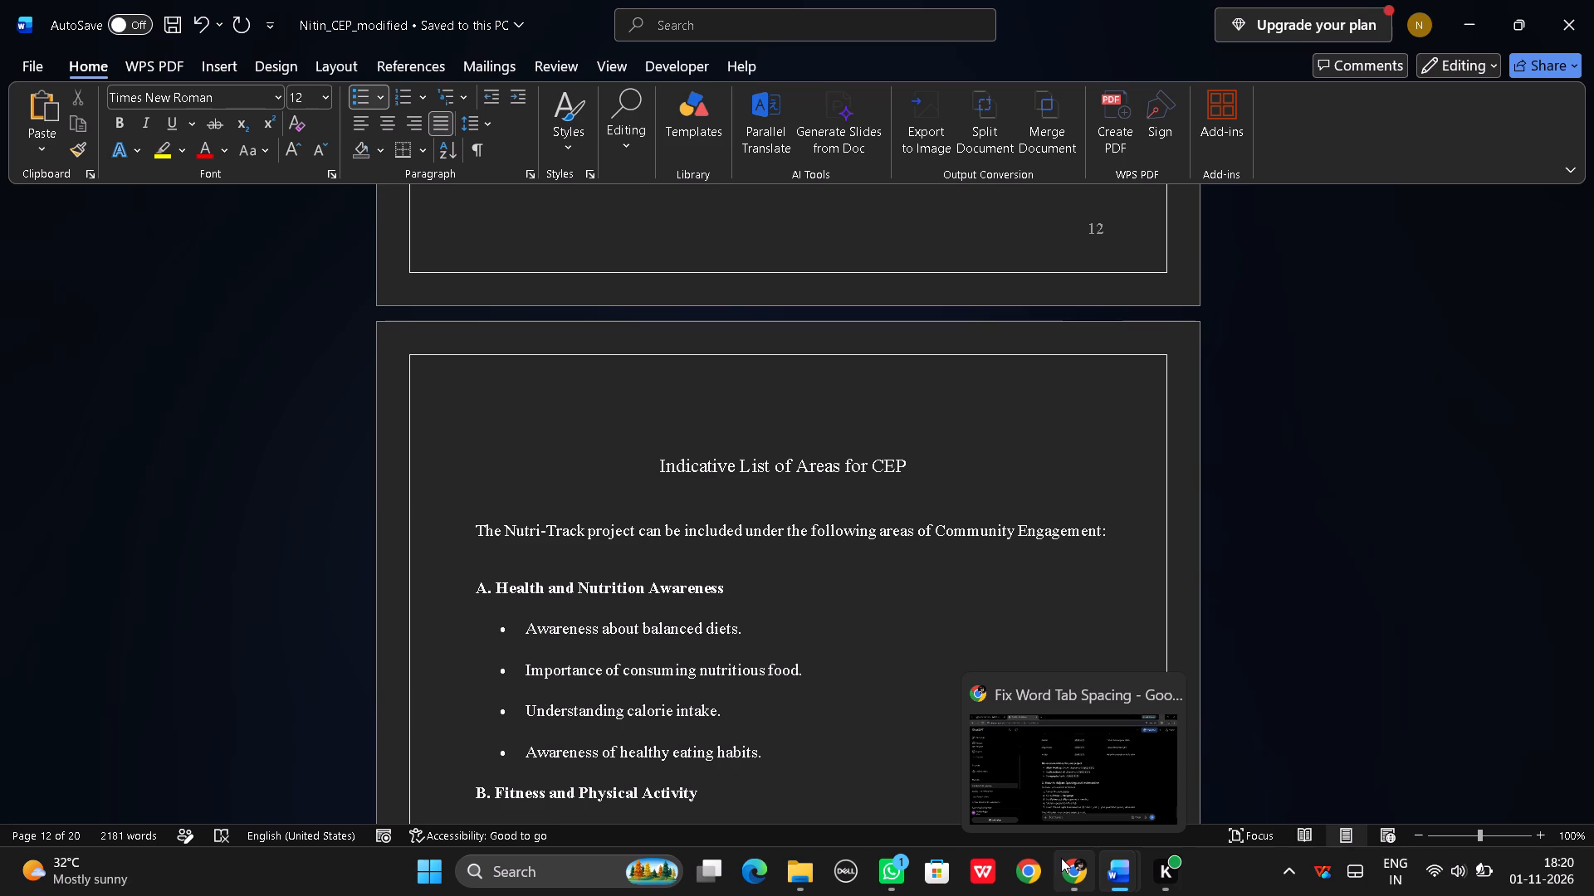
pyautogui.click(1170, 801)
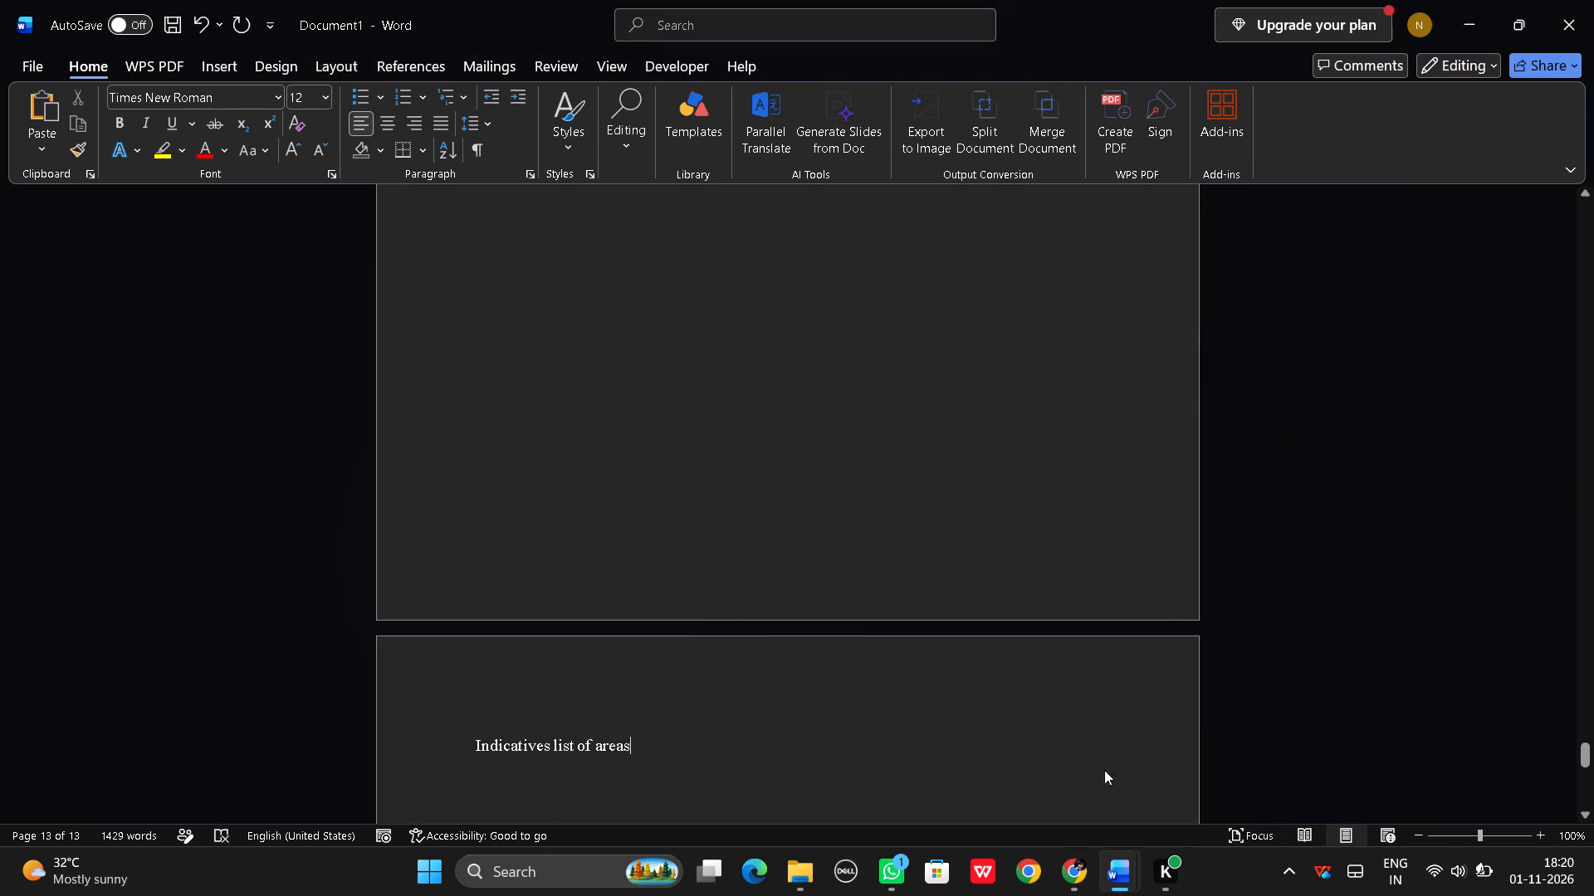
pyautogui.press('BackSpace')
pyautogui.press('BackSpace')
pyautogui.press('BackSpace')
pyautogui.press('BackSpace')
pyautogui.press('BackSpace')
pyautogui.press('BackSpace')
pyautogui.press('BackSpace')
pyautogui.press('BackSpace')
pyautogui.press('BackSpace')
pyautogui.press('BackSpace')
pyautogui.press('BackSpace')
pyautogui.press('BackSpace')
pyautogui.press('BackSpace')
# Complete the heading after "Indicatives" with "List Of Areas For Cep", capitalizing the first letter of each word.
pyautogui.write('List')
pyautogui.press('space')
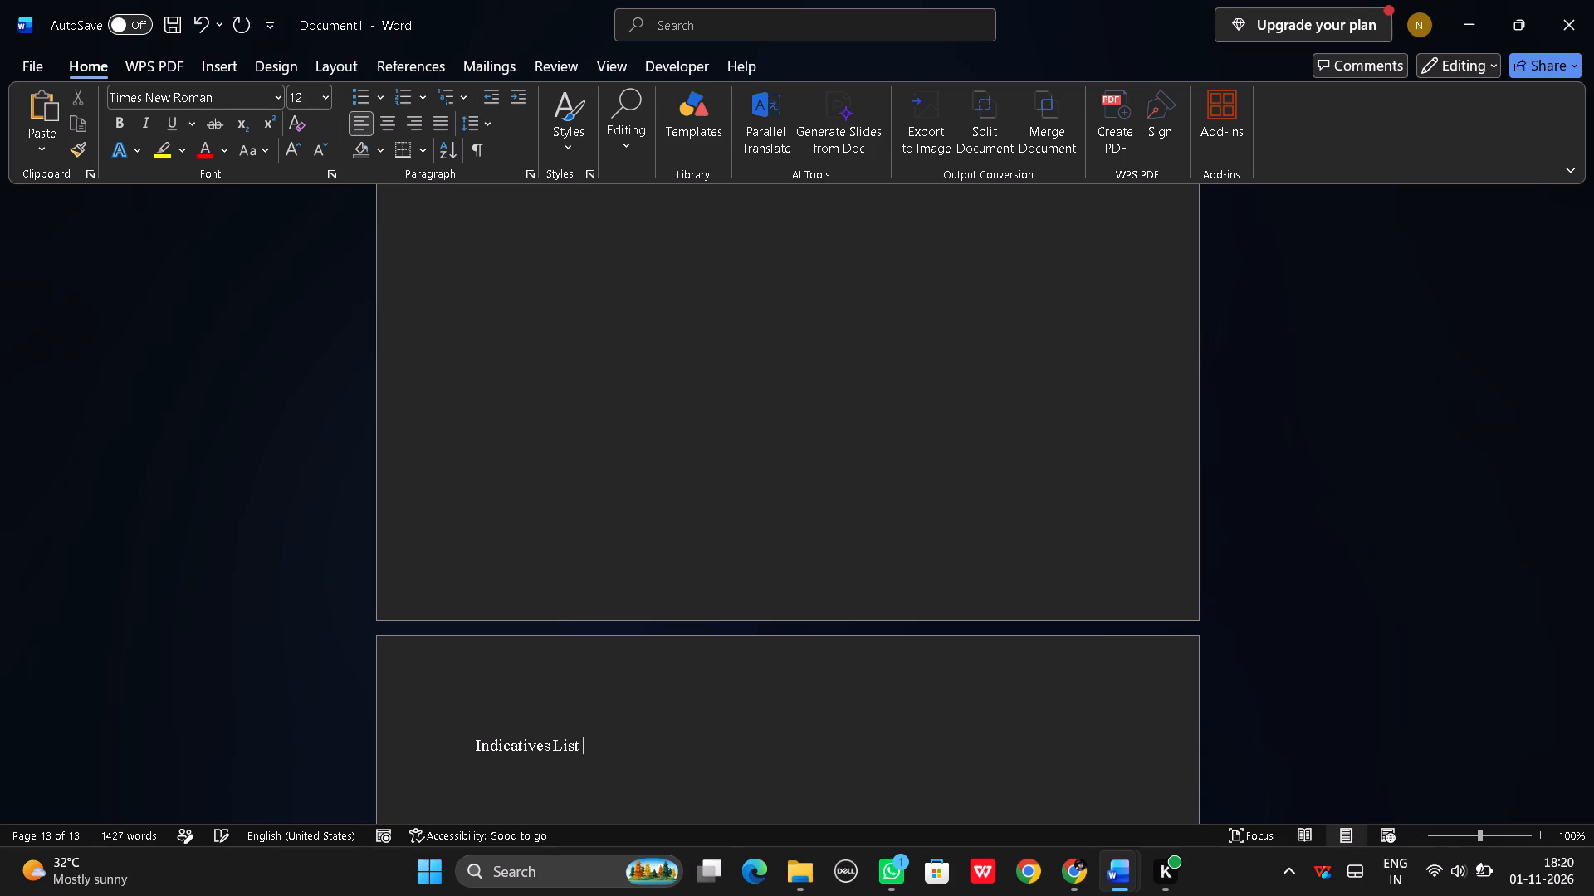
pyautogui.write('OF')
pyautogui.press('space')
pyautogui.press('BackSpace')
pyautogui.press('BackSpace')
pyautogui.write('f')
pyautogui.press('space')
pyautogui.write('Areas')
pyautogui.press('space')
pyautogui.write('FOR')
pyautogui.press('space')
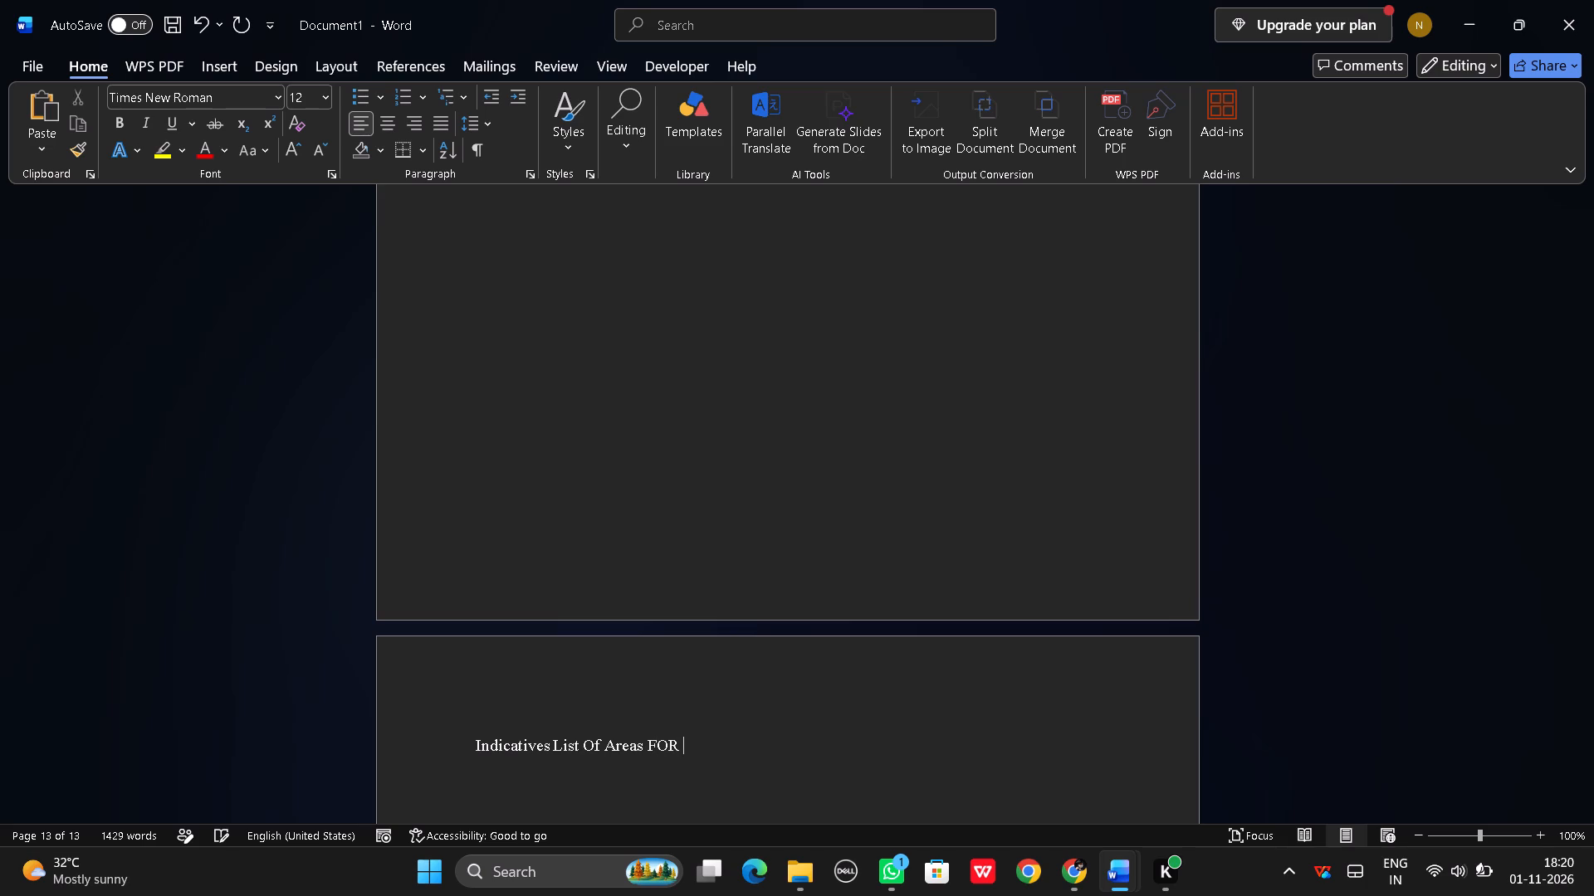
pyautogui.press('BackSpace')
pyautogui.press('BackSpace')
pyautogui.press('BackSpace')
pyautogui.write('or')
pyautogui.press('space')
pyautogui.hotkey('shift', 'c')
pyautogui.write('ep')
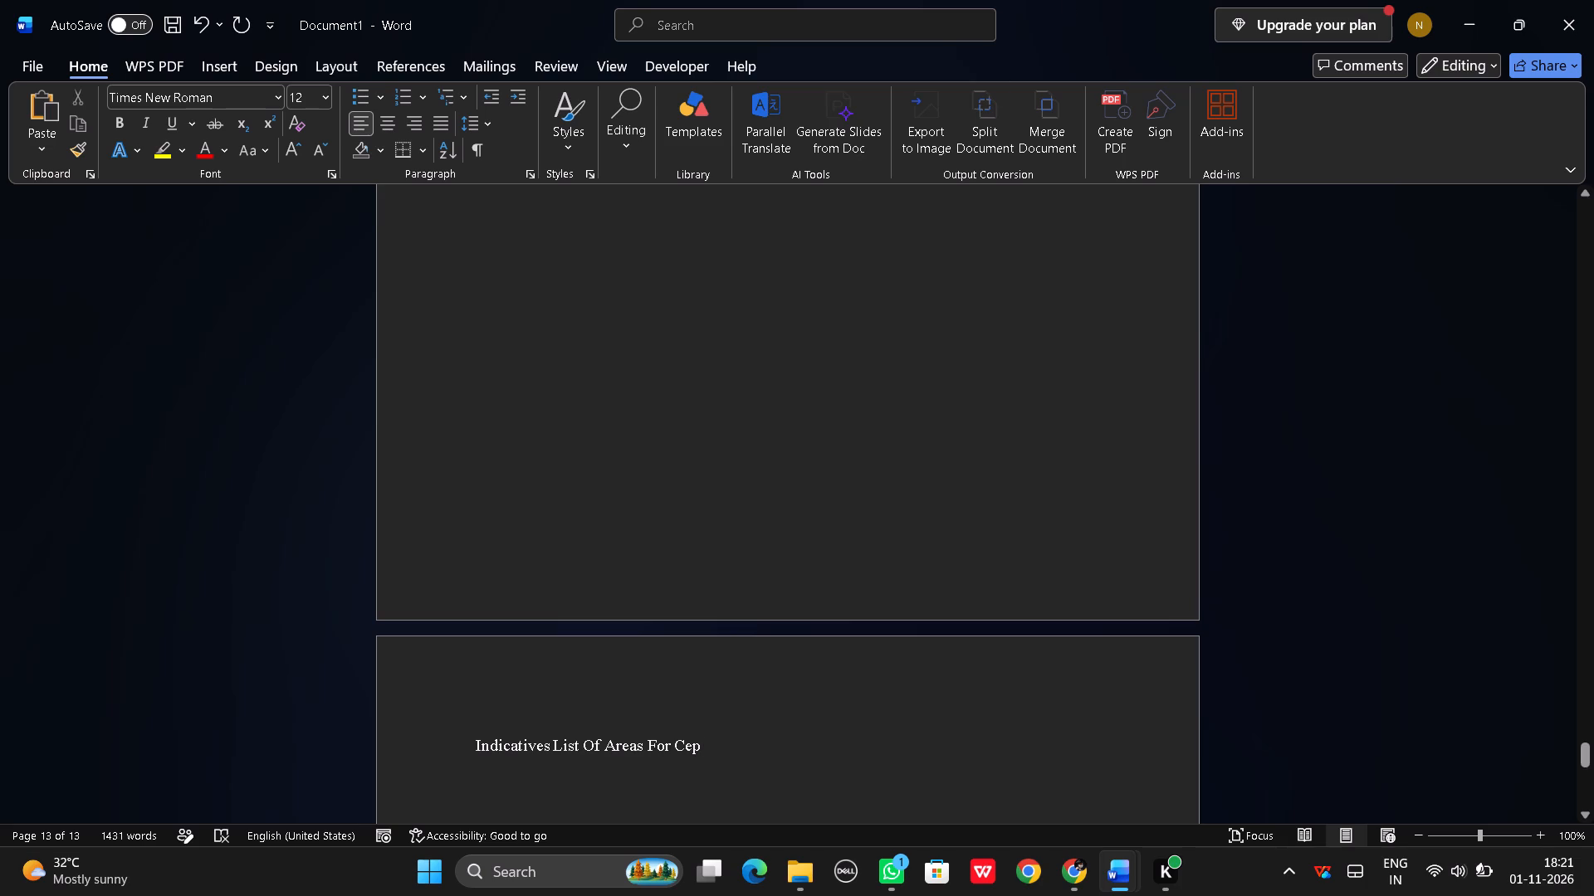
# Centre the "Indicatives List Of Areas For Cep" heading and set its font size to 14.
pyautogui.moveTo(472, 745); pyautogui.dragTo(727, 752)
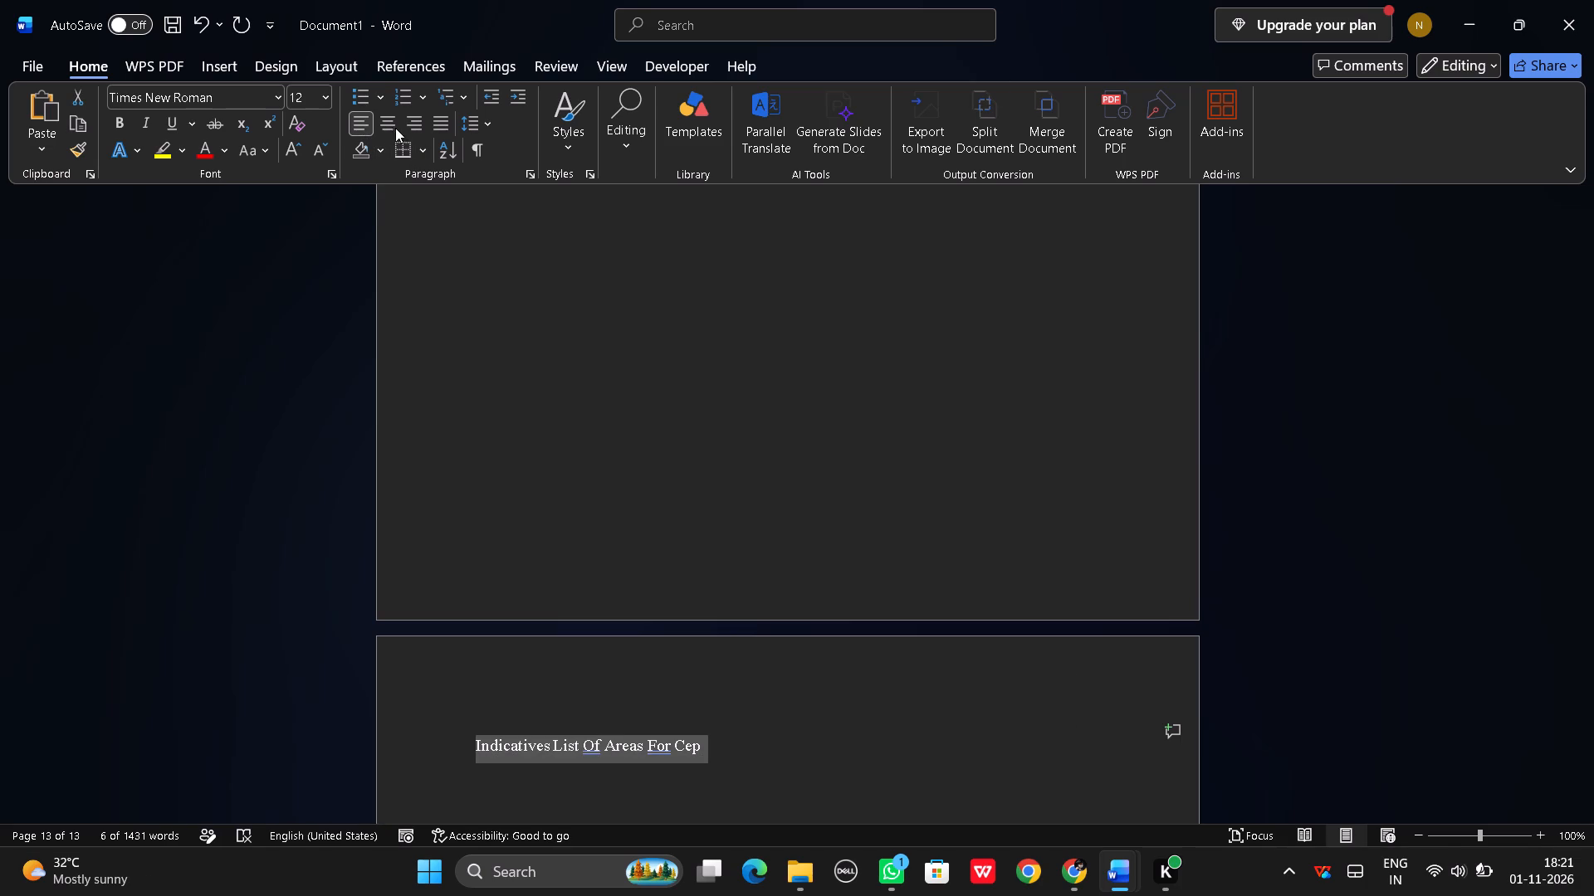
pyautogui.click(389, 125)
pyautogui.click(330, 102)
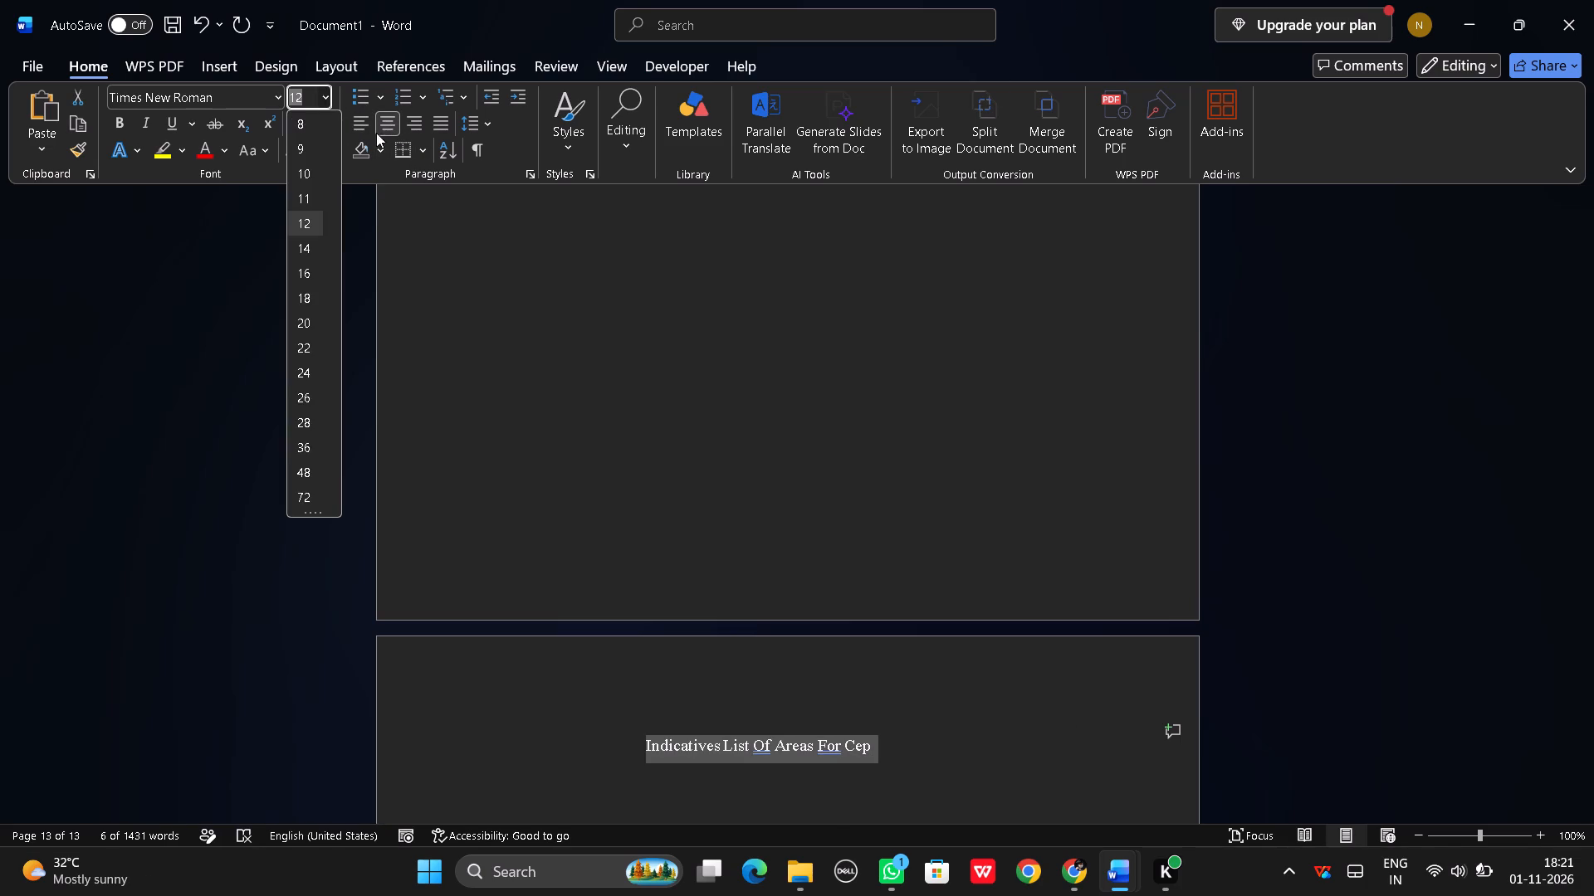
pyautogui.click(302, 244)
pyautogui.click(560, 732)
# Start a left-aligned line below the "Indicatives List Of Areas For Cep" heading.
pyautogui.scroll(-3, 926, 725)
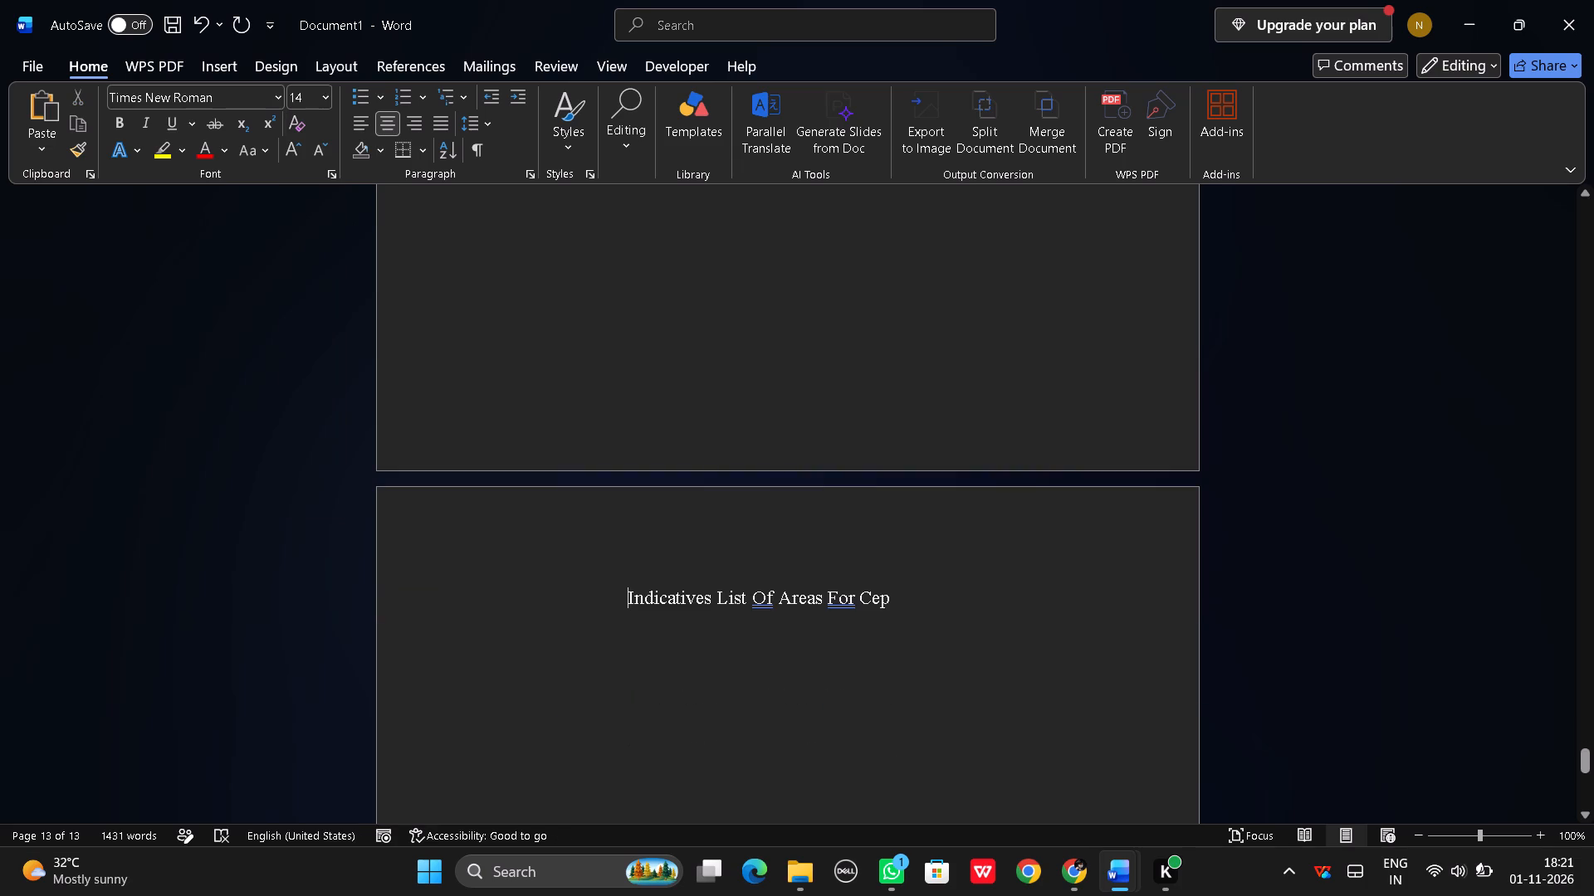
pyautogui.click(892, 603)
pyautogui.press('Return')
pyautogui.press('Return')
pyautogui.press('BackSpace')
pyautogui.press('BackSpace')
pyautogui.press('Return')
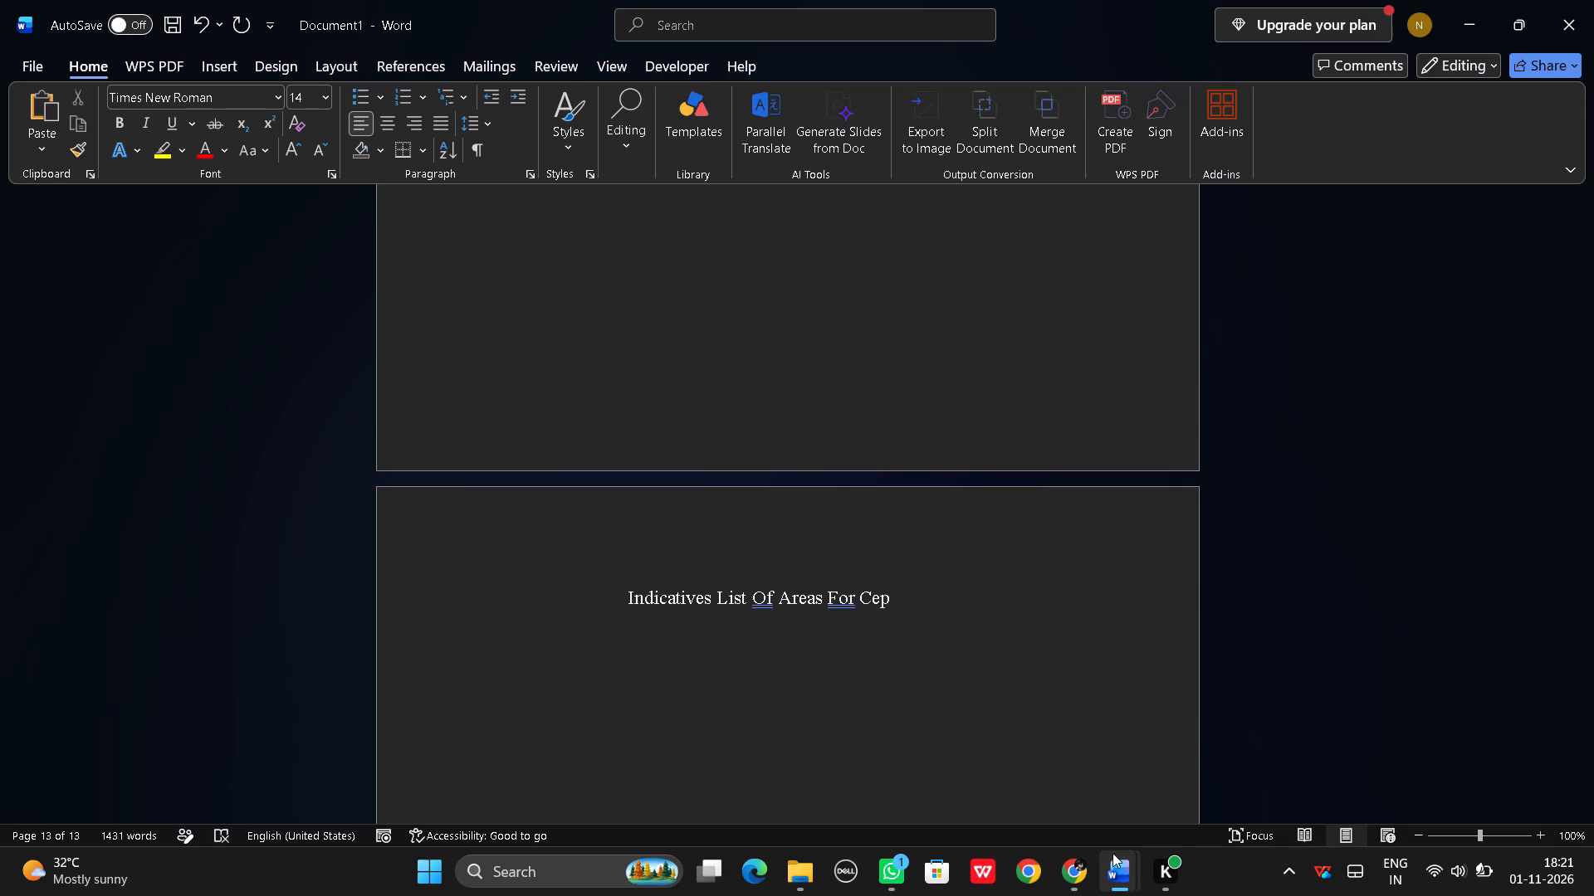
# Switch to Nitin_CEP_modified and review the full extent of the Indicative List of Areas for CEP section, sections A to F.
pyautogui.click(1037, 802)
pyautogui.scroll(-6, 917, 660)
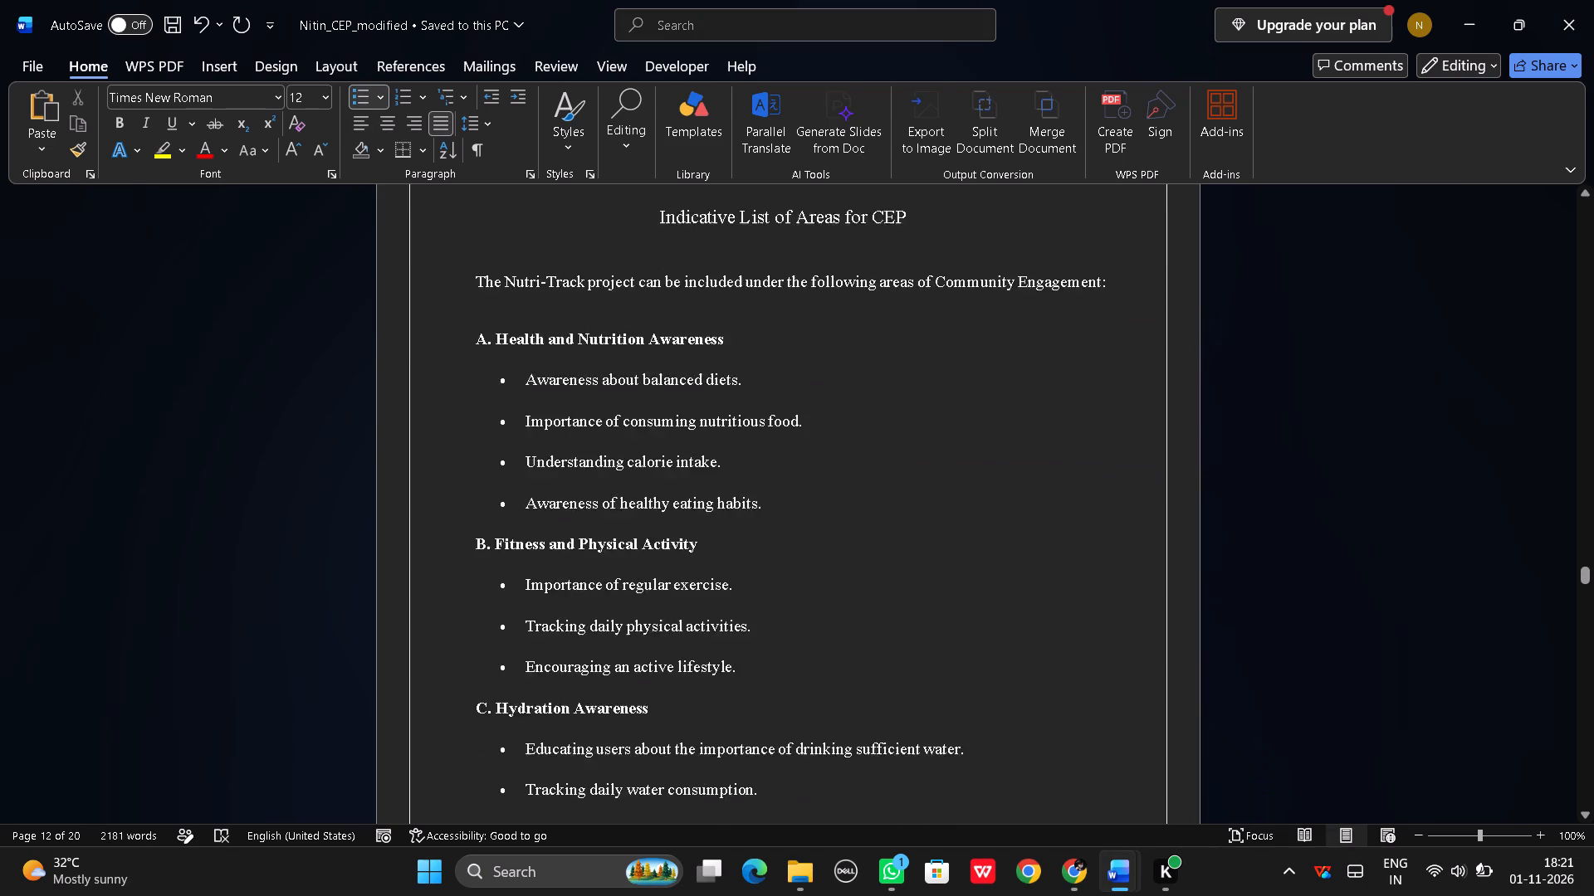
pyautogui.scroll(-18, 901, 643)
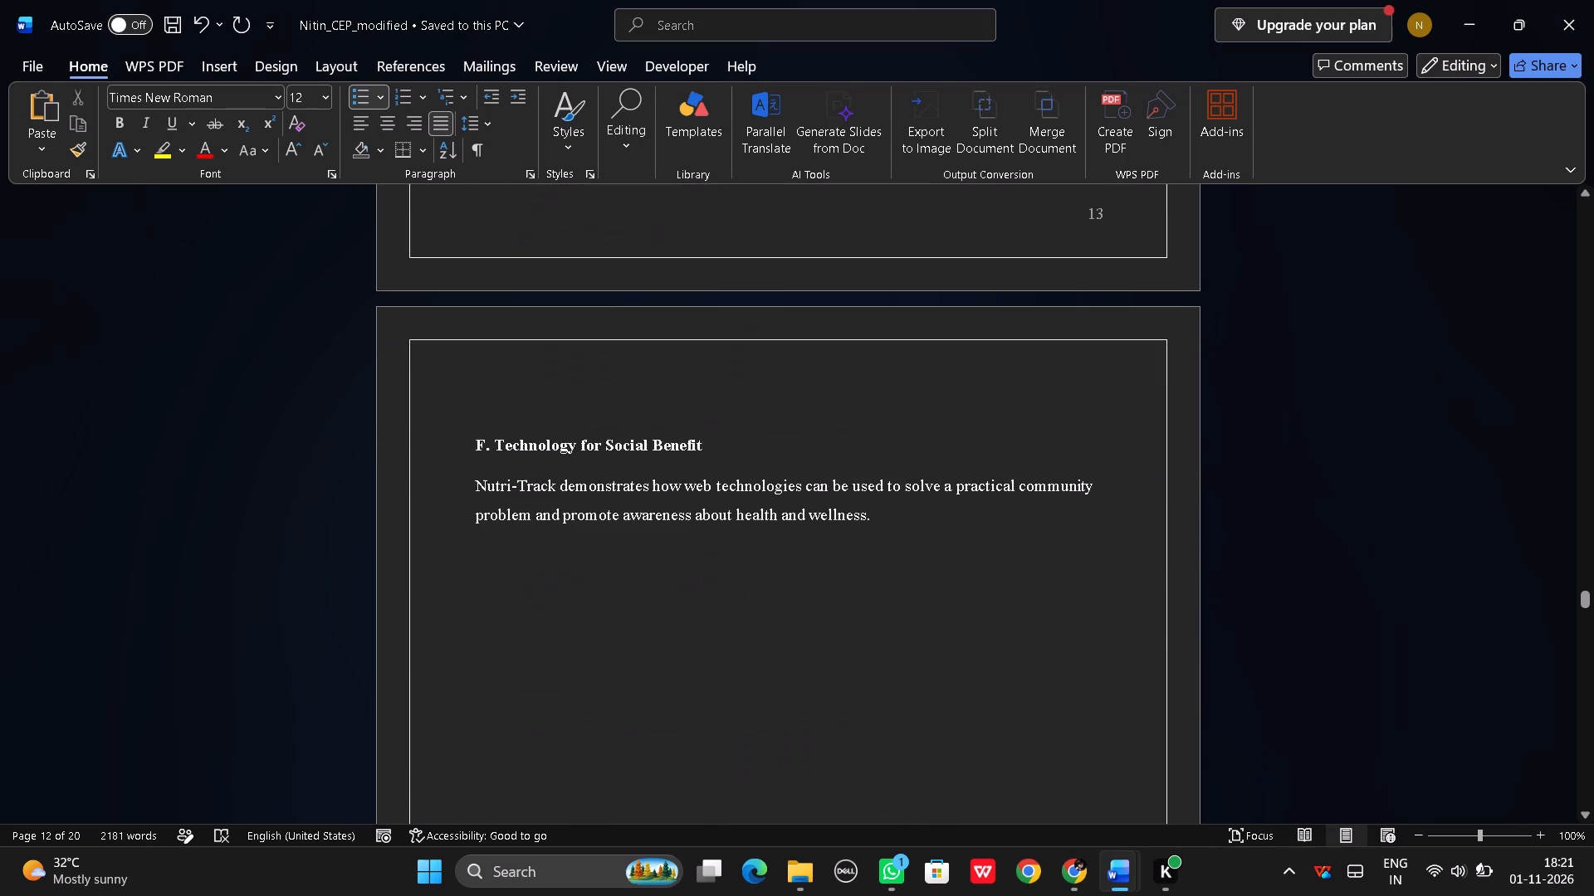
pyautogui.scroll(20, 901, 641)
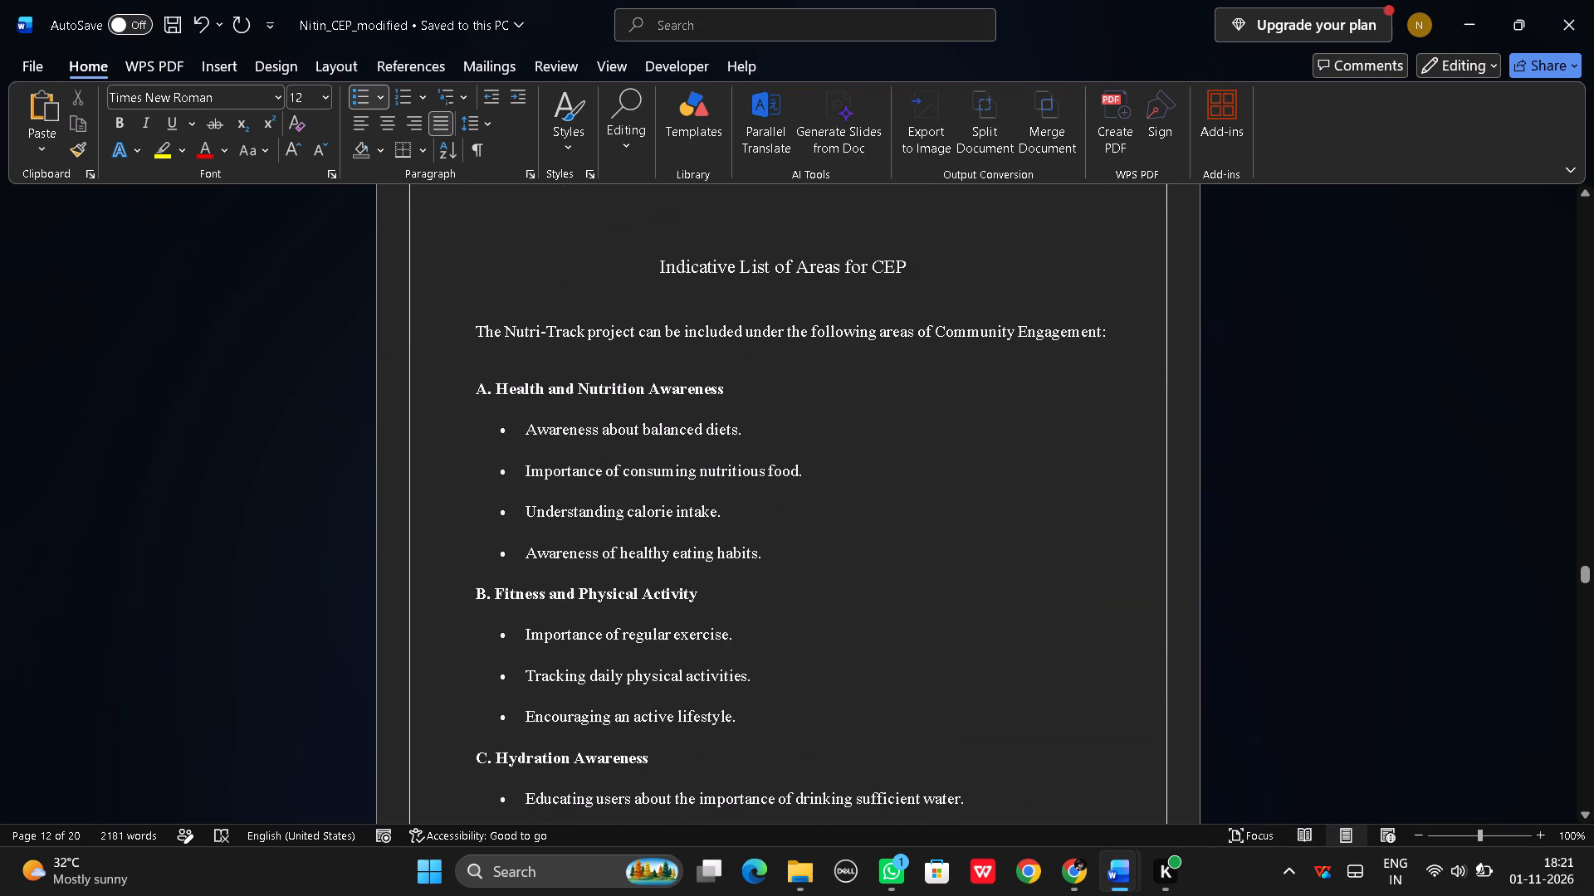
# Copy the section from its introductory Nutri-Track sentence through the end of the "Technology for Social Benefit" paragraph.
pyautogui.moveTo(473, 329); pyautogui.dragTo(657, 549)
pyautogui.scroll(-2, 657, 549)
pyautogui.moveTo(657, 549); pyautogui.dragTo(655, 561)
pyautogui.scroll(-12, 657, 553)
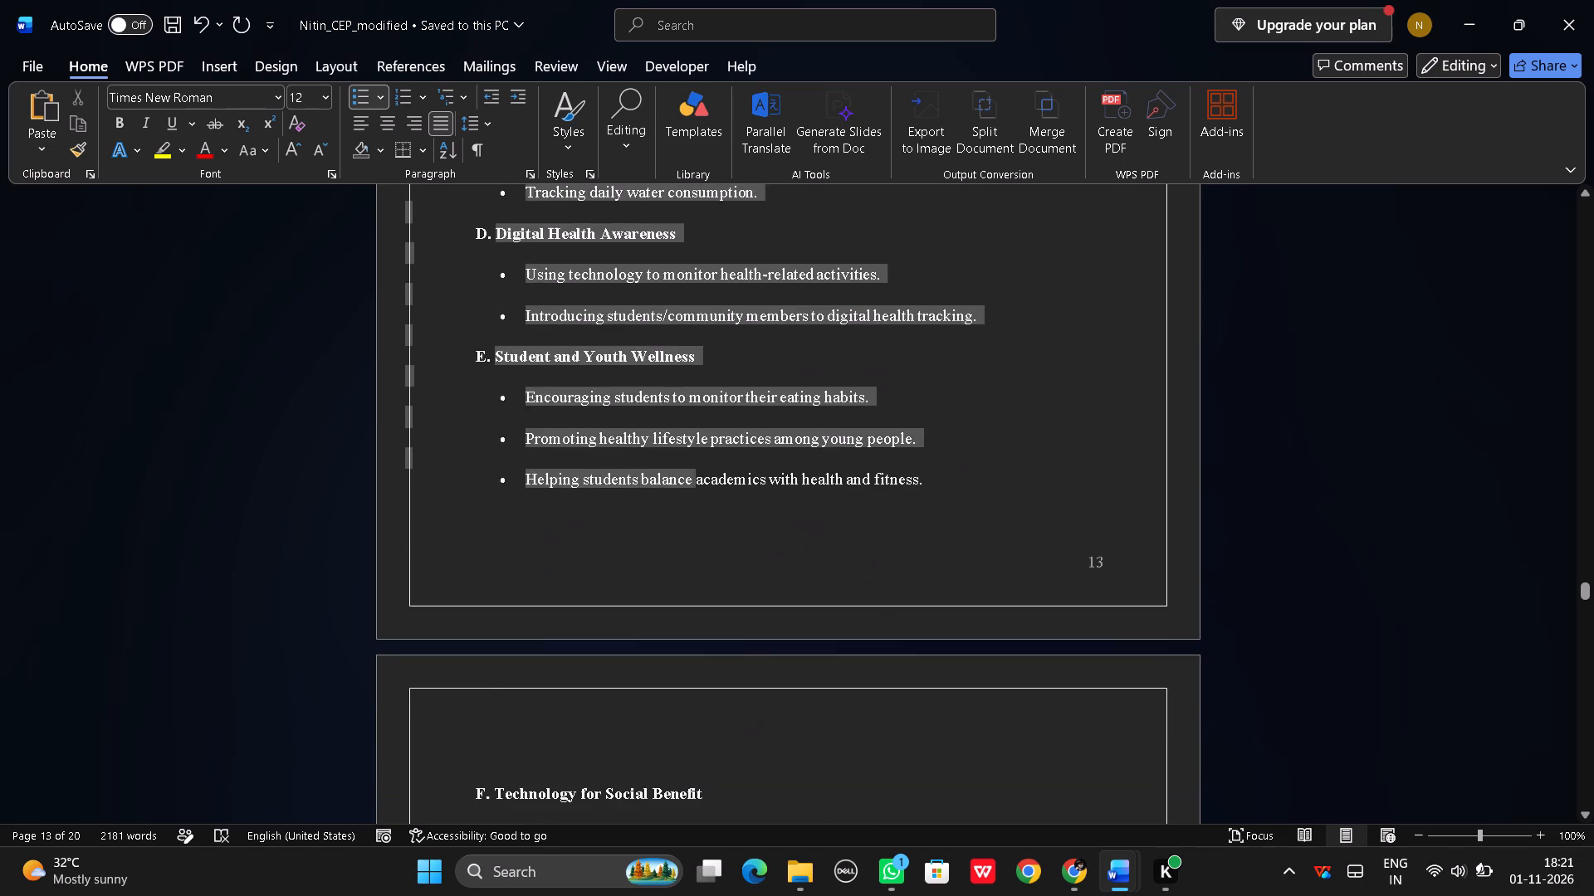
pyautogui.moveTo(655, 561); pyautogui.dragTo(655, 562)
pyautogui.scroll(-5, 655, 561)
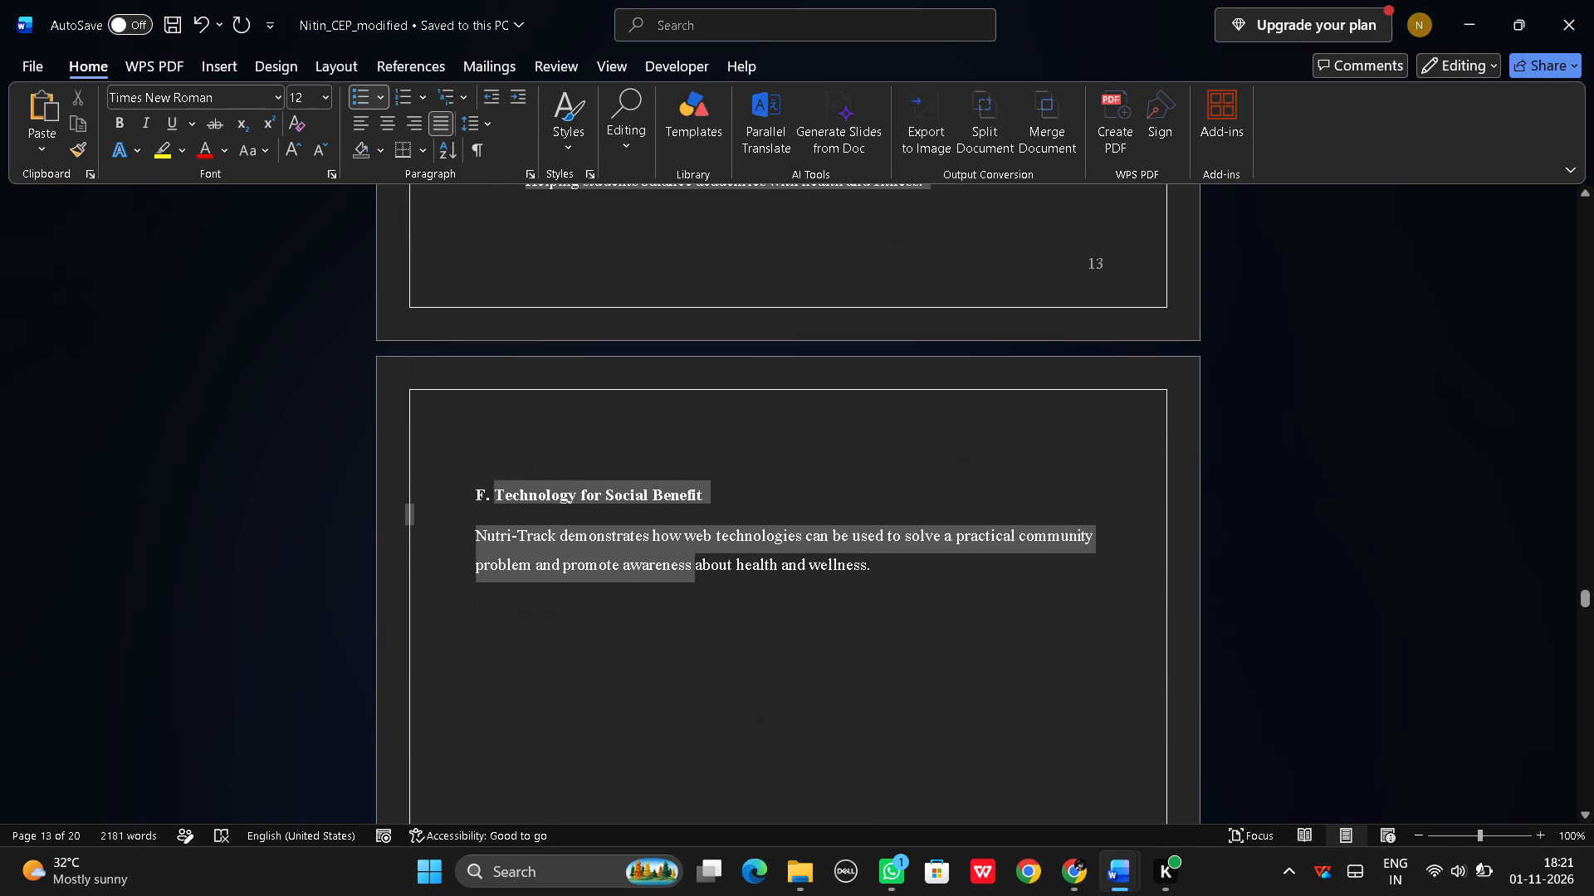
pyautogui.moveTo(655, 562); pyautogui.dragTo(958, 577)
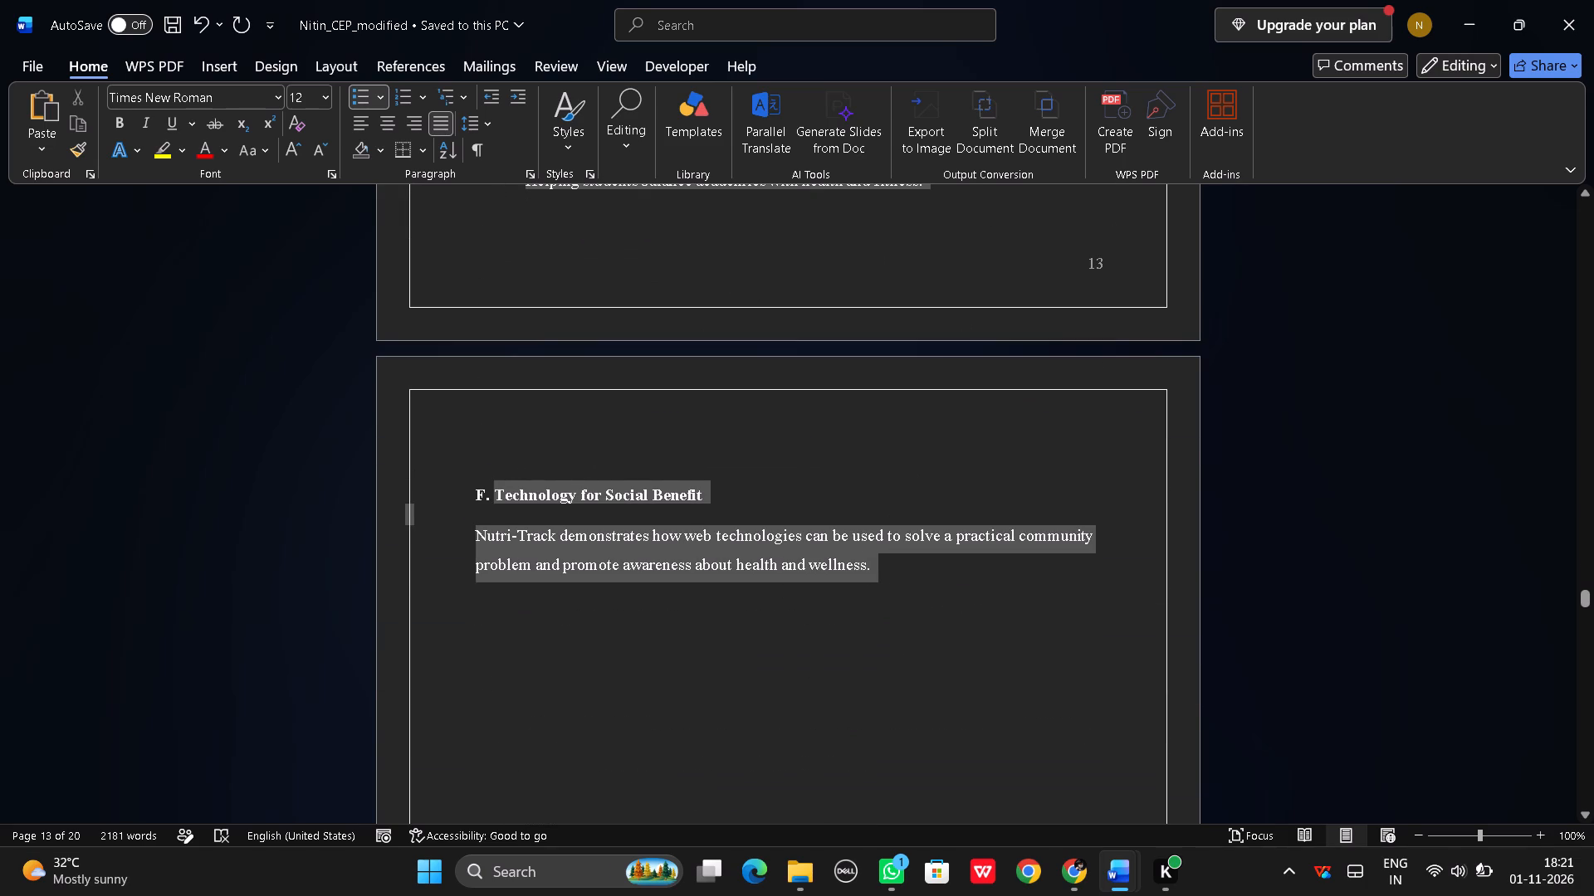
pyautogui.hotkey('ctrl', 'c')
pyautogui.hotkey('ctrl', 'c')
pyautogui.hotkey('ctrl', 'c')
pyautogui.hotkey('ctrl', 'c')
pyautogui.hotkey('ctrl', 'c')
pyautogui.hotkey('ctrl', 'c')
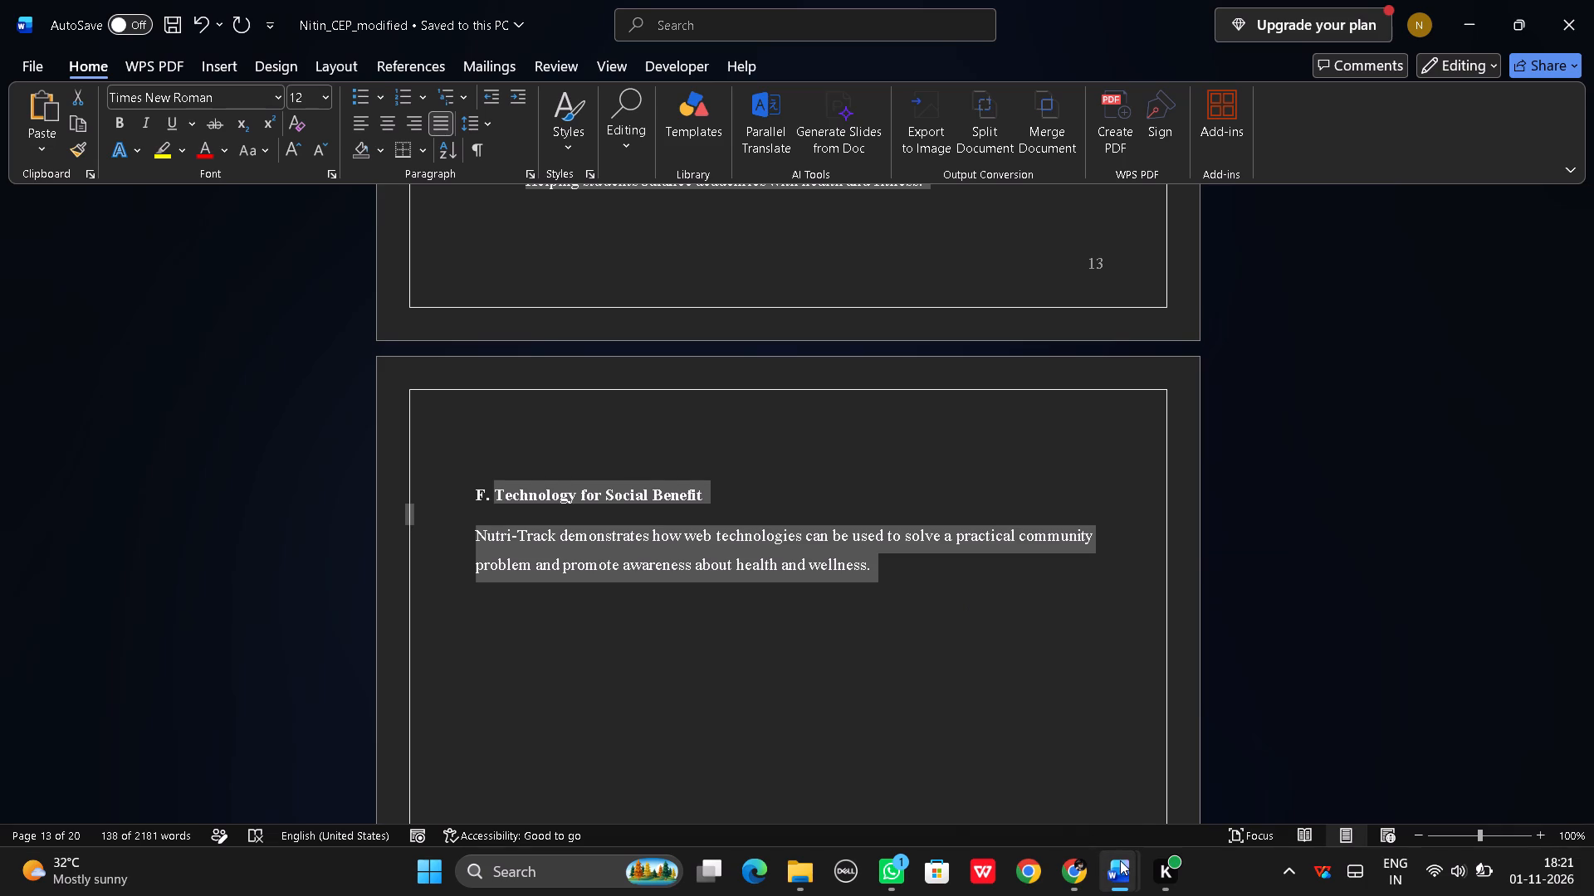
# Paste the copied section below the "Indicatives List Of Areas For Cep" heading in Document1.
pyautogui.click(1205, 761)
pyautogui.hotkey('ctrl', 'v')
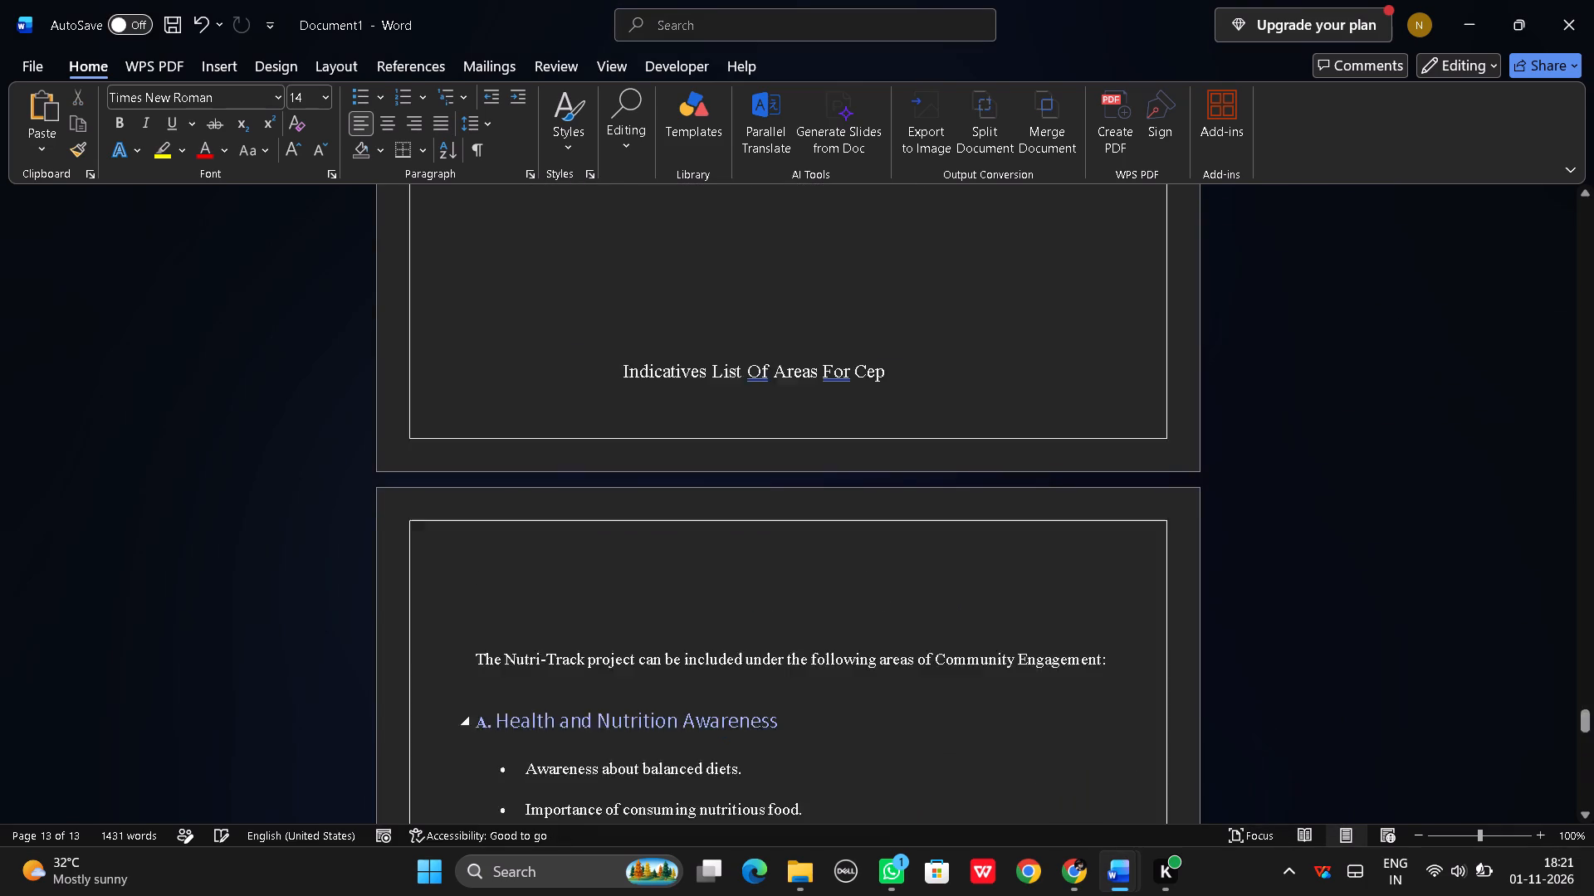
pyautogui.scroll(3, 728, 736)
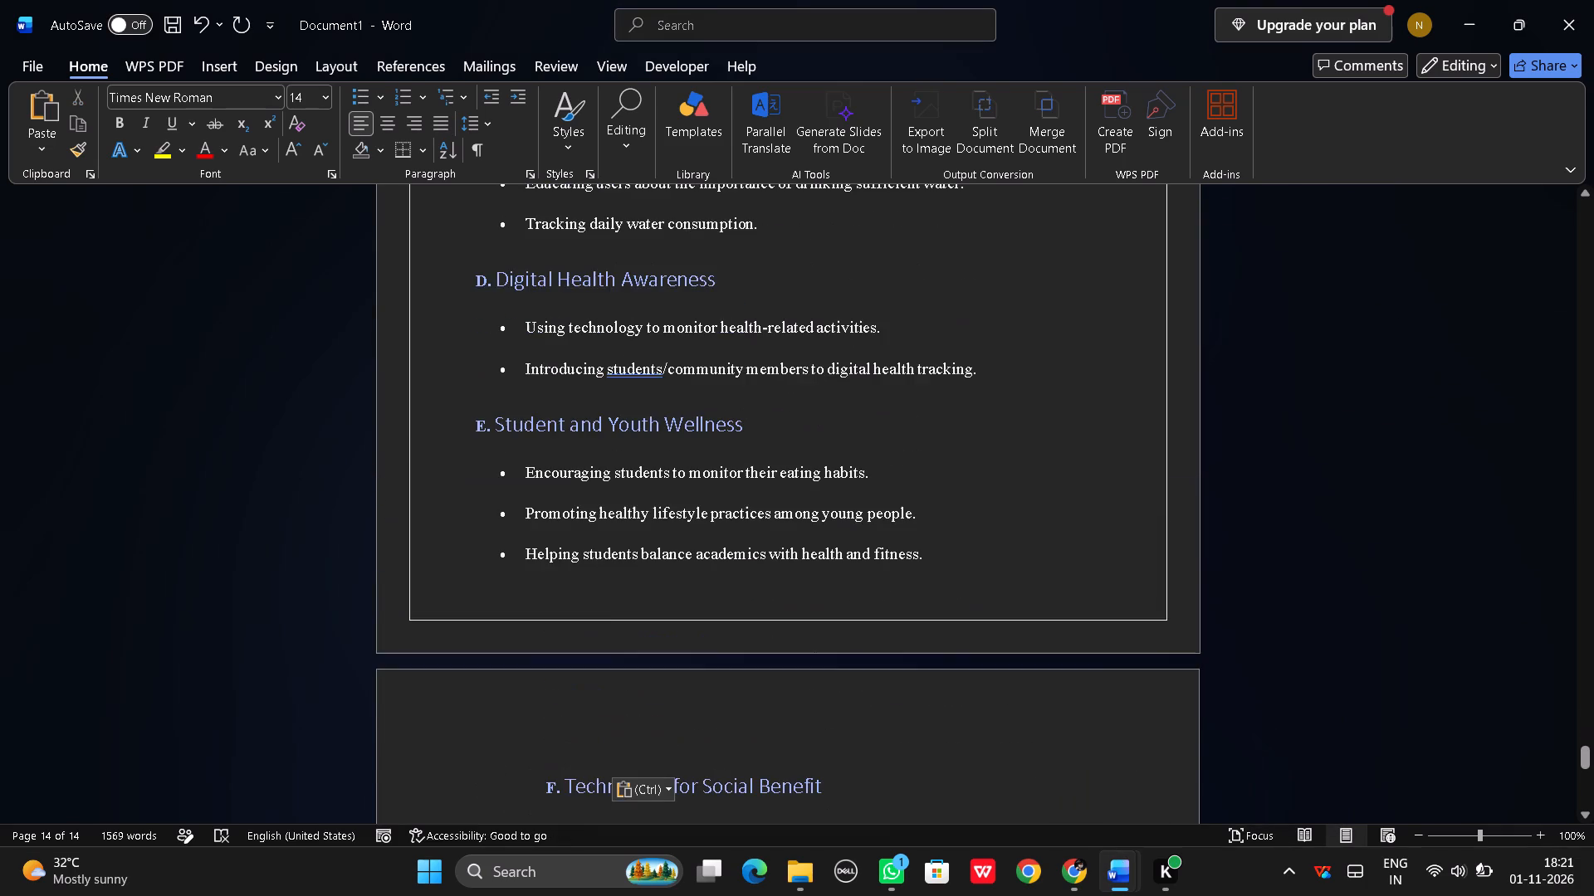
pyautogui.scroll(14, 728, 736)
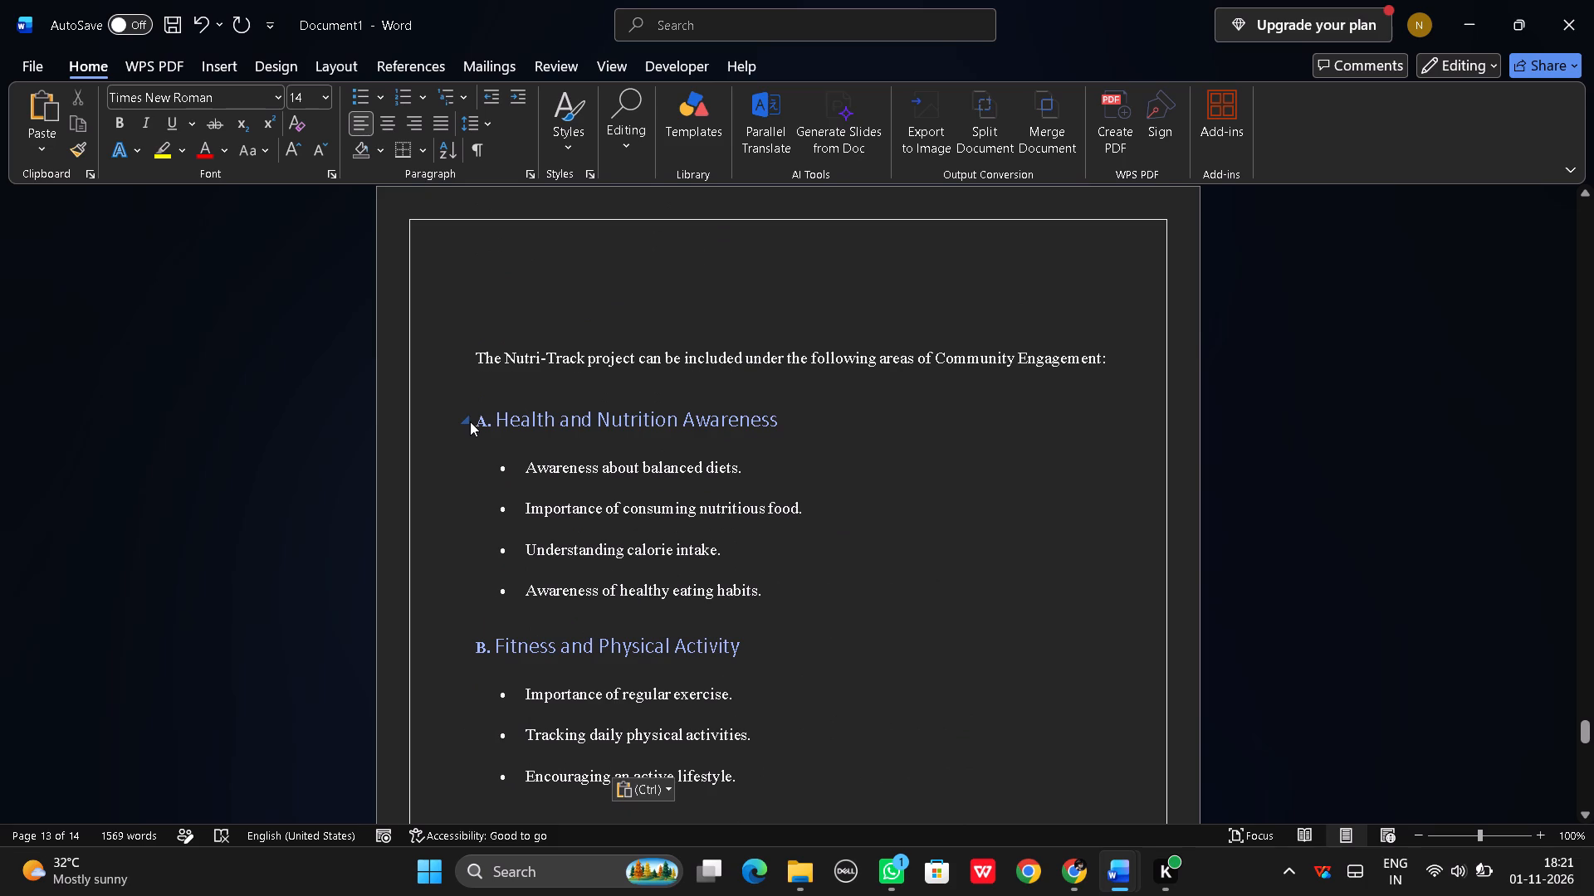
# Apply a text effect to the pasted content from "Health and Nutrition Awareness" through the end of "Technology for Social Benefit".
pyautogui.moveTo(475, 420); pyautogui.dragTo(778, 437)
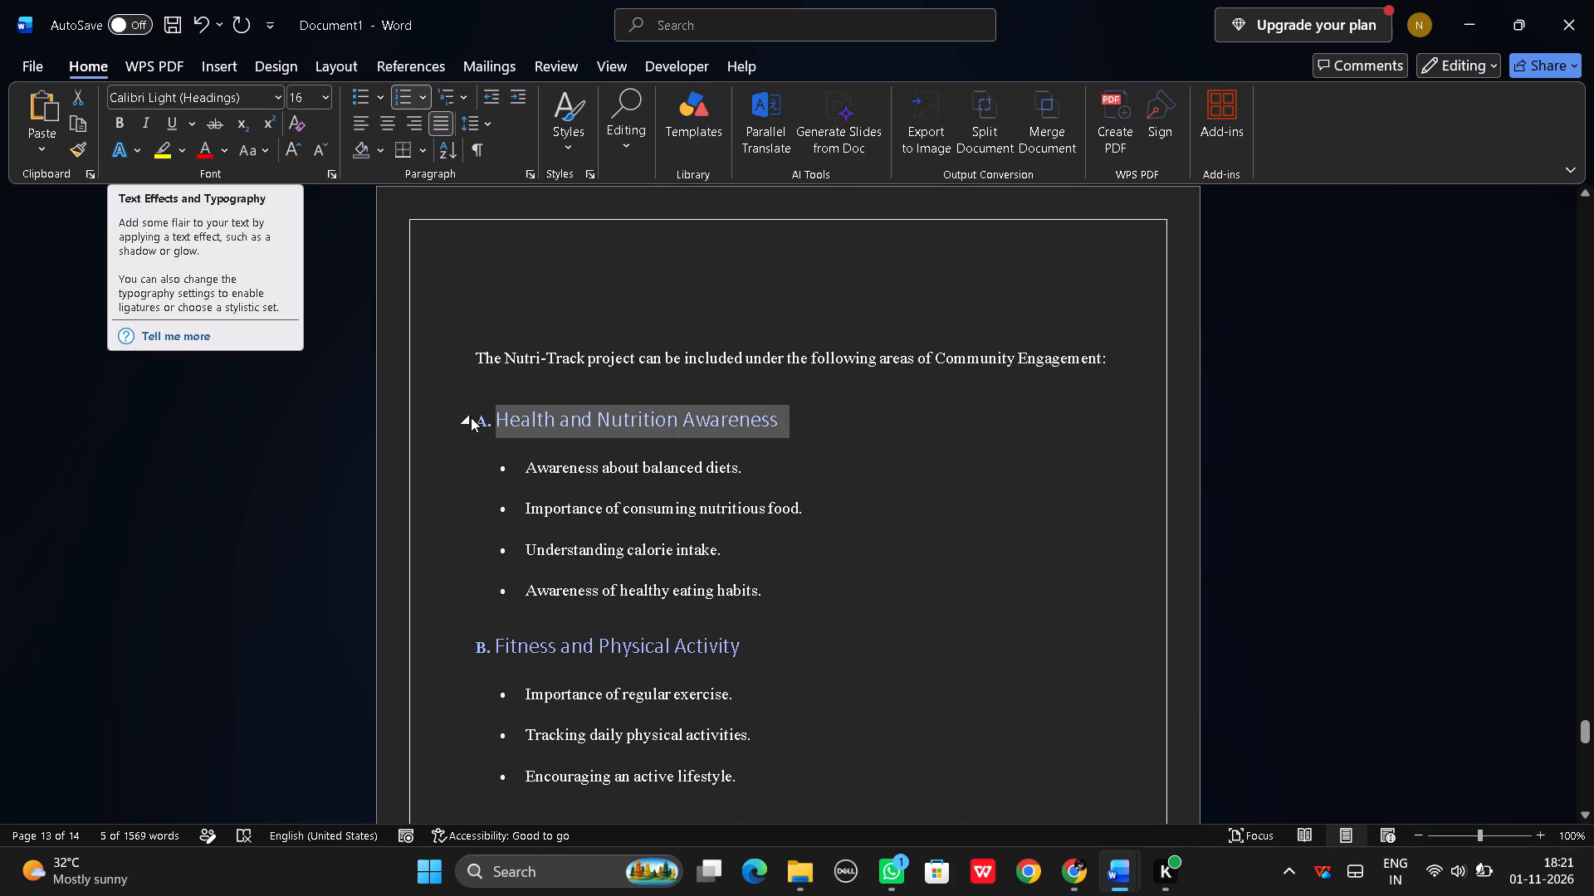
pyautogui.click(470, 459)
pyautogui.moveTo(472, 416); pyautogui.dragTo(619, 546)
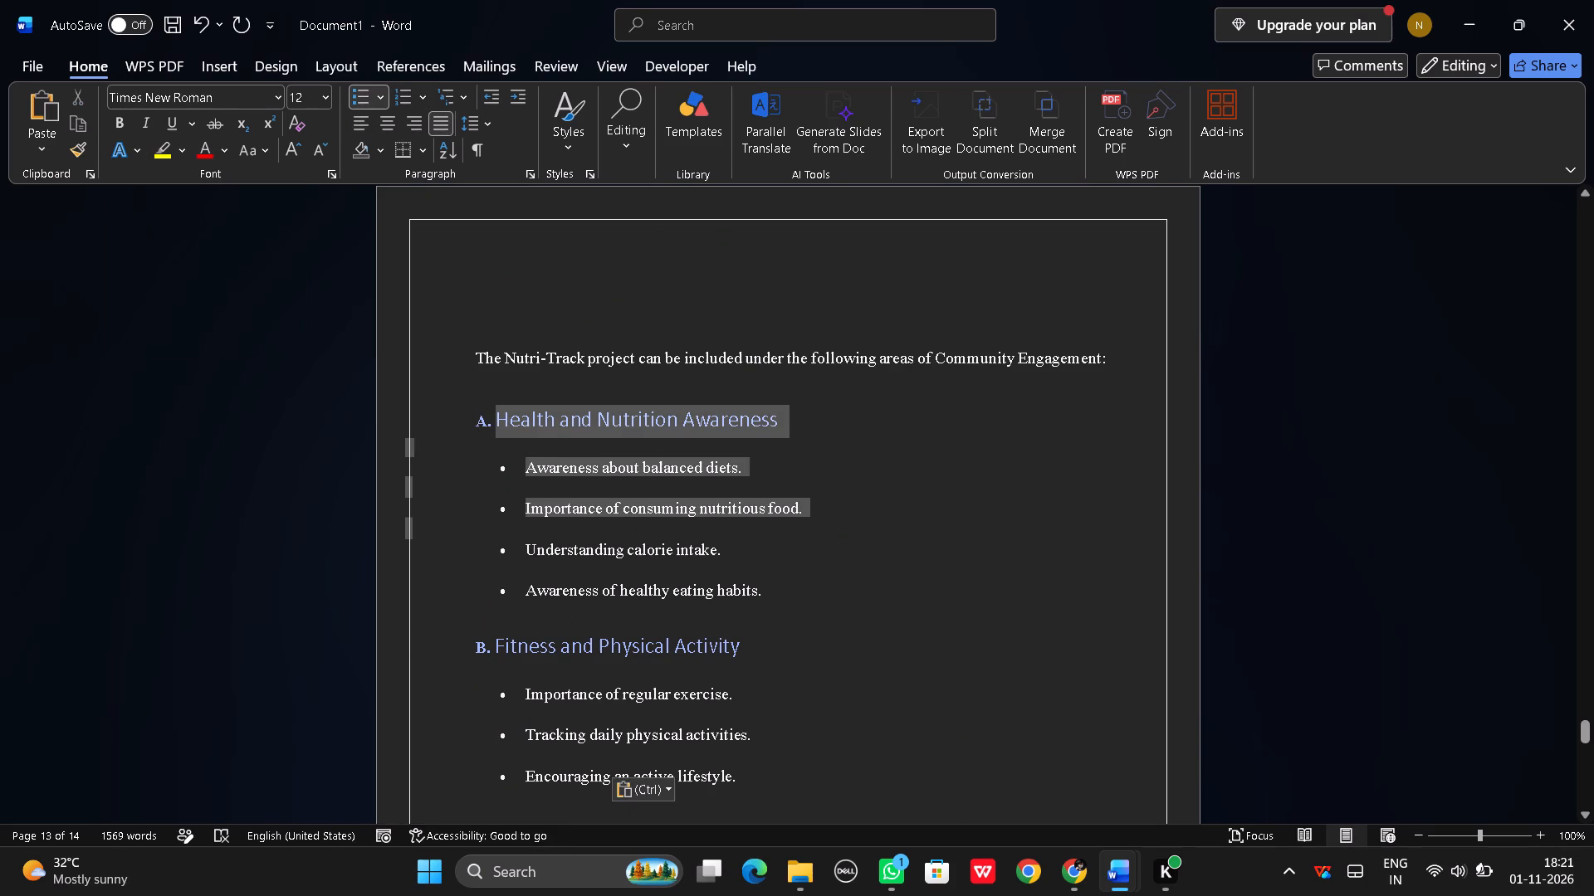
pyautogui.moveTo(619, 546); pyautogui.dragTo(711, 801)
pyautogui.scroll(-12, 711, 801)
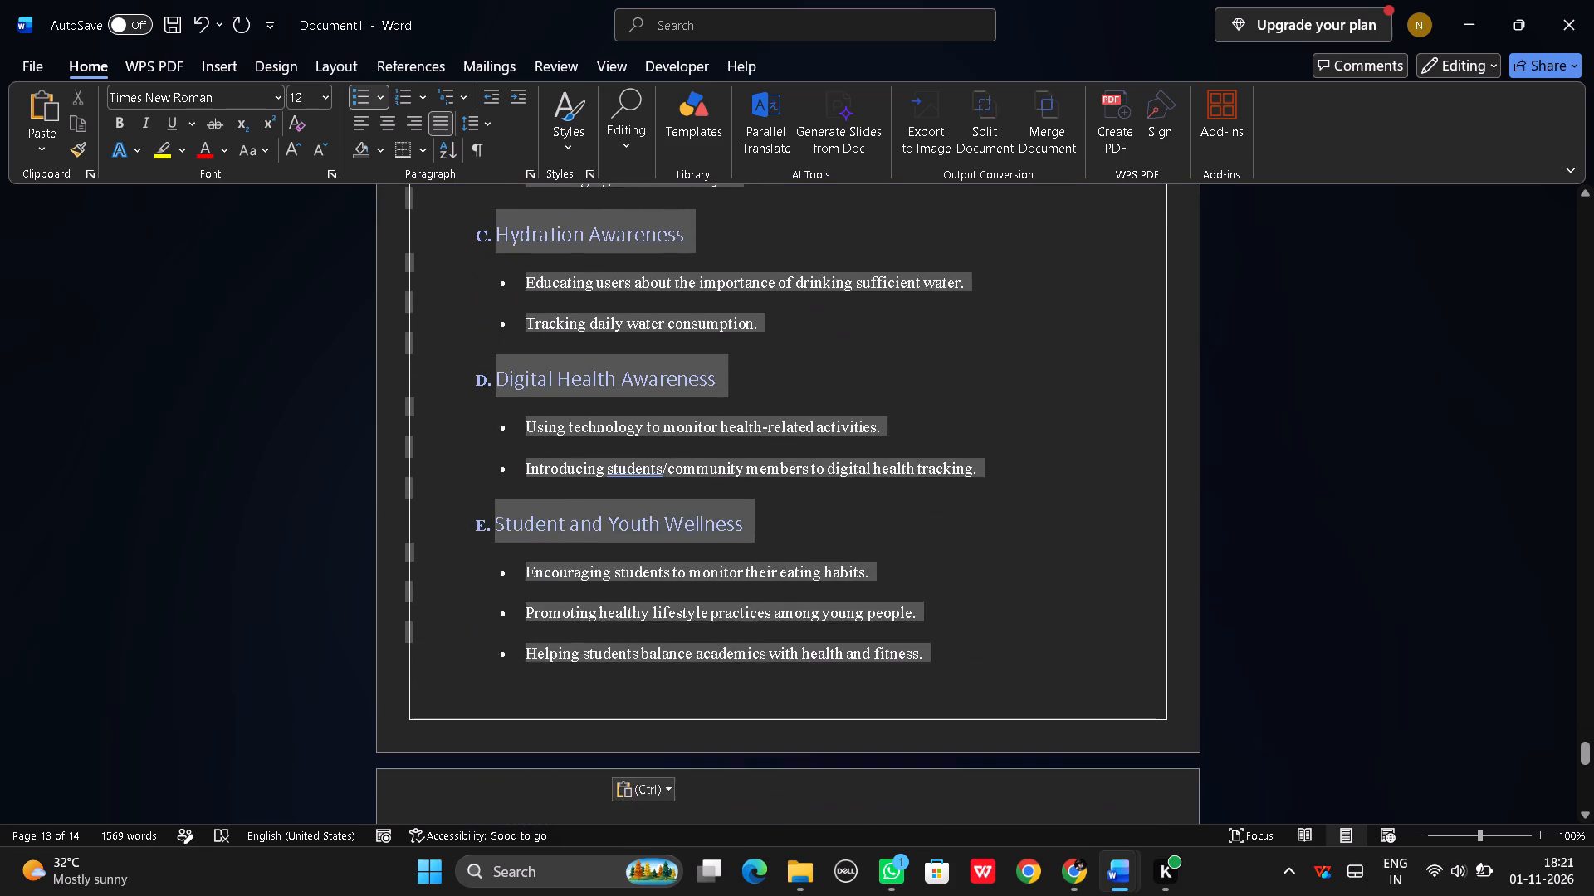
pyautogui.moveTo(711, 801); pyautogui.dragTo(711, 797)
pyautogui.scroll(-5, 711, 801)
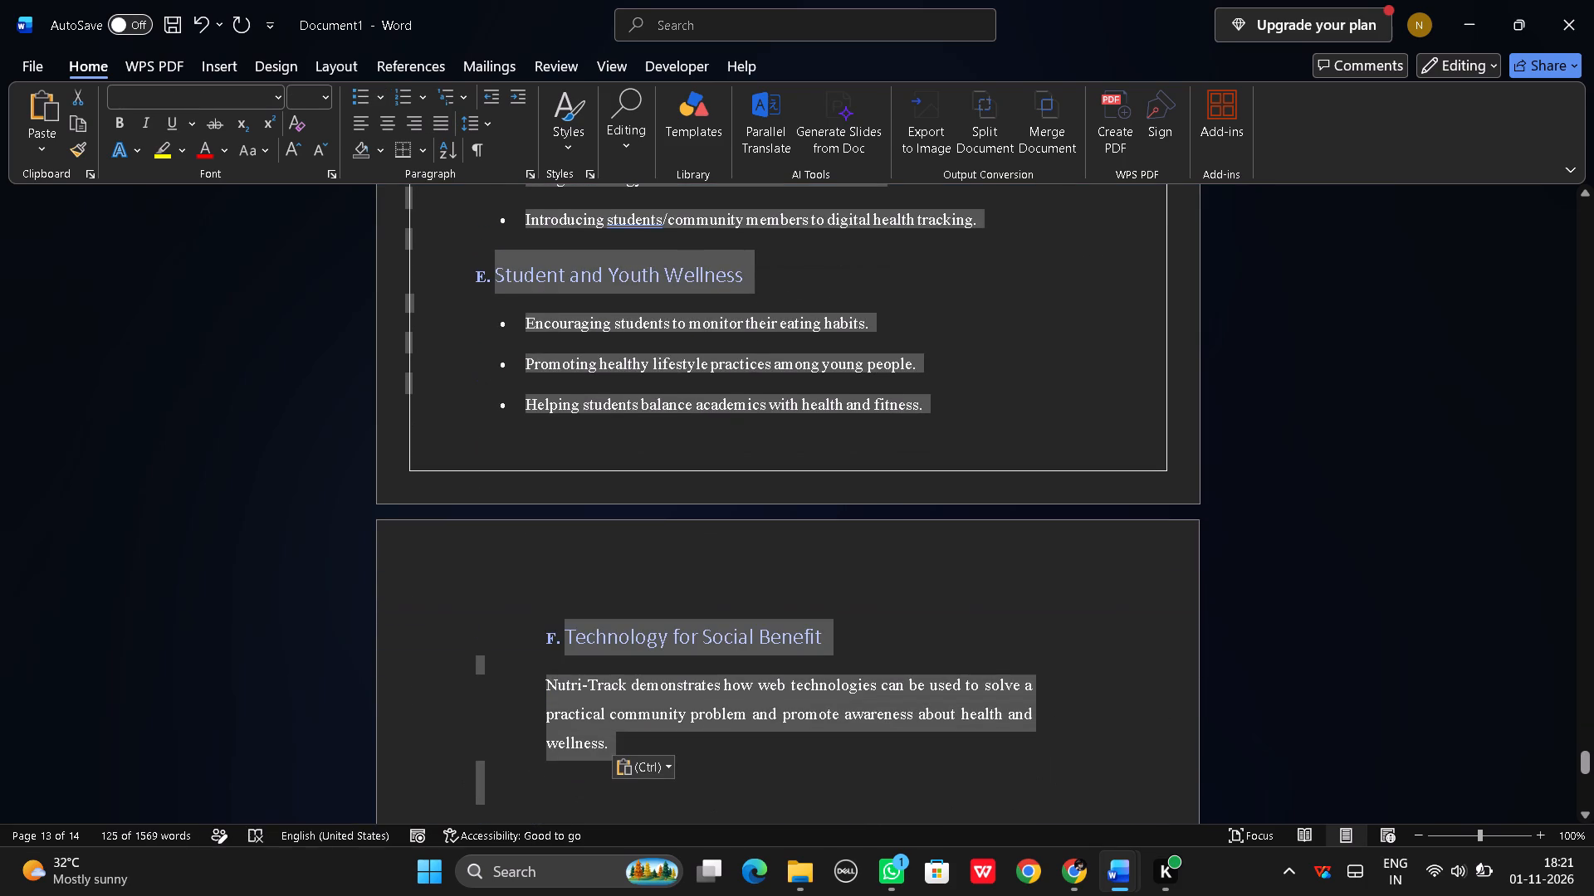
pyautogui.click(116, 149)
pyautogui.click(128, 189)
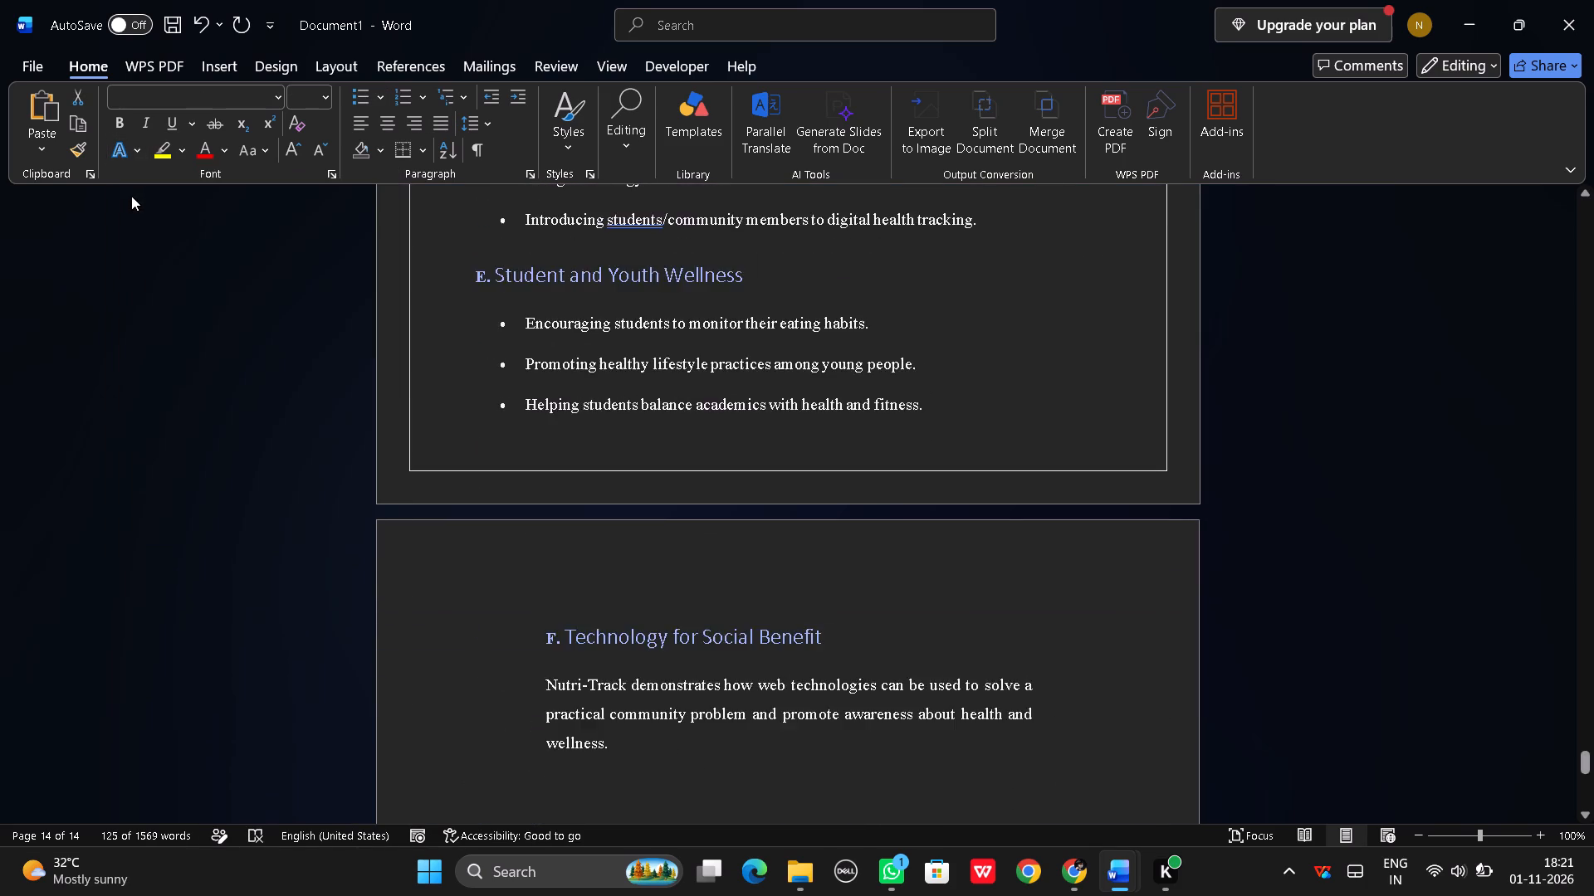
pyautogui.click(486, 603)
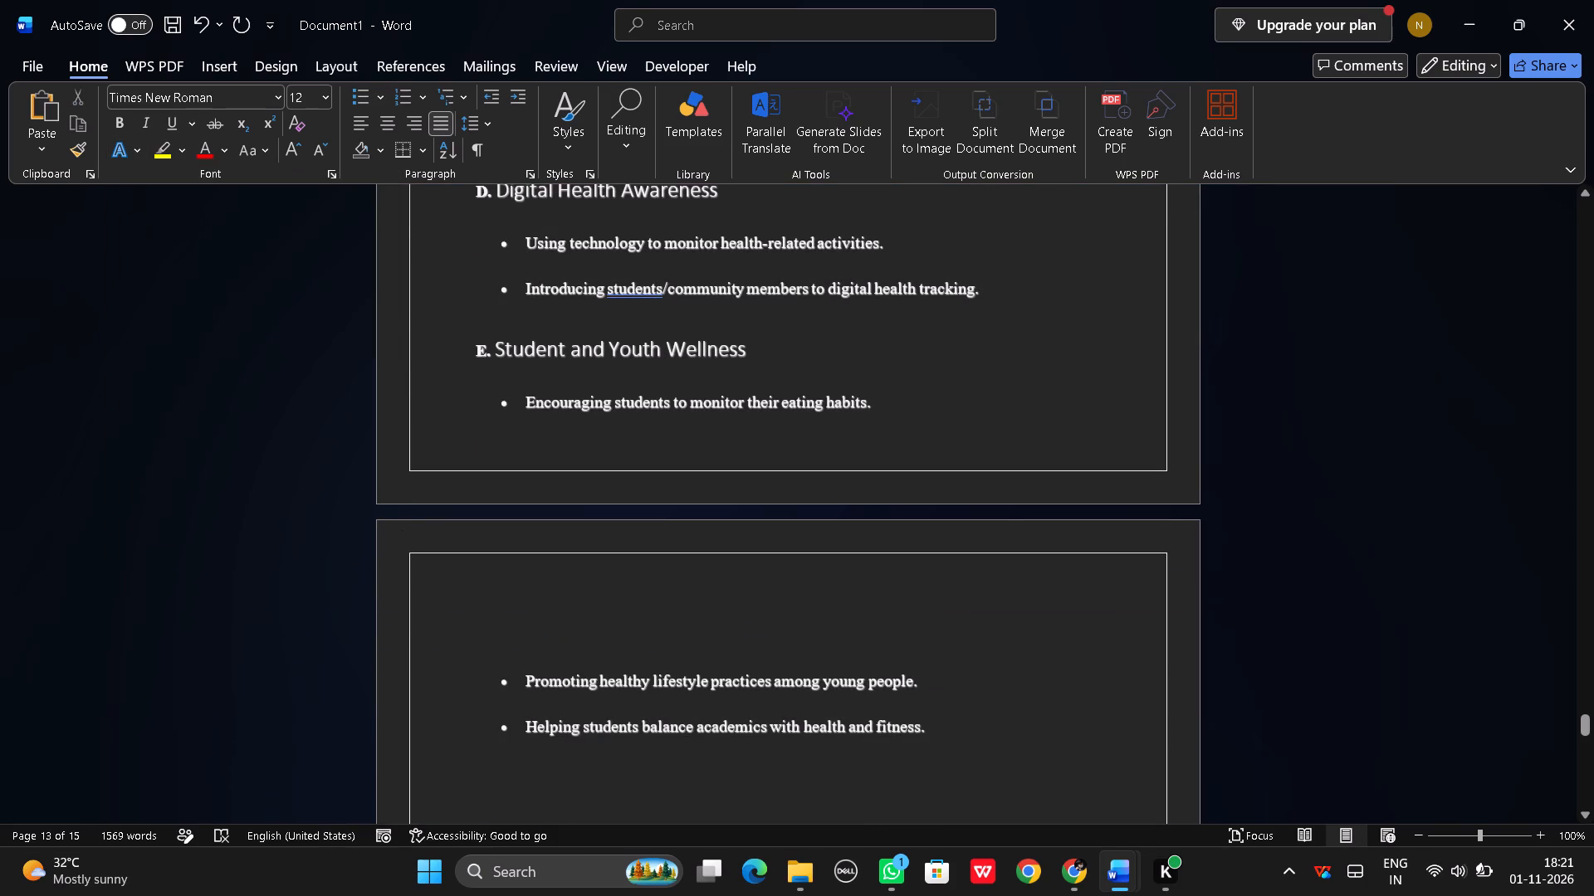
# Examine the formatting and page layout of the restyled areas list and compare it with the preceding Outcomes and literature pages.
pyautogui.scroll(3, 486, 603)
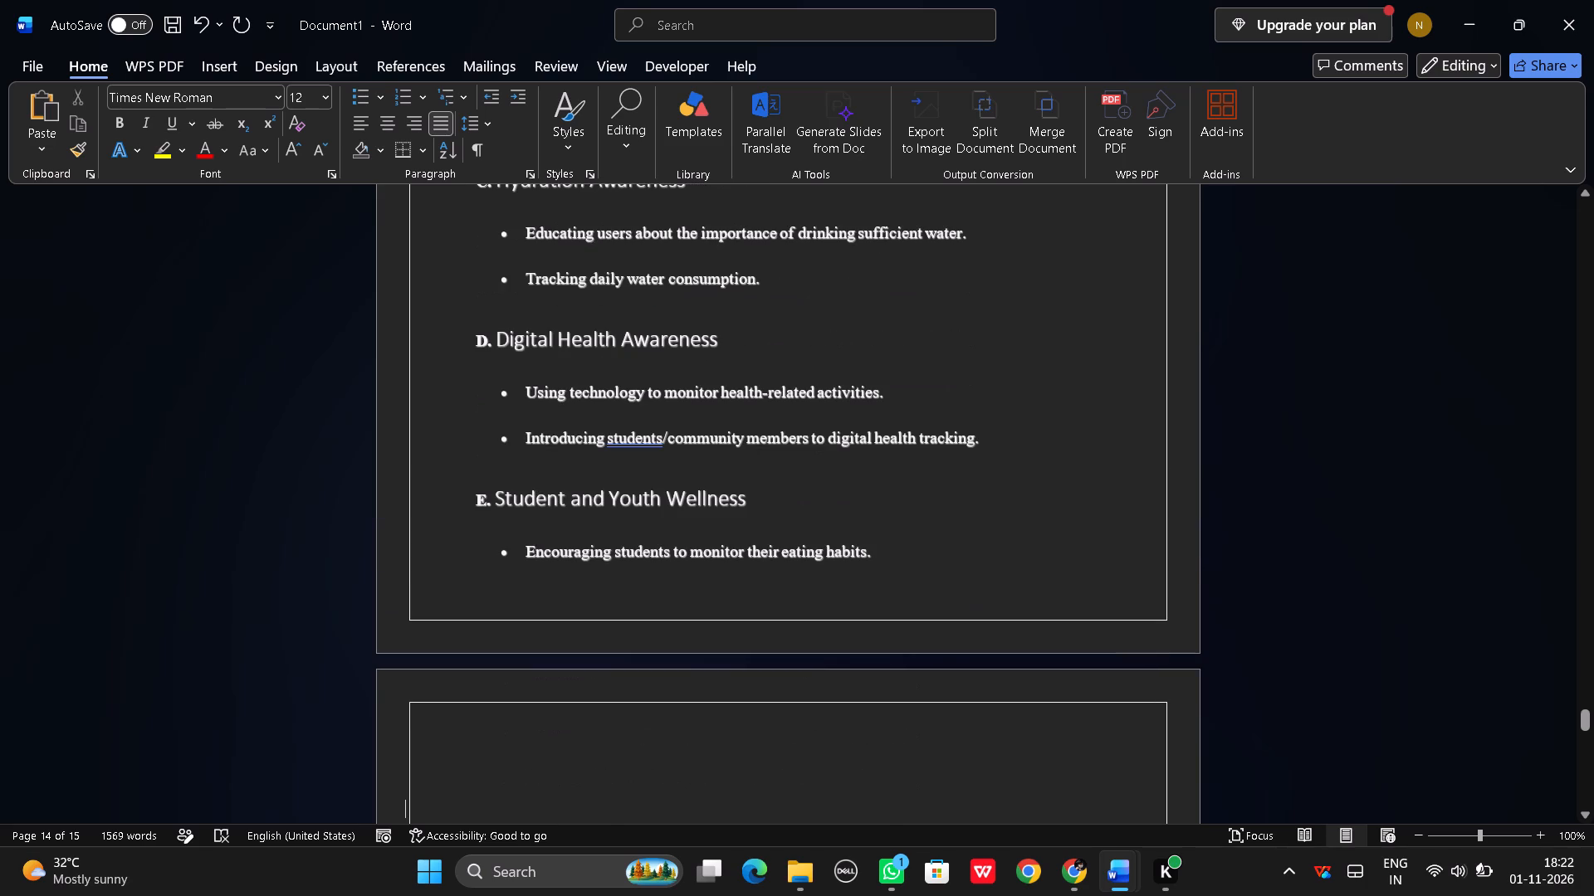
pyautogui.scroll(-9, 474, 520)
pyautogui.scroll(-18, 476, 523)
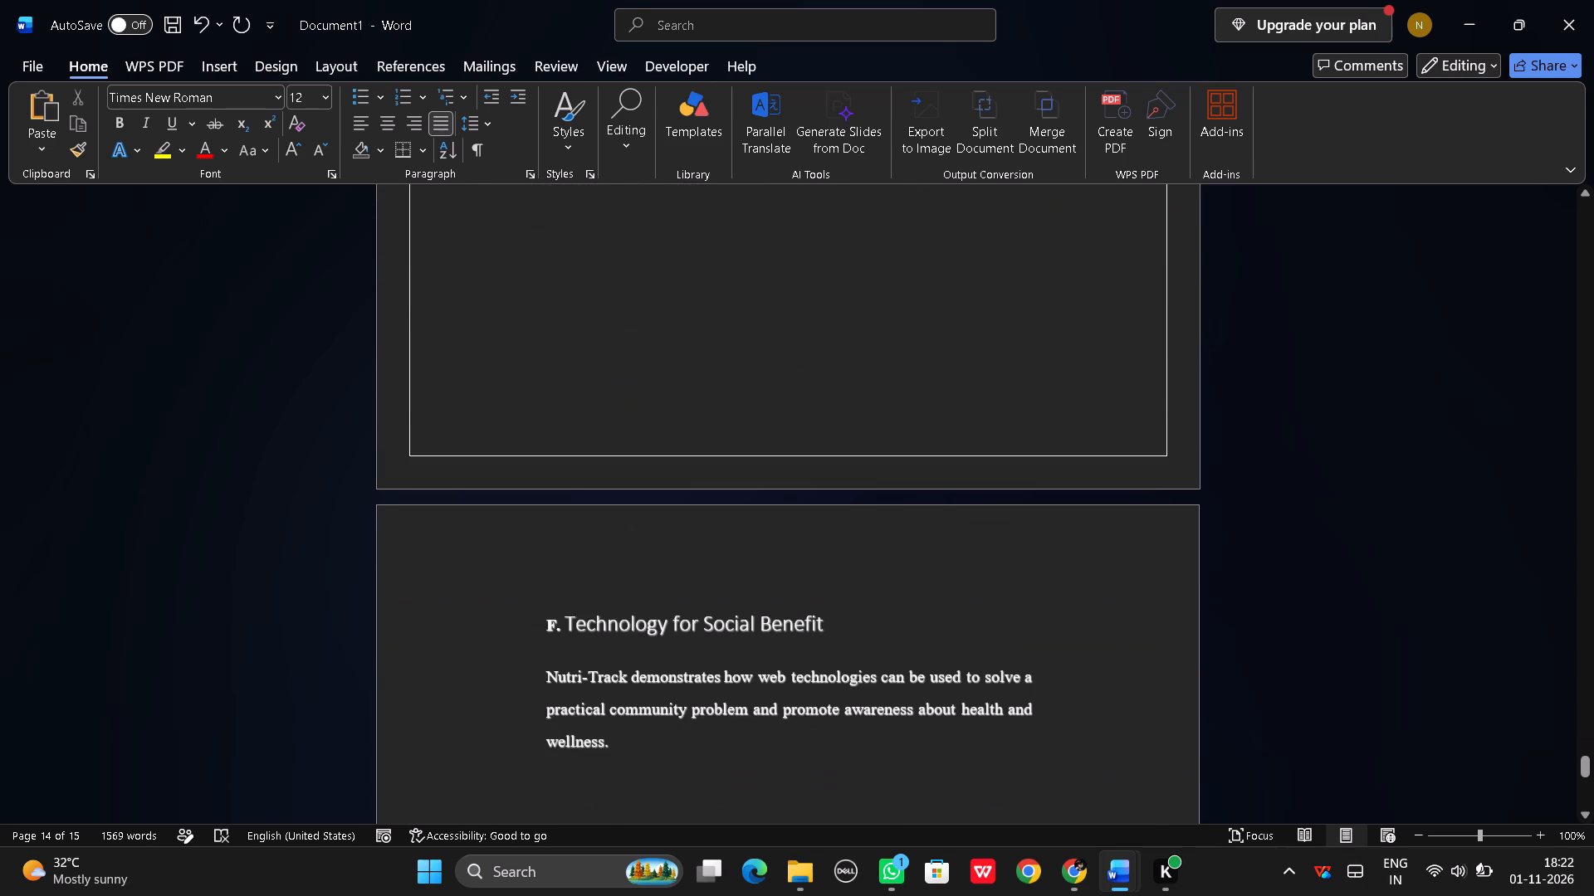
pyautogui.scroll(20, 515, 608)
pyautogui.scroll(4, 515, 608)
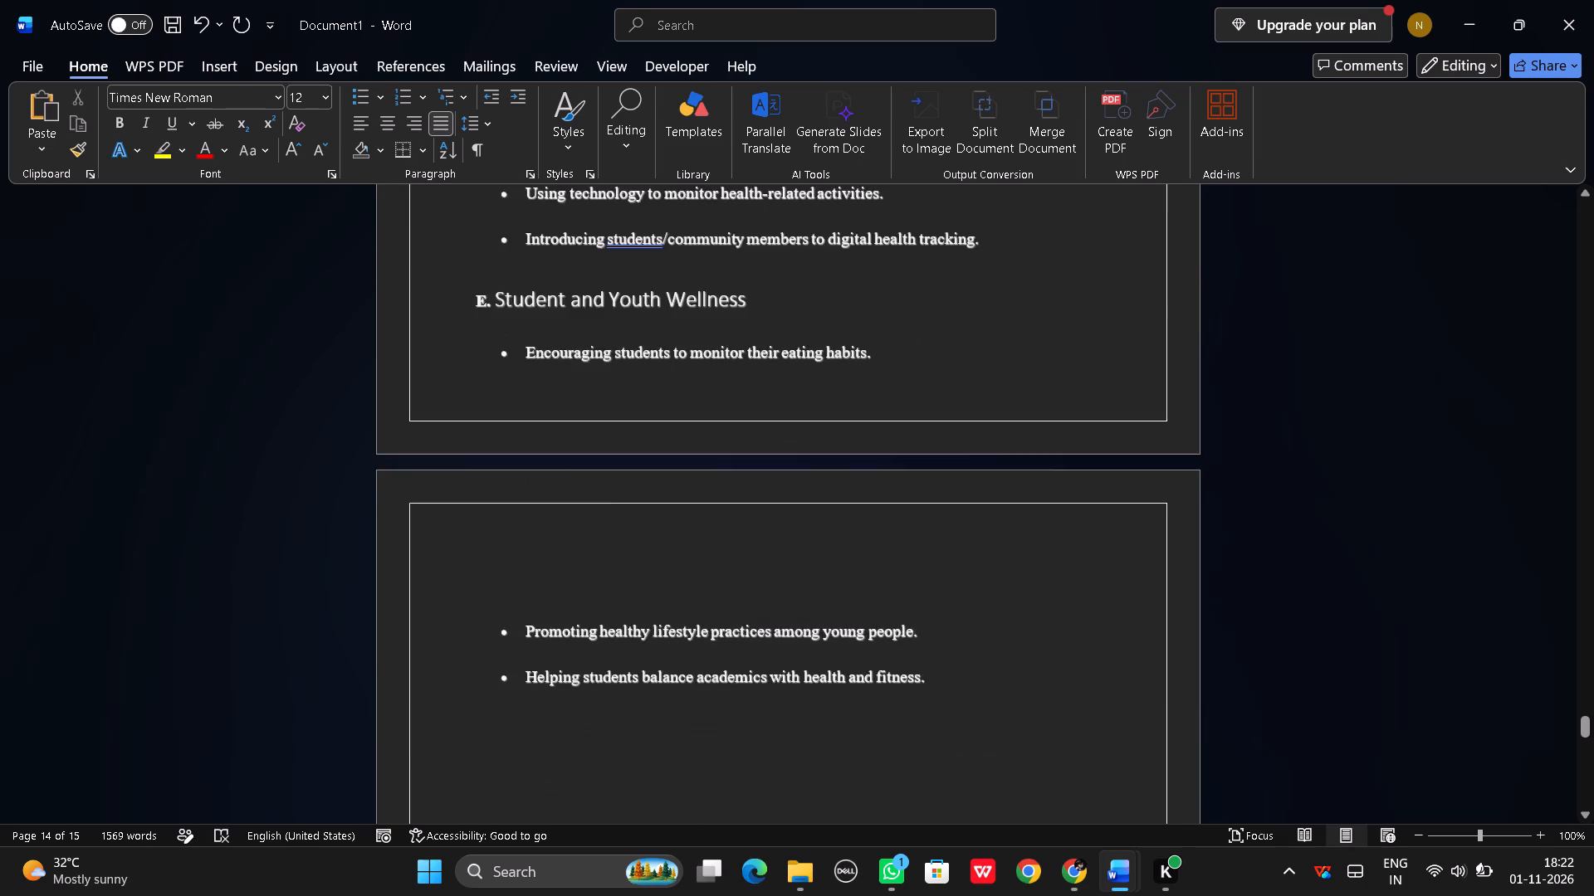
pyautogui.scroll(20, 515, 607)
pyautogui.scroll(20, 515, 607)
pyautogui.scroll(1, 515, 607)
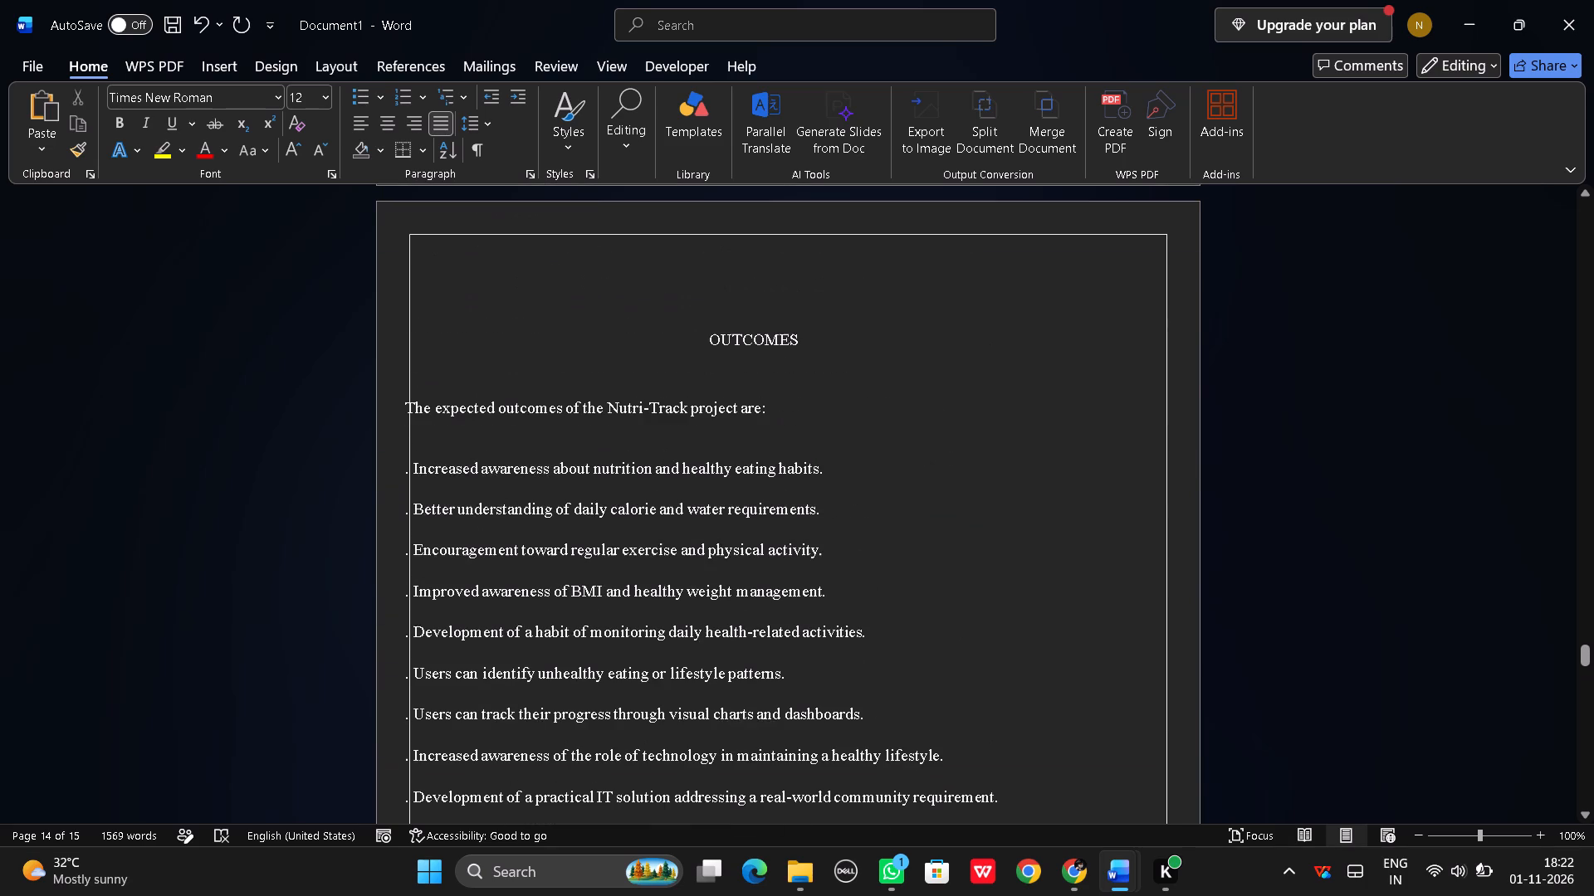
pyautogui.scroll(4, 515, 607)
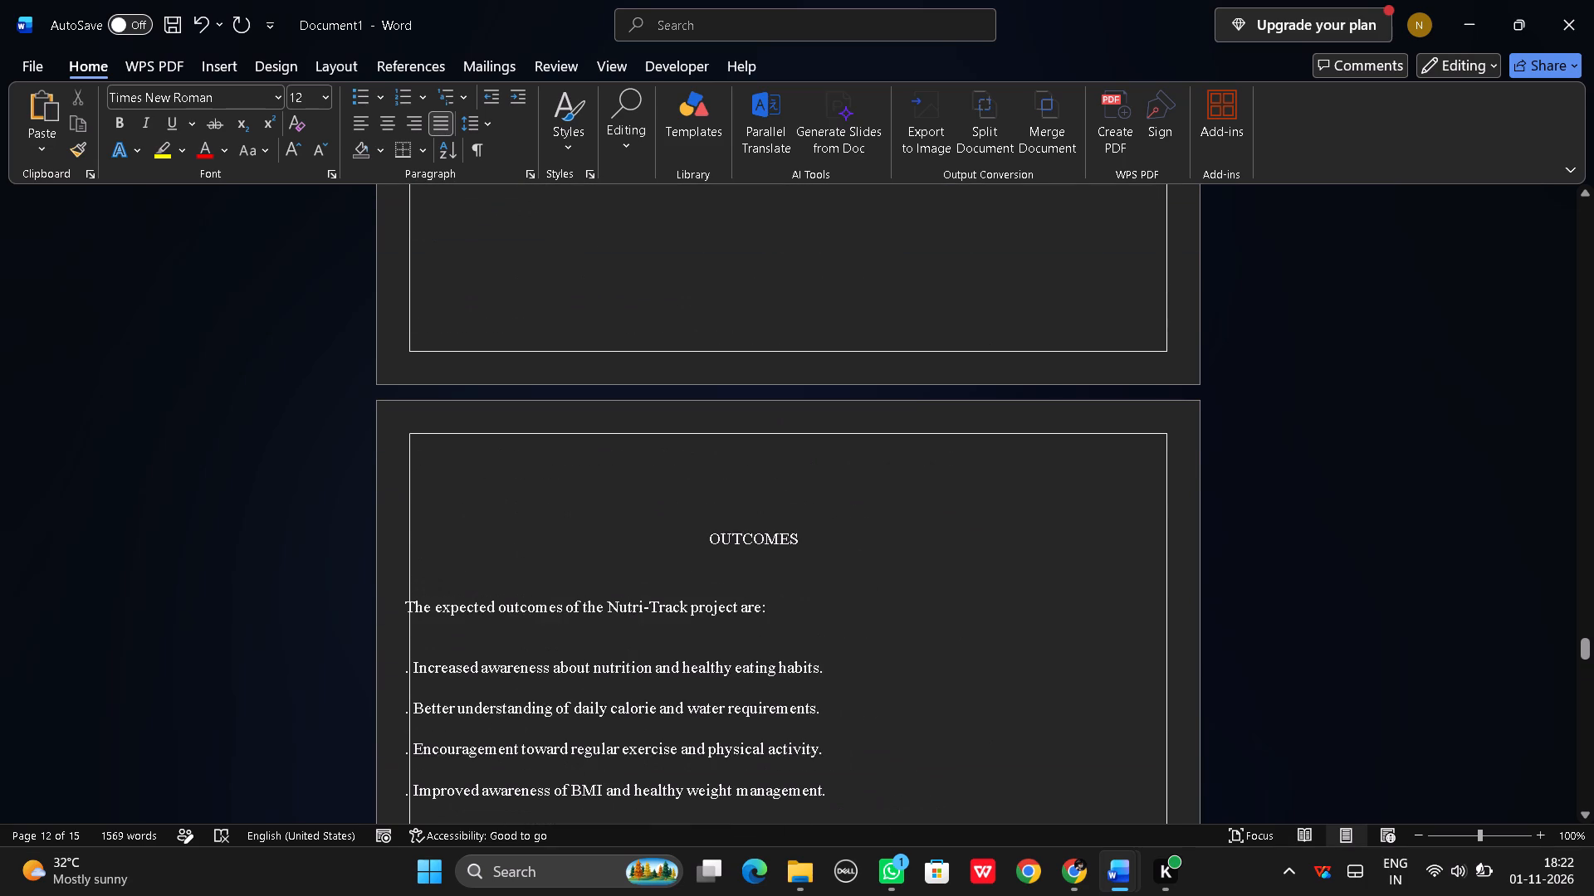
pyautogui.scroll(20, 515, 607)
pyautogui.scroll(2, 515, 607)
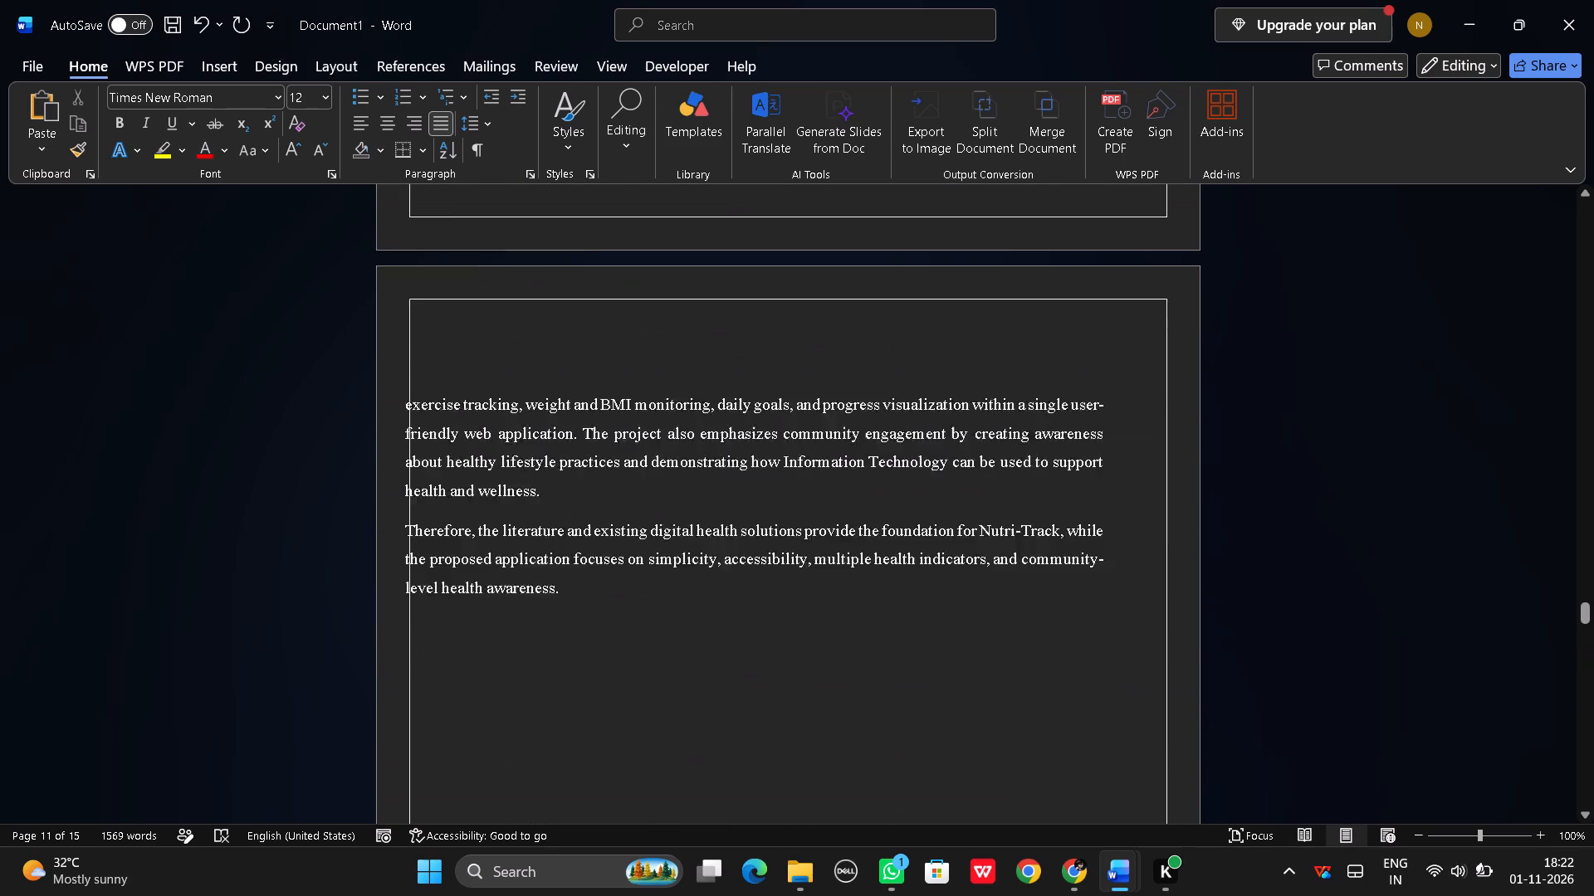
pyautogui.scroll(2, 515, 607)
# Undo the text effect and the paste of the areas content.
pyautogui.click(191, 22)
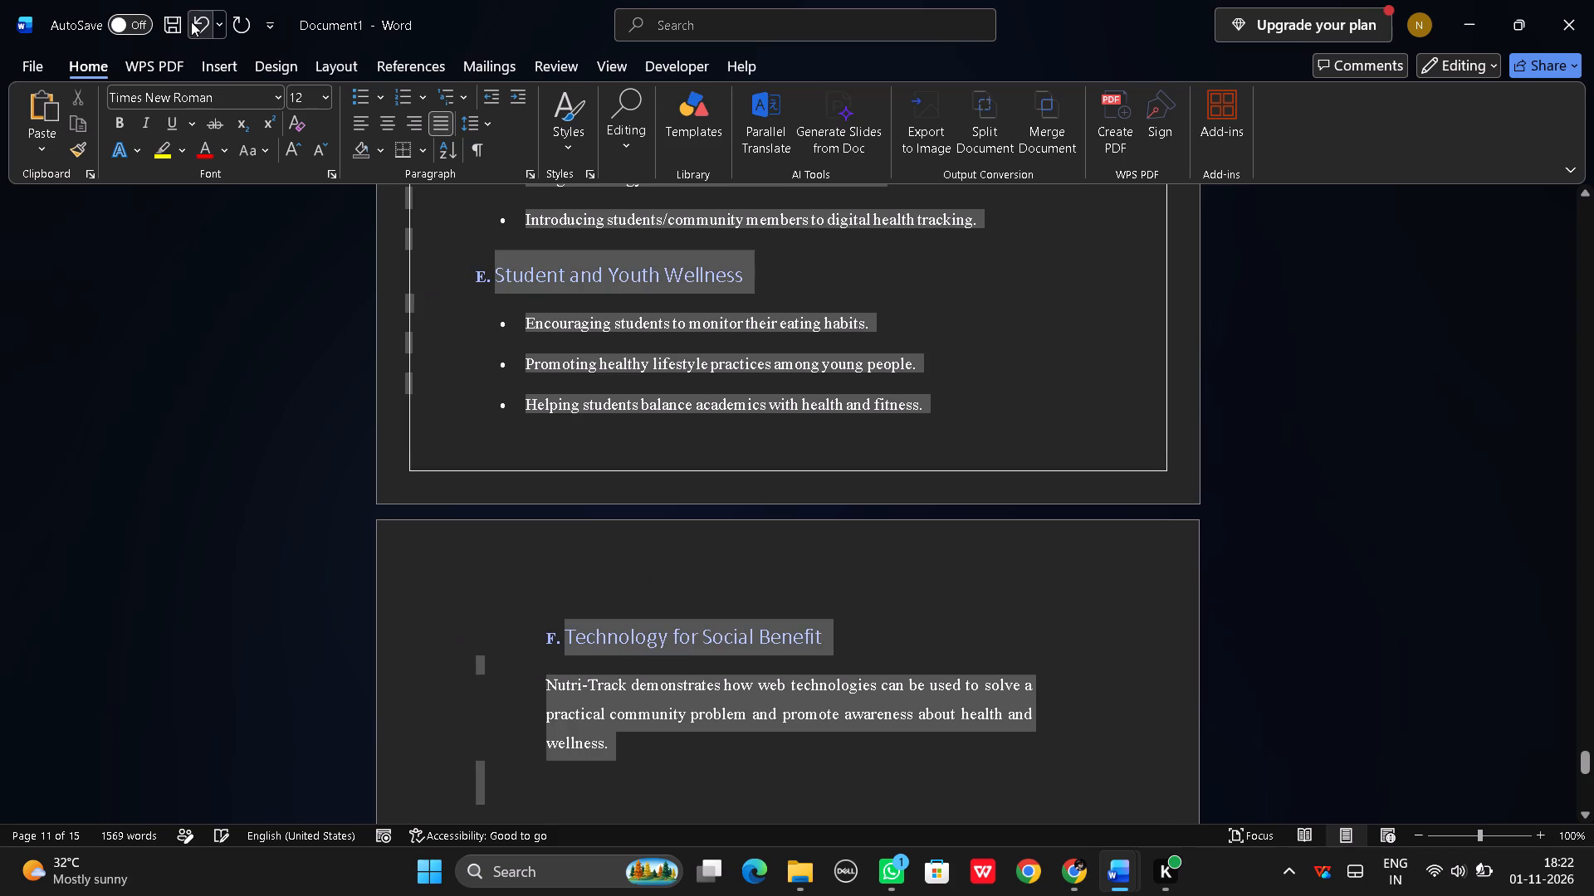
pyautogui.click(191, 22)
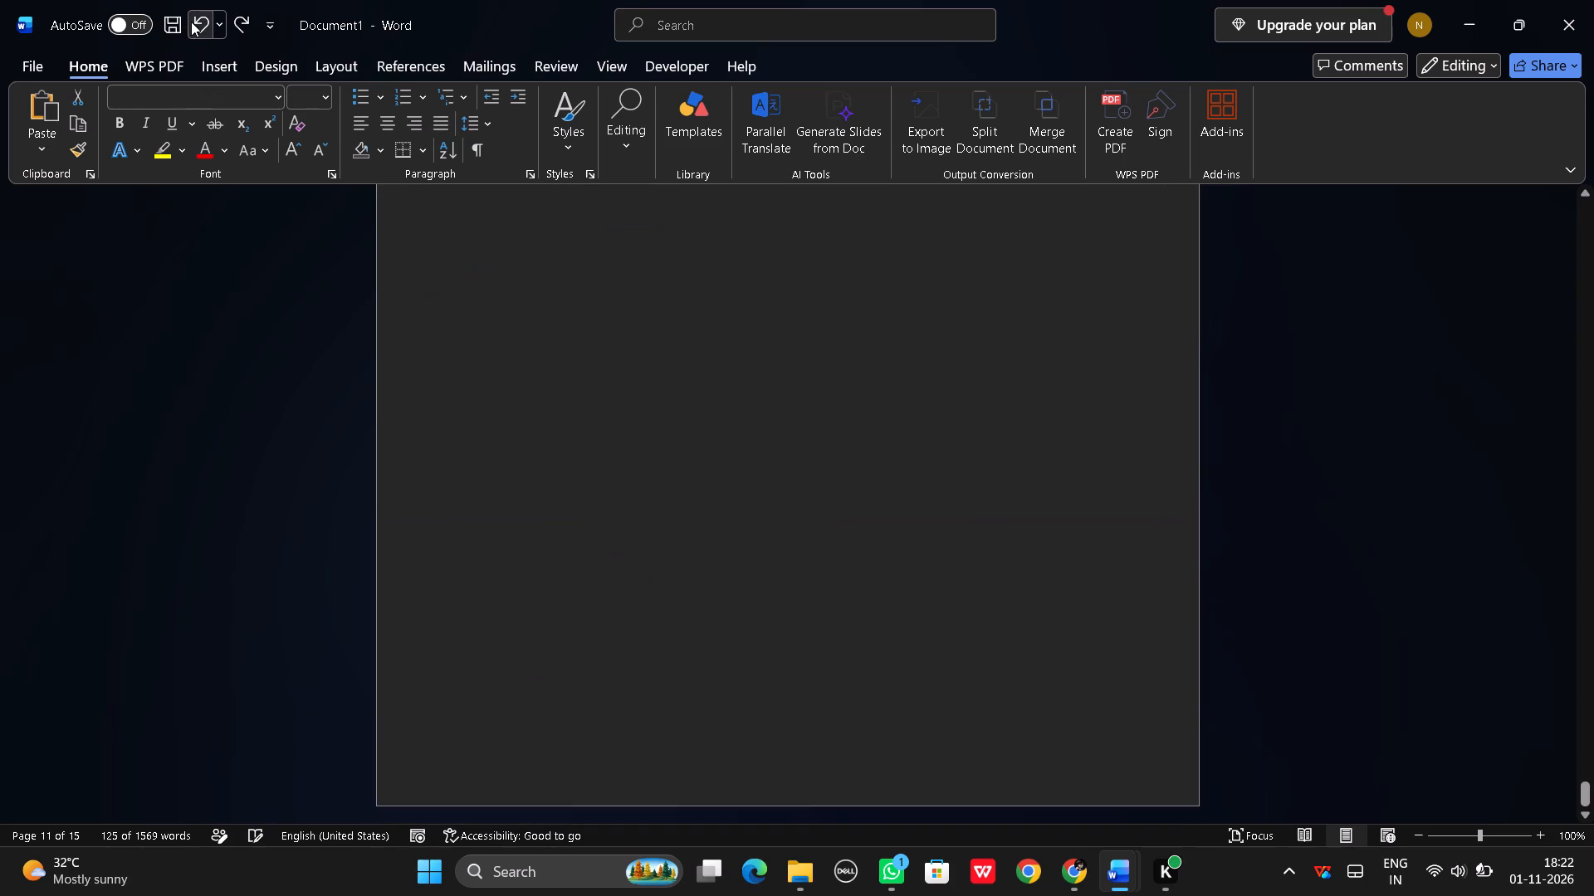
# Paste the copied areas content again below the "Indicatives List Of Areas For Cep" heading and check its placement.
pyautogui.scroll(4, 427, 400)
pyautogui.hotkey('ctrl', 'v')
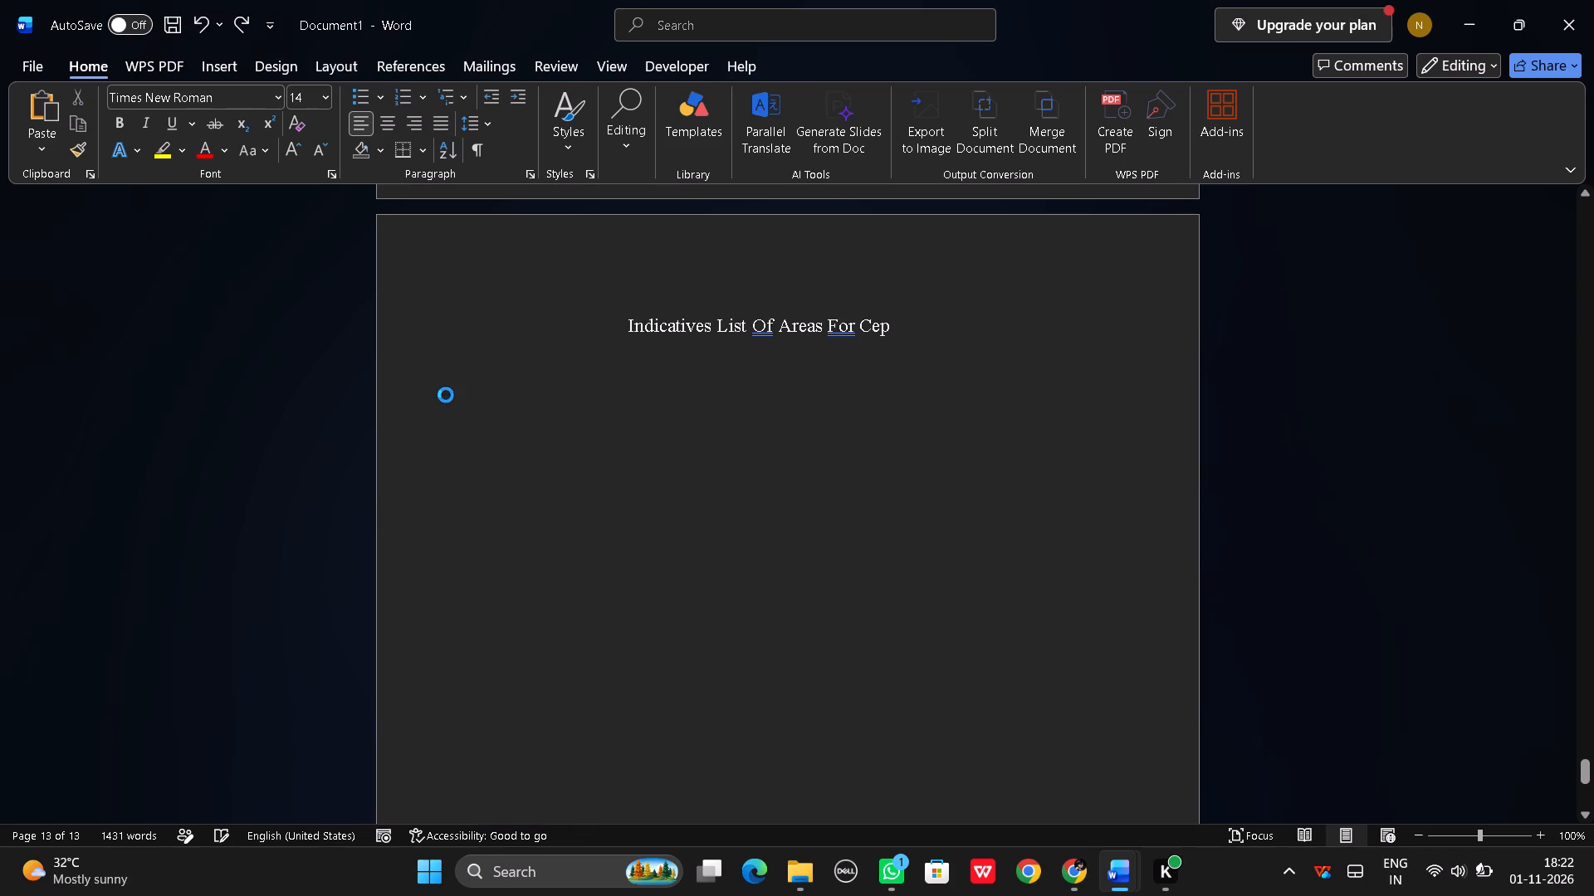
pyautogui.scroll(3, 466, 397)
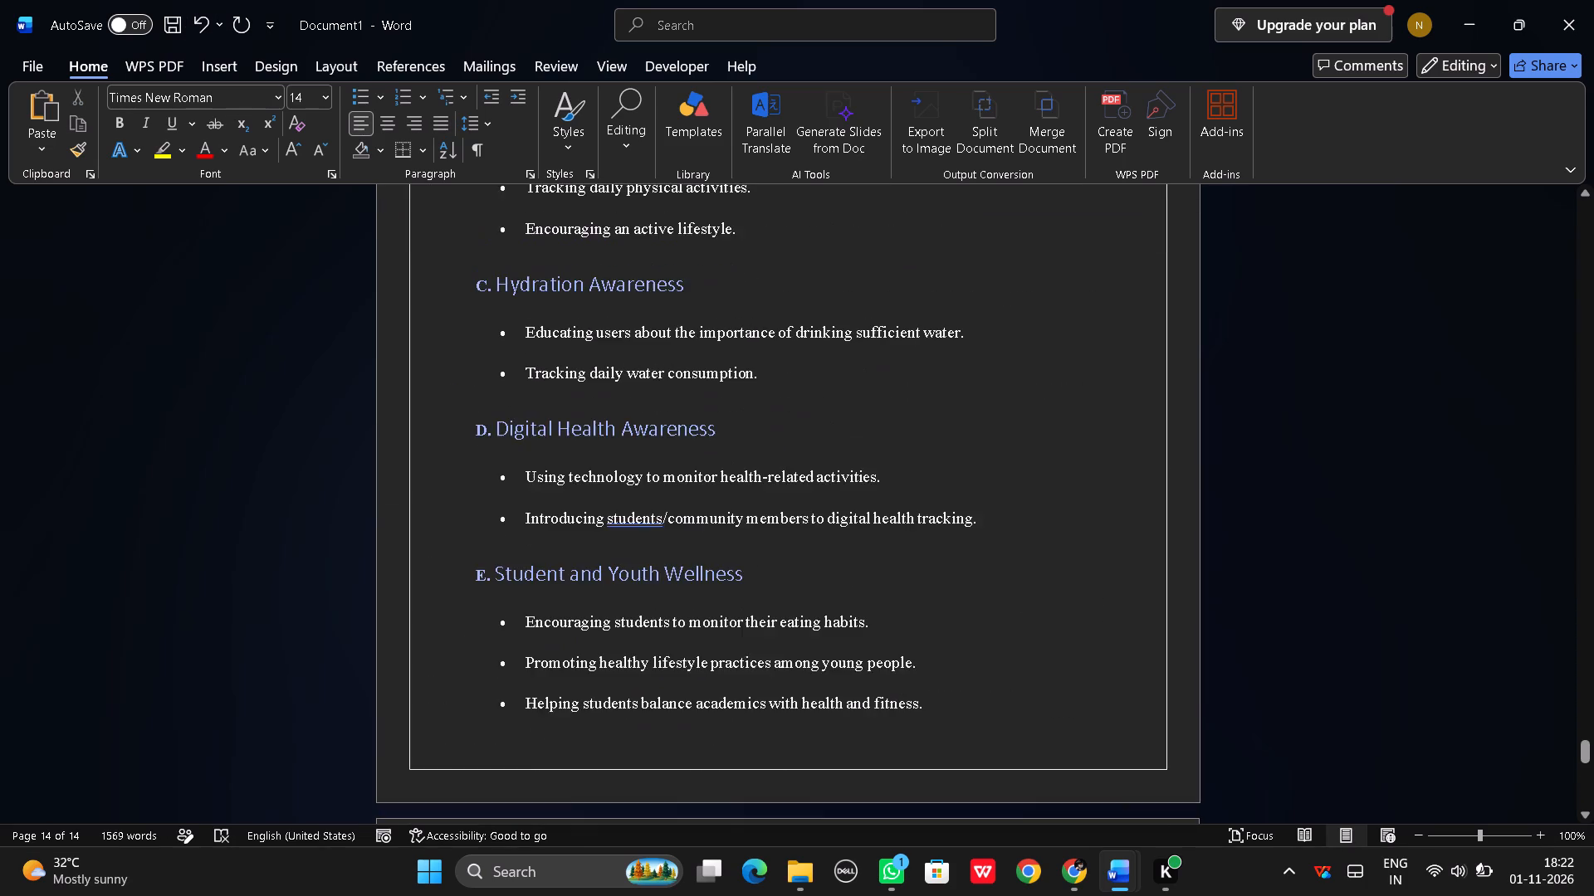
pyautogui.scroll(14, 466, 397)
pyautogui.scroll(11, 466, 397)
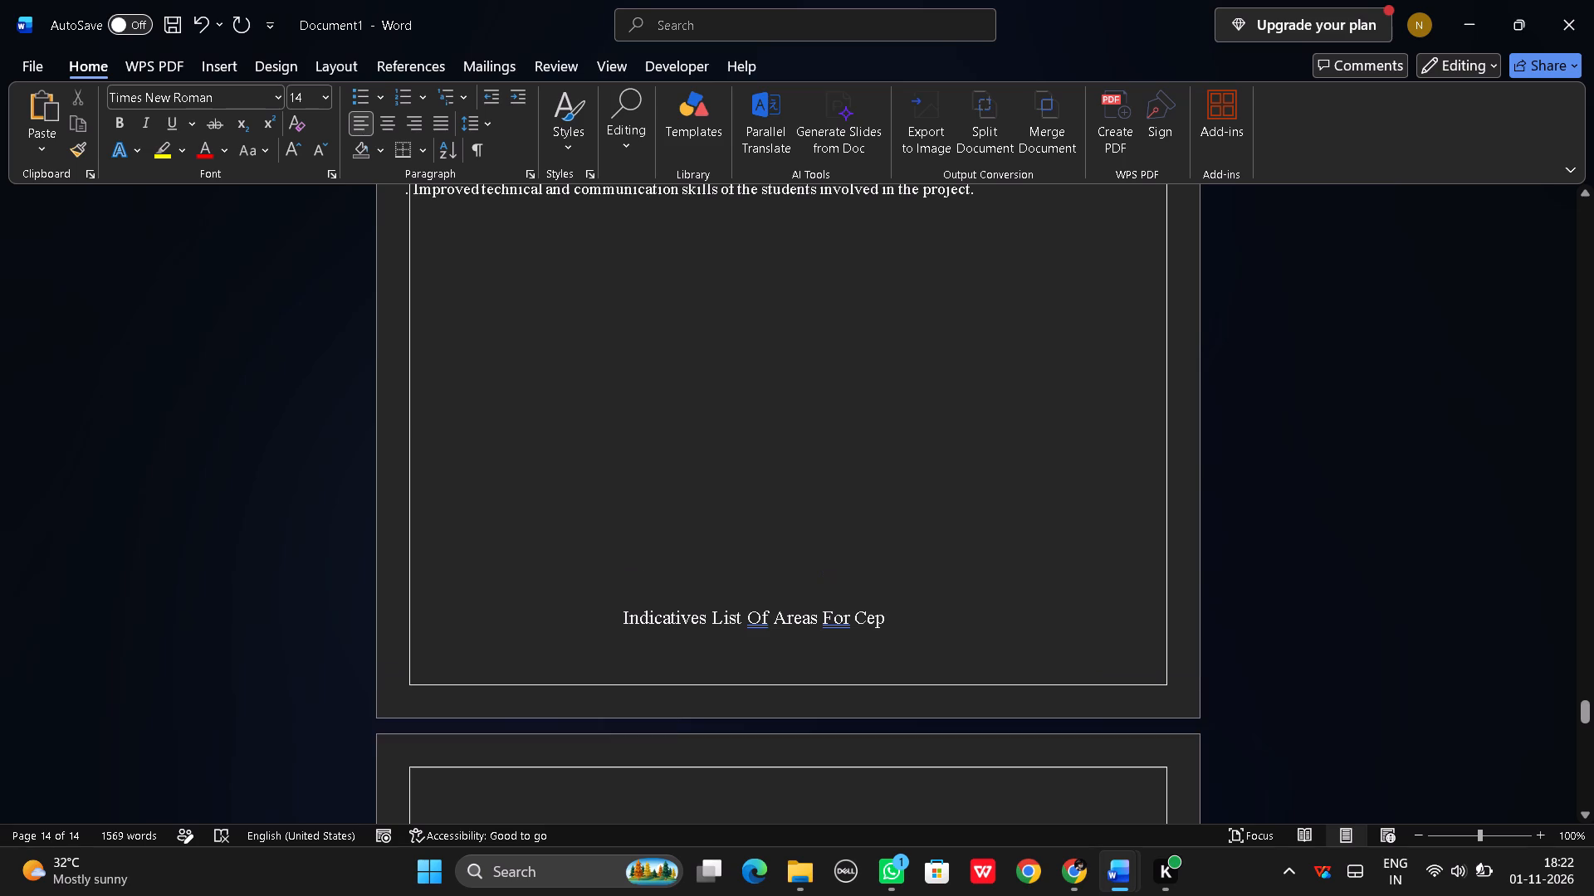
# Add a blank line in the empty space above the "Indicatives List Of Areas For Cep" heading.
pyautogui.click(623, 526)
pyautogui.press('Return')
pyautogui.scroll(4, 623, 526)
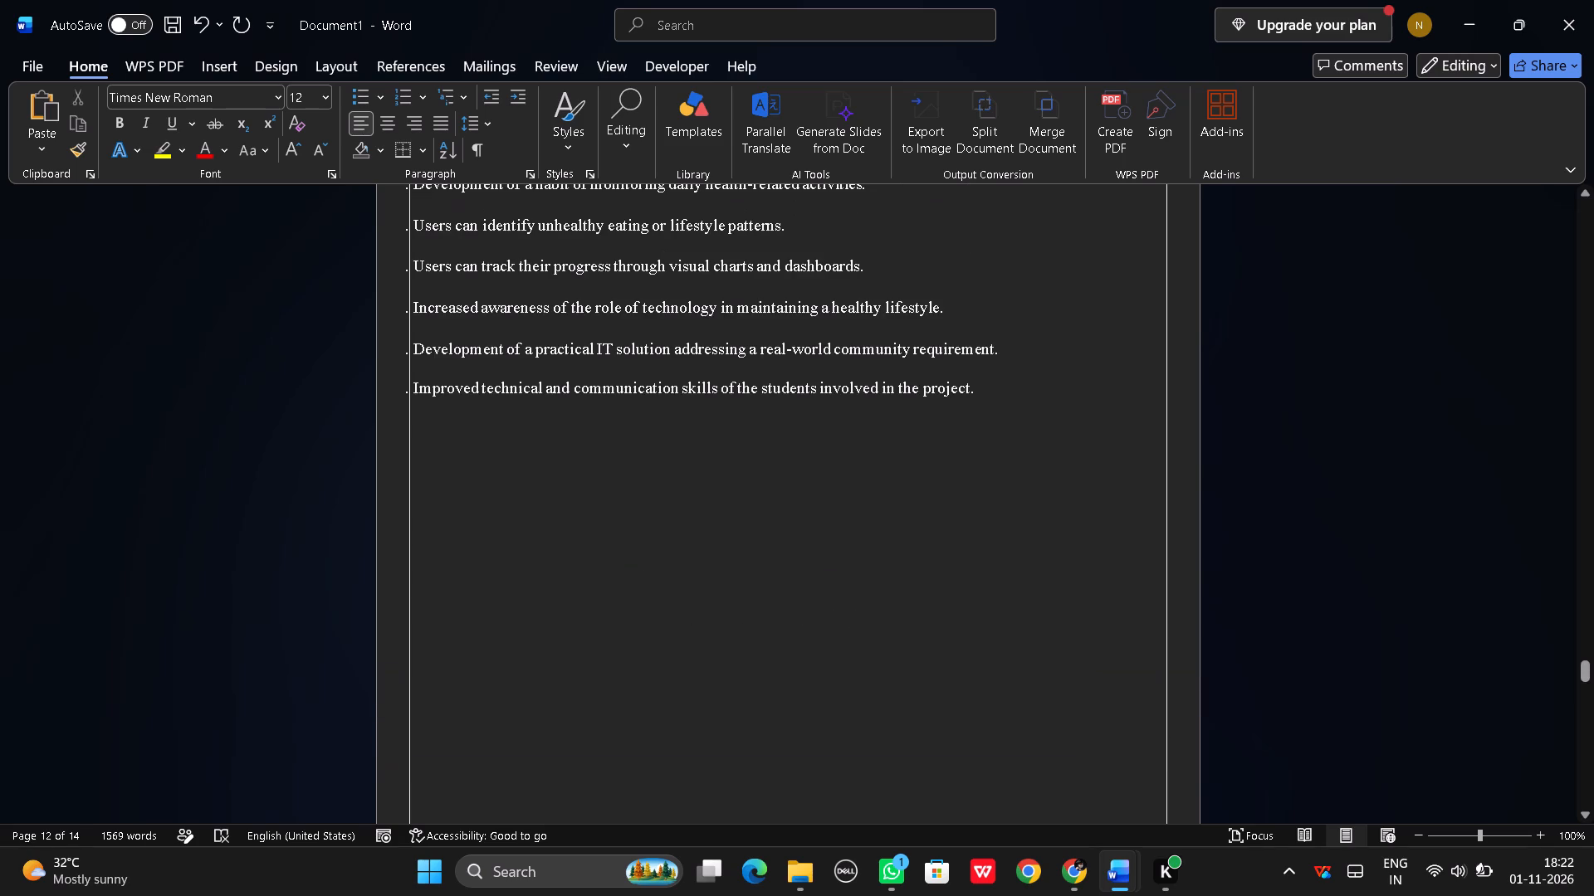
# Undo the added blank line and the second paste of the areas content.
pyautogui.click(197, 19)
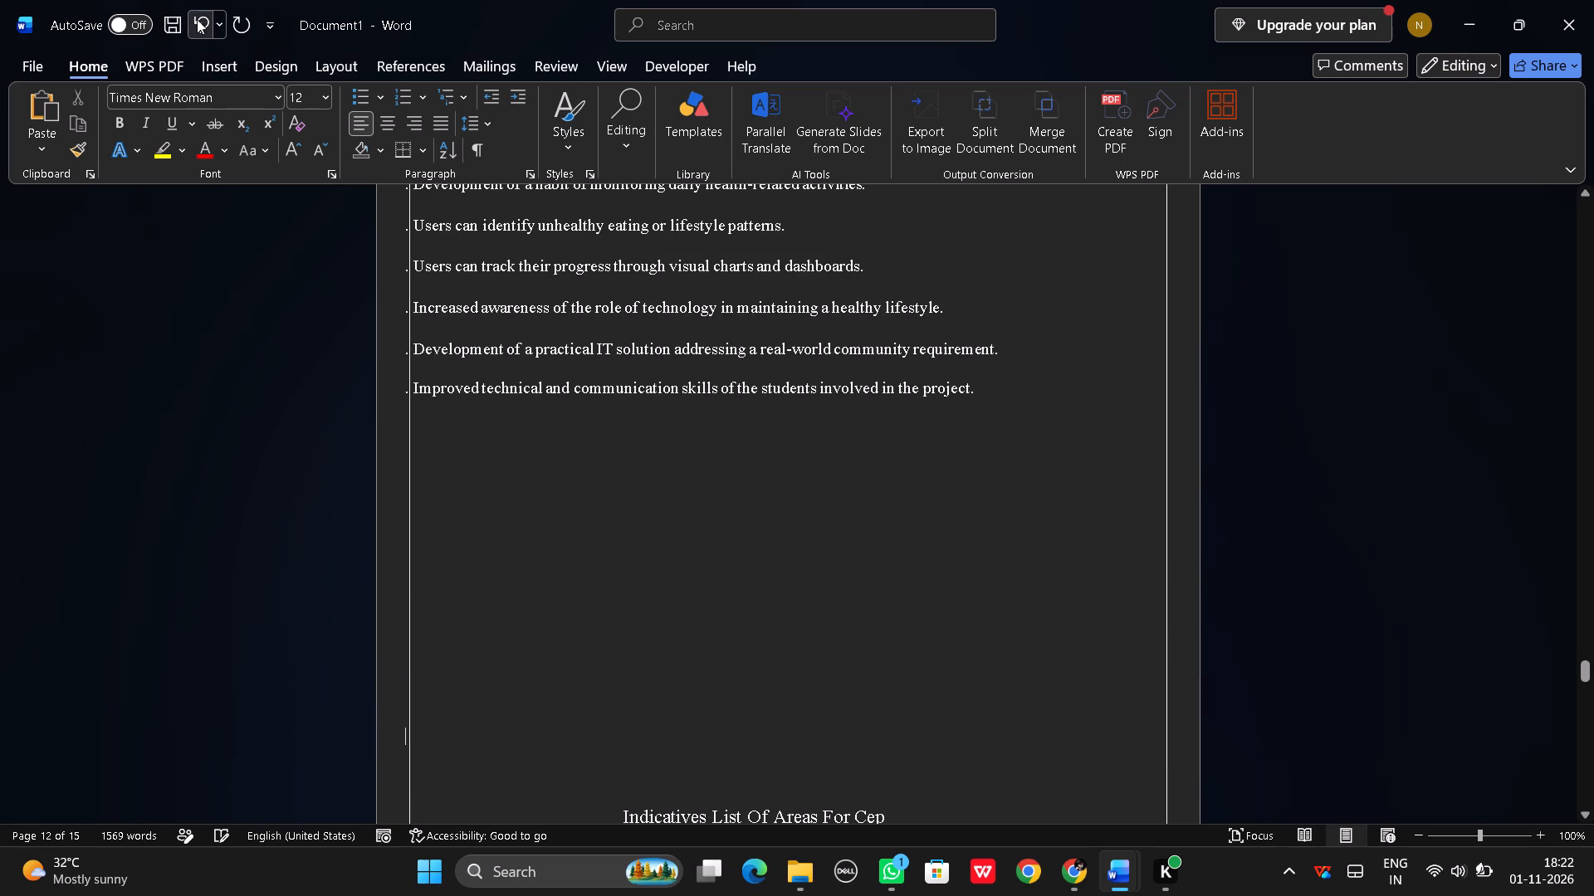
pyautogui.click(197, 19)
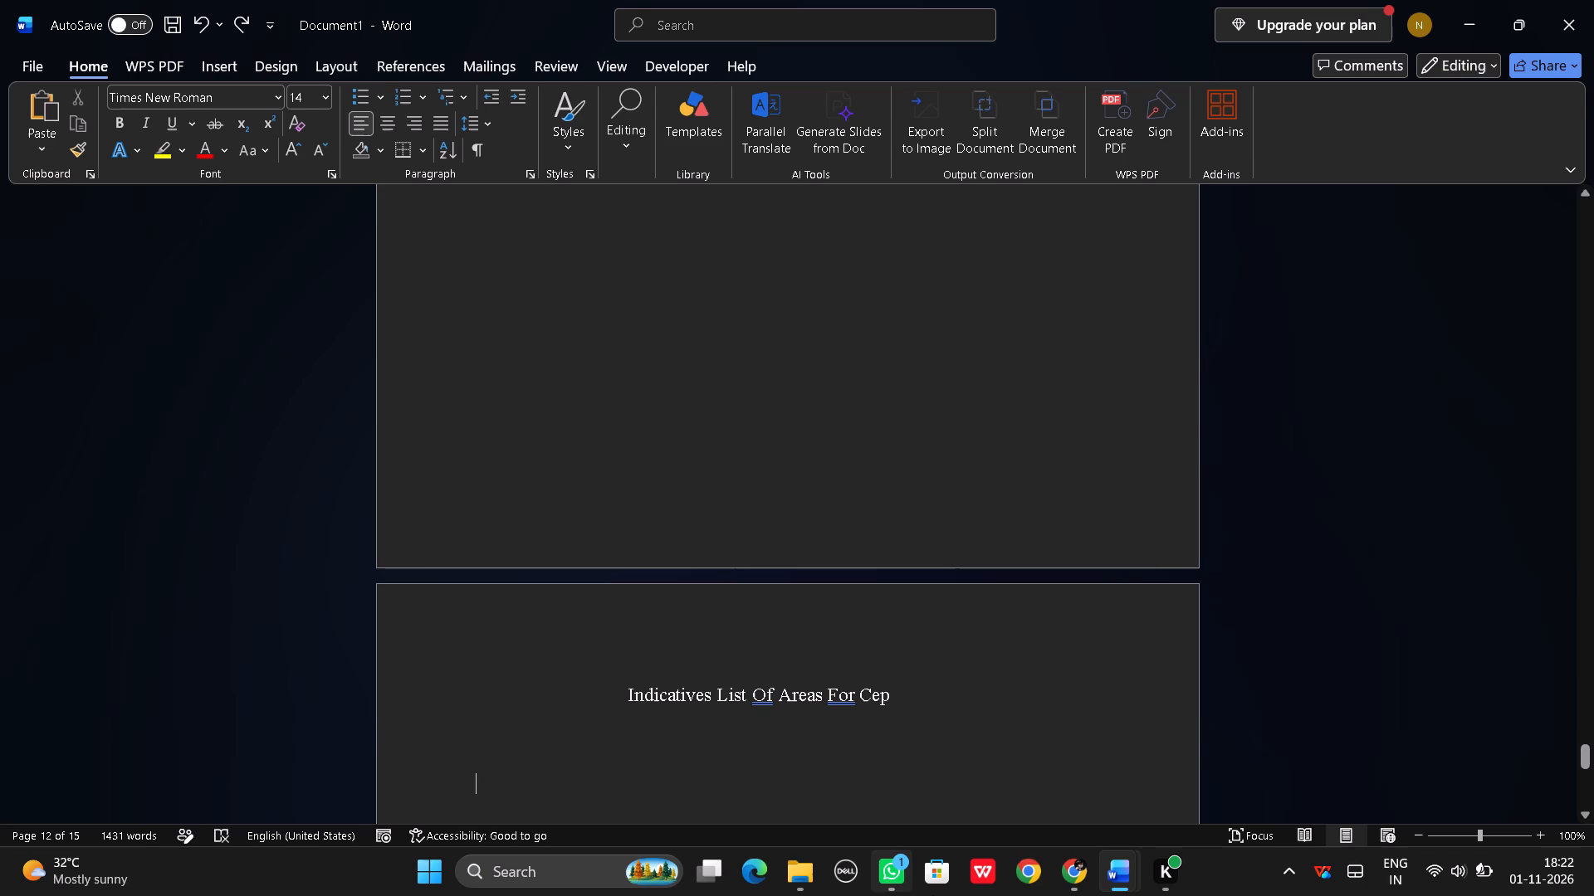
# In Nitin_CEP_modified, copy the areas content from the "The Nutri-Track project can be included" sentence through section E's last bullet.
pyautogui.click(991, 761)
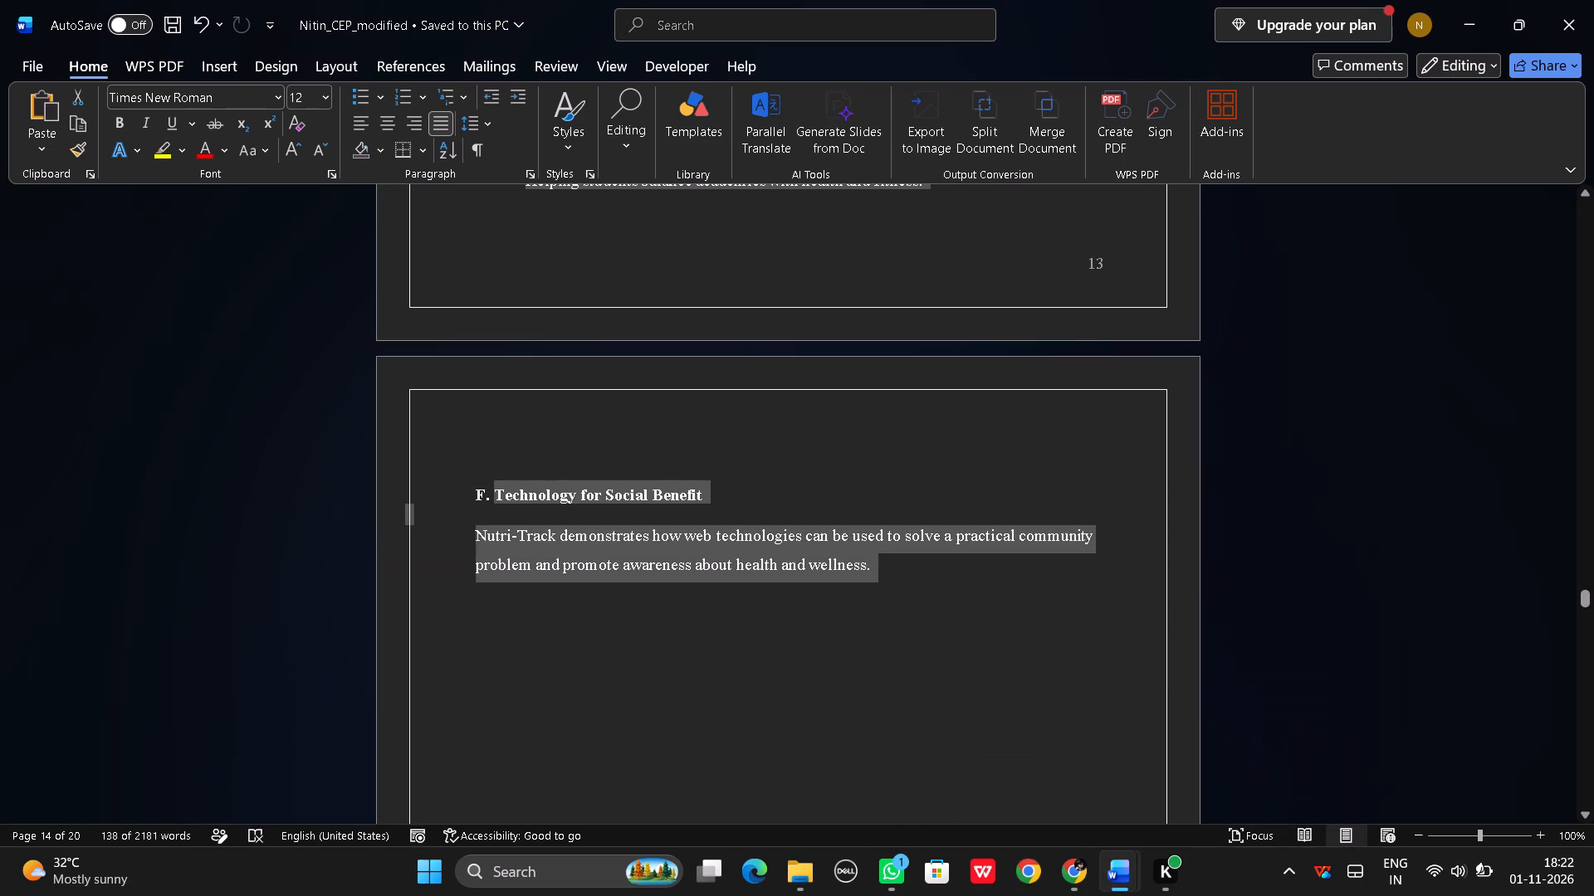
pyautogui.click(756, 663)
pyautogui.scroll(14, 756, 662)
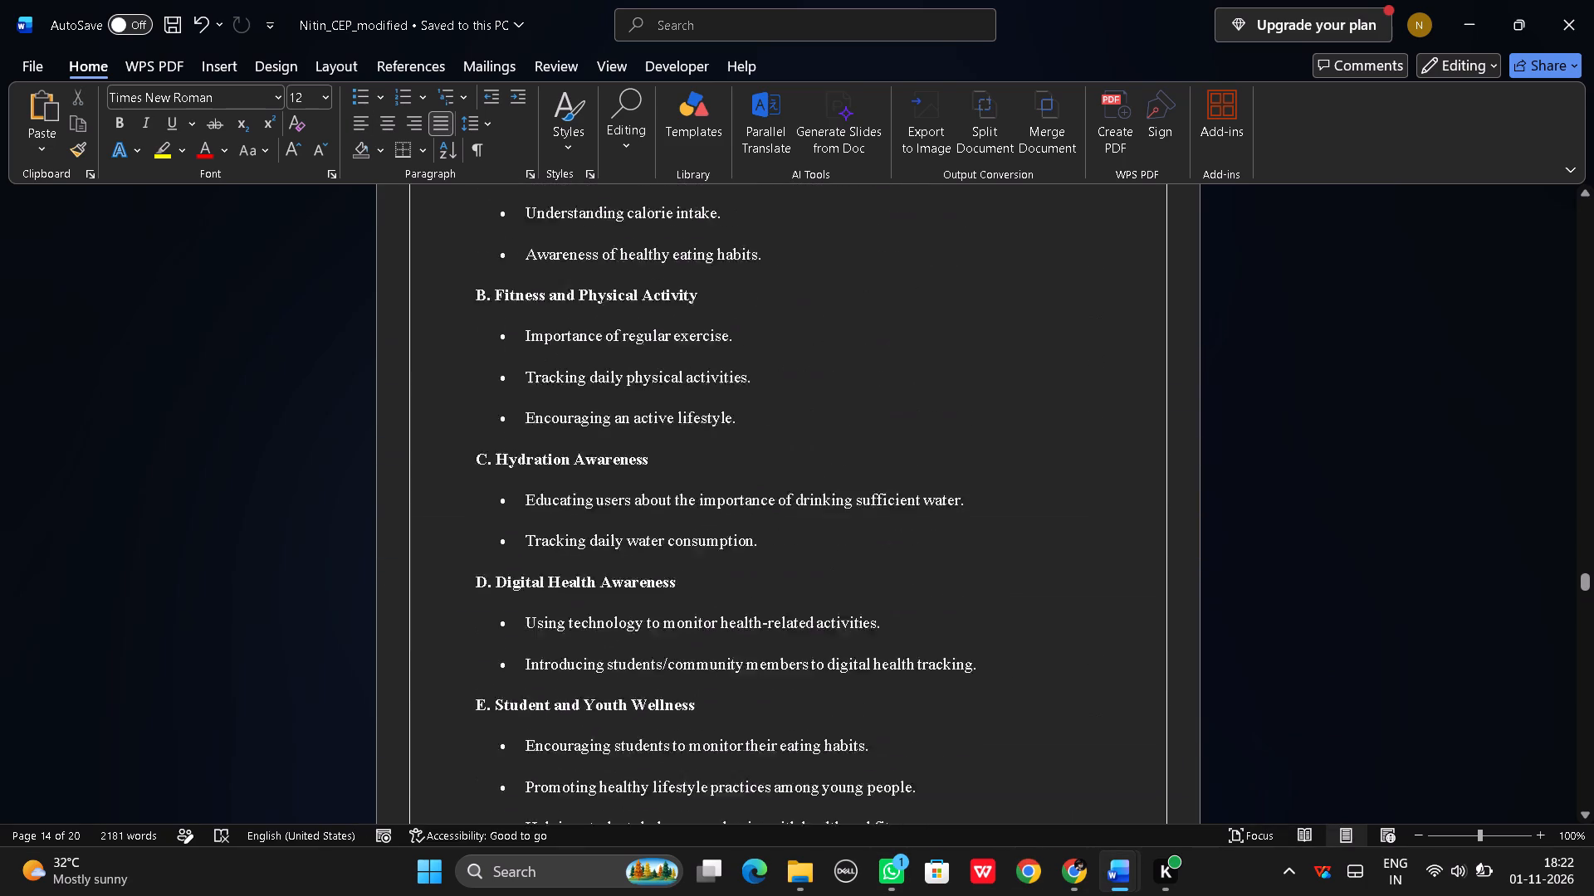
pyautogui.scroll(6, 745, 646)
pyautogui.moveTo(472, 380); pyautogui.dragTo(526, 461)
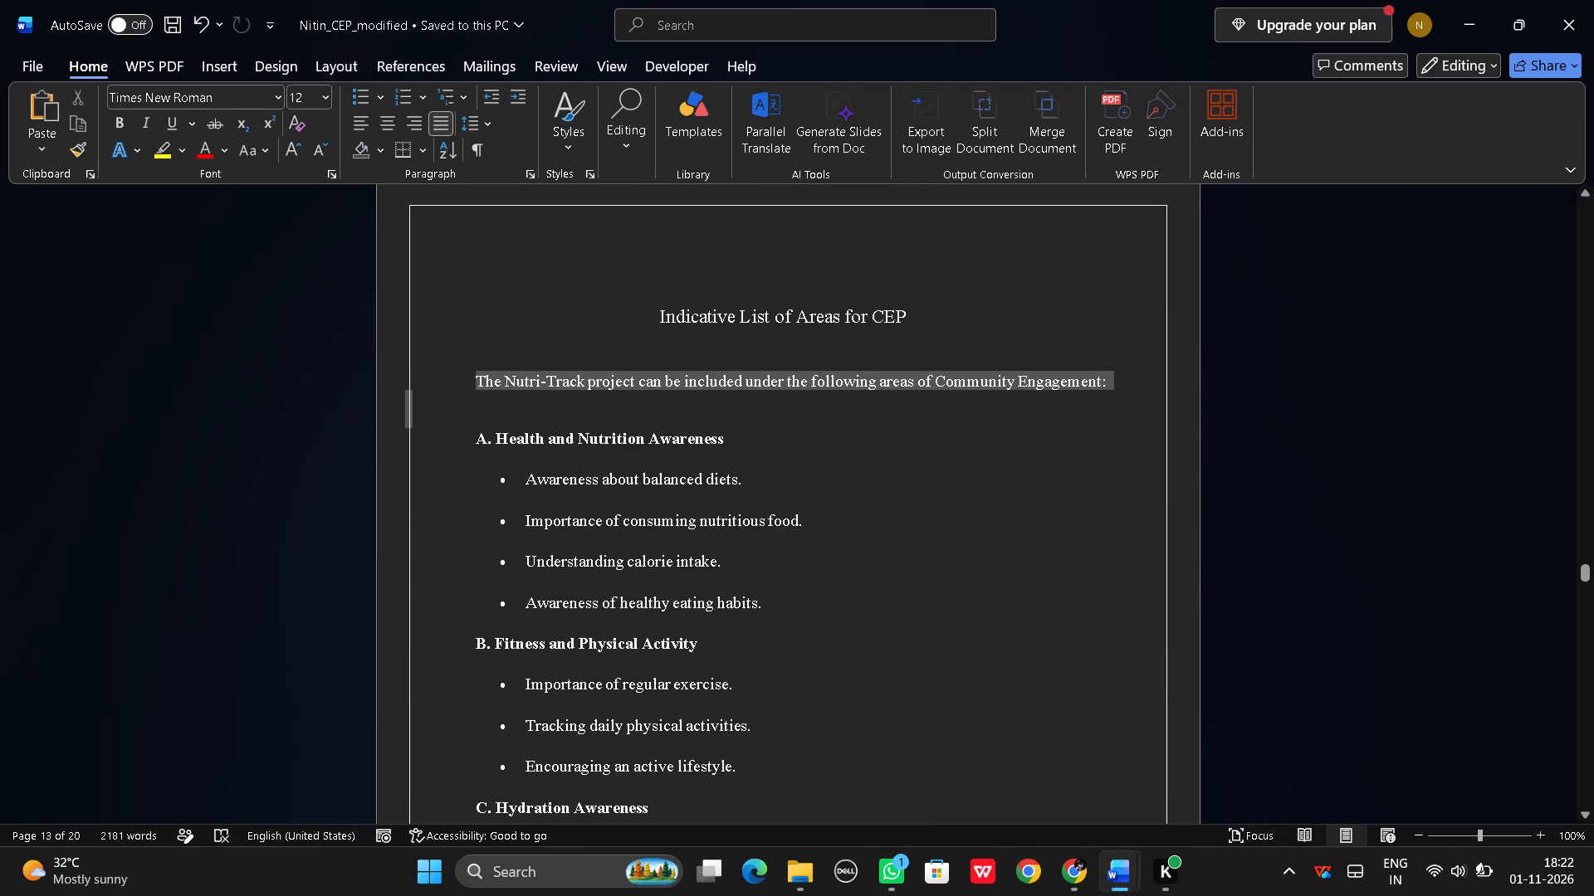
pyautogui.moveTo(526, 461); pyautogui.dragTo(589, 577)
pyautogui.scroll(-3, 589, 572)
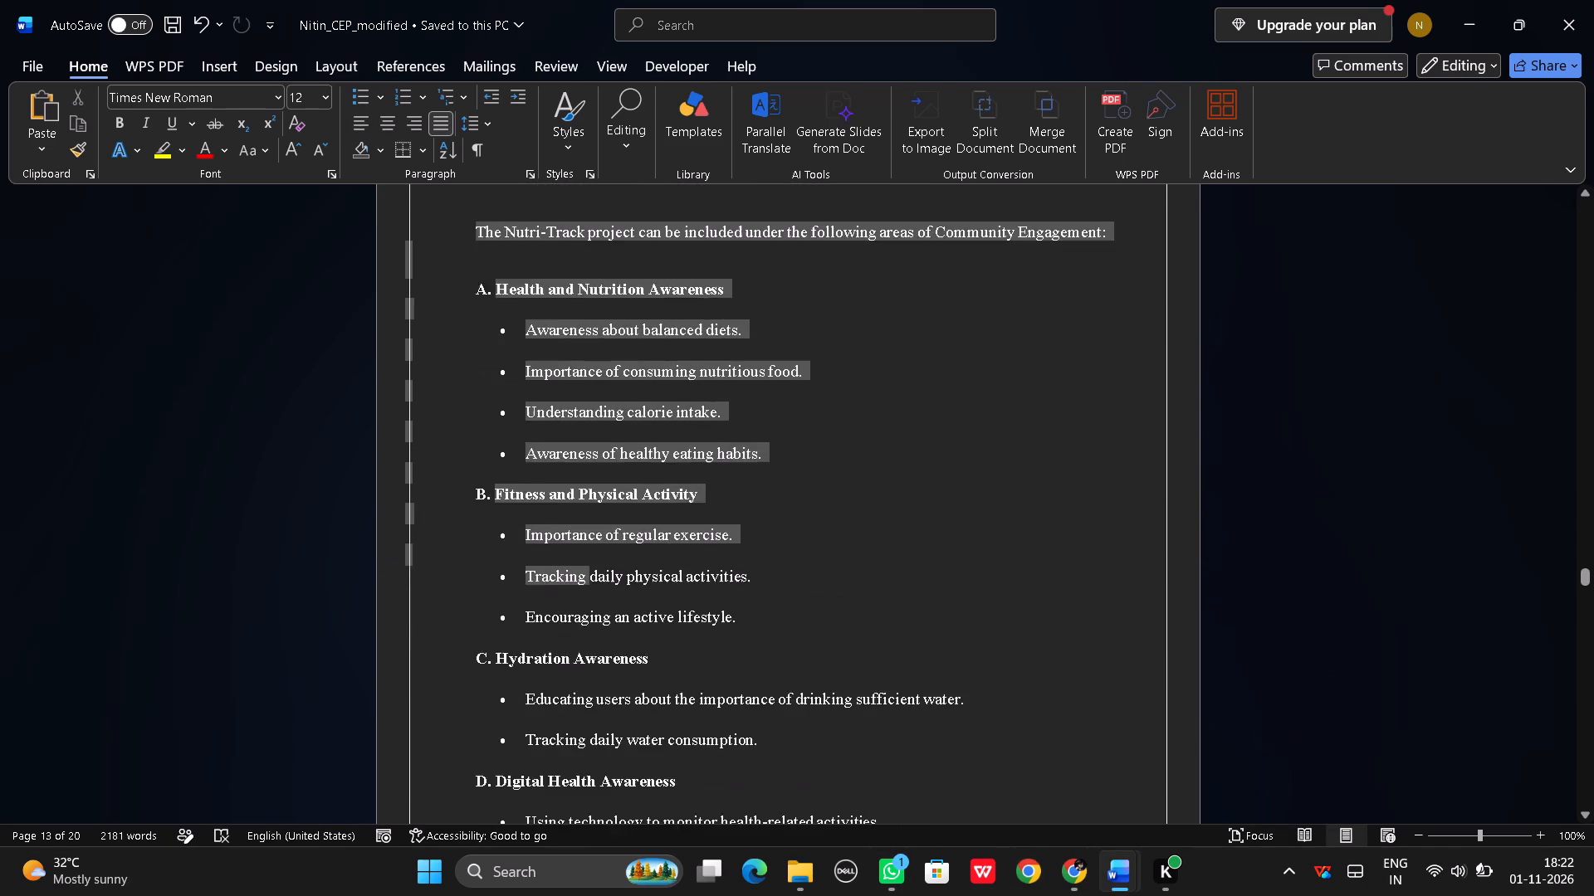
pyautogui.moveTo(589, 577); pyautogui.dragTo(961, 692)
pyautogui.scroll(-8, 589, 577)
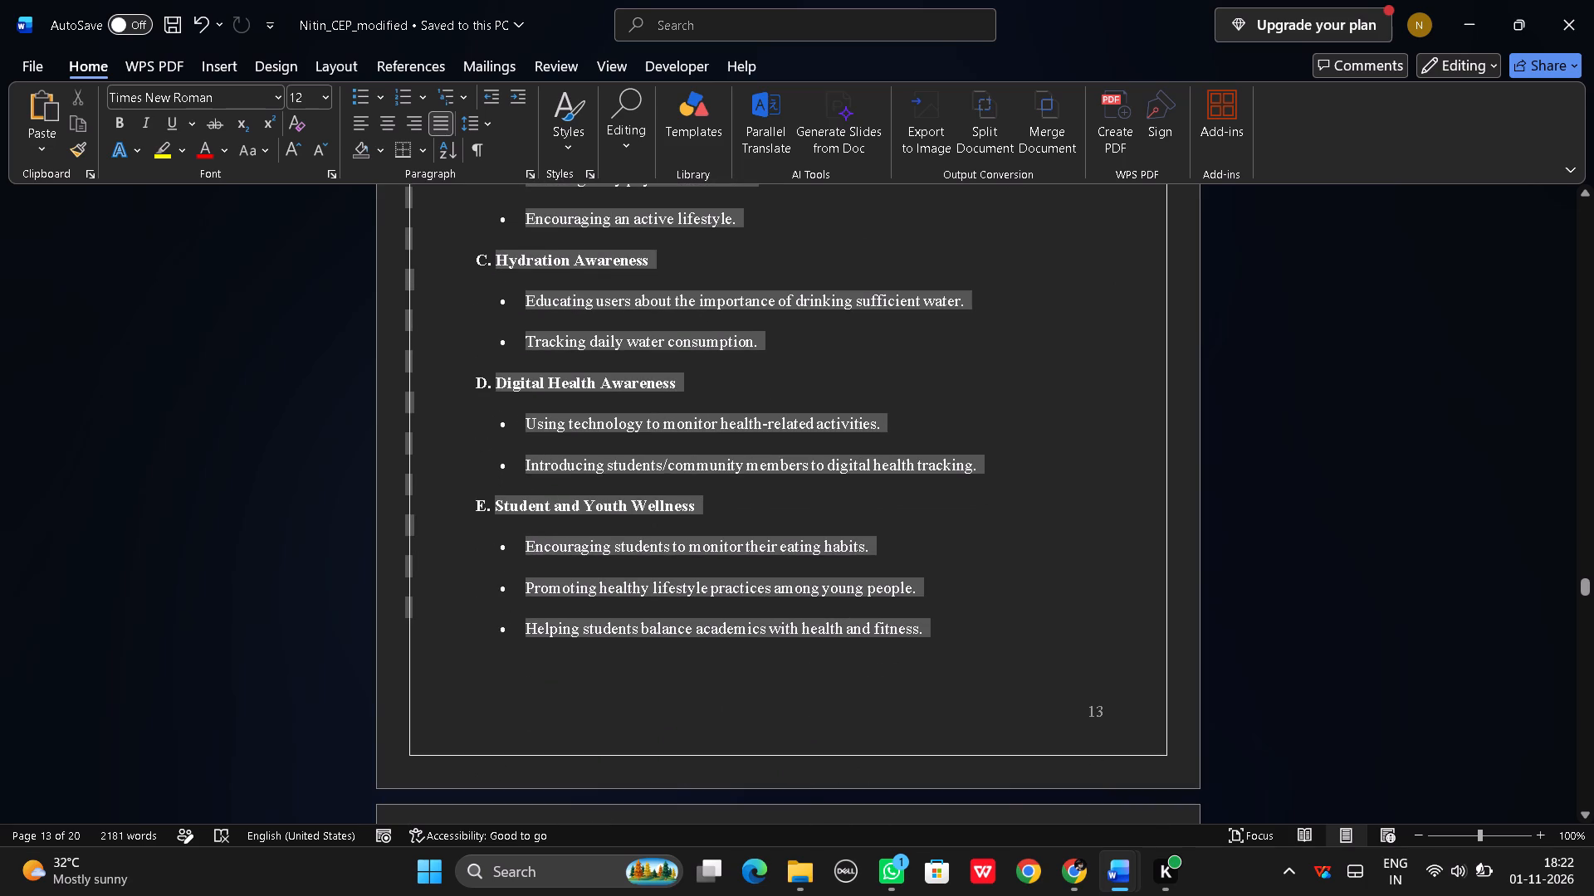
pyautogui.moveTo(961, 692); pyautogui.dragTo(963, 690)
pyautogui.hotkey('ctrl', 'c')
pyautogui.hotkey('ctrl', 'c')
pyautogui.hotkey('ctrl', 'c')
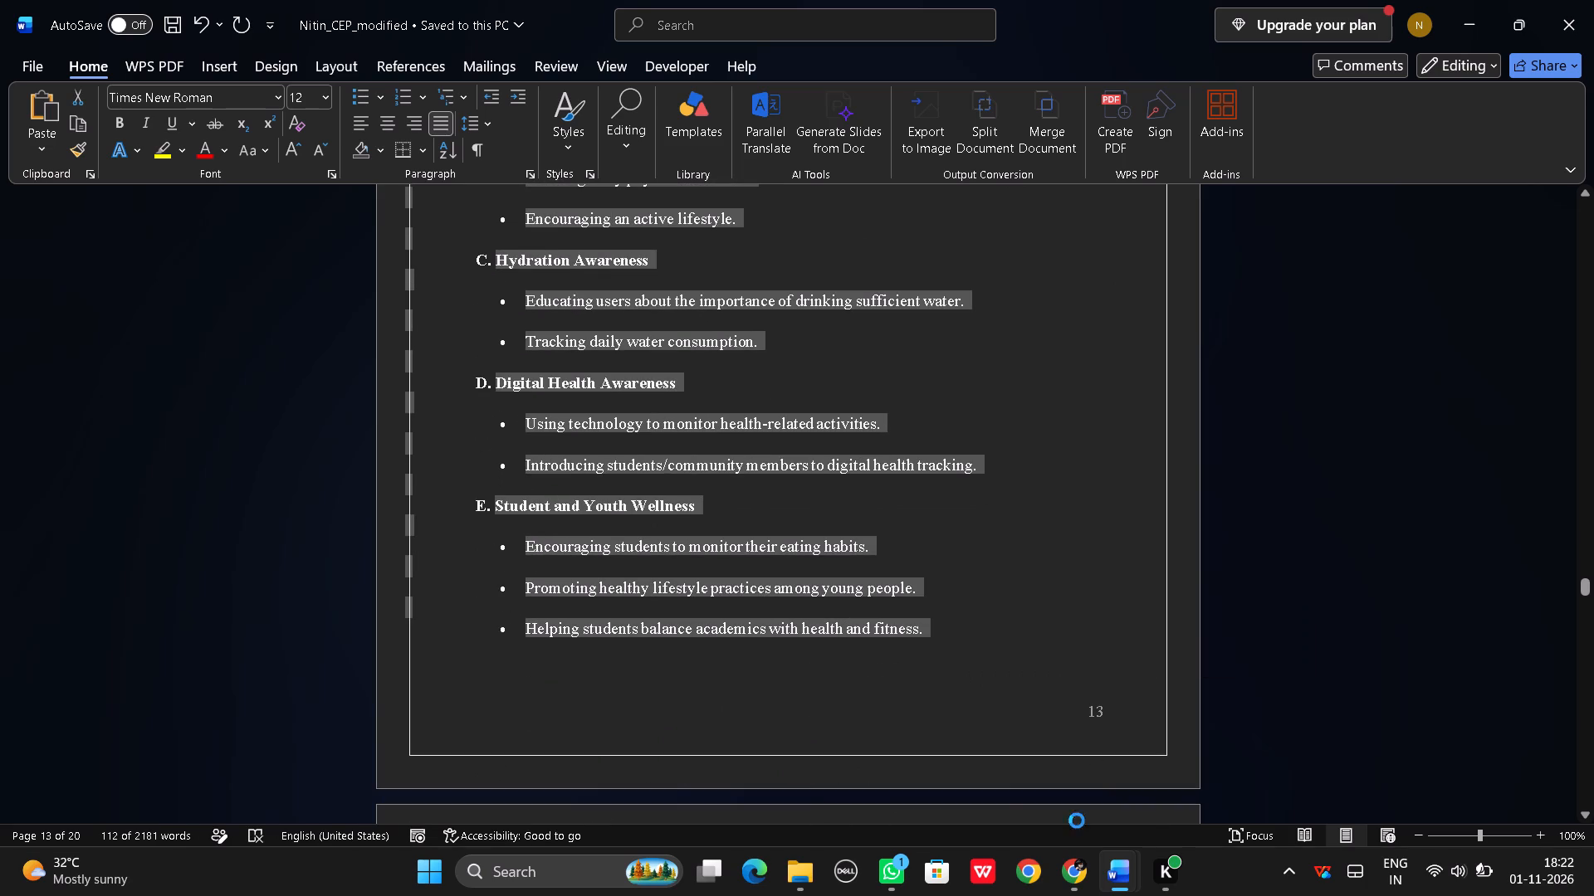
pyautogui.hotkey('ctrl', 'c')
# Paste the copied sections A to E below the "Indicatives List Of Areas For Cep" heading in Document1.
pyautogui.click(1159, 776)
pyautogui.scroll(-3, 681, 619)
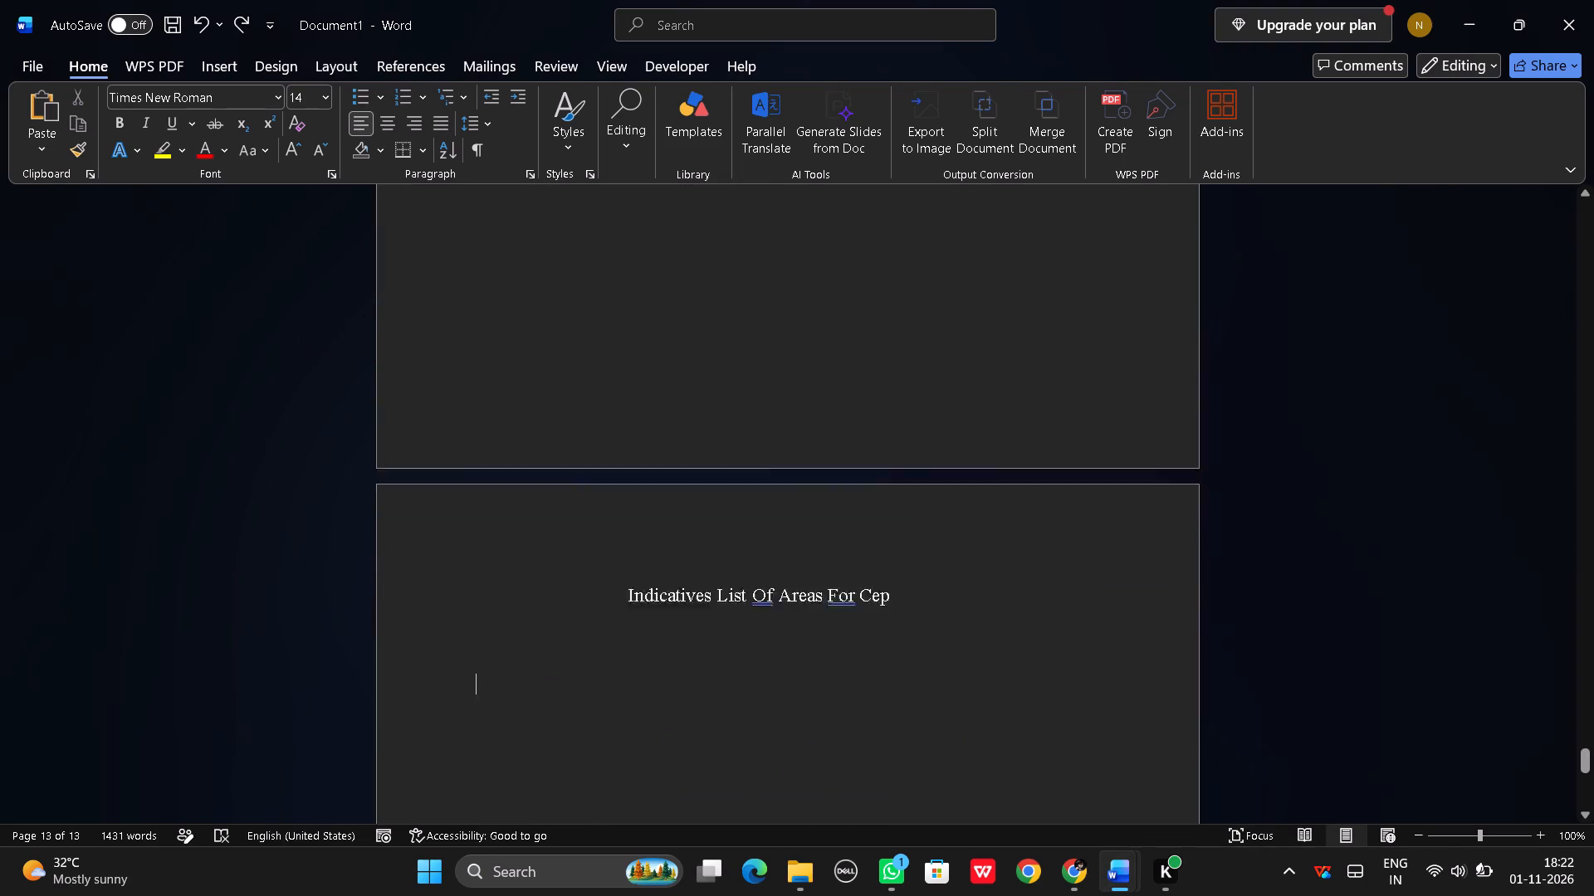
pyautogui.scroll(-4, 681, 619)
pyautogui.hotkey('ctrl', 'v')
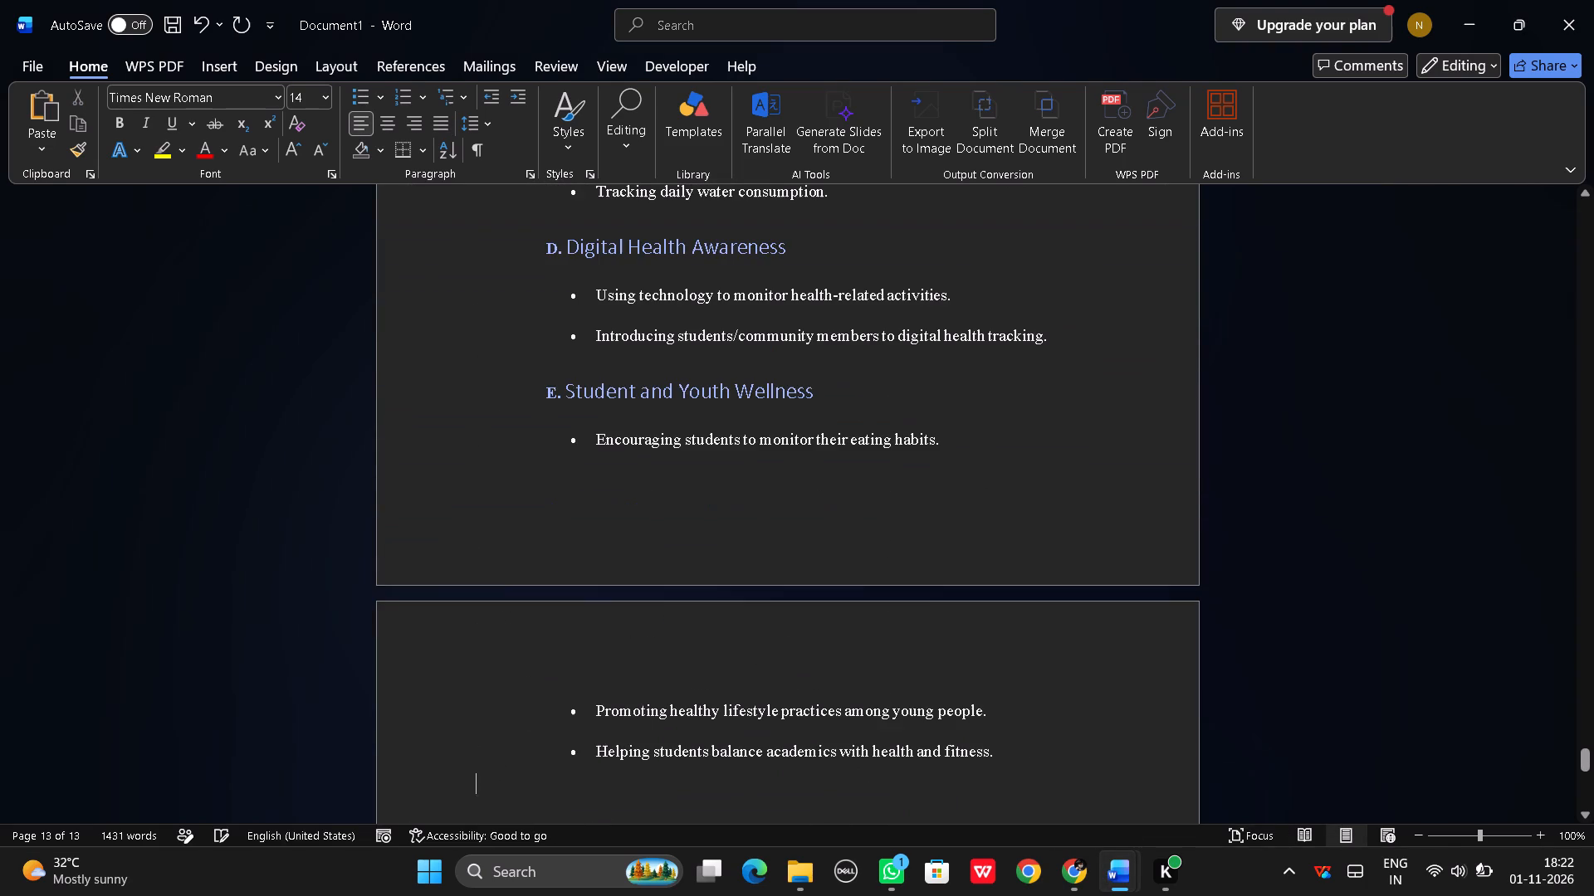
pyautogui.scroll(-3, 653, 626)
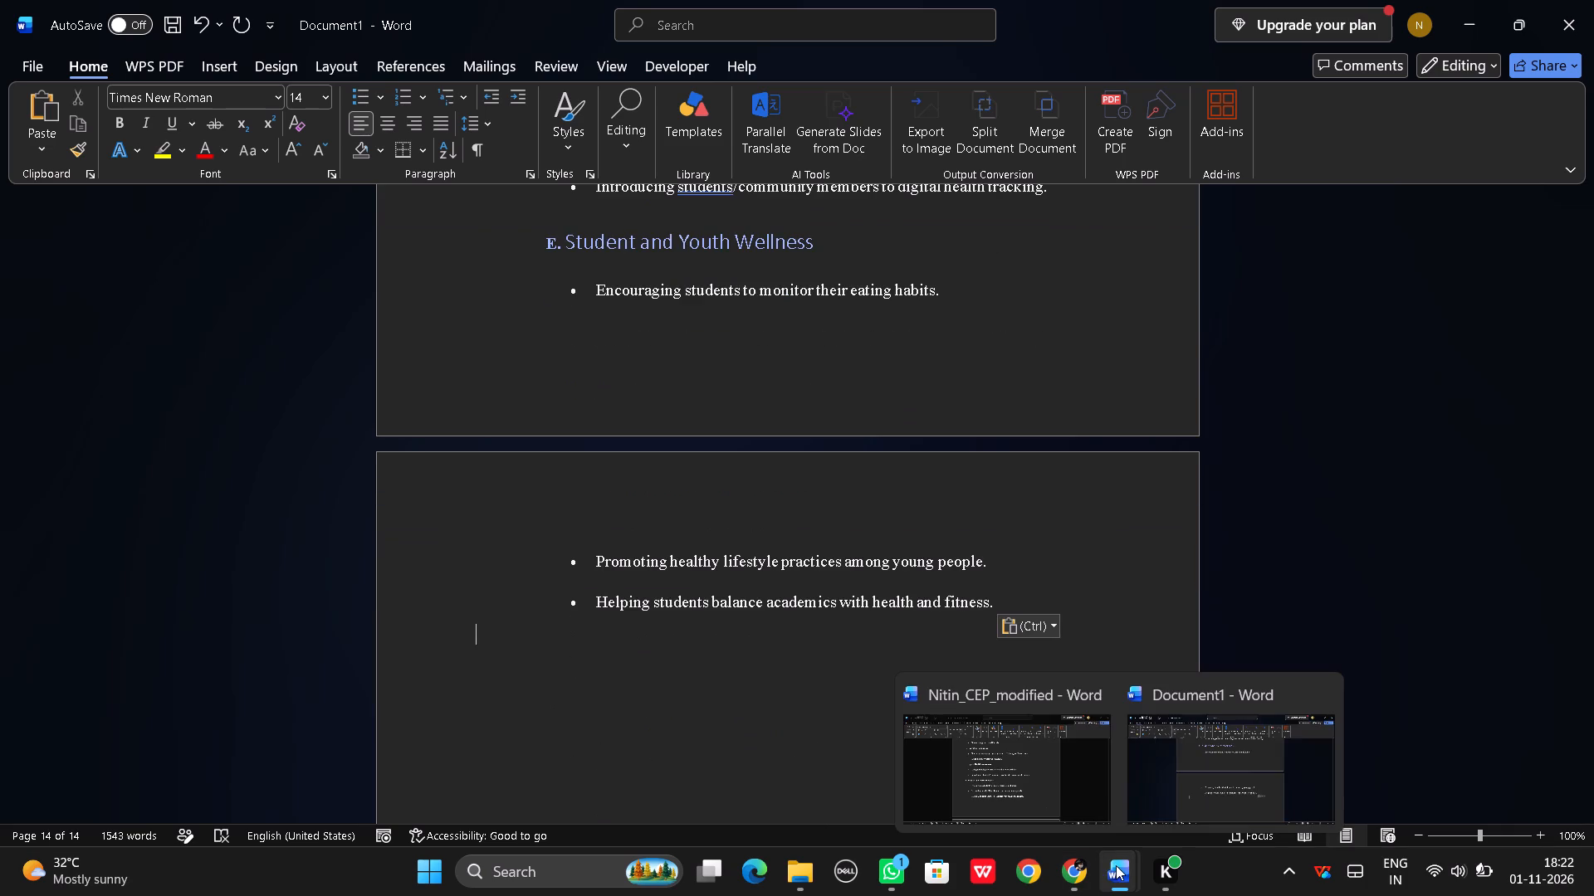
# Copy the "Technology for Social Benefit" heading and paragraph from Nitin_CEP_modified and paste them after section E in Document1.
pyautogui.click(1059, 806)
pyautogui.scroll(-5, 764, 665)
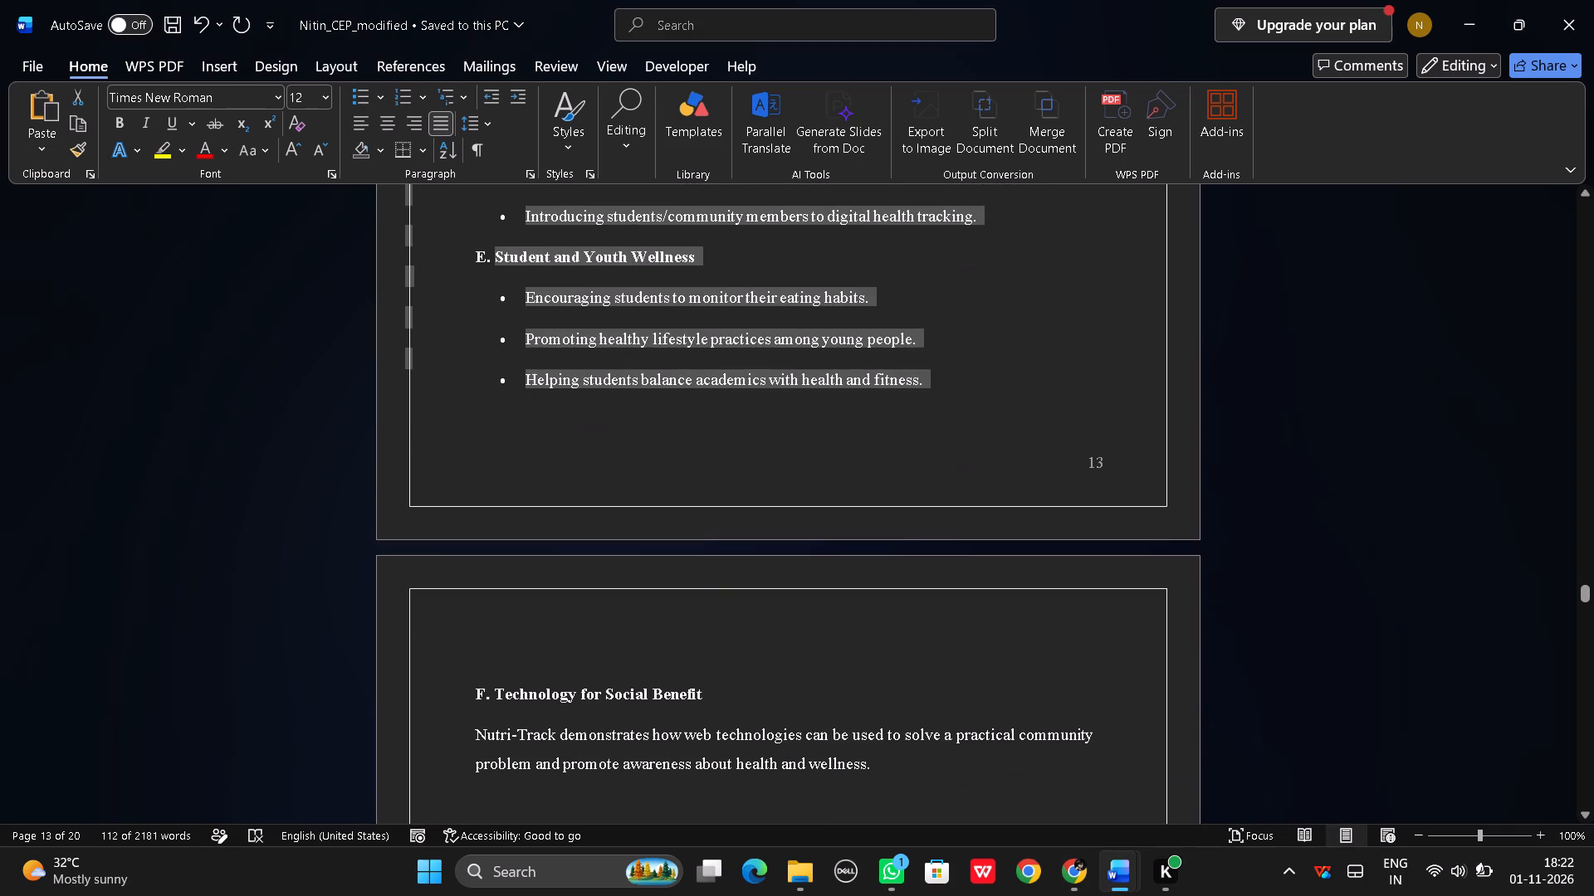
pyautogui.click(472, 691)
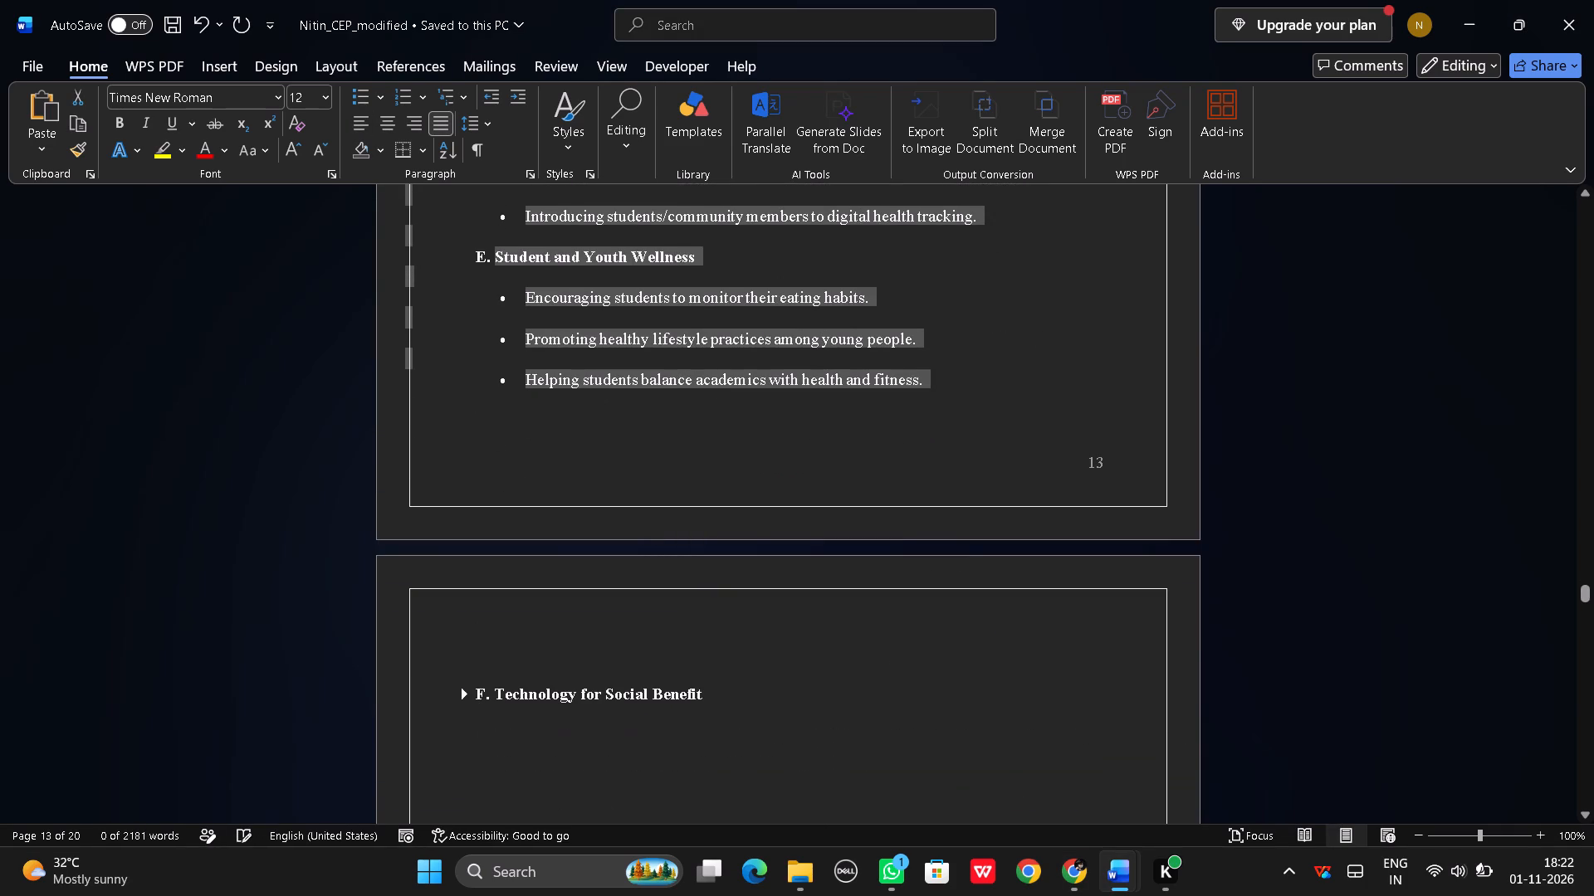
pyautogui.click(462, 691)
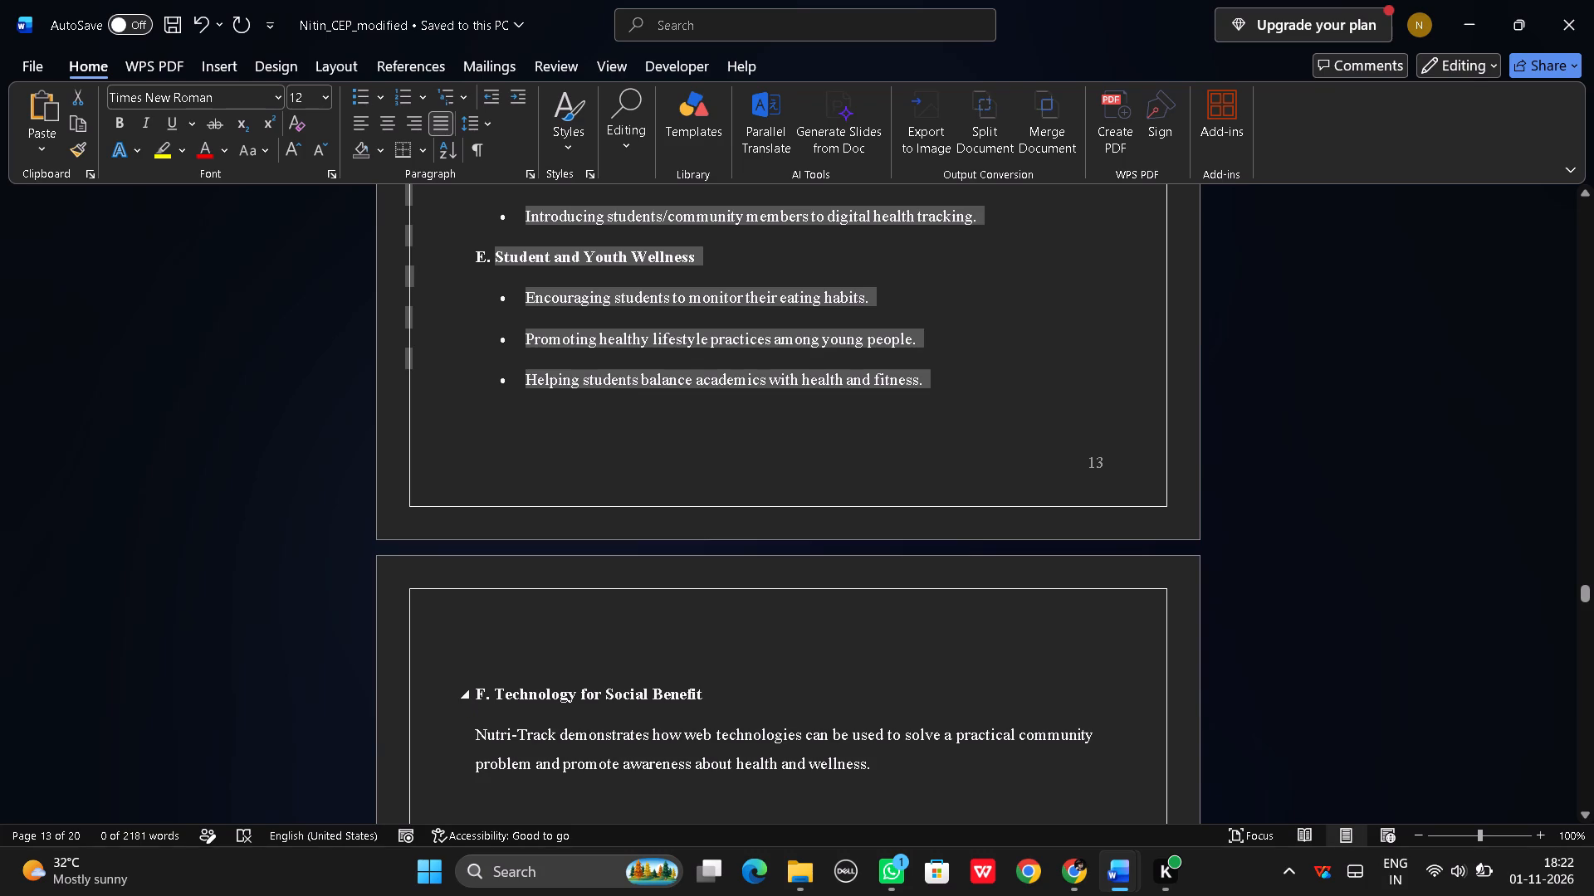
pyautogui.moveTo(477, 695); pyautogui.dragTo(879, 785)
pyautogui.click(456, 738)
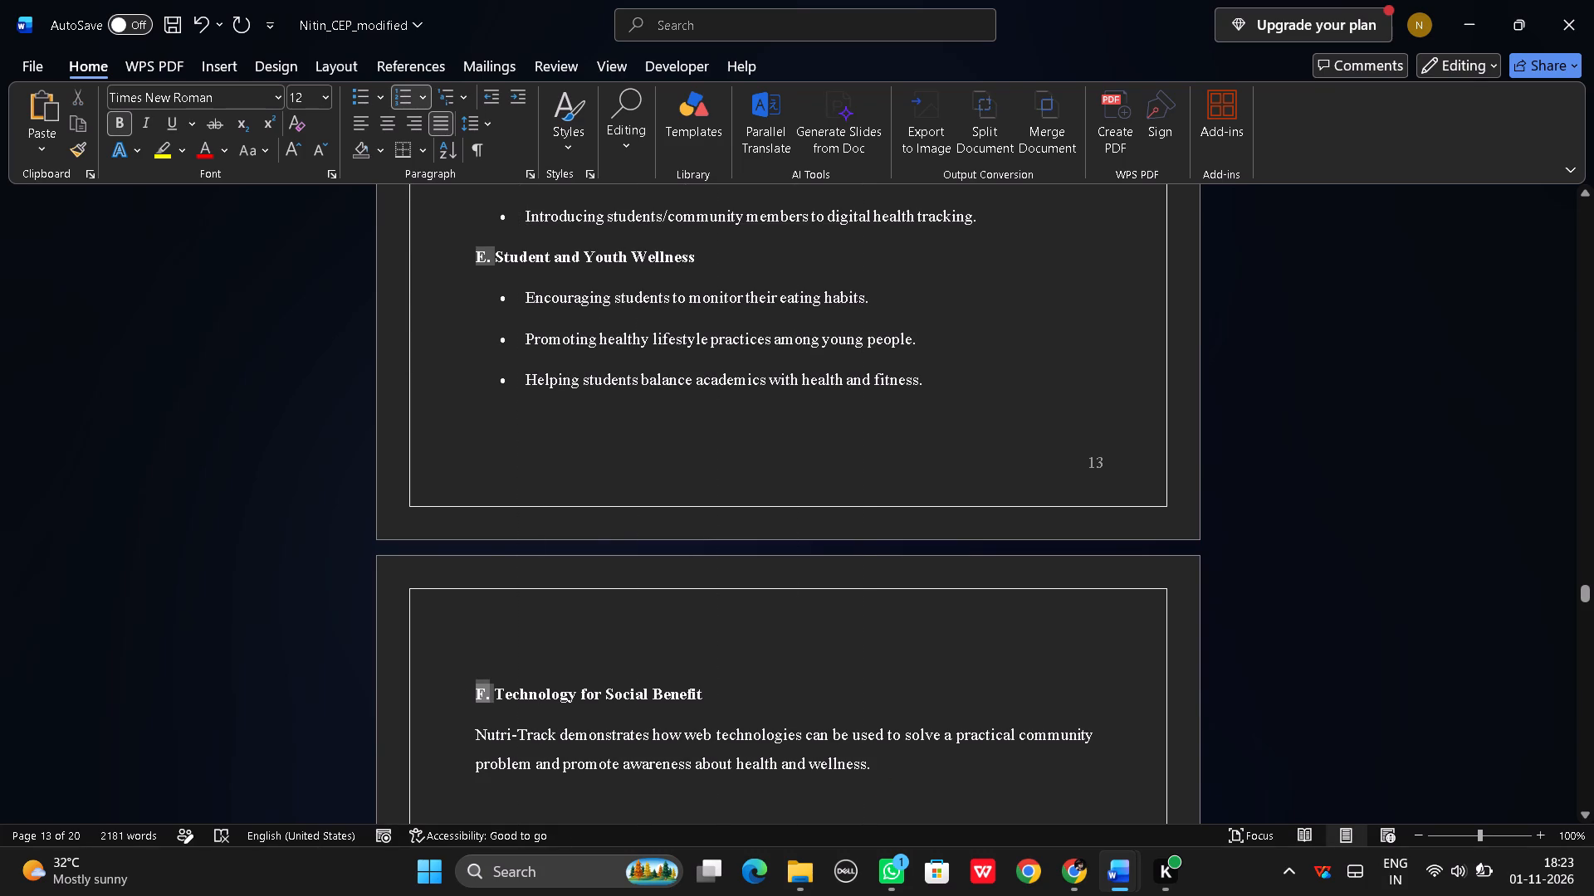
pyautogui.moveTo(493, 692); pyautogui.dragTo(780, 807)
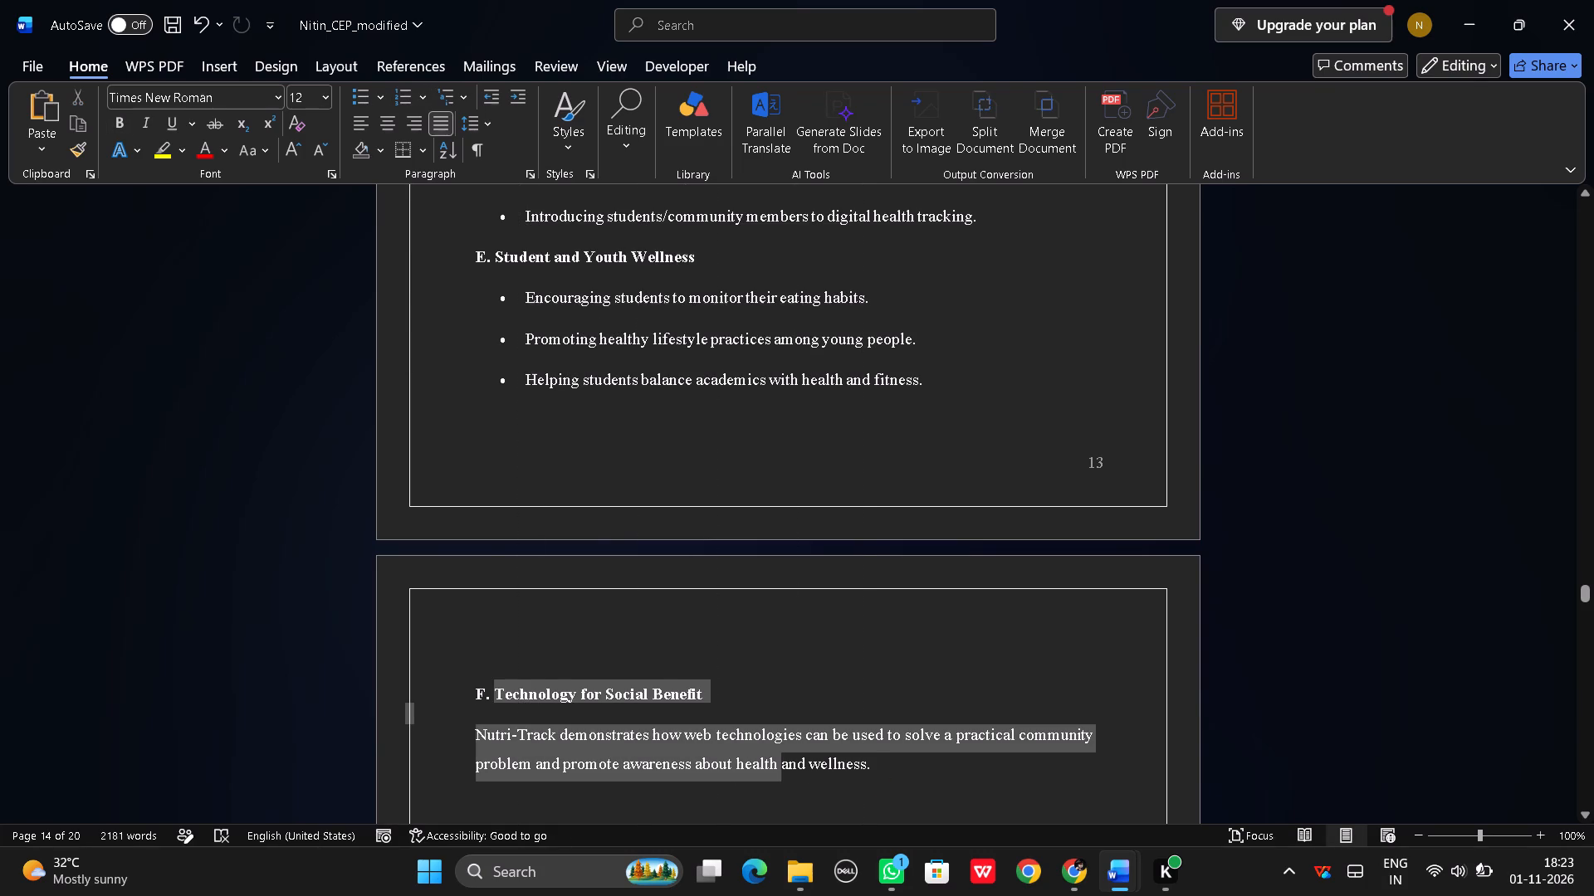
pyautogui.moveTo(780, 807); pyautogui.dragTo(882, 785)
pyautogui.hotkey('ctrl', 'c')
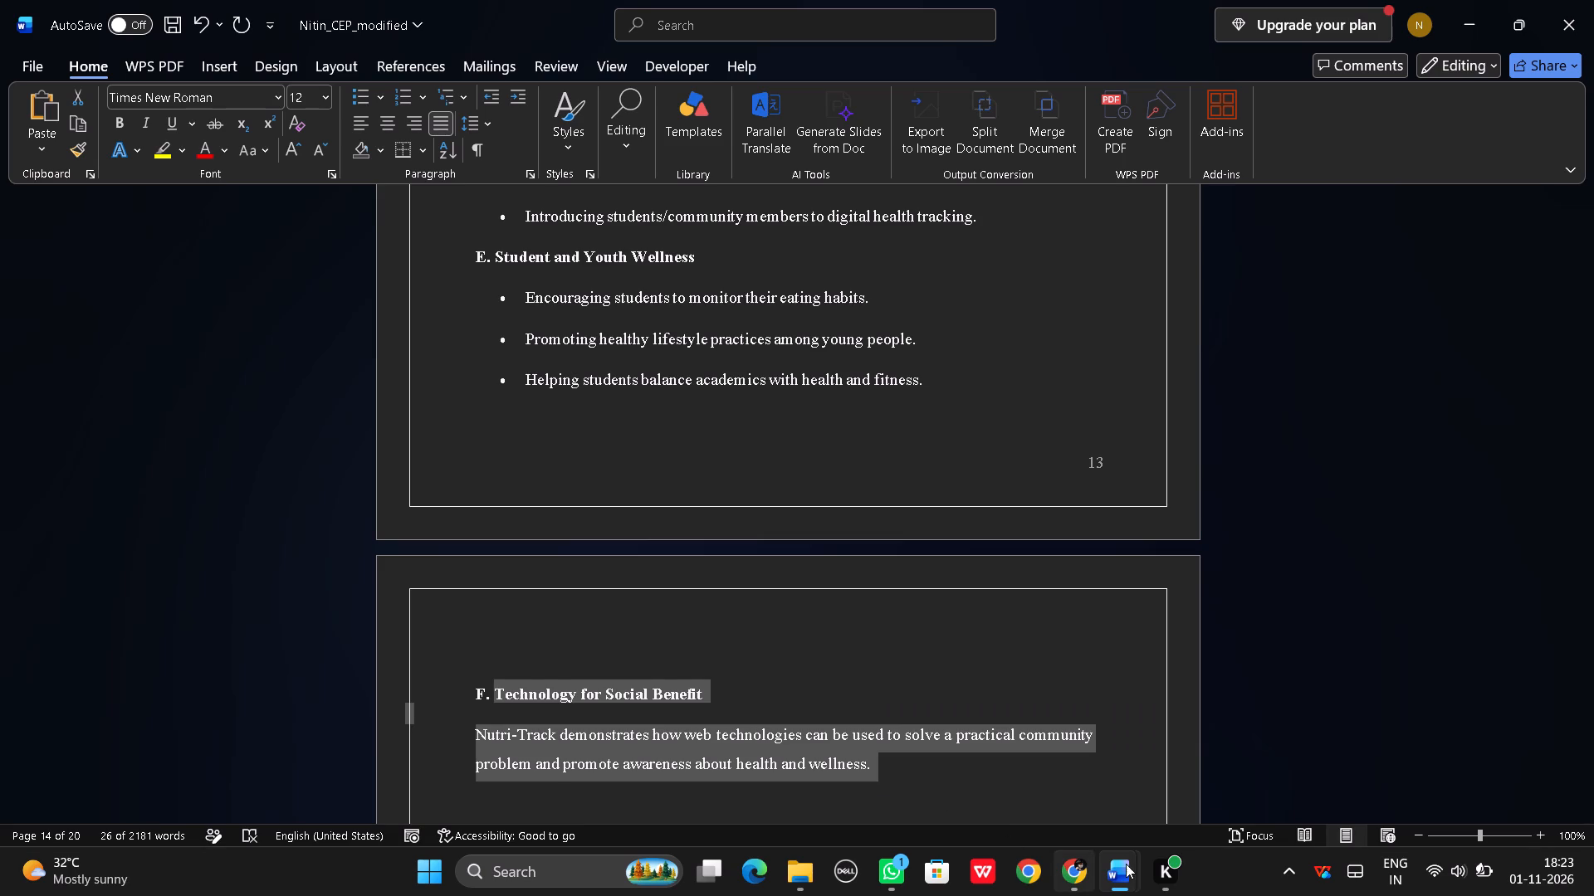
pyautogui.click(1167, 791)
pyautogui.hotkey('ctrl', 'v')
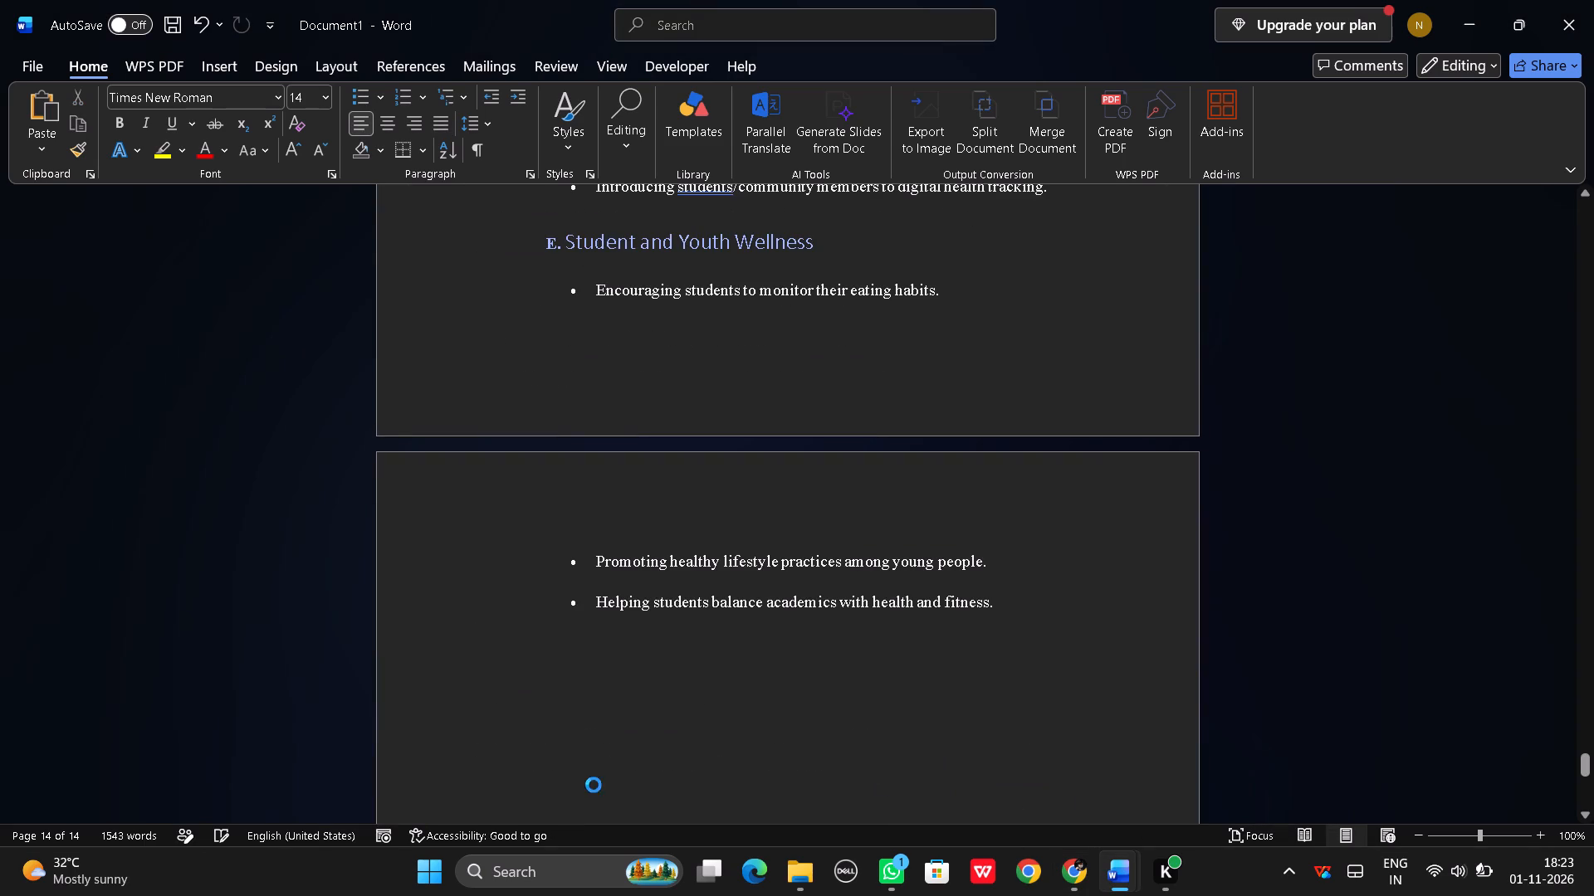
# Insert a blank line without a bullet between section E's last bullet and the "Technology for Social Benefit" heading.
pyautogui.click(1000, 610)
pyautogui.press('Return')
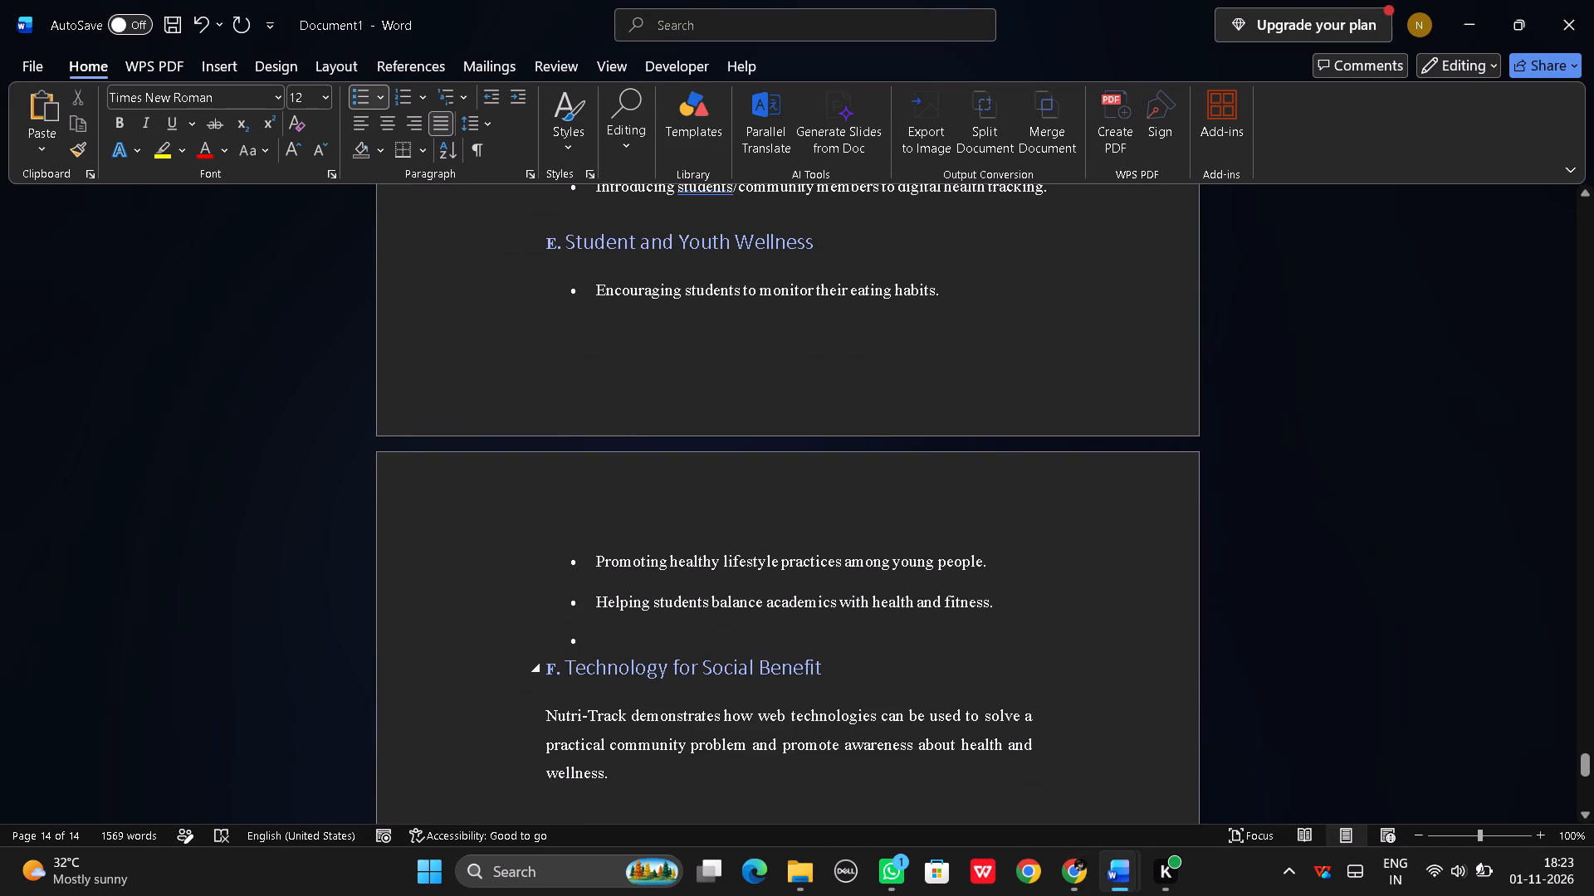
pyautogui.press('Return')
pyautogui.press('Return')
# Apply the first preset text effect, black with a shadow, to the "Technology for Social Benefit" heading.
pyautogui.moveTo(547, 667); pyautogui.dragTo(803, 673)
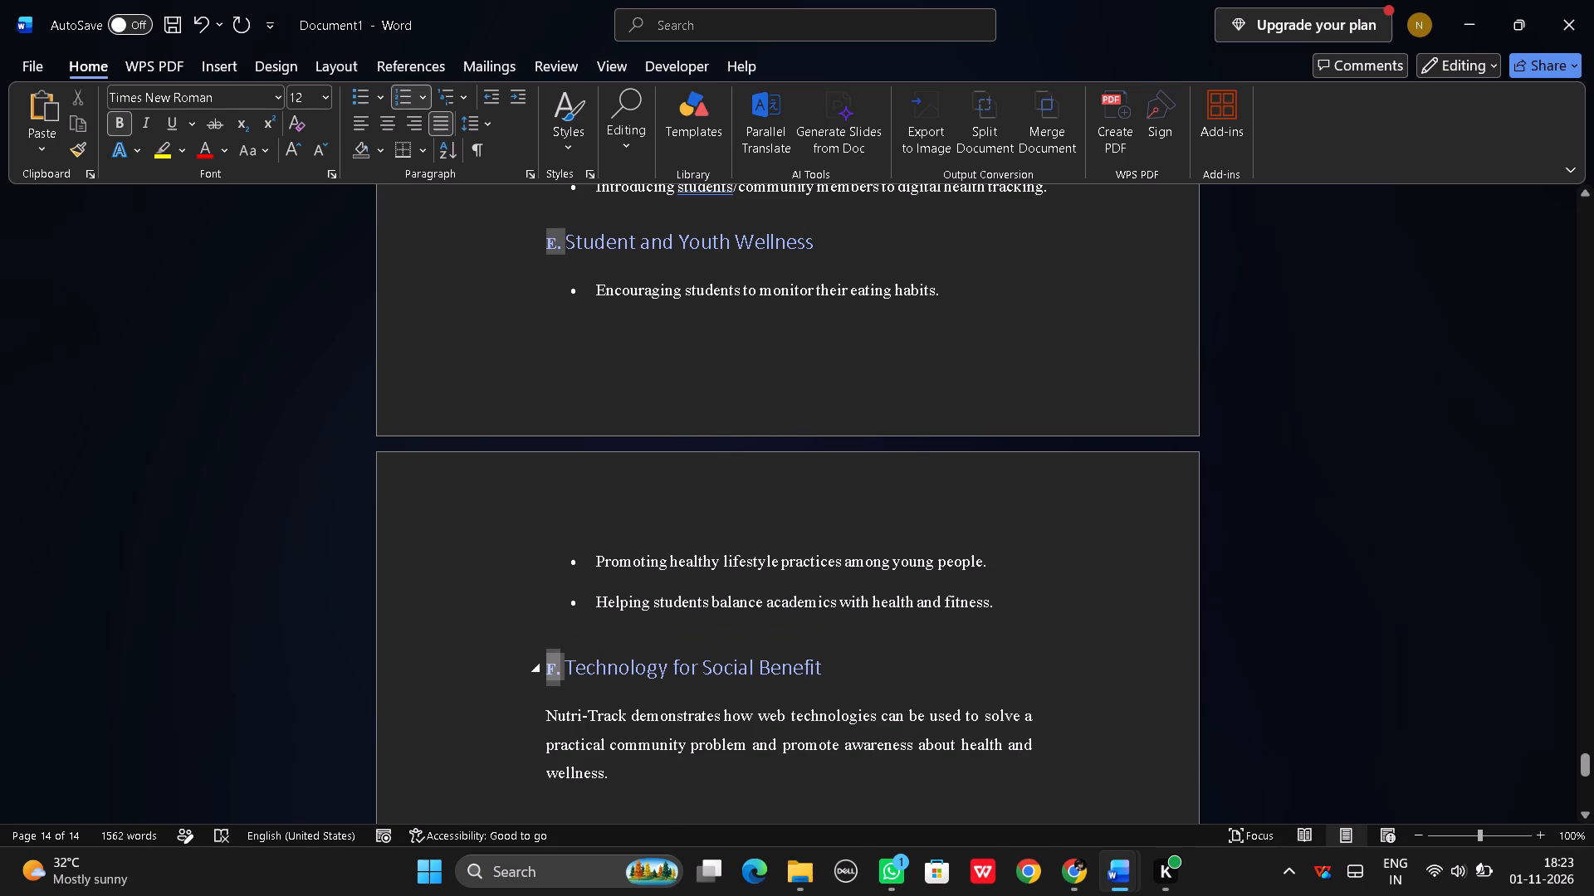
pyautogui.click(617, 684)
pyautogui.moveTo(829, 665); pyautogui.dragTo(514, 670)
pyautogui.click(115, 150)
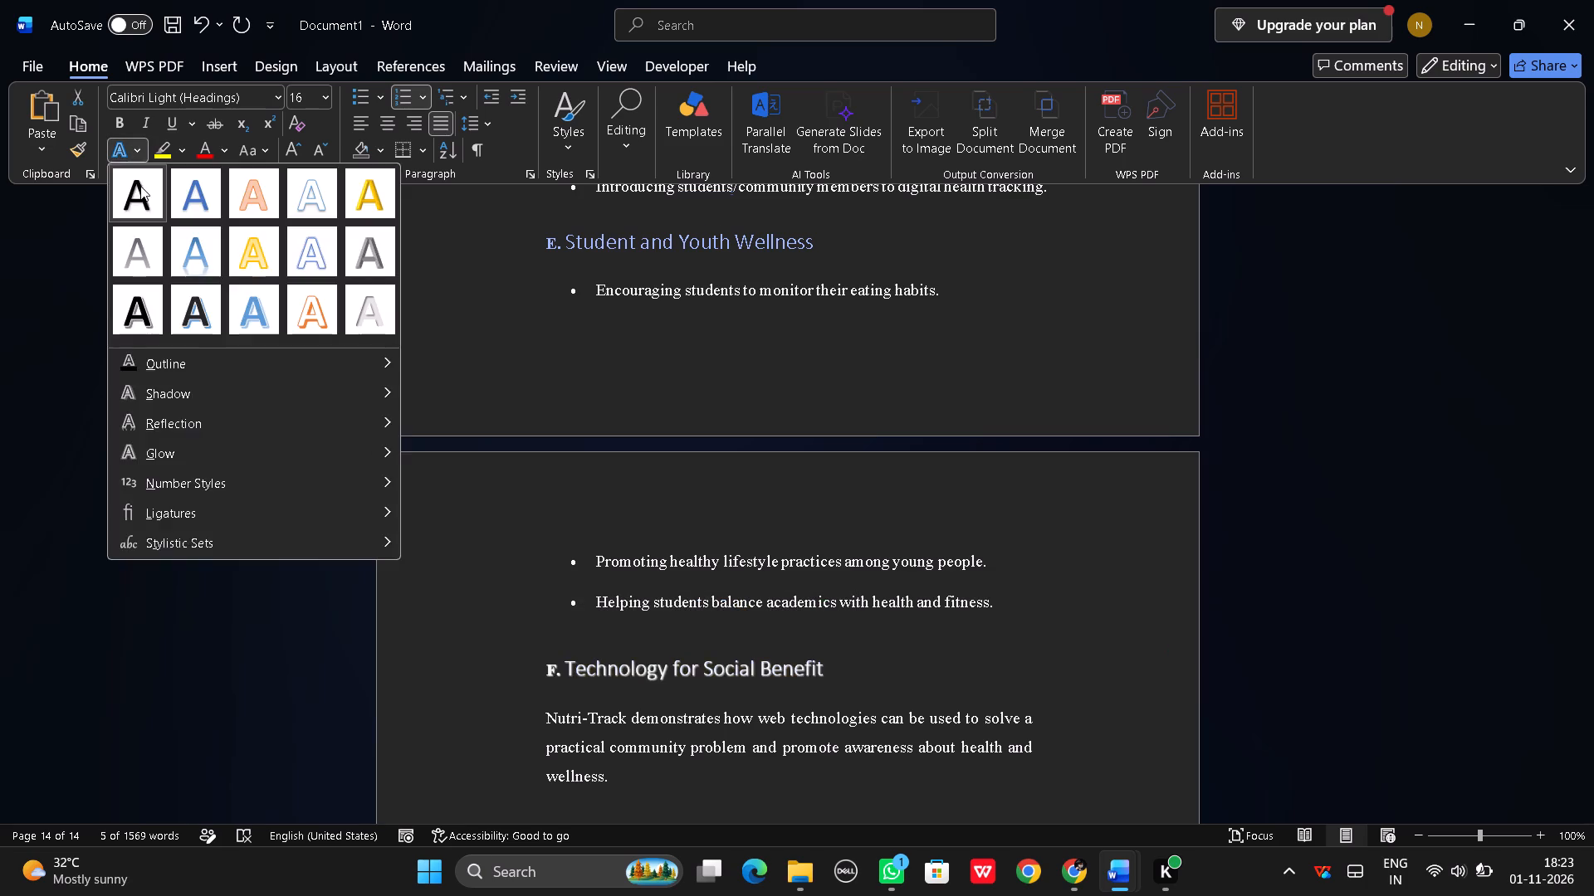
pyautogui.click(140, 187)
pyautogui.click(479, 564)
# Apply the same black shadowed text effect to the "Student and Youth Wellness" heading.
pyautogui.scroll(3, 479, 565)
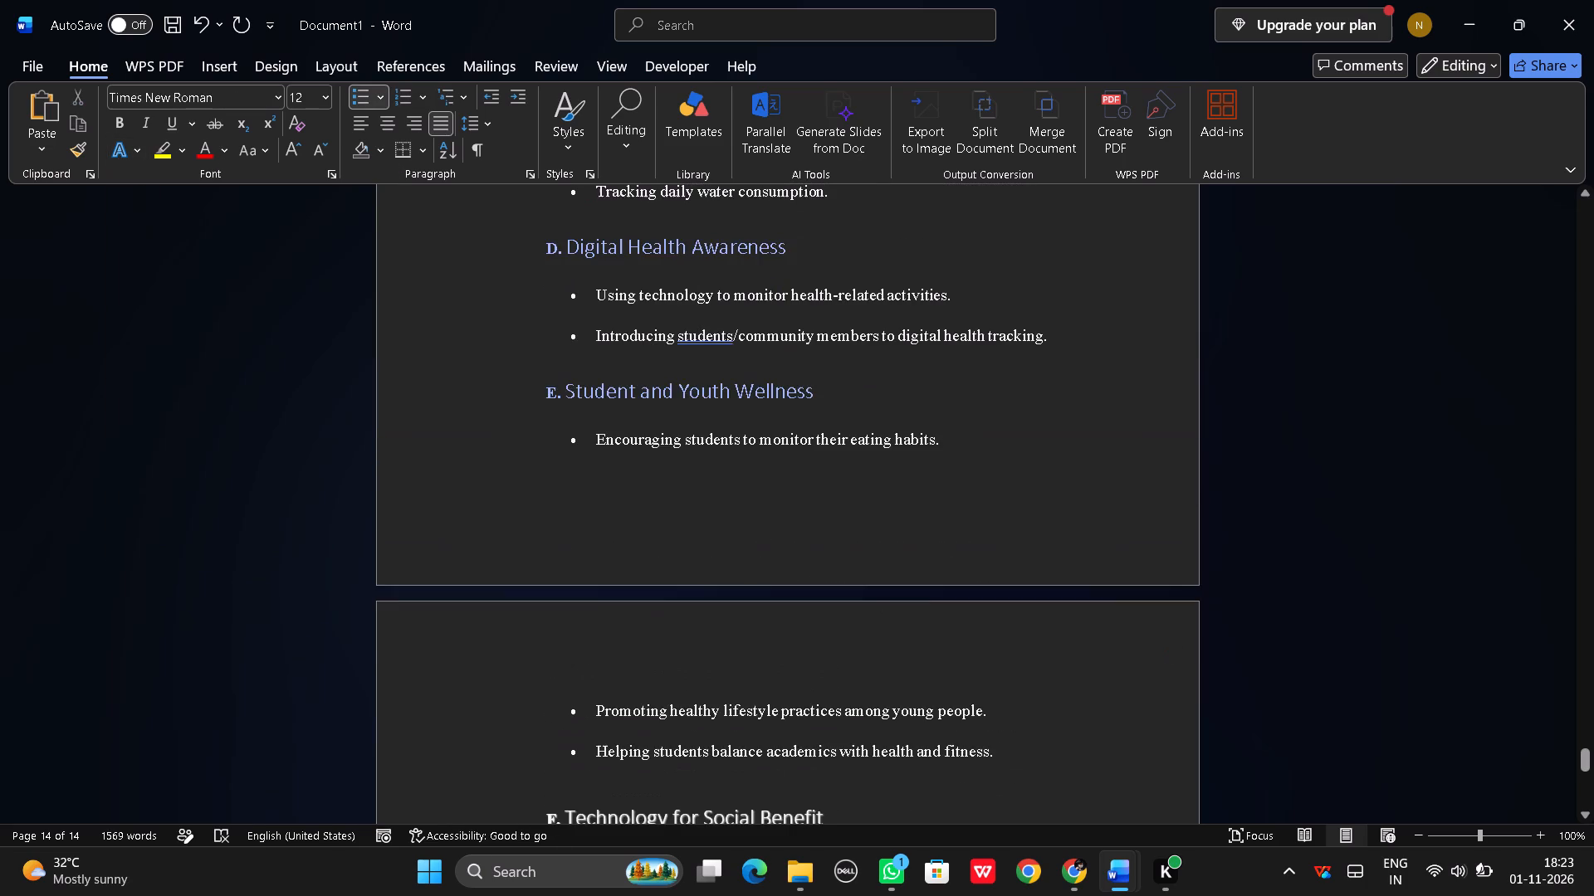
pyautogui.scroll(1, 479, 565)
pyautogui.moveTo(816, 439); pyautogui.dragTo(589, 438)
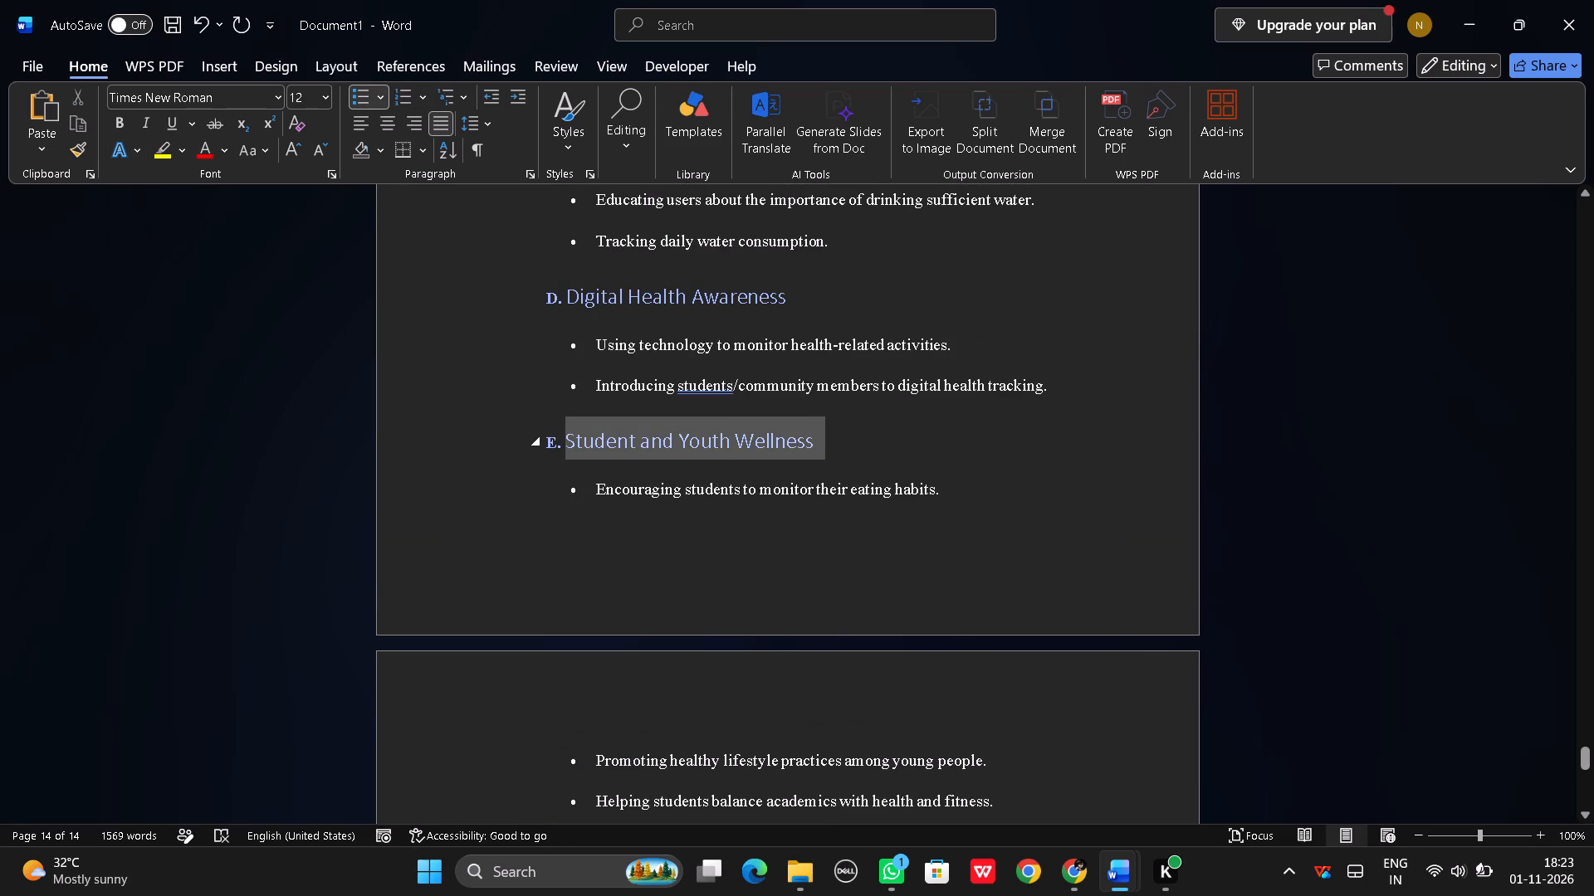
pyautogui.moveTo(589, 438); pyautogui.dragTo(433, 436)
pyautogui.click(120, 153)
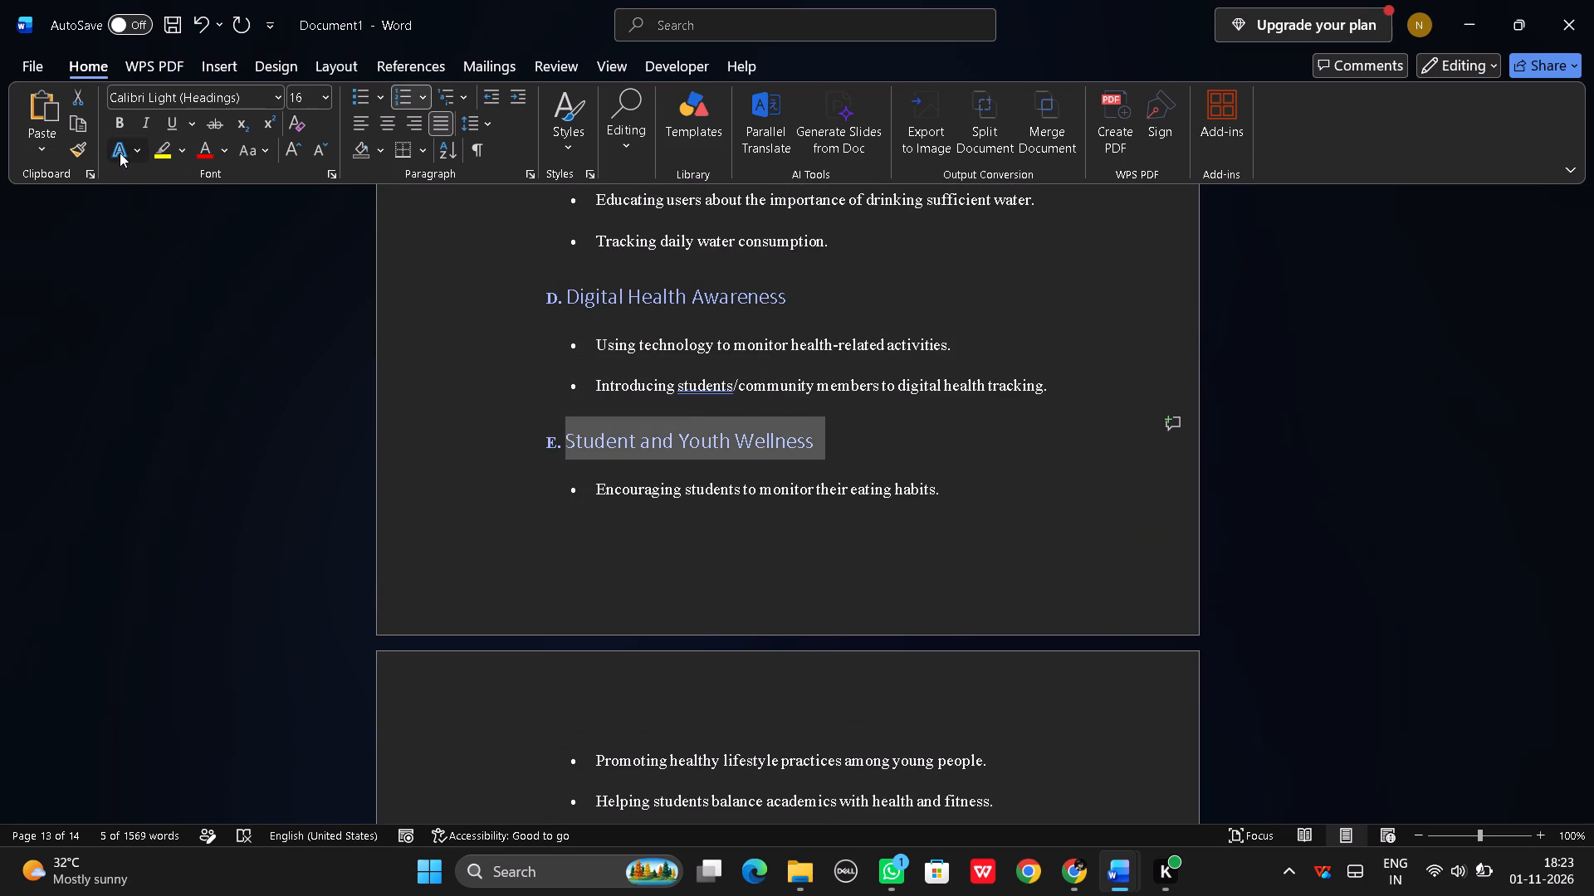
pyautogui.click(130, 195)
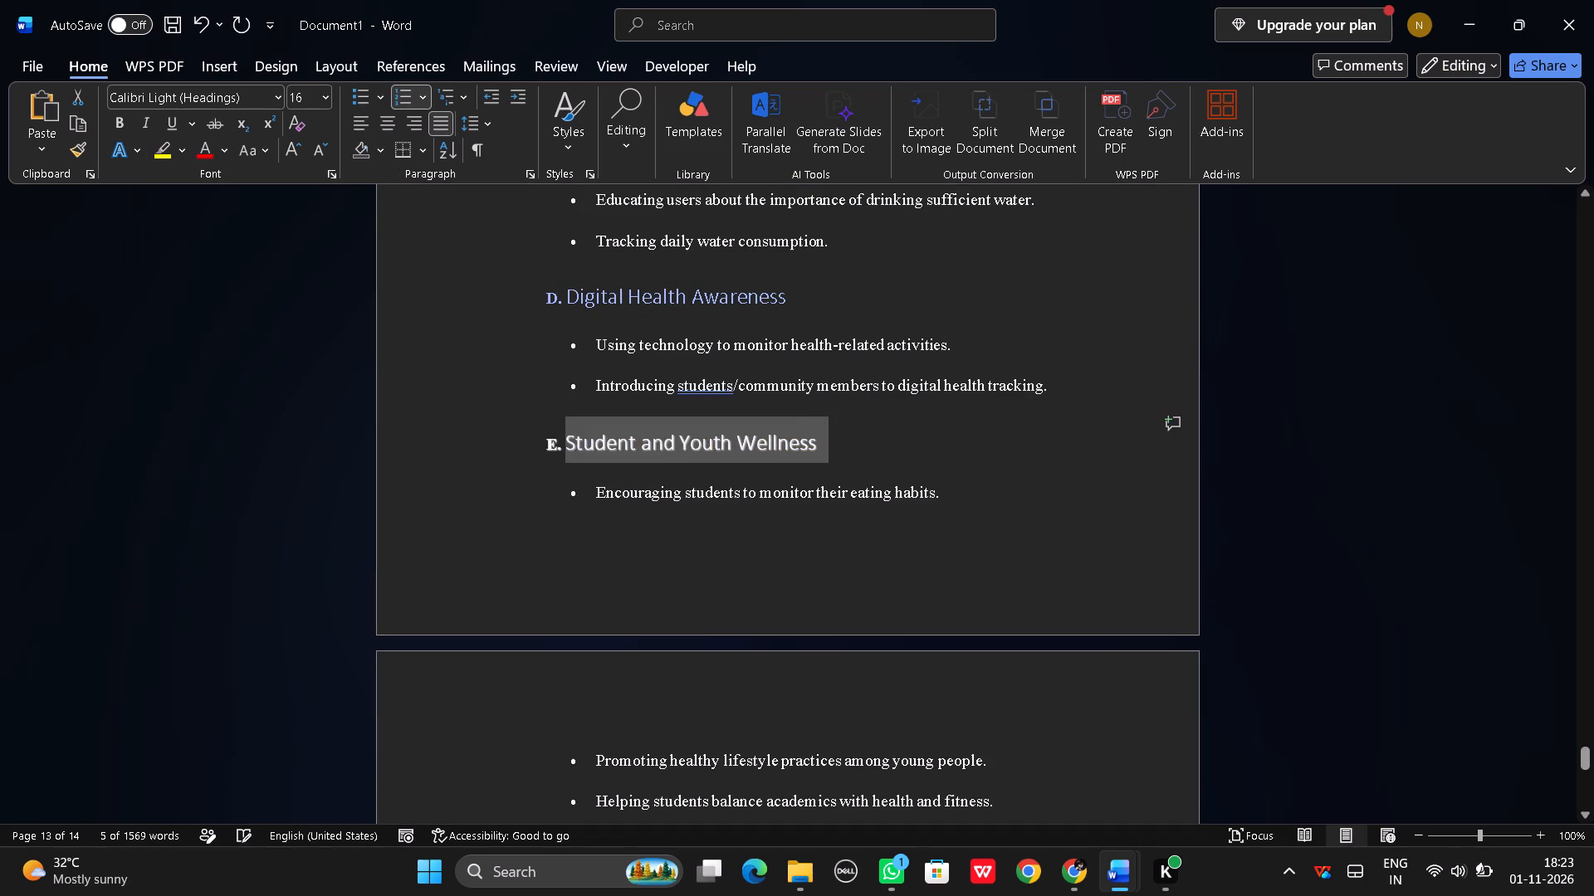
# Apply the same text effect to everything from section A's first bullet through the "Digital Health Awareness" heading.
pyautogui.scroll(3, 485, 468)
pyautogui.moveTo(803, 446); pyautogui.dragTo(529, 441)
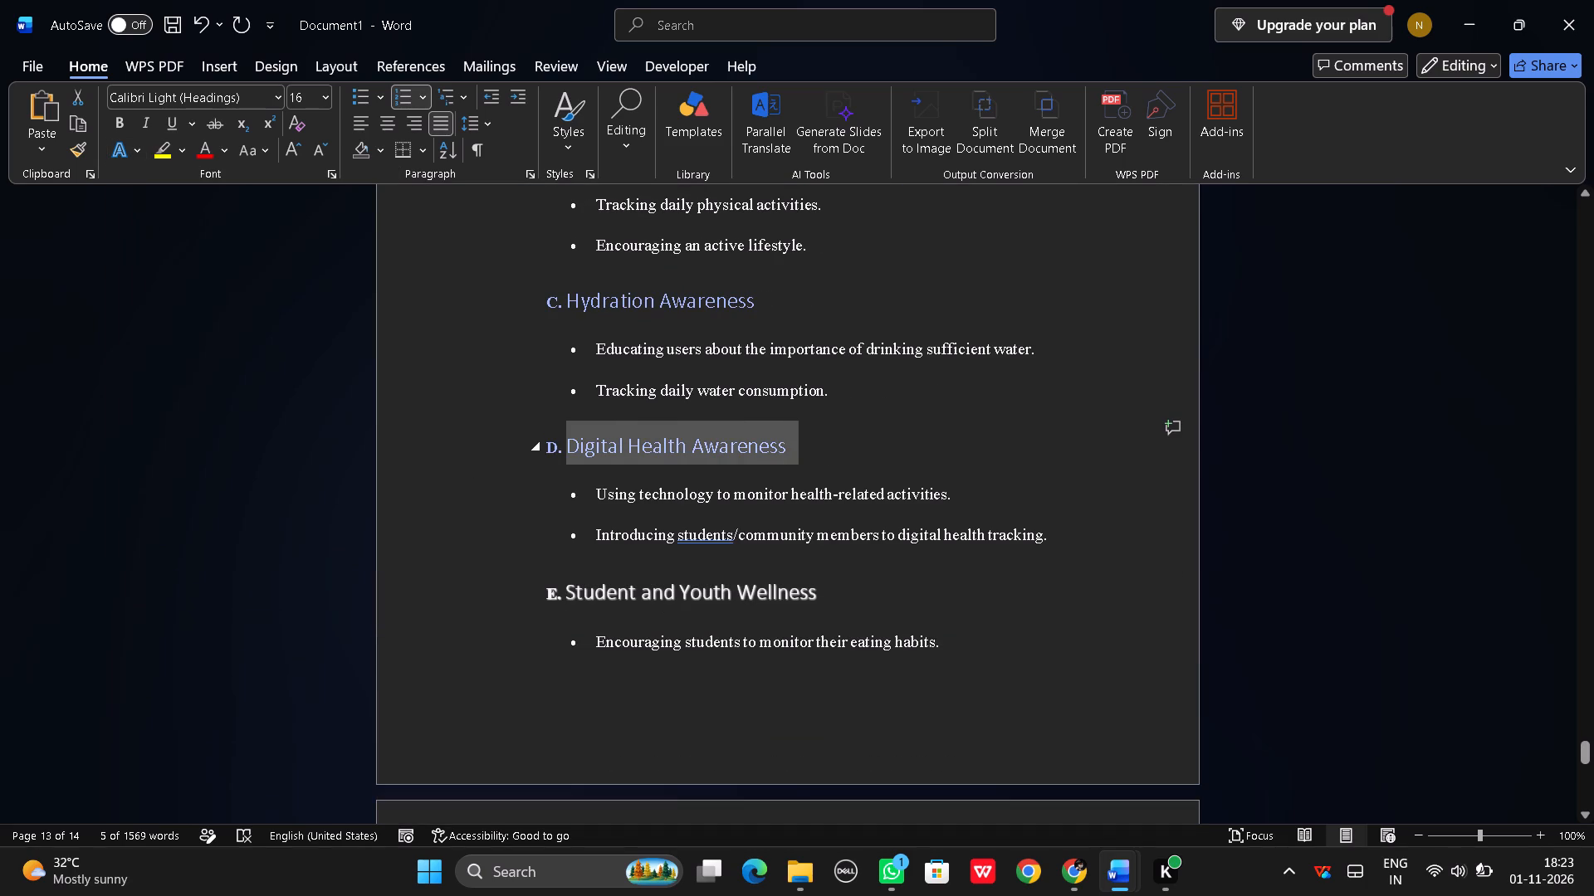
pyautogui.moveTo(529, 441); pyautogui.dragTo(488, 204)
pyautogui.scroll(4, 488, 204)
pyautogui.moveTo(488, 204); pyautogui.dragTo(474, 239)
pyautogui.scroll(5, 488, 204)
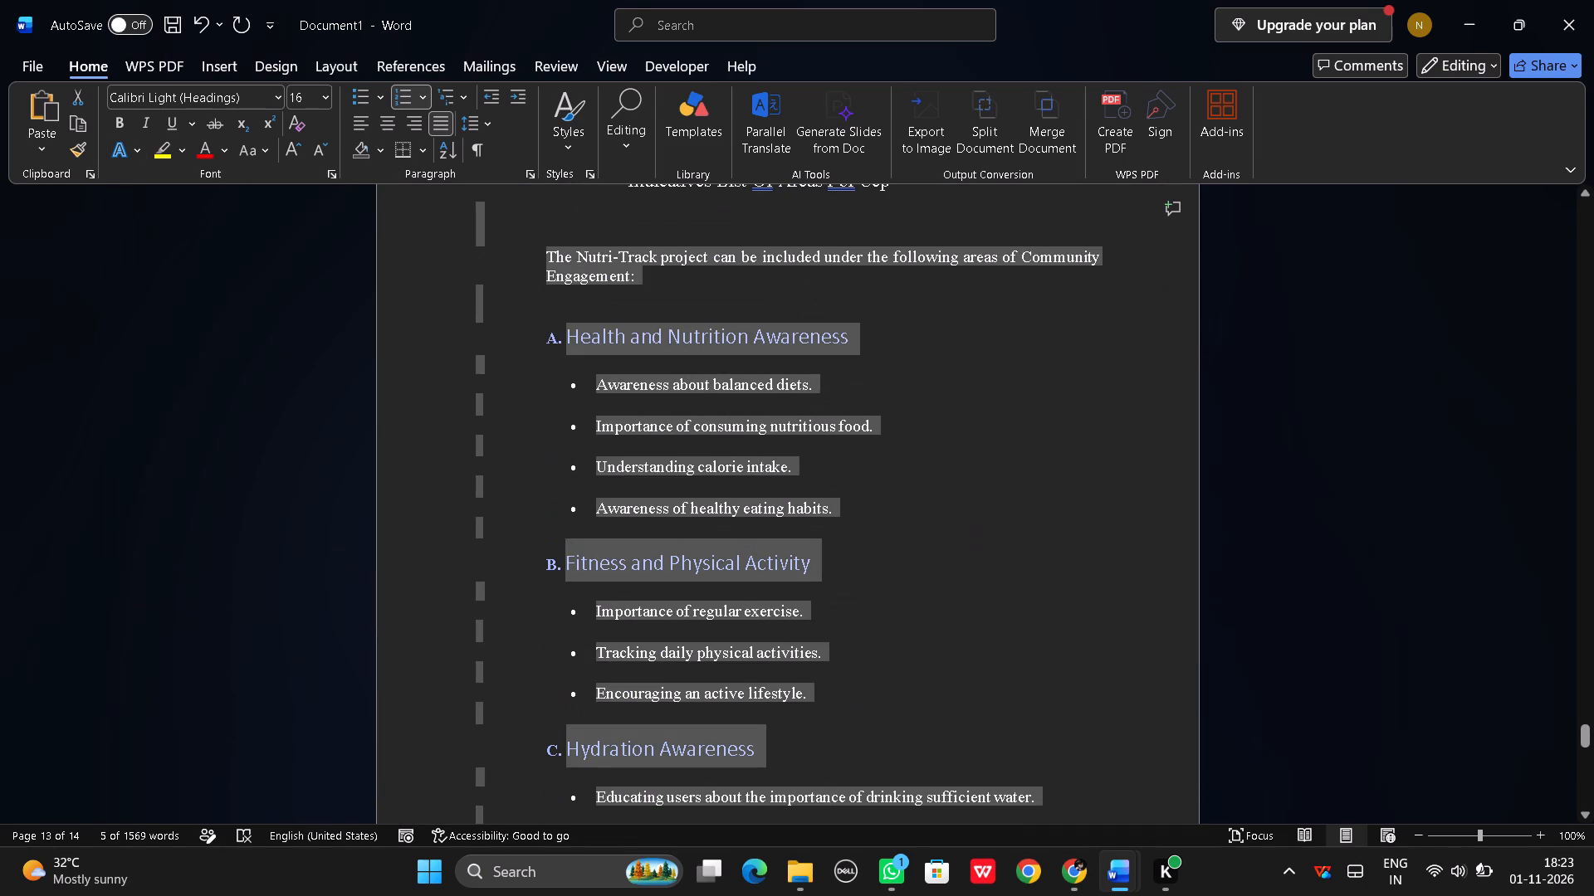
pyautogui.moveTo(474, 239); pyautogui.dragTo(462, 356)
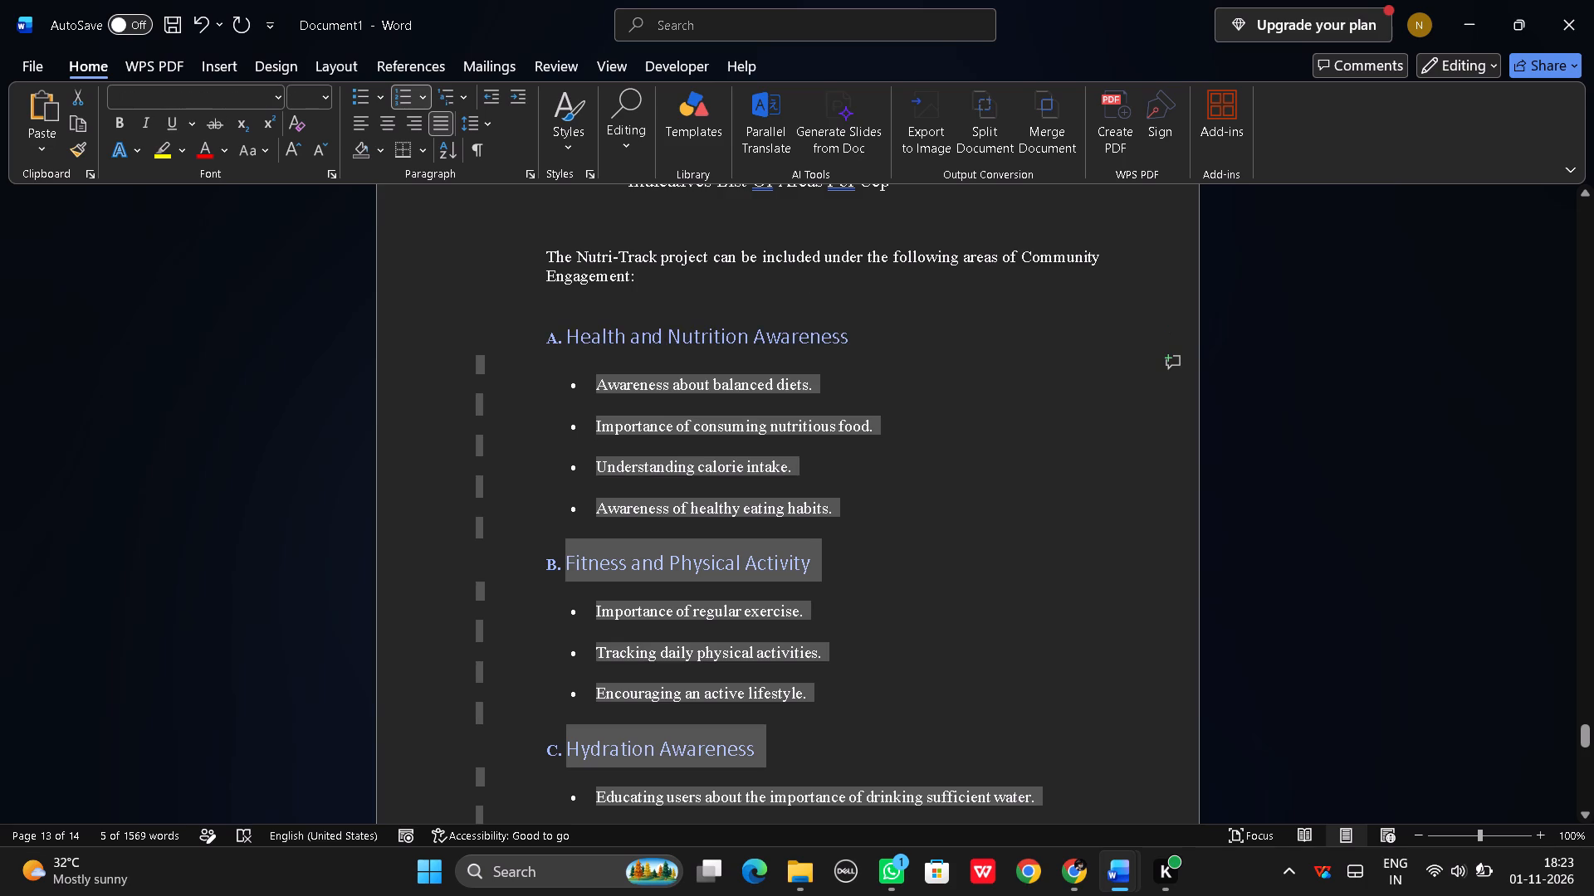
pyautogui.click(121, 146)
pyautogui.click(135, 184)
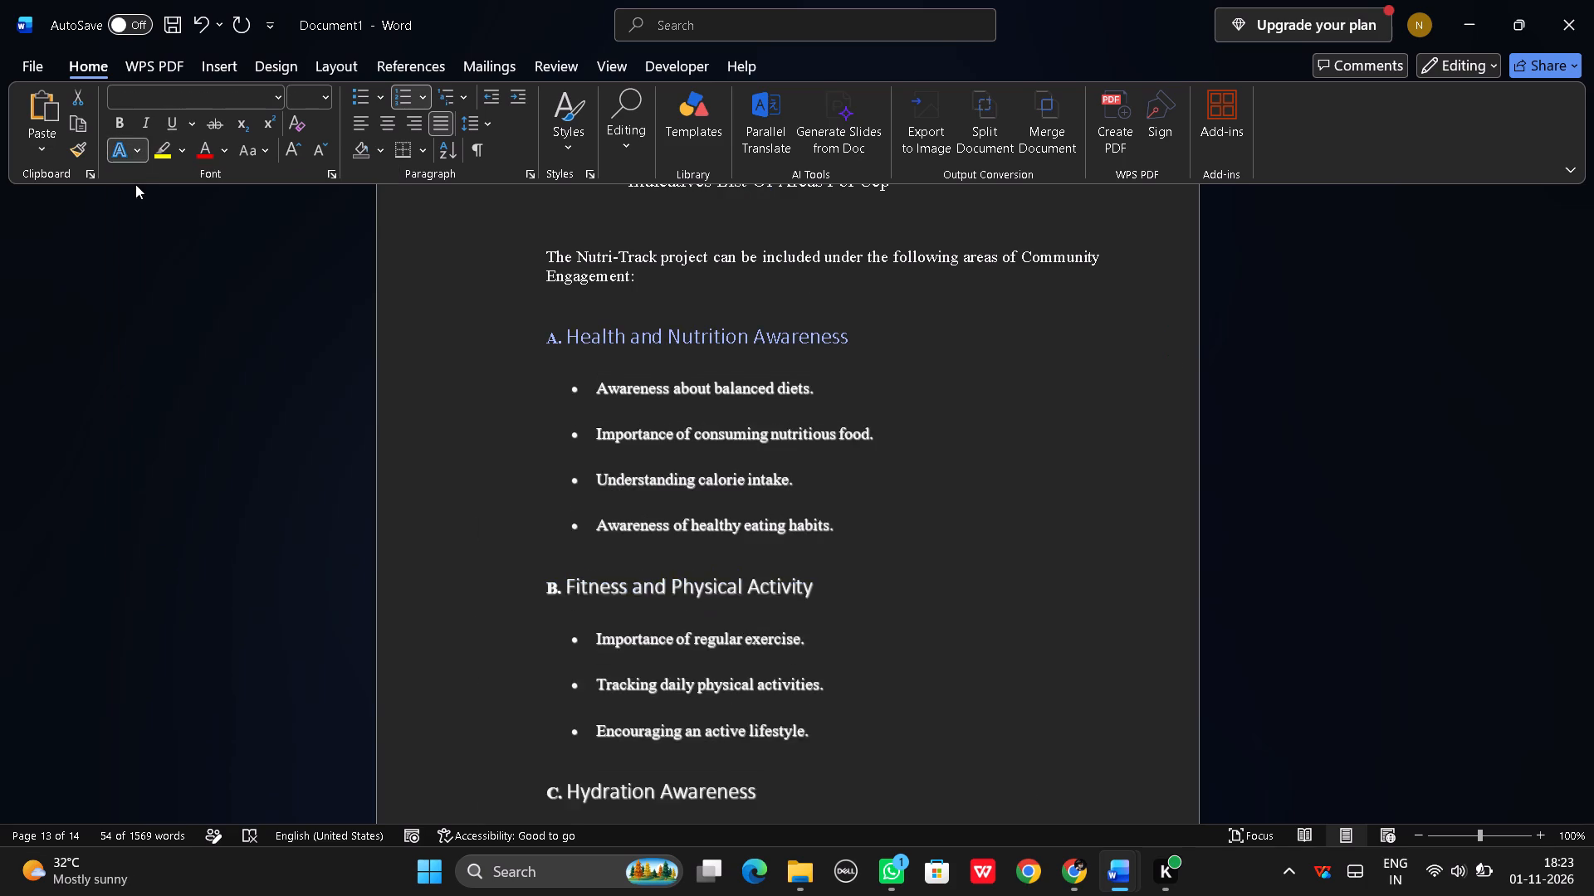
# Apply the same text effect to the "Health and Nutrition Awareness" heading.
pyautogui.click(519, 387)
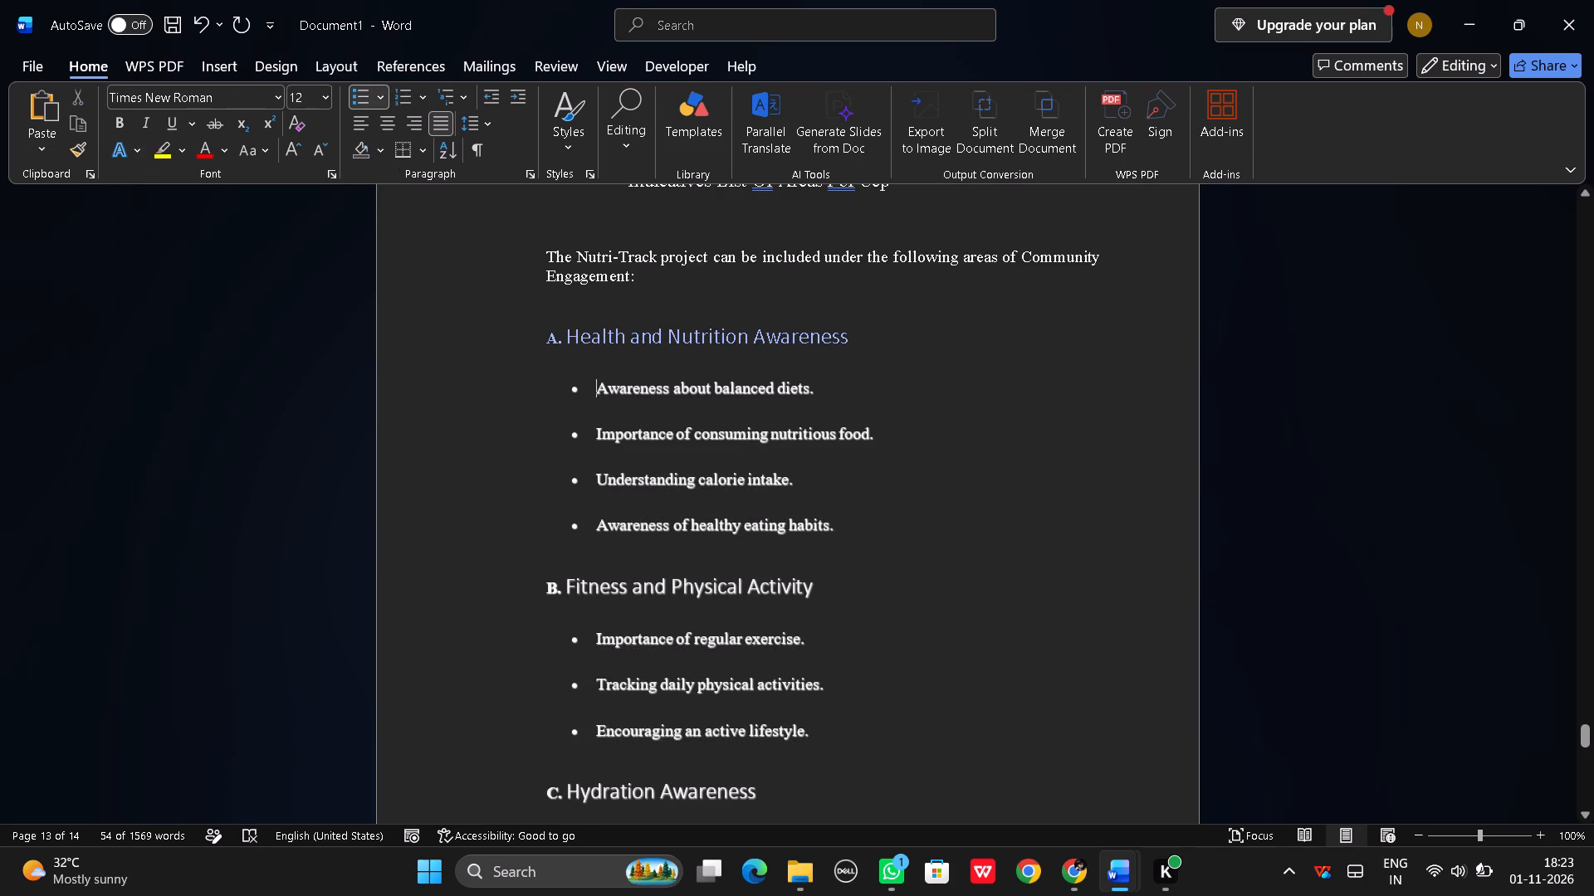
pyautogui.moveTo(527, 347); pyautogui.dragTo(878, 331)
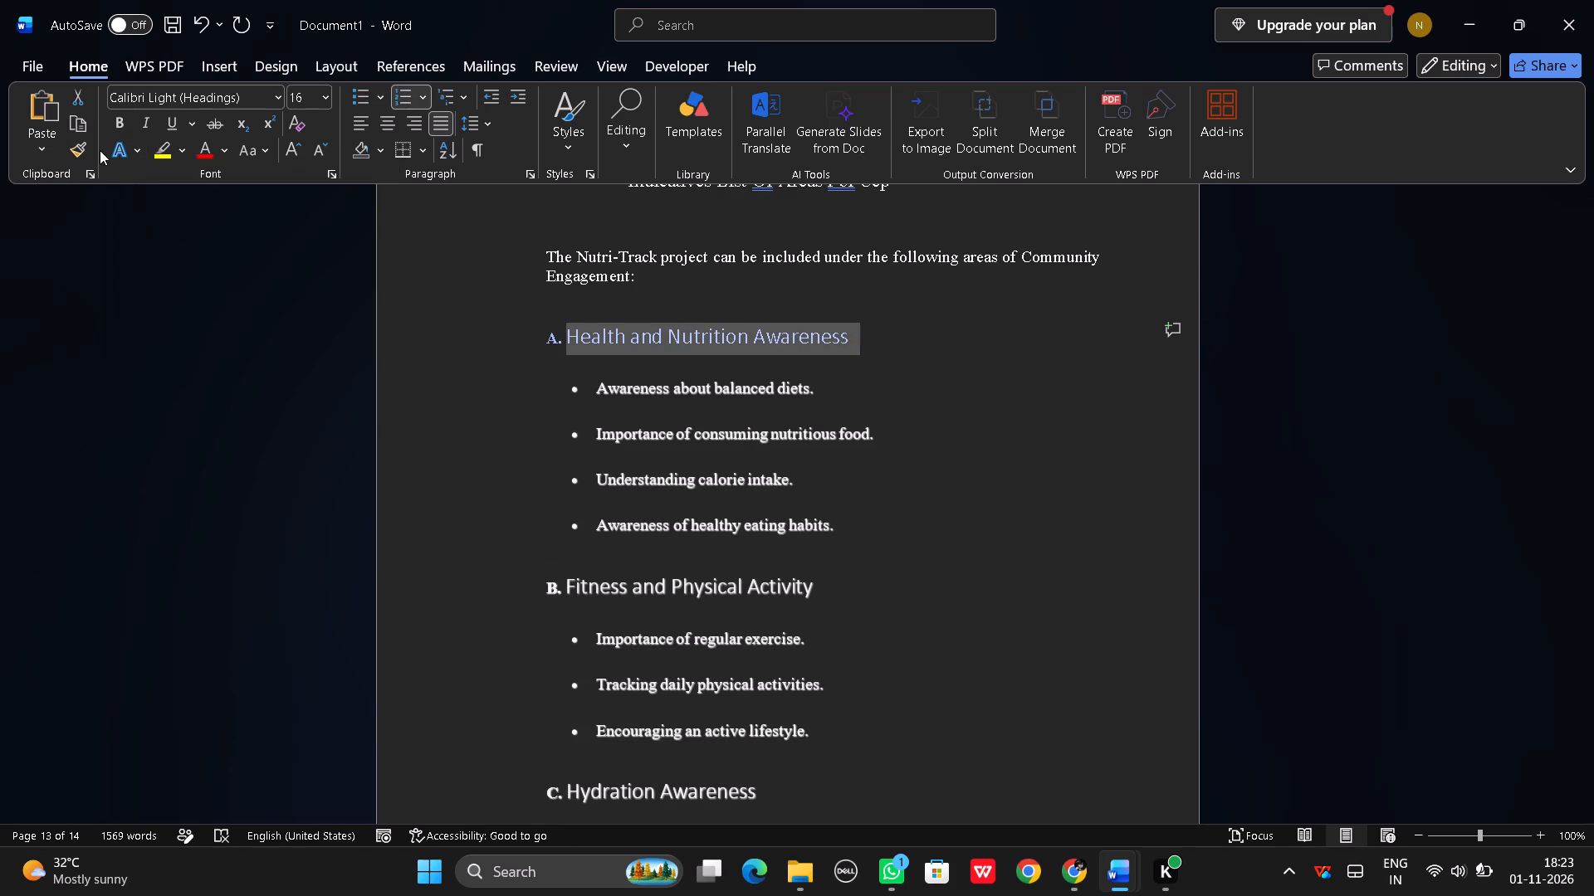
pyautogui.click(115, 149)
pyautogui.click(129, 182)
pyautogui.click(467, 403)
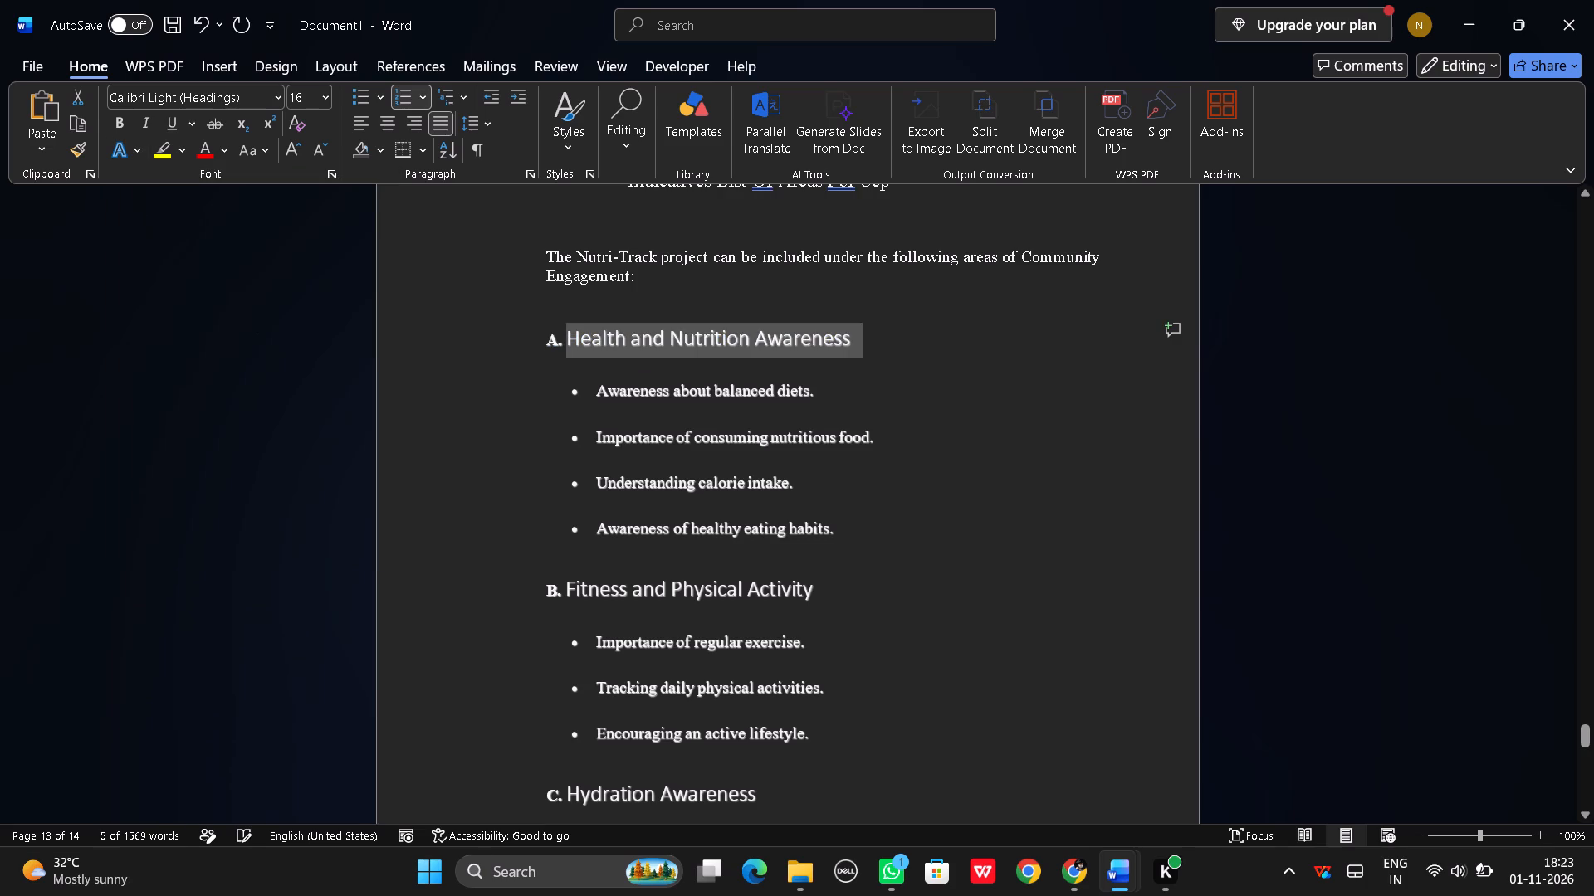
# Review the formatting of sections A to F in Document1 and switch back to the Nitin_CEP_modified document.
pyautogui.scroll(-16, 501, 410)
pyautogui.scroll(-6, 512, 407)
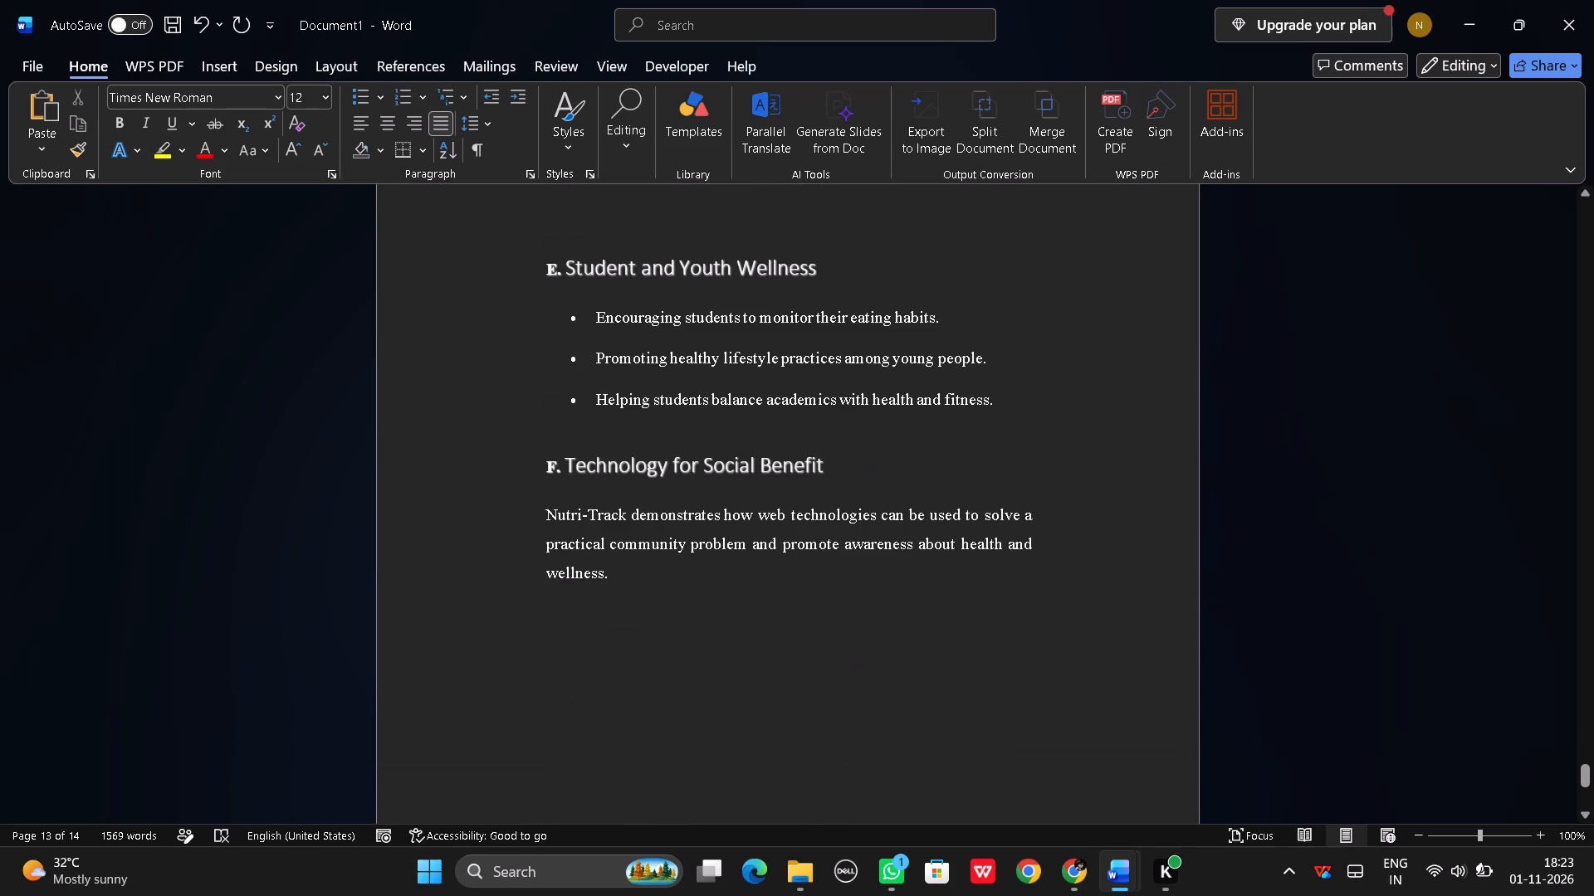
pyautogui.scroll(12, 512, 407)
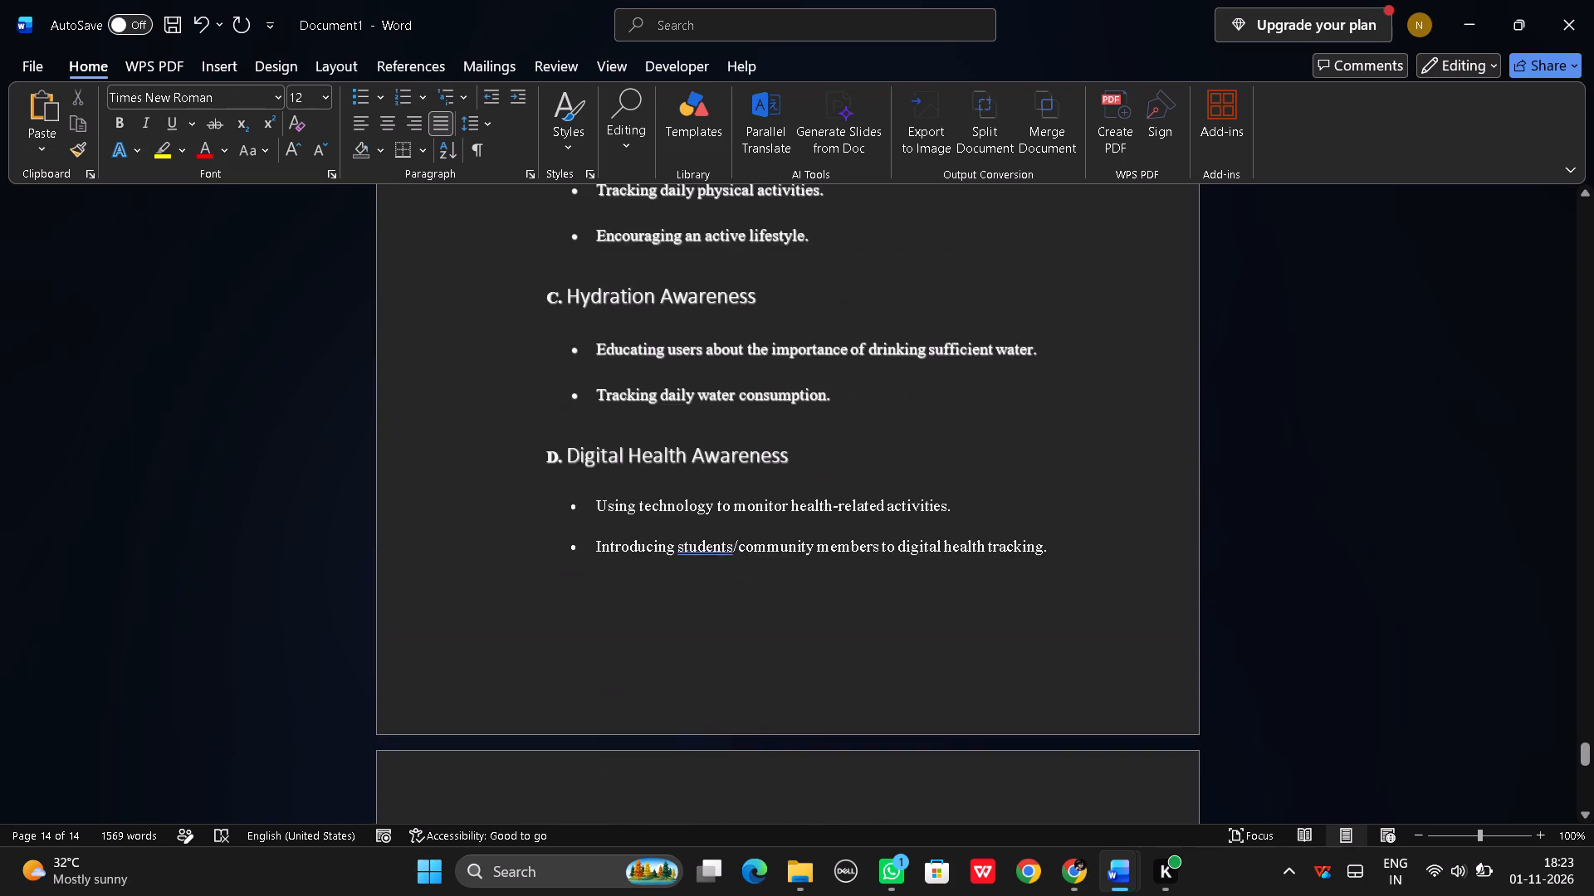
pyautogui.scroll(10, 515, 408)
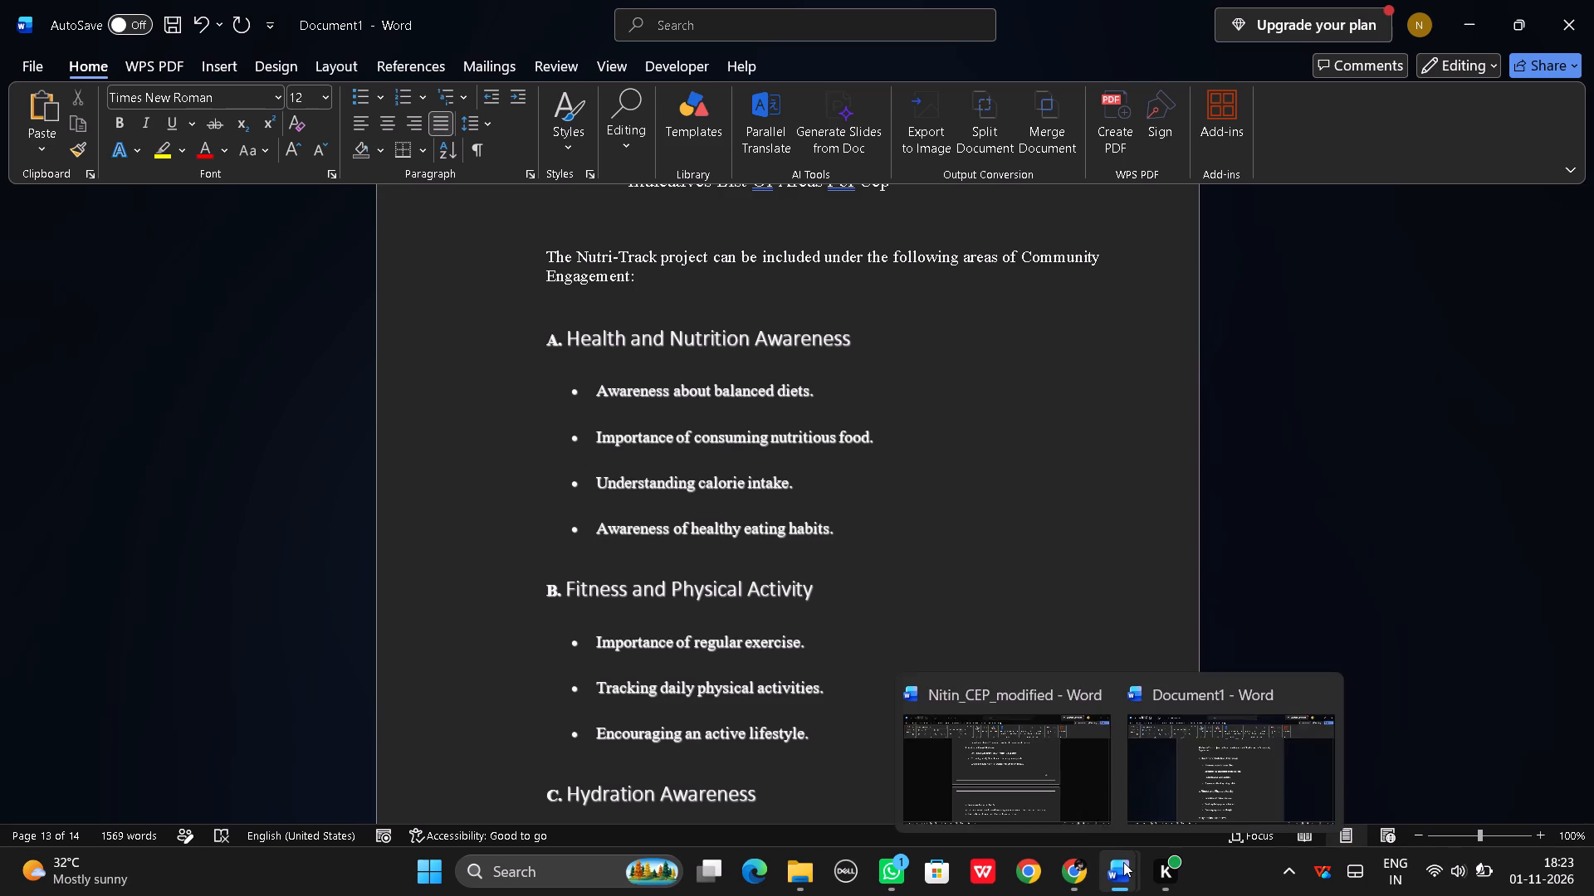
pyautogui.click(1084, 808)
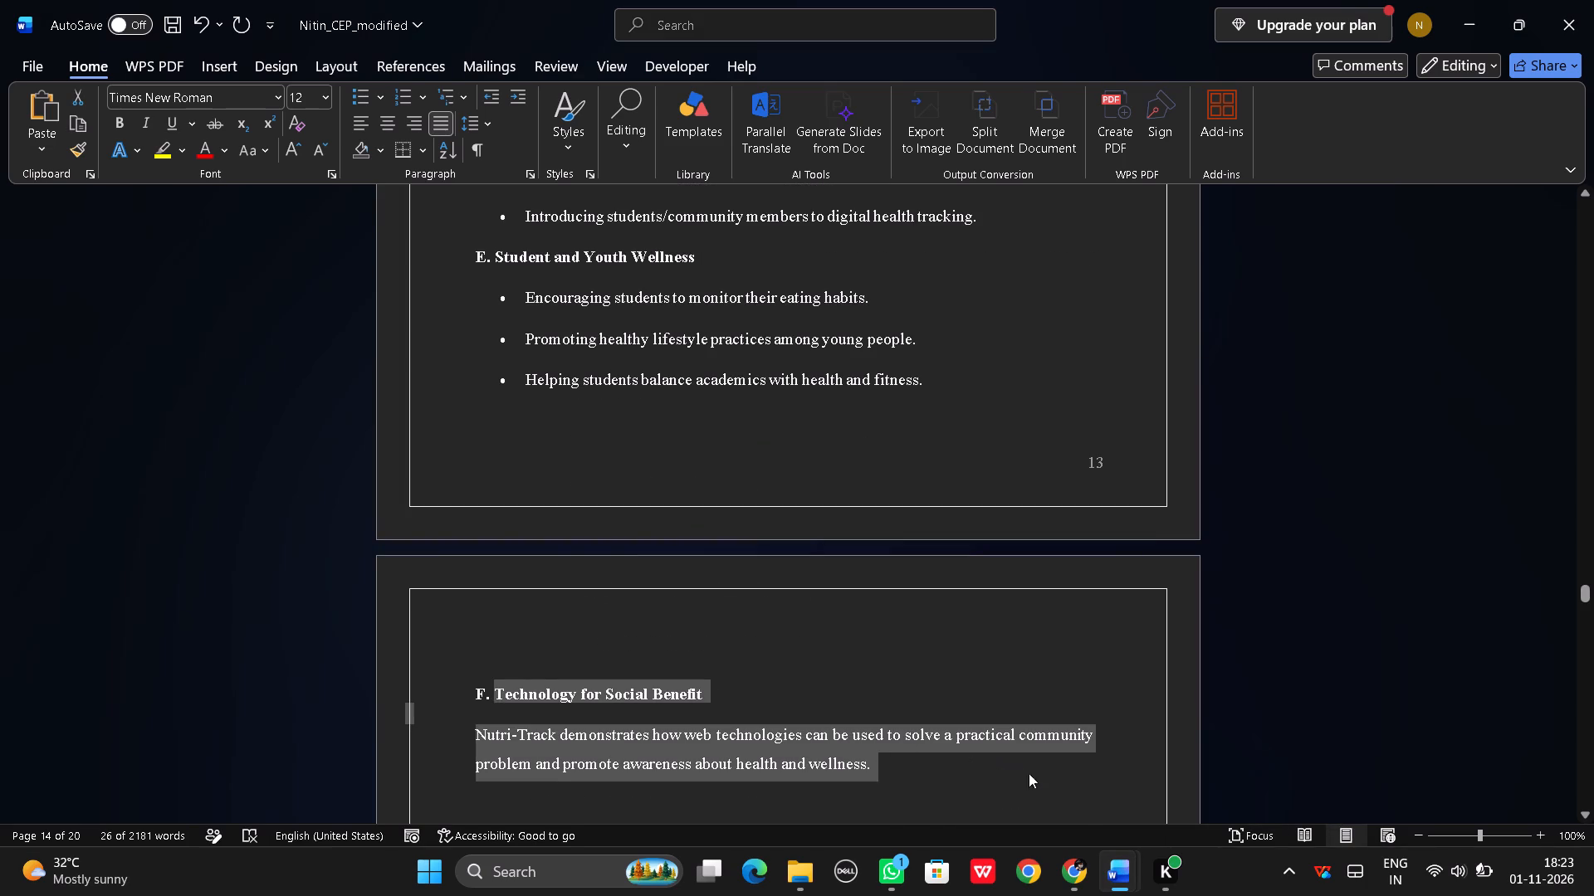
# In Document1, set the font size to 12 from the introductory sentence above section A through section F's closing paragraph.
pyautogui.click(1156, 792)
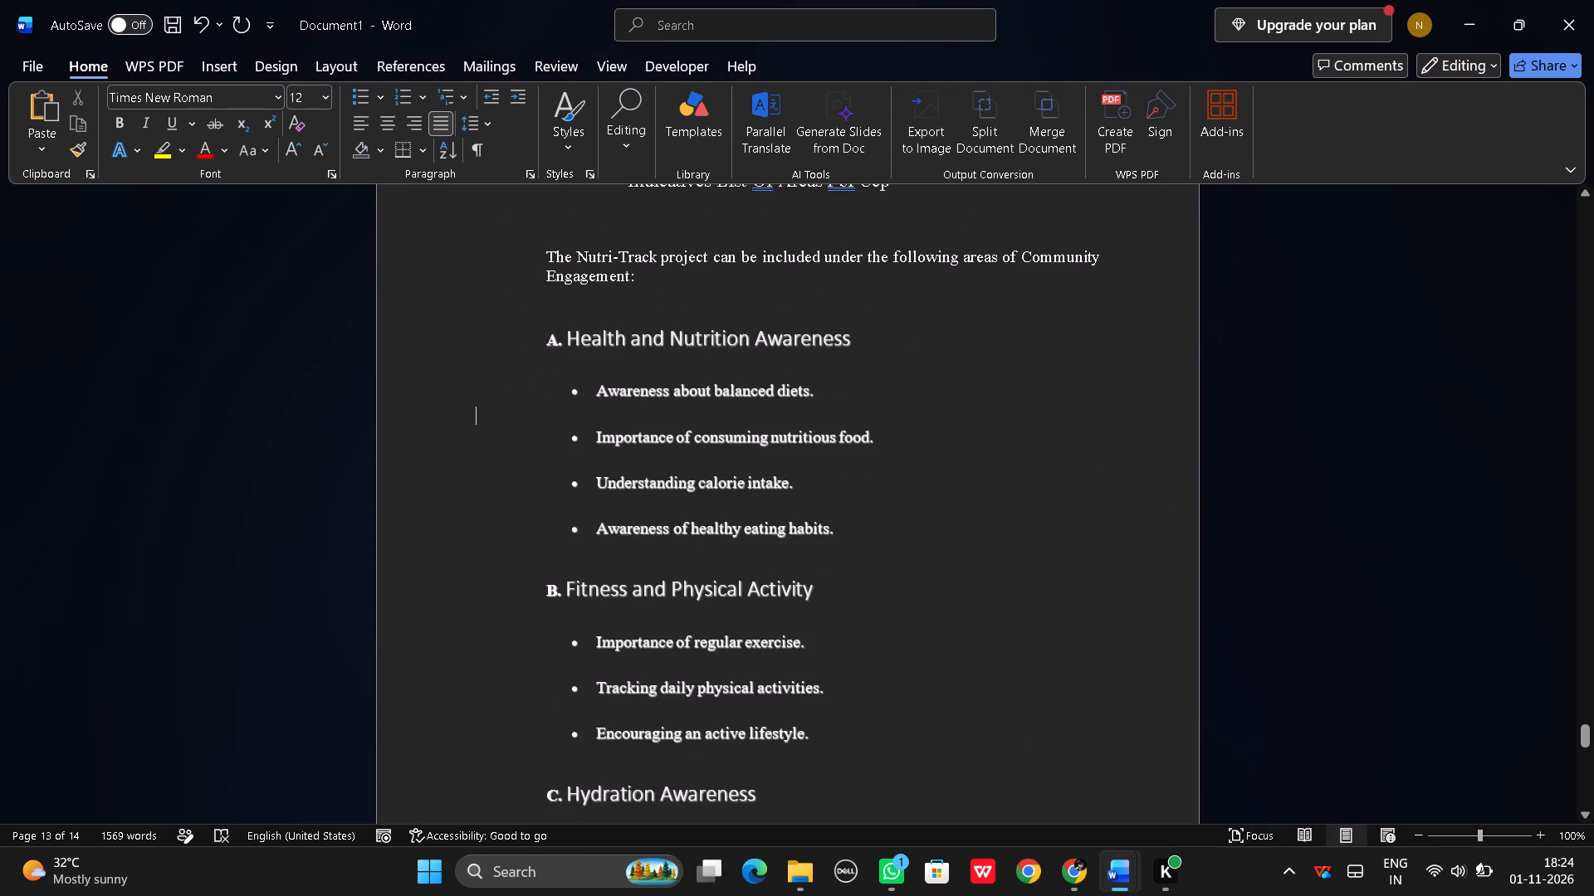
pyautogui.scroll(4, 709, 515)
pyautogui.moveTo(510, 450); pyautogui.dragTo(653, 707)
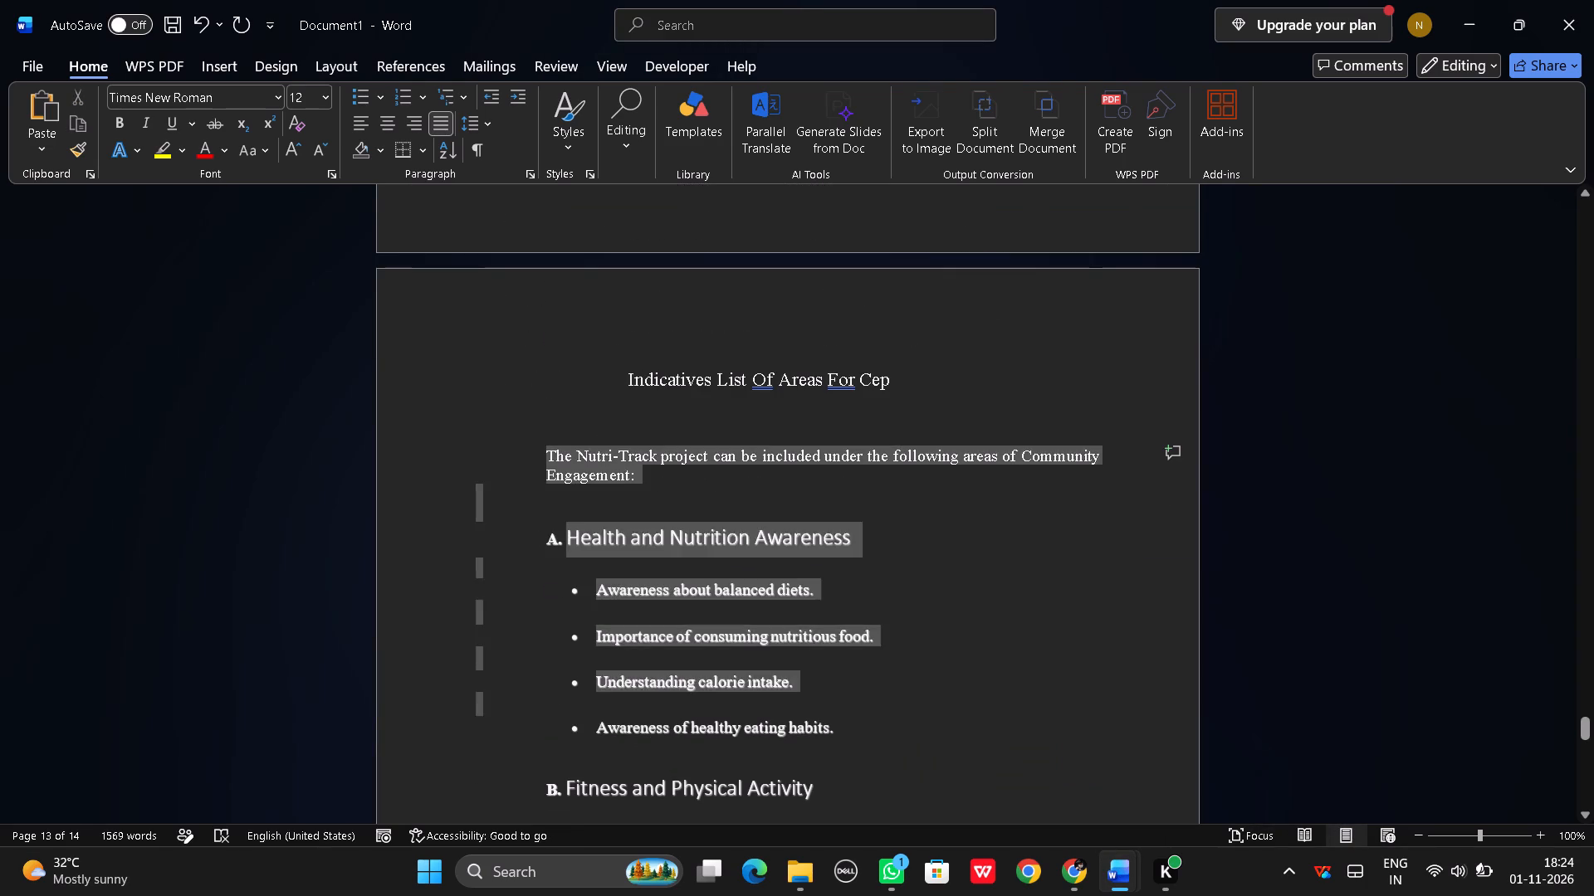
pyautogui.moveTo(653, 707); pyautogui.dragTo(682, 714)
pyautogui.scroll(-18, 682, 715)
pyautogui.scroll(-3, 682, 714)
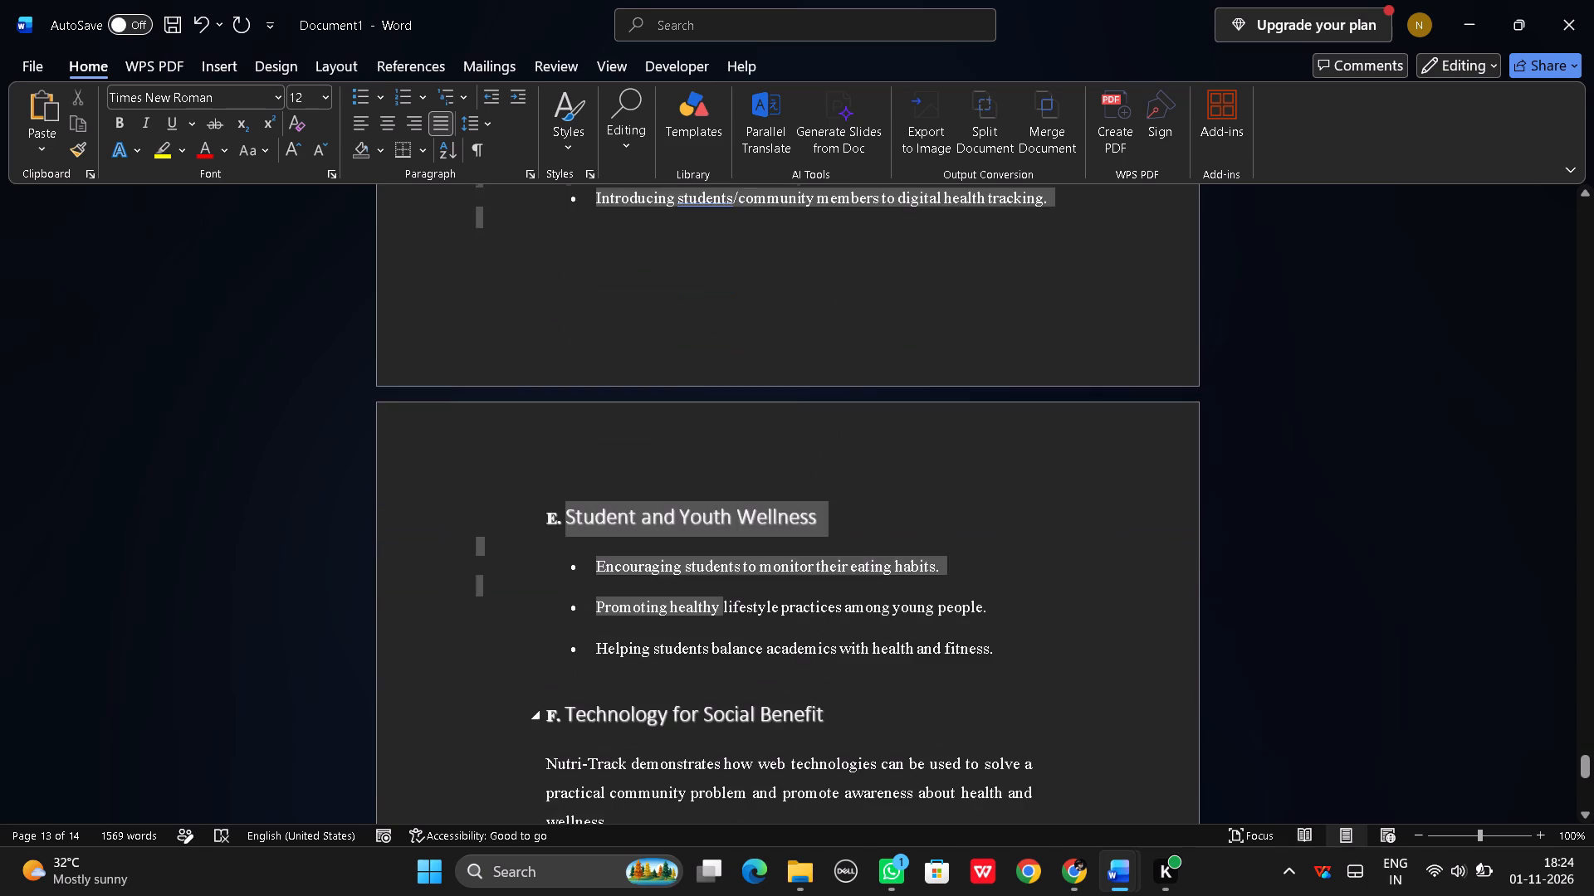
pyautogui.moveTo(682, 714); pyautogui.dragTo(853, 678)
pyautogui.scroll(-4, 682, 714)
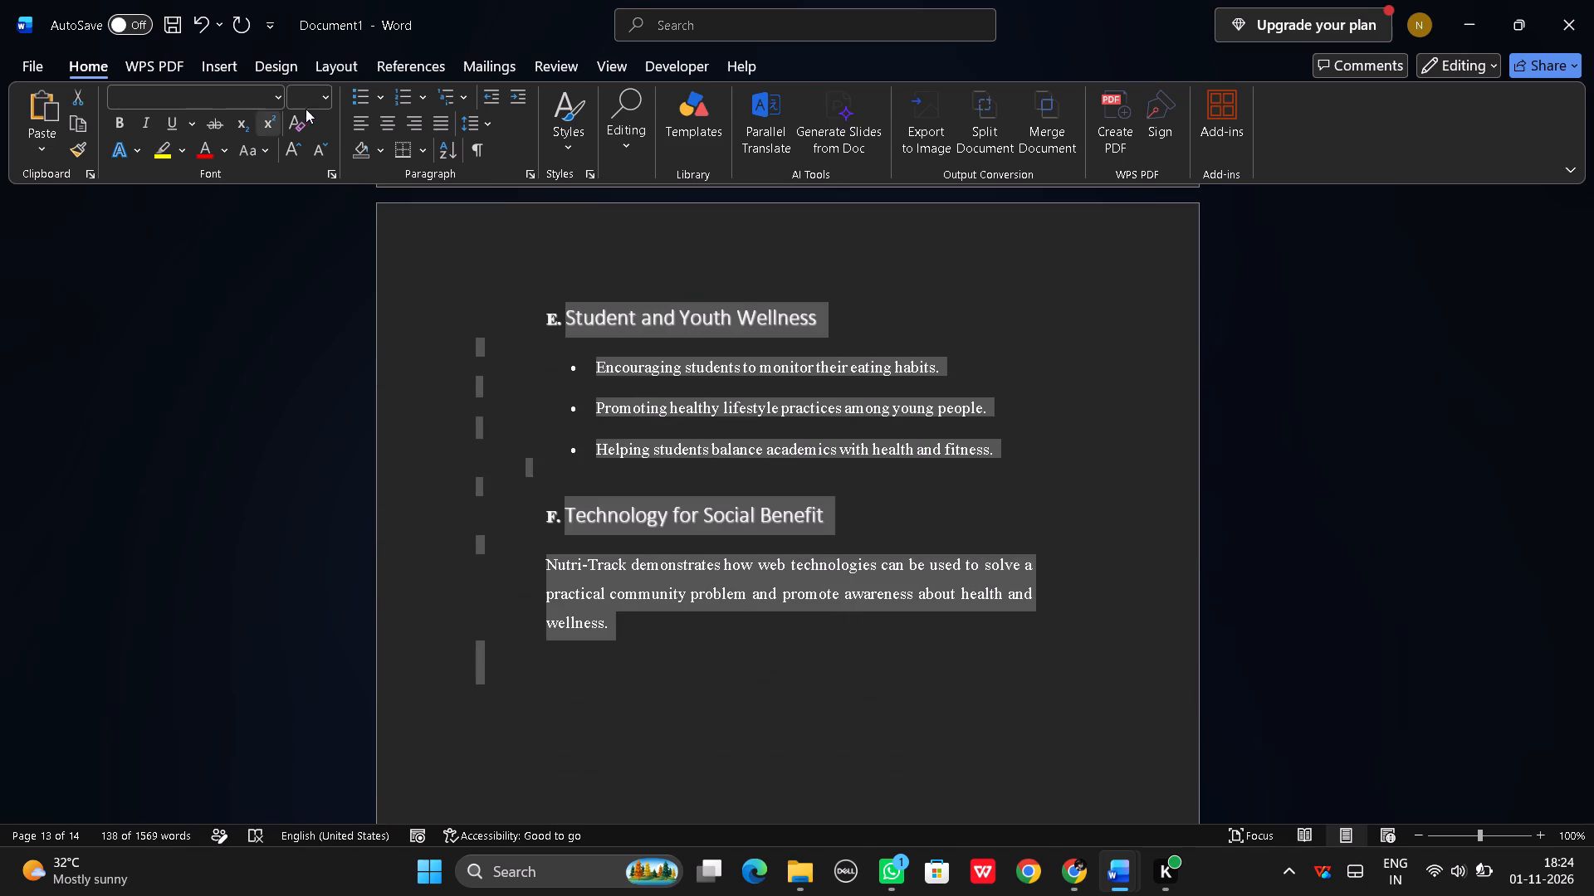
pyautogui.click(325, 94)
pyautogui.click(310, 226)
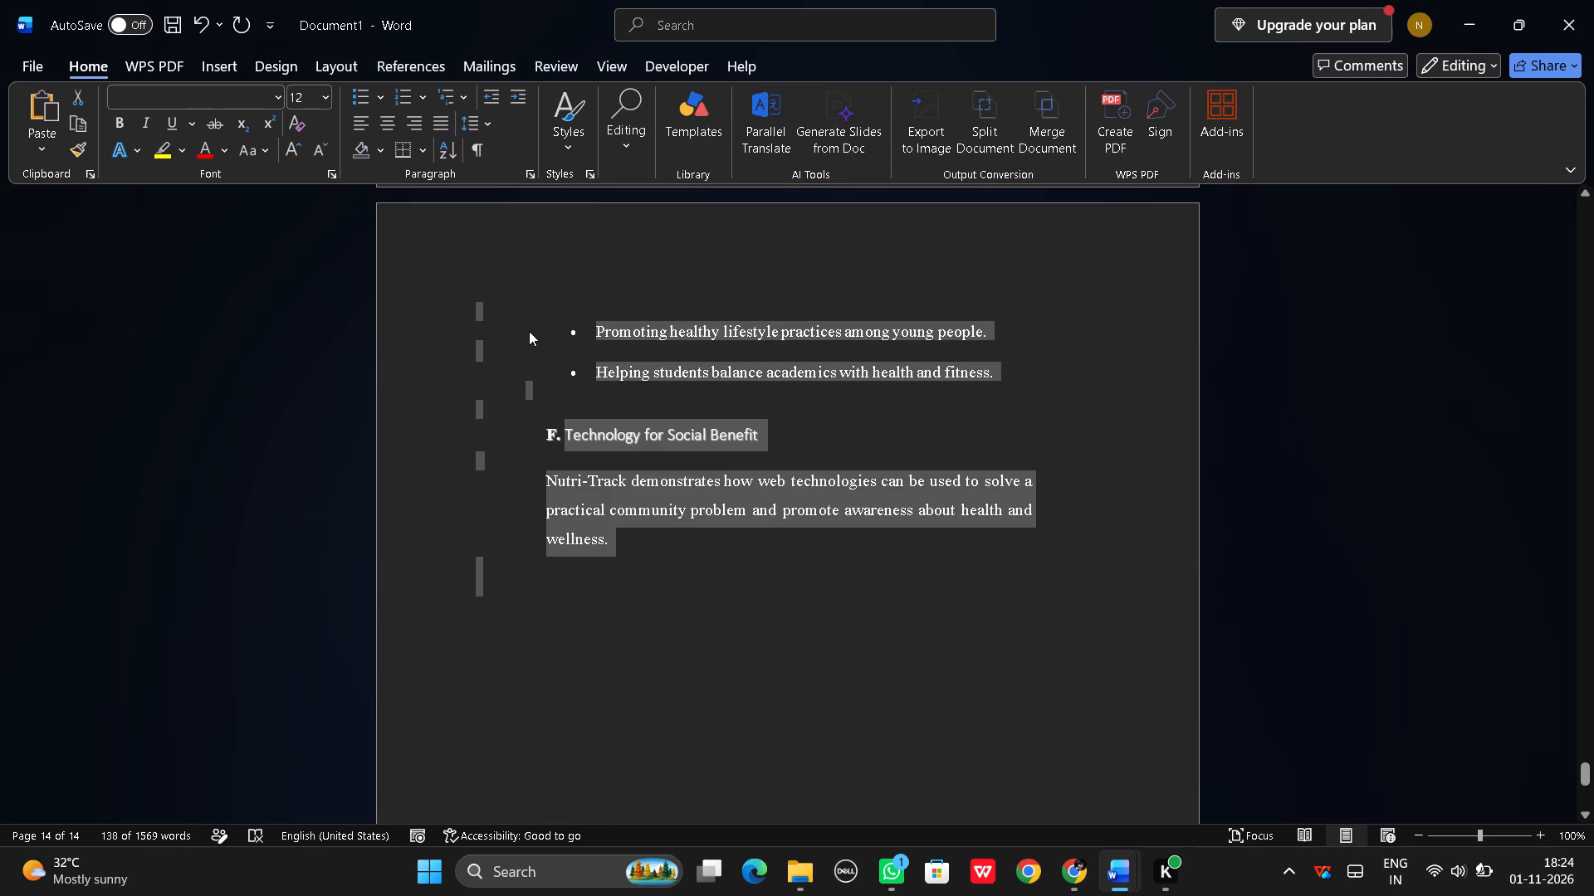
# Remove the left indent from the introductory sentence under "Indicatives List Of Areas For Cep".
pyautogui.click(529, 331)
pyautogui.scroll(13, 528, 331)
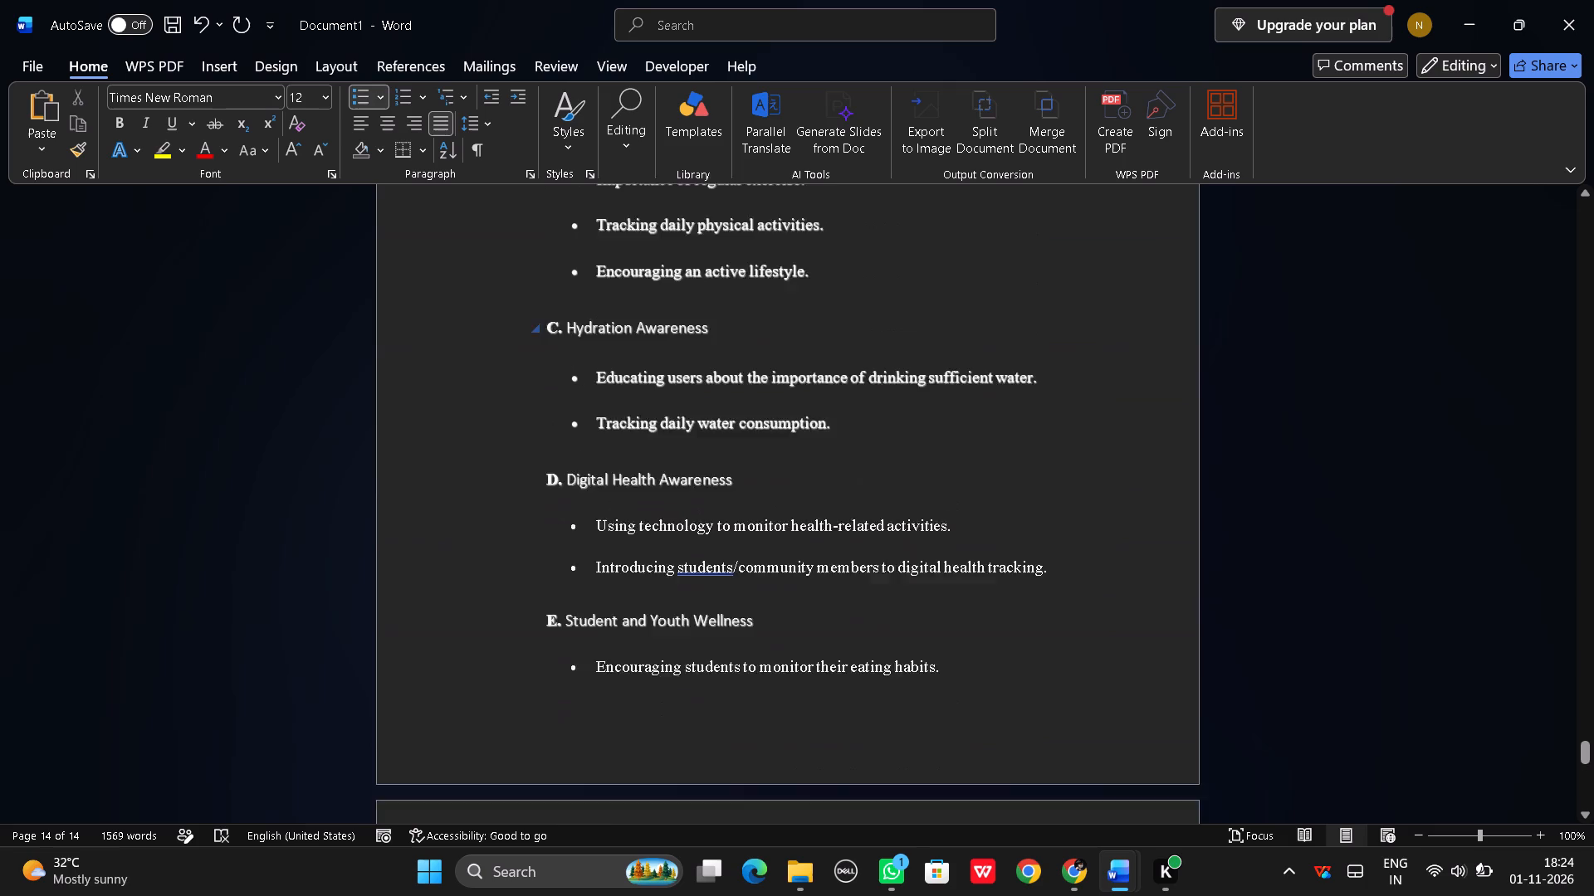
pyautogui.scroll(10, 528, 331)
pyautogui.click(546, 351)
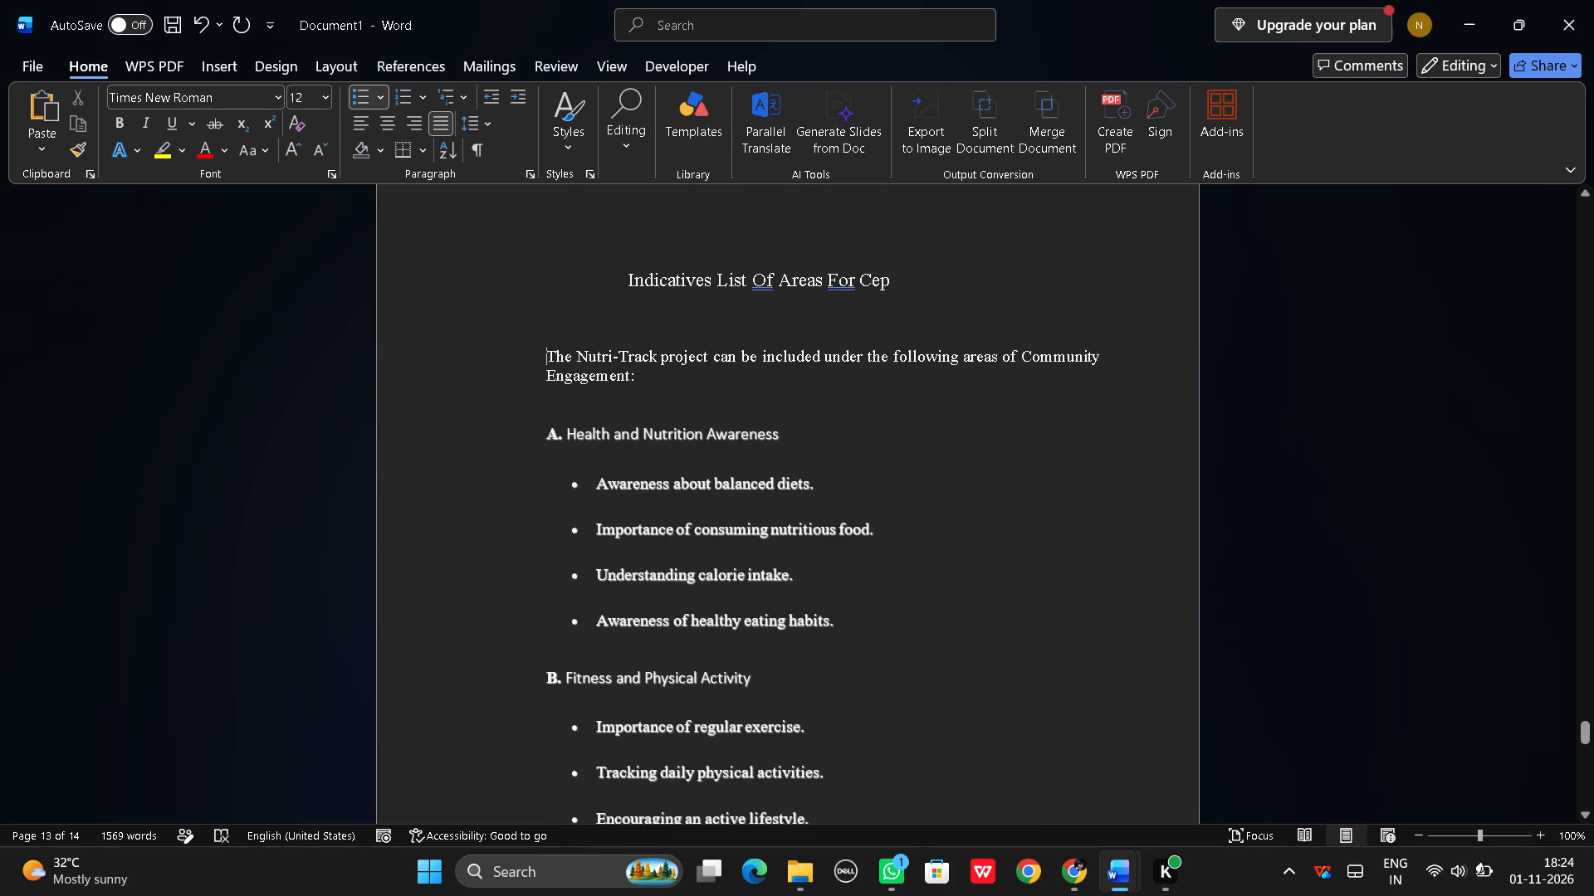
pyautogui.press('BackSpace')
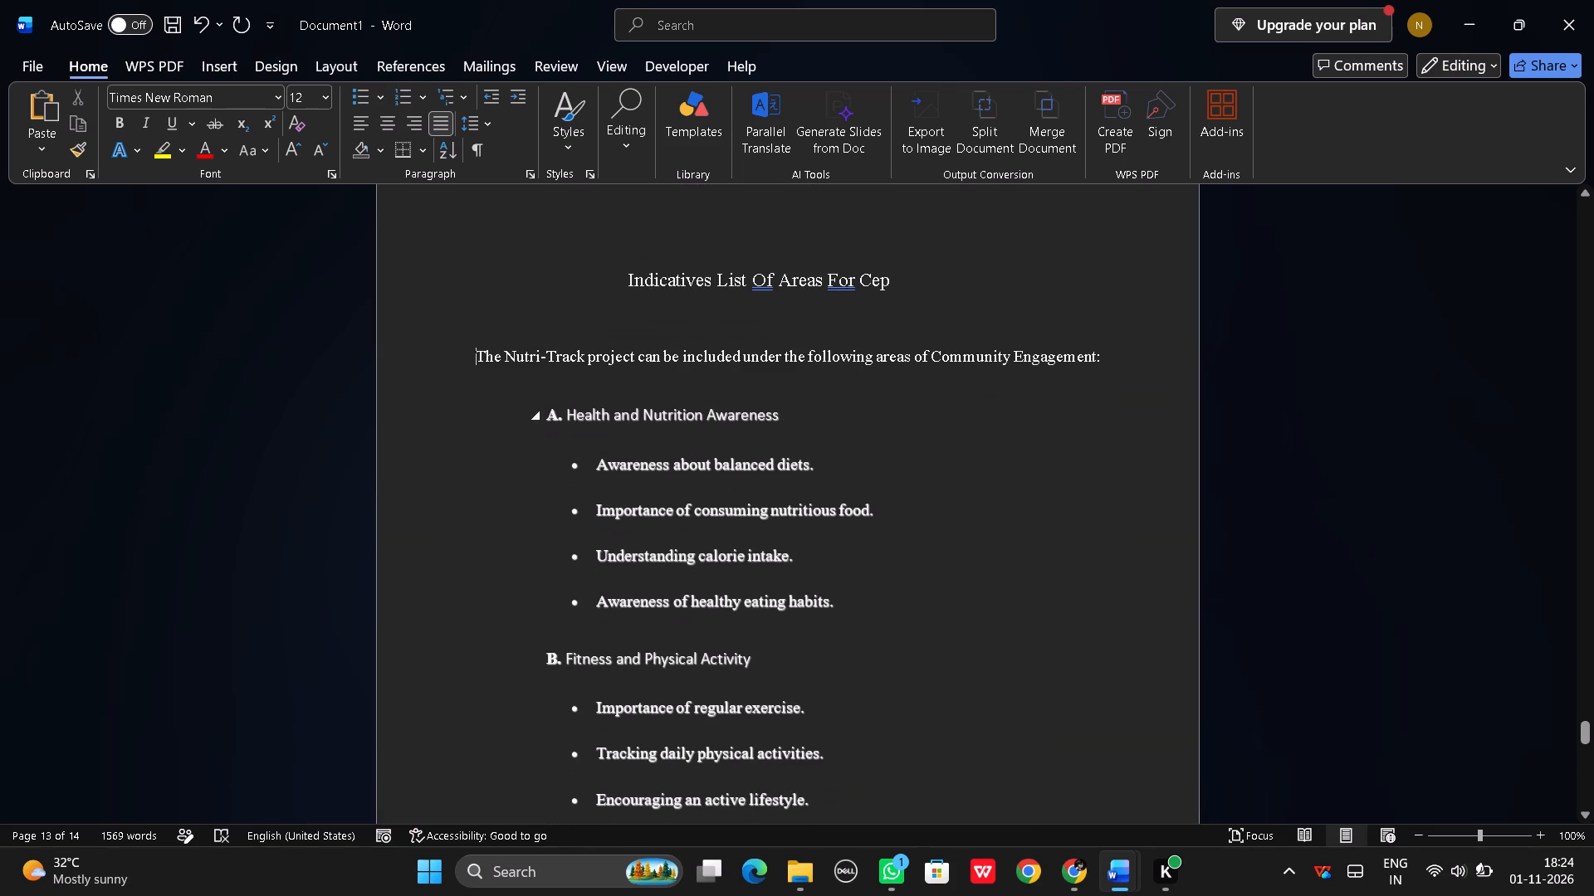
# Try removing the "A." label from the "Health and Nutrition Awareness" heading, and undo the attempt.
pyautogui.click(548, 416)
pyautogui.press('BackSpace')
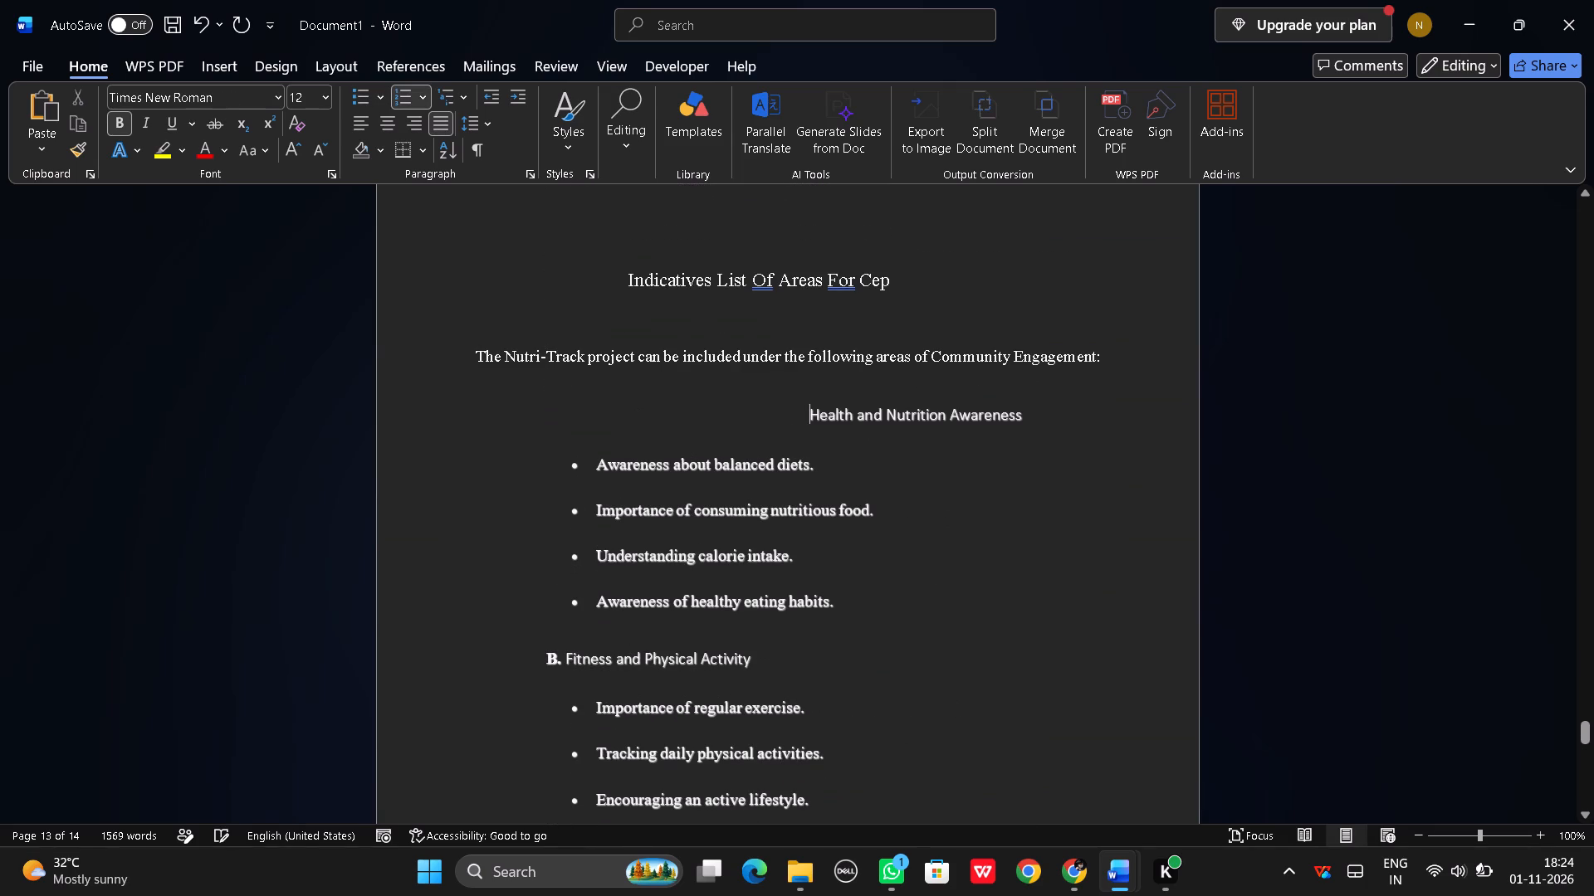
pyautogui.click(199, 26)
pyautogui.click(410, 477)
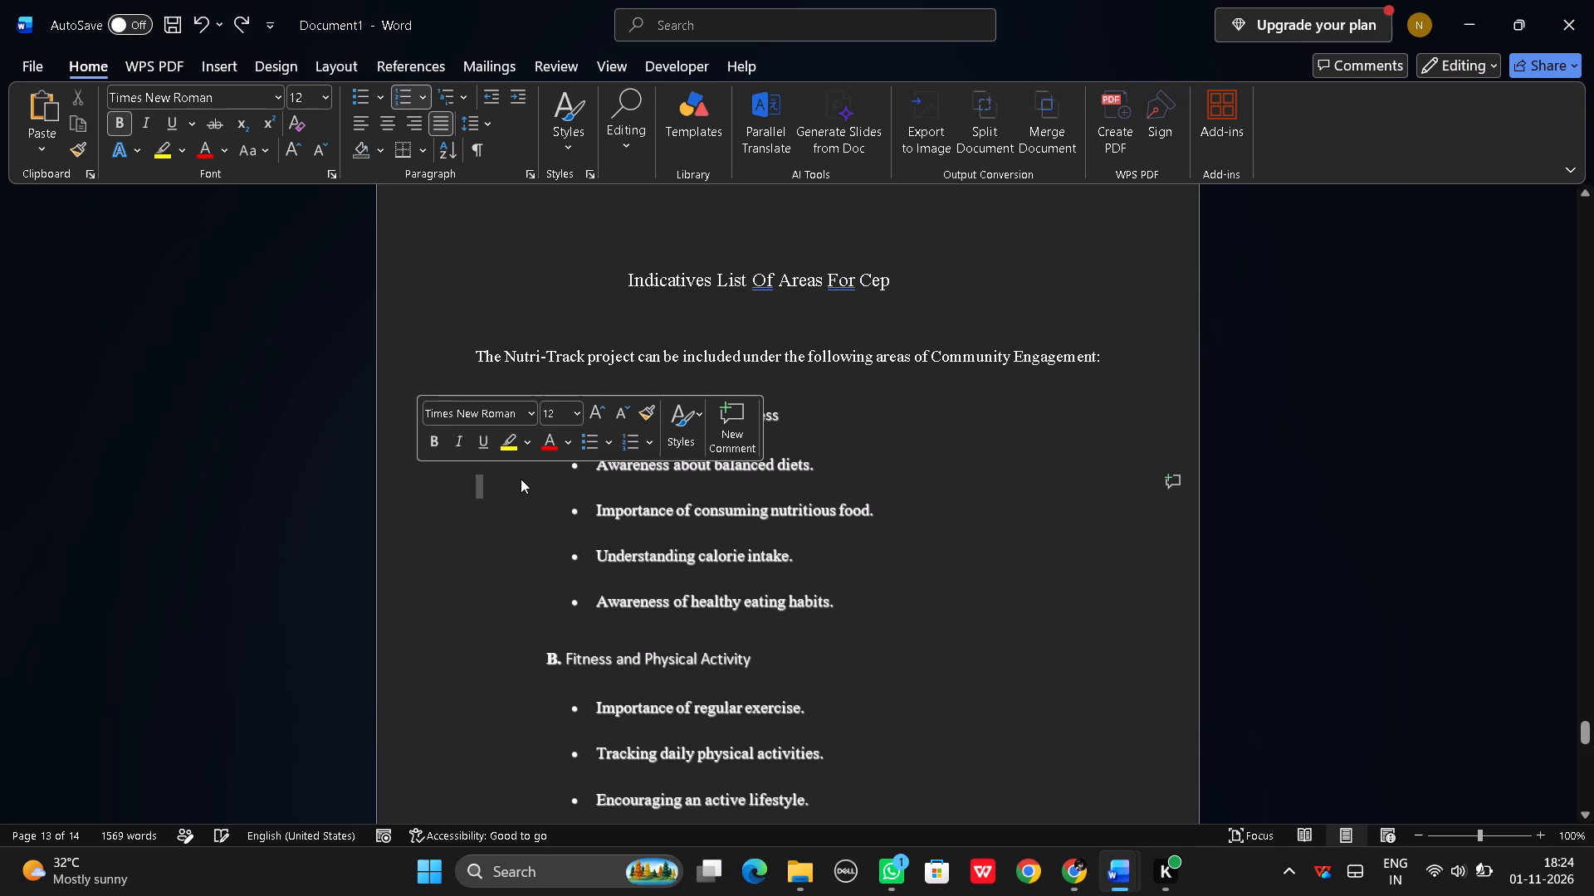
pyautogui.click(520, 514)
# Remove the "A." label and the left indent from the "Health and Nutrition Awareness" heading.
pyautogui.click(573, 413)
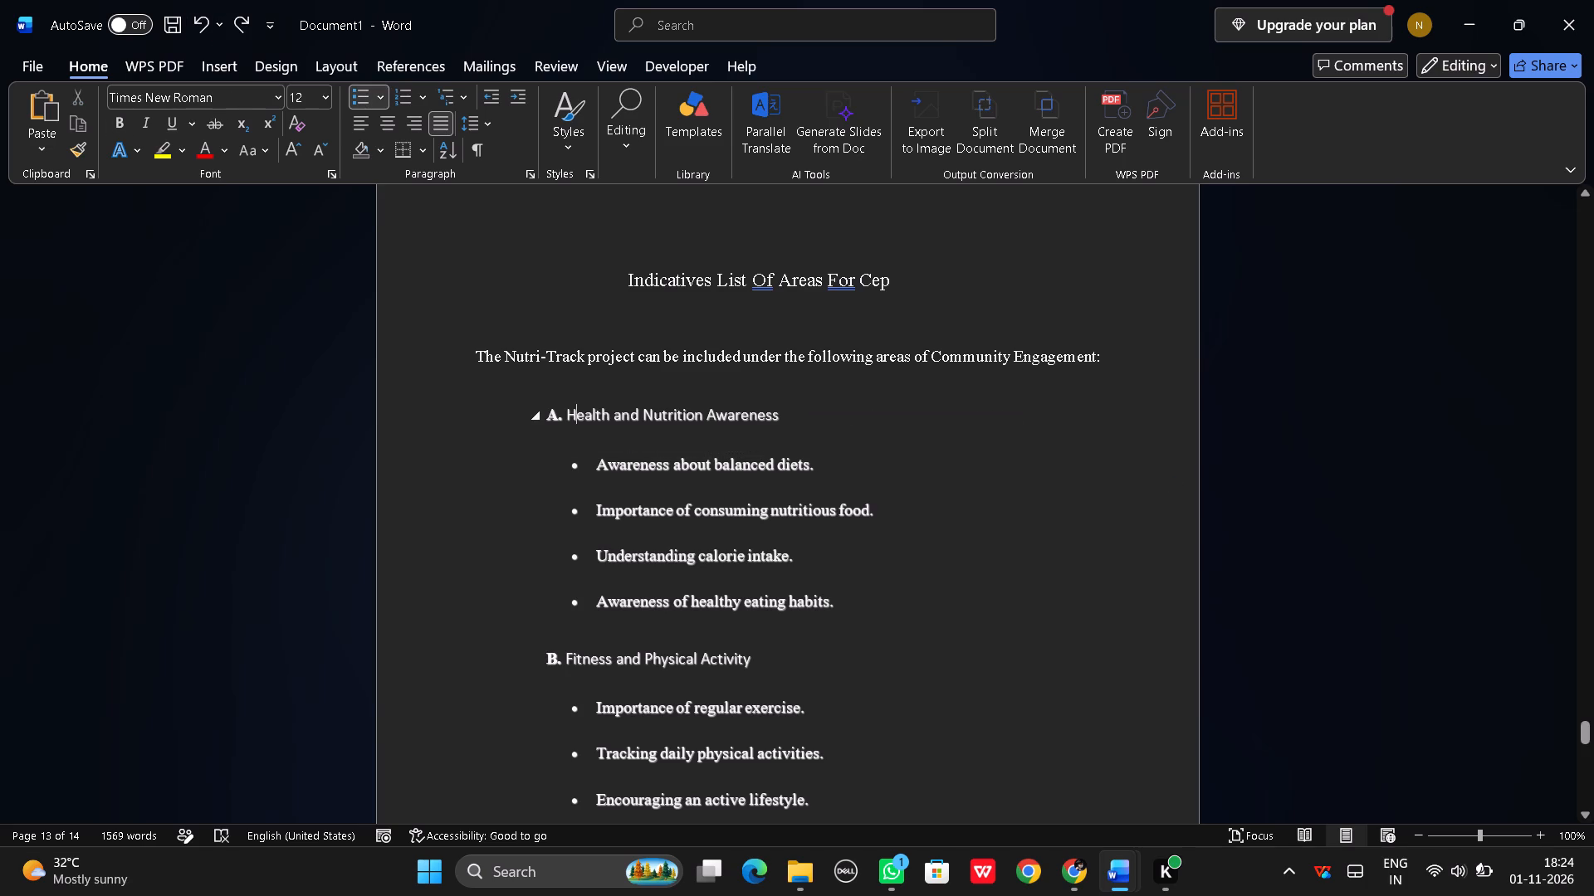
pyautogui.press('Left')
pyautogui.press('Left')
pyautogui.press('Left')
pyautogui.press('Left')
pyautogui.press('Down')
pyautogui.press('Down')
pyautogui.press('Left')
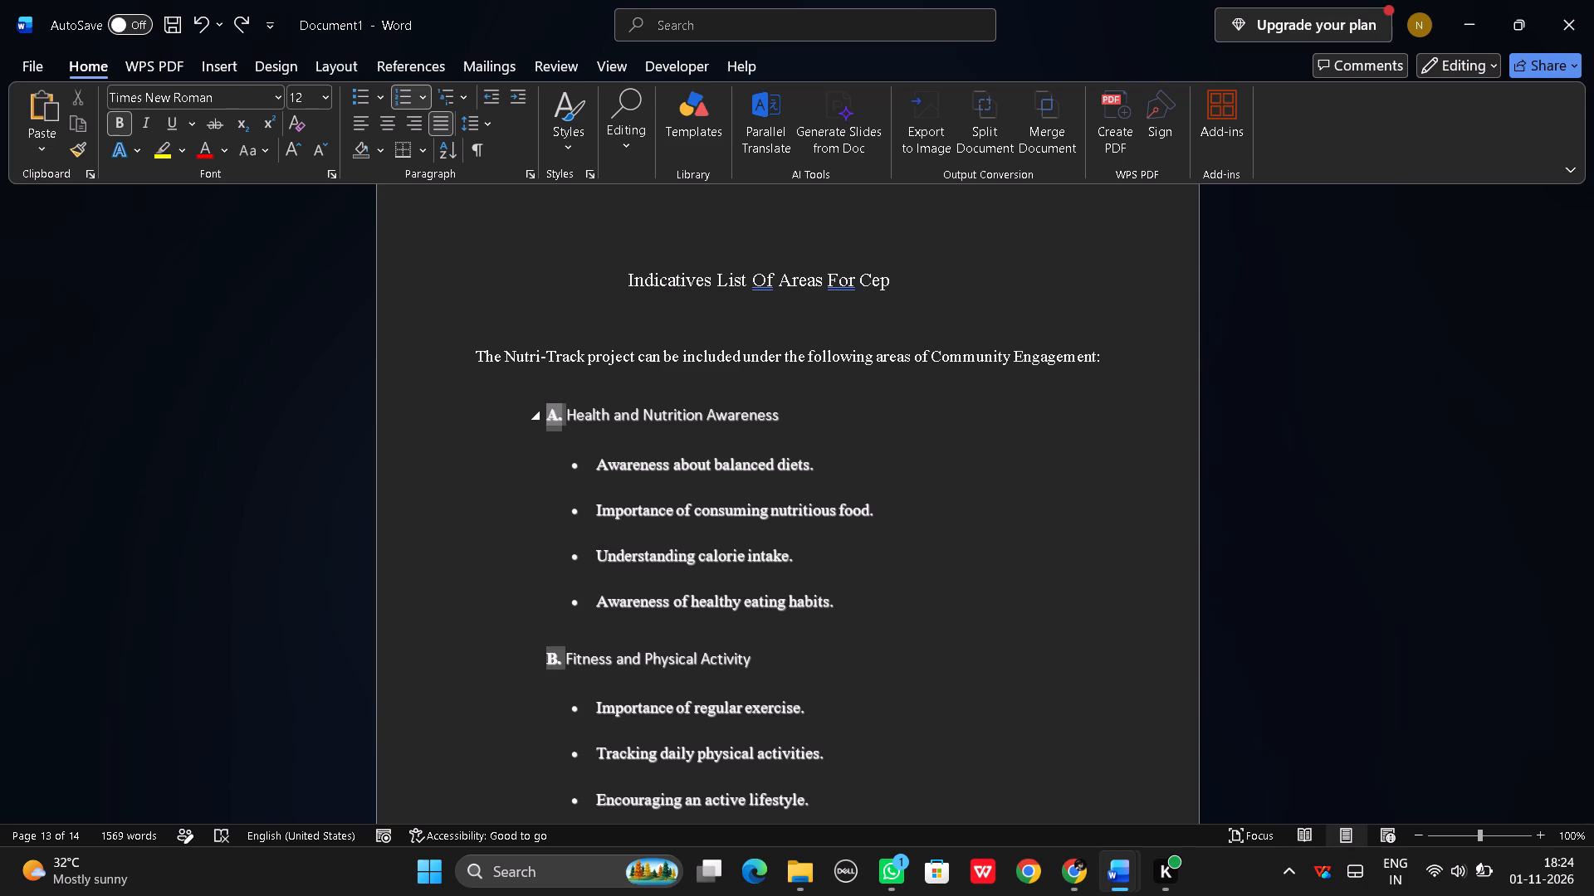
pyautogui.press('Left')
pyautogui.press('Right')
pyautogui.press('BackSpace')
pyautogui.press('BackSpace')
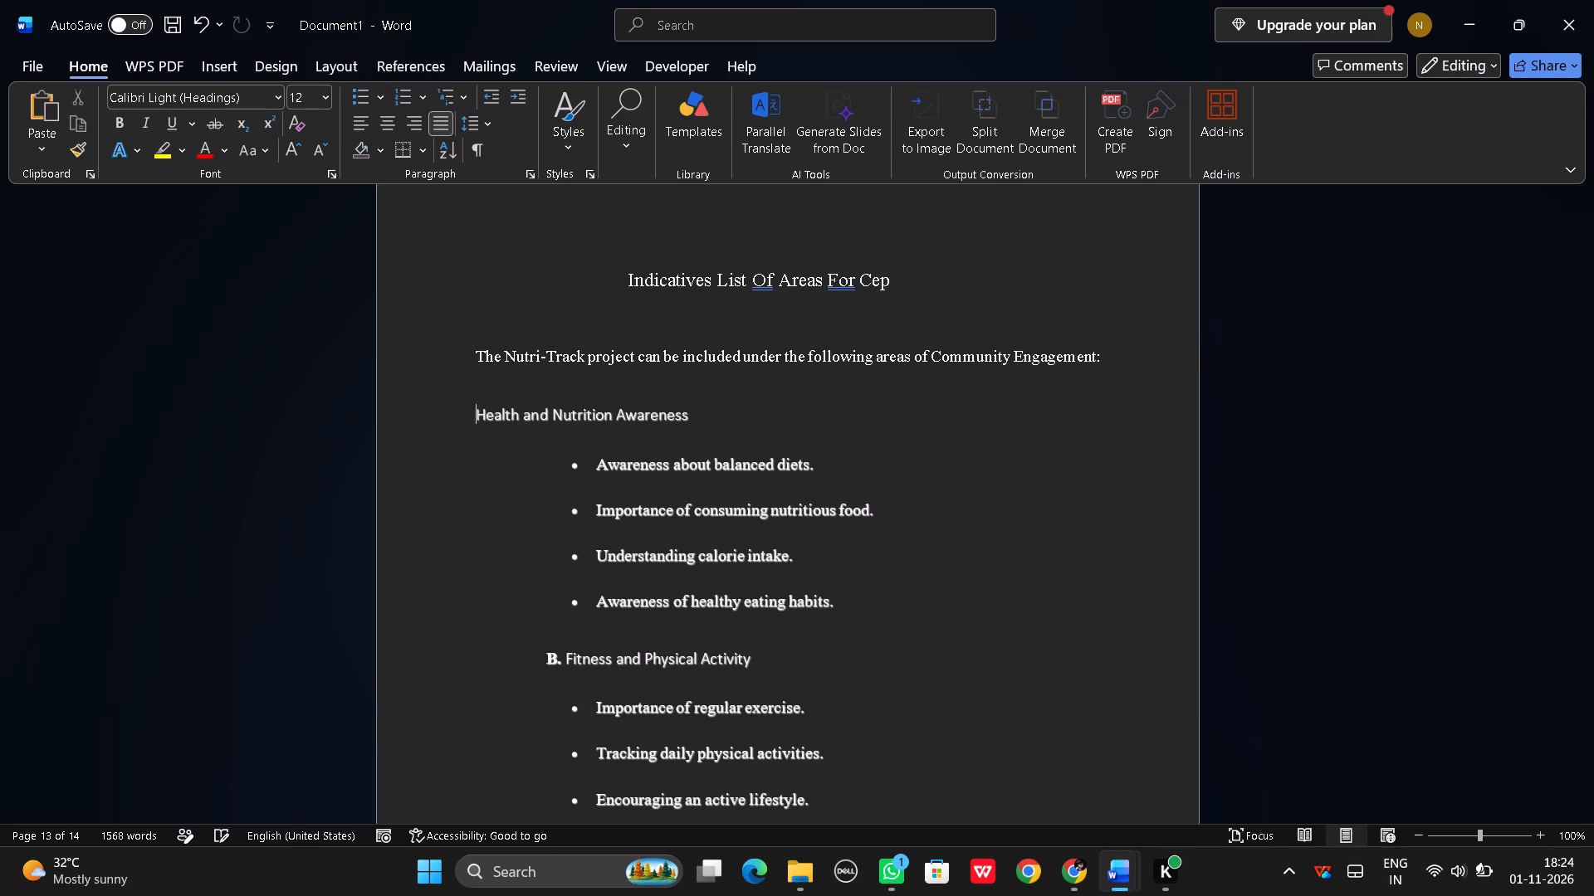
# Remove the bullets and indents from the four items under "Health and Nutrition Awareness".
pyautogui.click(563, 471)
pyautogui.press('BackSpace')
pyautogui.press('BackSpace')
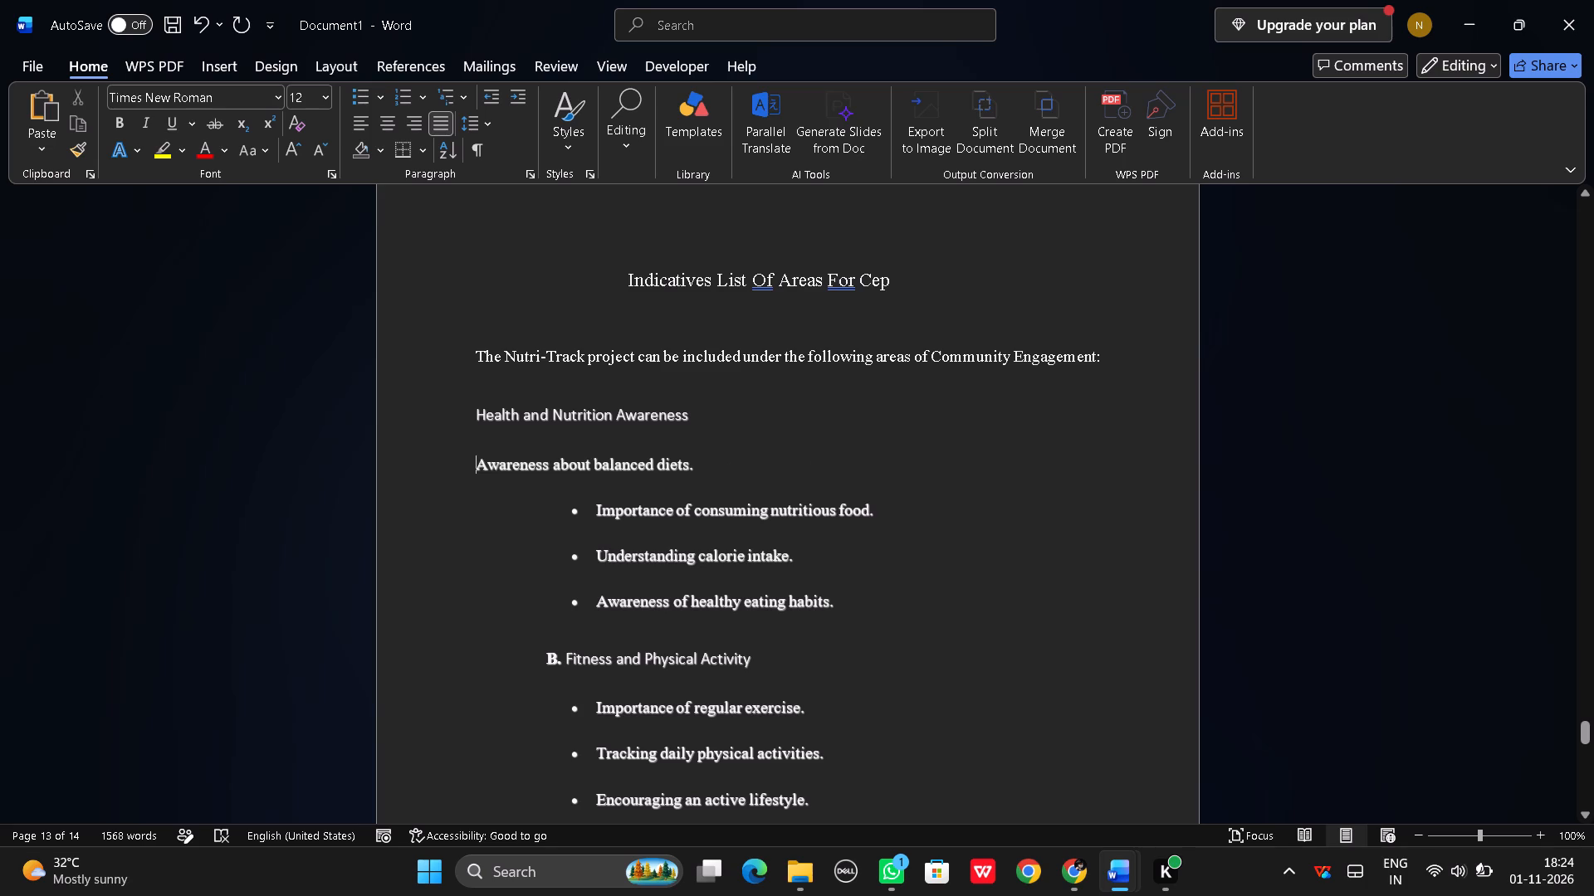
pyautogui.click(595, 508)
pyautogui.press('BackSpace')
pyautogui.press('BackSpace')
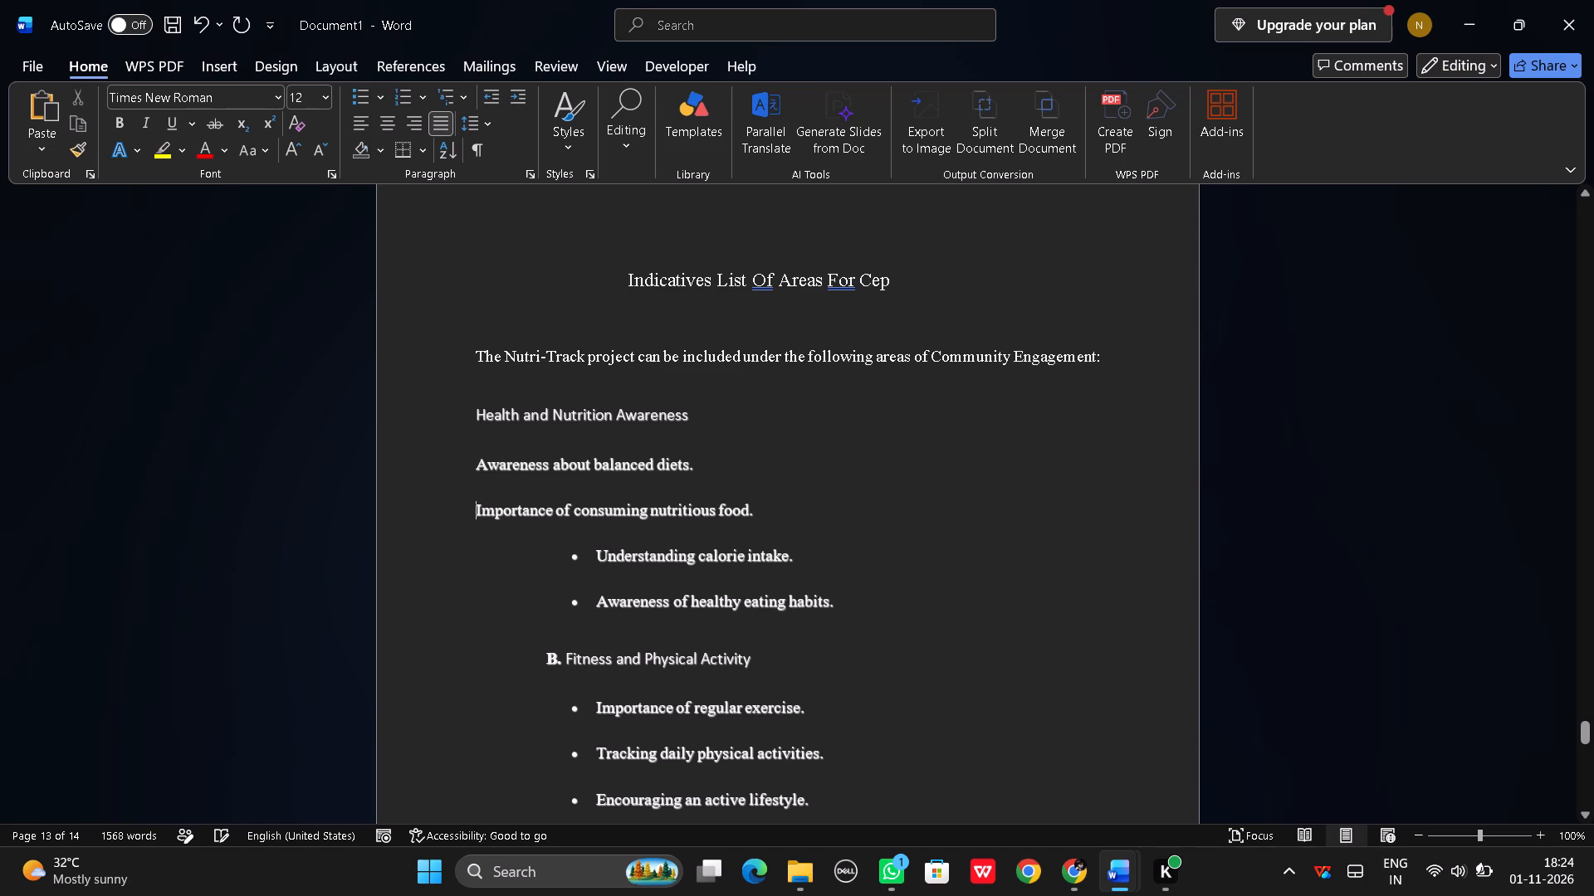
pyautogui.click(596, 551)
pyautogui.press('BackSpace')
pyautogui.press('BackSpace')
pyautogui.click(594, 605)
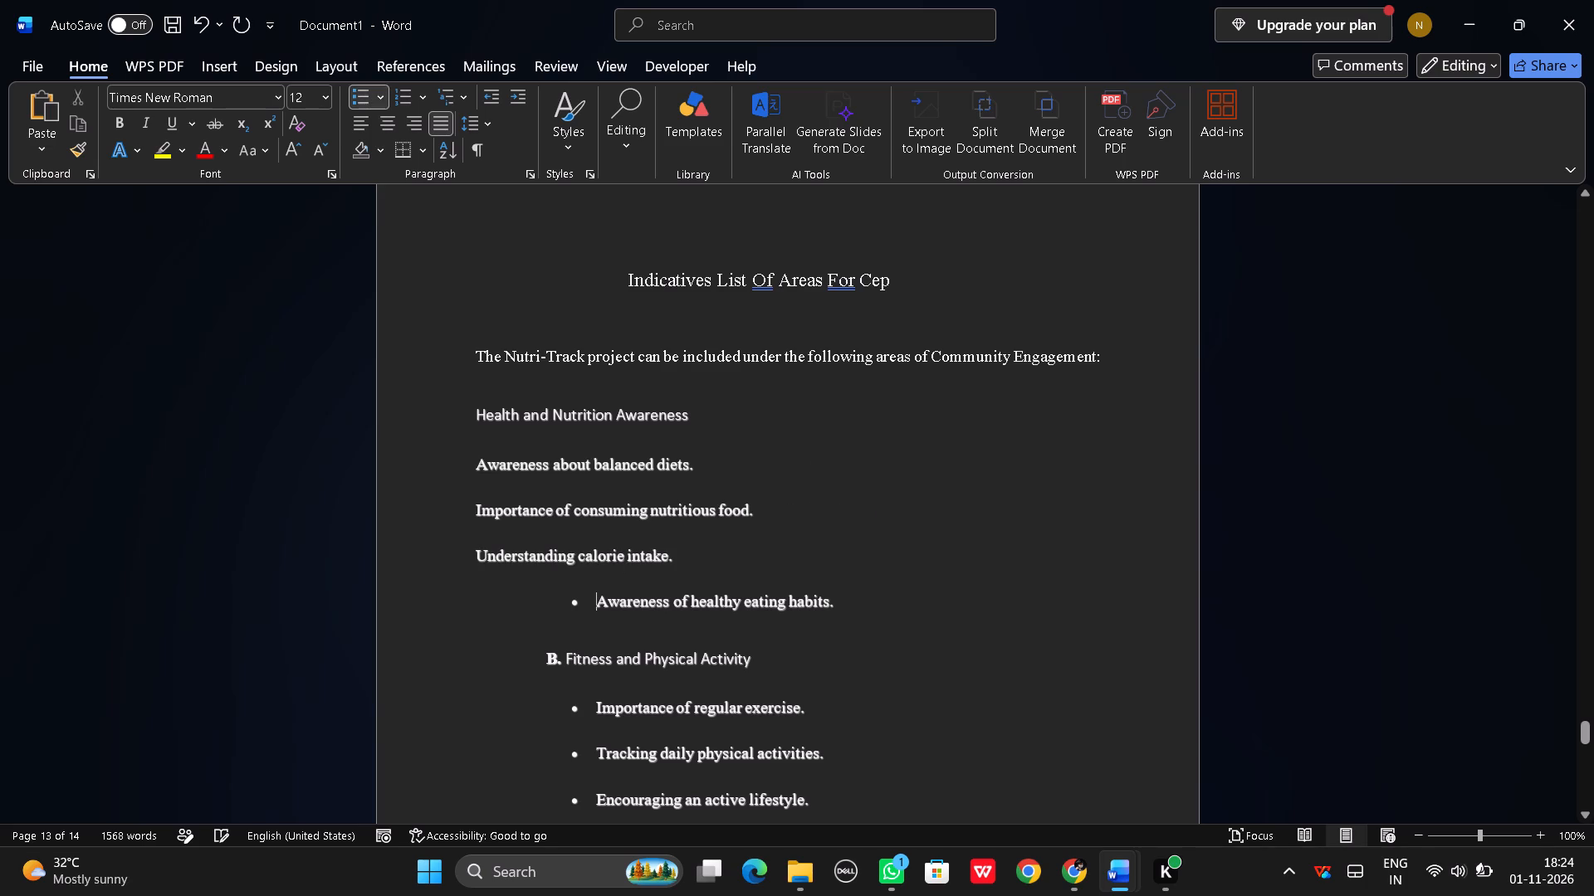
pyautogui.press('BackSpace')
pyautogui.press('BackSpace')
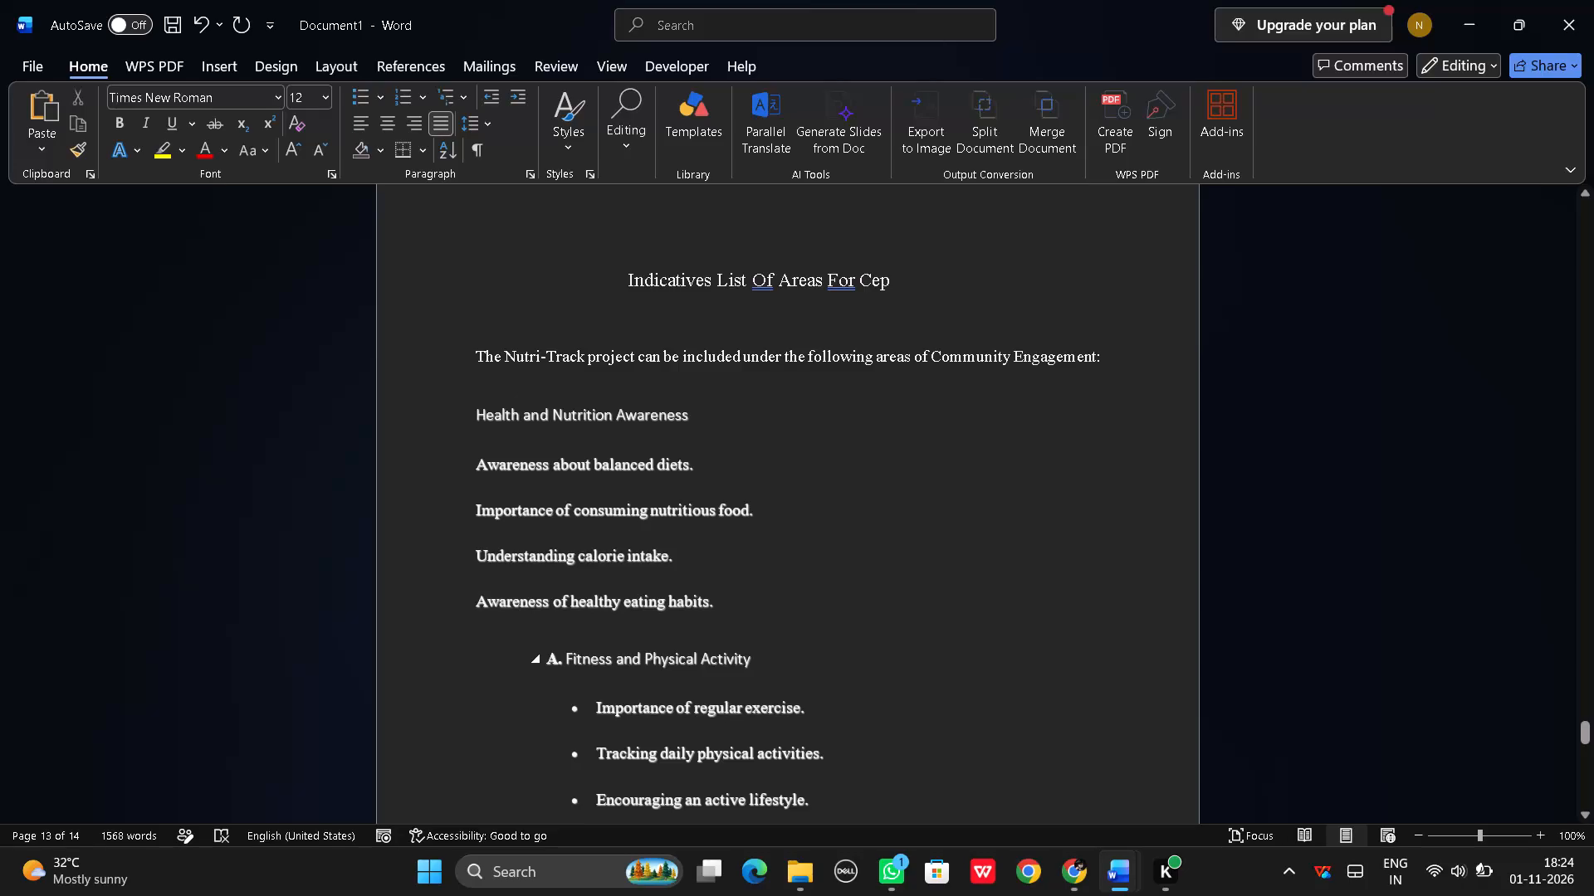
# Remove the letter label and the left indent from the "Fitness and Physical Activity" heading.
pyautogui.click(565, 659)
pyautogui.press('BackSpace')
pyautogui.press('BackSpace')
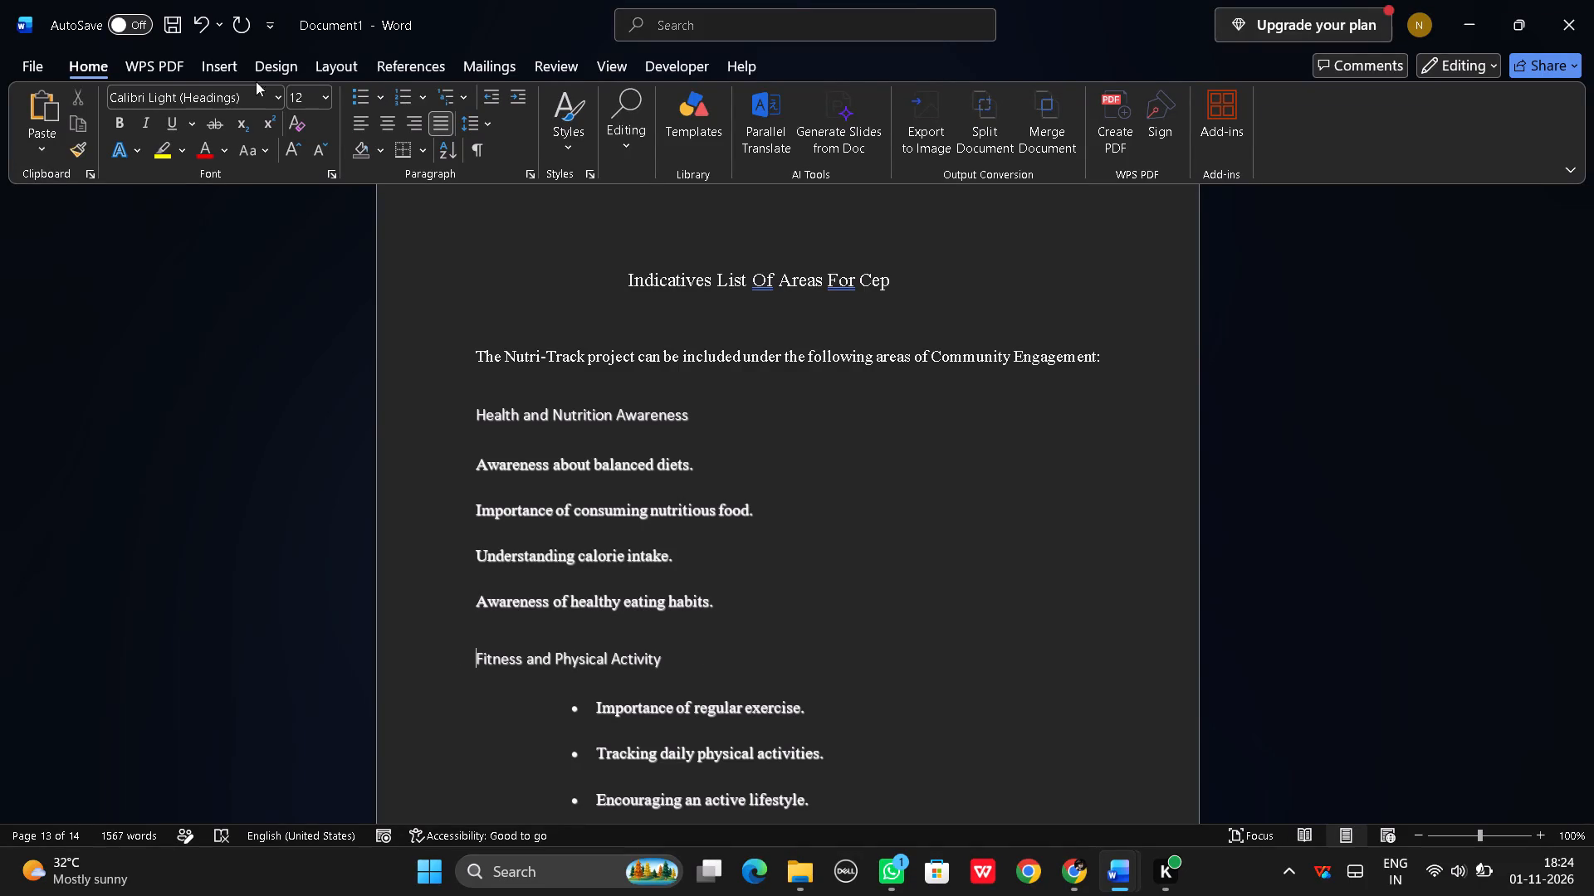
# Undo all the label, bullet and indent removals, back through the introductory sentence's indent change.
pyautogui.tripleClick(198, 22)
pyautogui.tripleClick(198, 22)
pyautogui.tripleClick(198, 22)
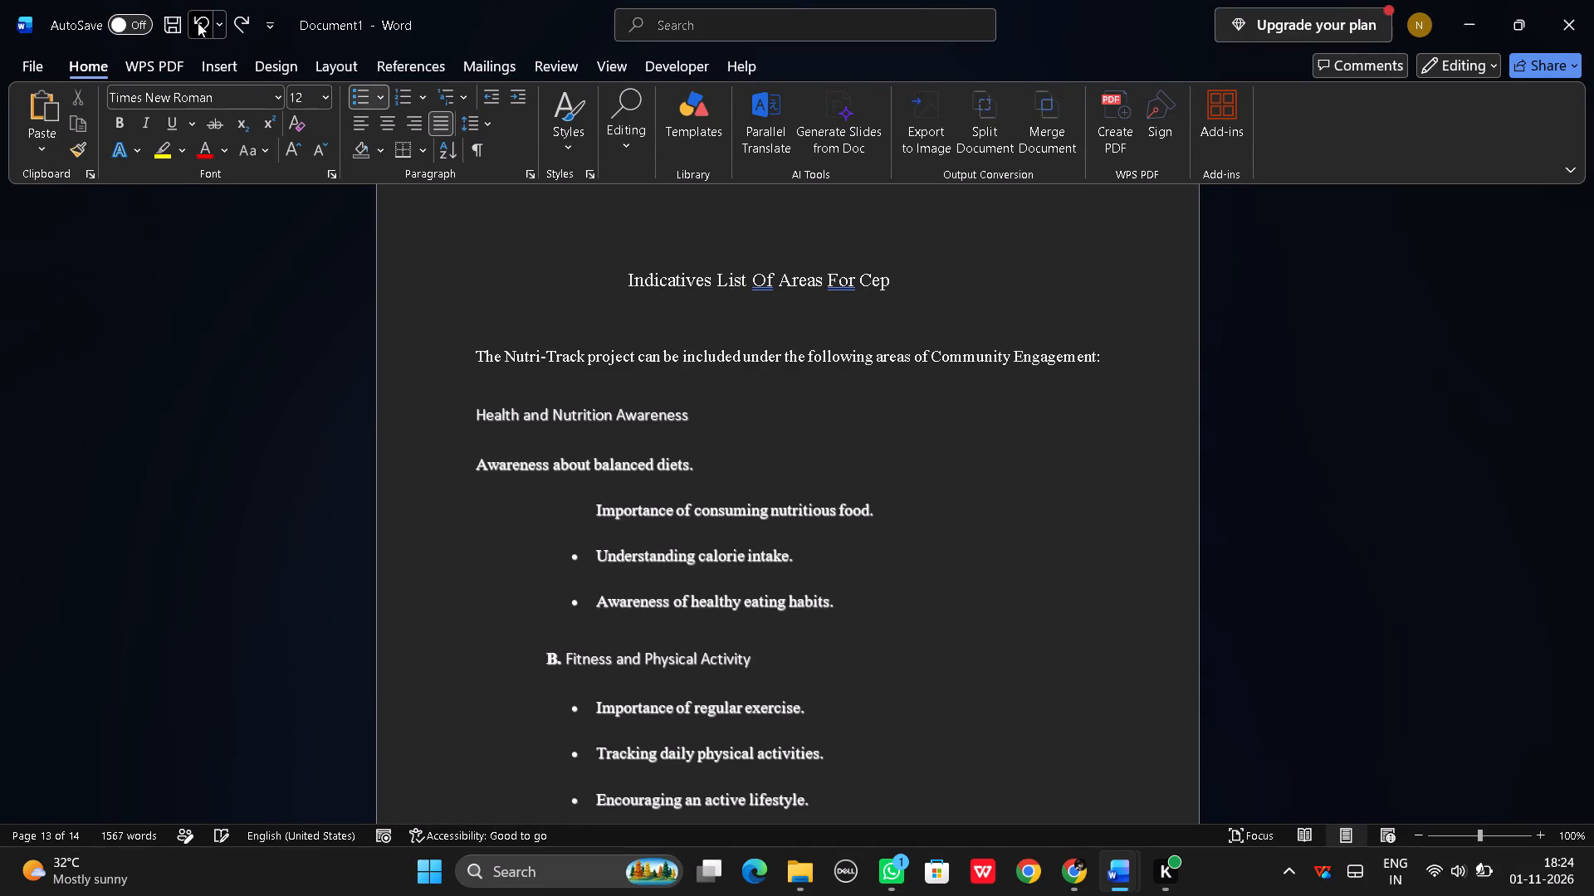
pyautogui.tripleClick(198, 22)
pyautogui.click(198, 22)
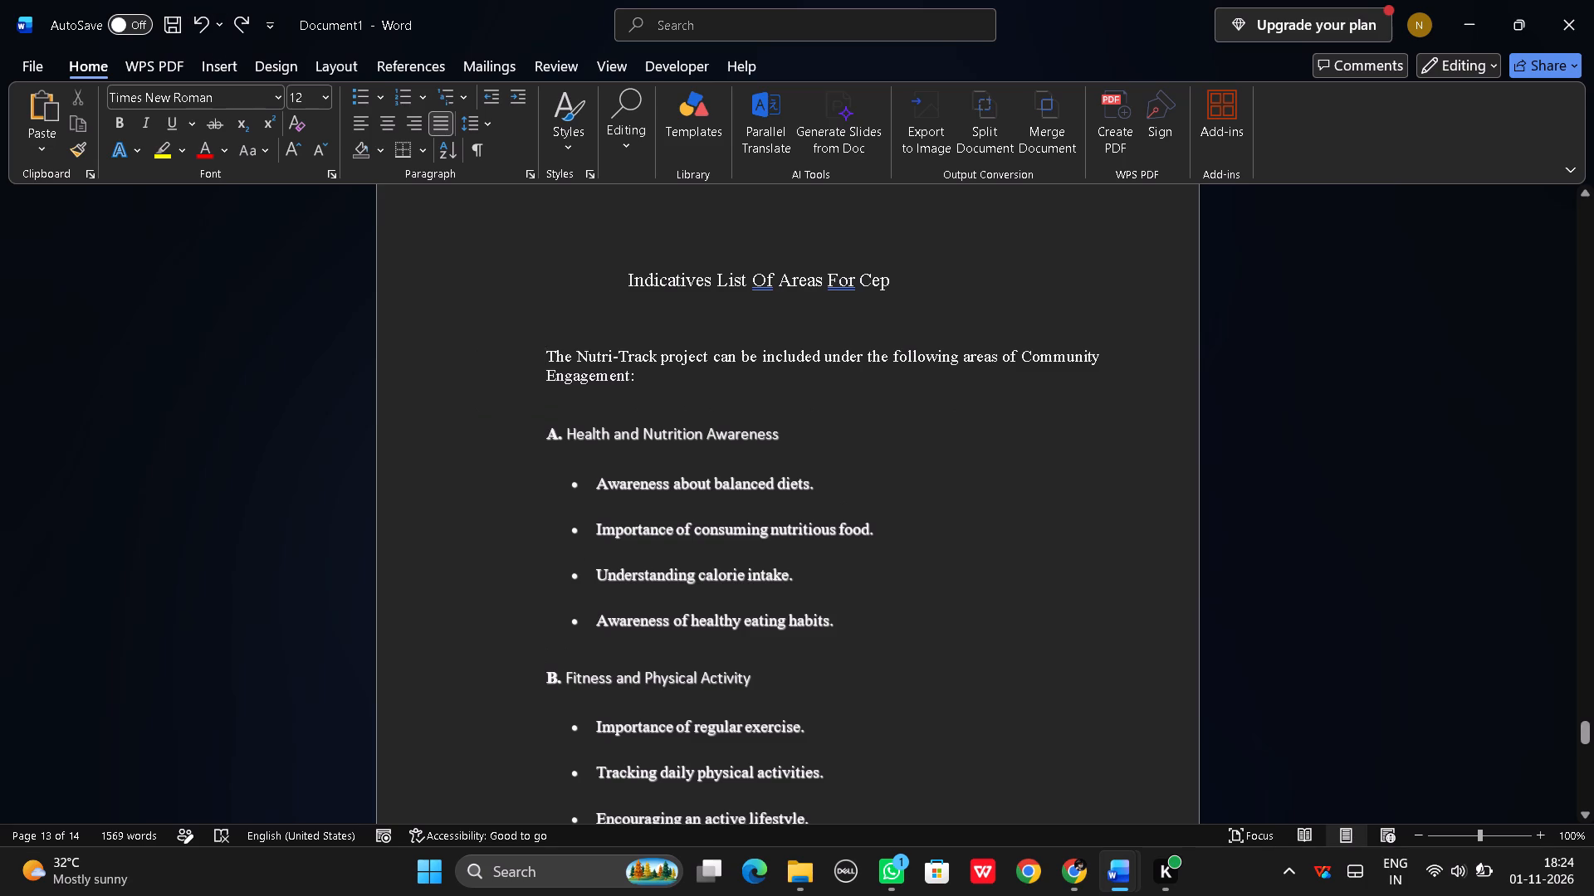
# Add six blank lines after section F's closing paragraph and insert a page break to start a new page.
pyautogui.scroll(-20, 338, 282)
pyautogui.scroll(-7, 338, 282)
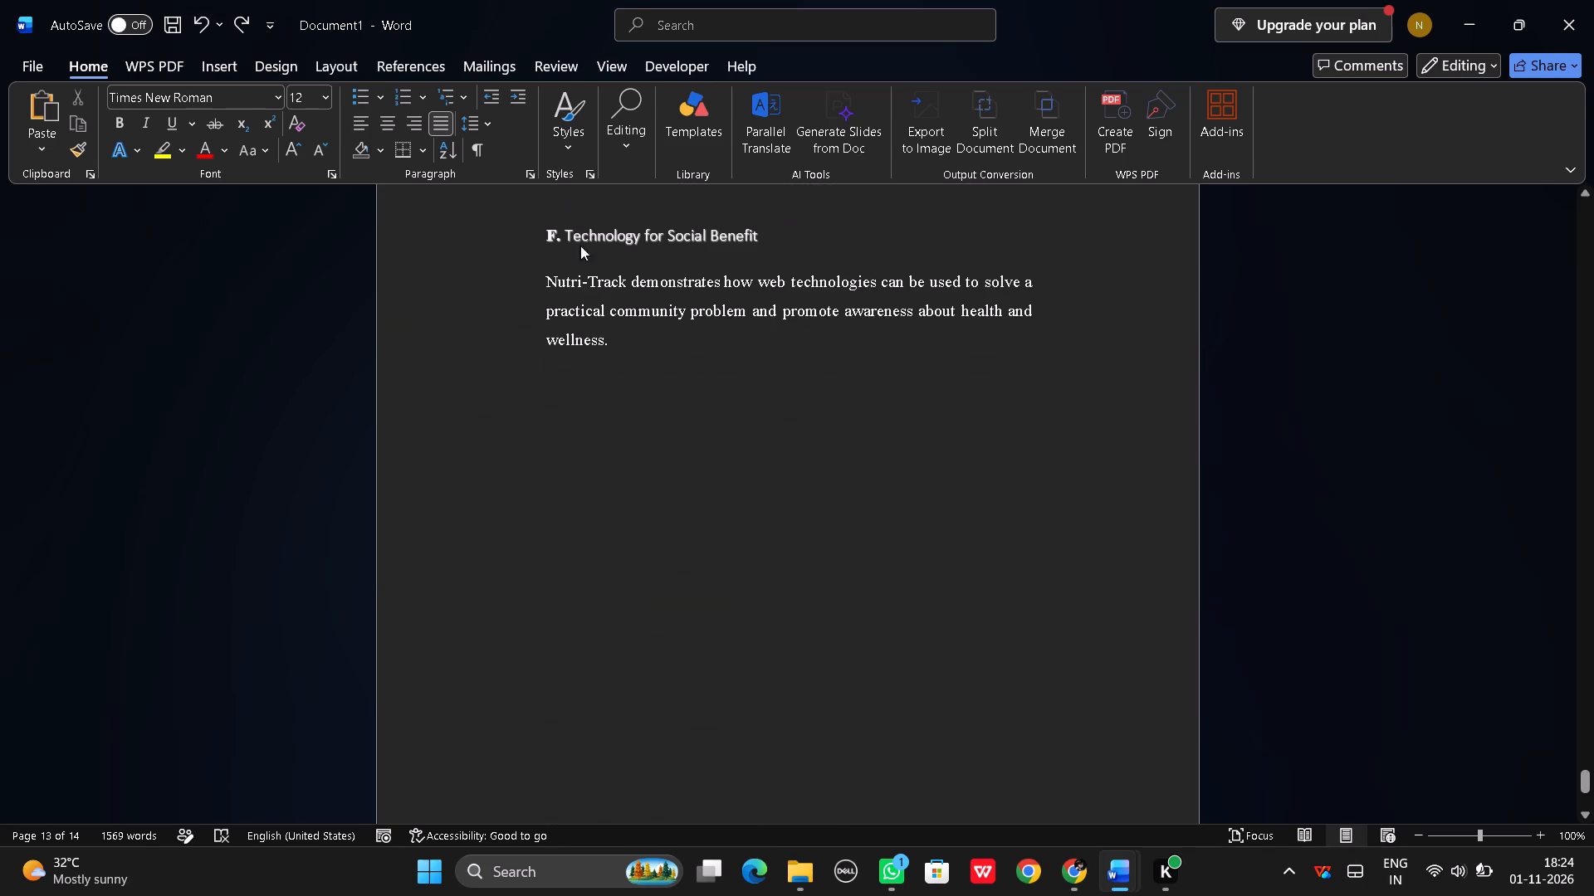
pyautogui.click(633, 348)
pyautogui.press('Return')
pyautogui.press('Return')
pyautogui.press('Return')
pyautogui.press('Return')
pyautogui.press('Return')
pyautogui.press('Return')
pyautogui.hotkey('ctrl', 'Return')
pyautogui.scroll(-3, 614, 342)
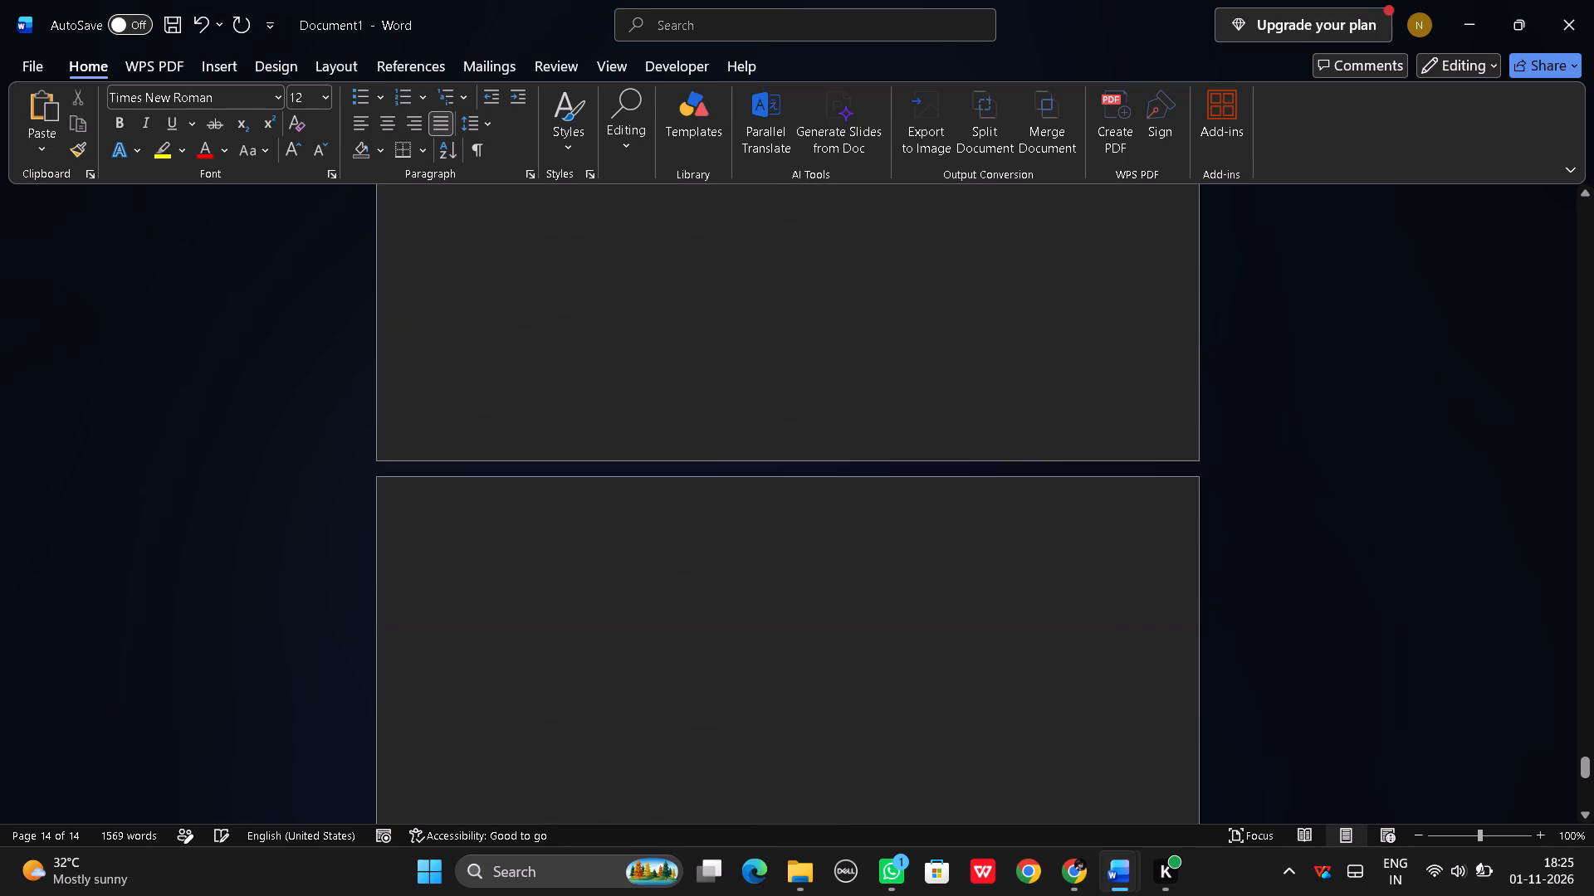
pyautogui.scroll(-5, 639, 369)
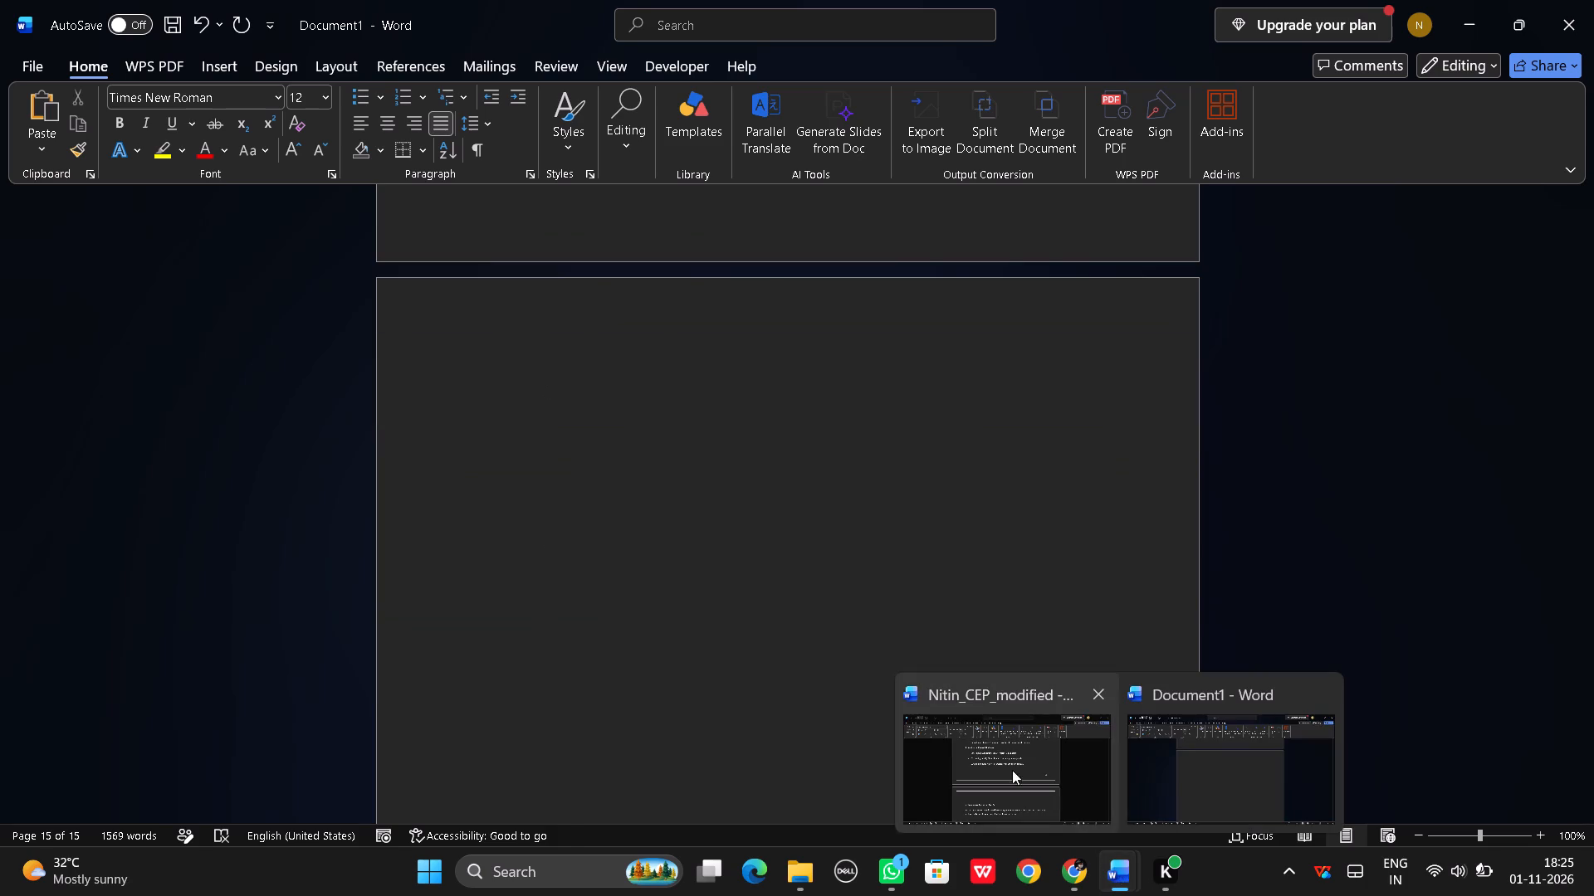
# Switch to Nitin_CEP_modified and look for the chapter heading that follows section F.
pyautogui.click(1012, 770)
pyautogui.scroll(-13, 712, 570)
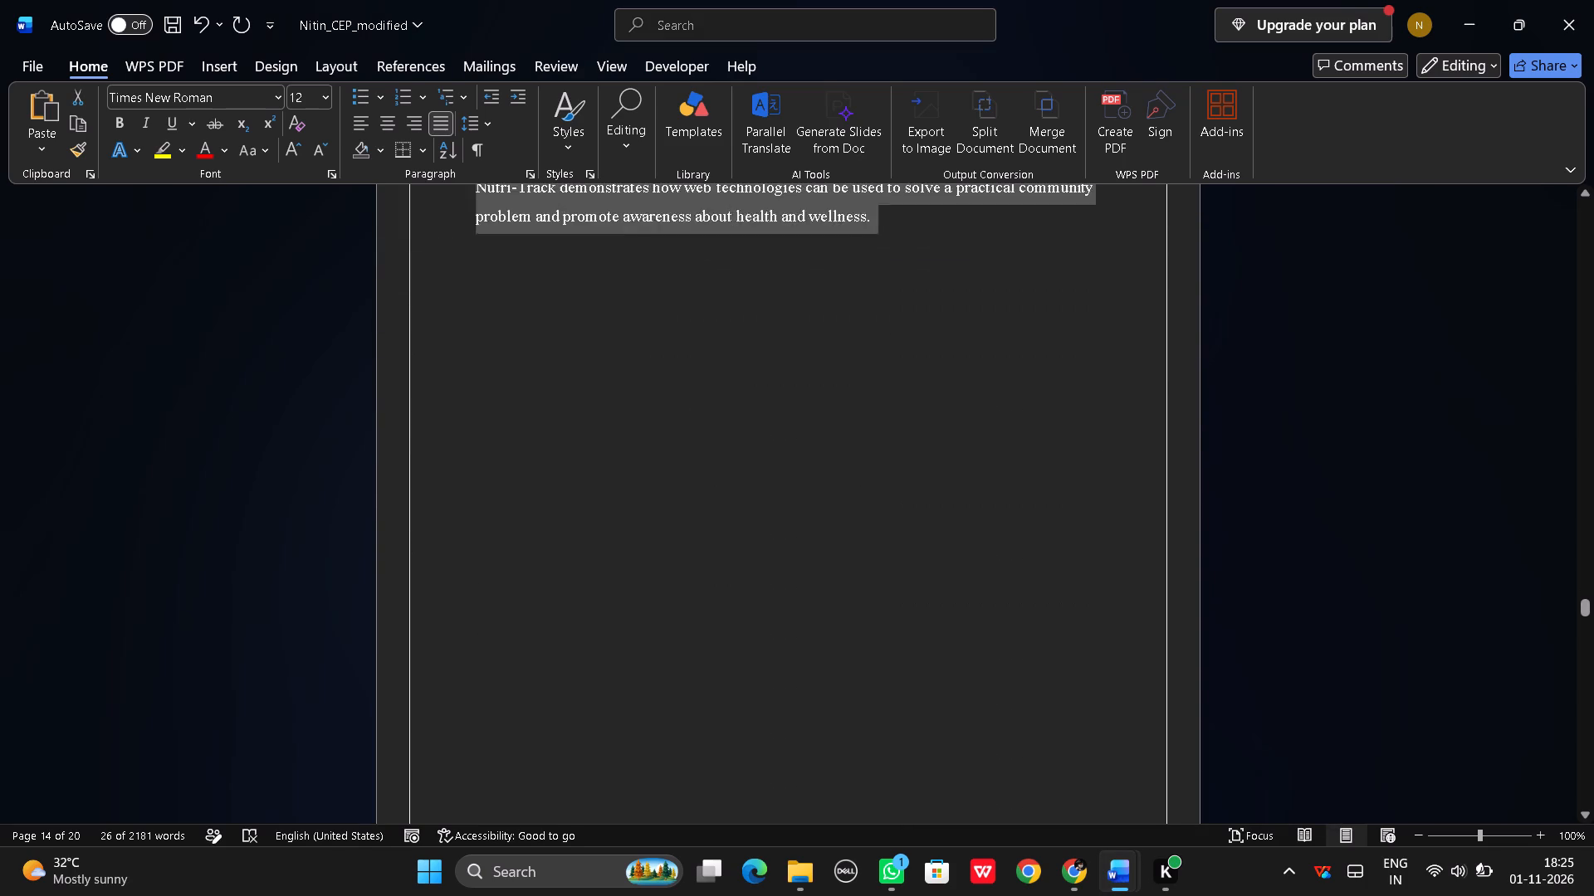
pyautogui.scroll(-14, 714, 568)
pyautogui.scroll(-2, 824, 538)
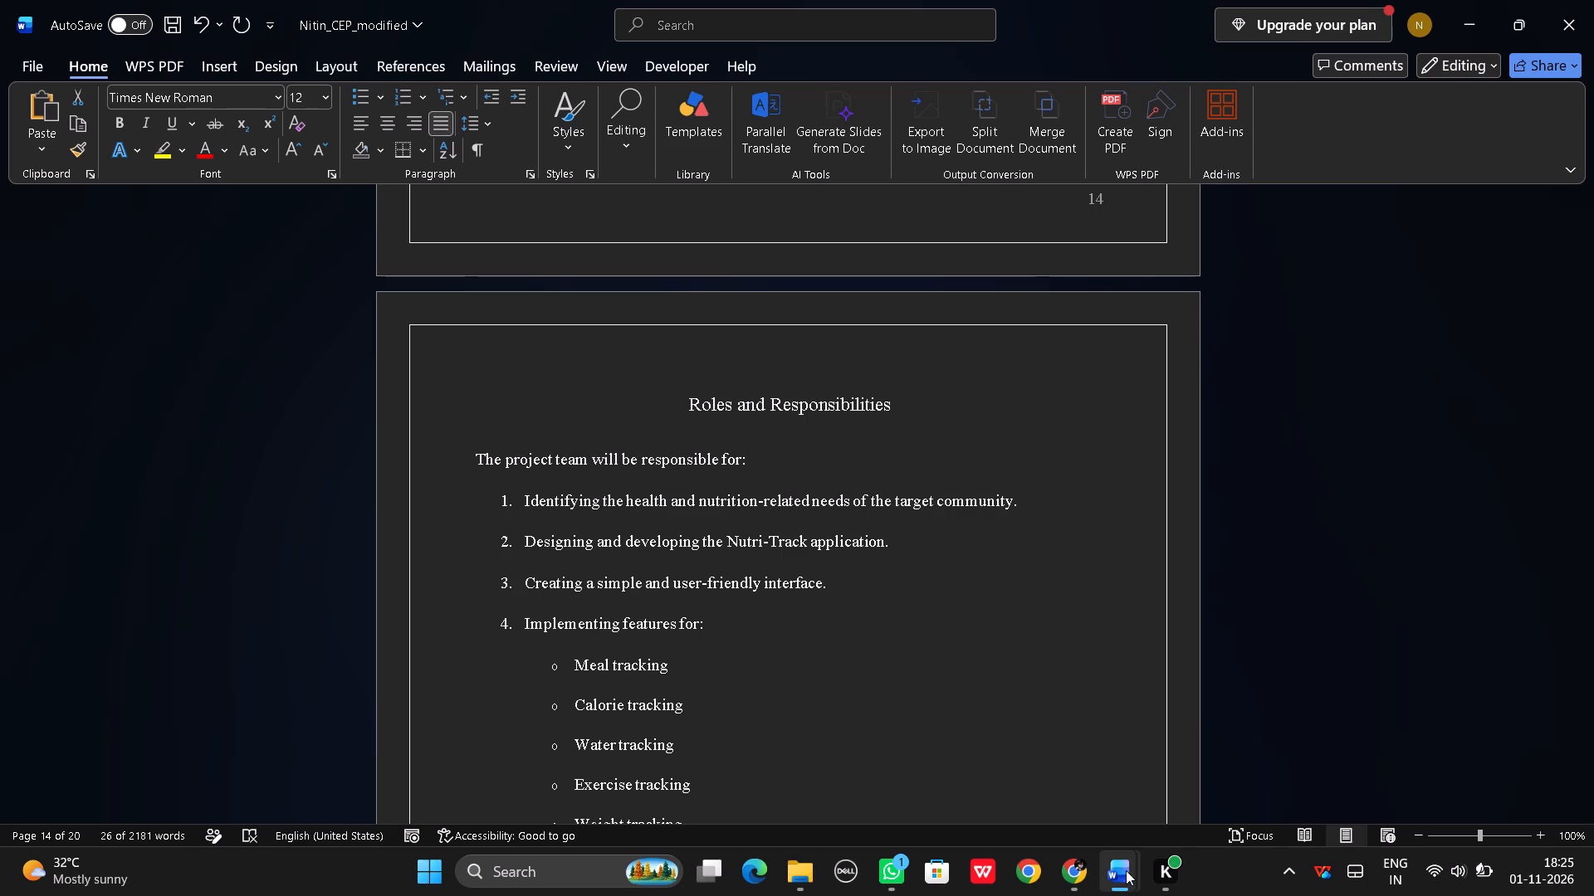
# Switch to Document1 and enter the chapter heading "Roles And Responsibility" on the new page.
pyautogui.click(1156, 796)
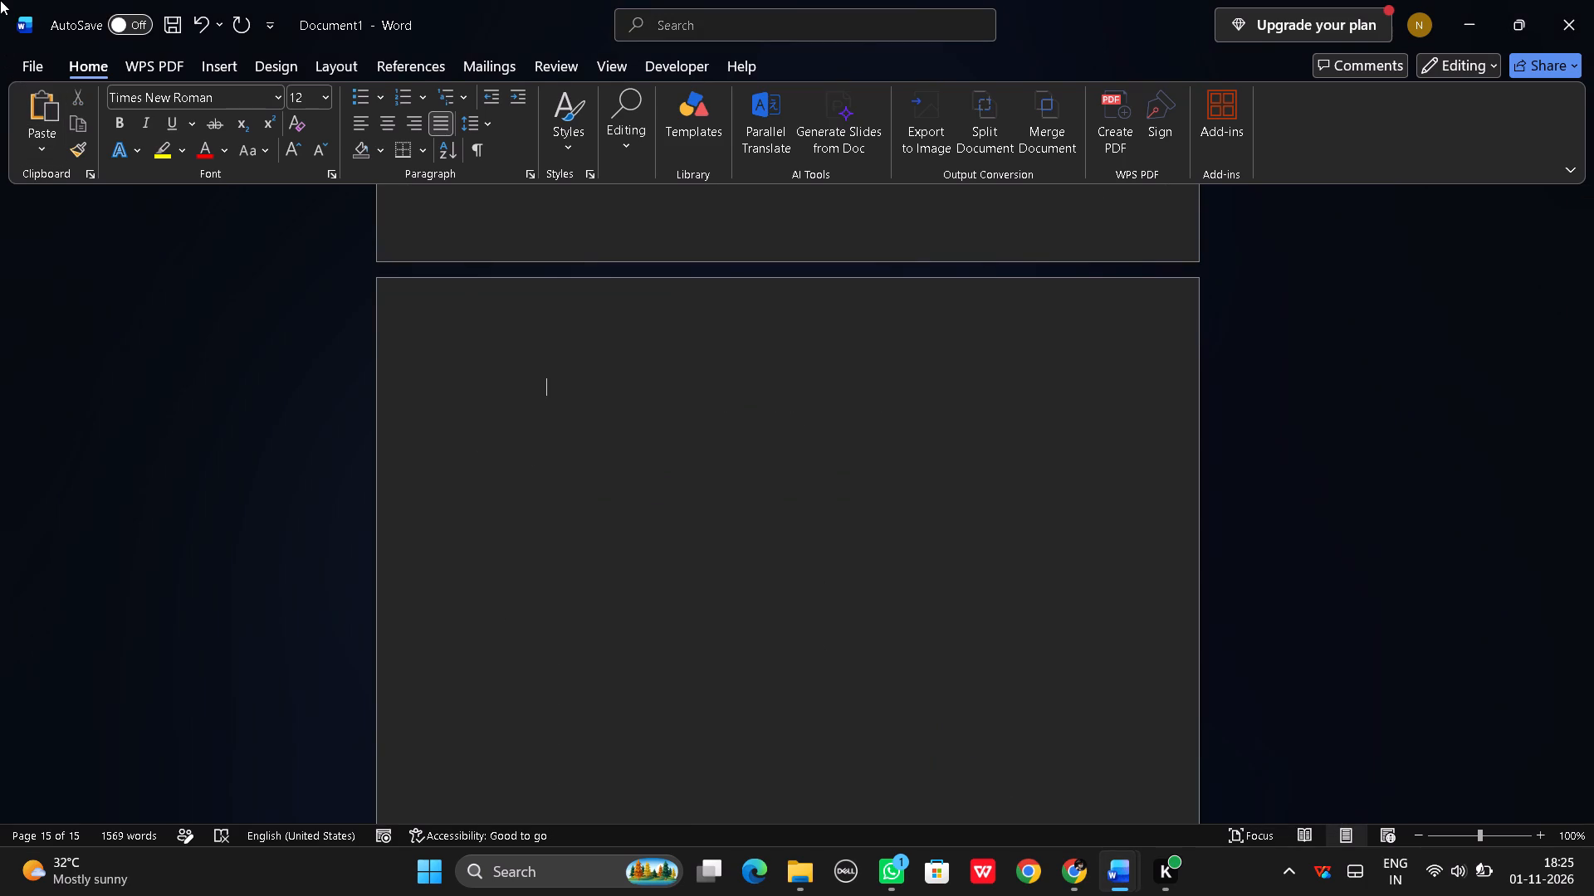
pyautogui.write('Roles adn')
pyautogui.press('BackSpace')
pyautogui.press('BackSpace')
pyautogui.press('BackSpace')
pyautogui.press('BackSpace')
pyautogui.press('BackSpace')
pyautogui.write('AnD')
pyautogui.press('space')
pyautogui.press('BackSpace')
pyautogui.press('BackSpace')
pyautogui.write('d')
pyautogui.press('space')
pyautogui.write('REspon')
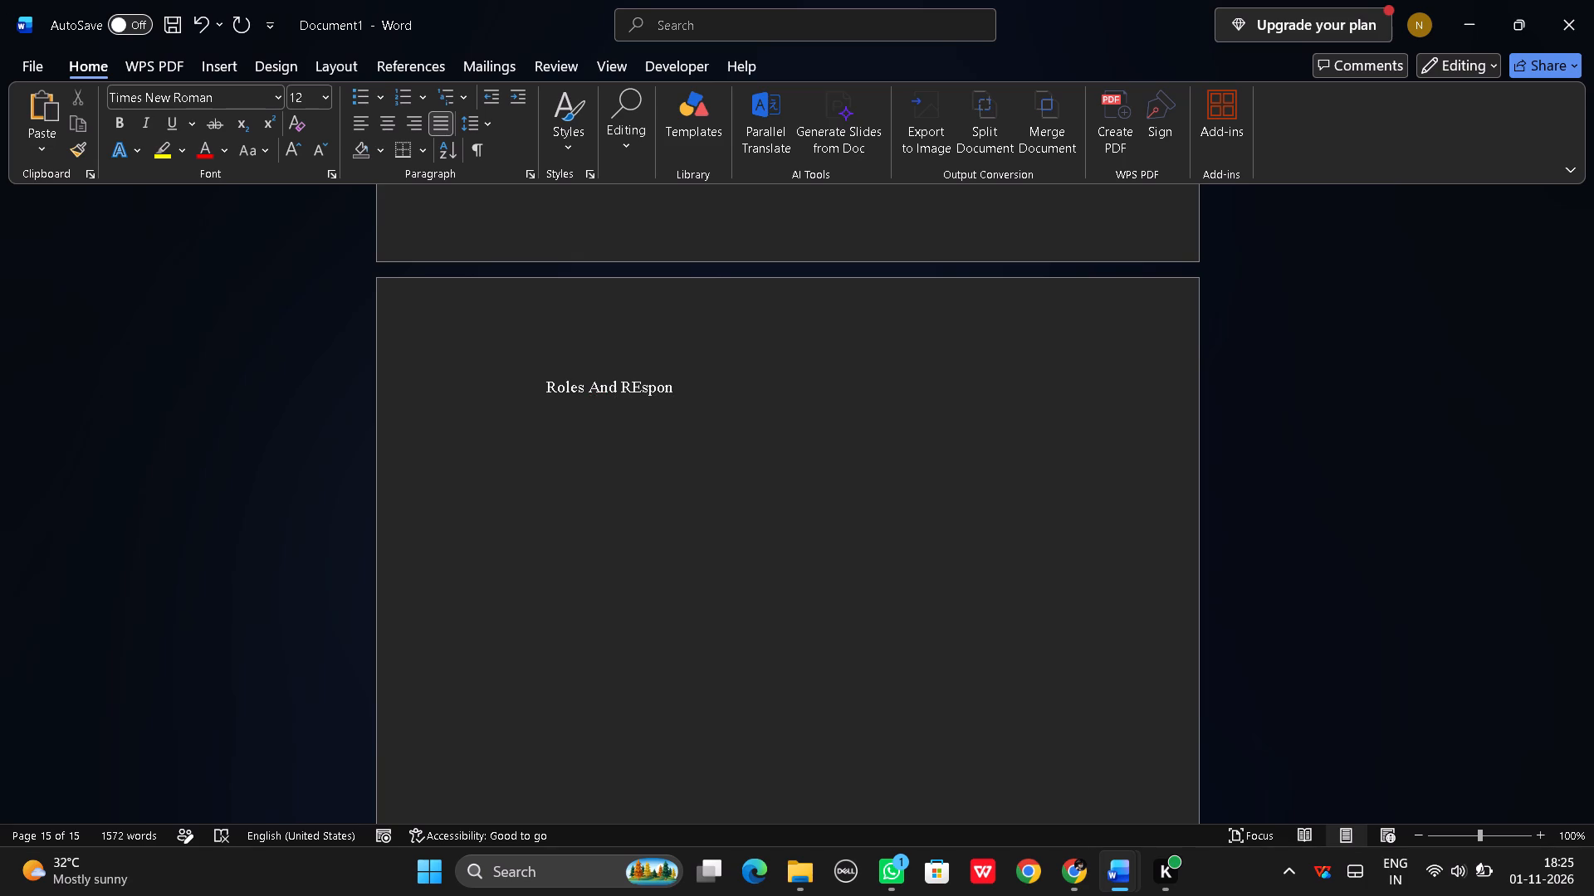
pyautogui.press('BackSpace')
pyautogui.press('BackSpace')
pyautogui.press('BackSpace')
pyautogui.press('BackSpace')
pyautogui.press('BackSpace')
pyautogui.write('esponsibilit')
pyautogui.press('y')
pyautogui.press('space')
# Center the "Roles And Responsibility" heading and start a left-aligned line beneath it.
pyautogui.moveTo(540, 384); pyautogui.dragTo(726, 397)
pyautogui.click(394, 121)
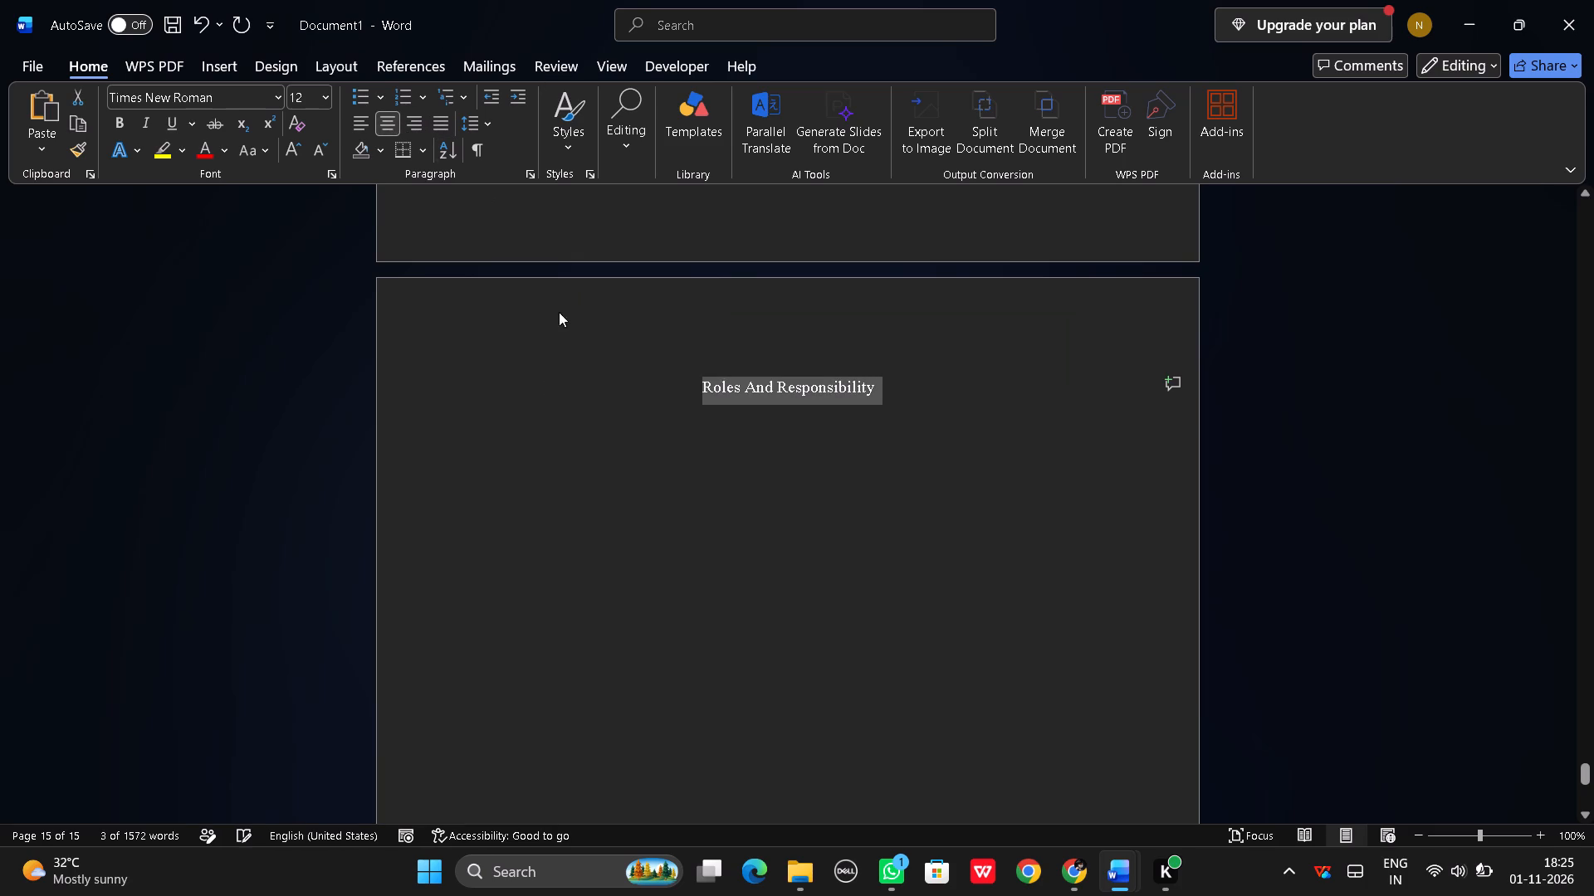
pyautogui.click(565, 330)
pyautogui.click(902, 412)
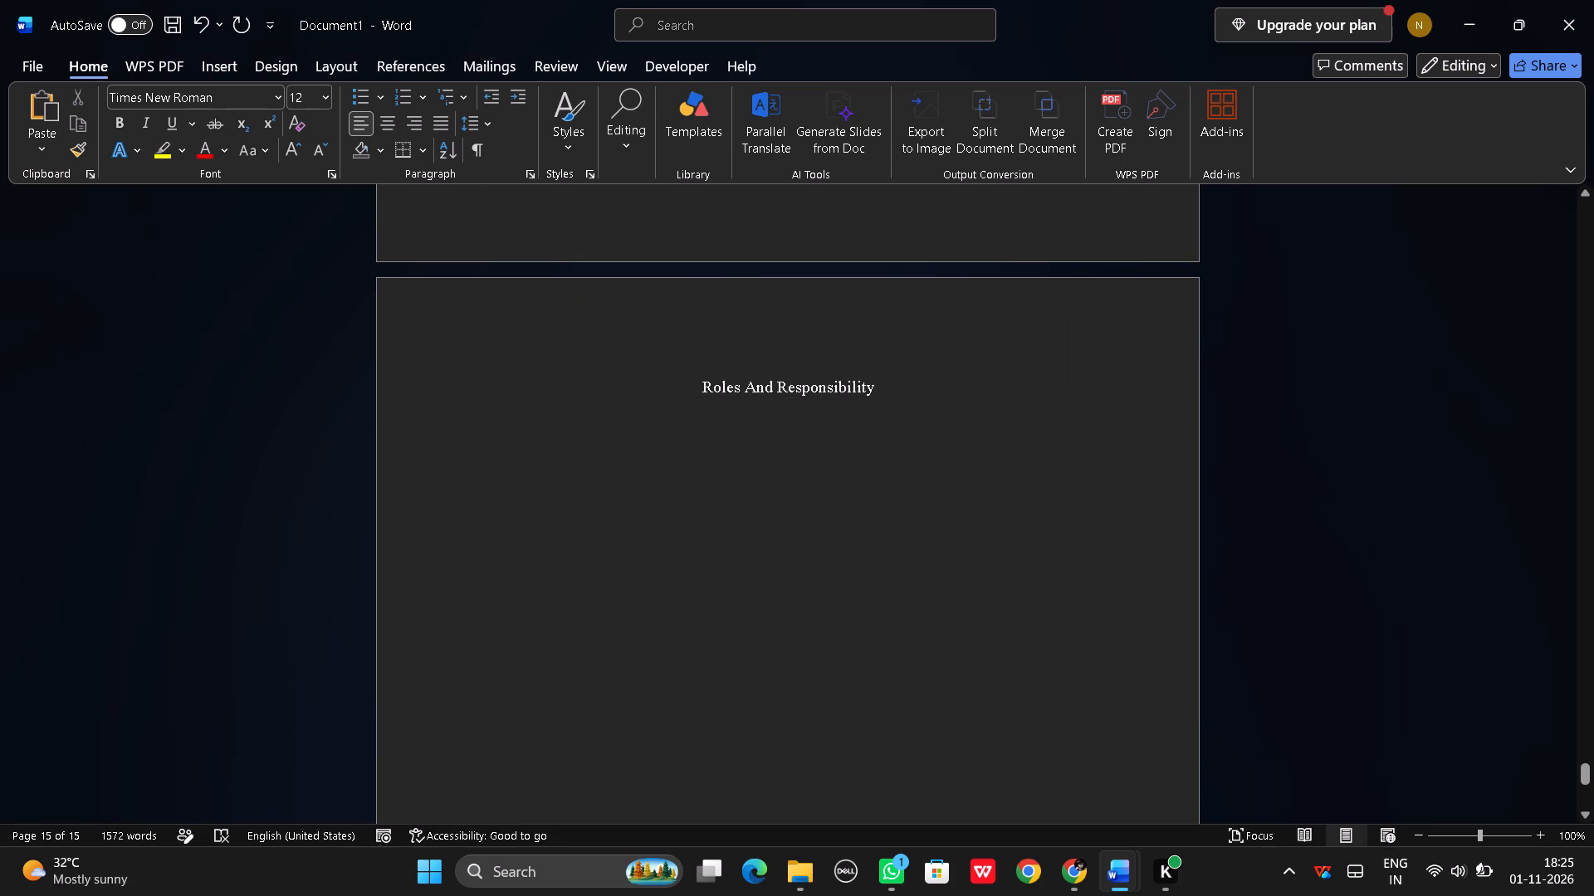
pyautogui.press('Return')
pyautogui.press('BackSpace')
pyautogui.press('BackSpace')
pyautogui.press('Return')
pyautogui.press('BackSpace')
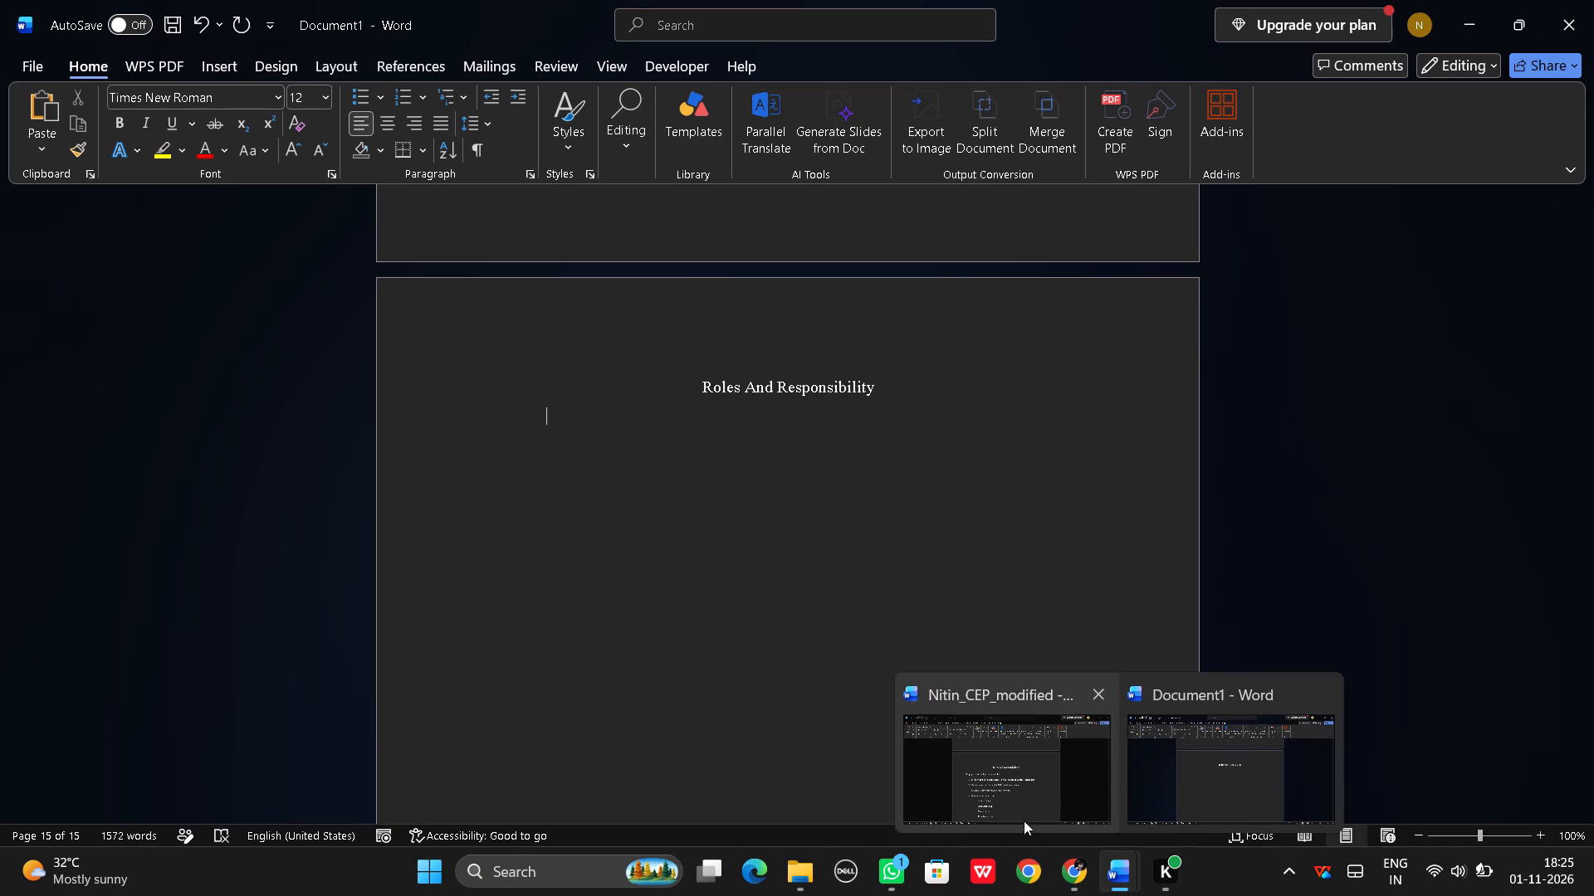
# In Nitin_CEP_modified, copy the text from "The project team will be responsible for:" through item 10, "Presenting the final project and its outcomes.".
pyautogui.click(1024, 821)
pyautogui.scroll(-4, 941, 707)
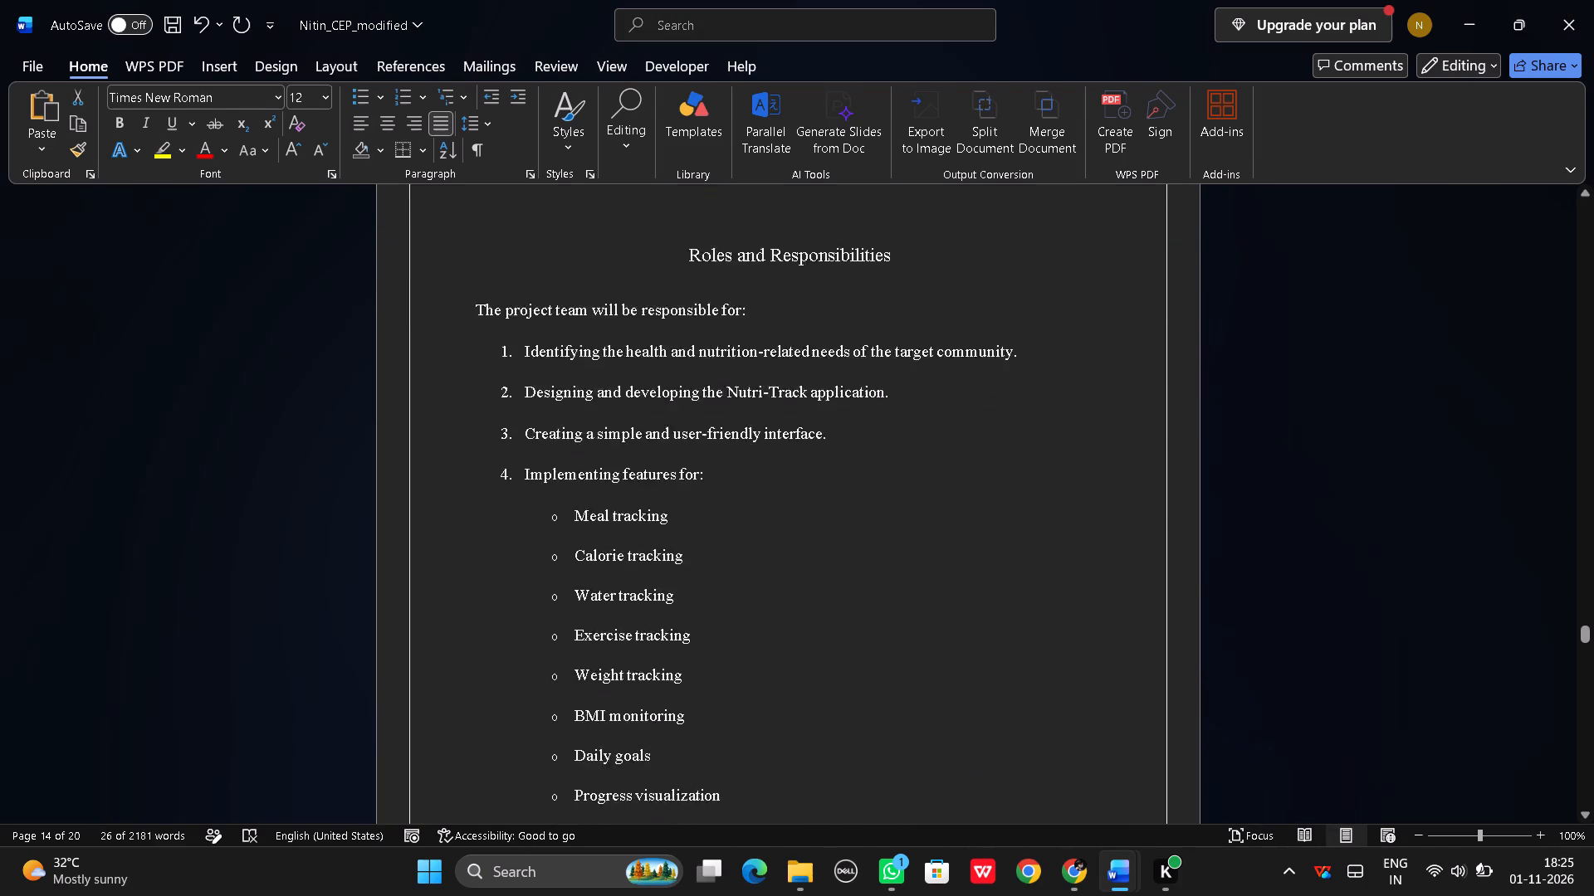
pyautogui.scroll(-16, 915, 656)
pyautogui.scroll(-6, 915, 656)
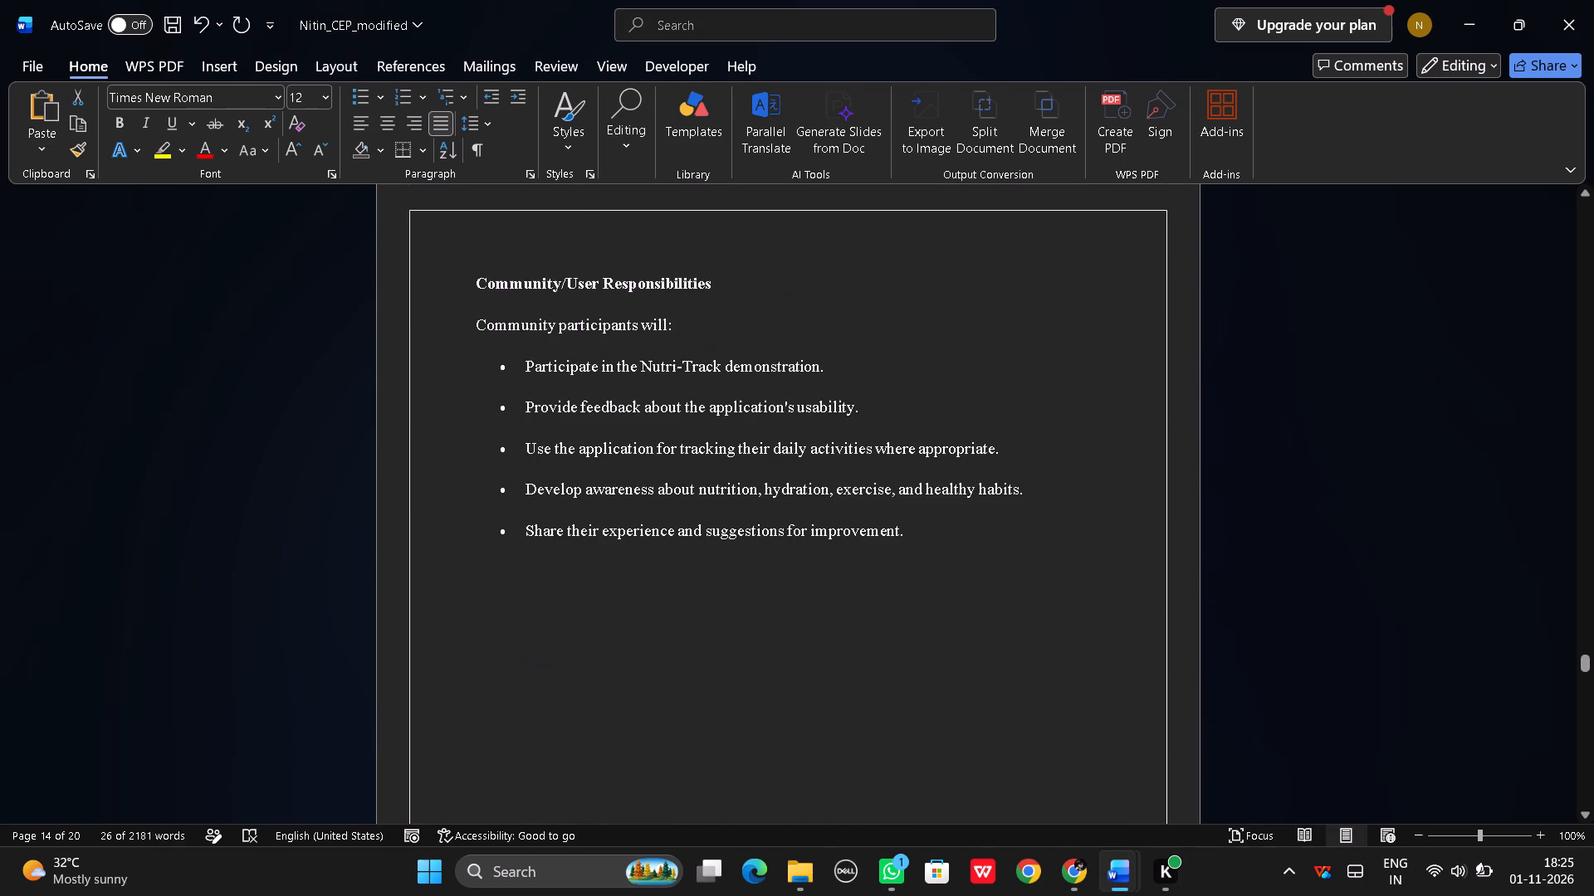
pyautogui.scroll(20, 915, 656)
pyautogui.scroll(3, 773, 576)
pyautogui.moveTo(472, 305); pyautogui.dragTo(656, 670)
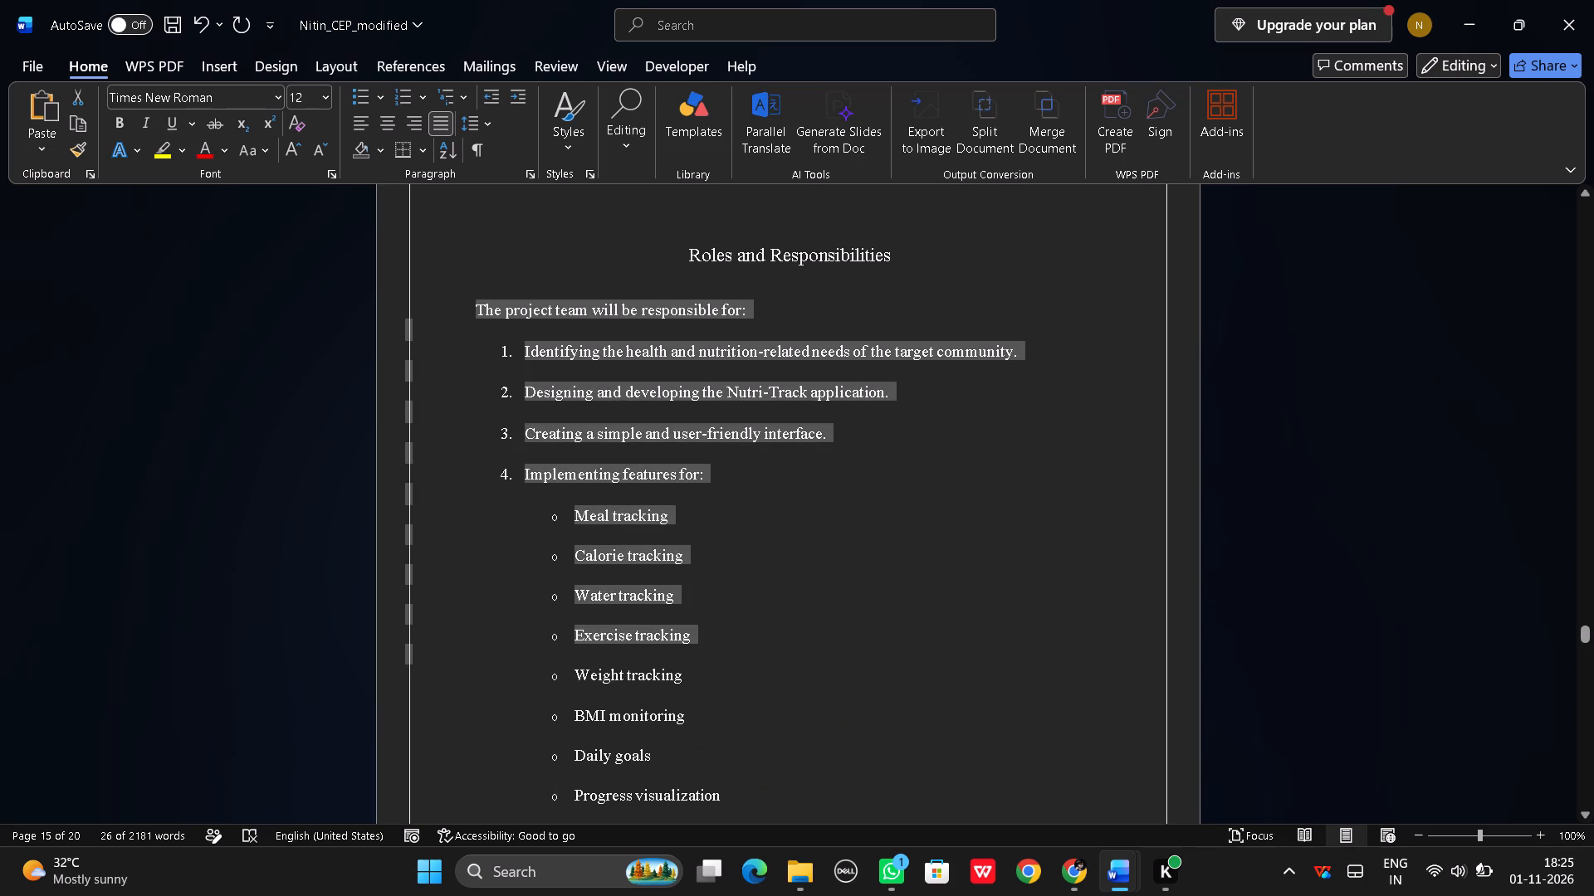
pyautogui.moveTo(656, 670); pyautogui.dragTo(829, 755)
pyautogui.scroll(-6, 741, 797)
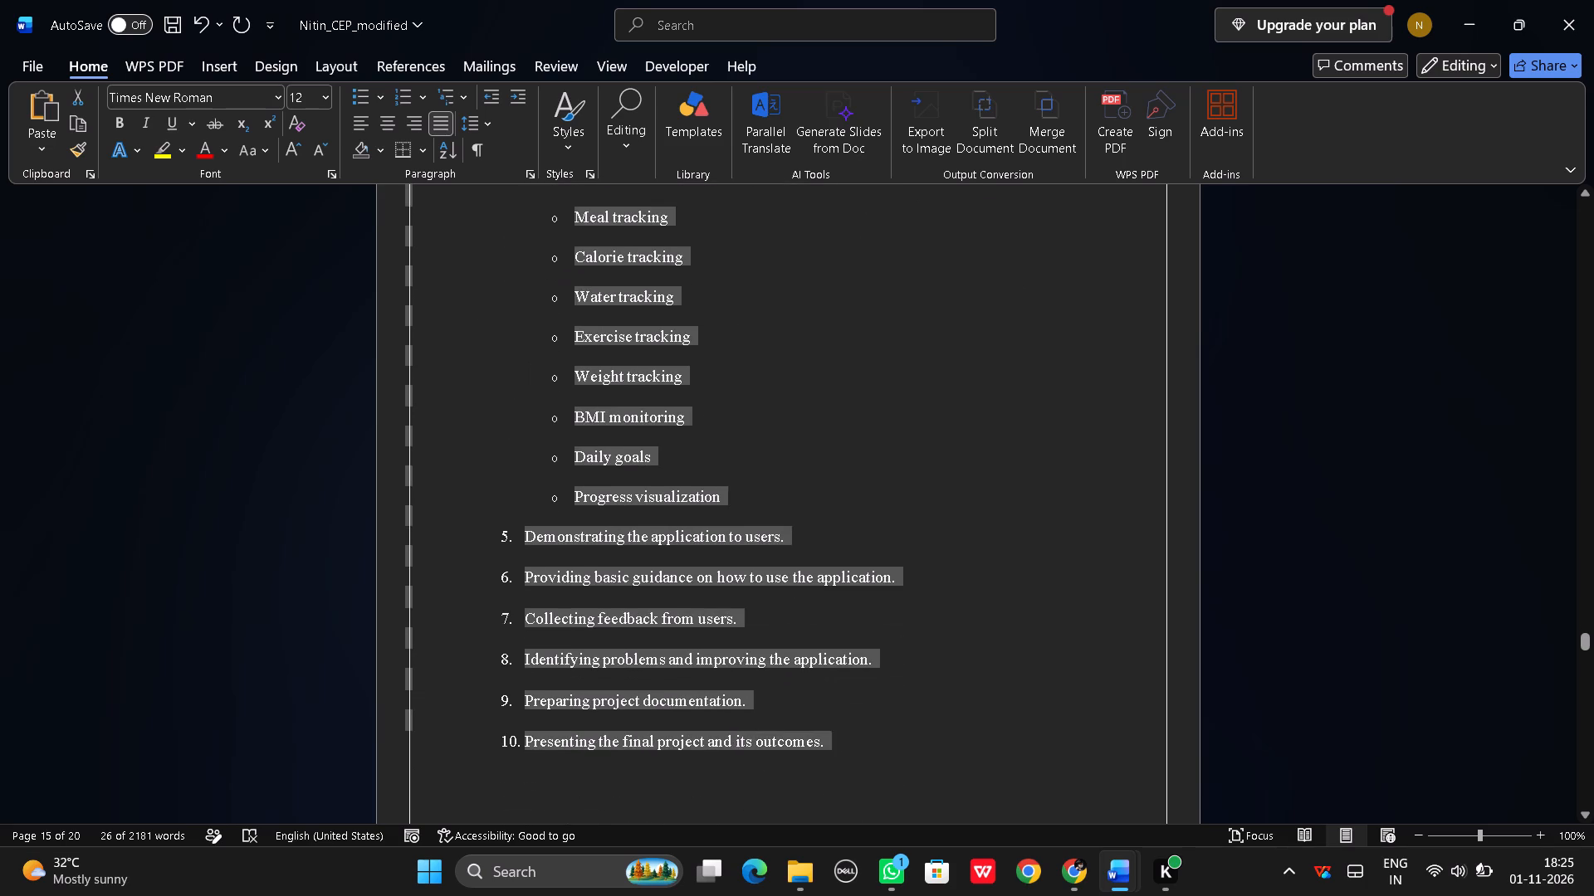
pyautogui.moveTo(829, 755); pyautogui.dragTo(839, 736)
pyautogui.scroll(-2, 831, 754)
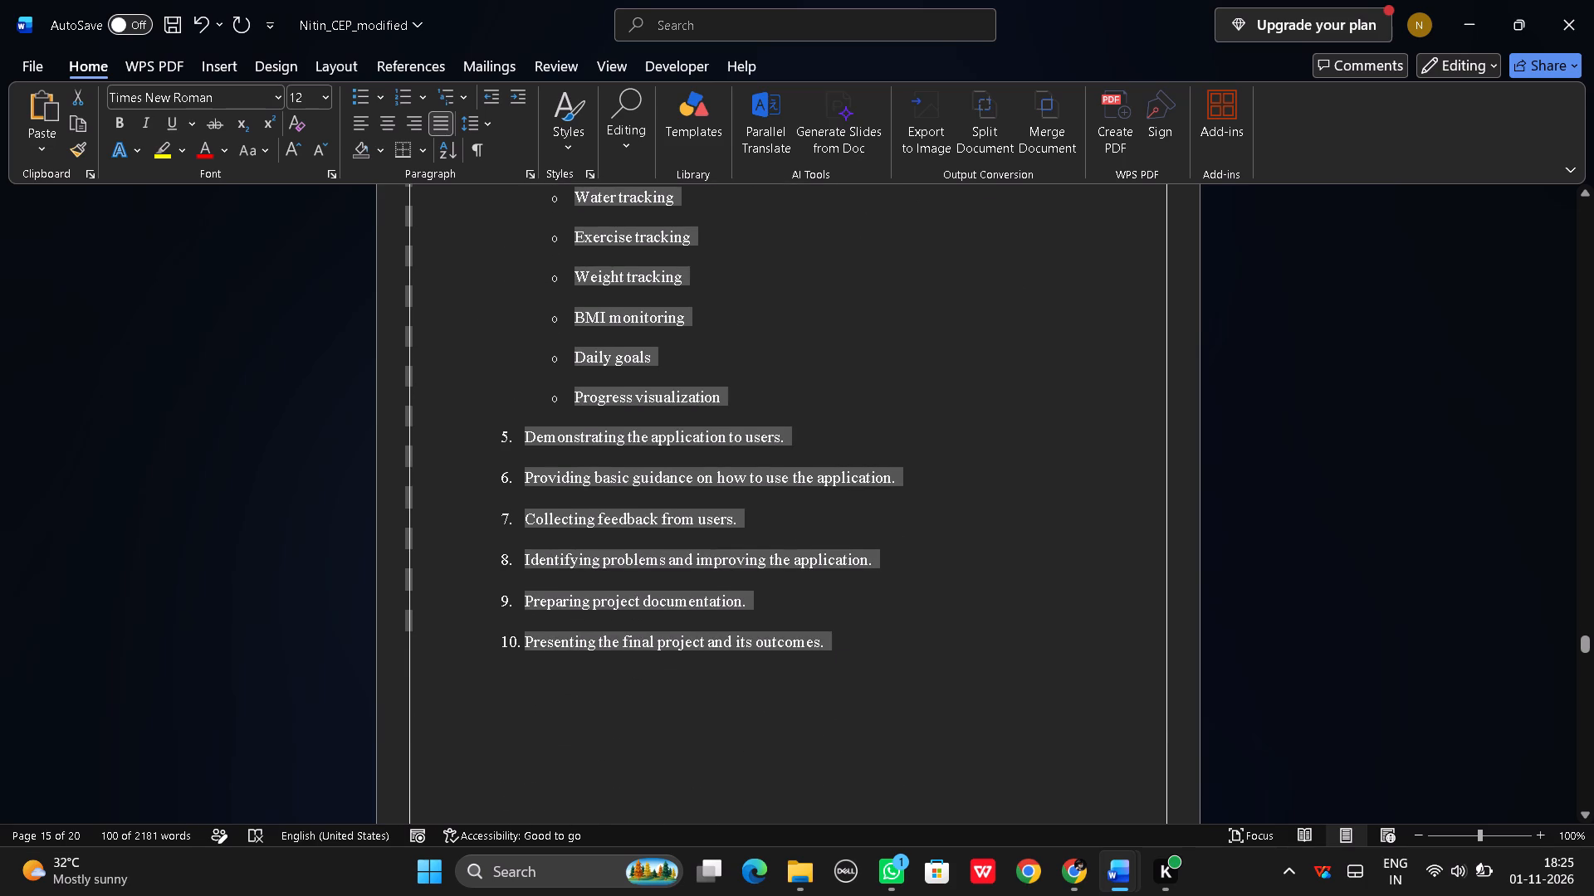
pyautogui.hotkey('ctrl', 'c')
pyautogui.hotkey('ctrl', 'c')
pyautogui.hotkey('ctrl', 'c')
pyautogui.hotkey('ctrl', 'c')
pyautogui.hotkey('ctrl', 'c')
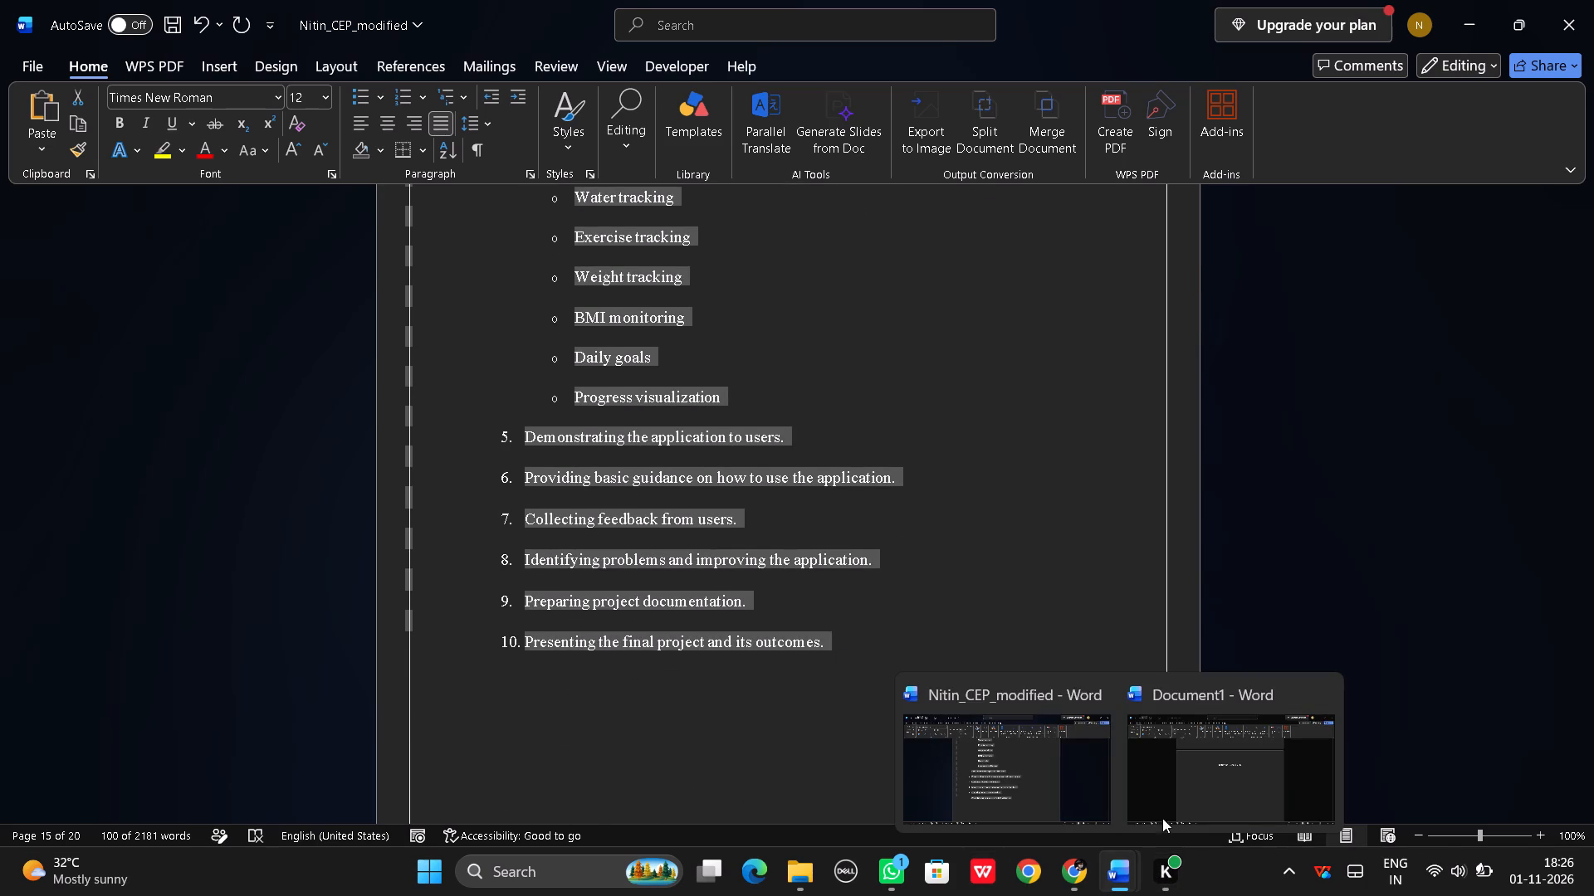
# Paste the team responsibilities list under the heading in Document1 and add a blank line between the heading and the introductory sentence.
pyautogui.click(1182, 794)
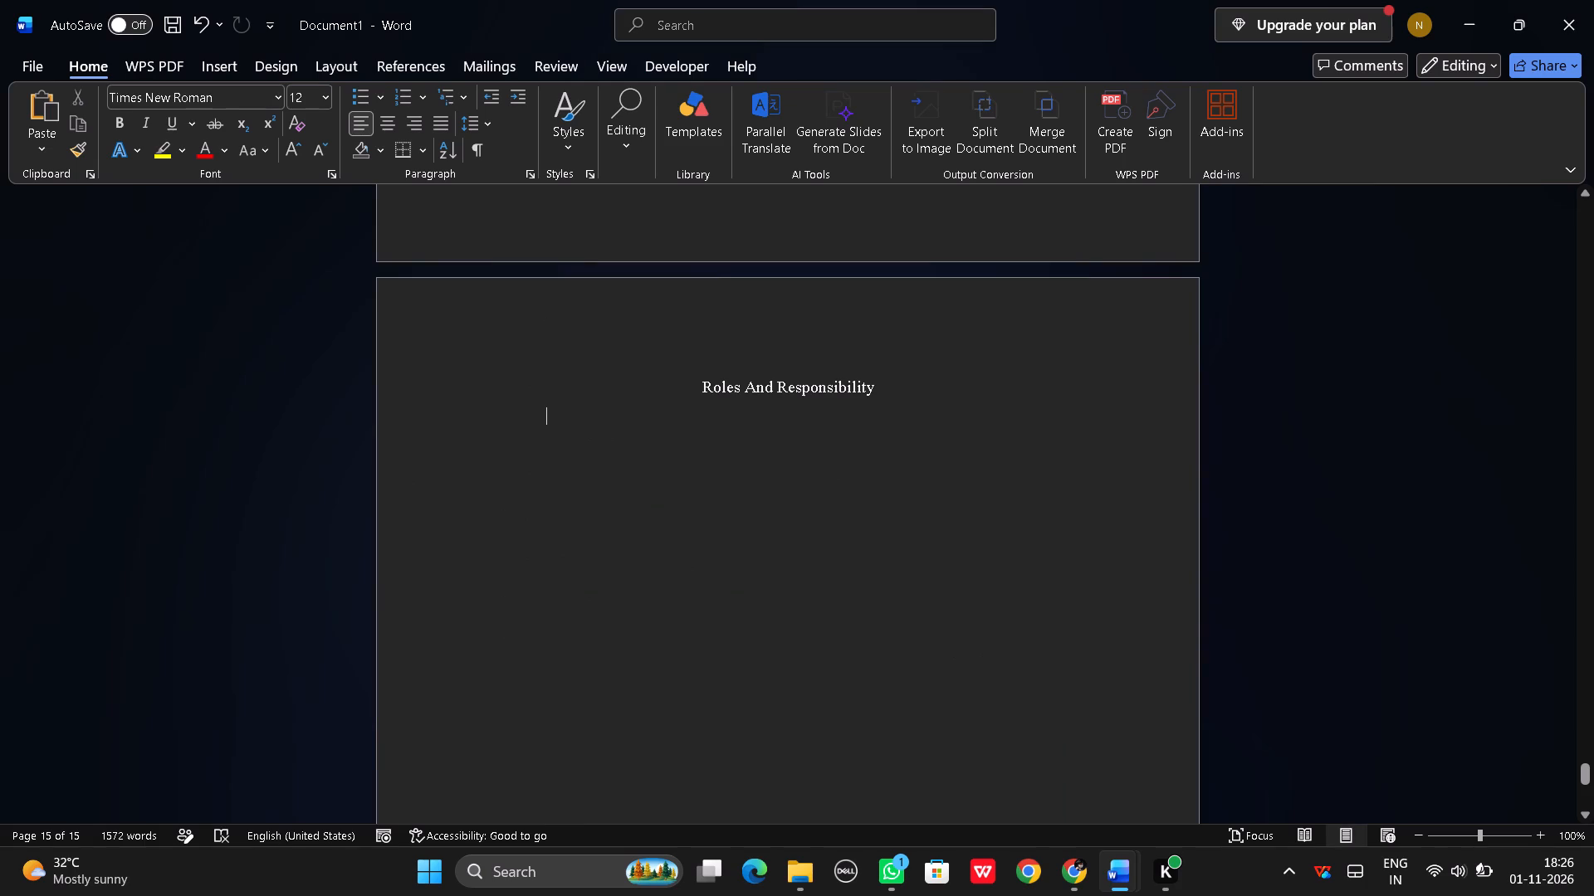
pyautogui.press('Return')
pyautogui.press('BackSpace')
pyautogui.hotkey('ctrl', 'v')
pyautogui.scroll(5, 550, 593)
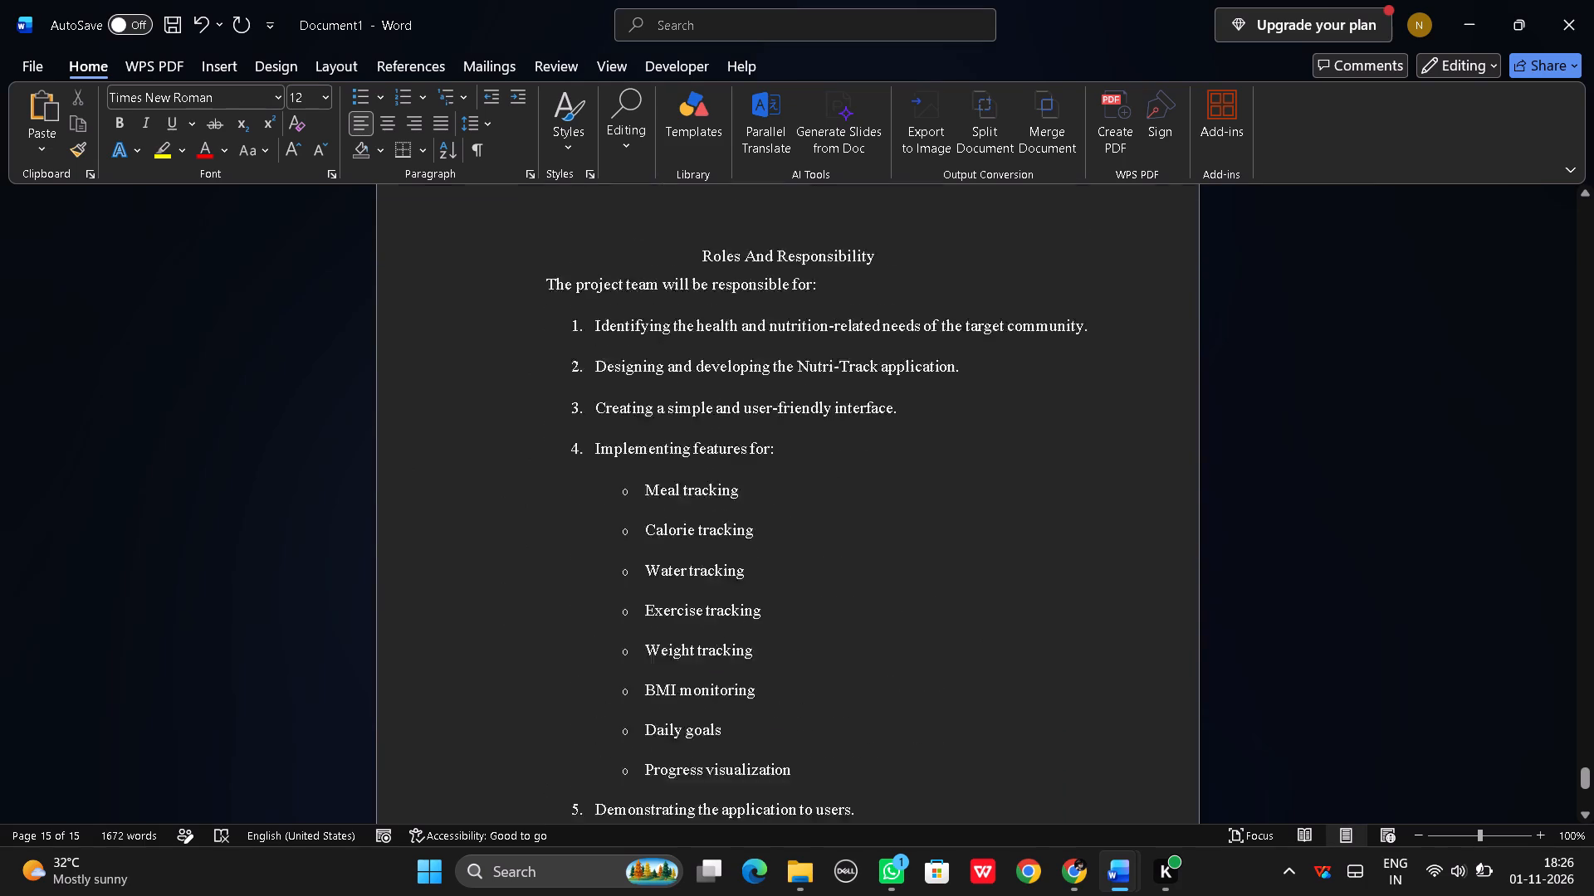
pyautogui.scroll(8, 550, 594)
pyautogui.click(917, 653)
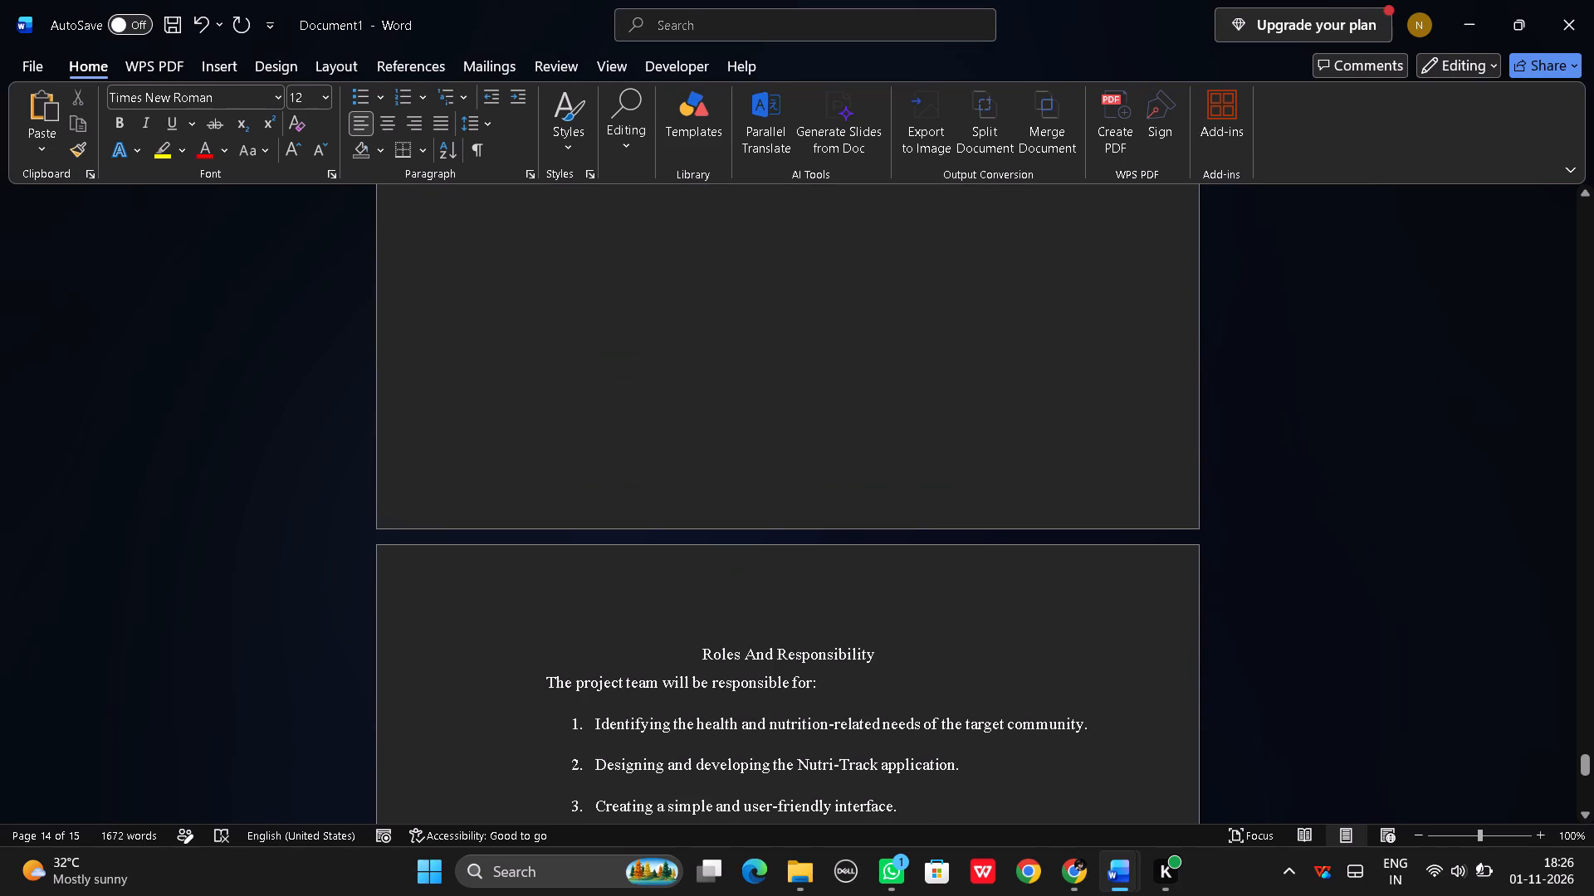
pyautogui.press('Return')
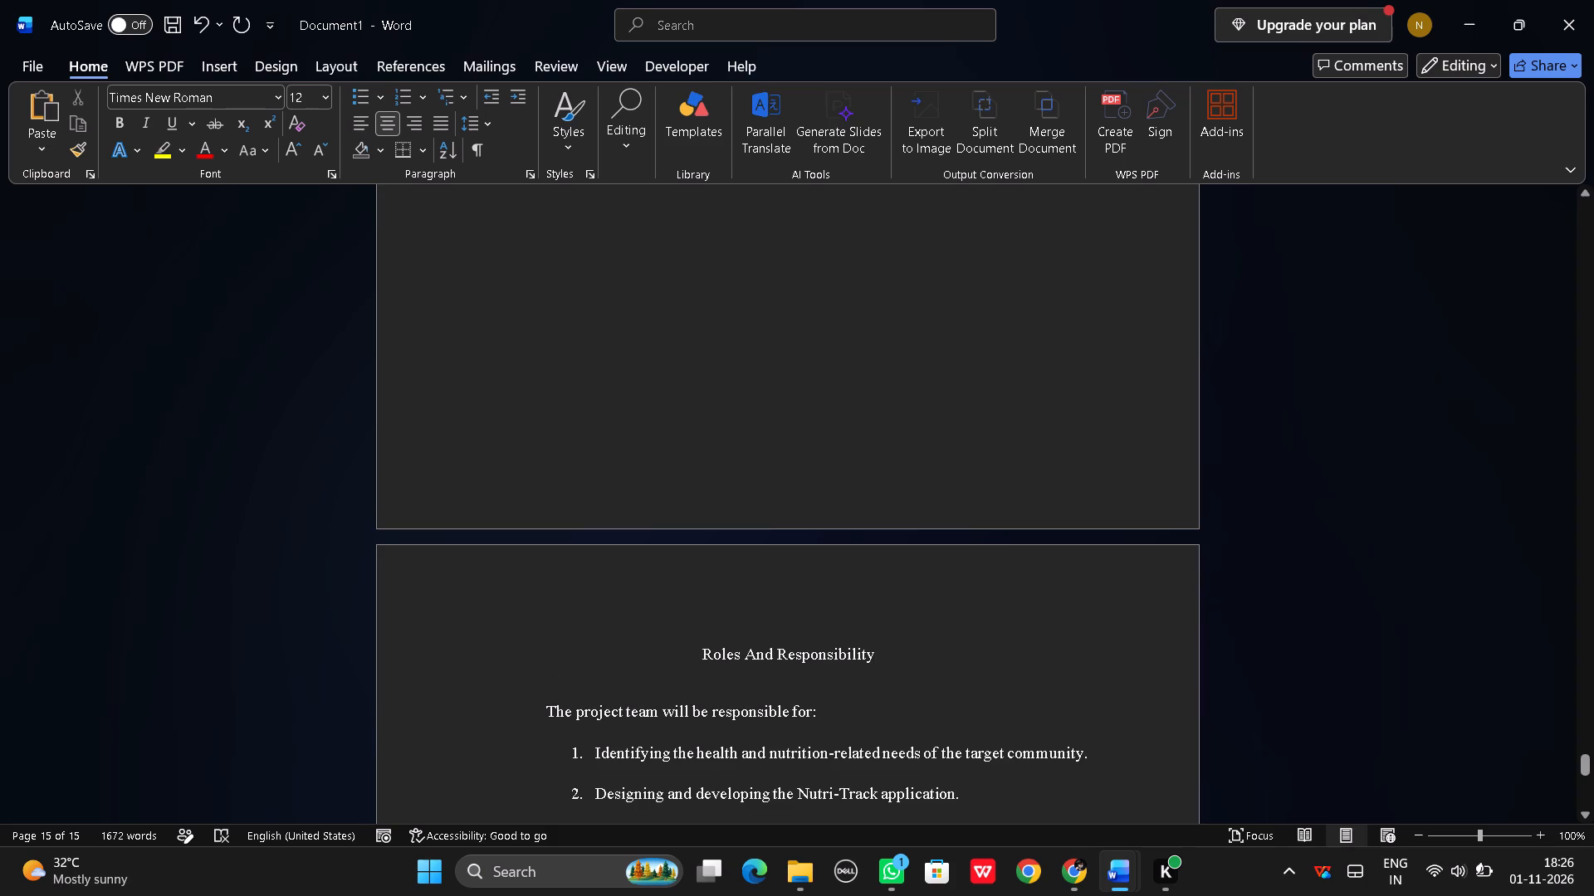
# Add five blank lines after item 10 of the responsibilities list to move onto a new page.
pyautogui.scroll(-20, 835, 660)
pyautogui.scroll(-4, 835, 660)
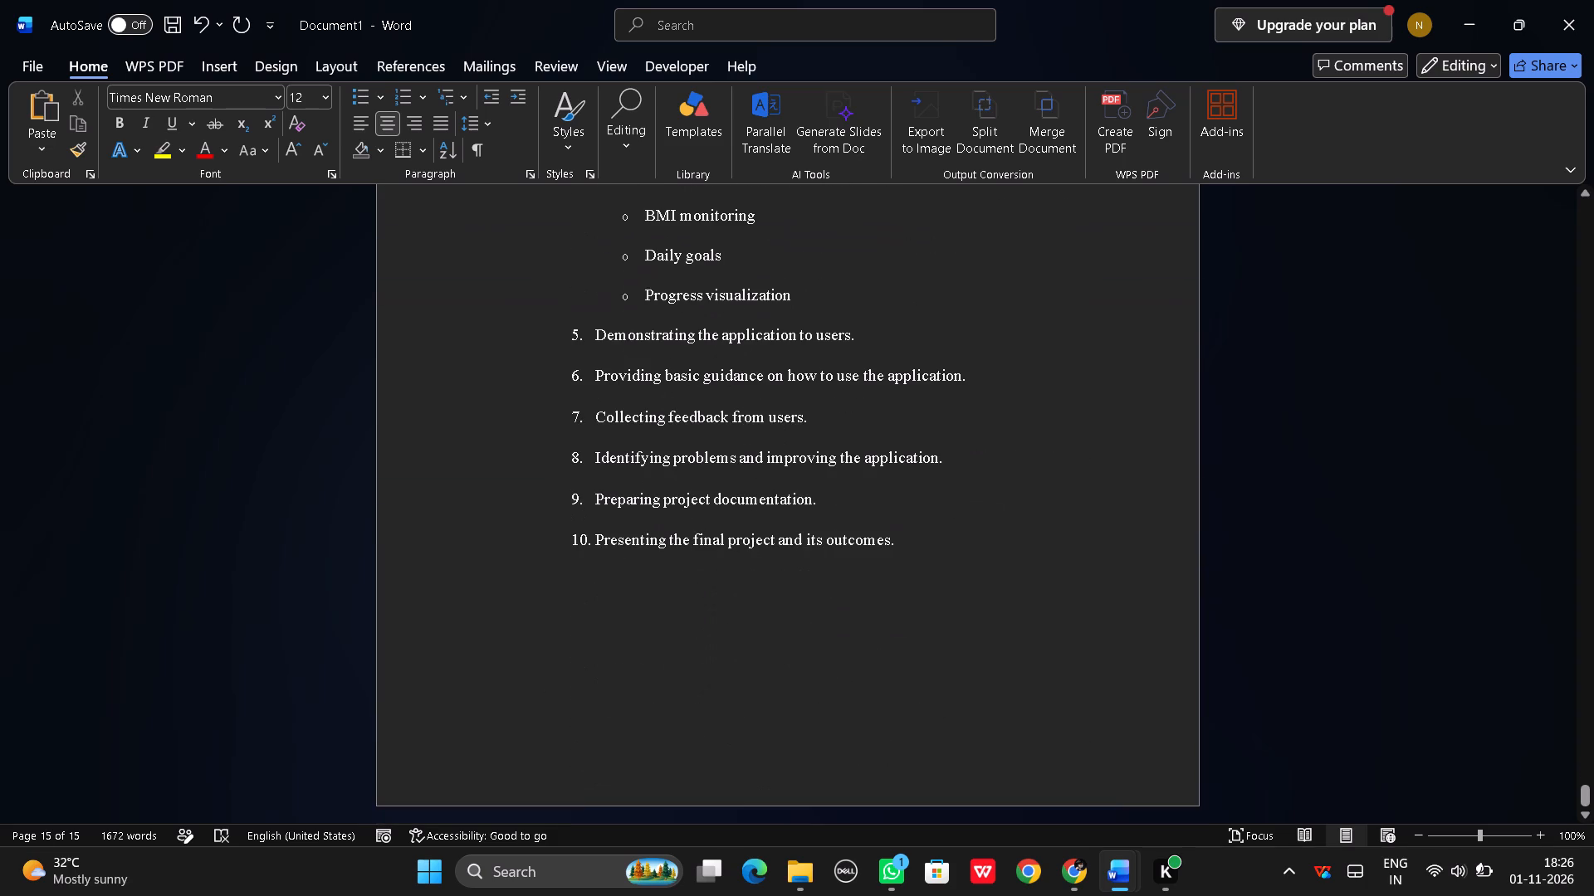
pyautogui.click(971, 585)
pyautogui.press('Return')
pyautogui.press('Return')
pyautogui.press('Return')
pyautogui.press('Return')
pyautogui.press('Return')
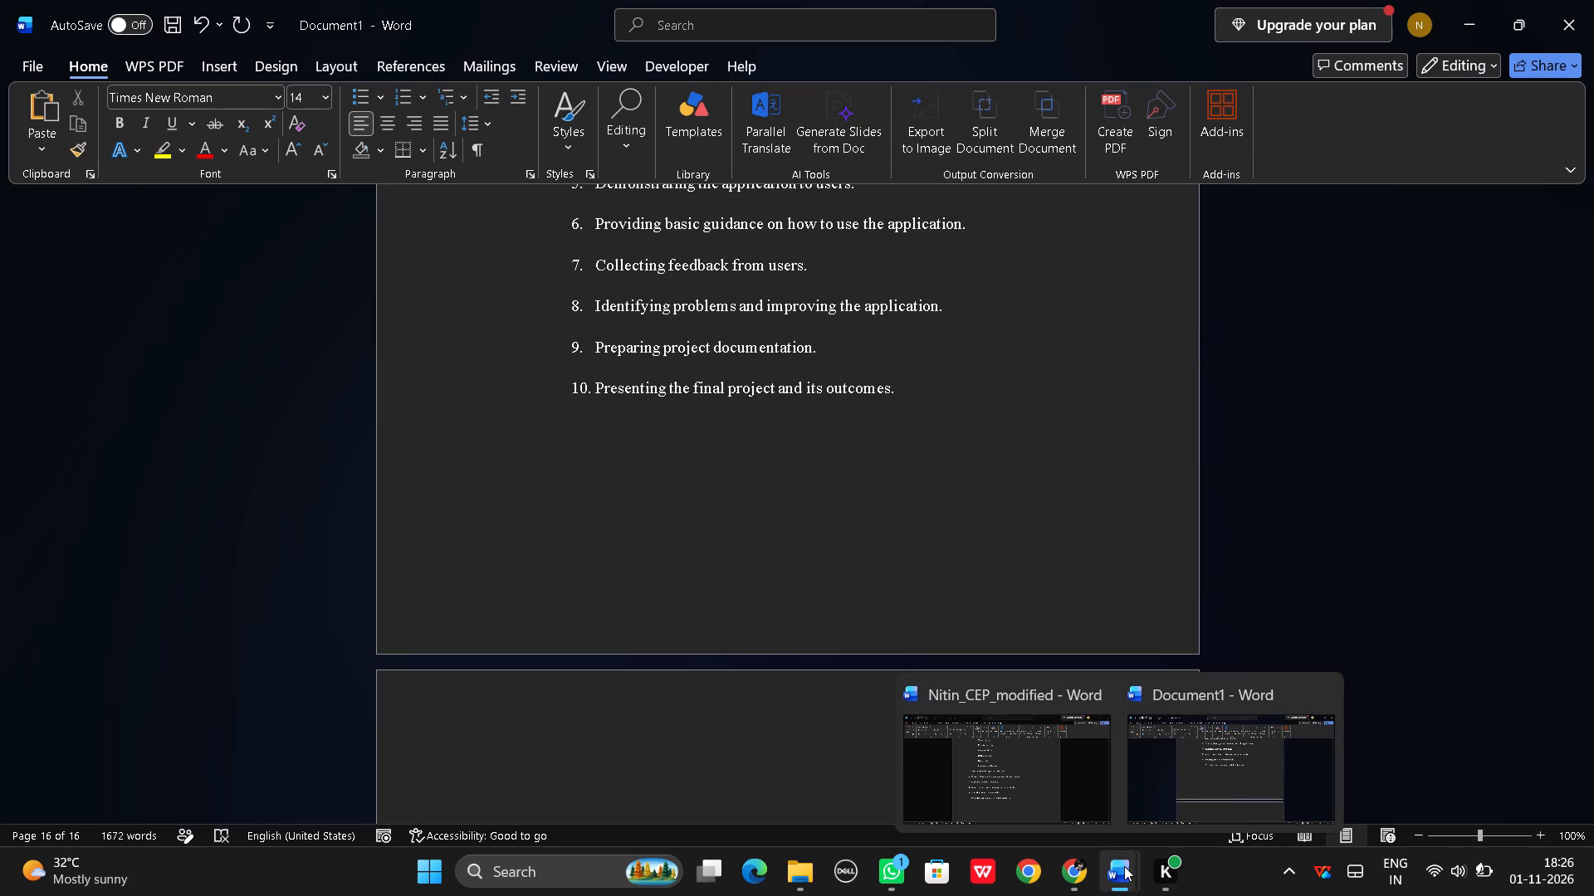
# Copy the "Community/User Responsibilities" heading, introduction and five bullets from Nitin_CEP_modified and paste them on Document1's new page.
pyautogui.click(1038, 787)
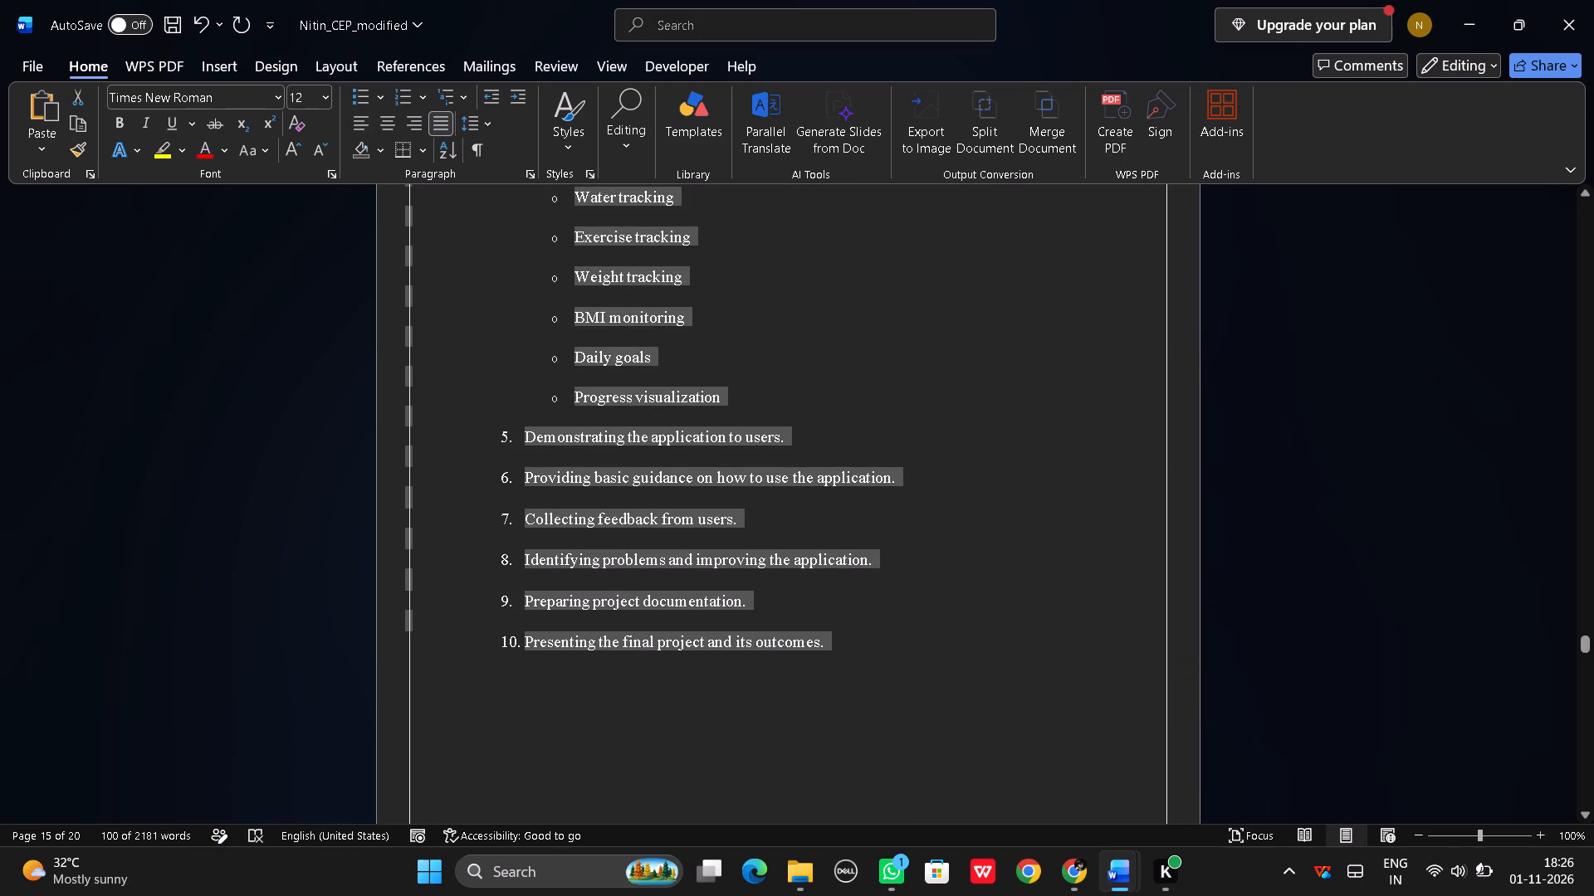
pyautogui.click(745, 679)
pyautogui.scroll(-13, 745, 684)
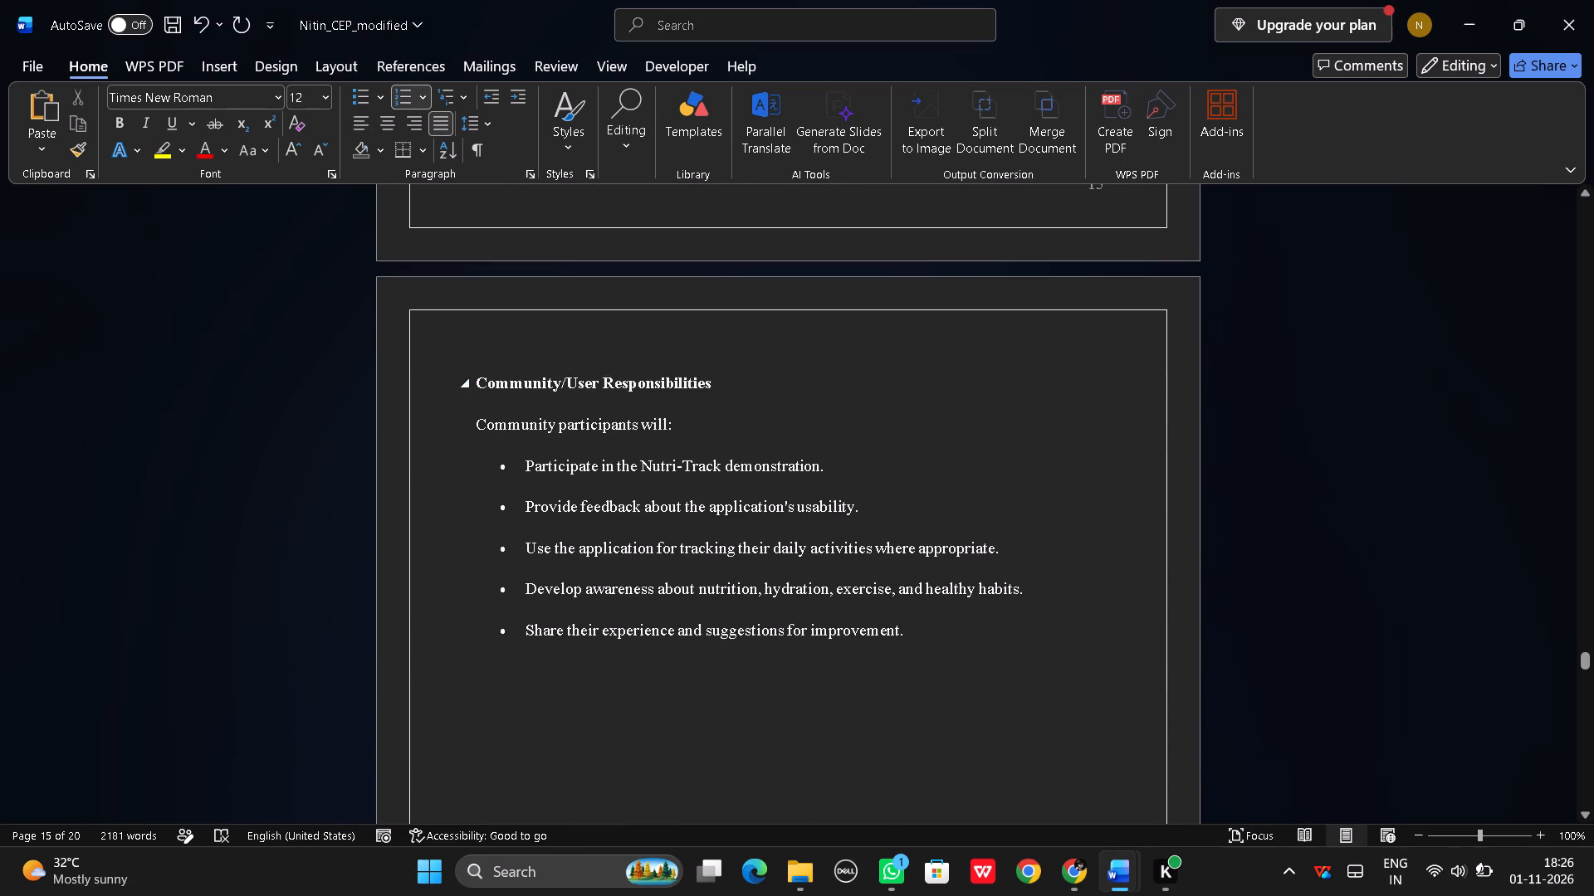
pyautogui.moveTo(477, 377); pyautogui.dragTo(904, 659)
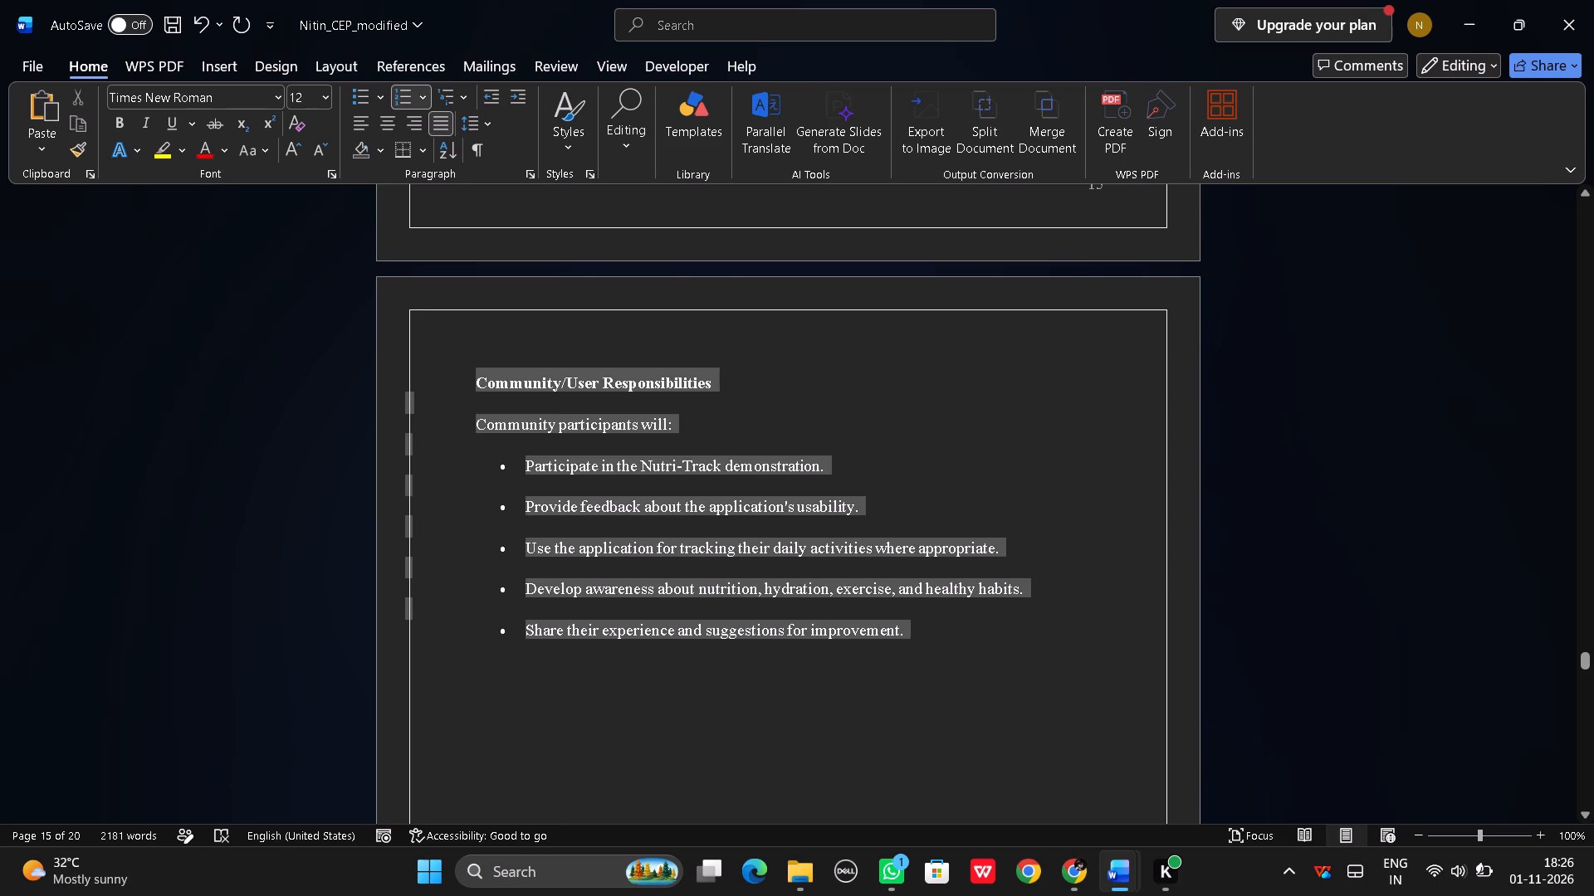
pyautogui.moveTo(904, 659); pyautogui.dragTo(905, 659)
pyautogui.hotkey('ctrl', 'c')
pyautogui.hotkey('ctrl', 'c')
pyautogui.hotkey('ctrl', 'c')
pyautogui.hotkey('ctrl', 'c')
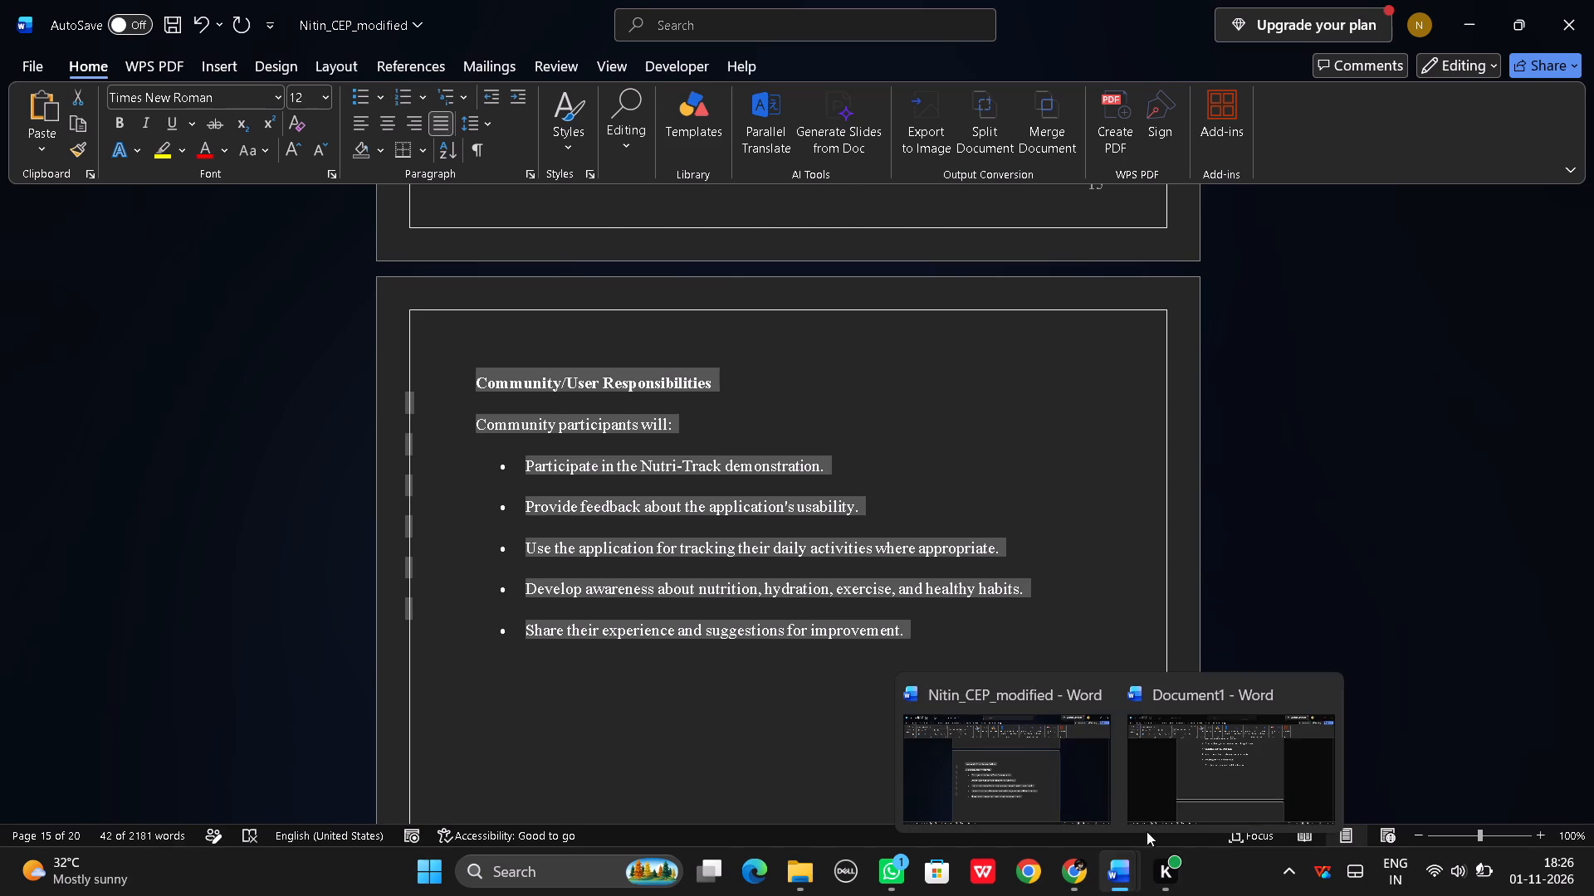
pyautogui.click(1190, 780)
pyautogui.hotkey('ctrl', 'v')
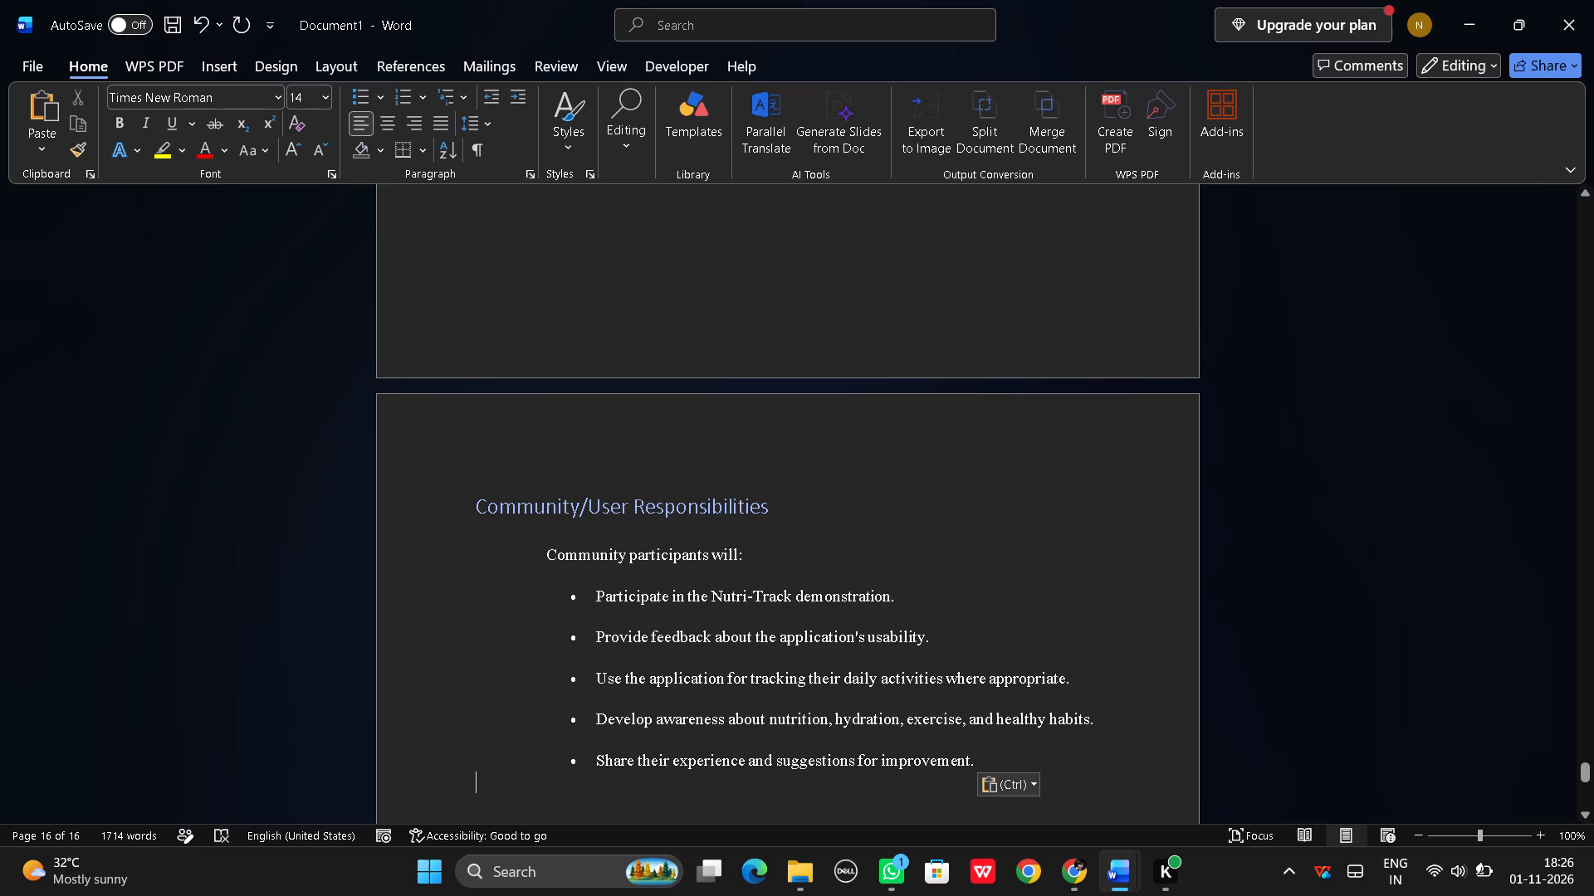
# Apply a white text effect to the "Community/User Responsibilities" heading and expand the collapsed content beneath it.
pyautogui.moveTo(471, 501); pyautogui.dragTo(473, 501)
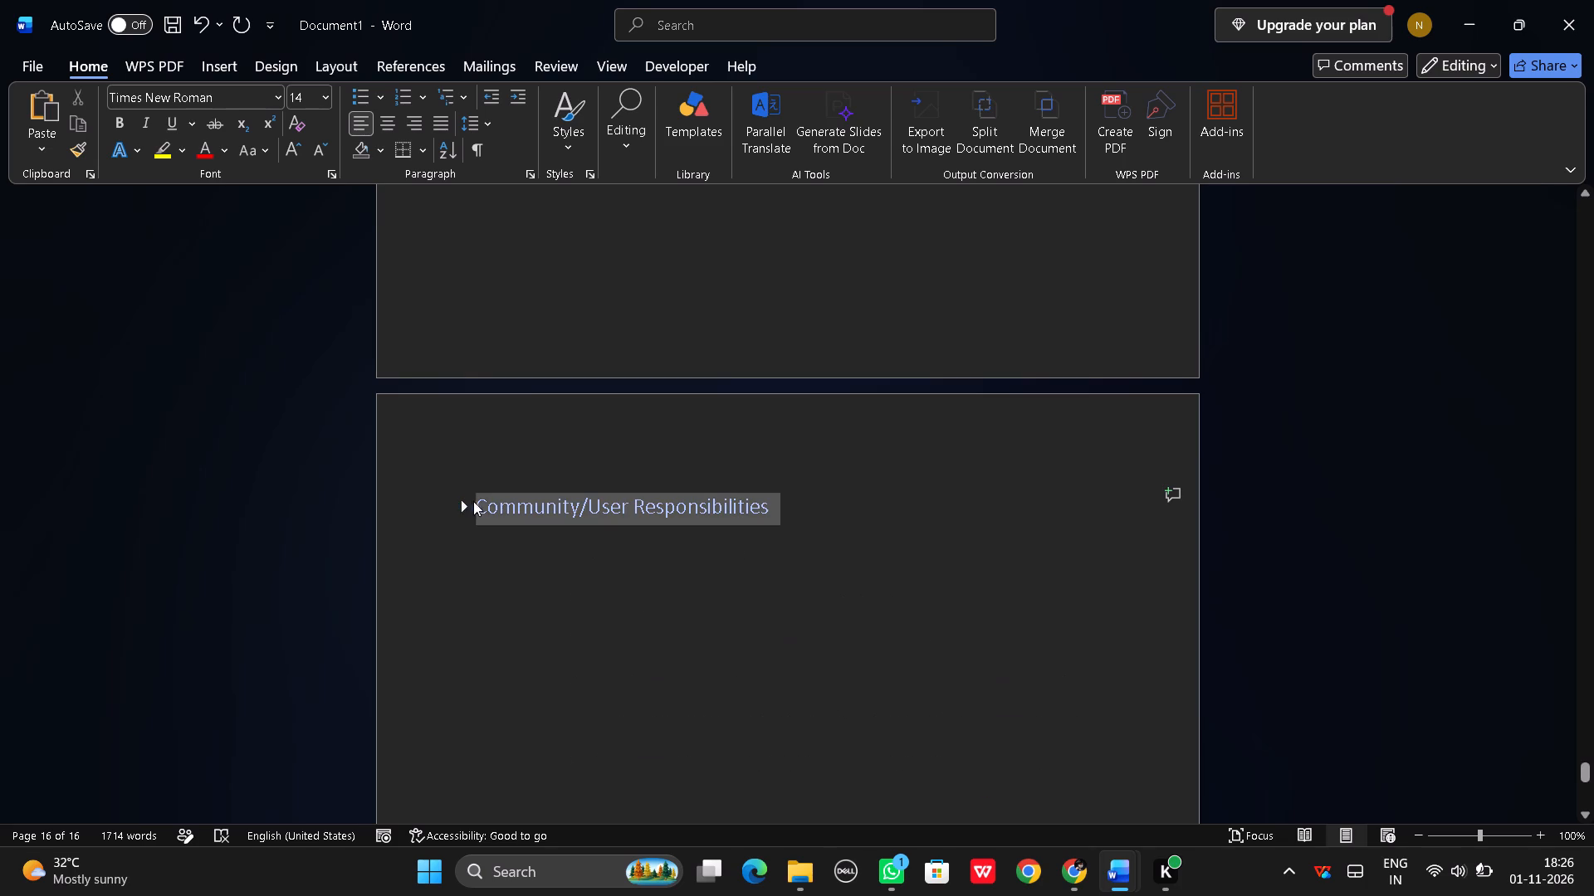
pyautogui.moveTo(473, 501); pyautogui.dragTo(710, 509)
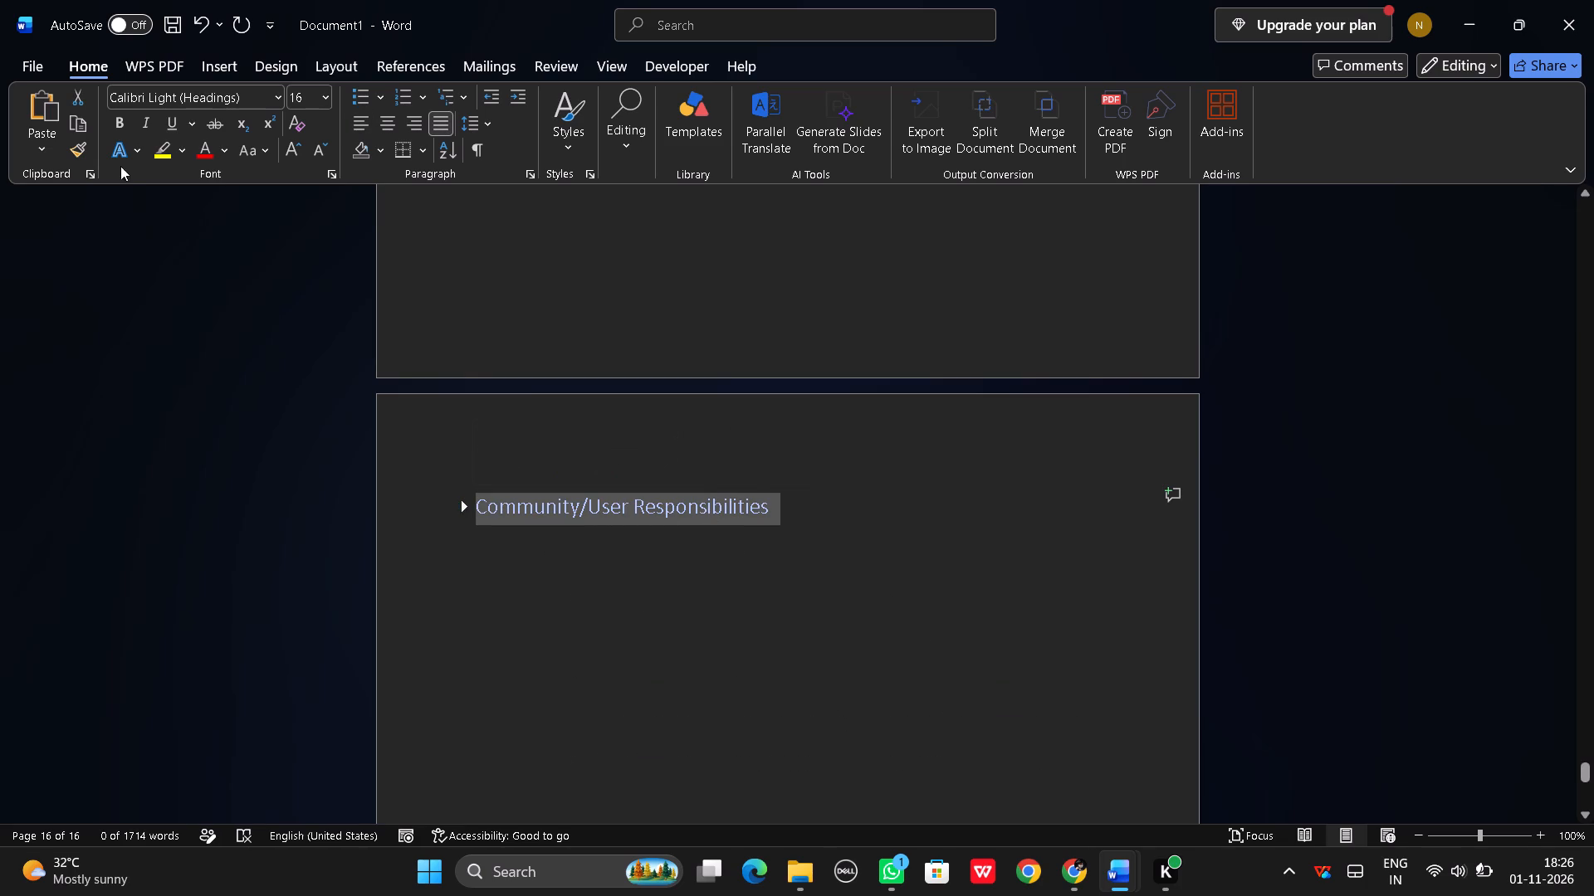
pyautogui.click(119, 152)
pyautogui.click(135, 188)
pyautogui.click(523, 604)
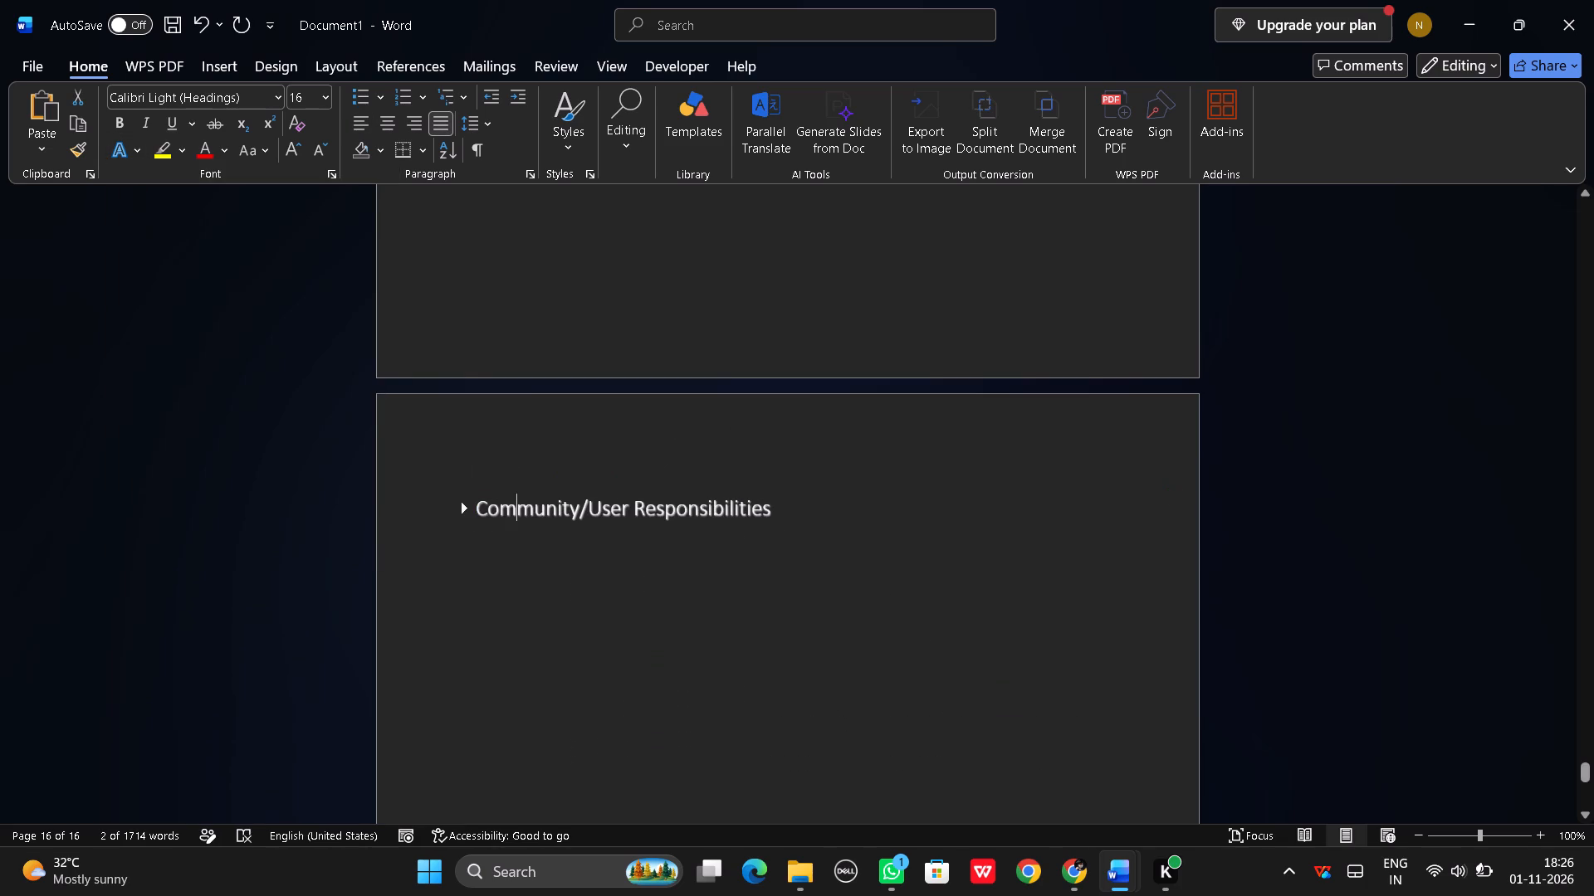
pyautogui.click(460, 506)
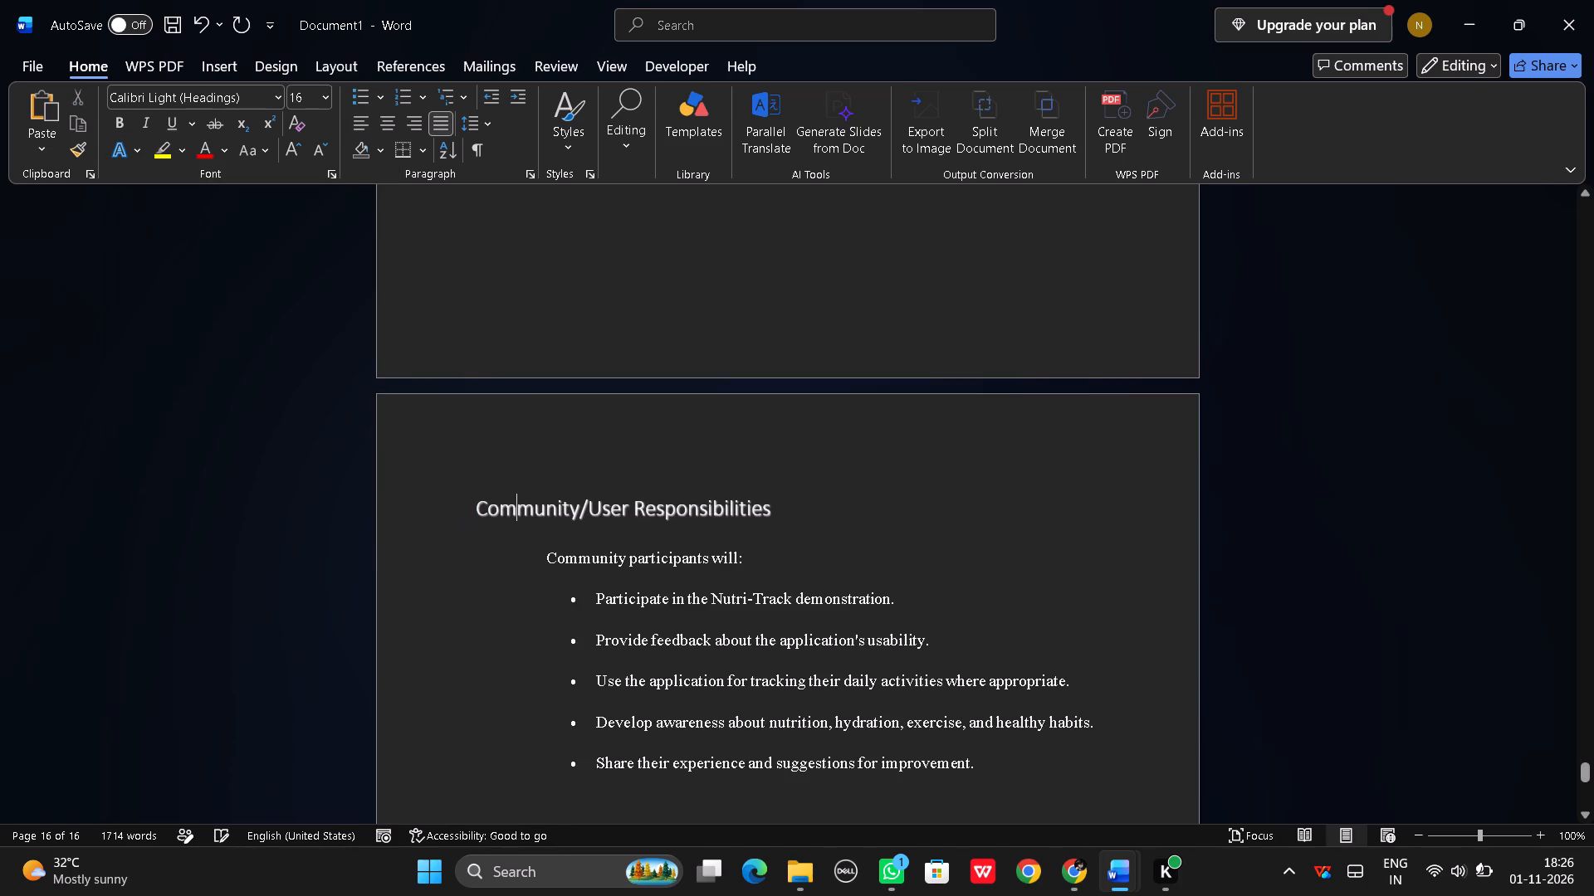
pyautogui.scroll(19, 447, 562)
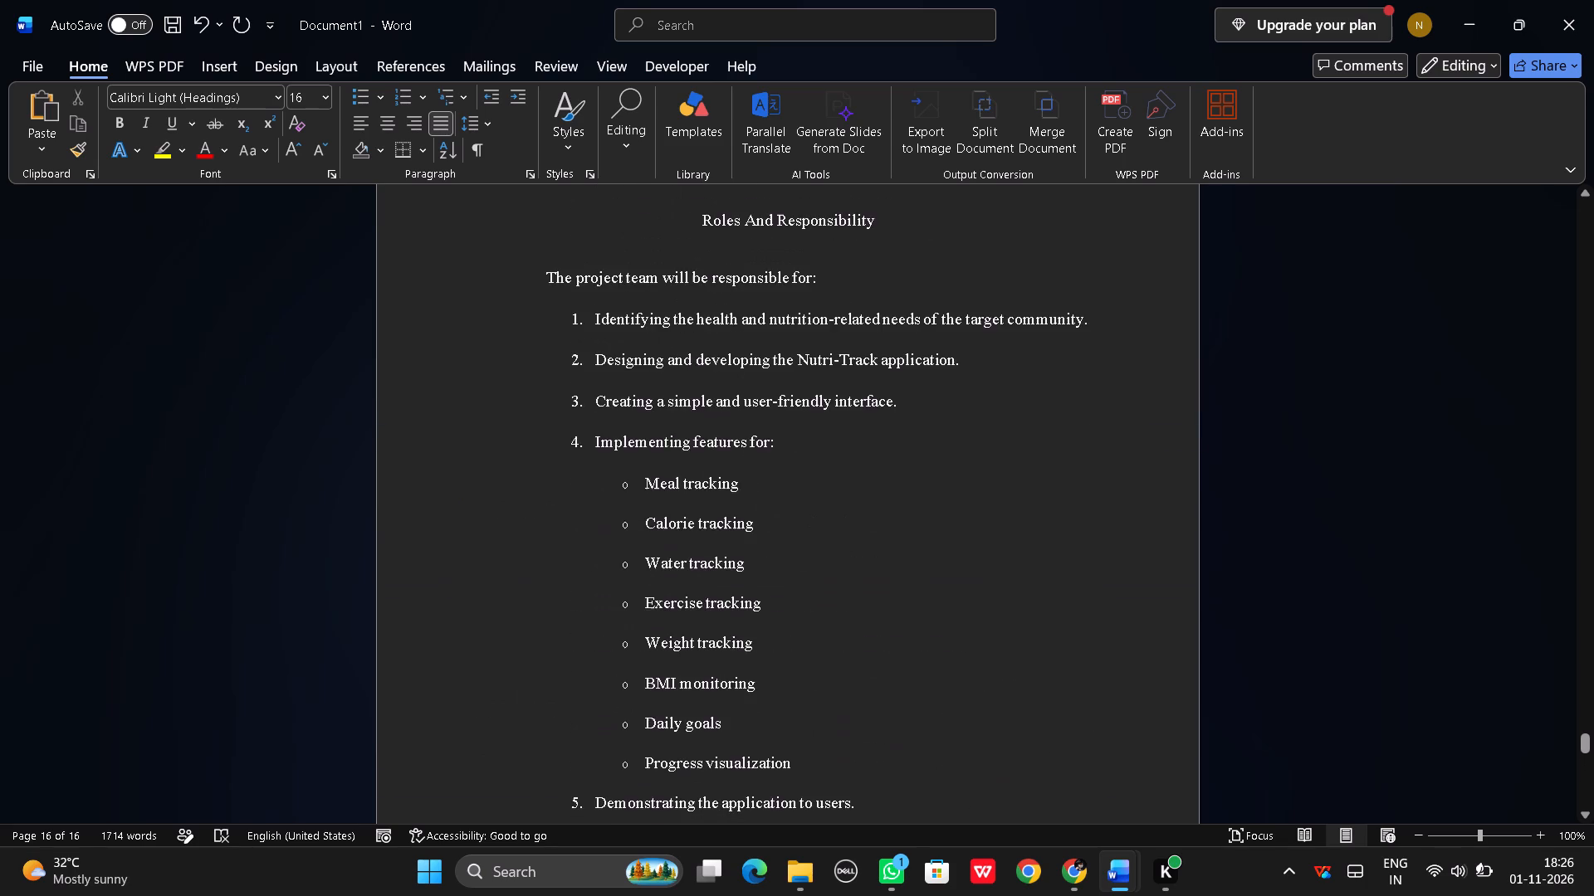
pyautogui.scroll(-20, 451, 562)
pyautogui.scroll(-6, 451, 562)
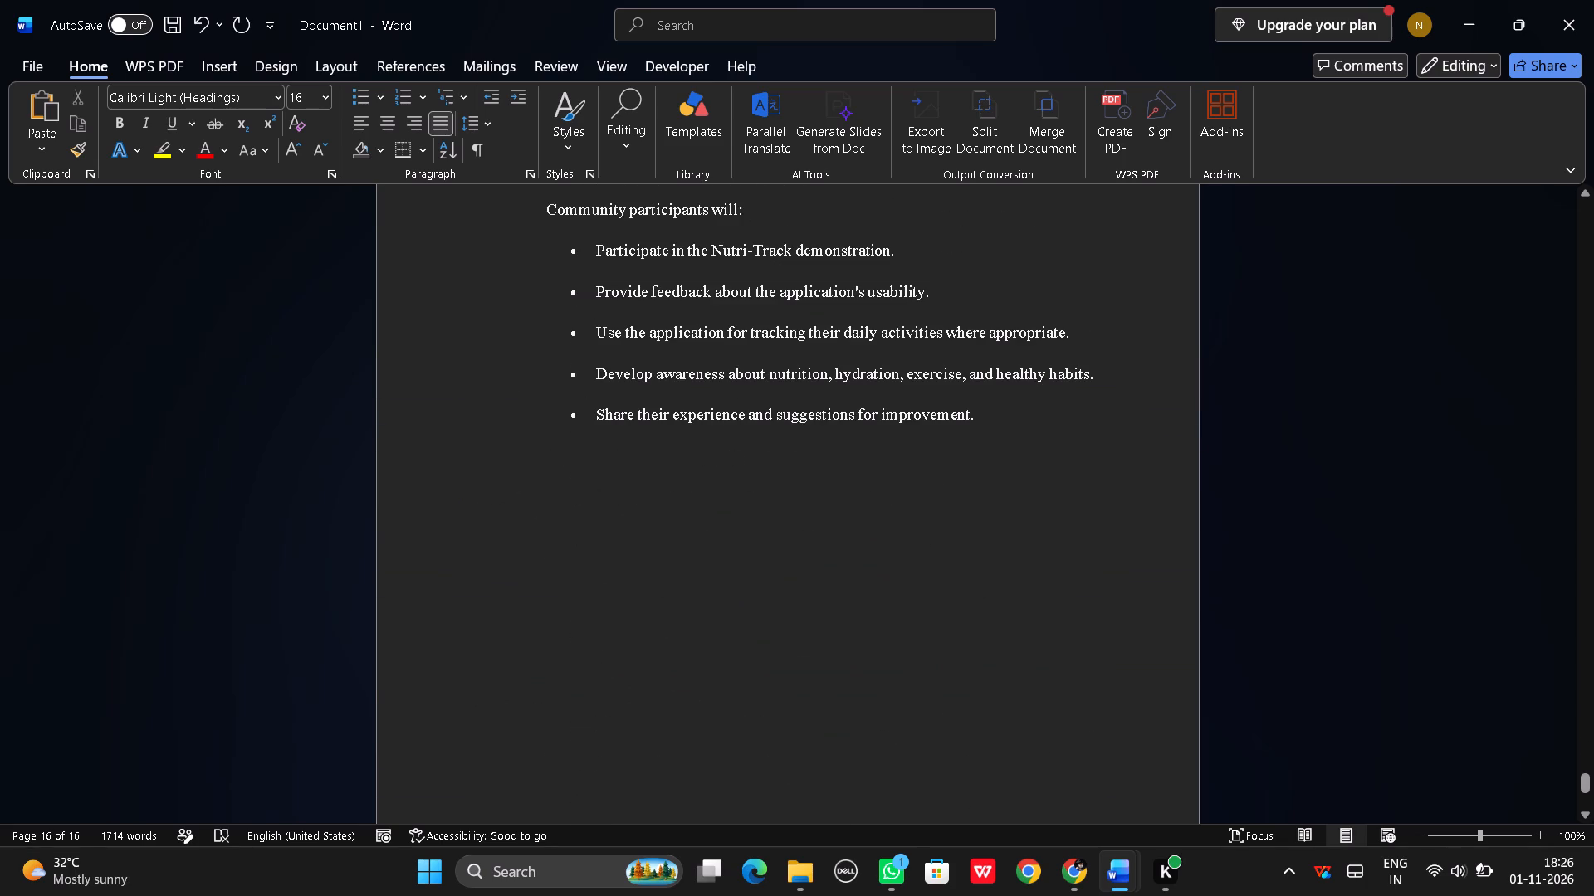
# Add blank lines after the last Community/User Responsibilities bullet in Document1 and insert a page break to start a new page.
pyautogui.click(998, 419)
pyautogui.press('Return')
pyautogui.press('Return')
pyautogui.press('Return')
pyautogui.press('Return')
pyautogui.press('Return')
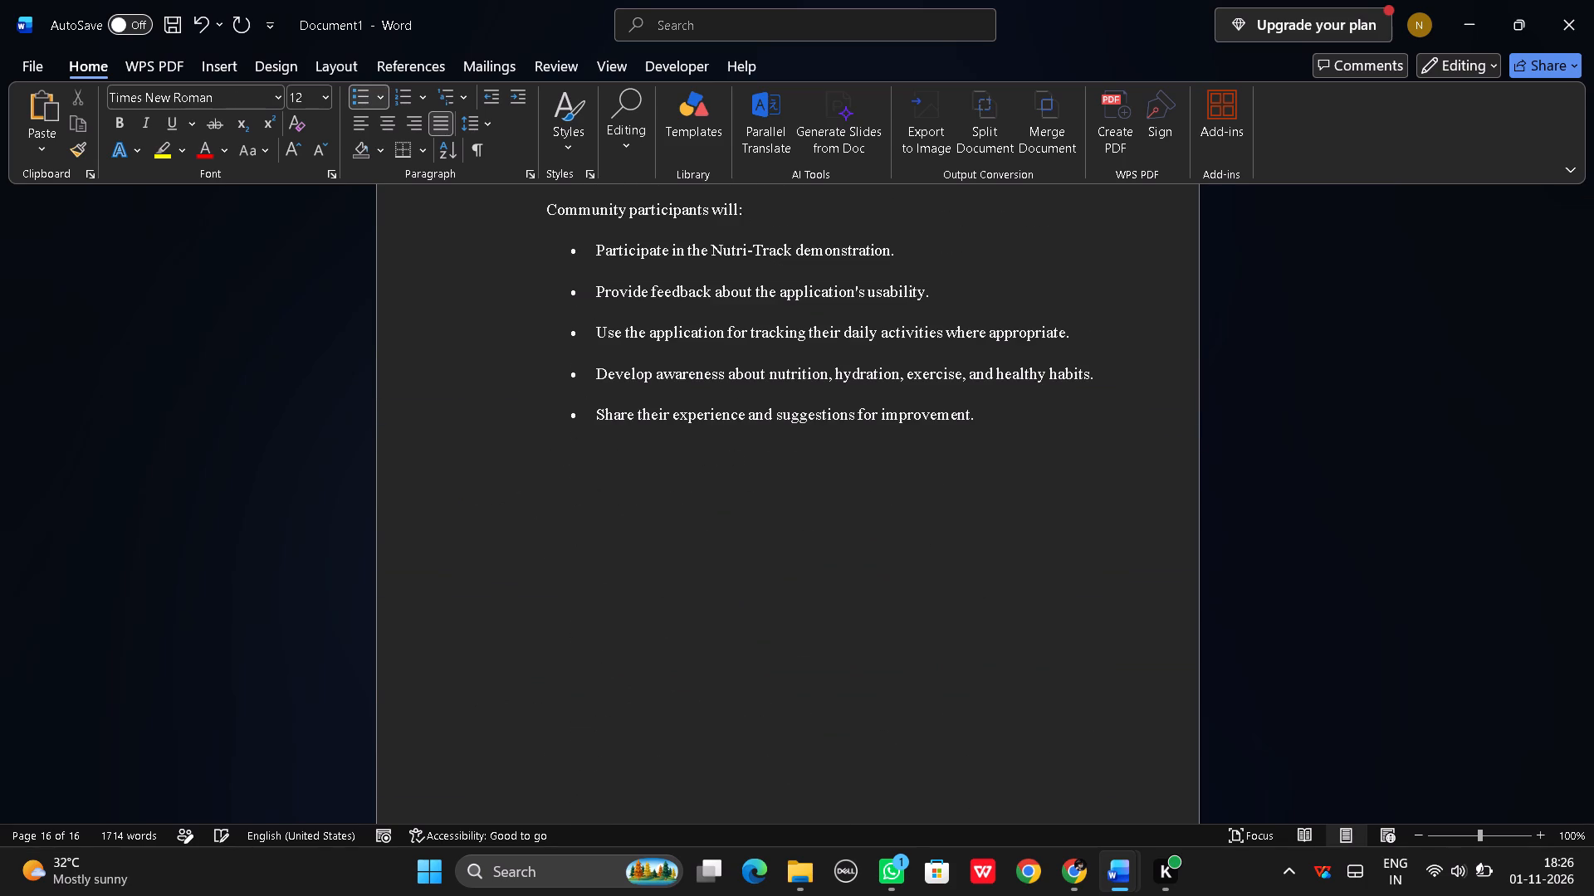
pyautogui.press('Return')
pyautogui.press('Return')
pyautogui.hotkey('ctrl', 'Return')
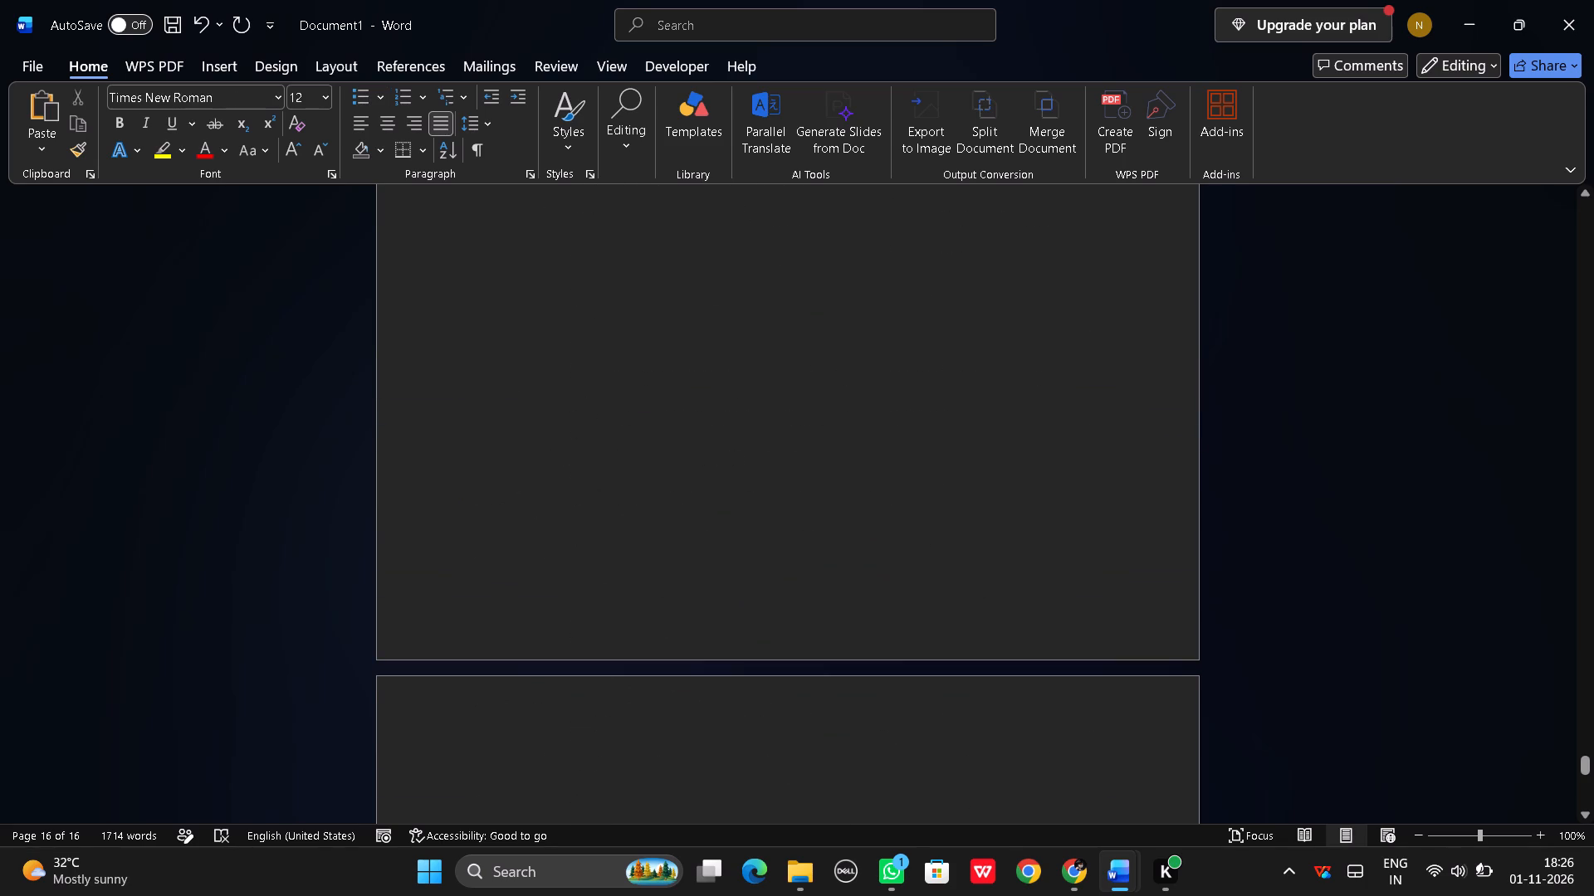
# Copy the Process of Implementation page from Nitin_CEP_modified, from its title through the Stage 5 bullet "Calories can be tracked.".
pyautogui.click(1047, 810)
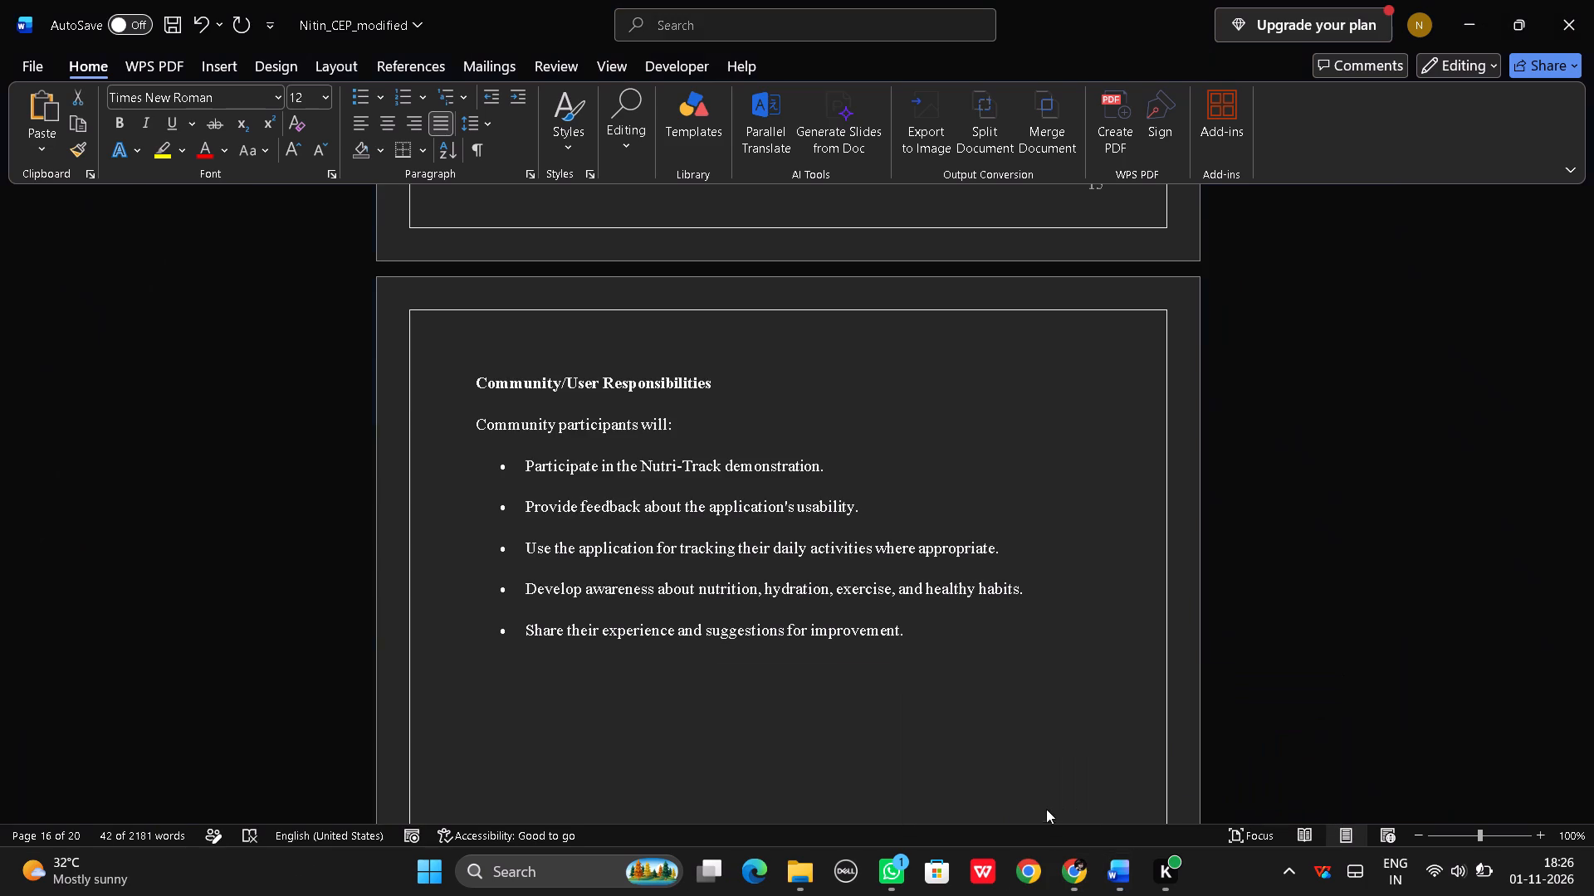
pyautogui.click(828, 769)
pyautogui.scroll(-9, 746, 670)
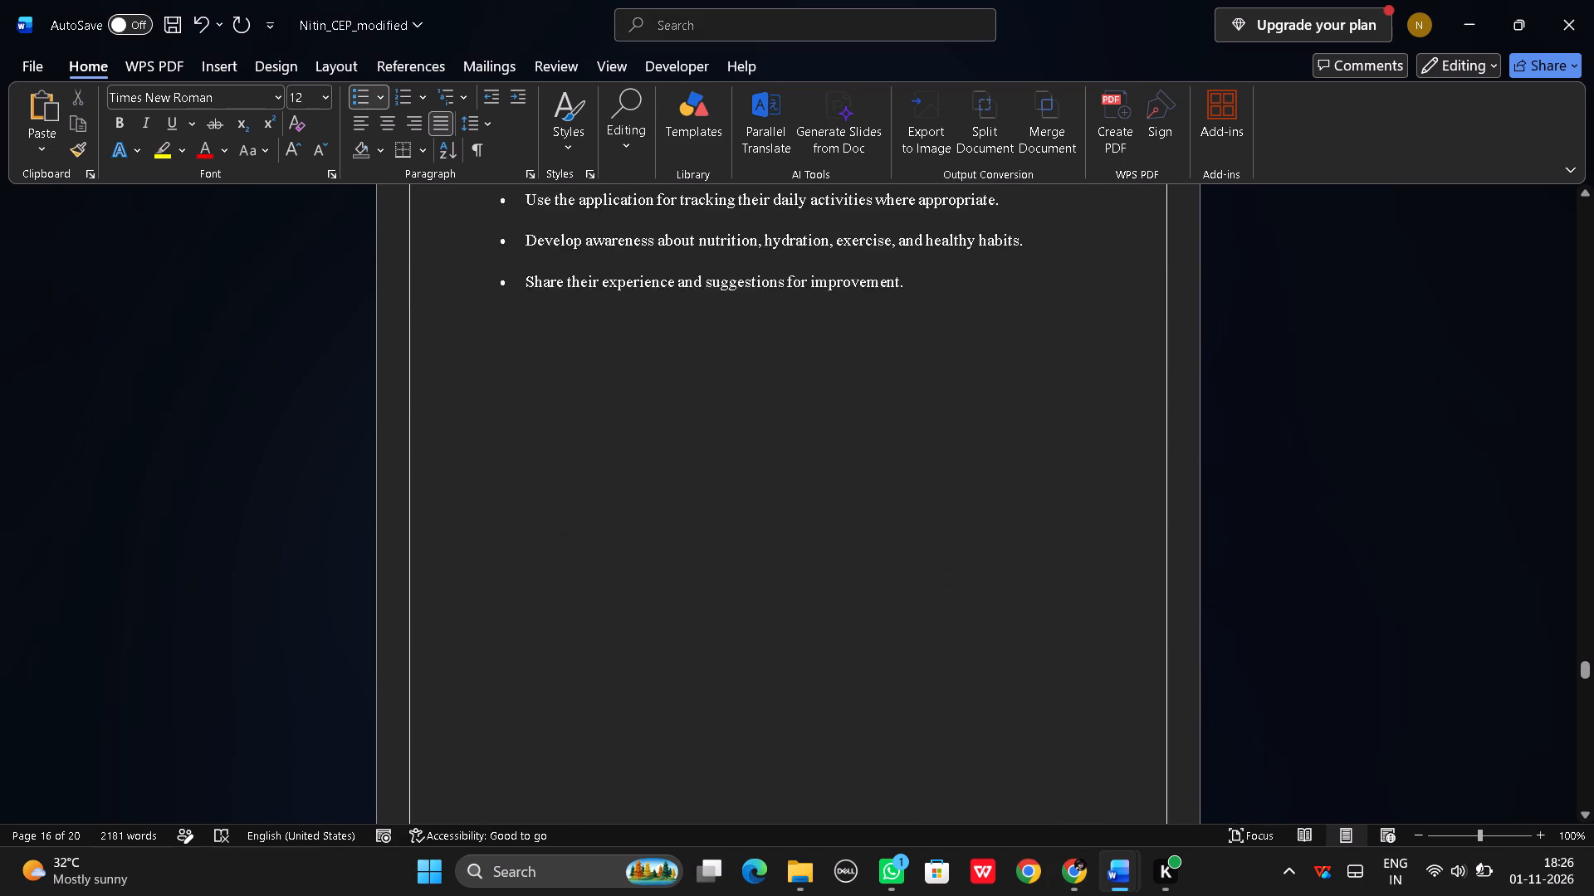
pyautogui.scroll(-15, 746, 673)
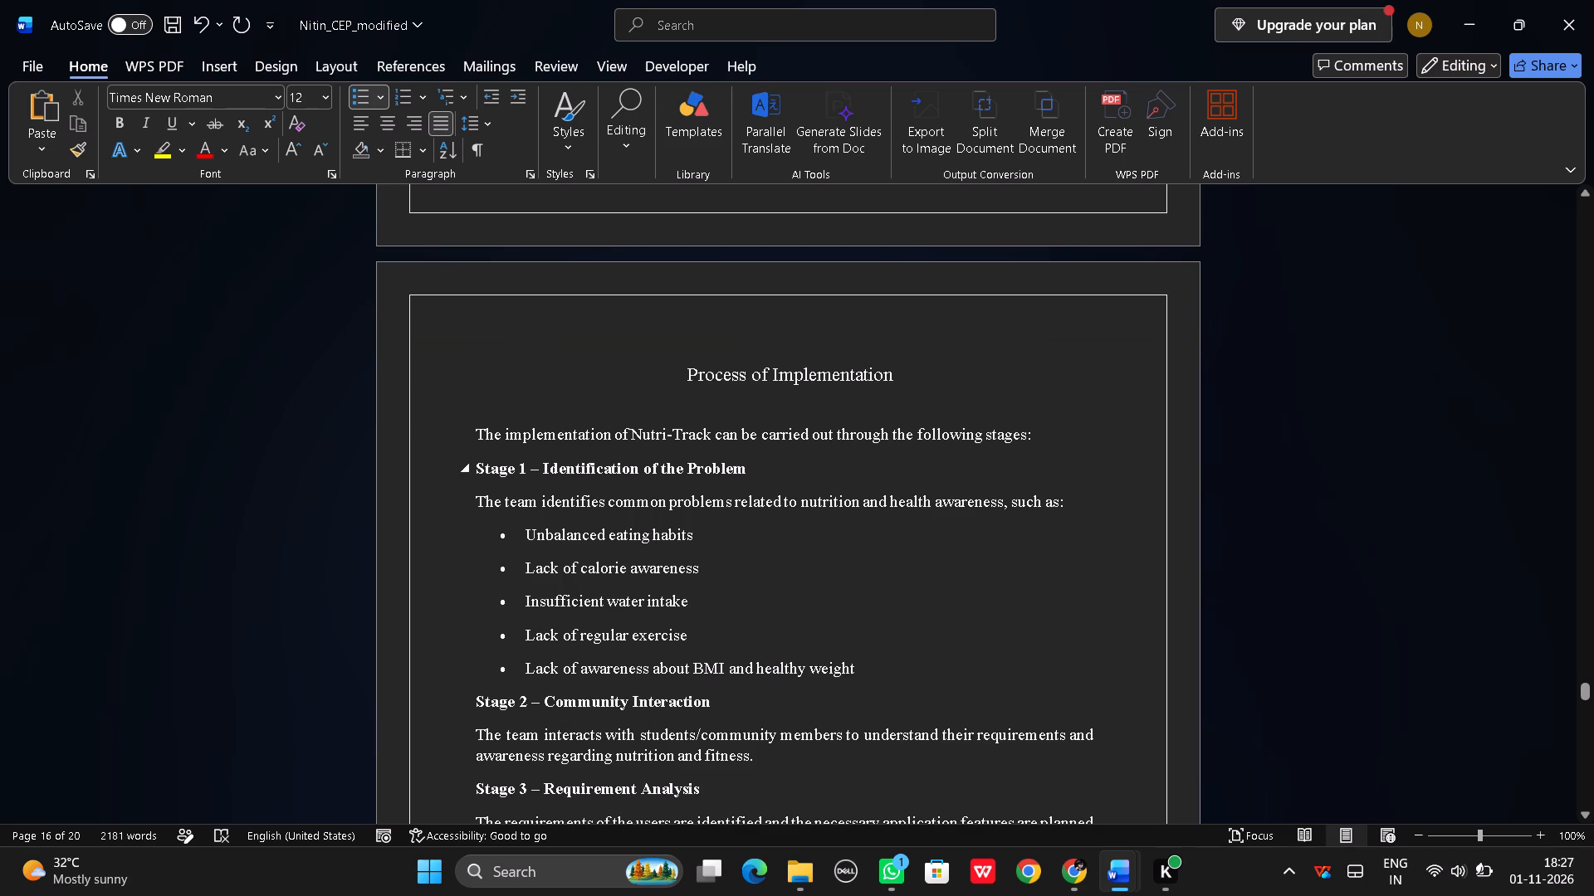
pyautogui.scroll(-12, 765, 464)
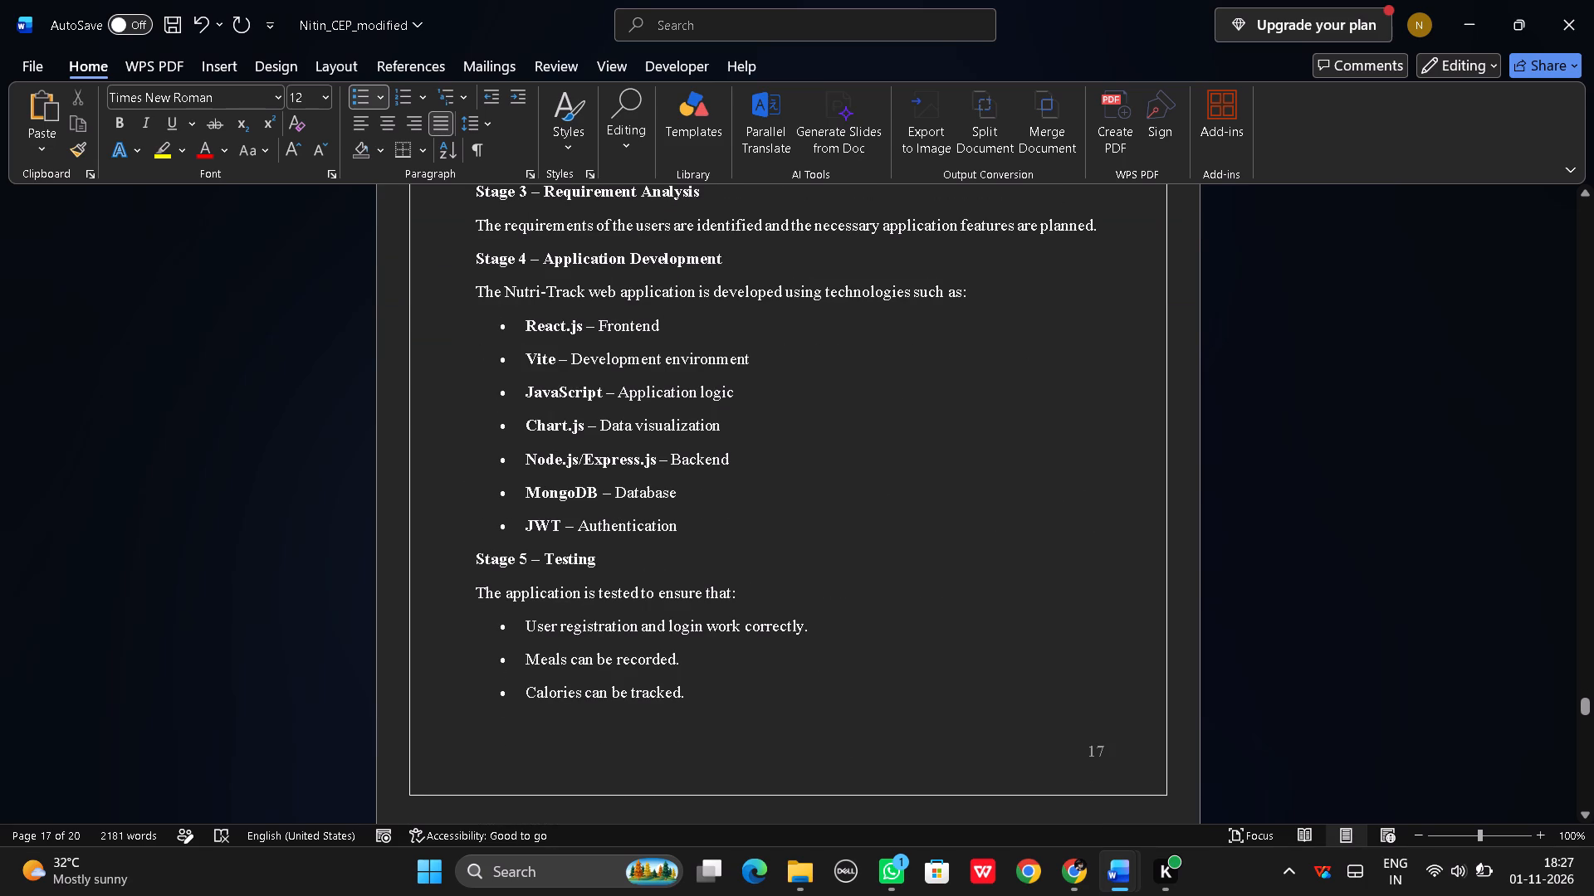
pyautogui.scroll(9, 761, 459)
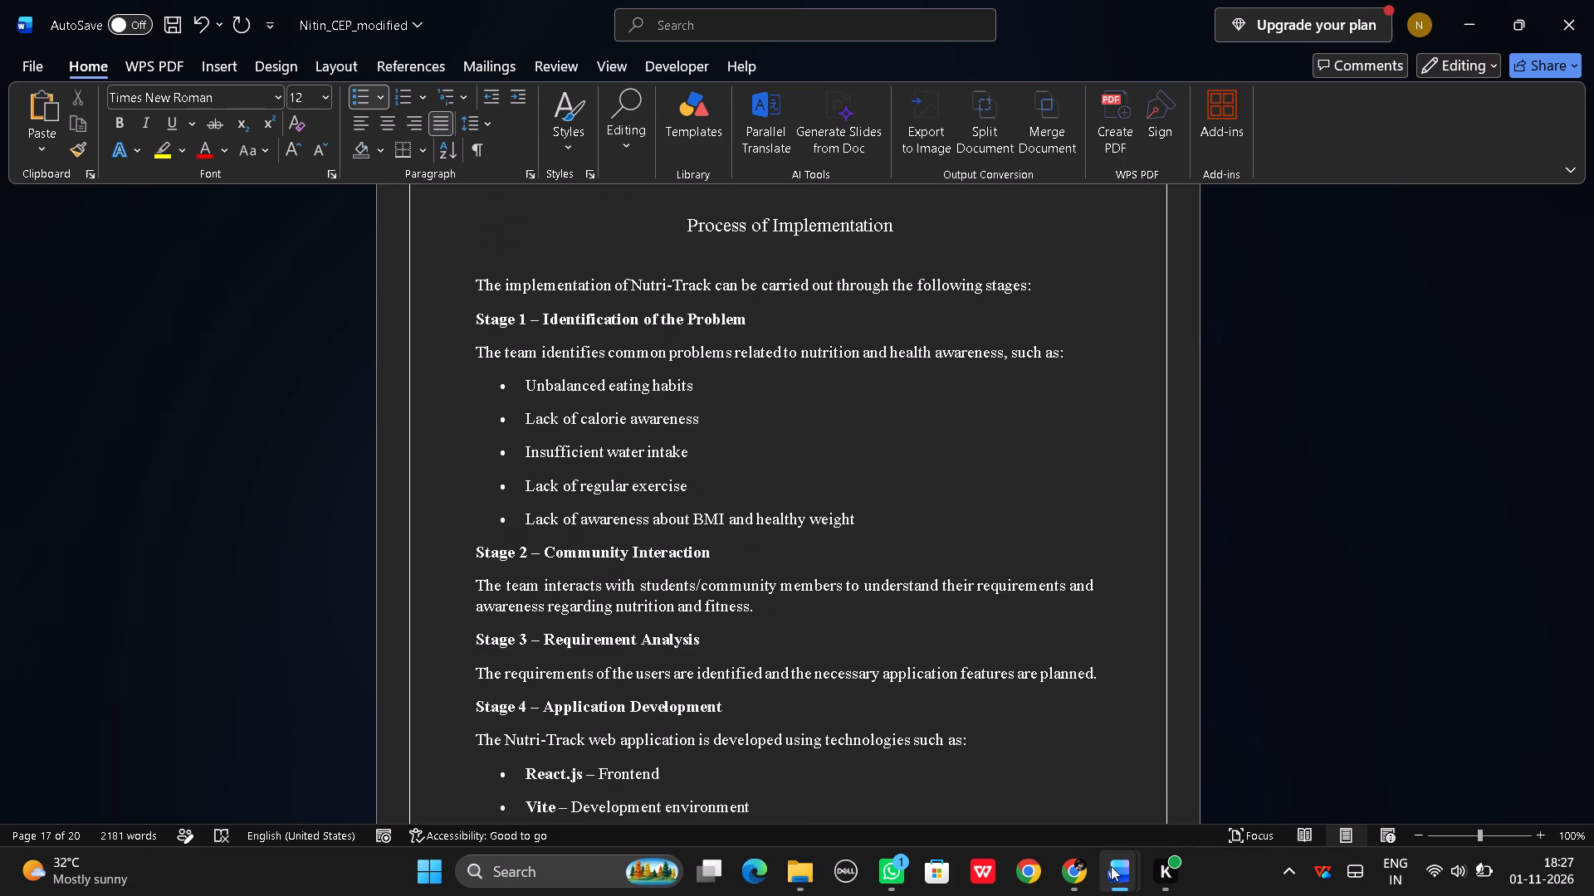
pyautogui.click(1188, 781)
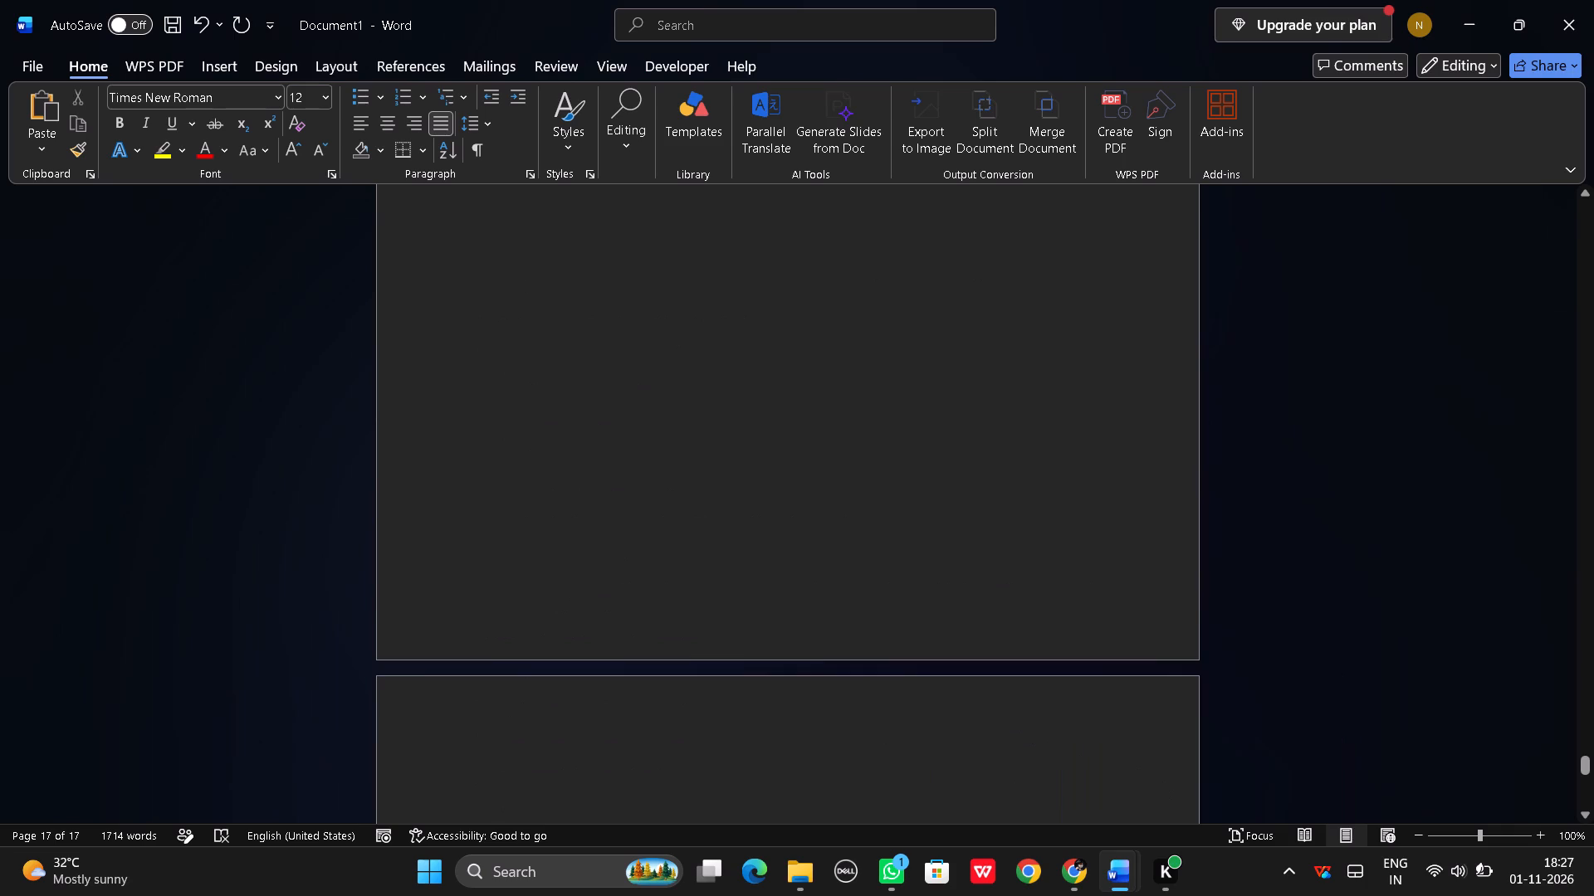
pyautogui.scroll(-1, 871, 676)
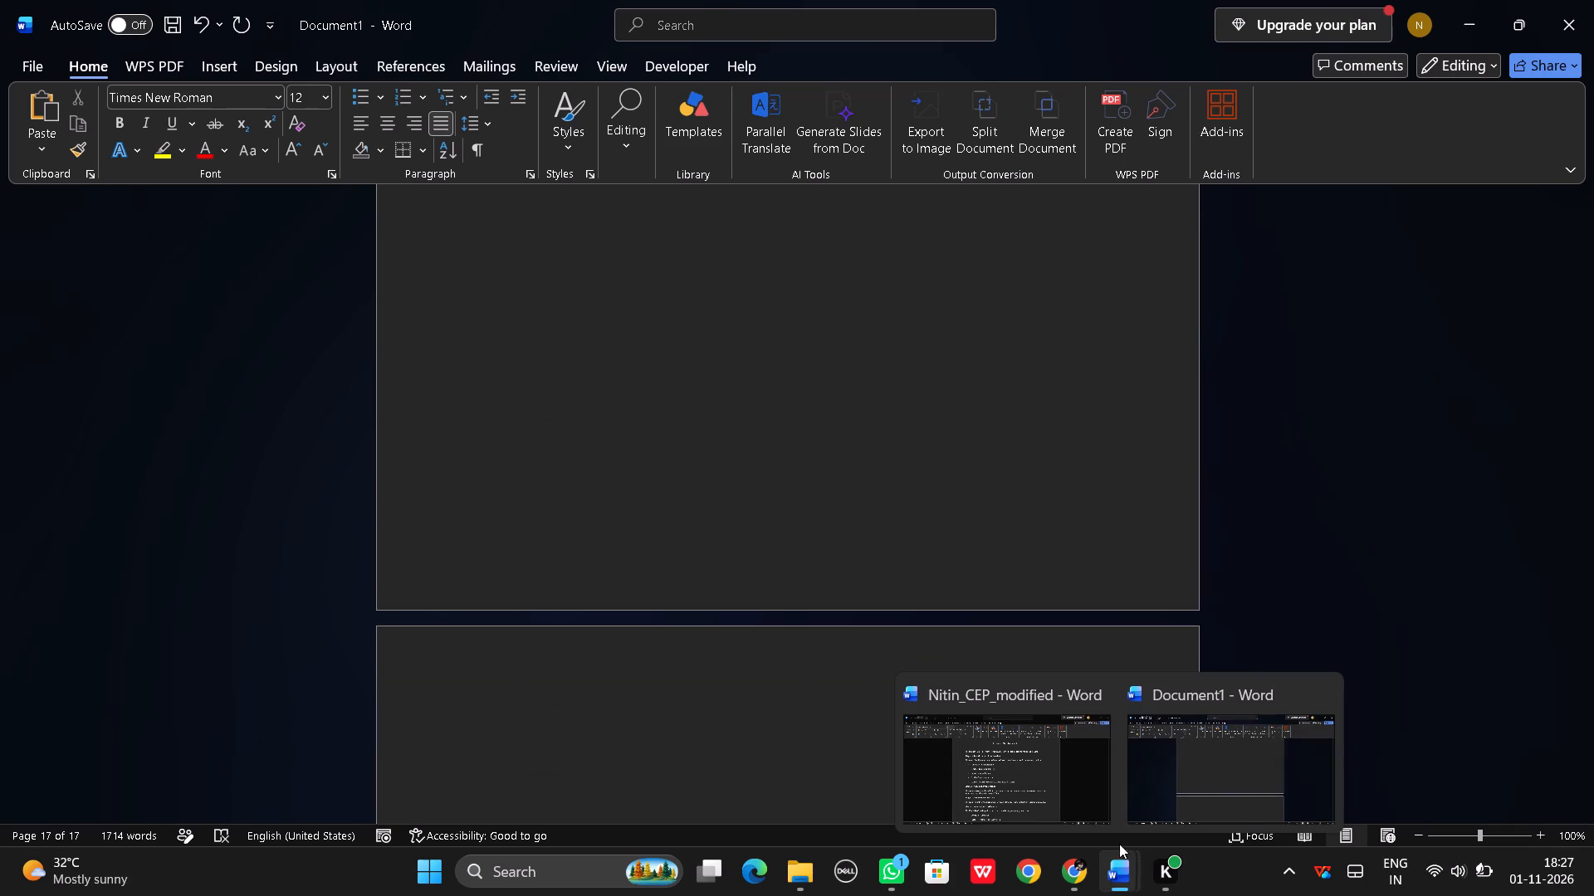
pyautogui.click(1039, 786)
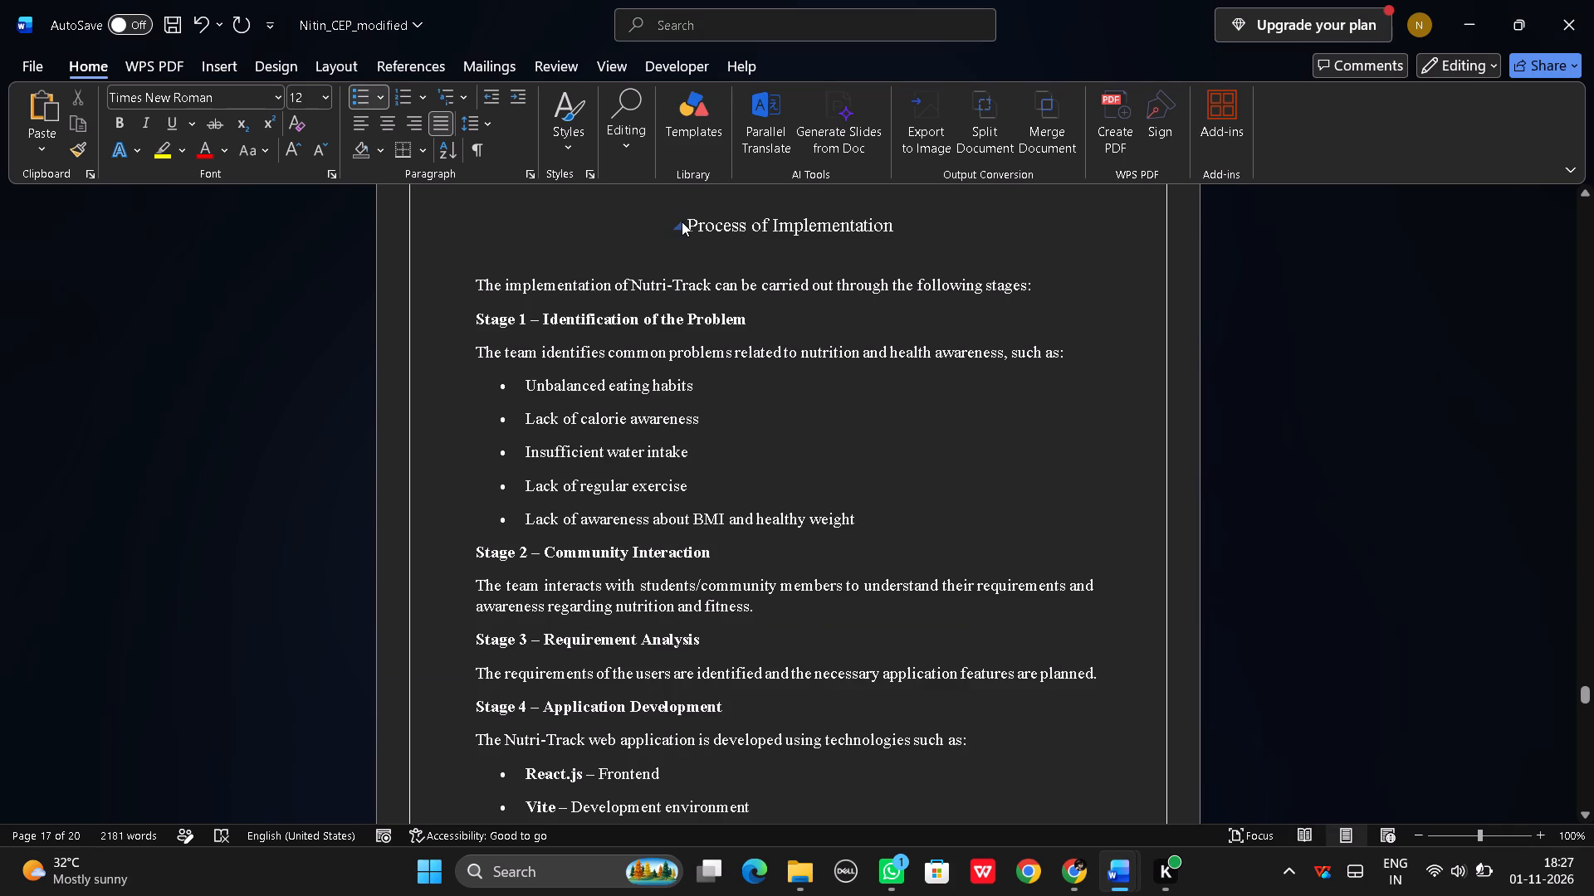
pyautogui.moveTo(685, 220); pyautogui.dragTo(857, 607)
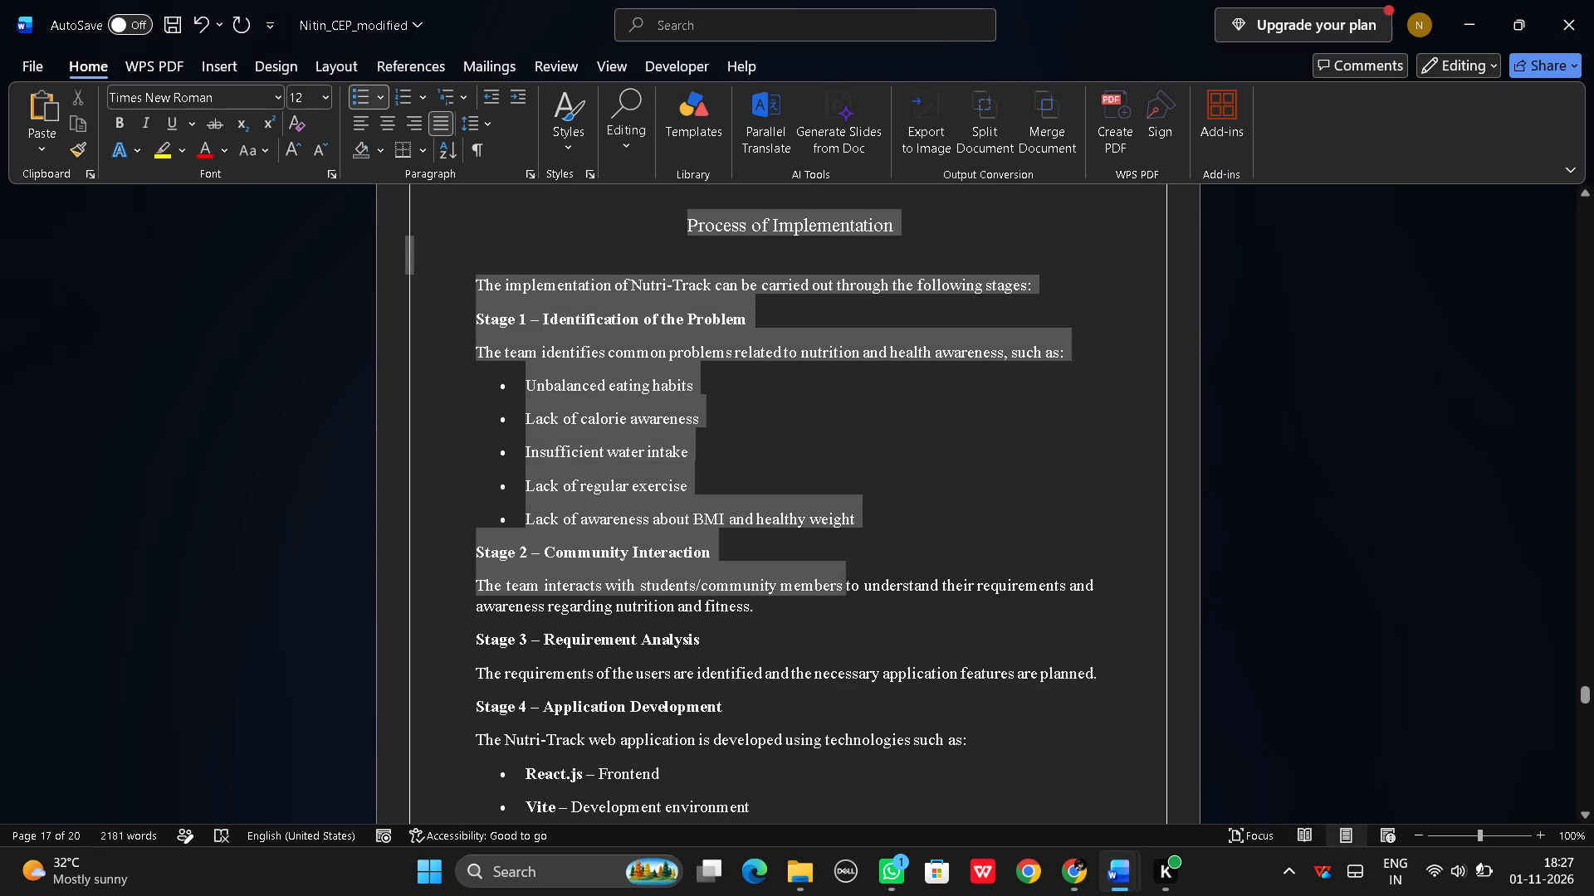
pyautogui.moveTo(857, 607); pyautogui.dragTo(878, 631)
pyautogui.scroll(-11, 876, 631)
pyautogui.hotkey('ctrl', 'c')
pyautogui.hotkey('ctrl', 'c')
pyautogui.hotkey('ctrl', 'c')
pyautogui.hotkey('ctrl', 'c')
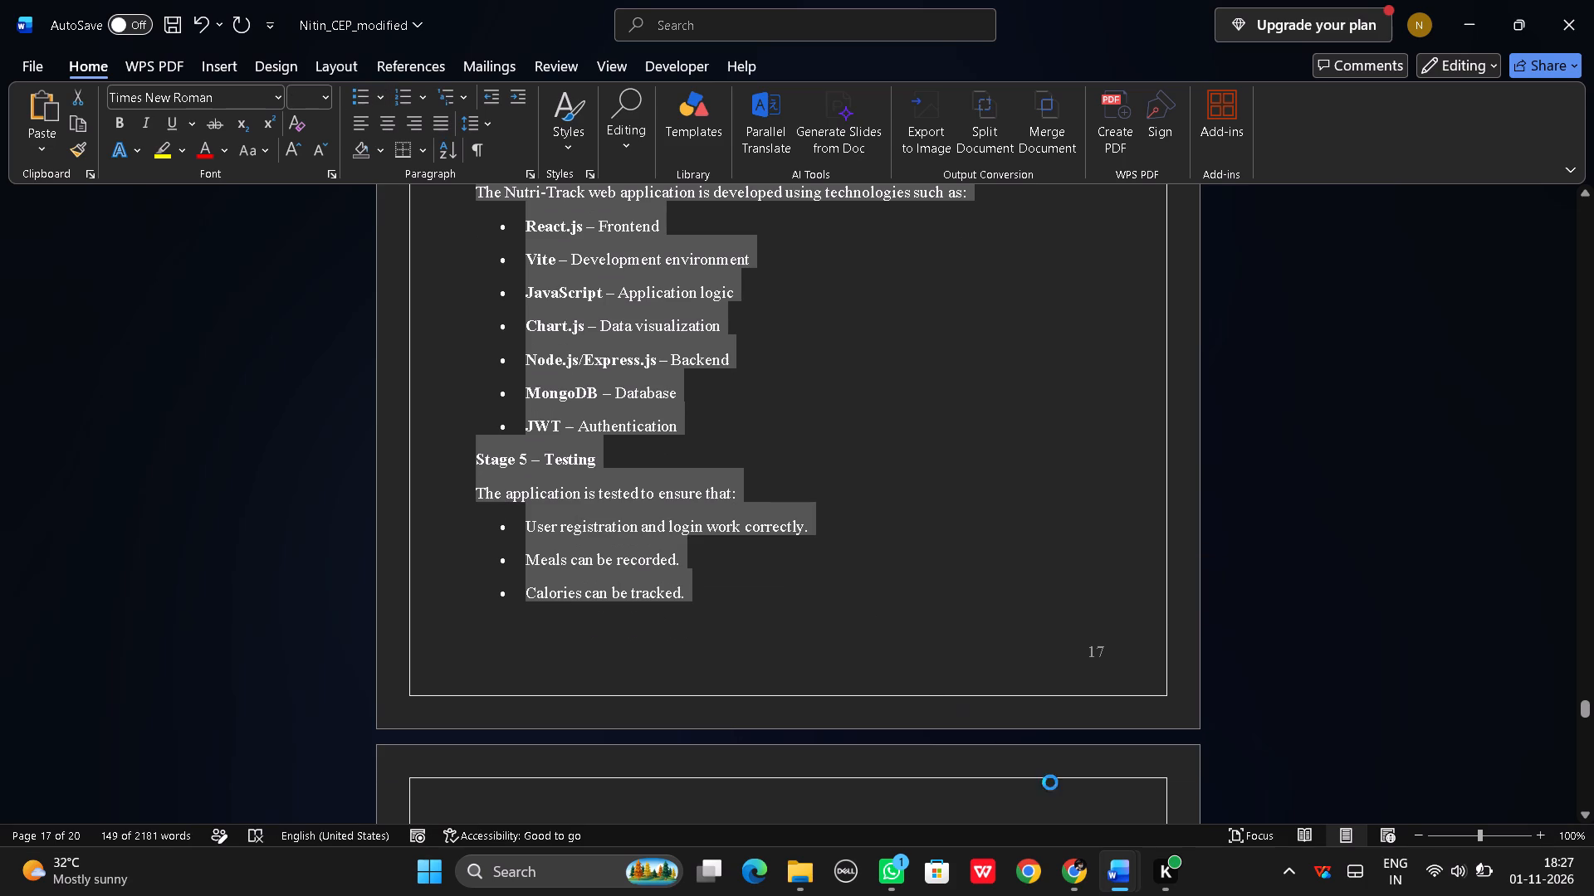
# Paste the copied Process of Implementation content on the new blank page of Document1.
pyautogui.click(1157, 756)
pyautogui.scroll(1, 793, 562)
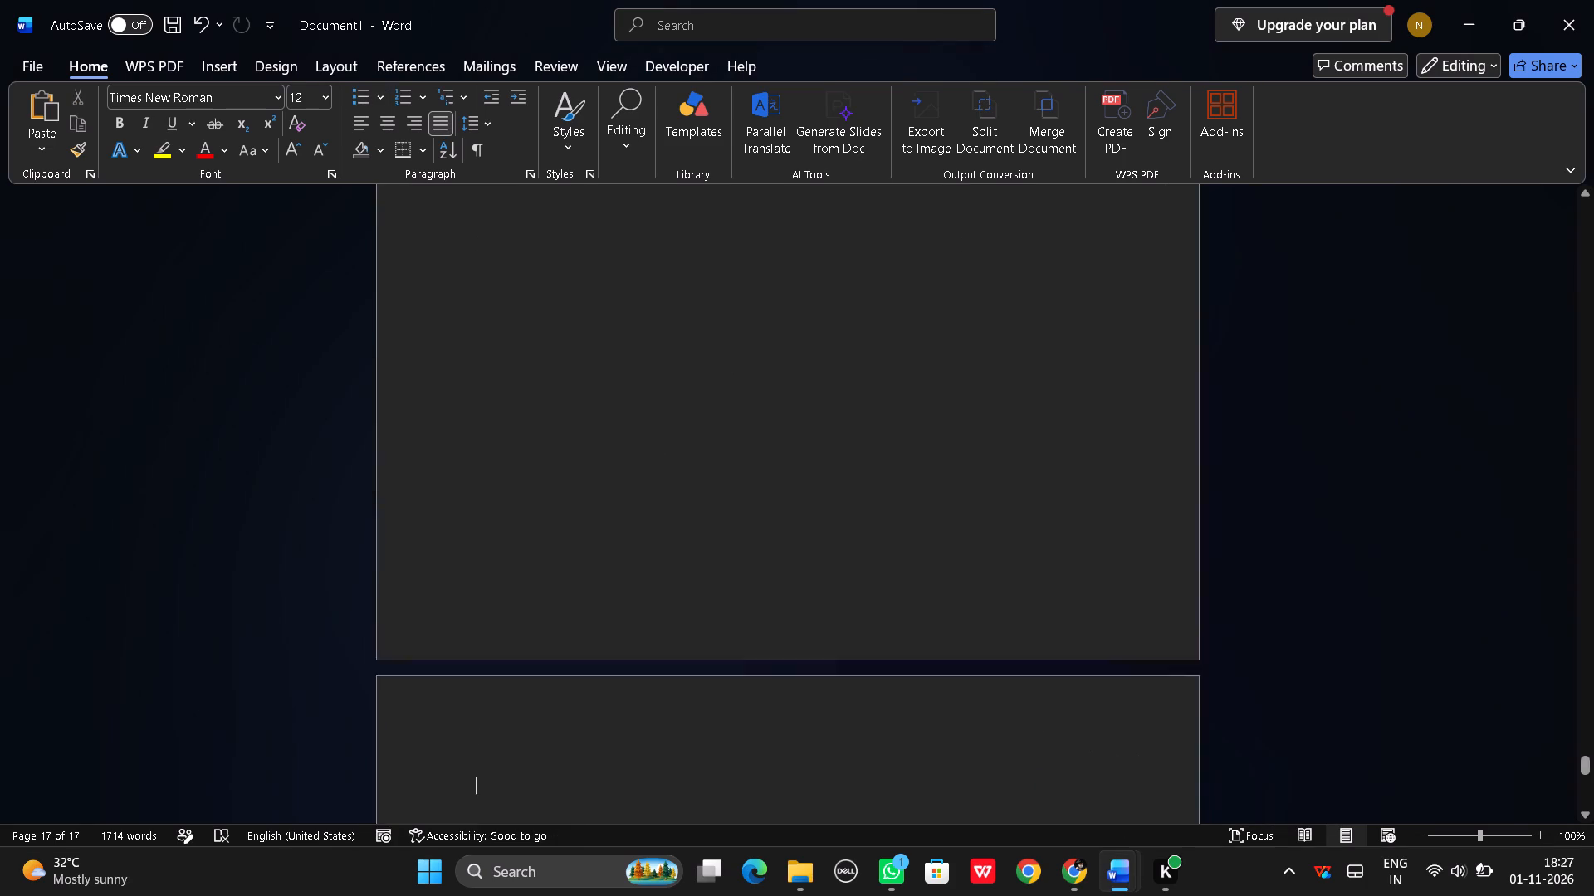
pyautogui.scroll(8, 792, 562)
pyautogui.scroll(-13, 790, 563)
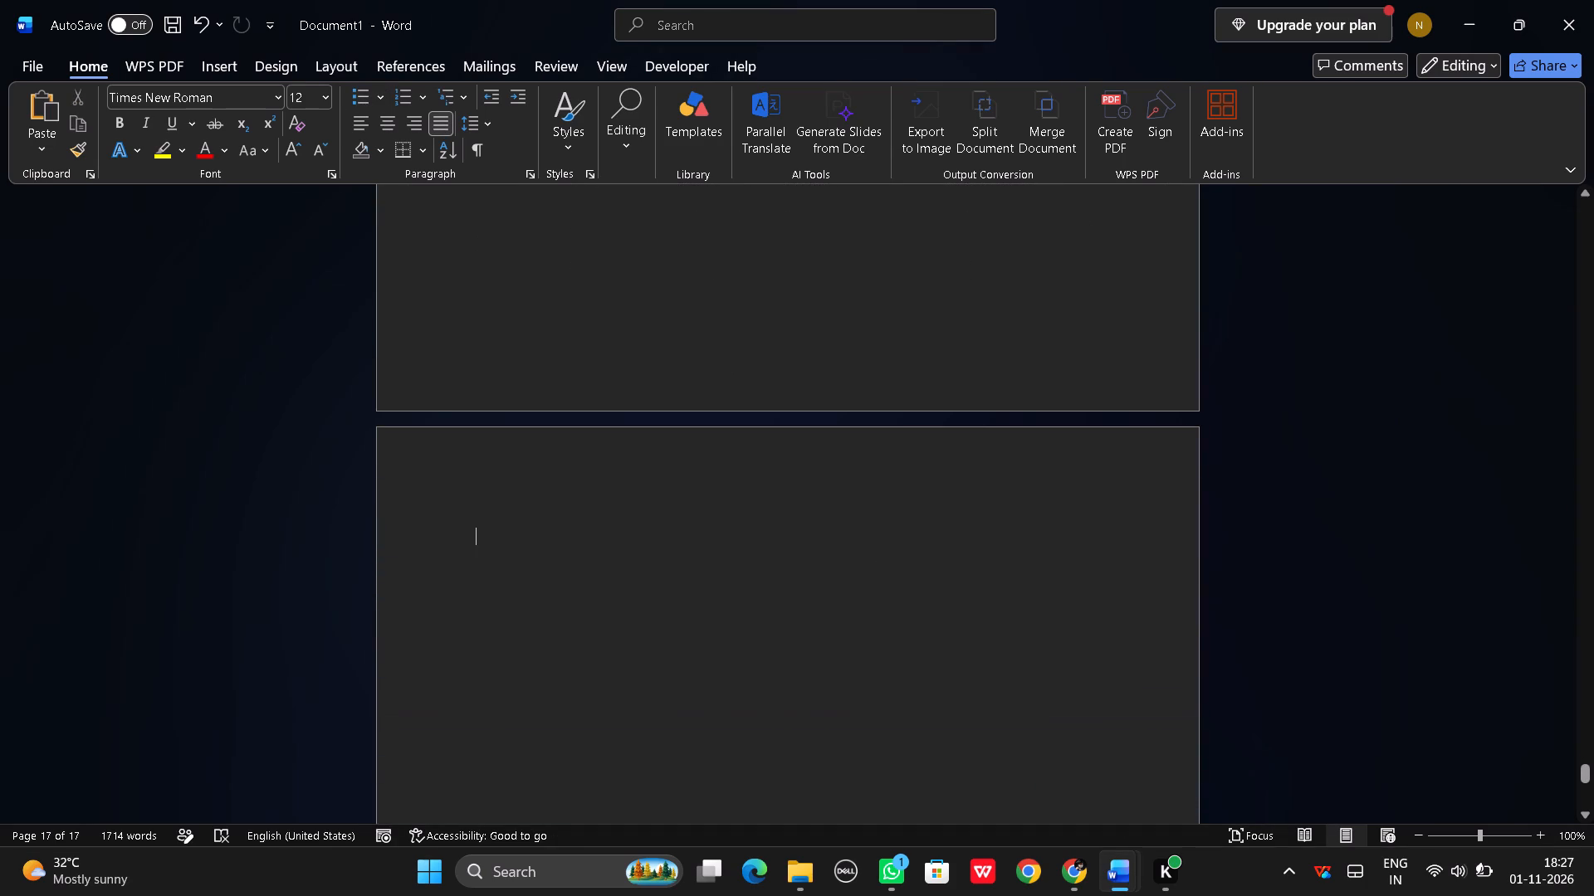
pyautogui.hotkey('ctrl', 'v')
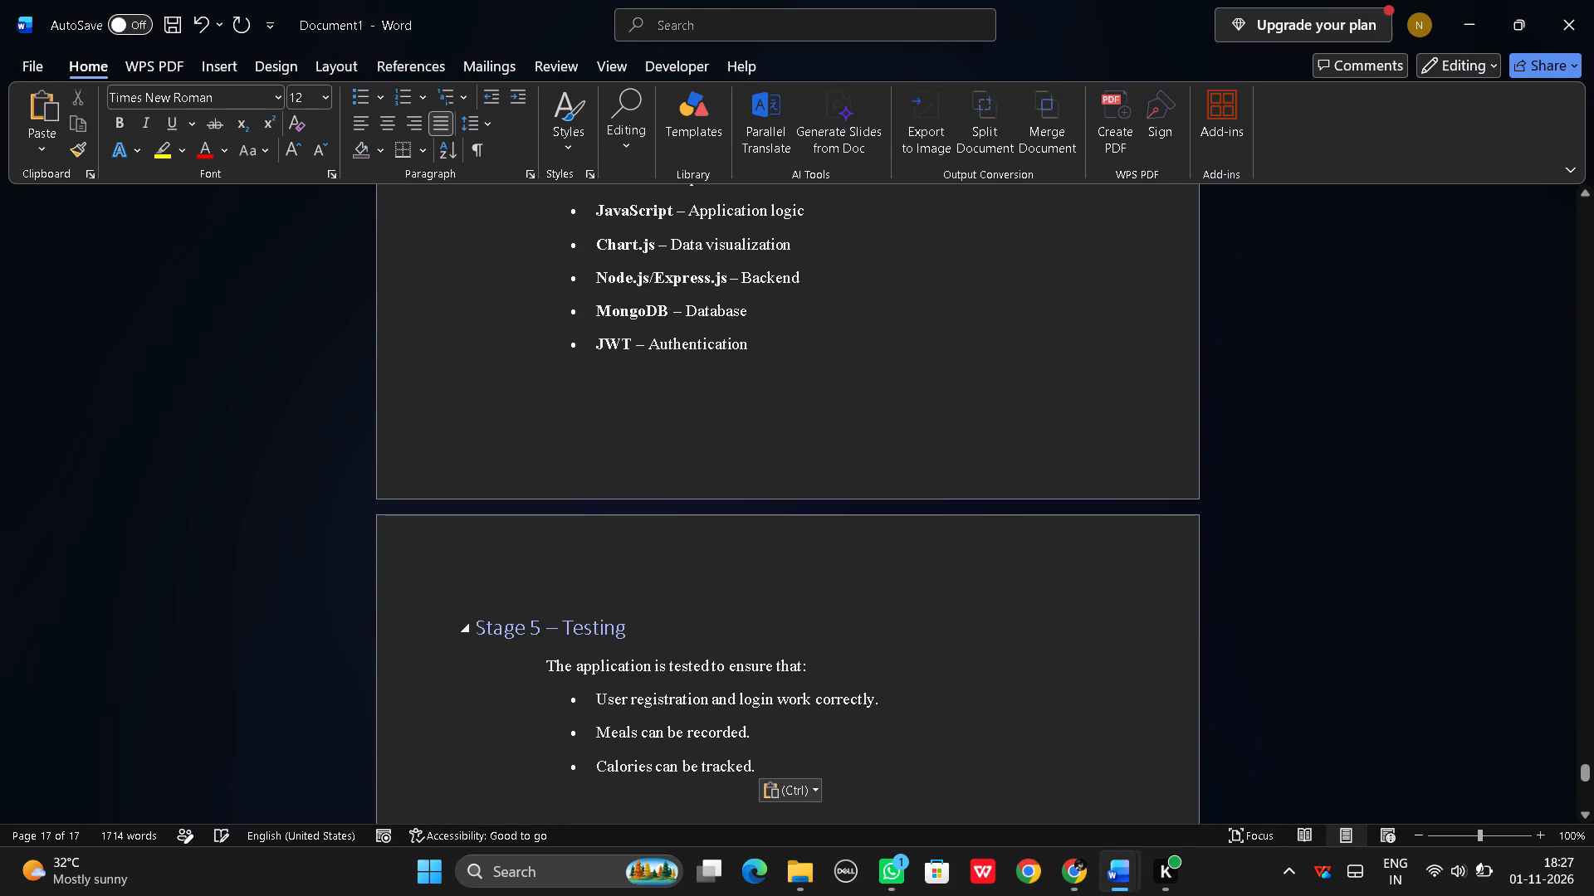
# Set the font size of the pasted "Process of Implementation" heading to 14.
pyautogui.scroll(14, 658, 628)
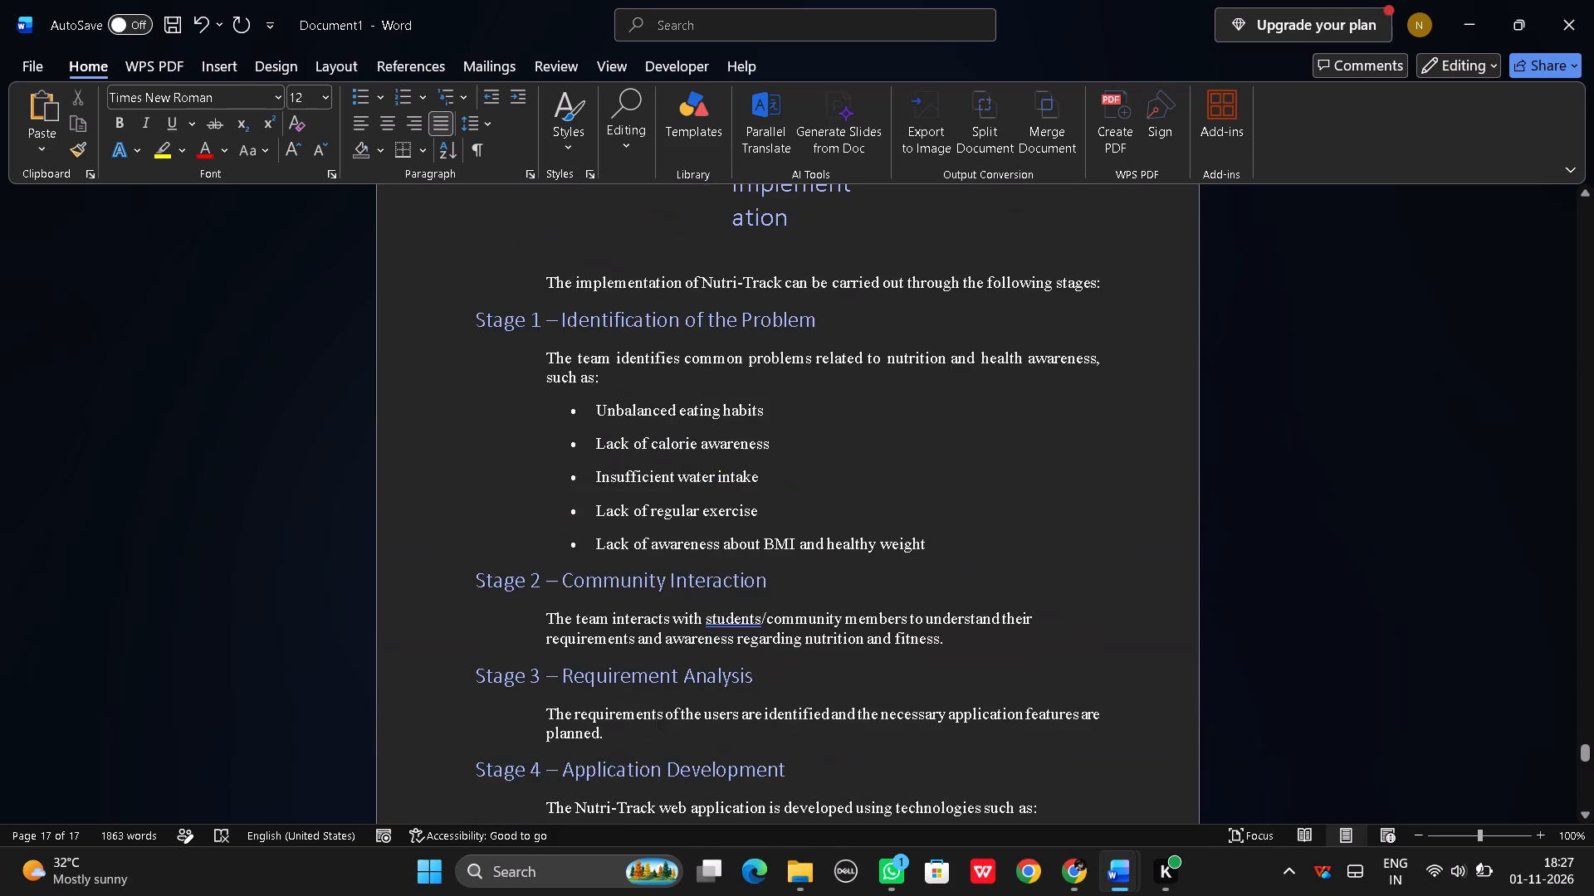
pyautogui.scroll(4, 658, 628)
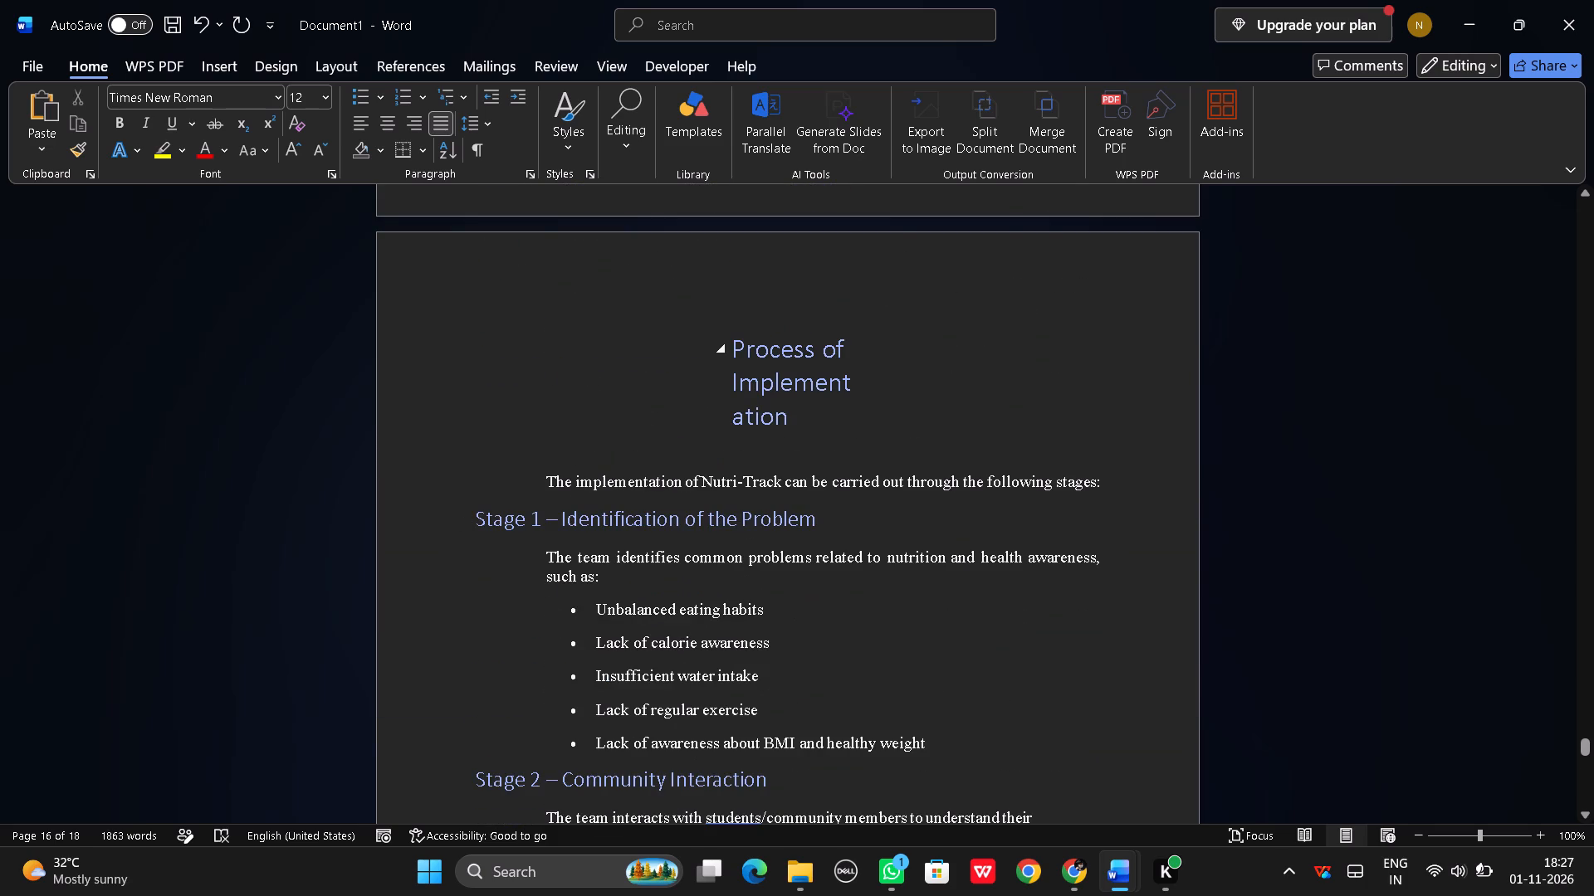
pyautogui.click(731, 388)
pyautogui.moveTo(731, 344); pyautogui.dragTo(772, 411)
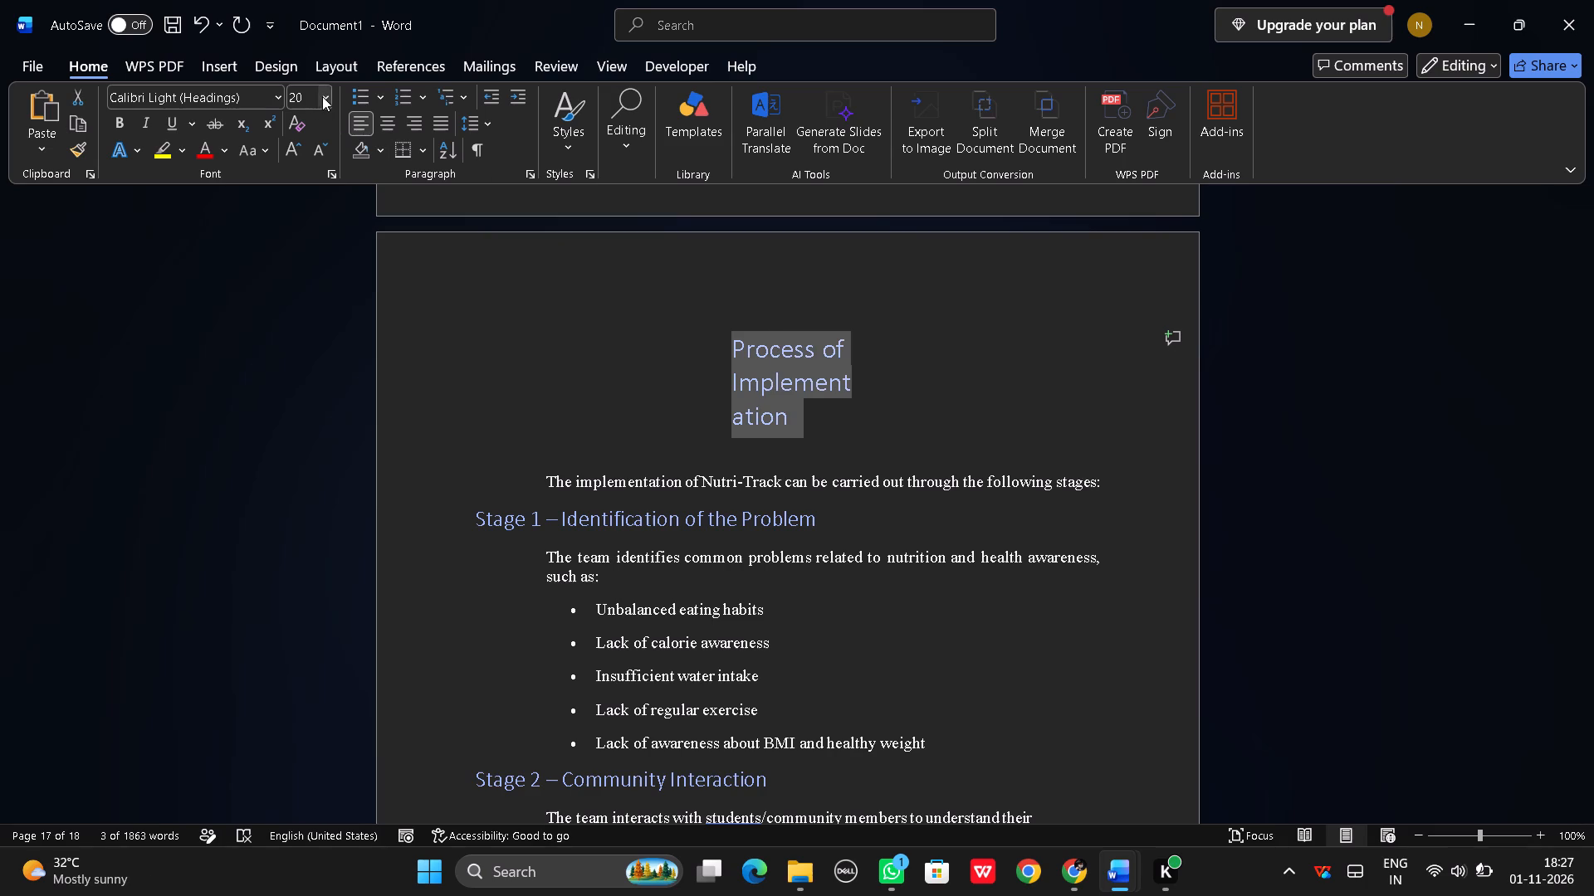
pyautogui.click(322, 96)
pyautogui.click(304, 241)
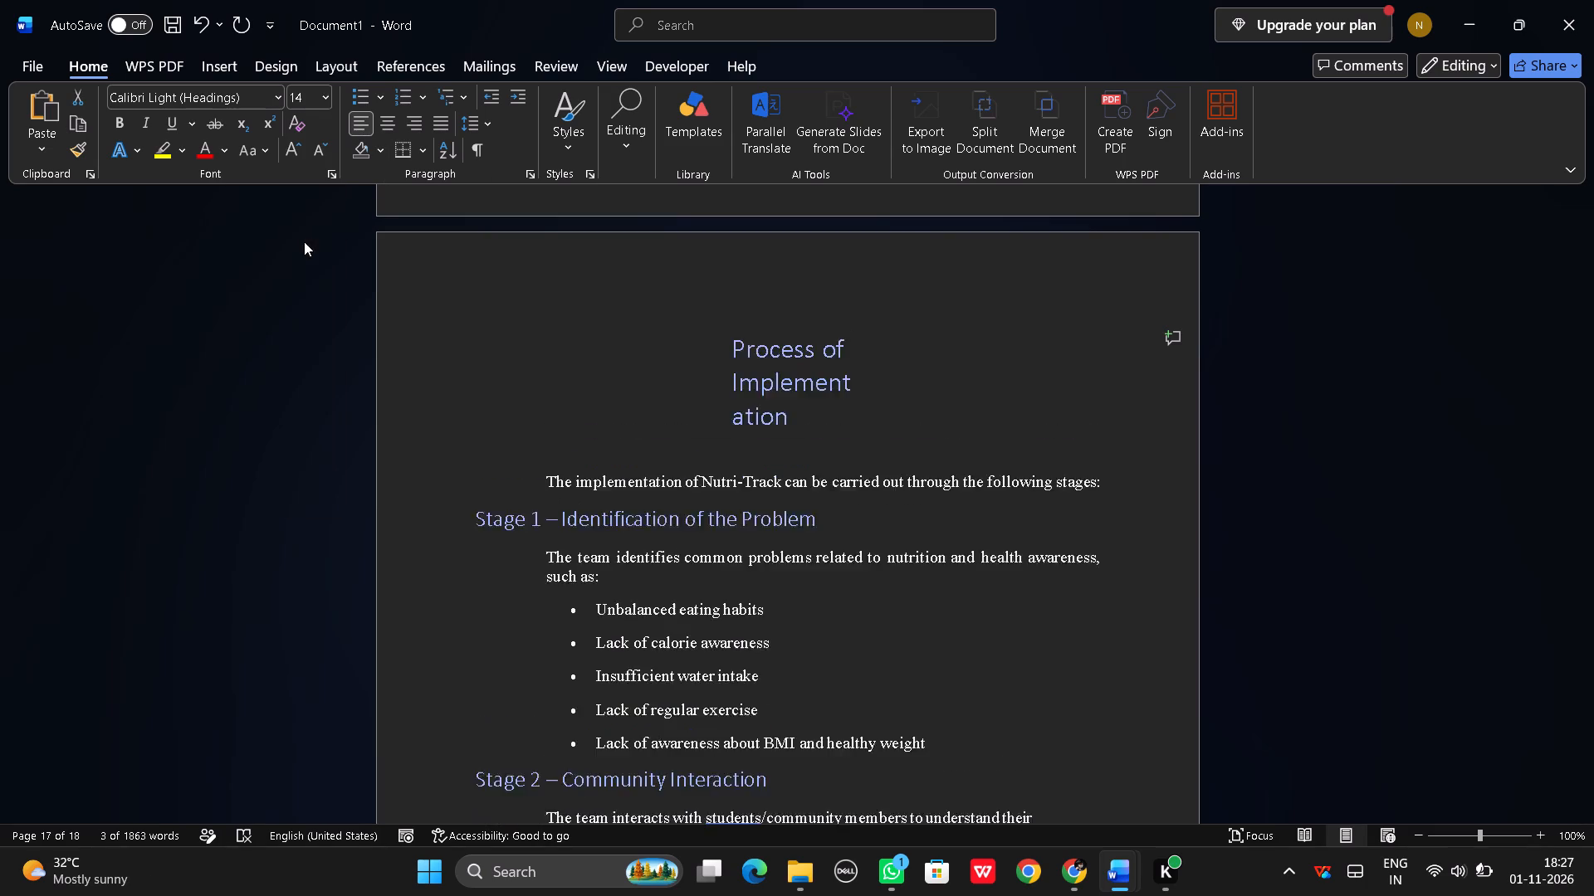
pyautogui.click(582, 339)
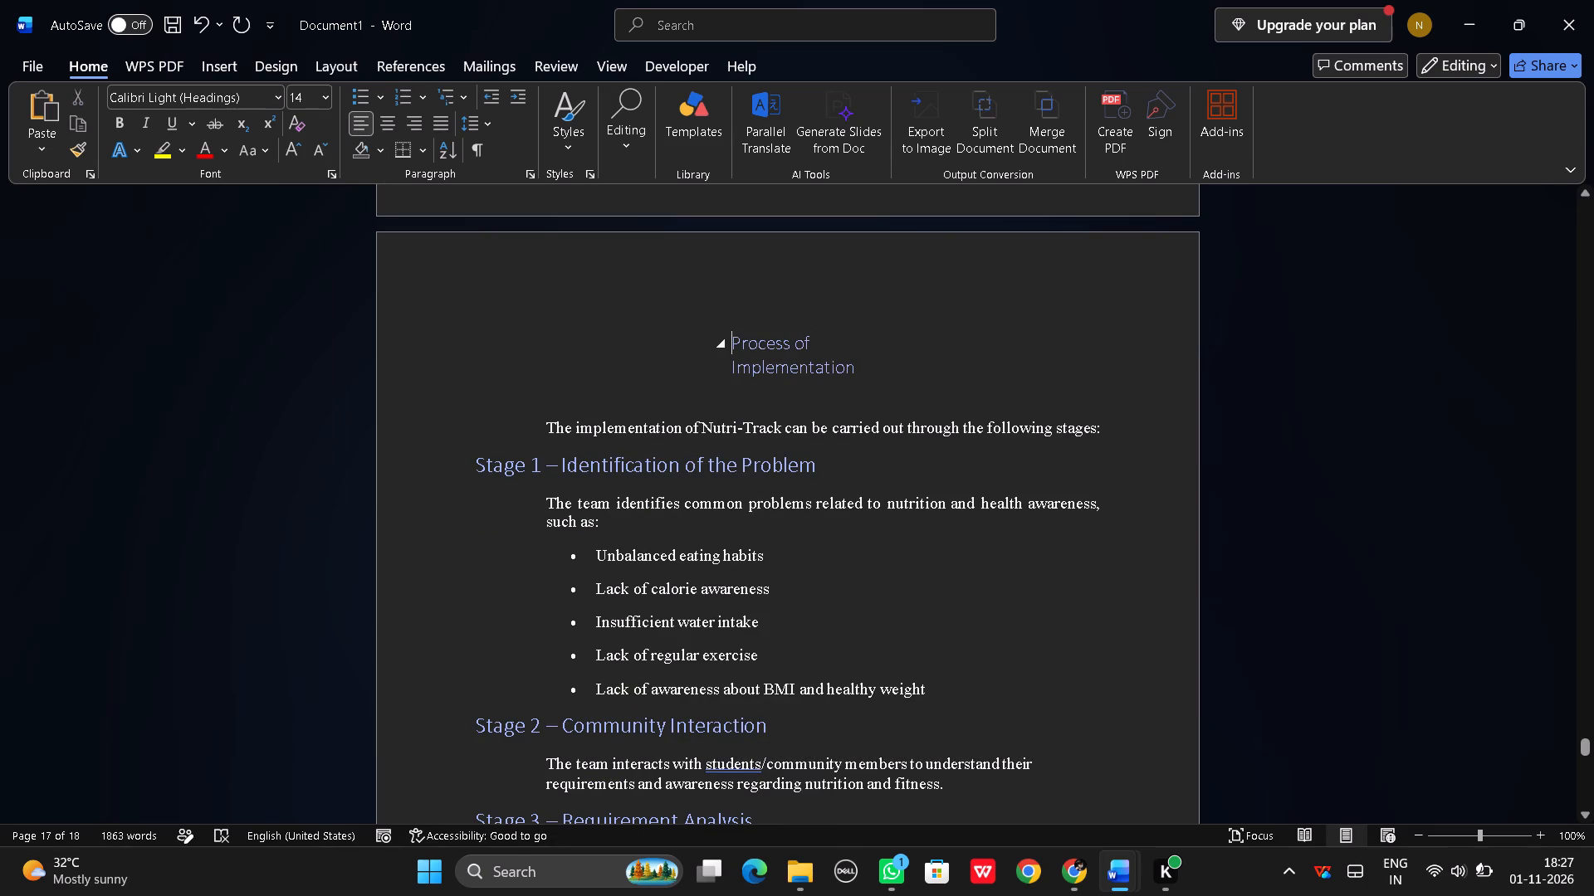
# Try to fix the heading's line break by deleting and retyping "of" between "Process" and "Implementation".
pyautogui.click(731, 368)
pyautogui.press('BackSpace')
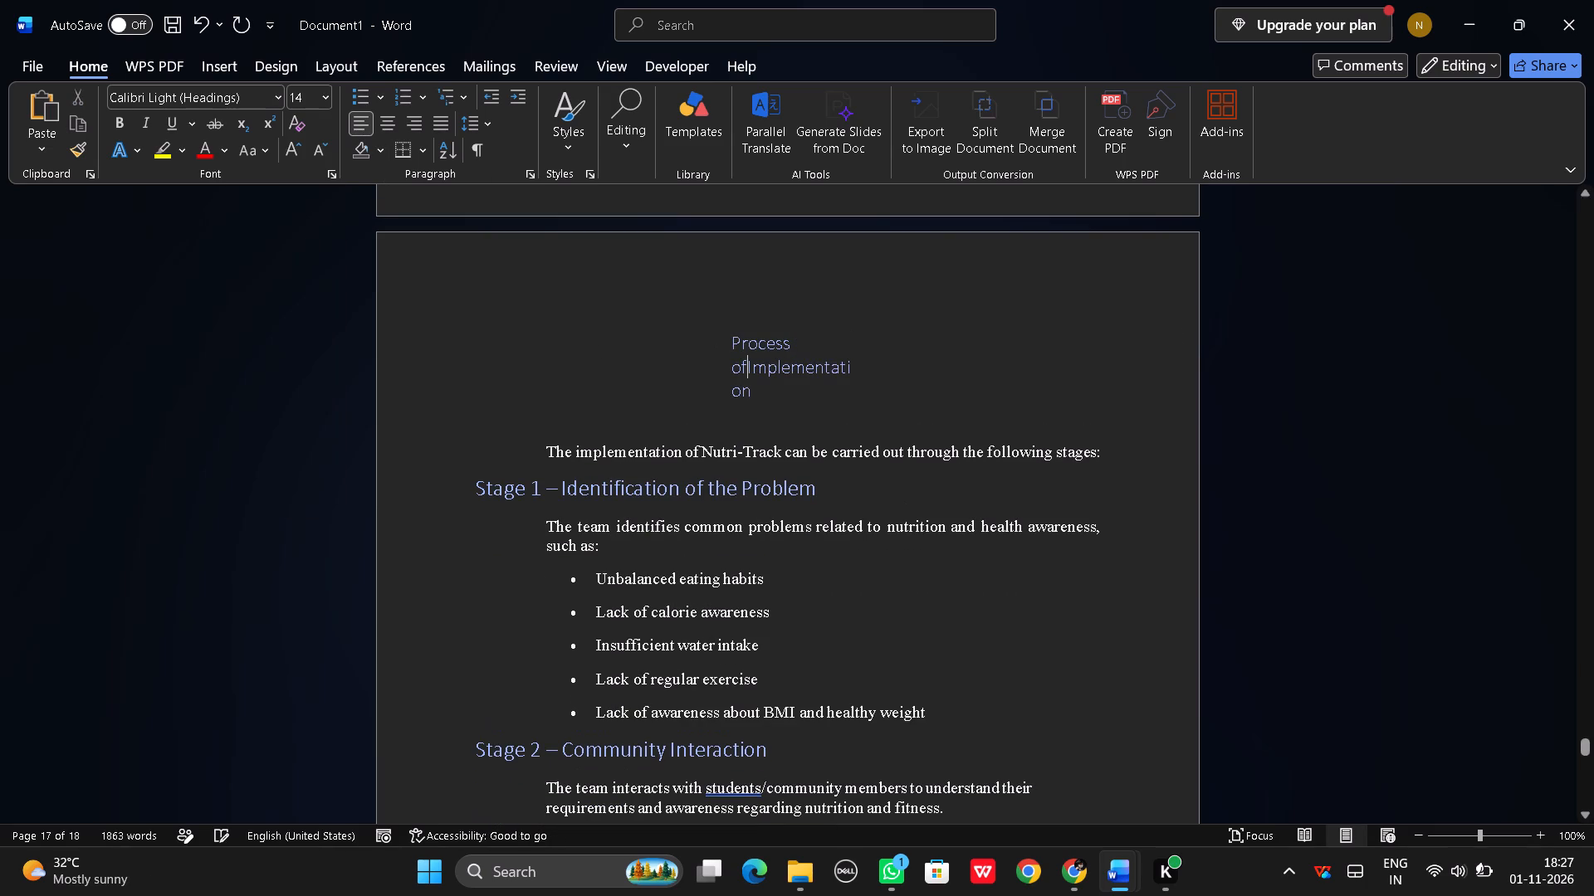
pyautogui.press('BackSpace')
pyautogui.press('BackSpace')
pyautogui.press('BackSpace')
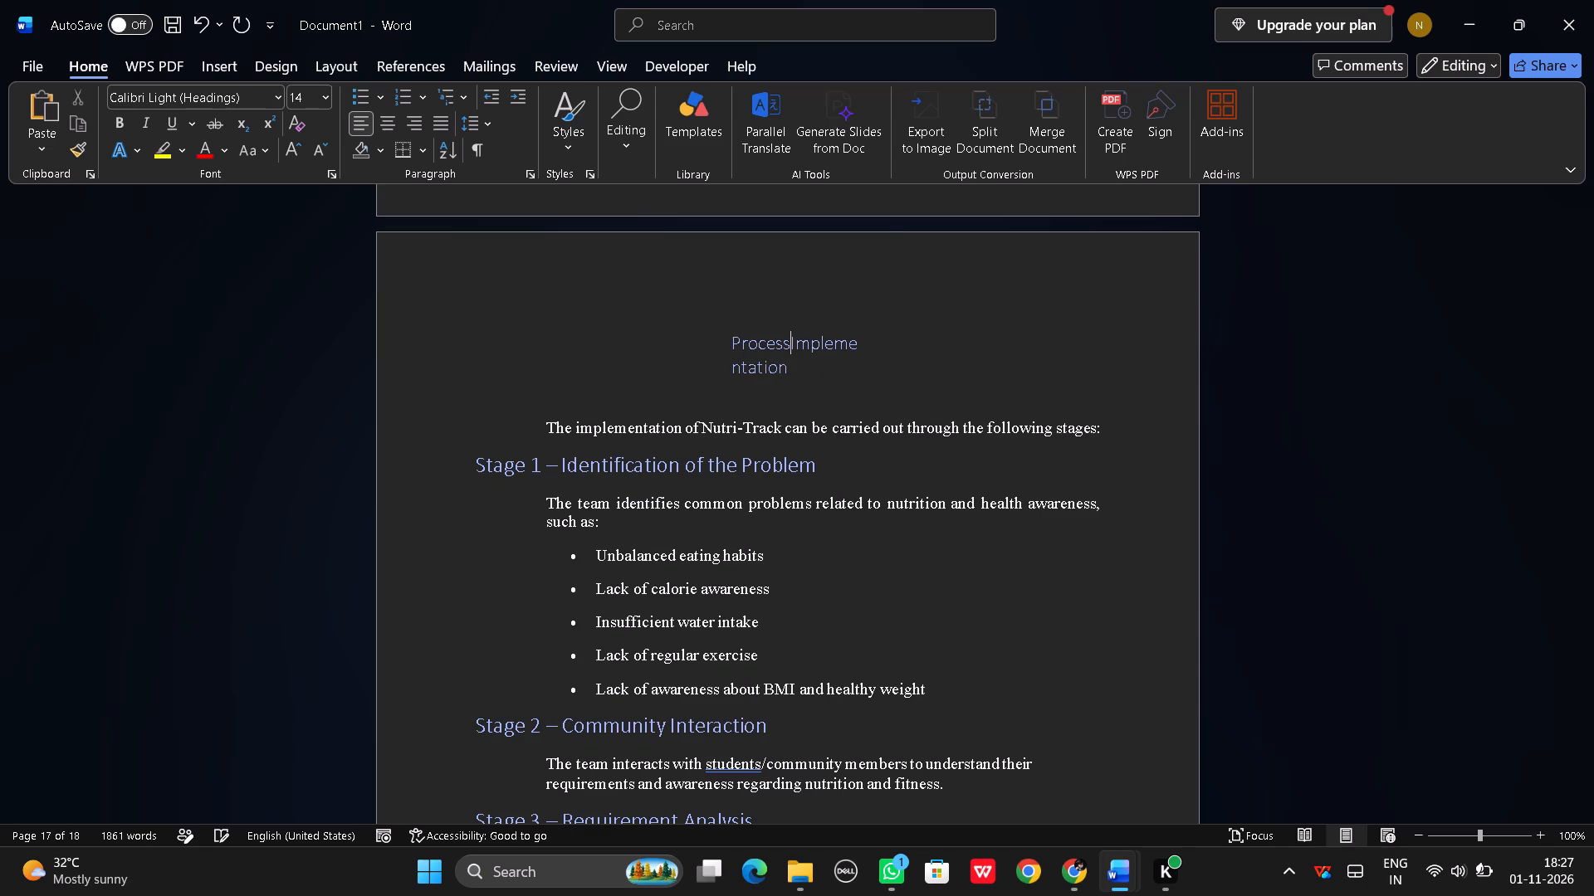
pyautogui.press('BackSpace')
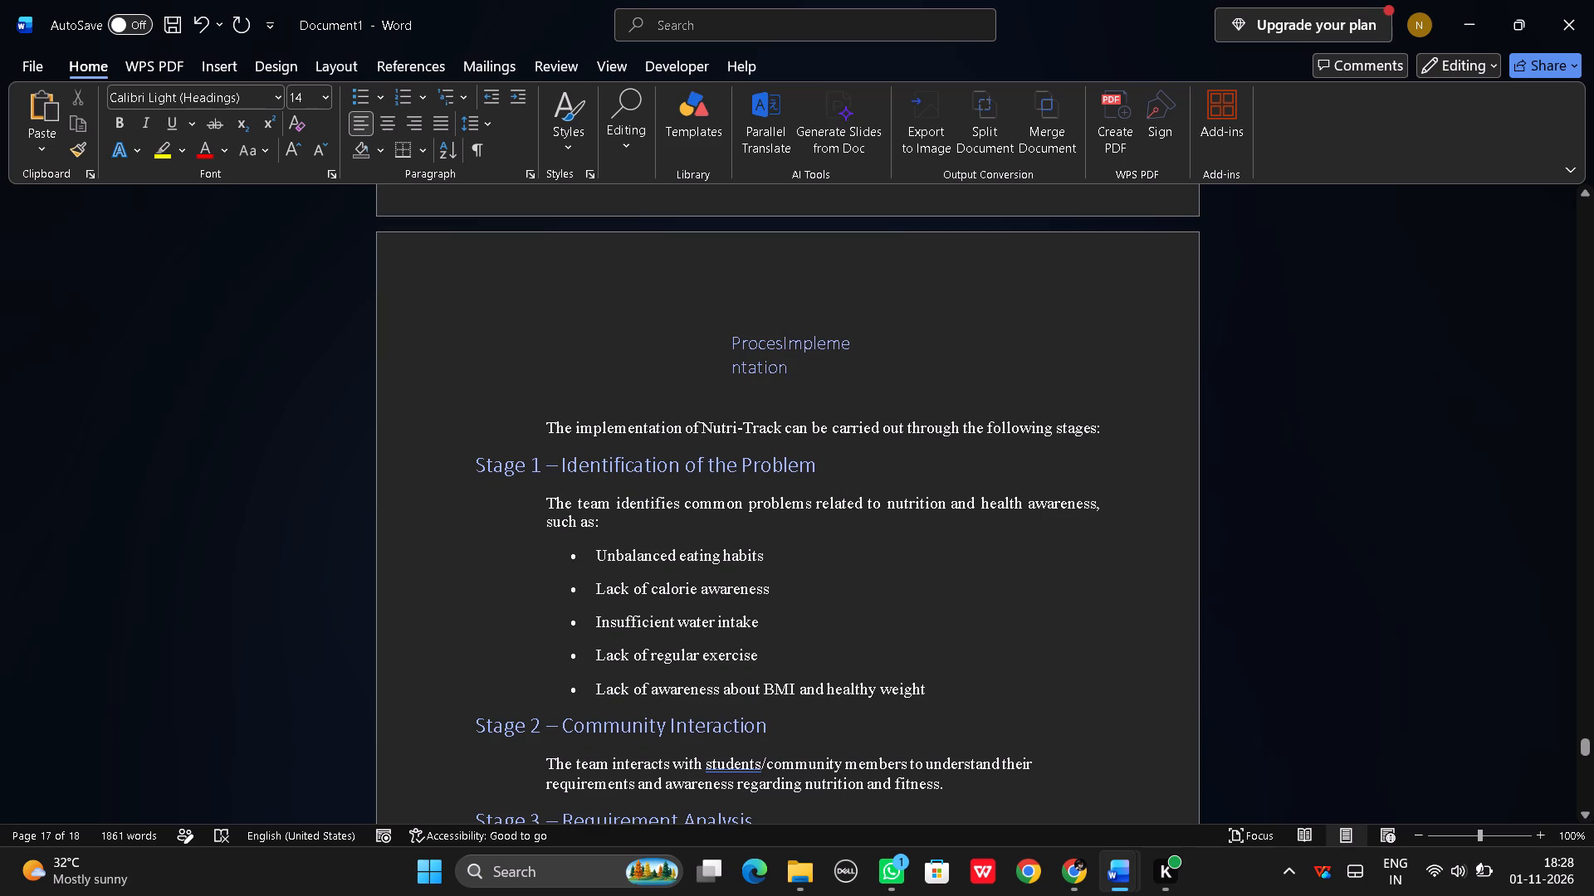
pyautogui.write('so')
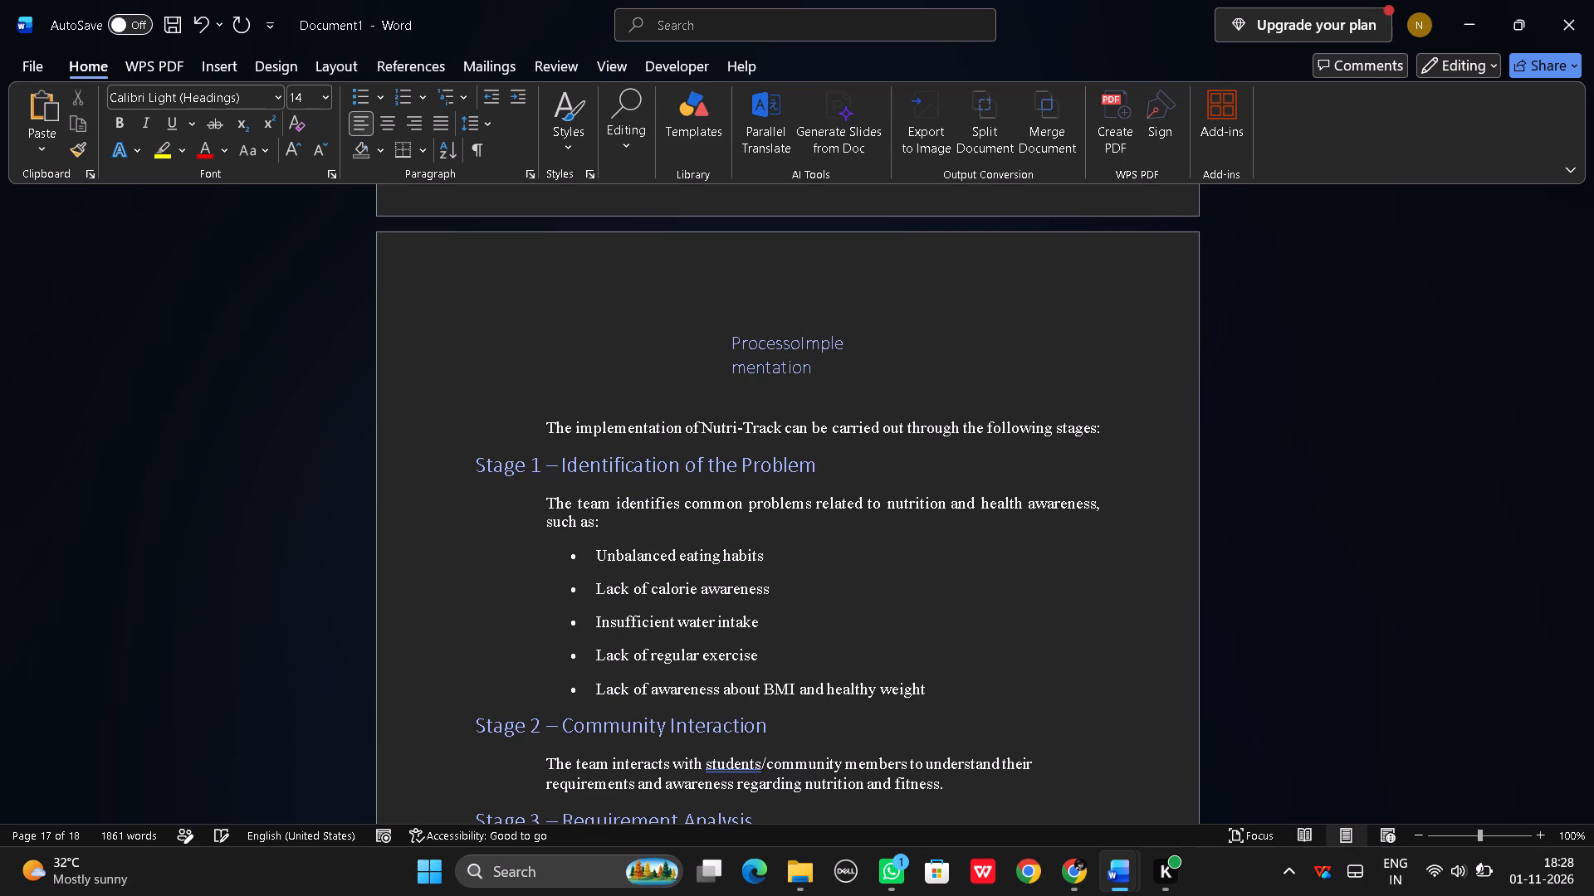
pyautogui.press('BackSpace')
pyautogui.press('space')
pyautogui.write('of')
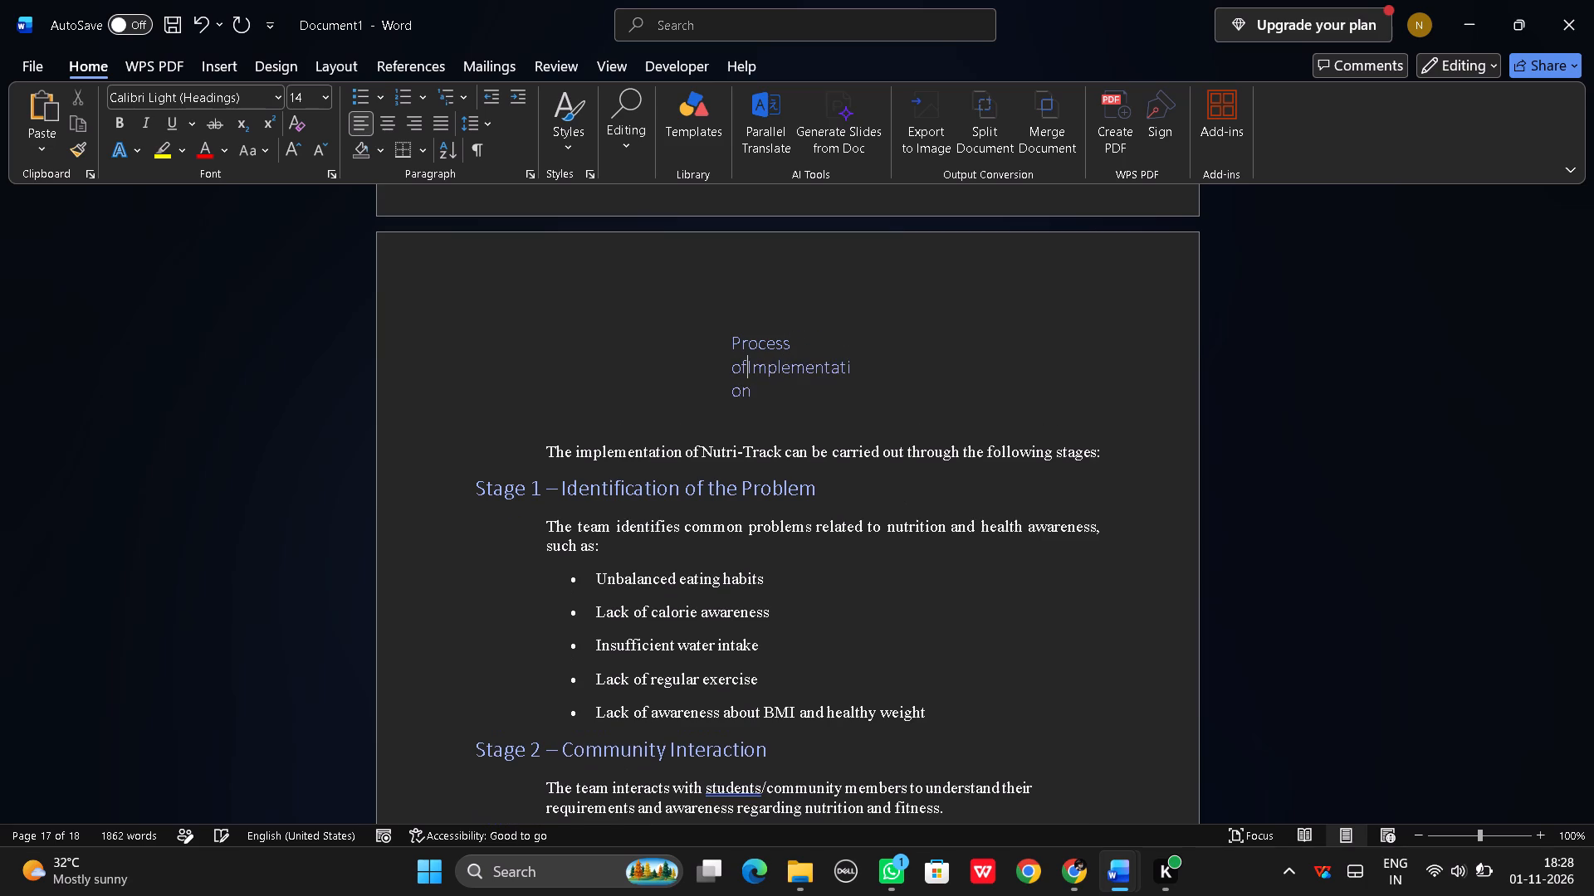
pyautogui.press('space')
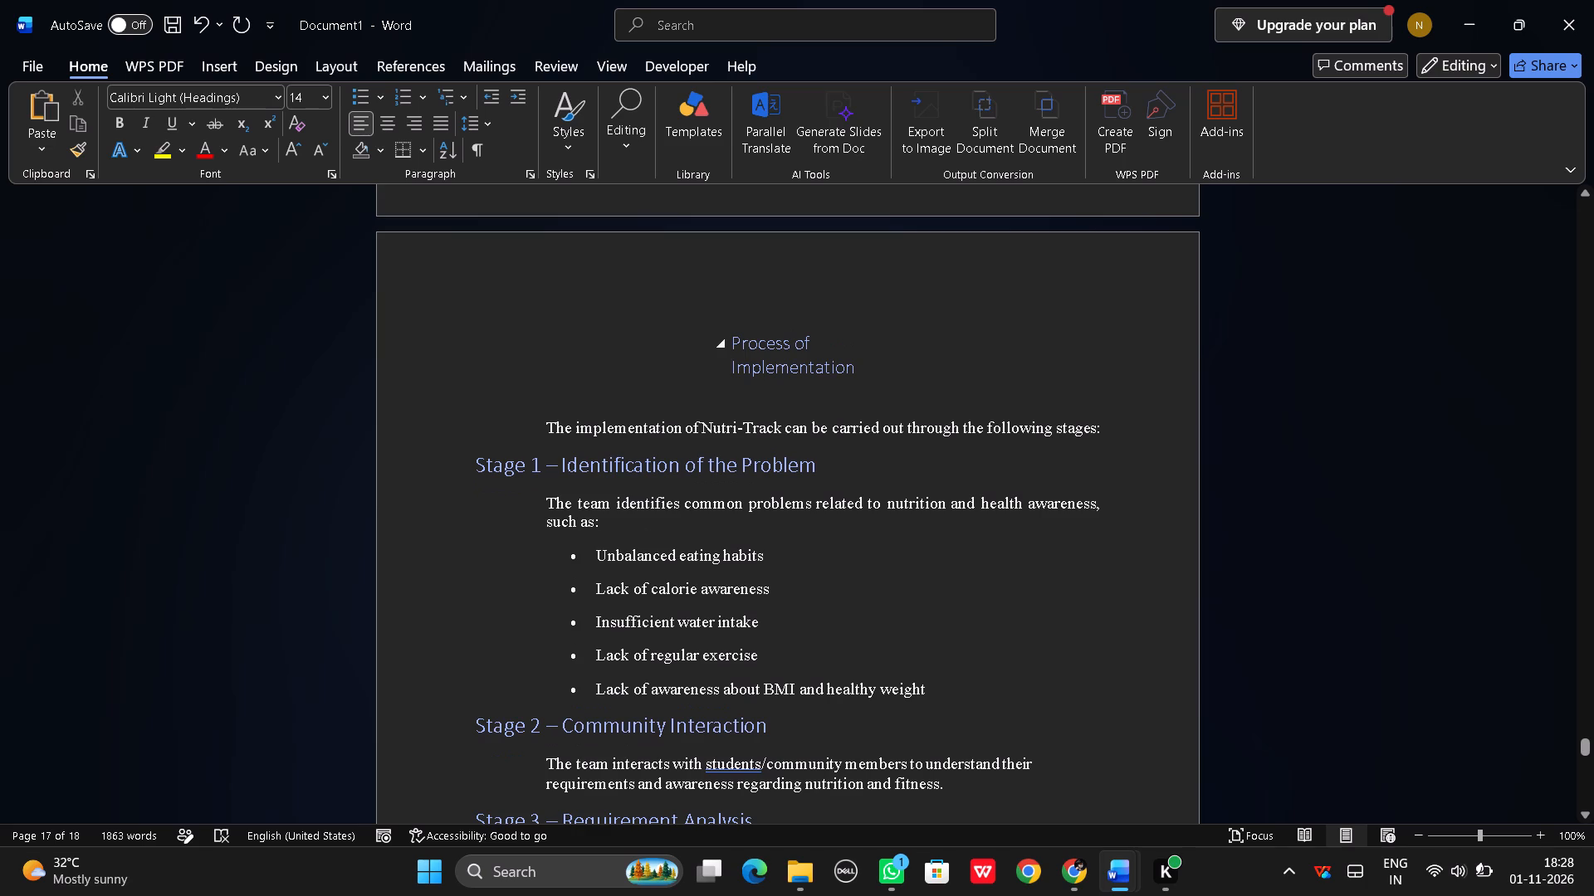
# Delete the entire "Process of Implementation" heading text above the introductory sentence.
pyautogui.click(873, 371)
pyautogui.press('BackSpace')
pyautogui.press('BackSpace')
pyautogui.press('BackSpace')
pyautogui.press('BackSpace')
pyautogui.press('BackSpace')
pyautogui.press('BackSpace')
pyautogui.press('BackSpace')
pyautogui.press('BackSpace')
pyautogui.press('BackSpace')
pyautogui.press('BackSpace')
pyautogui.press('BackSpace')
pyautogui.press('BackSpace')
pyautogui.press('BackSpace')
pyautogui.press('BackSpace')
pyautogui.press('BackSpace')
pyautogui.press('BackSpace')
pyautogui.press('BackSpace')
pyautogui.press('BackSpace')
pyautogui.press('BackSpace')
pyautogui.press('BackSpace')
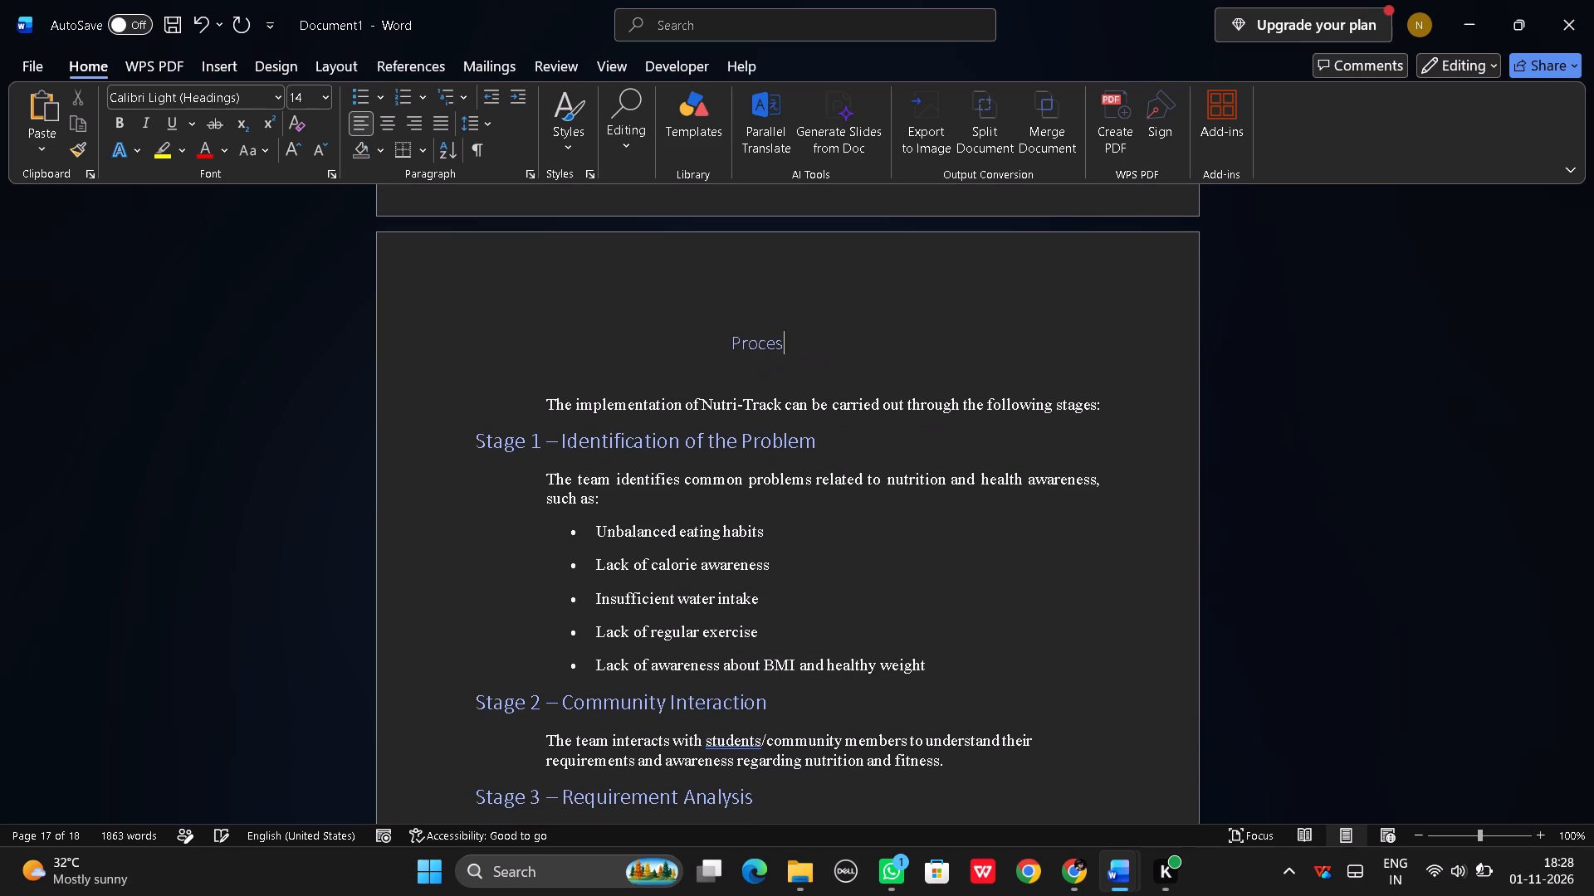
pyautogui.press('BackSpace')
pyautogui.press('BackSpace')
pyautogui.press('BackSpace')
pyautogui.press('BackSpace')
pyautogui.press('BackSpace')
pyautogui.press('BackSpace')
pyautogui.press('BackSpace')
# Add three blank lines above the sentence "The implementation of Nutri-Track can be carried out through the following stages:".
pyautogui.scroll(7, 647, 388)
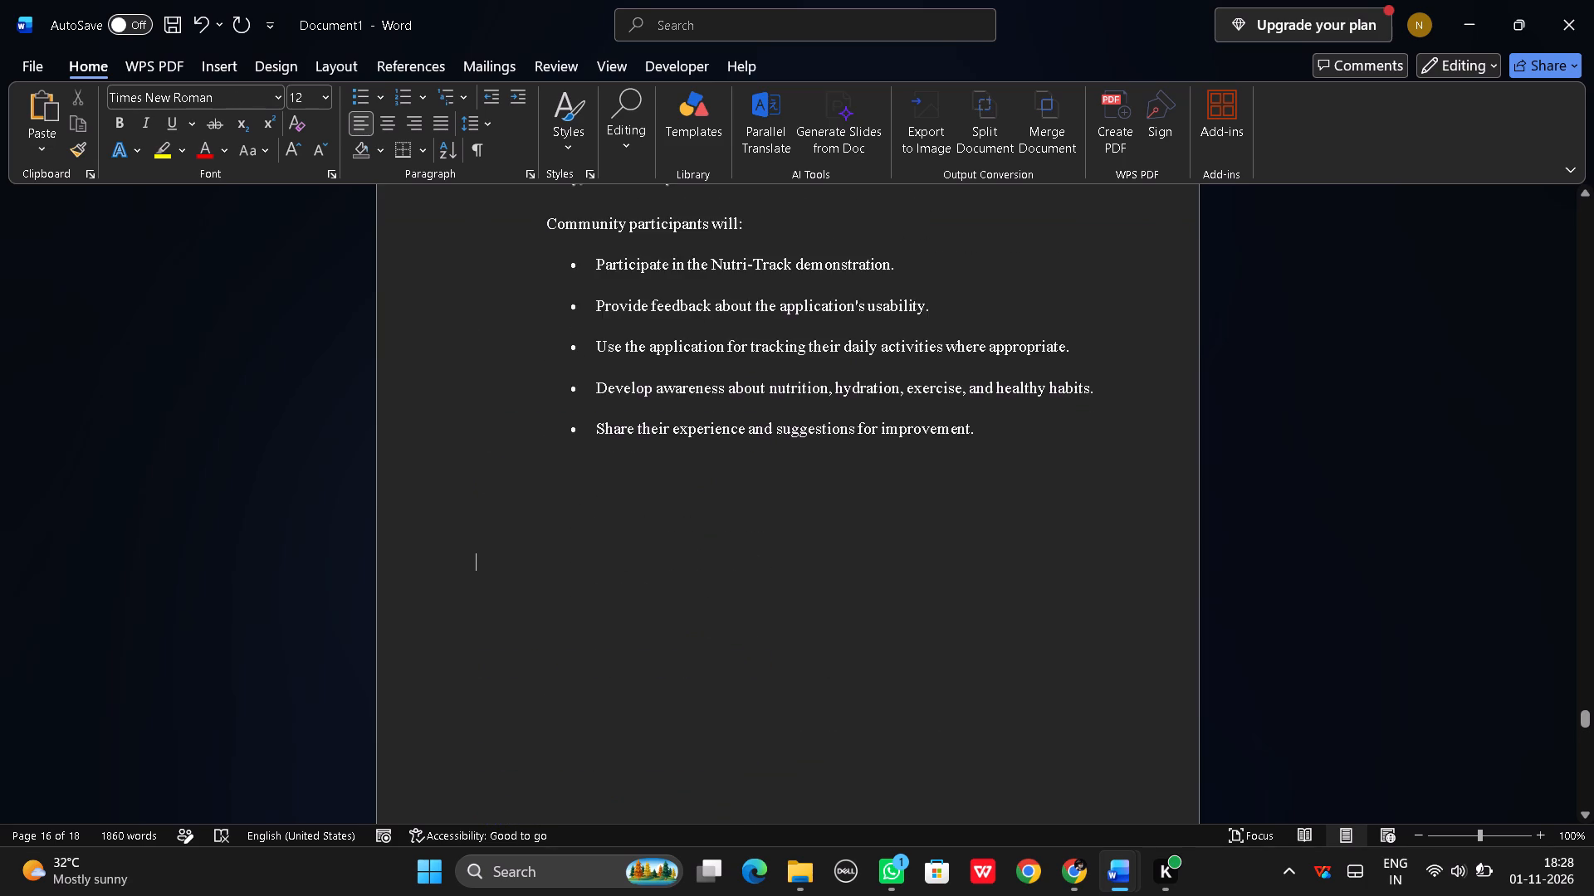
pyautogui.scroll(-19, 659, 403)
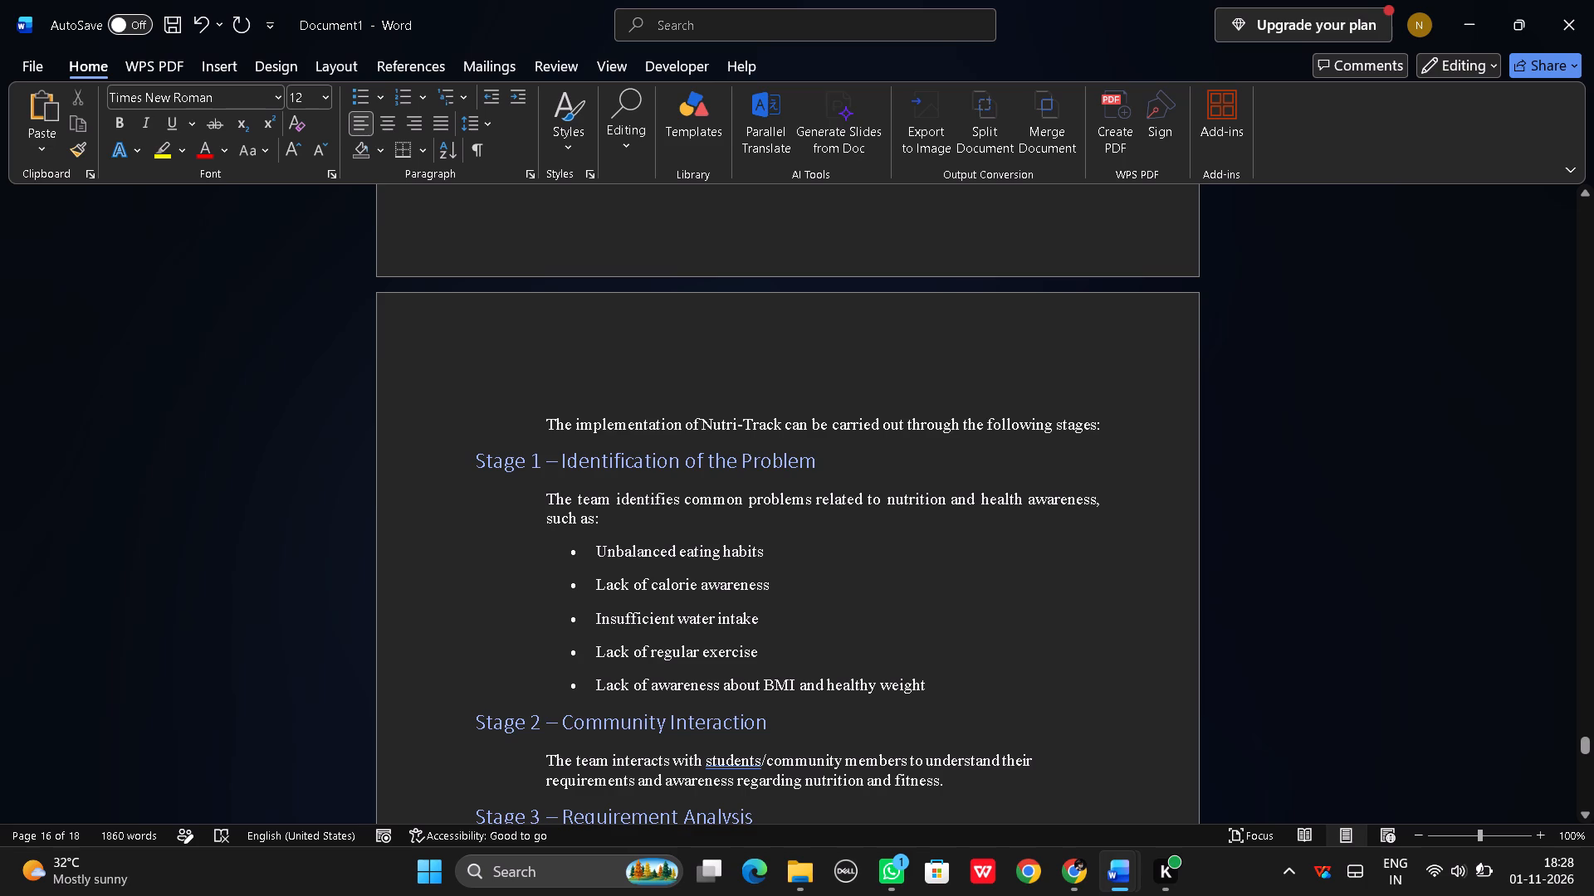
pyautogui.click(634, 241)
pyautogui.scroll(5, 634, 241)
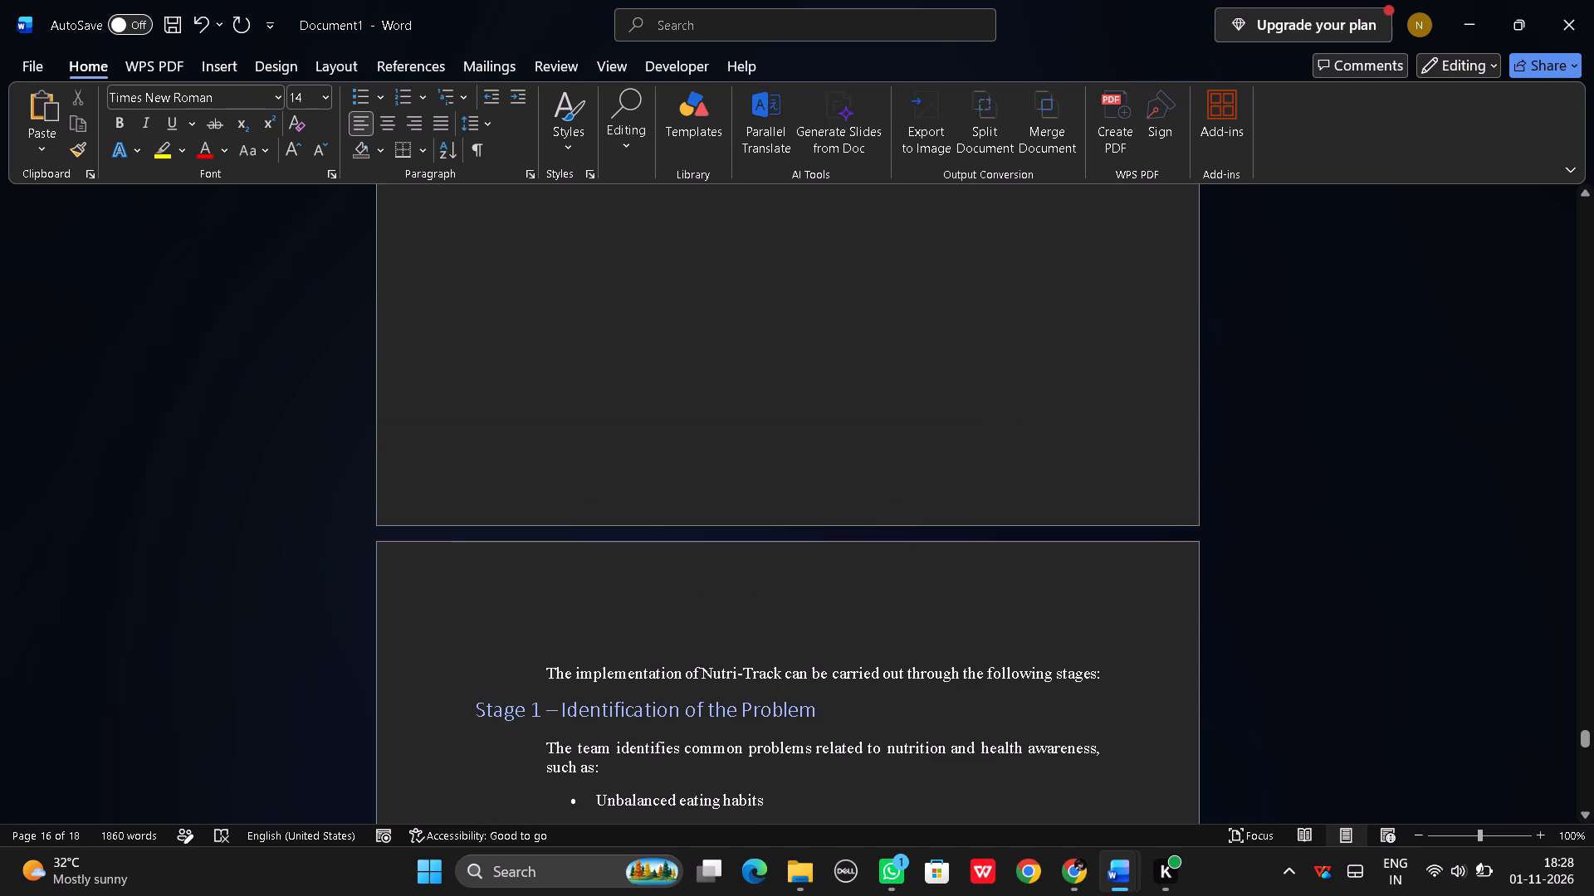
pyautogui.doubleClick(608, 246)
pyautogui.press('Return')
pyautogui.press('Return')
pyautogui.press('Return')
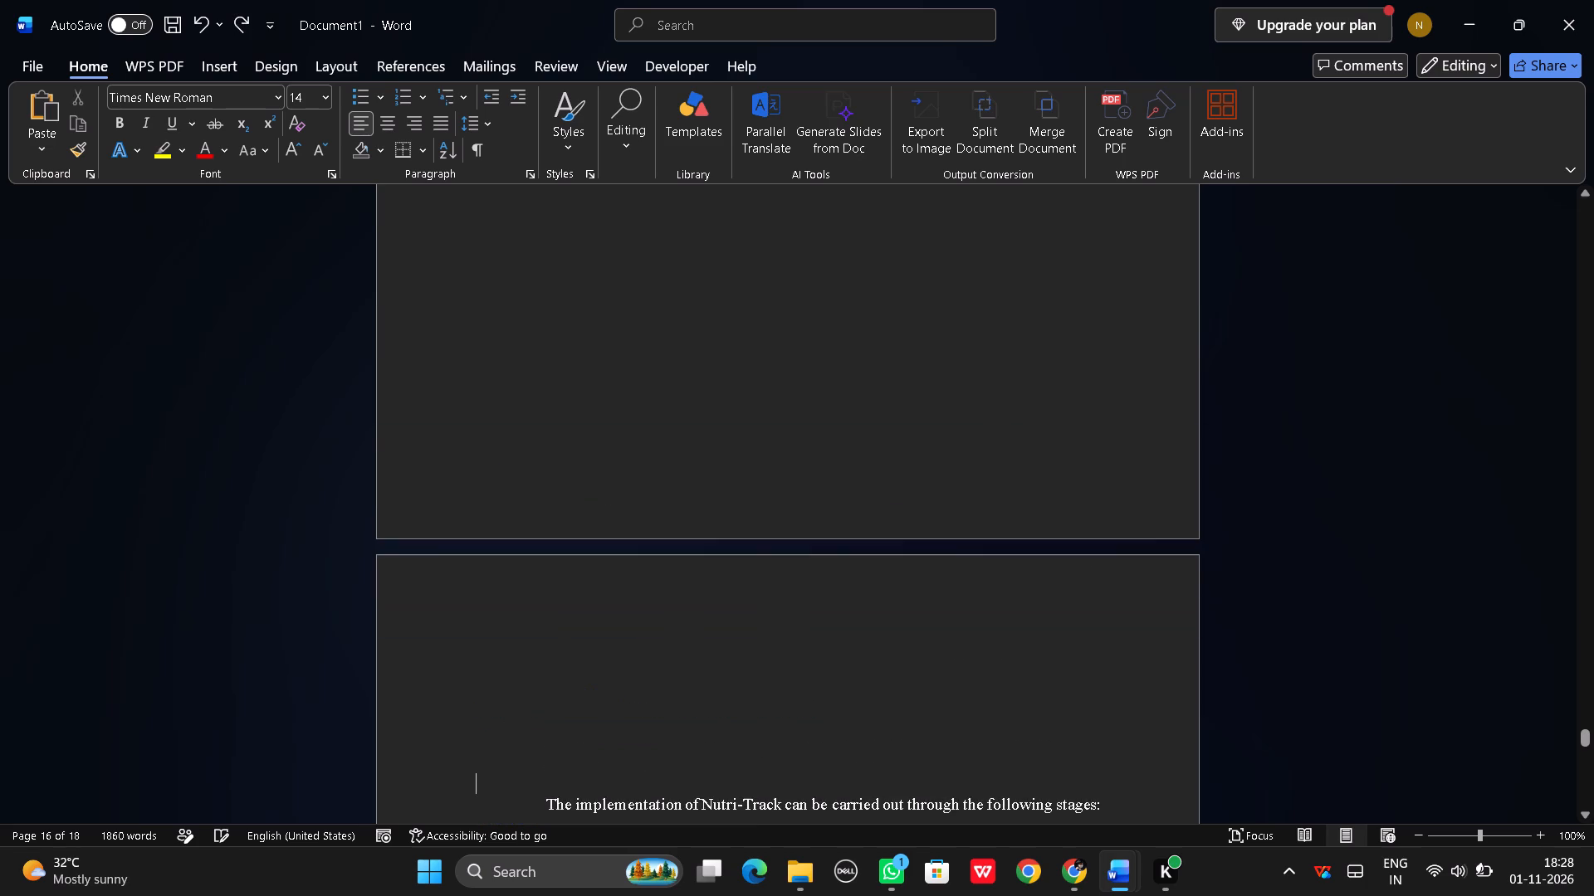
pyautogui.scroll(14, 594, 253)
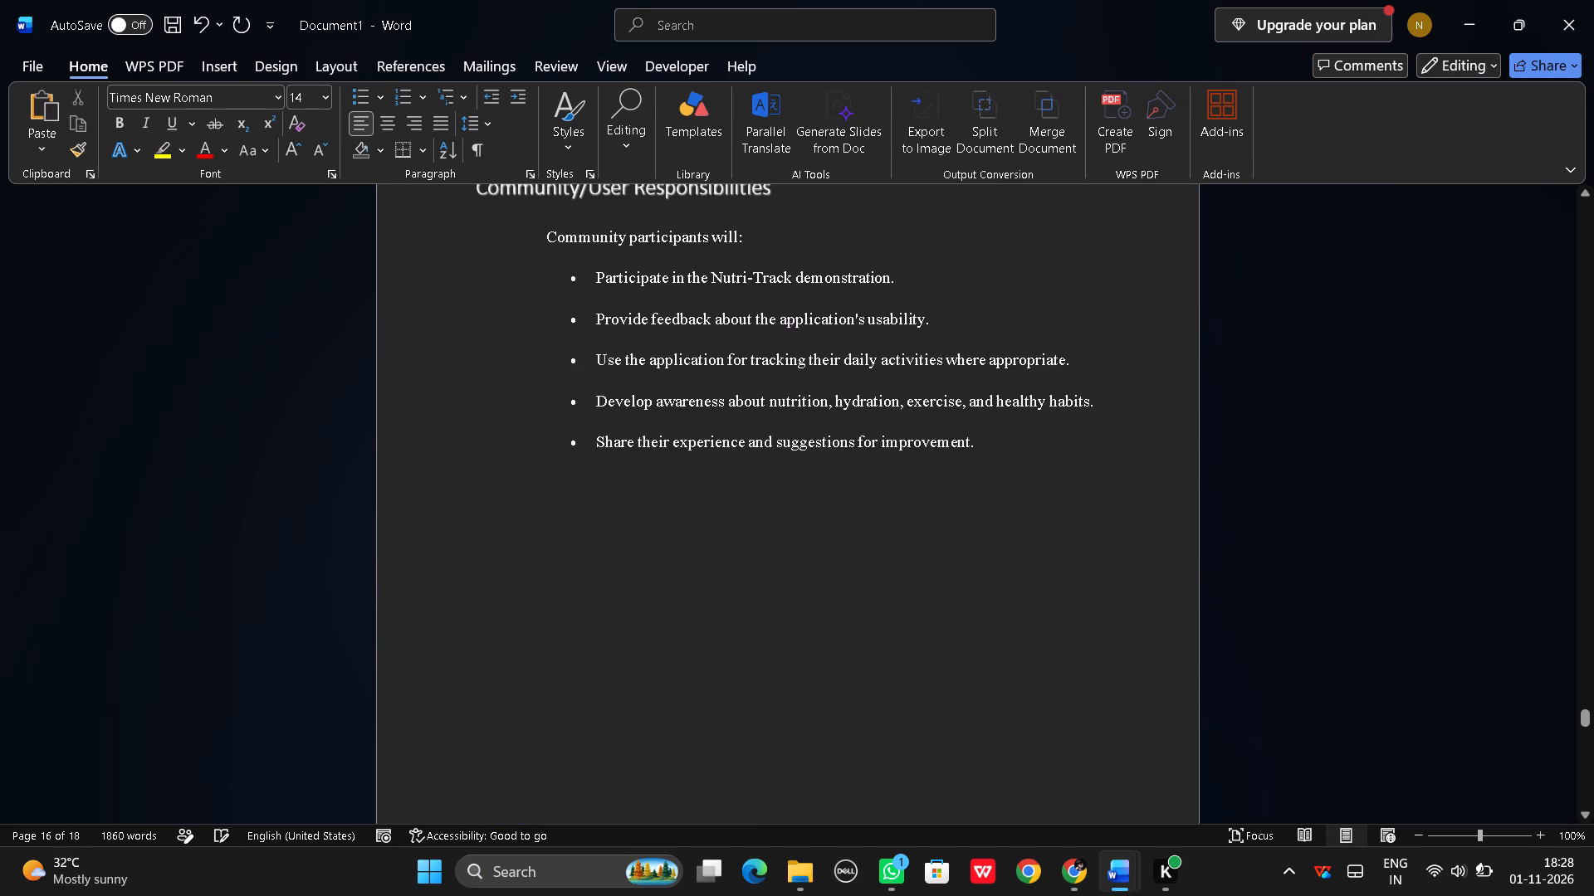
pyautogui.scroll(-20, 594, 253)
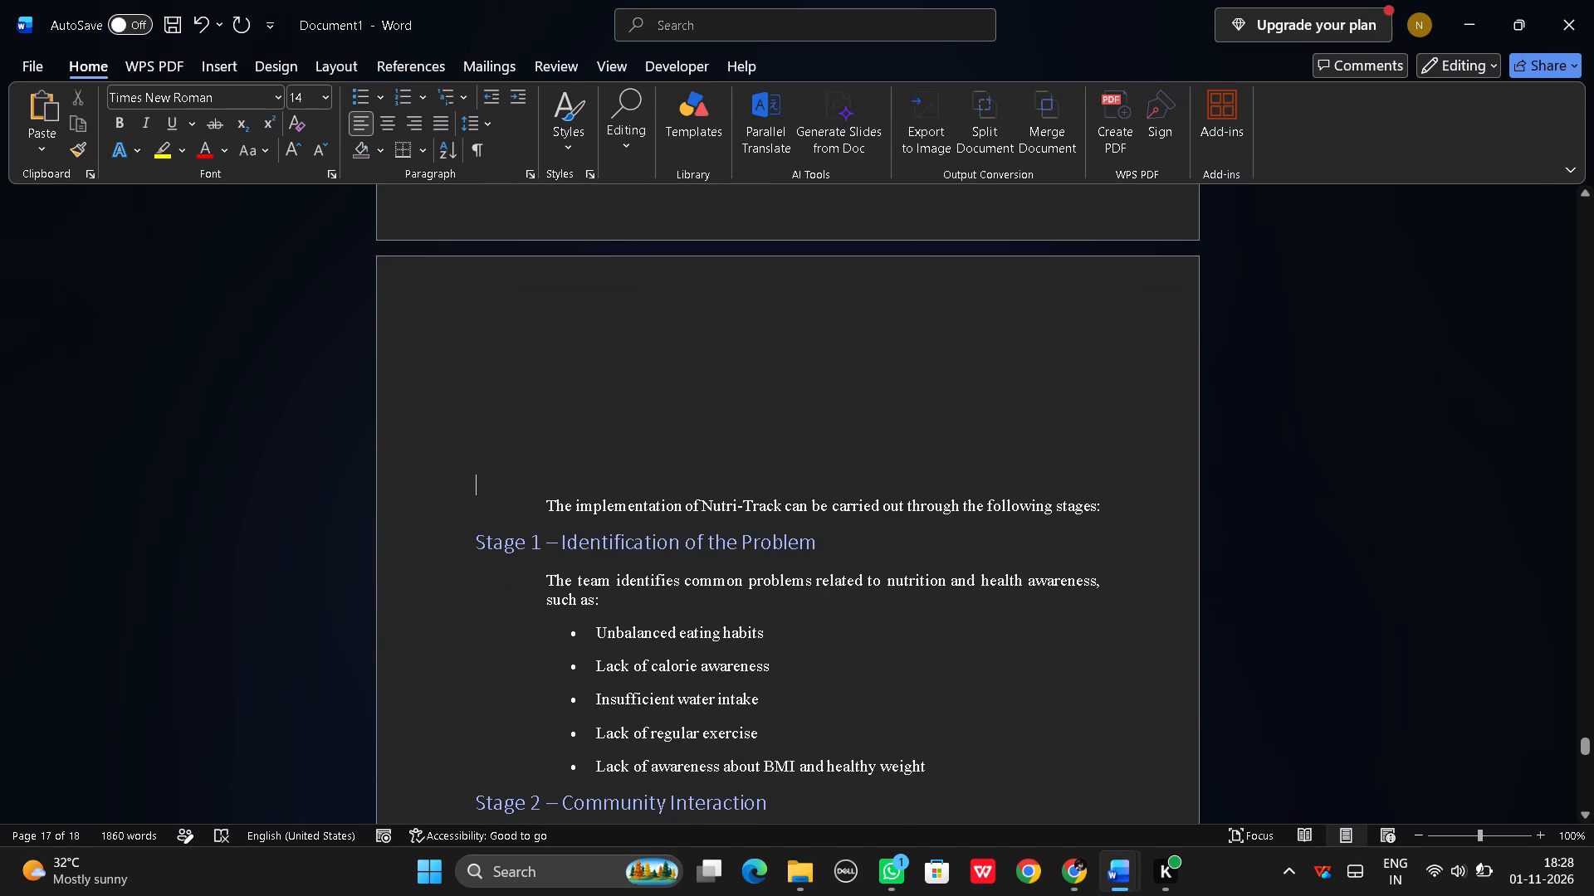
# Remove the extra blank lines above the sentence introducing the Nutri-Track implementation stages.
pyautogui.press('BackSpace')
pyautogui.press('BackSpace')
pyautogui.press('BackSpace')
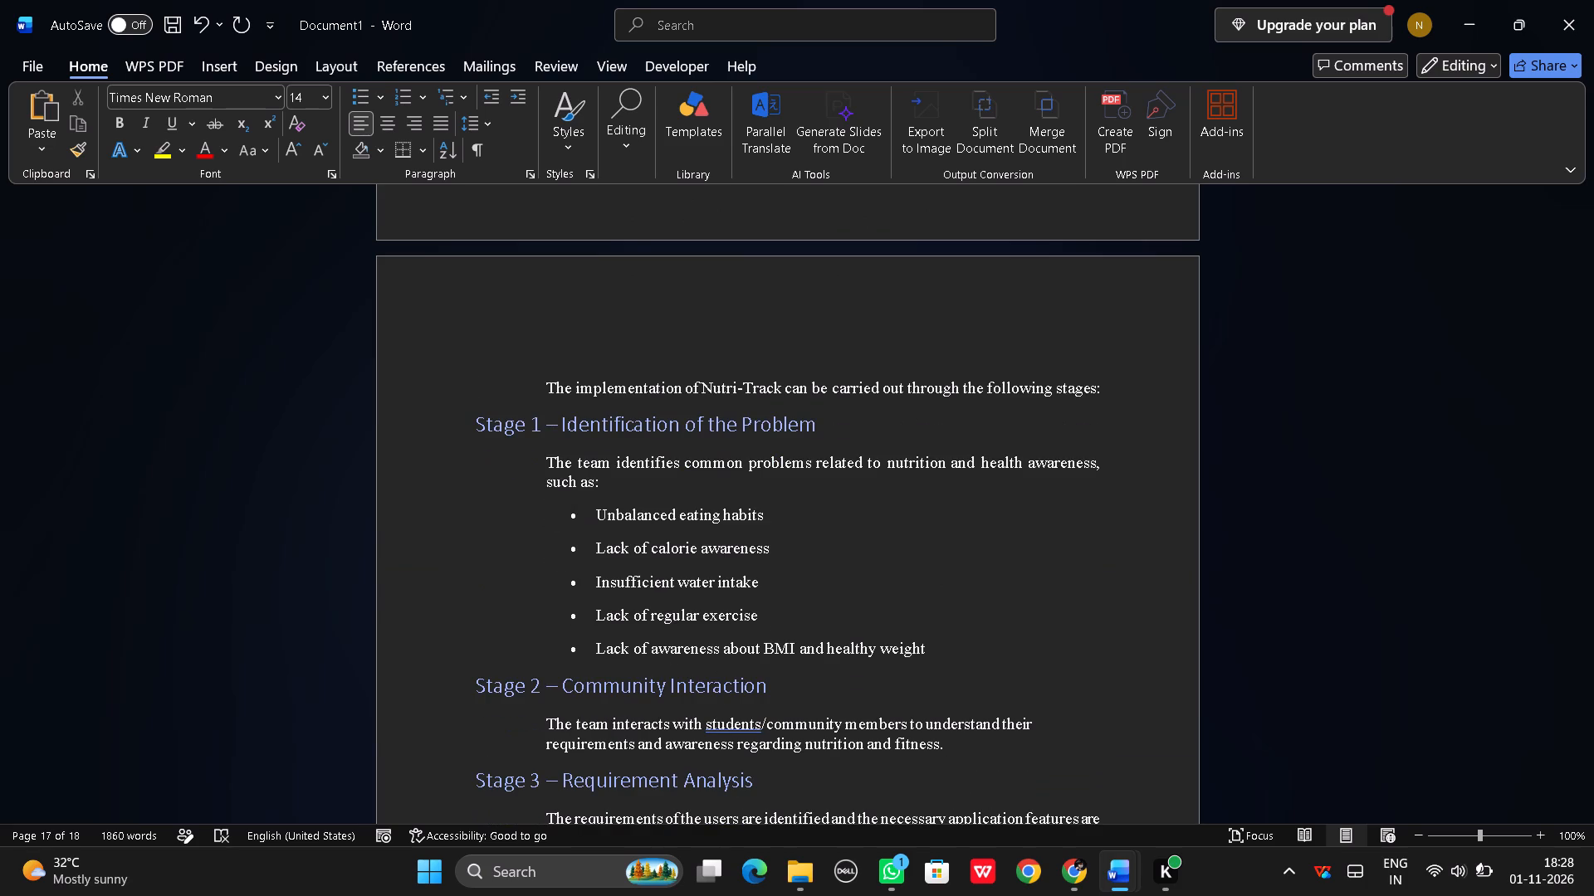
# Enter the heading "Process of implementation" above the introductory sentence, followed by a blank line.
pyautogui.press('Up')
pyautogui.press('Down')
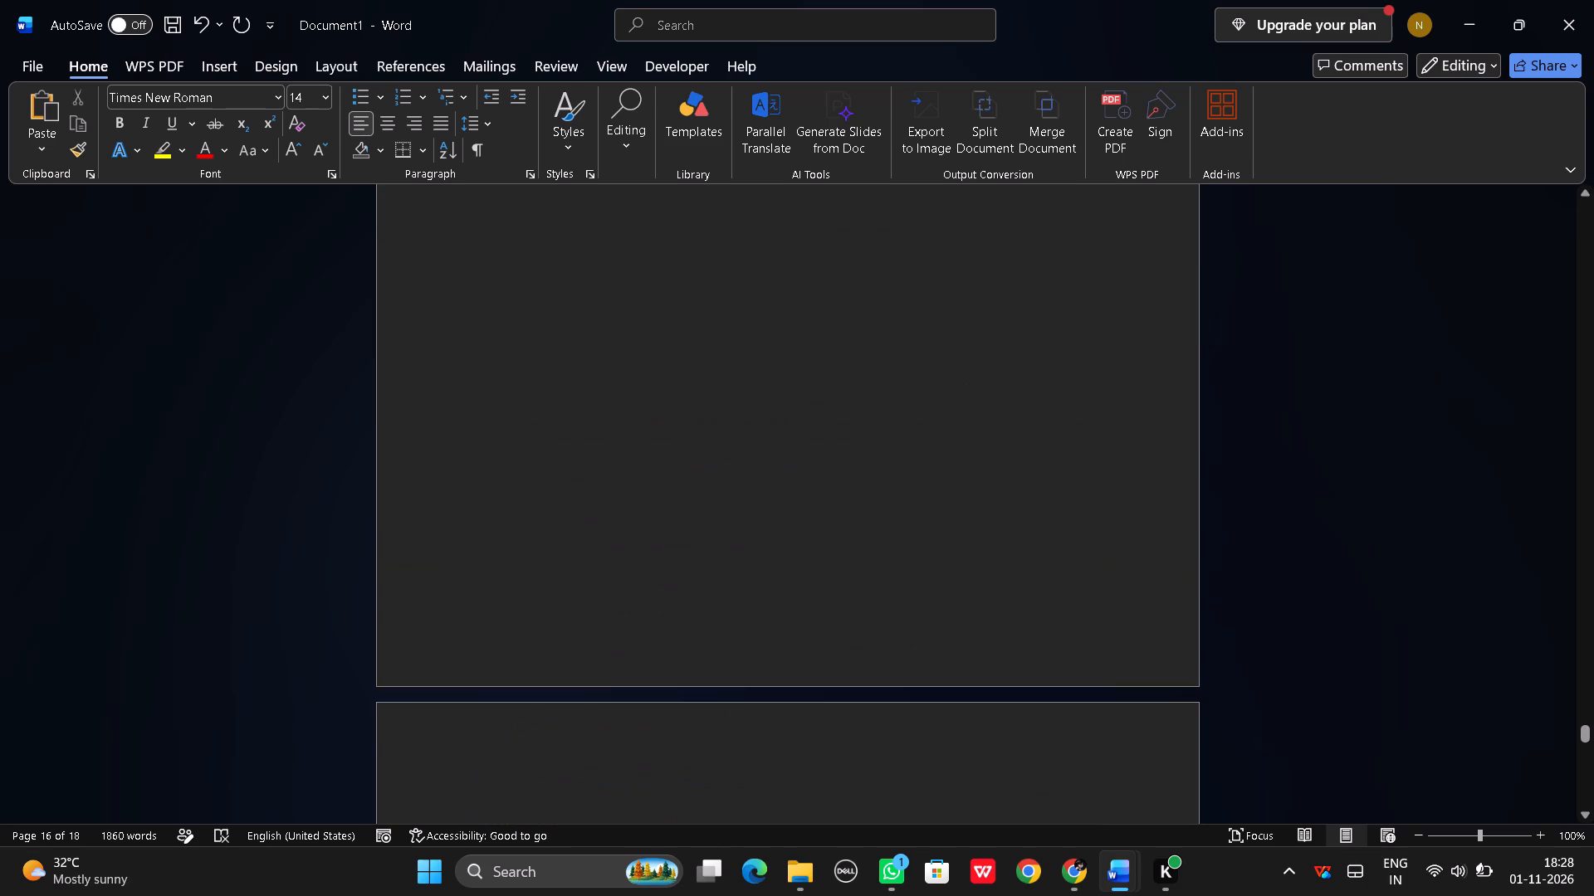
pyautogui.scroll(-4, 599, 256)
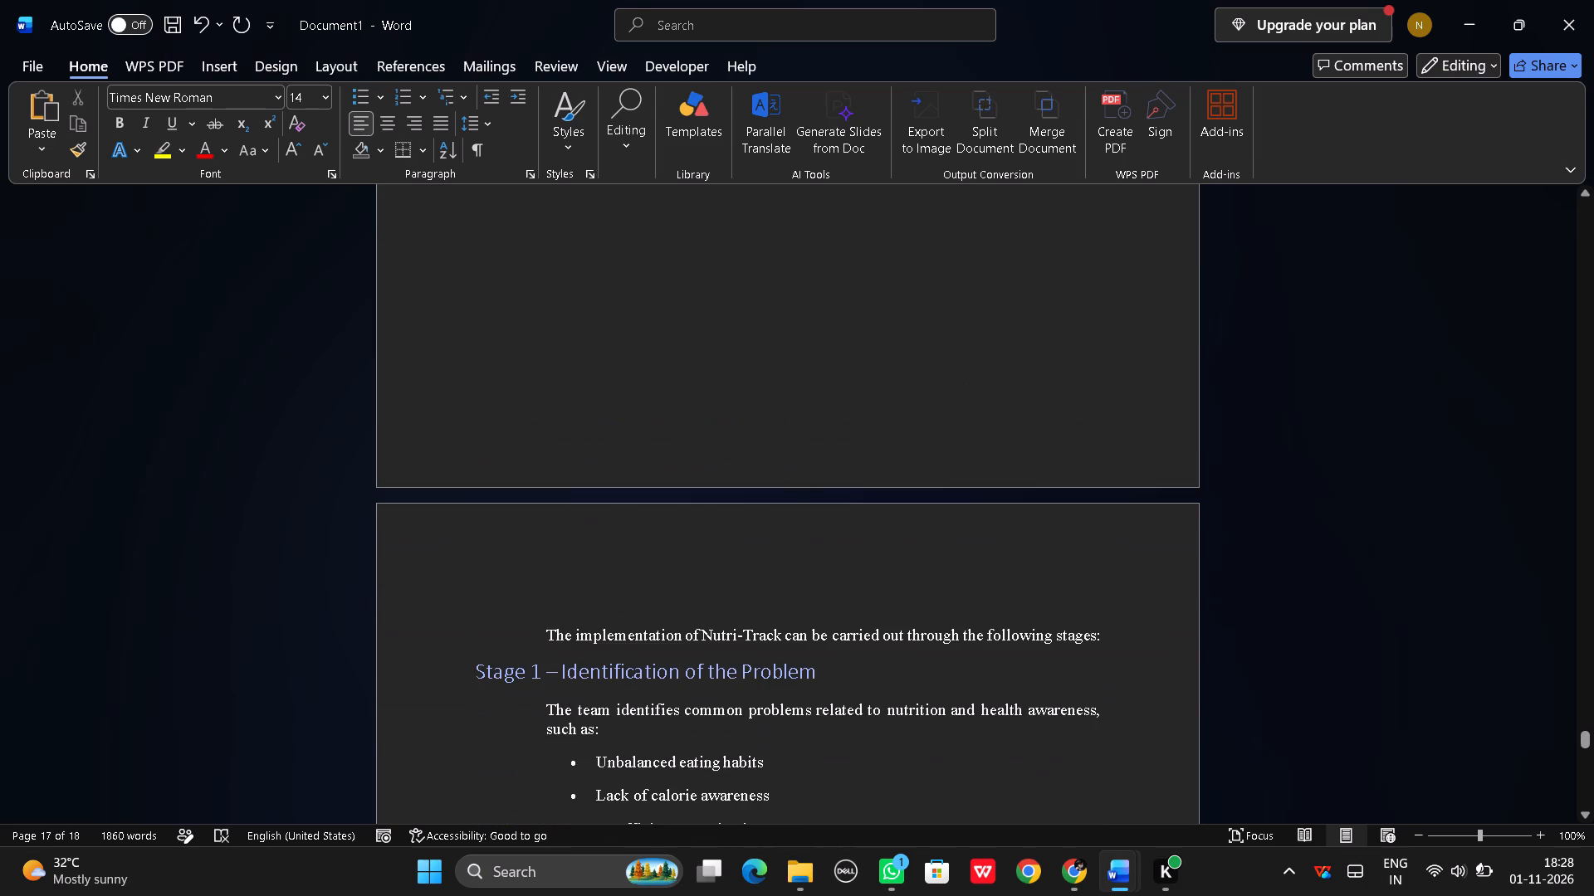
pyautogui.hotkey('shift', 'p')
pyautogui.write('rocess')
pyautogui.press('space')
pyautogui.write('of n')
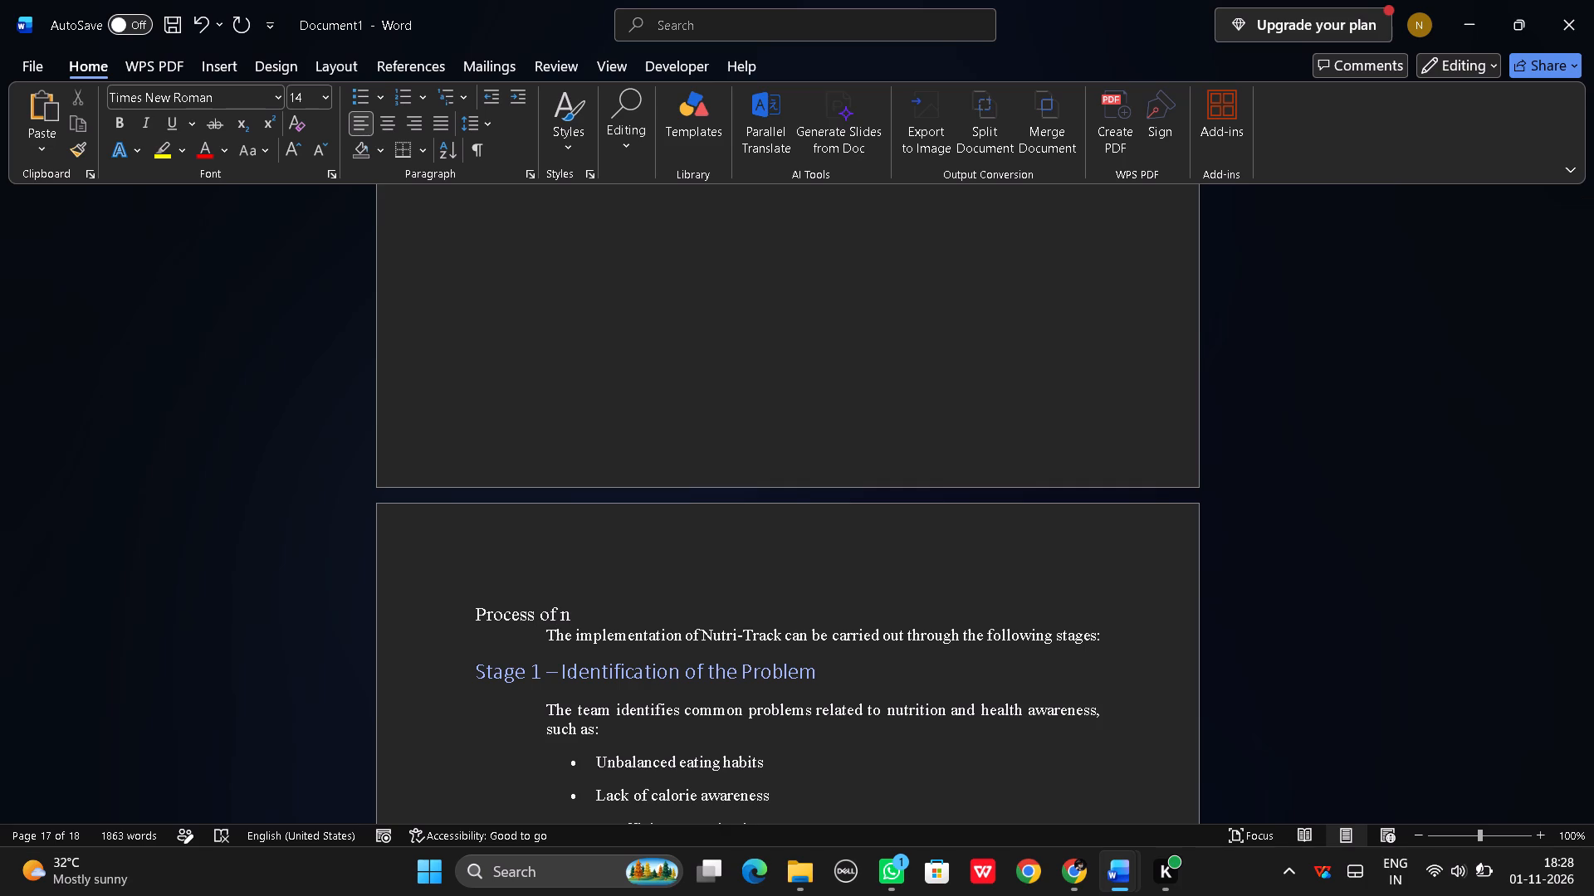
pyautogui.press('BackSpace')
pyautogui.write('implementat')
pyautogui.write('ion')
pyautogui.press('space')
pyautogui.press('Return')
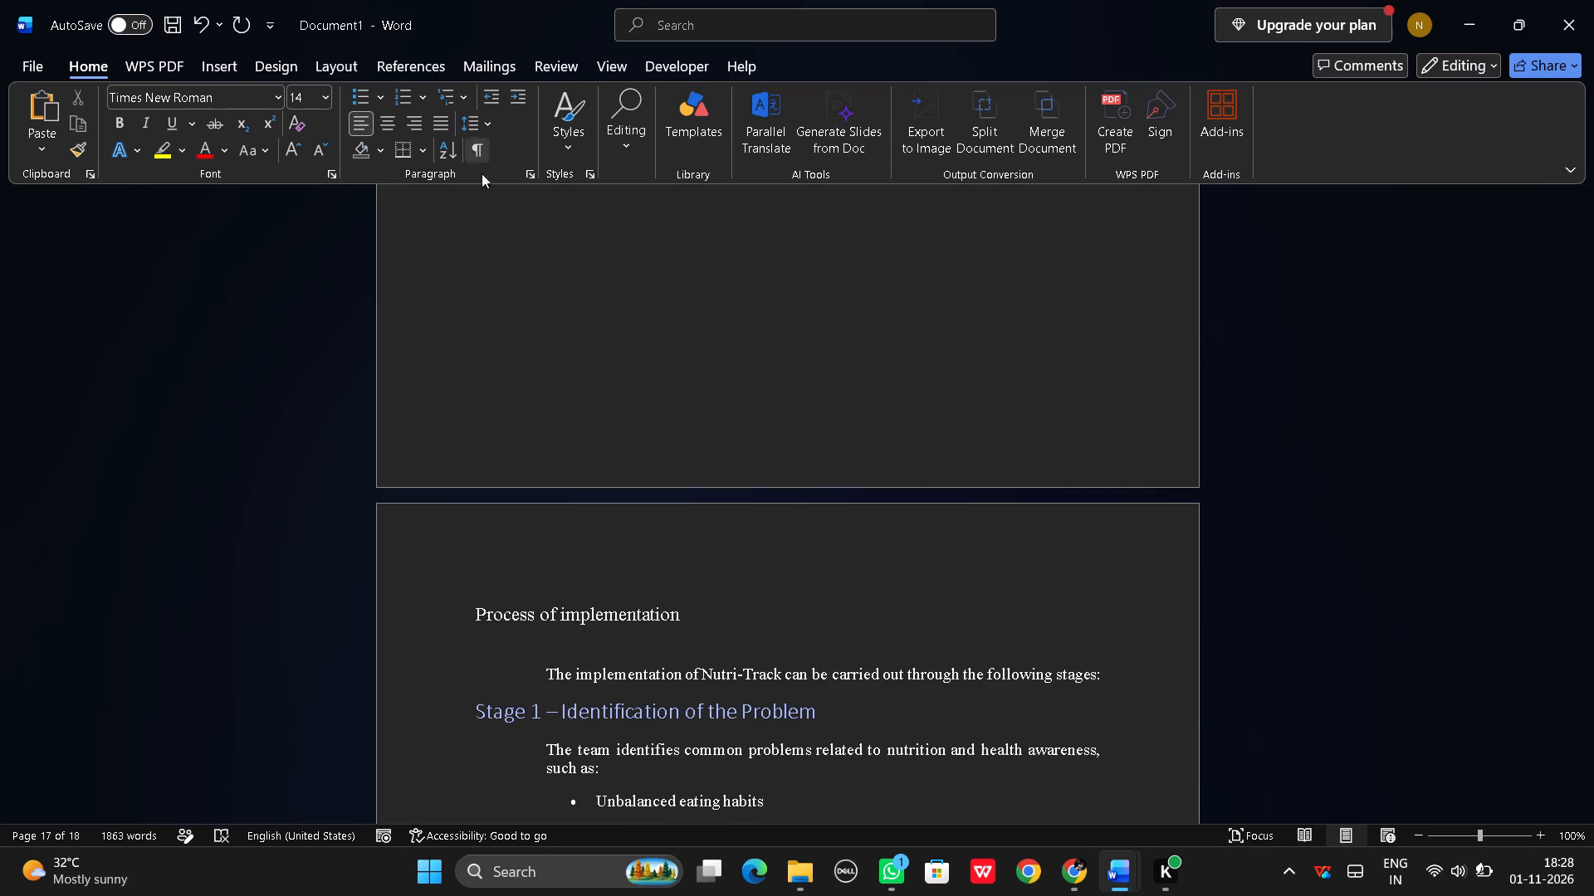
# Center the "Process of implementation" heading.
pyautogui.moveTo(471, 611); pyautogui.dragTo(682, 609)
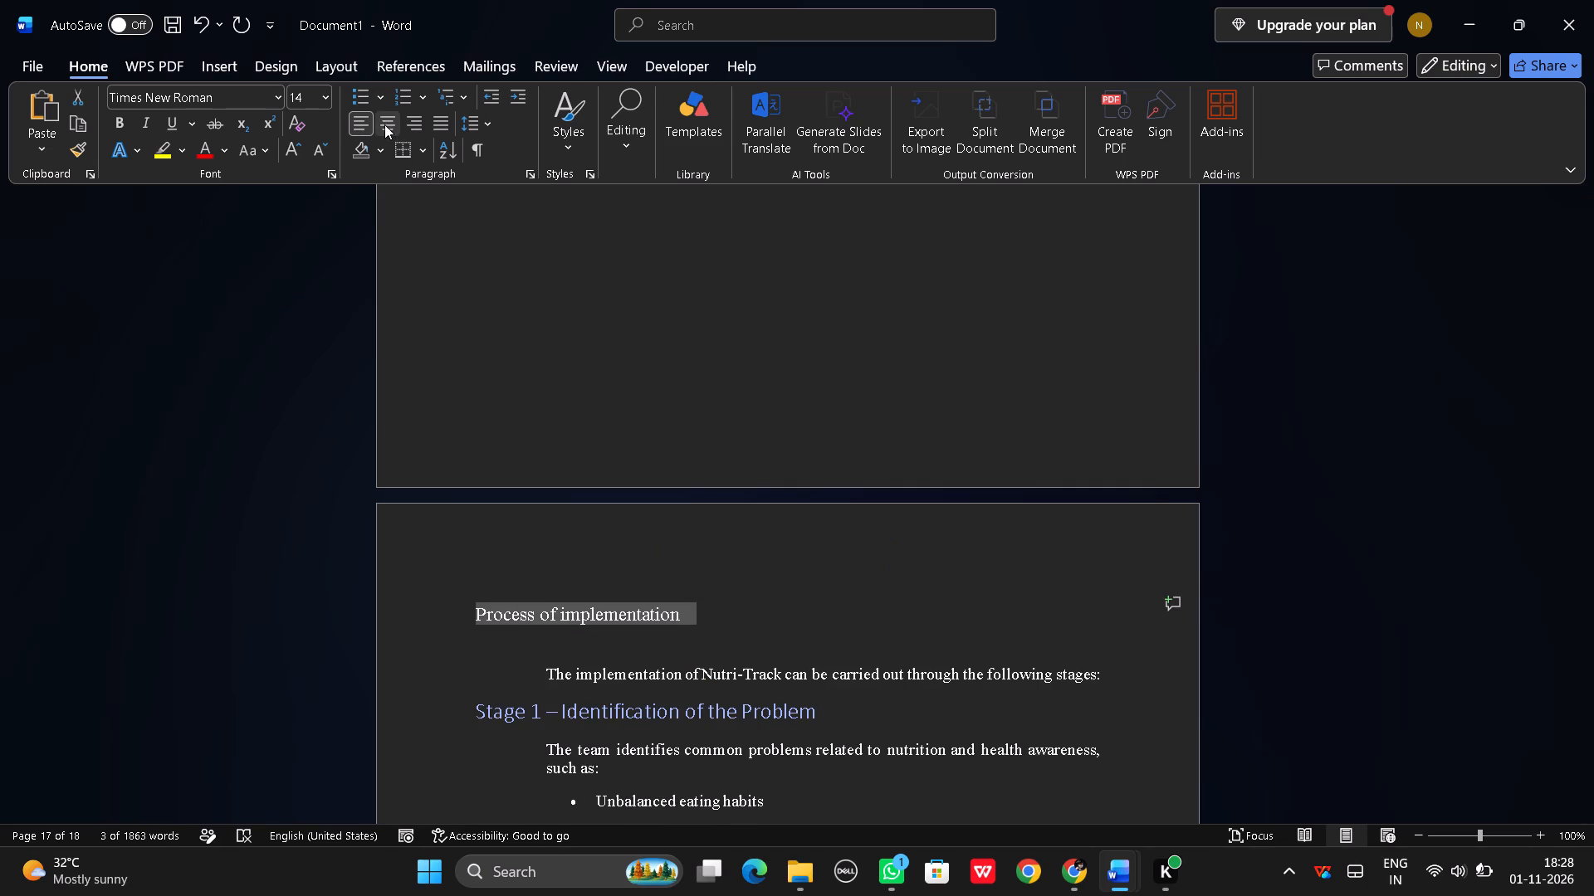
pyautogui.click(384, 124)
pyautogui.click(580, 549)
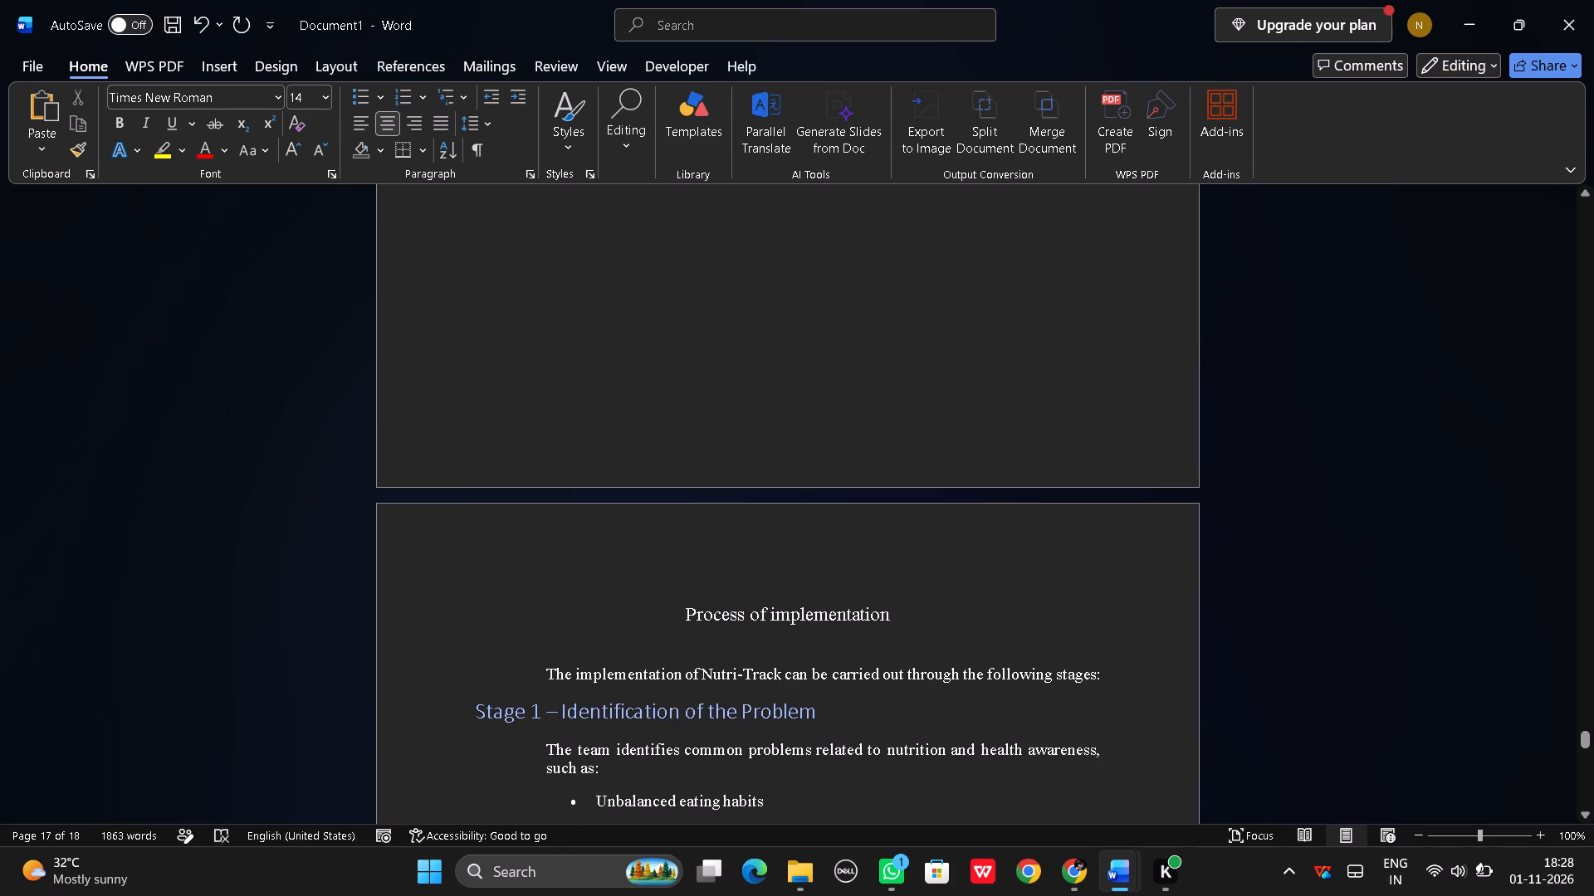
# Apply the black shadowed preset text effect to everything from the Stage 1 heading through the last Stage 5 bullet.
pyautogui.moveTo(479, 714); pyautogui.dragTo(481, 714)
pyautogui.moveTo(481, 714); pyautogui.dragTo(909, 712)
pyautogui.scroll(-4, 907, 714)
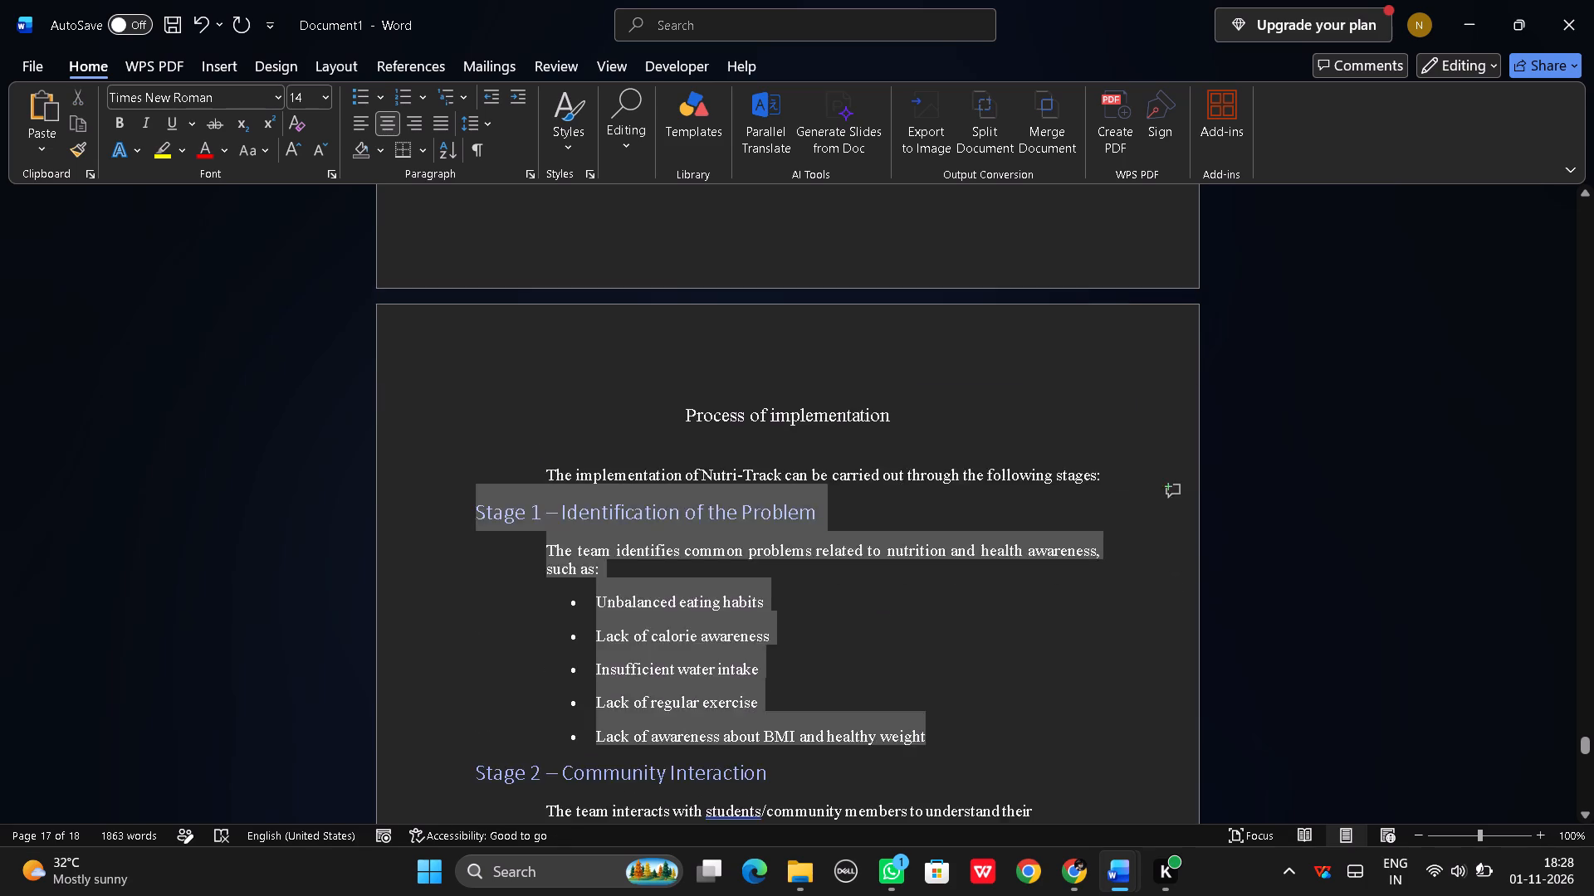
pyautogui.scroll(-13, 909, 712)
pyautogui.moveTo(909, 712); pyautogui.dragTo(910, 706)
pyautogui.scroll(-8, 910, 706)
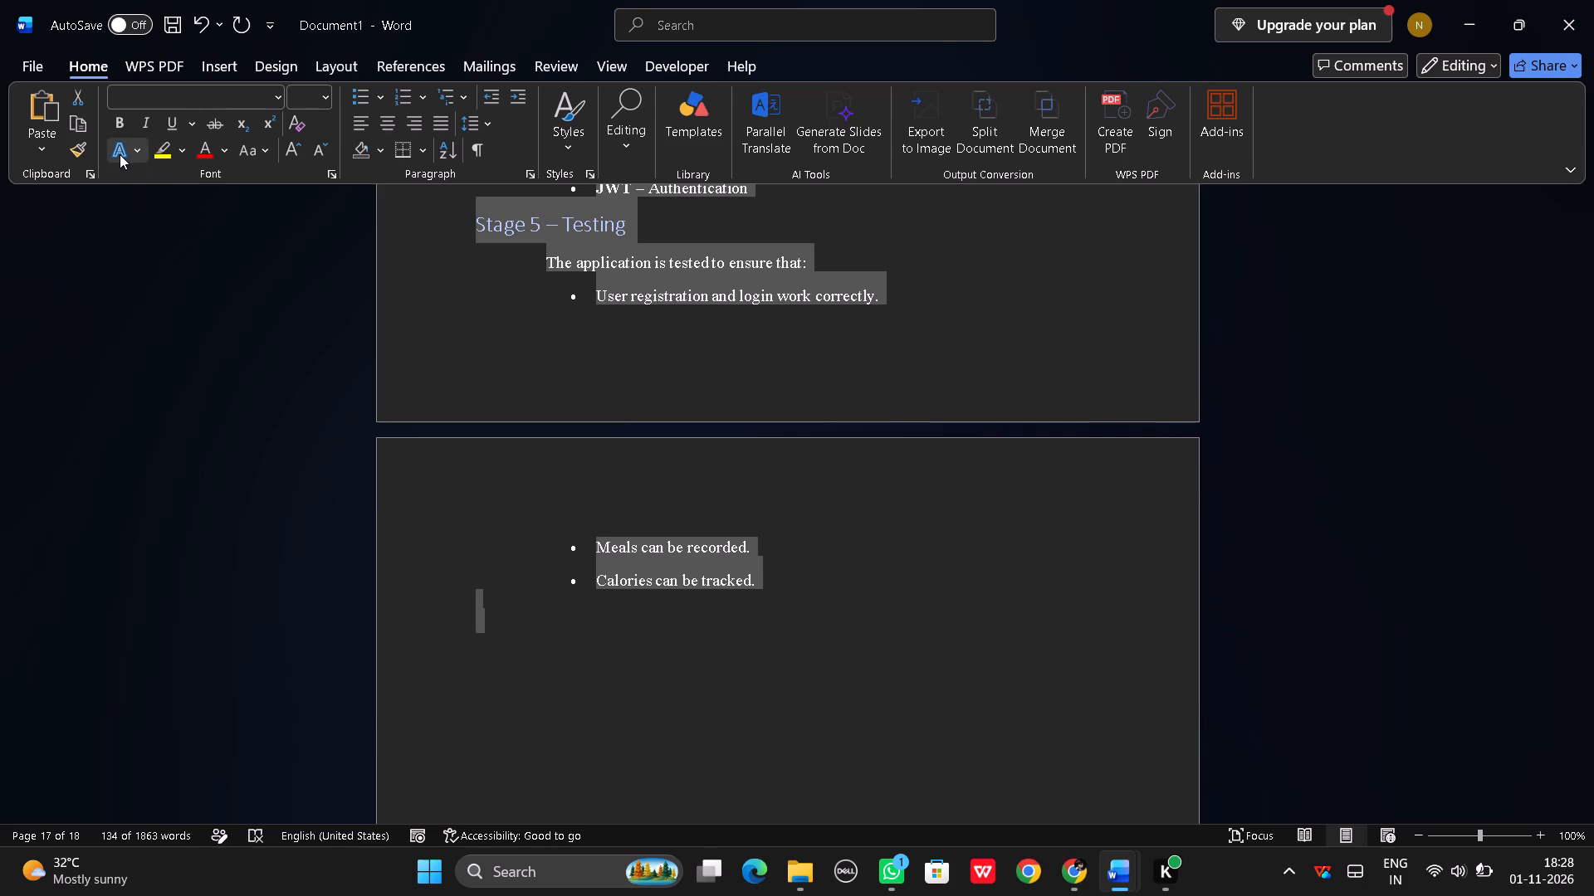
pyautogui.click(120, 153)
pyautogui.click(133, 197)
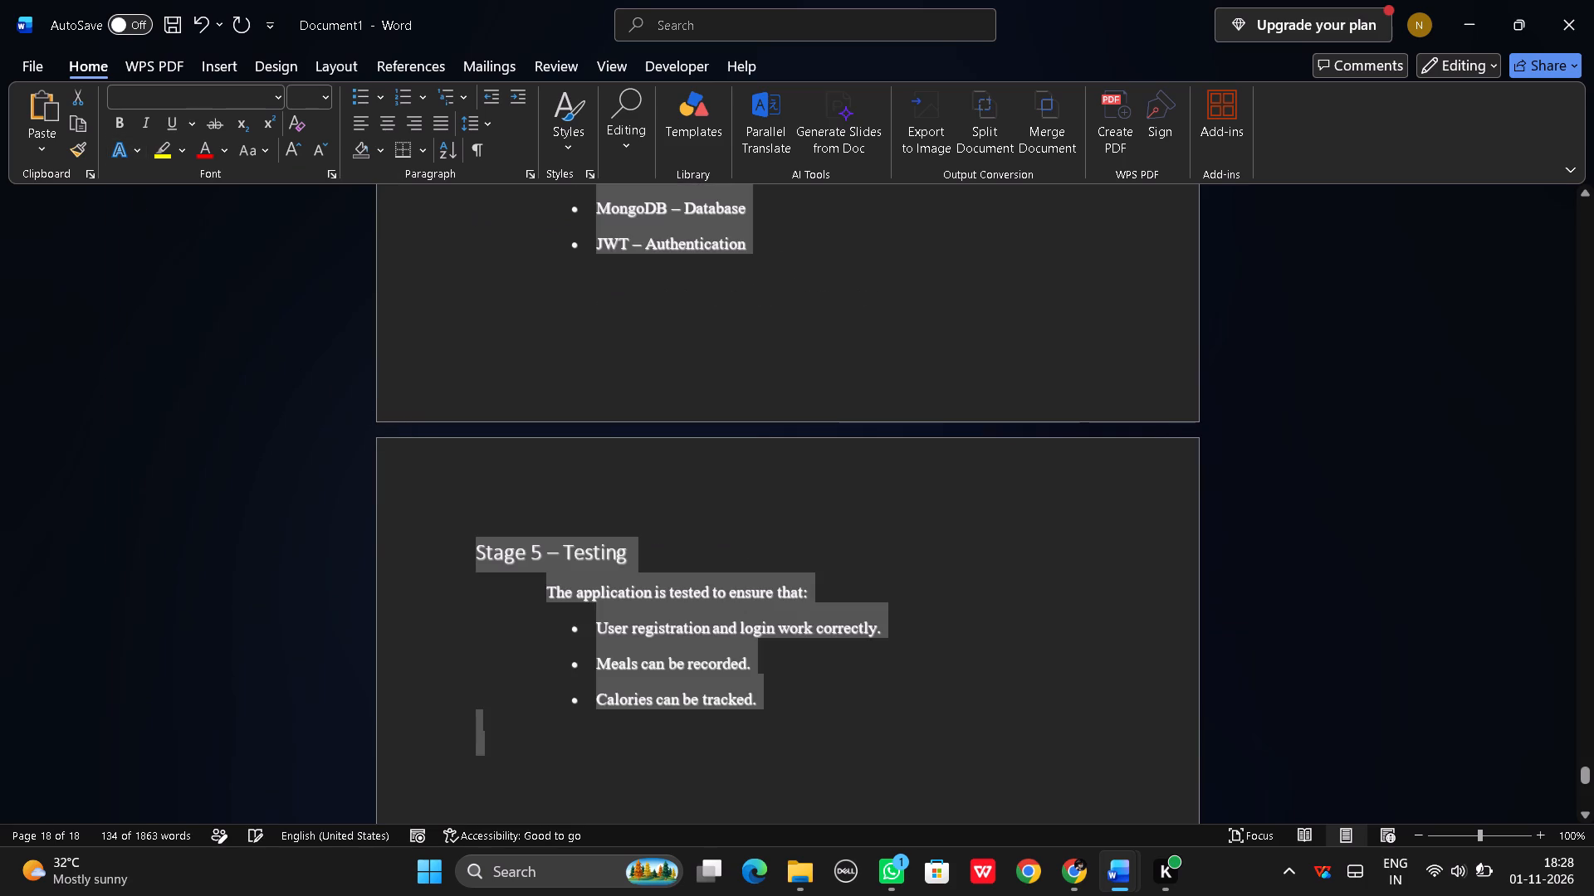
pyautogui.click(552, 345)
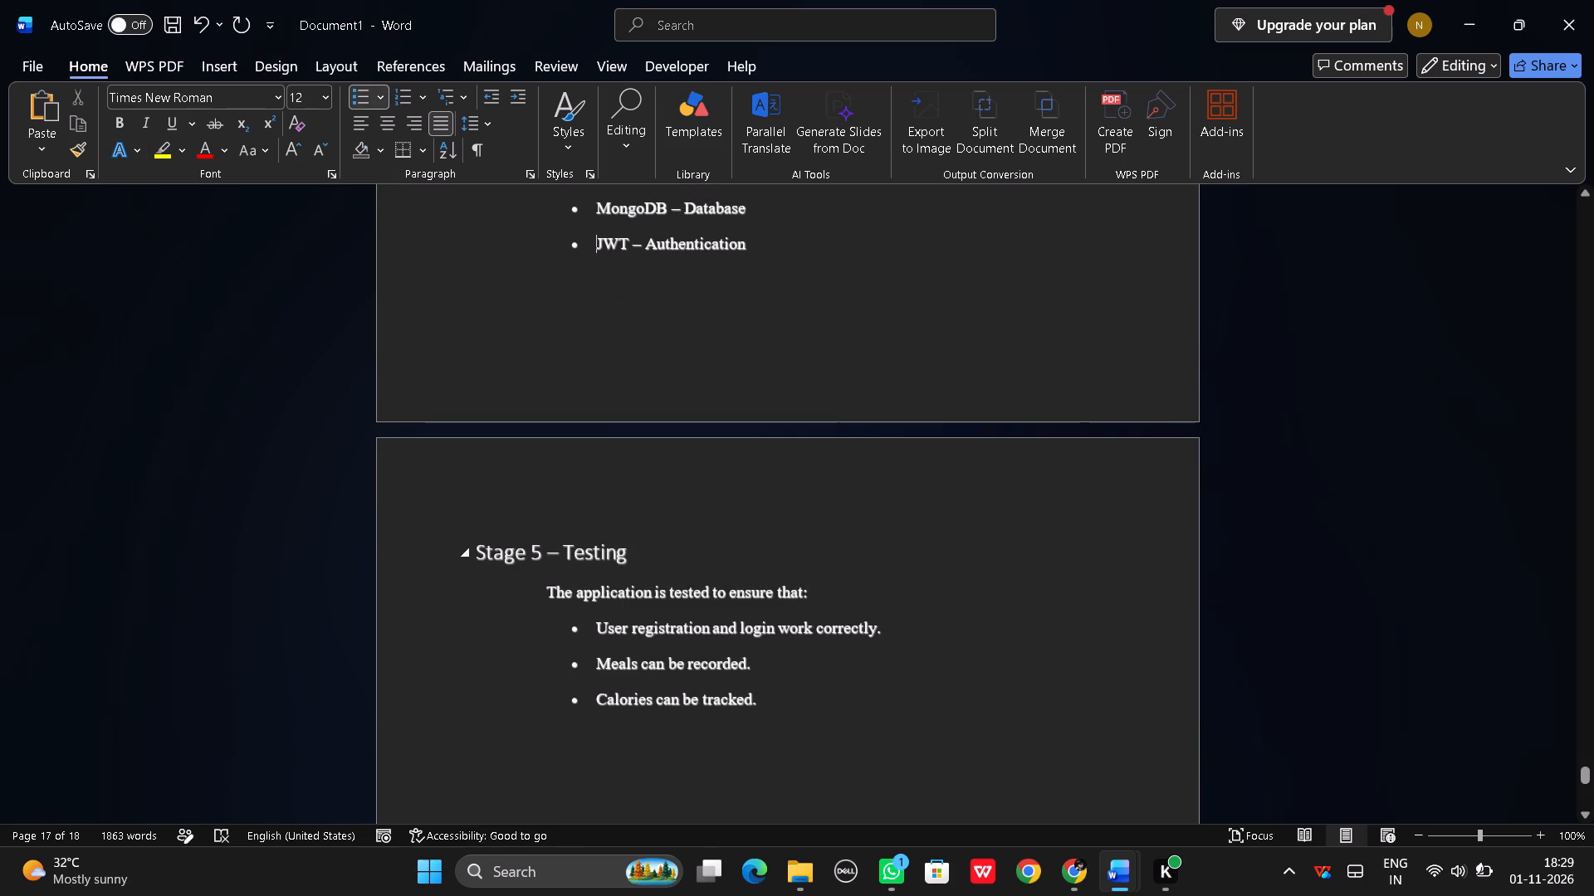
# Set the font size to 12 for the text from the introductory sentence through the bullet "Calories can be tracked.".
pyautogui.moveTo(795, 716); pyautogui.dragTo(739, 582)
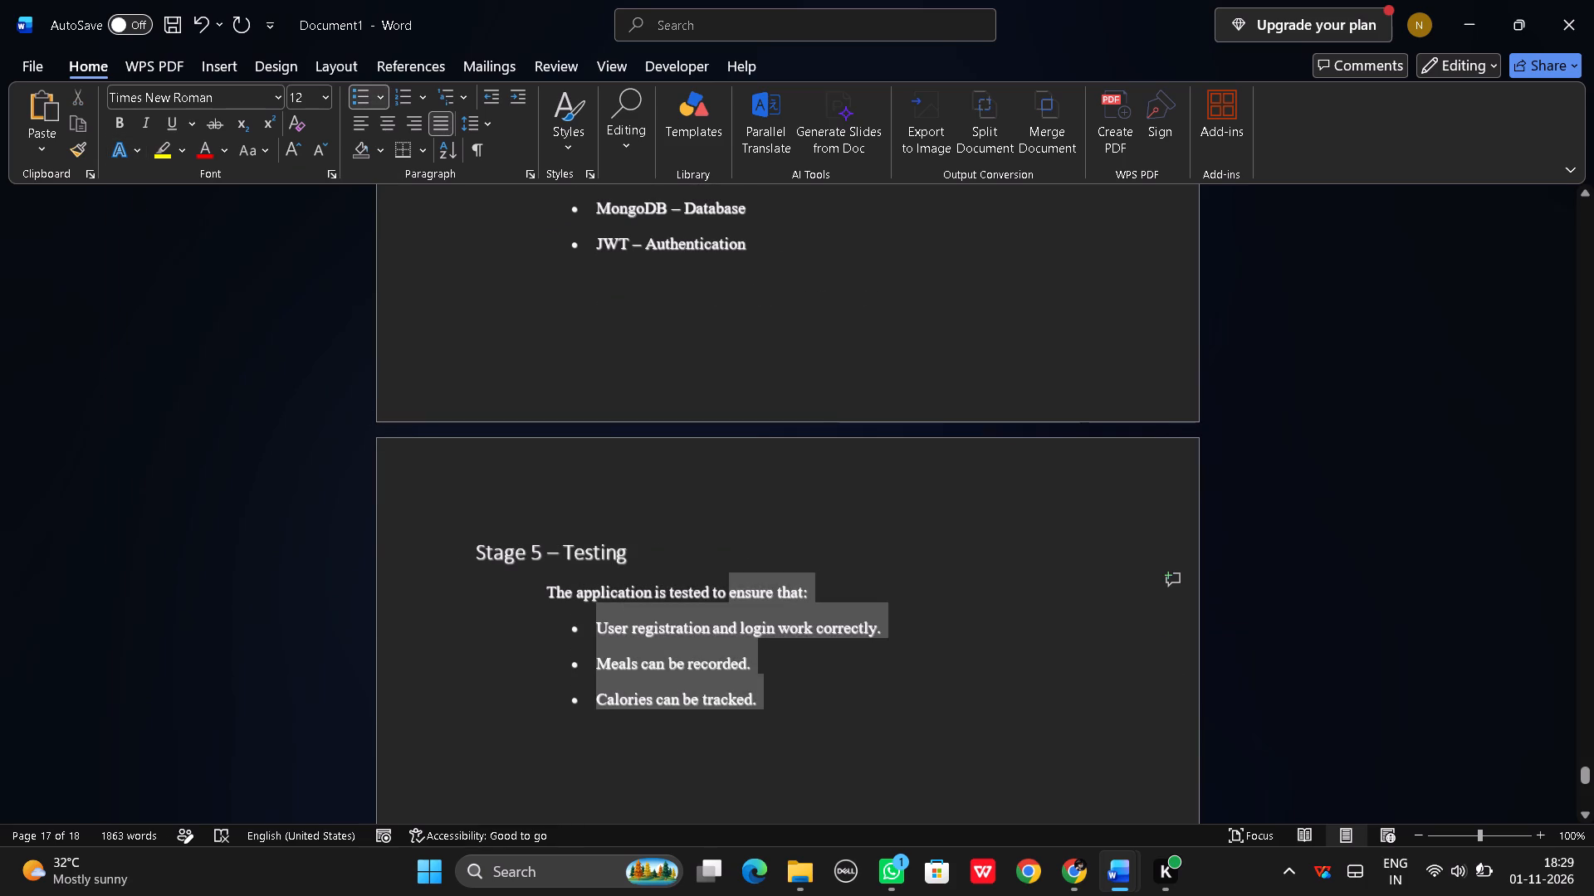
pyautogui.moveTo(739, 582); pyautogui.dragTo(720, 536)
pyautogui.scroll(17, 721, 538)
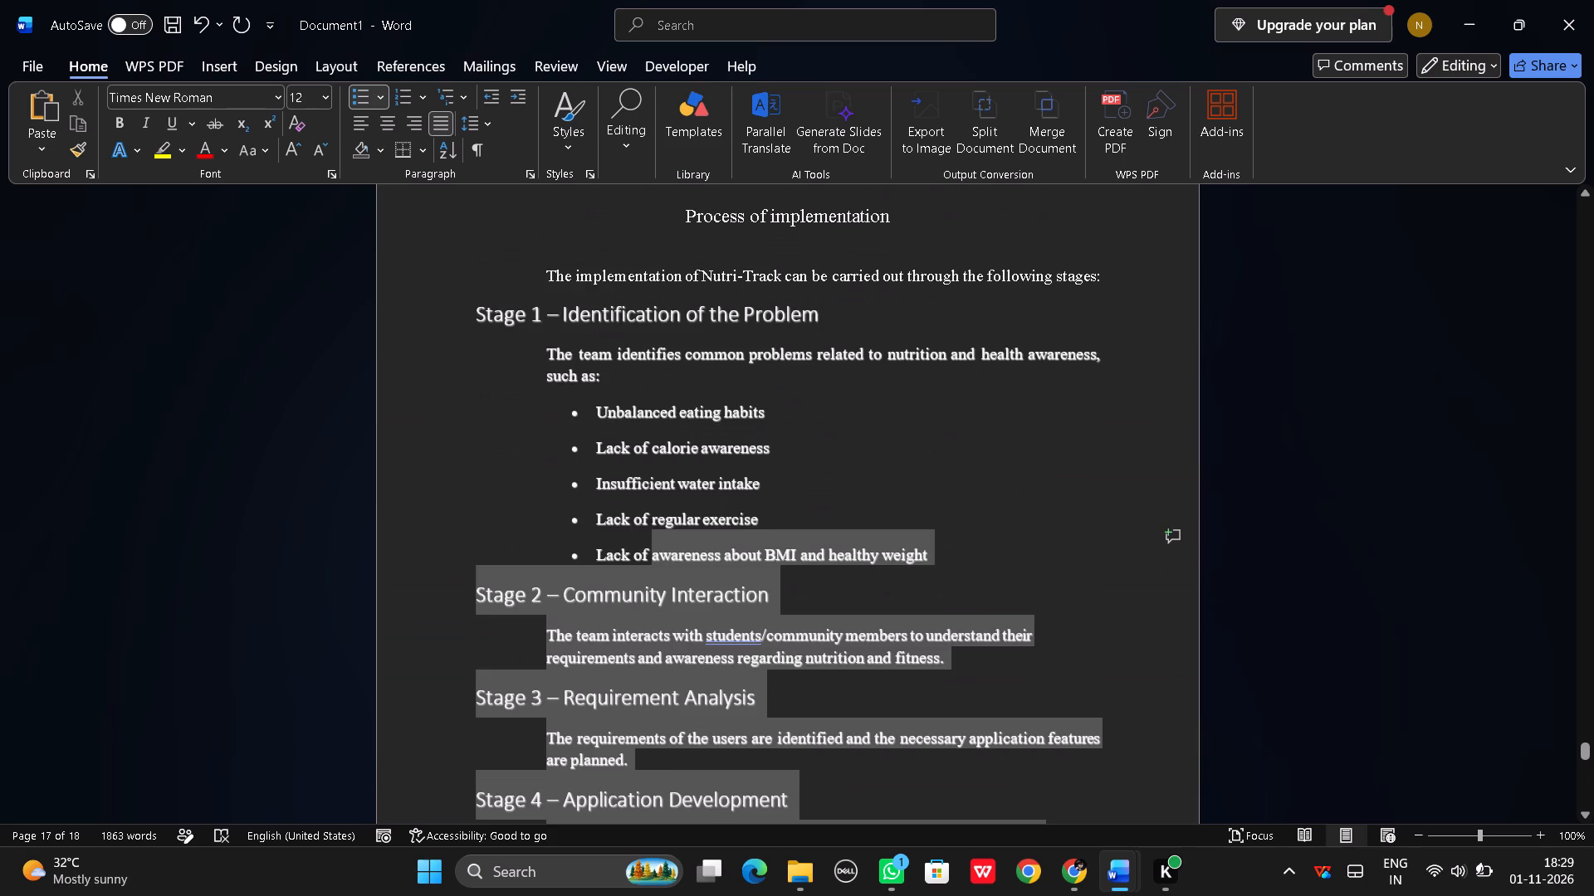
pyautogui.moveTo(720, 536); pyautogui.dragTo(609, 596)
pyautogui.scroll(5, 720, 536)
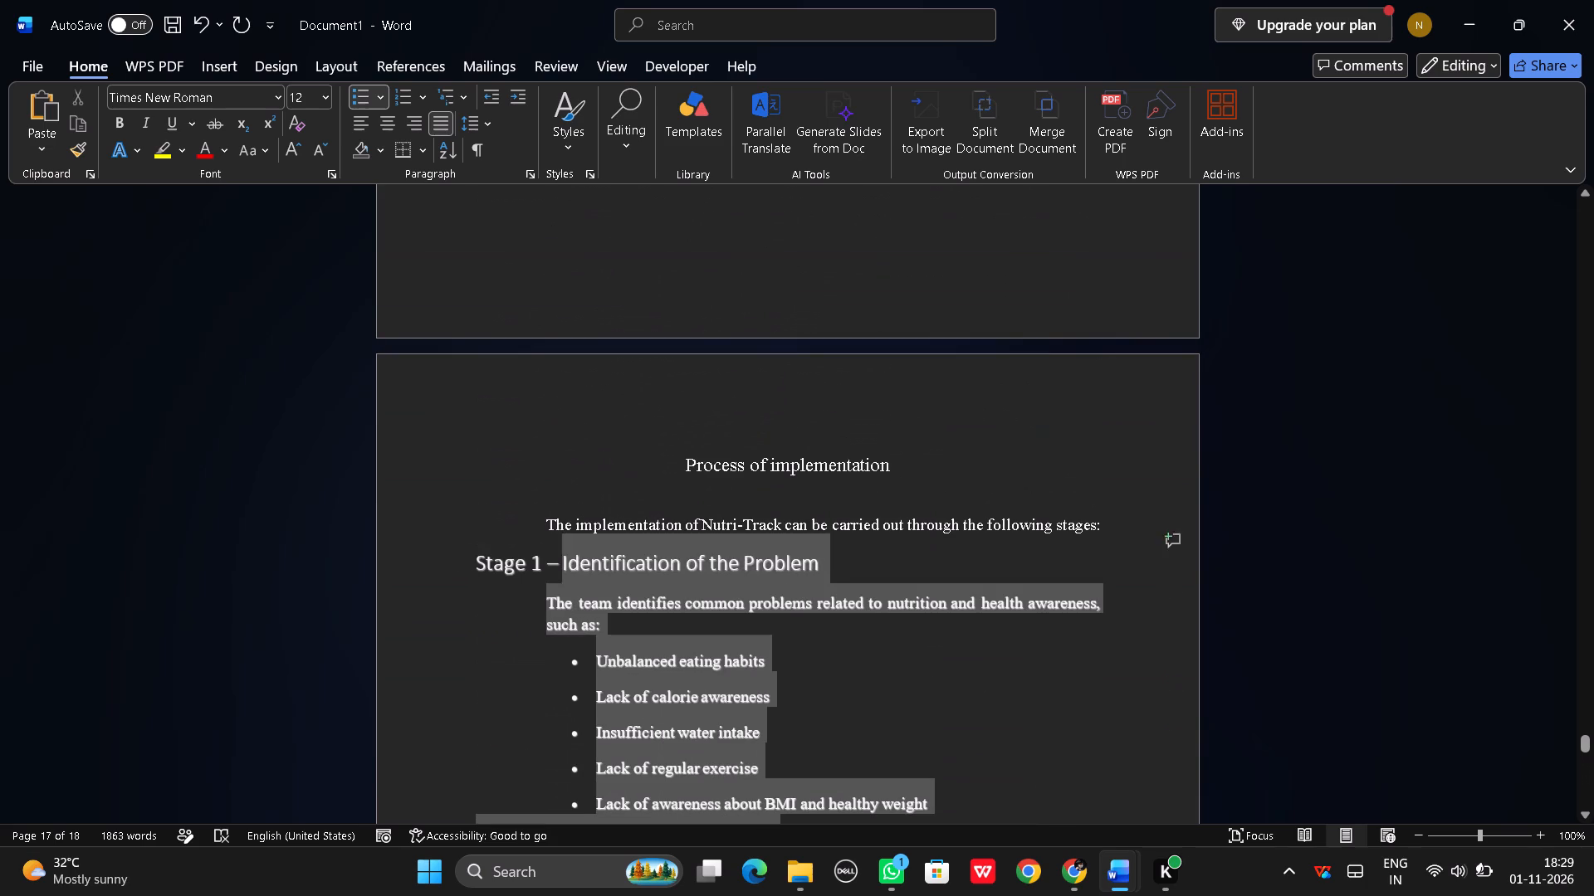
pyautogui.moveTo(609, 596); pyautogui.dragTo(492, 526)
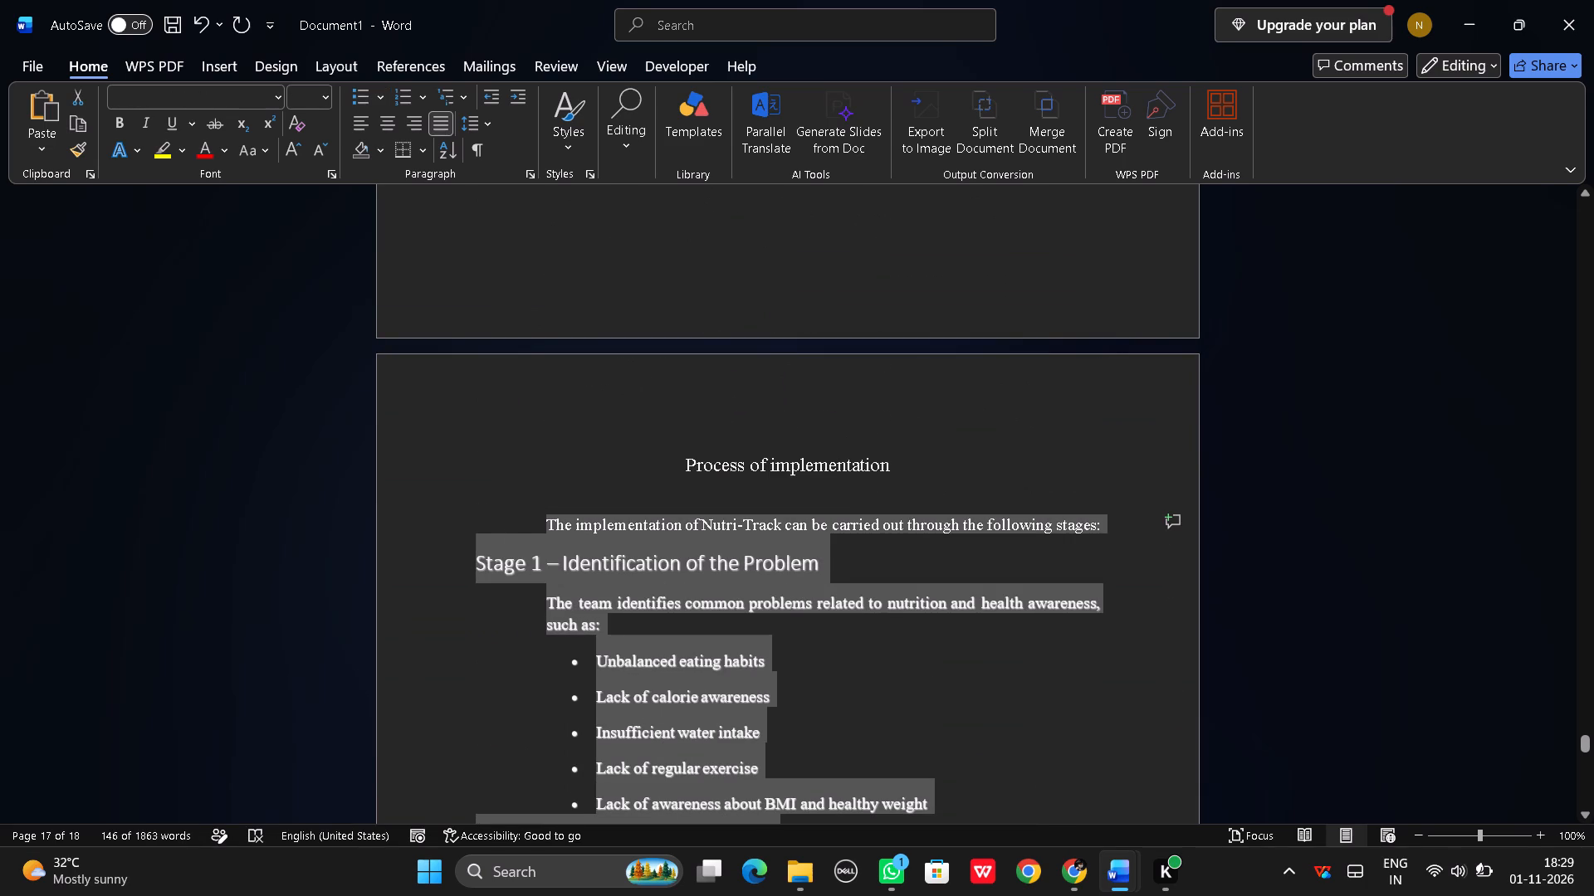
pyautogui.click(326, 97)
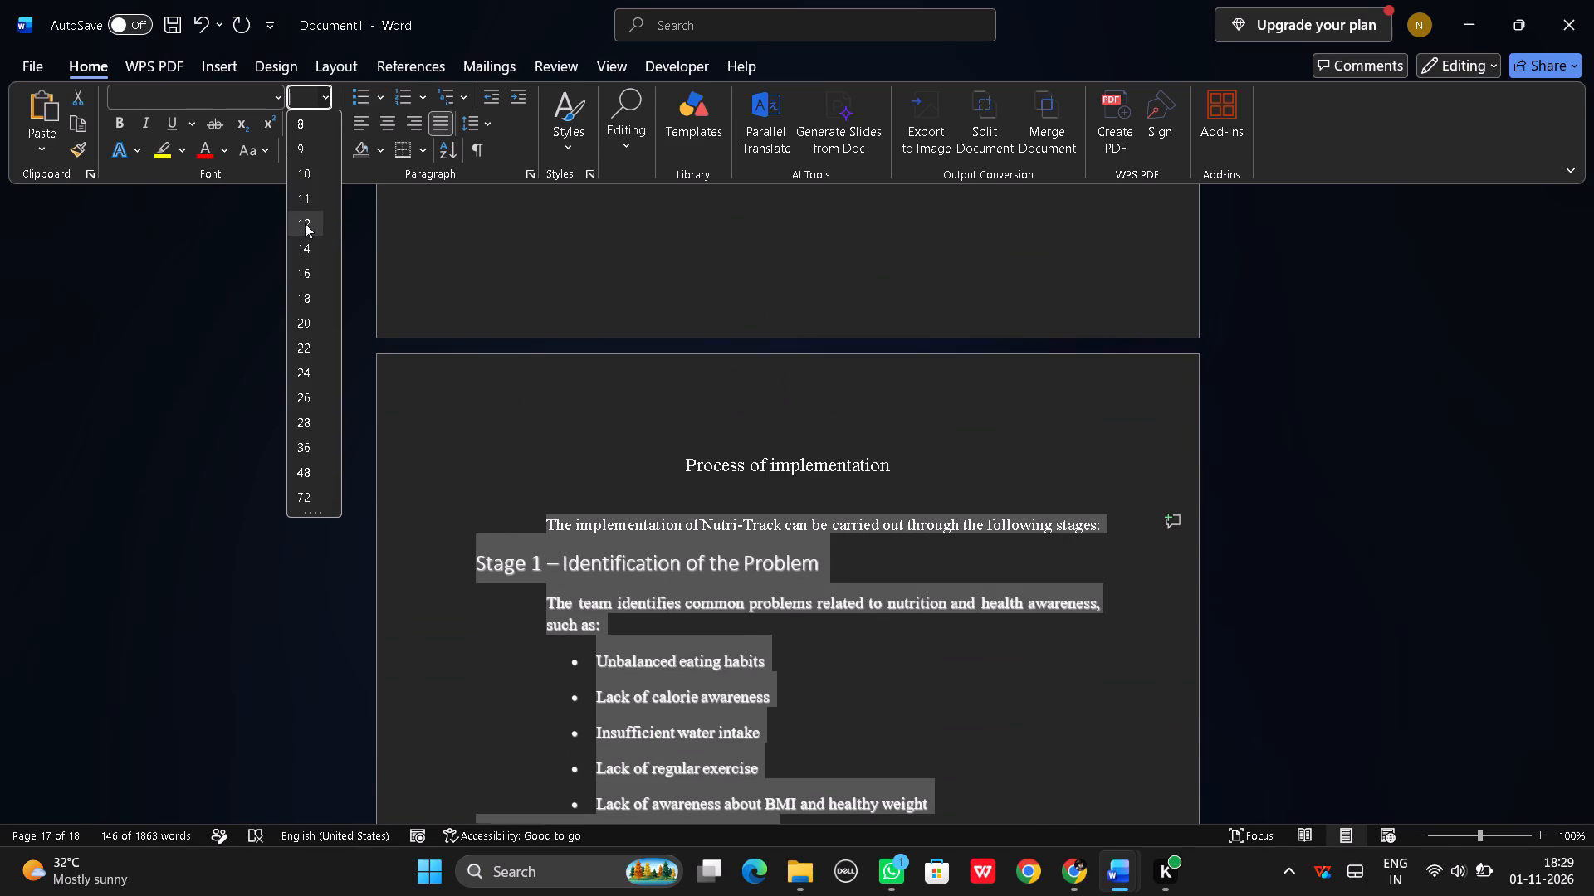
pyautogui.click(305, 223)
pyautogui.click(510, 508)
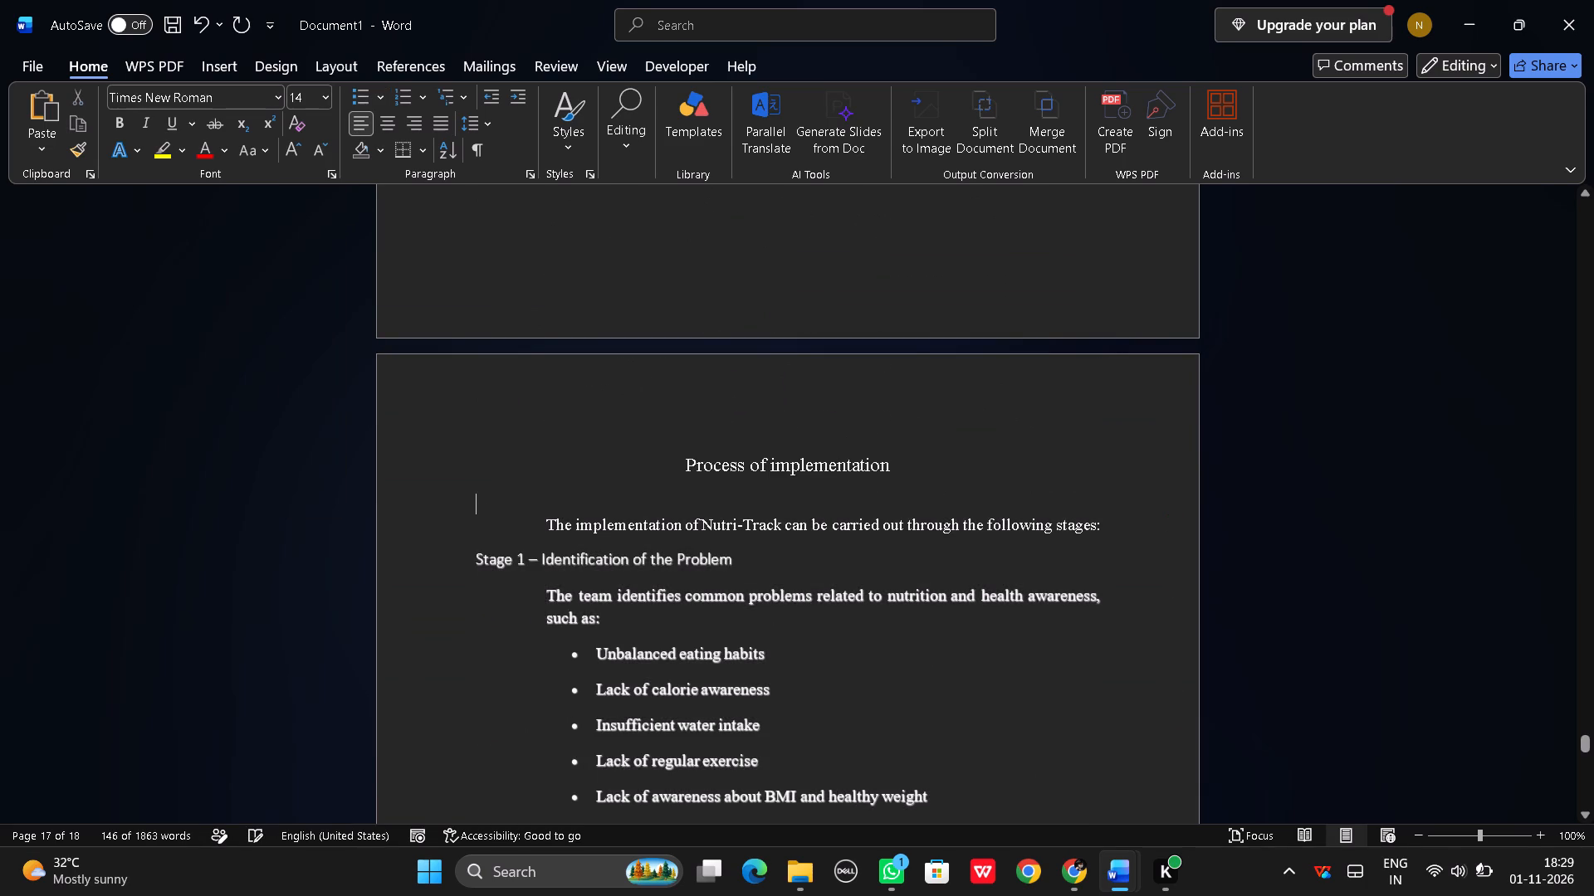
# In Nitin_CEP_modified, copy the bullets from "Water intake can be recorded." through the Stage 6 – Community Demonstration paragraph.
pyautogui.scroll(-20, 511, 509)
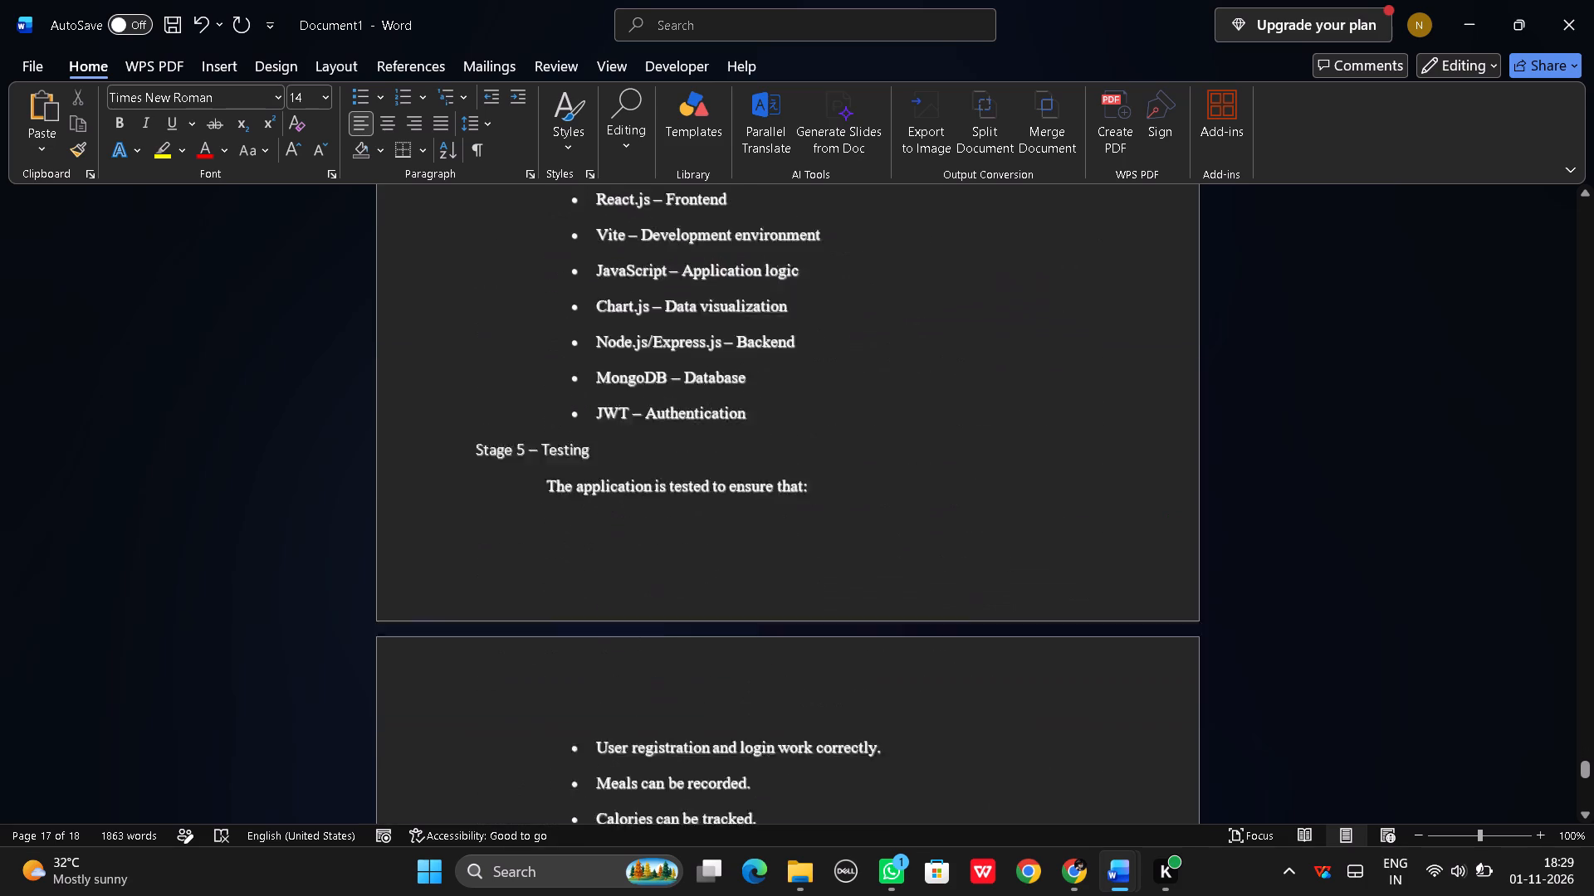
pyautogui.scroll(-6, 517, 511)
pyautogui.click(778, 449)
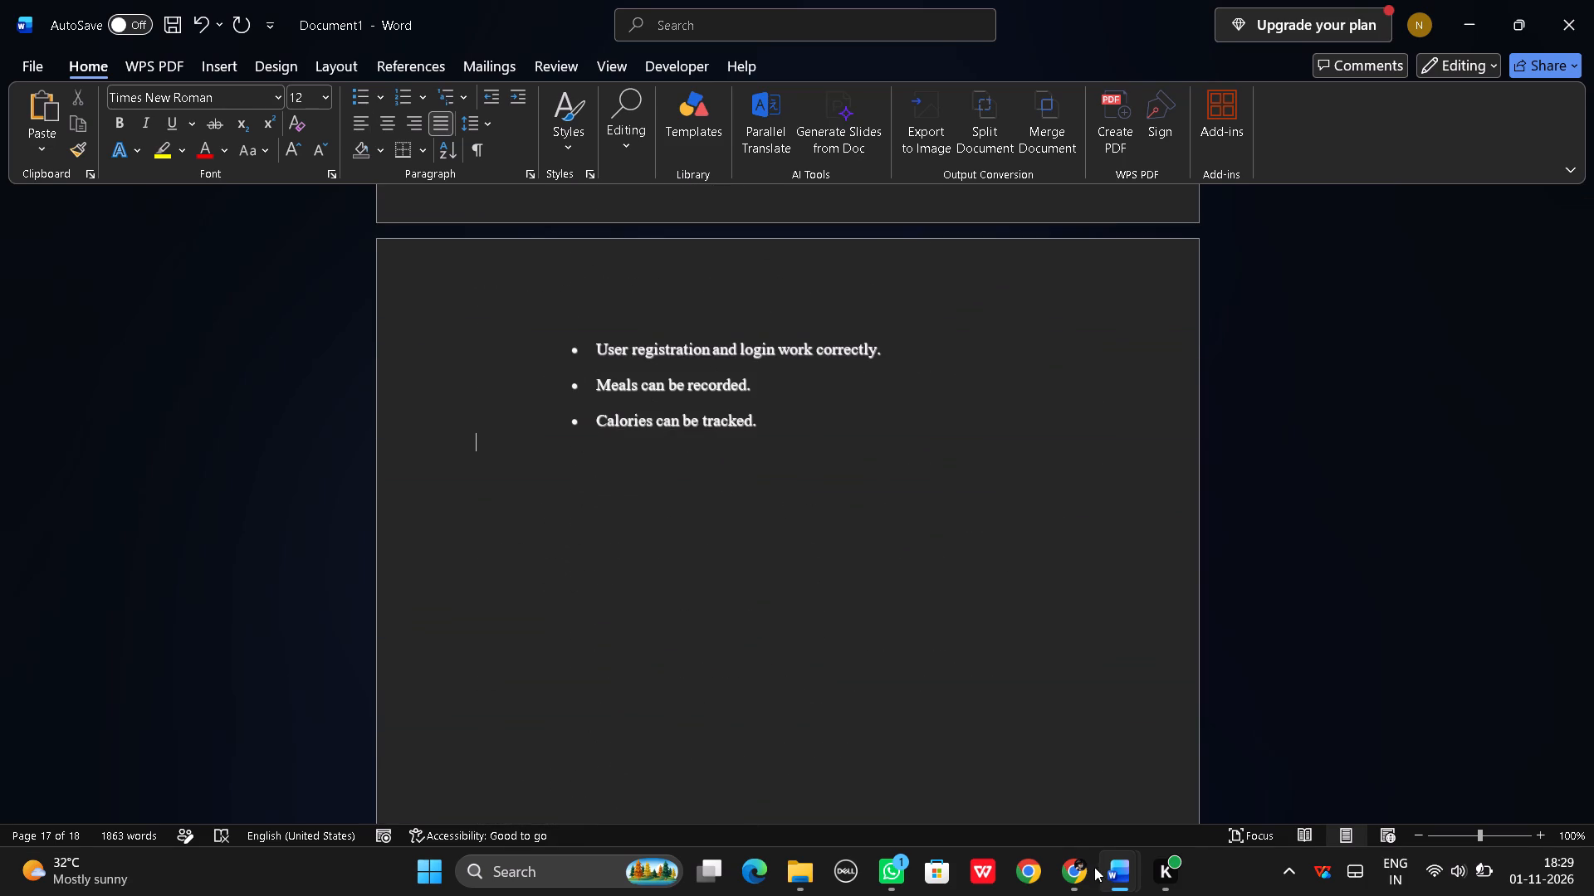
pyautogui.click(987, 778)
pyautogui.scroll(-4, 884, 682)
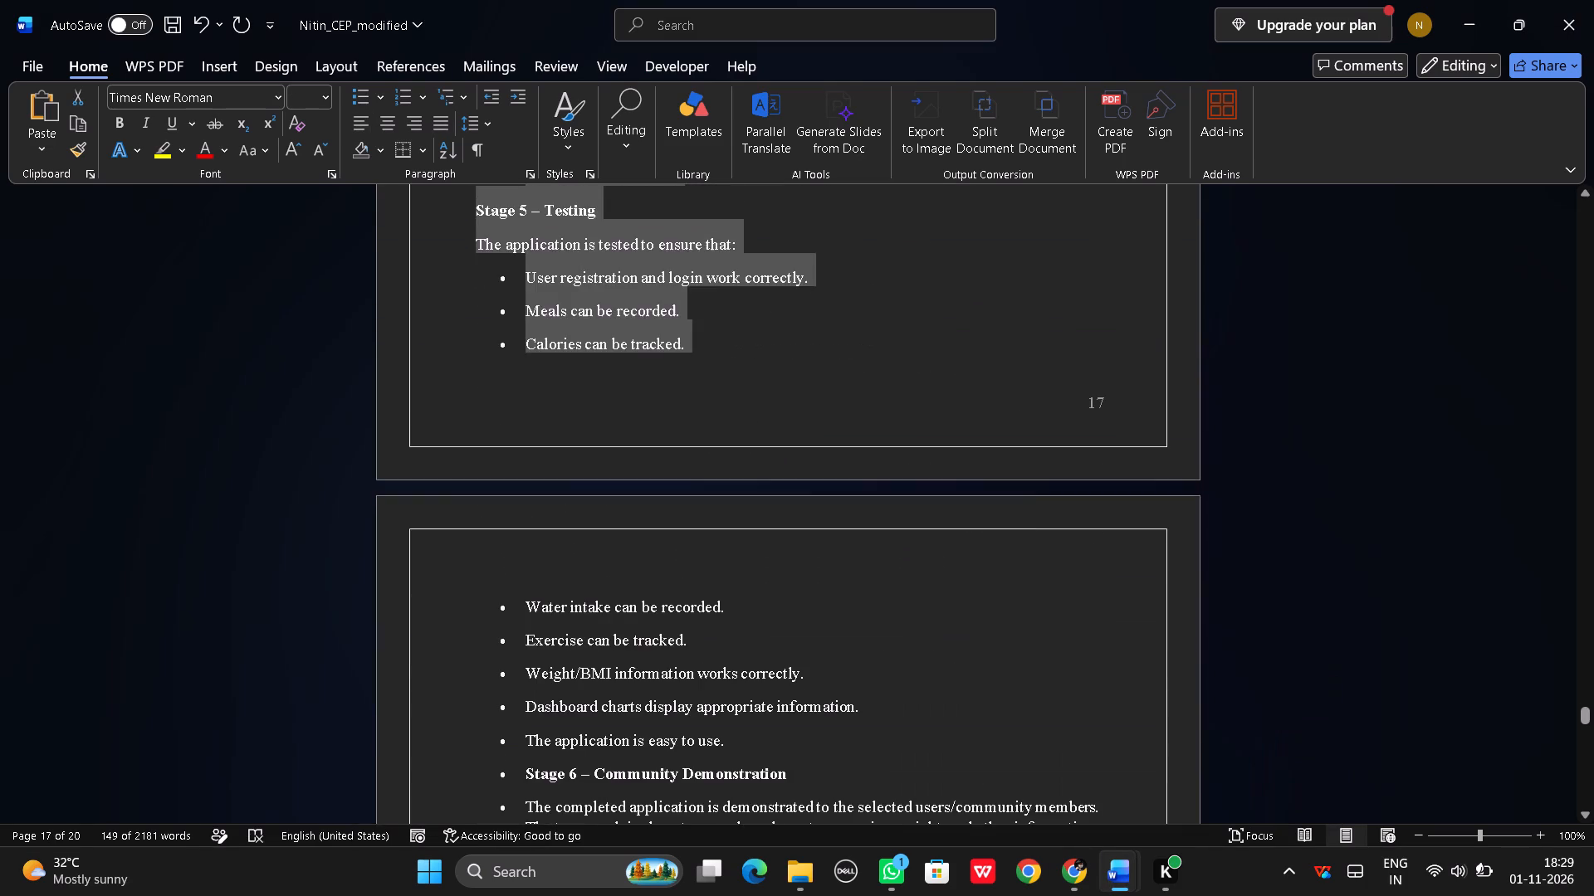
pyautogui.scroll(-5, 884, 682)
pyautogui.click(936, 514)
pyautogui.moveTo(482, 407); pyautogui.dragTo(1130, 652)
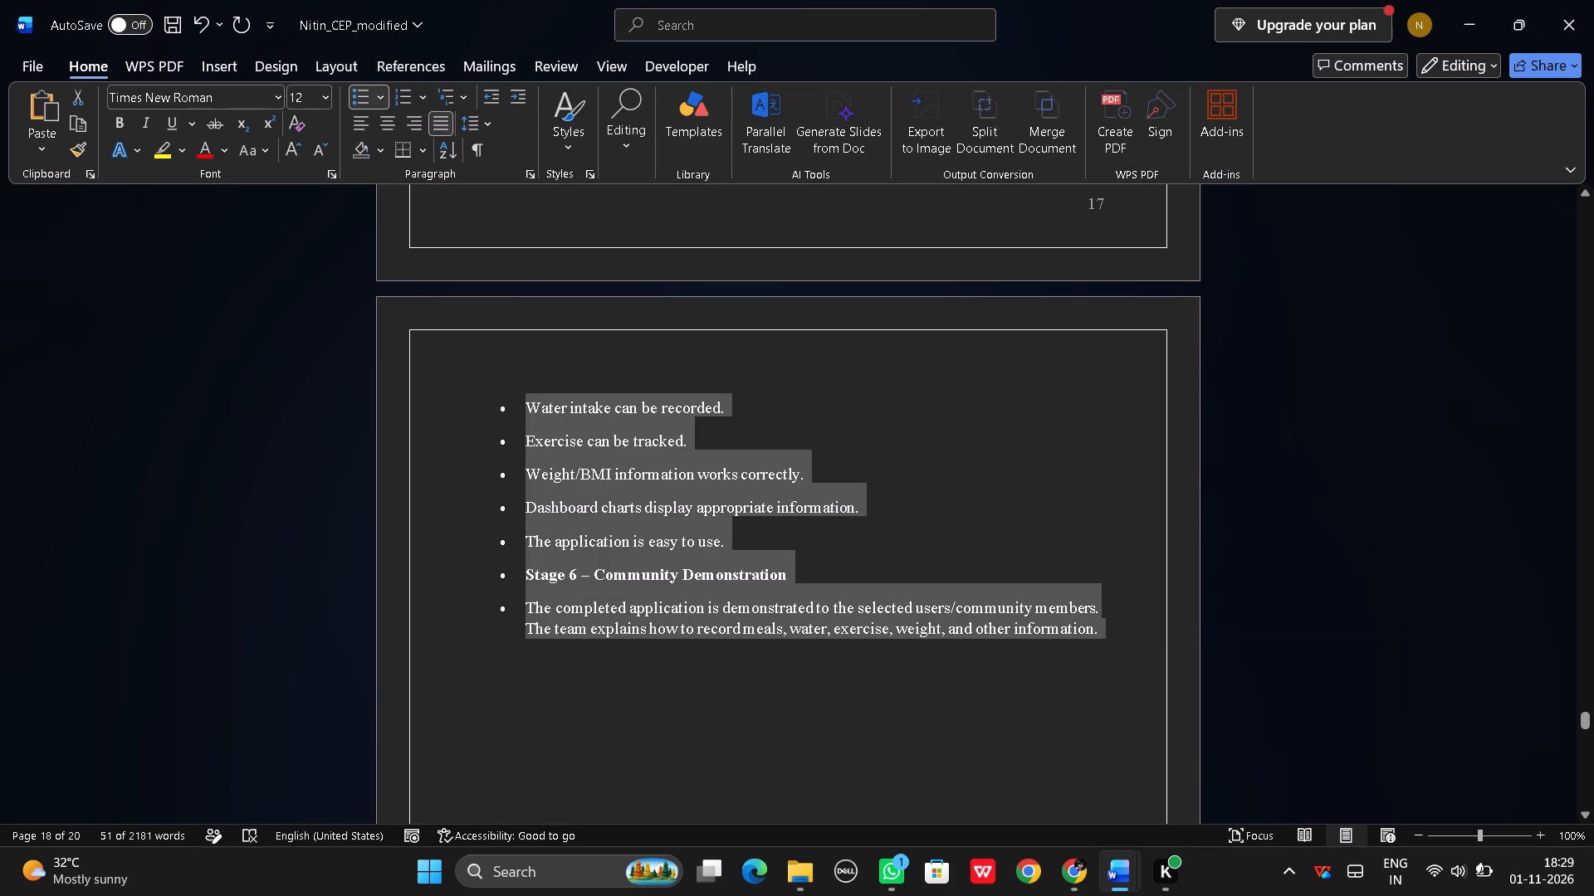
pyautogui.hotkey('ctrl', 'c')
pyautogui.hotkey('ctrl', 'c')
pyautogui.hotkey('ctrl', 'c')
pyautogui.hotkey('ctrl', 'c')
pyautogui.hotkey('ctrl', 'c')
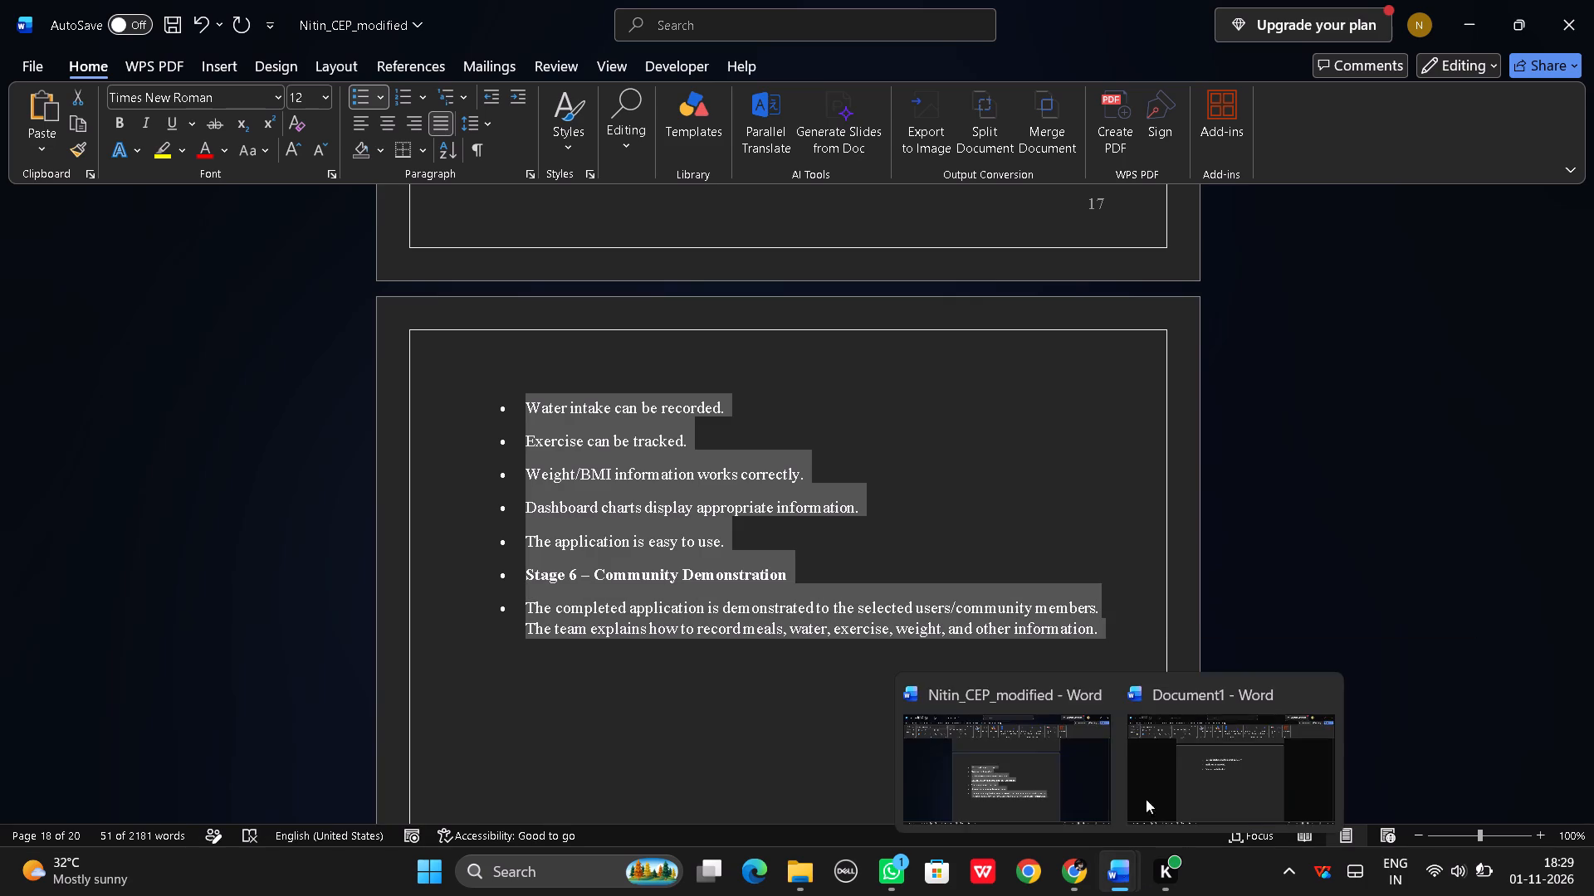
# Paste the copied Stage 5 and Stage 6 content into Document1 after the bullet "Calories can be tracked.".
pyautogui.click(1173, 760)
pyautogui.scroll(-1, 866, 643)
pyautogui.click(806, 401)
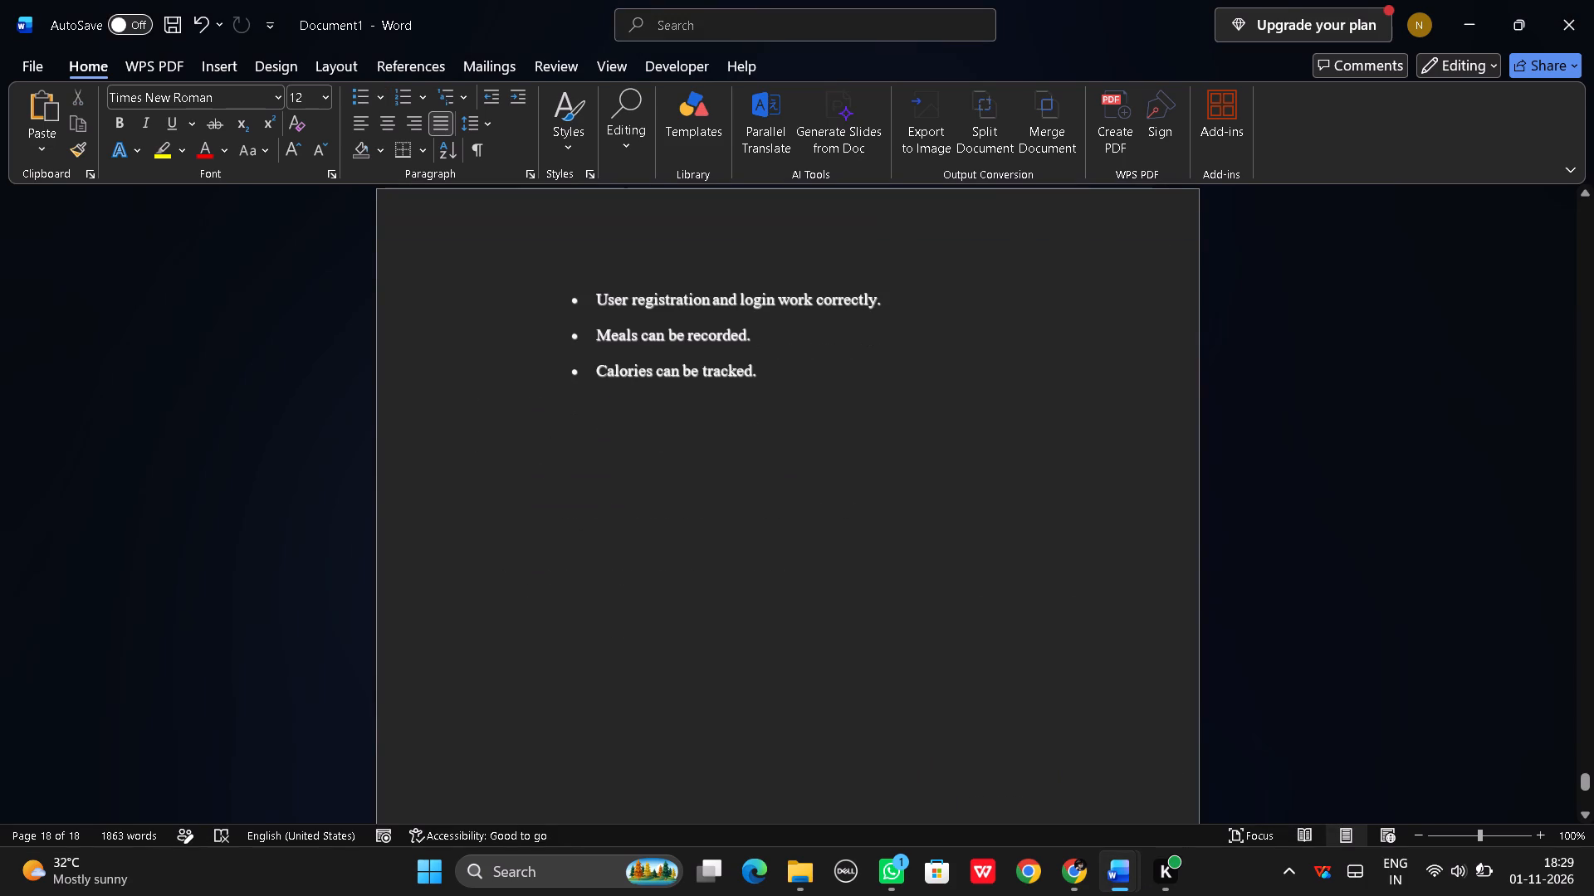
pyautogui.click(788, 380)
pyautogui.press('Return')
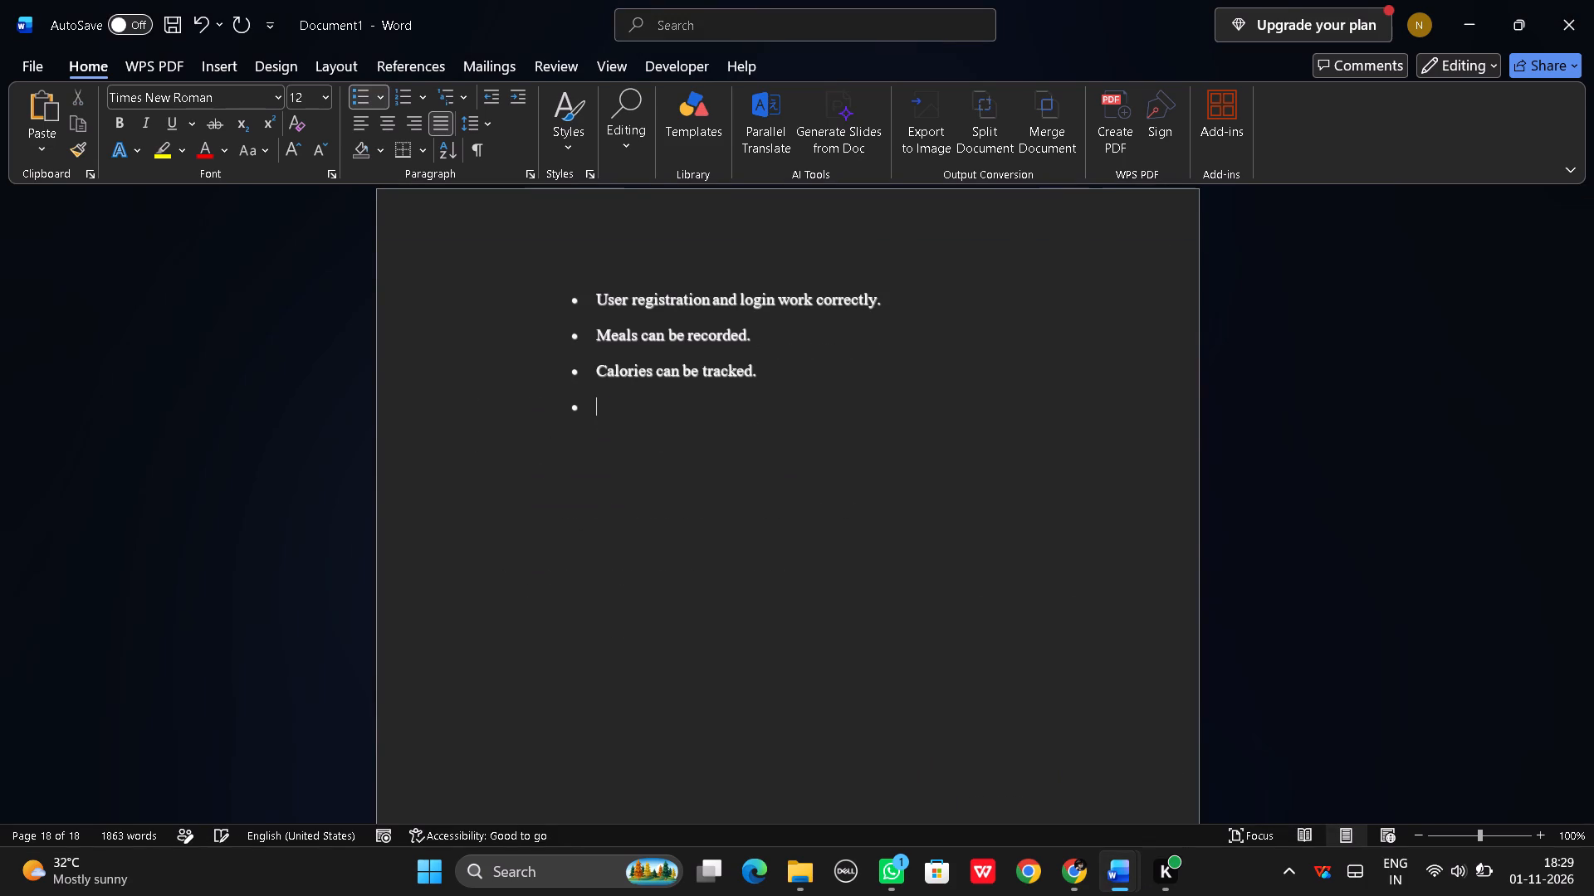
pyautogui.hotkey('ctrl', 'v')
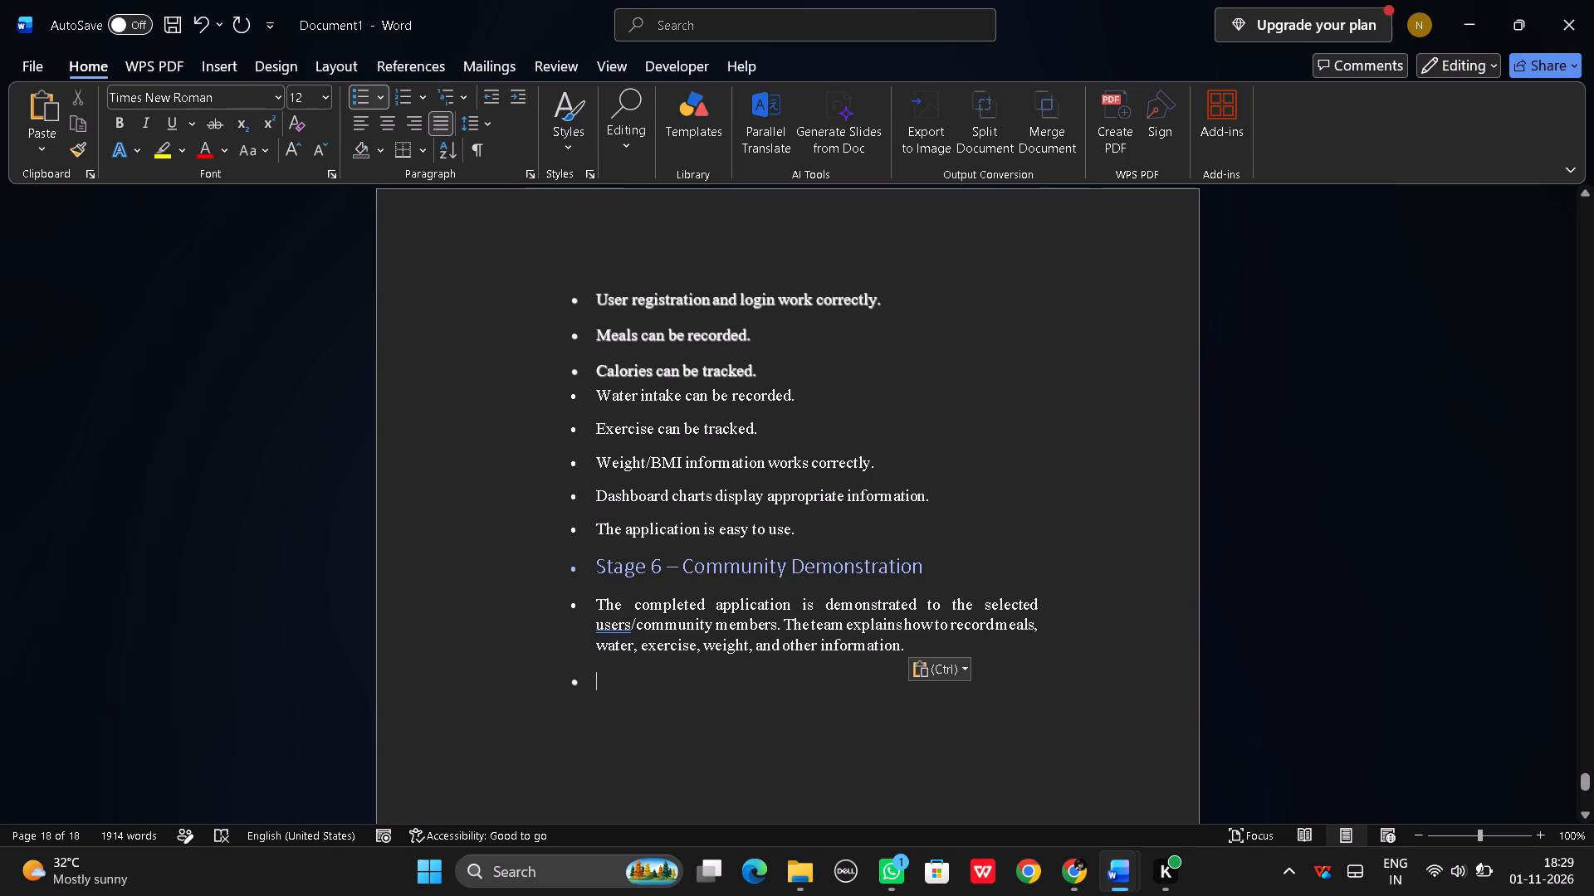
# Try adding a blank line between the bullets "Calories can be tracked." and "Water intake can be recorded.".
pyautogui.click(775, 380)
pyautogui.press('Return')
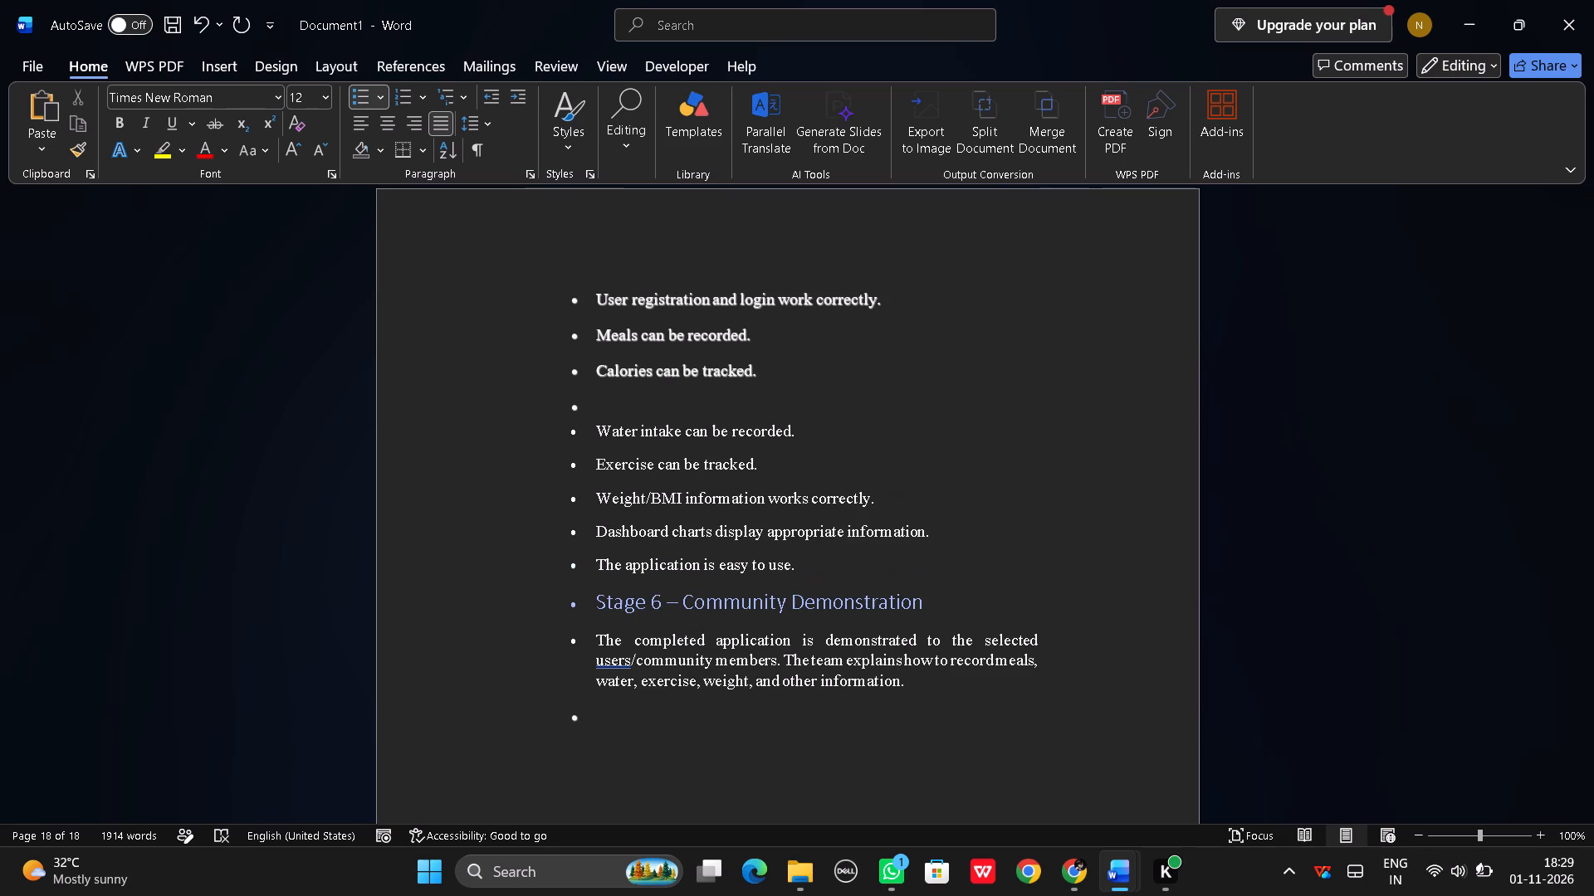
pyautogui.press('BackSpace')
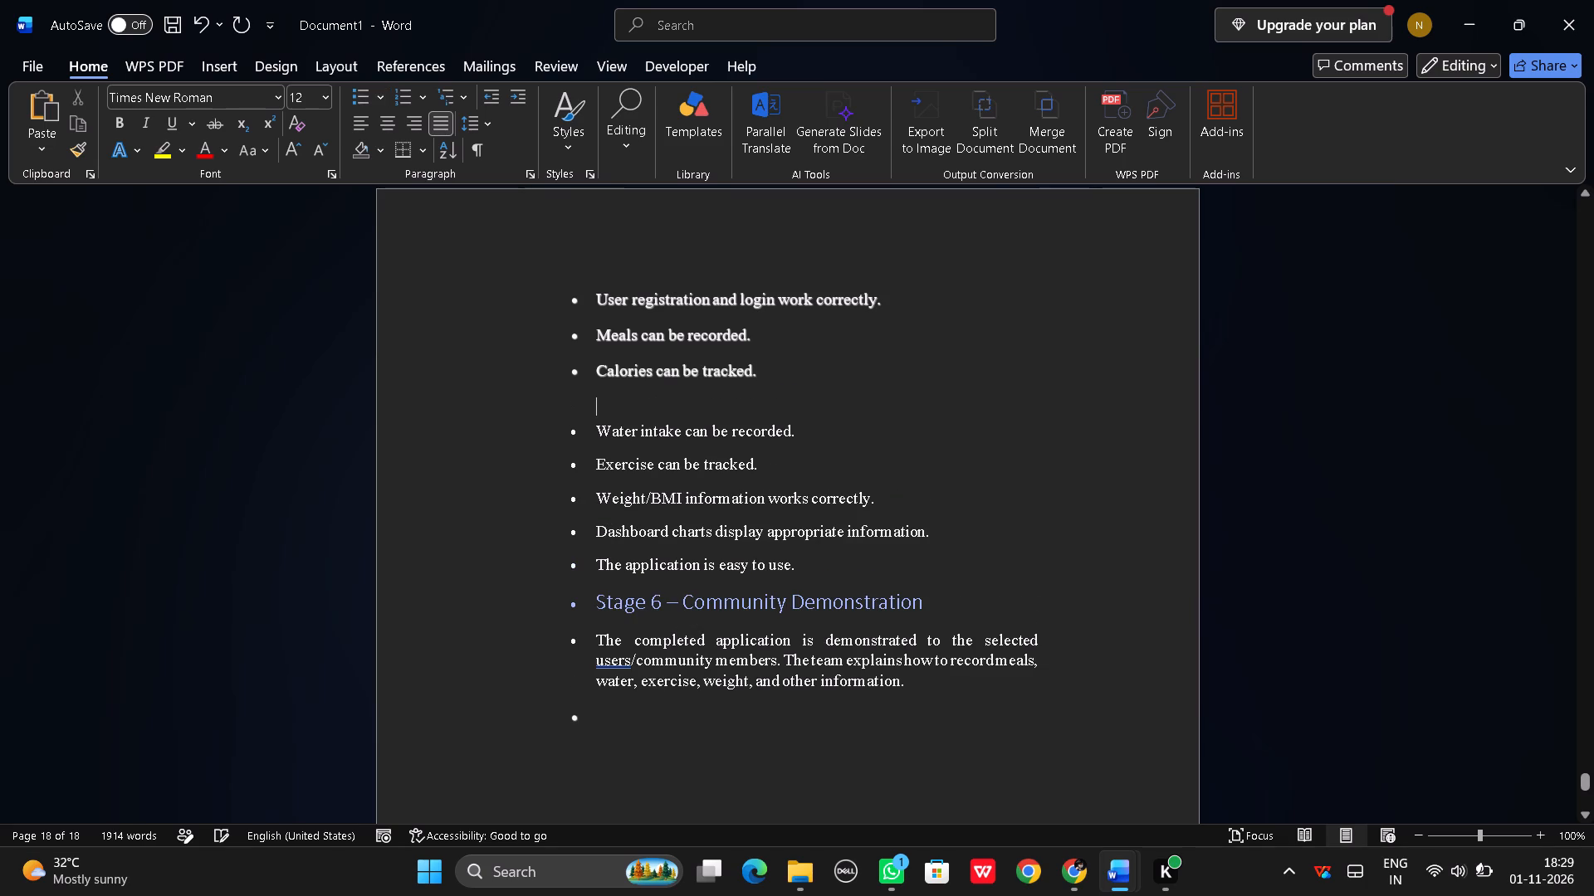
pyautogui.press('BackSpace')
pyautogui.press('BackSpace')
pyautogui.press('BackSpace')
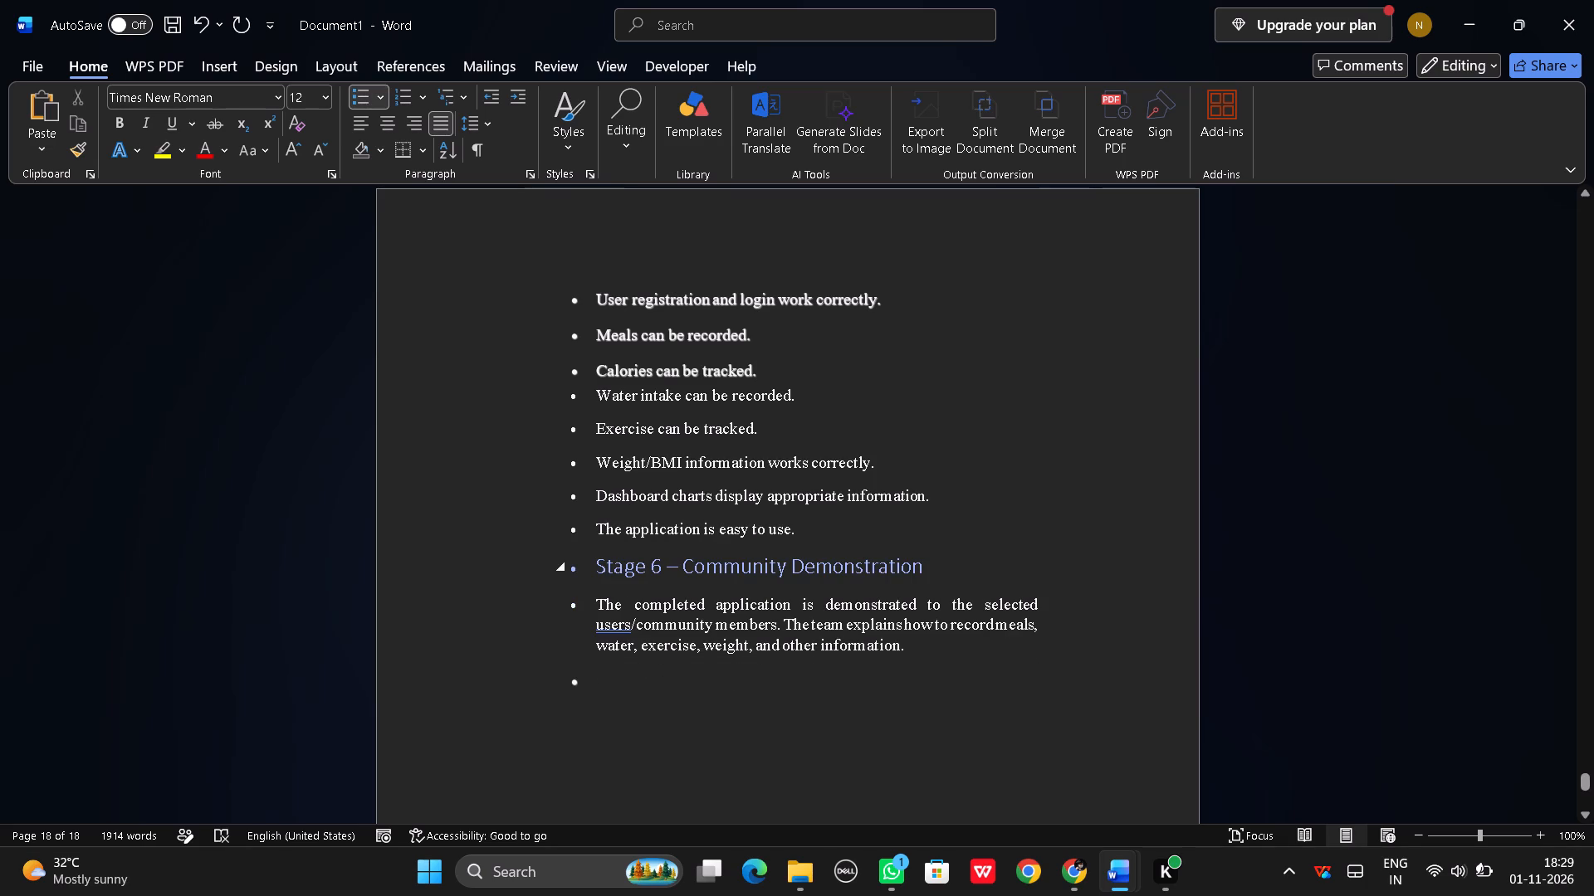
# Apply the black shadowed preset text effect to the Stage 6 – Community Demonstration heading and its paragraph.
pyautogui.moveTo(589, 567); pyautogui.dragTo(1061, 657)
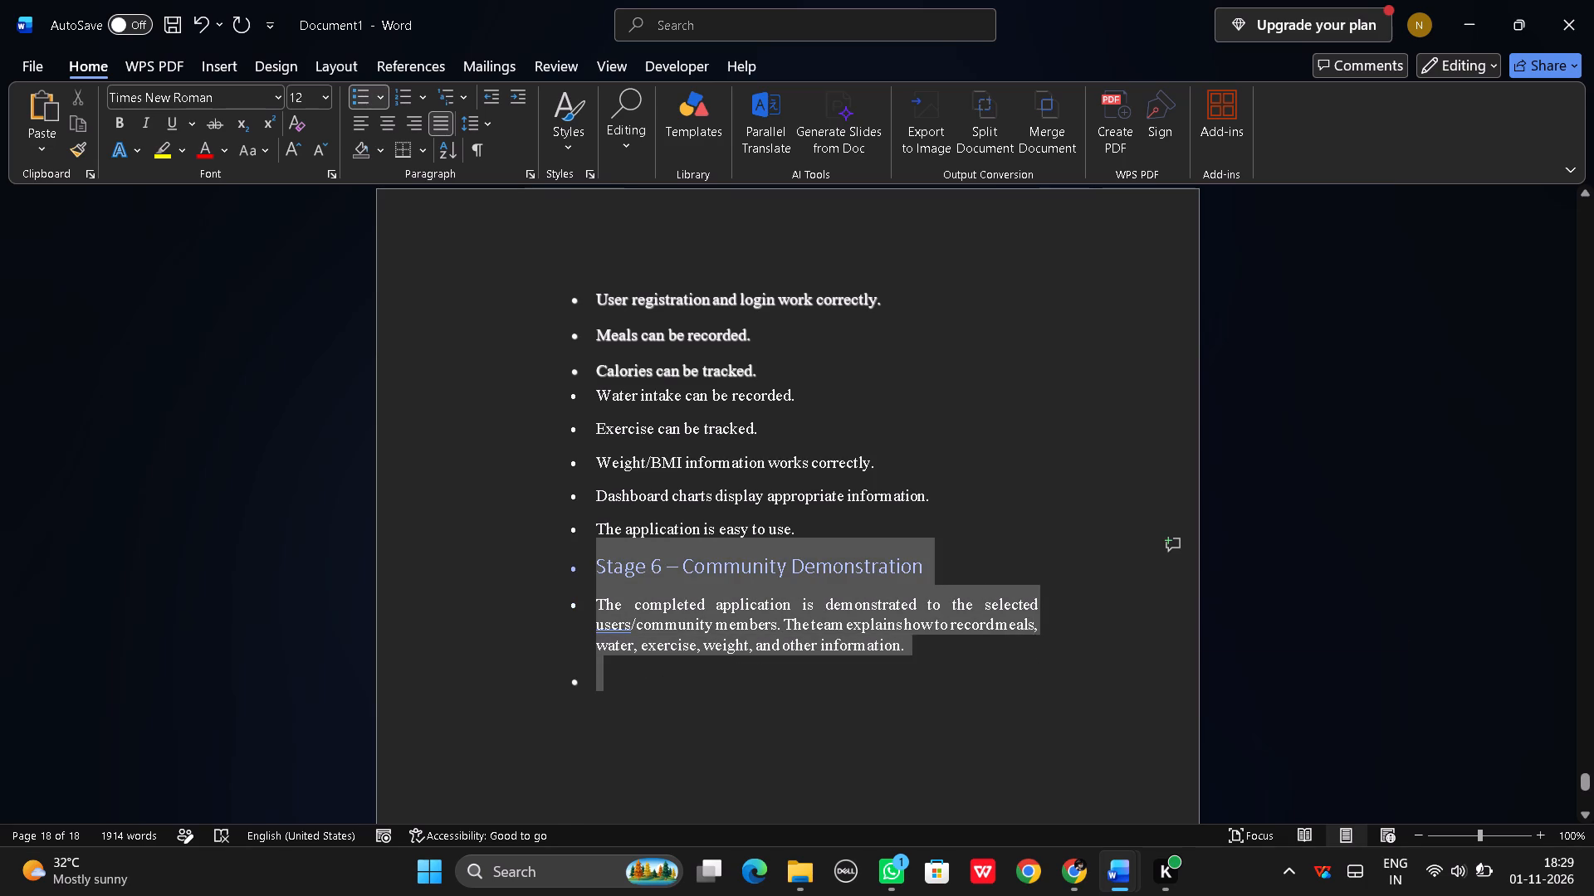
pyautogui.click(125, 151)
pyautogui.click(128, 182)
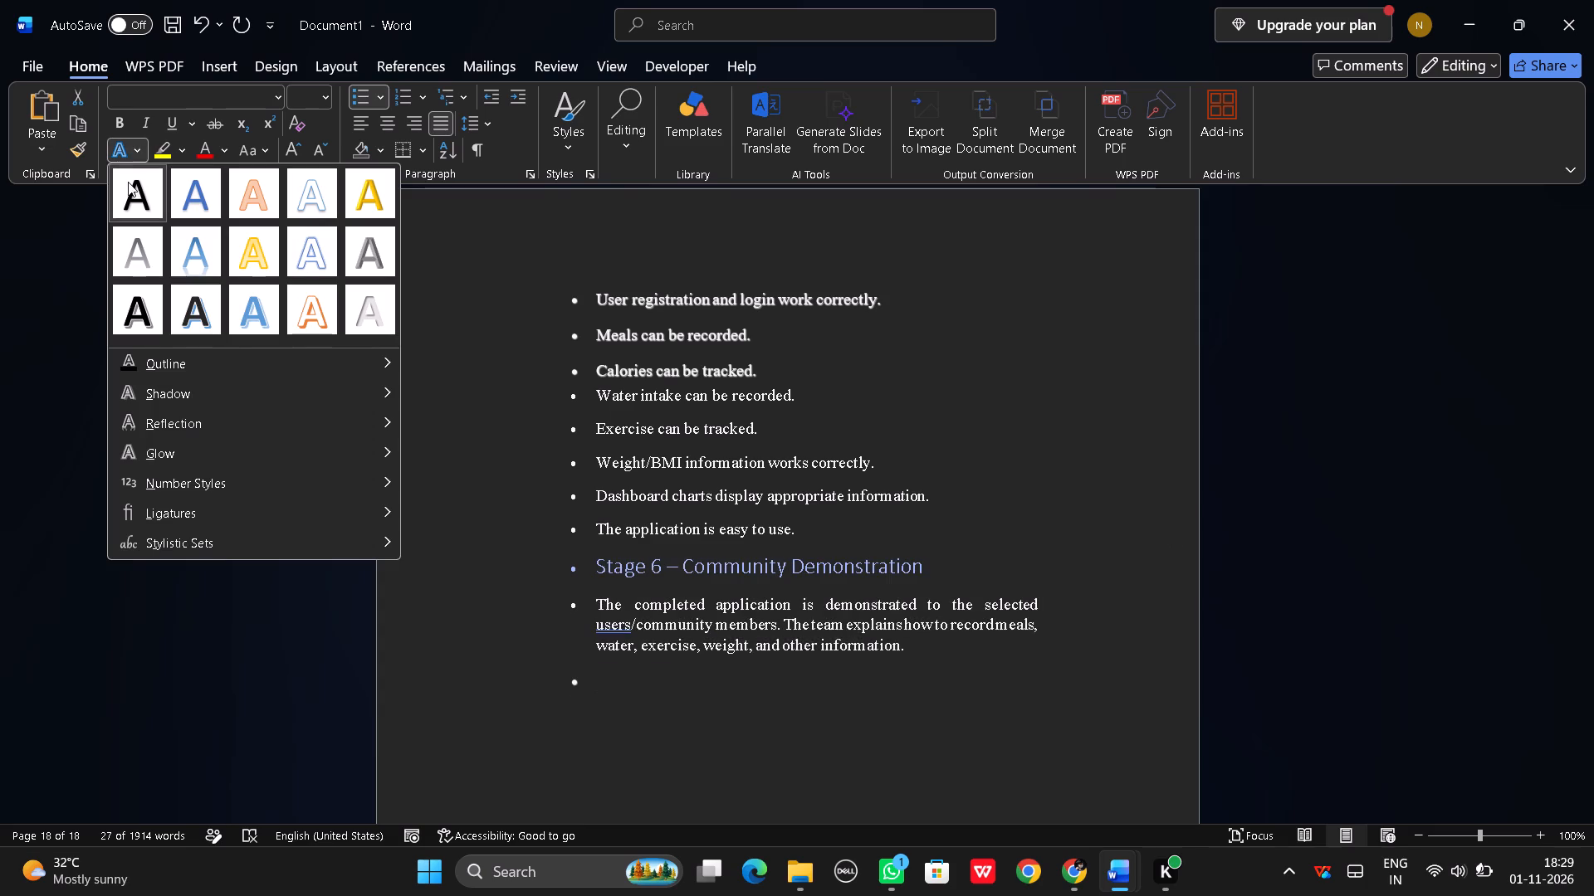
pyautogui.click(441, 591)
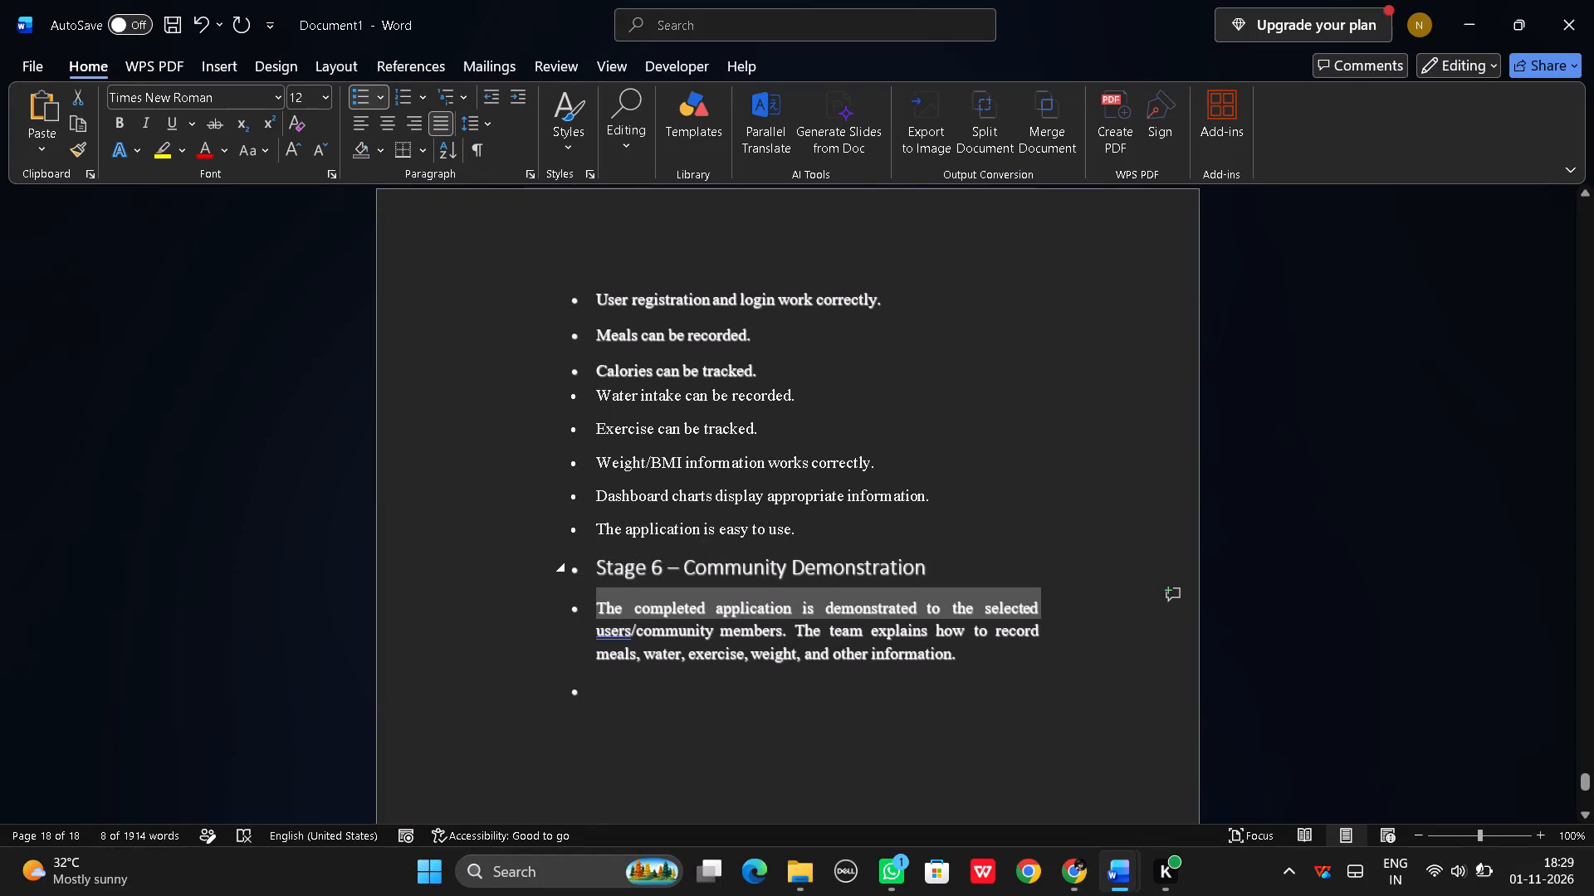
# Set the font size of the Stage 6 – Community Demonstration heading and its paragraph to 12.
pyautogui.moveTo(591, 563); pyautogui.dragTo(1096, 774)
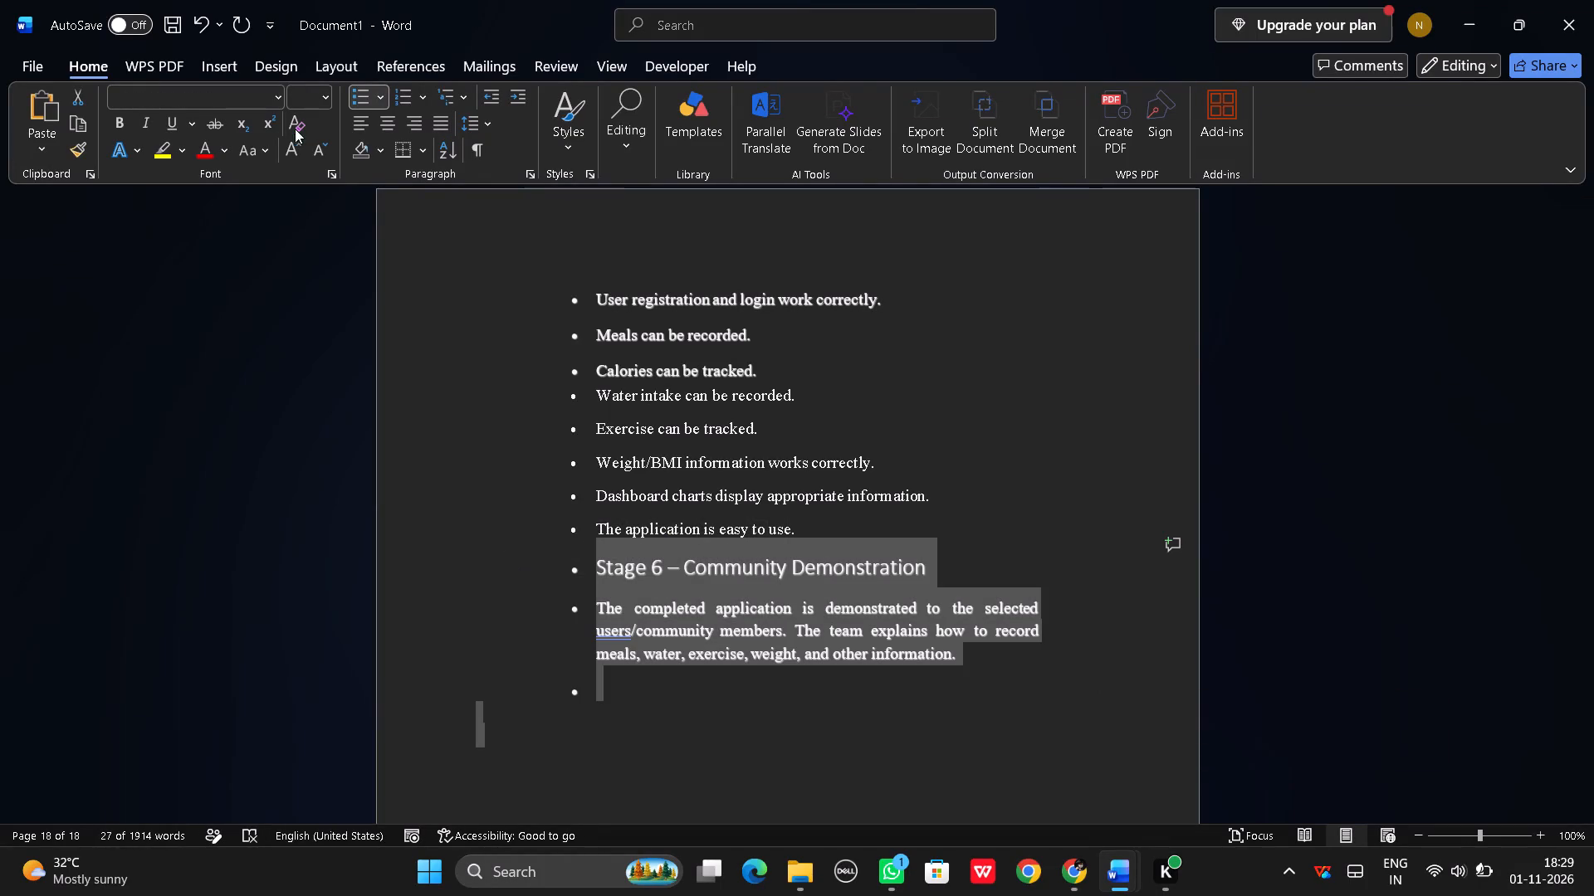
pyautogui.click(322, 104)
pyautogui.click(310, 225)
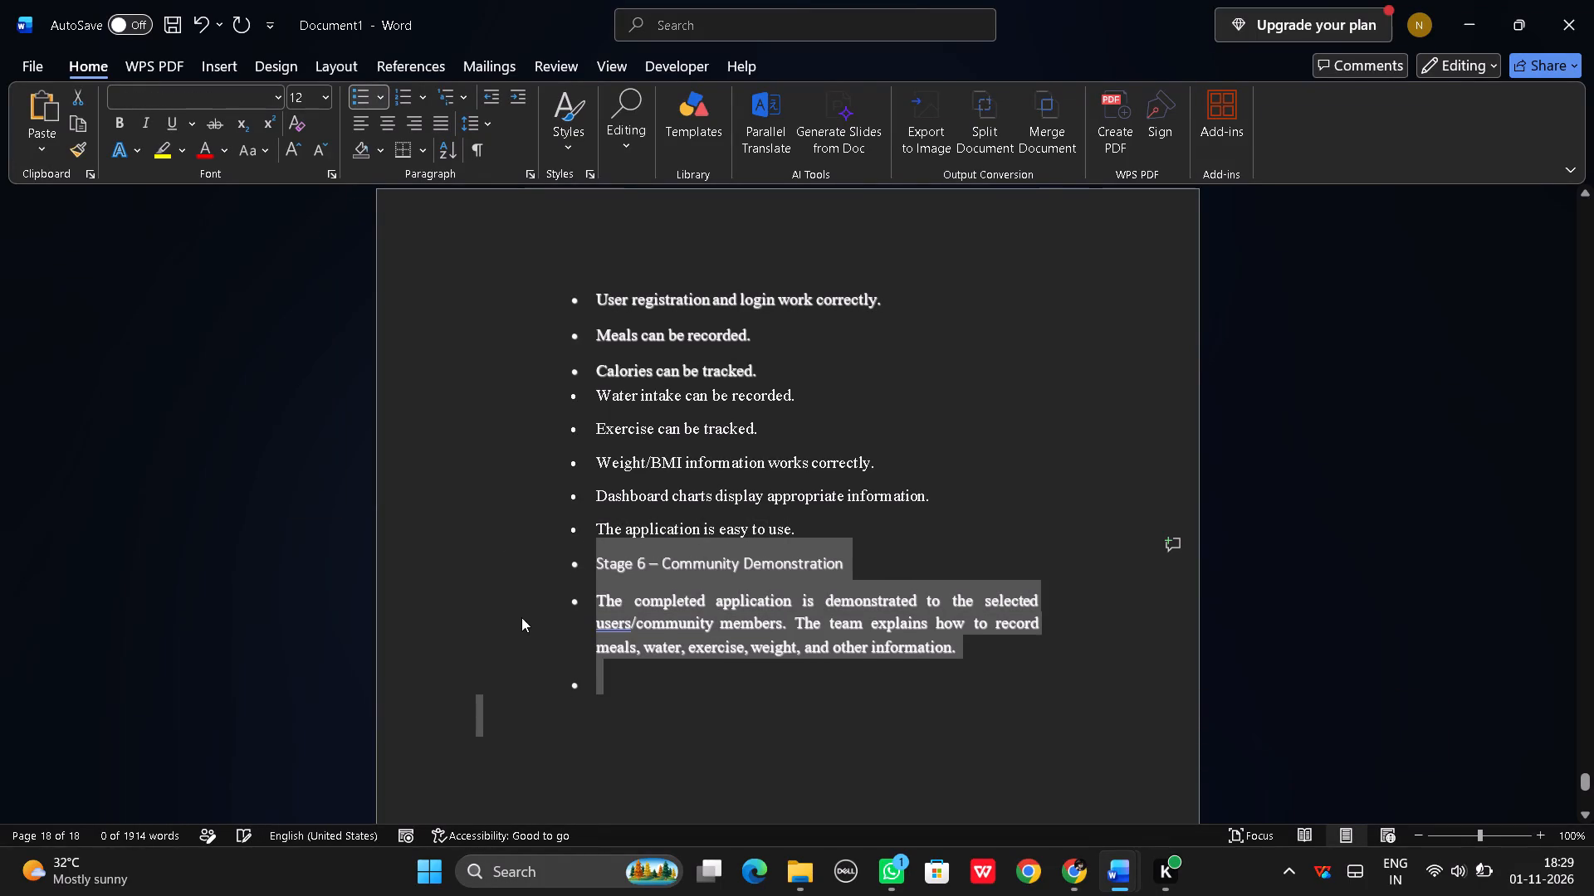
pyautogui.click(528, 630)
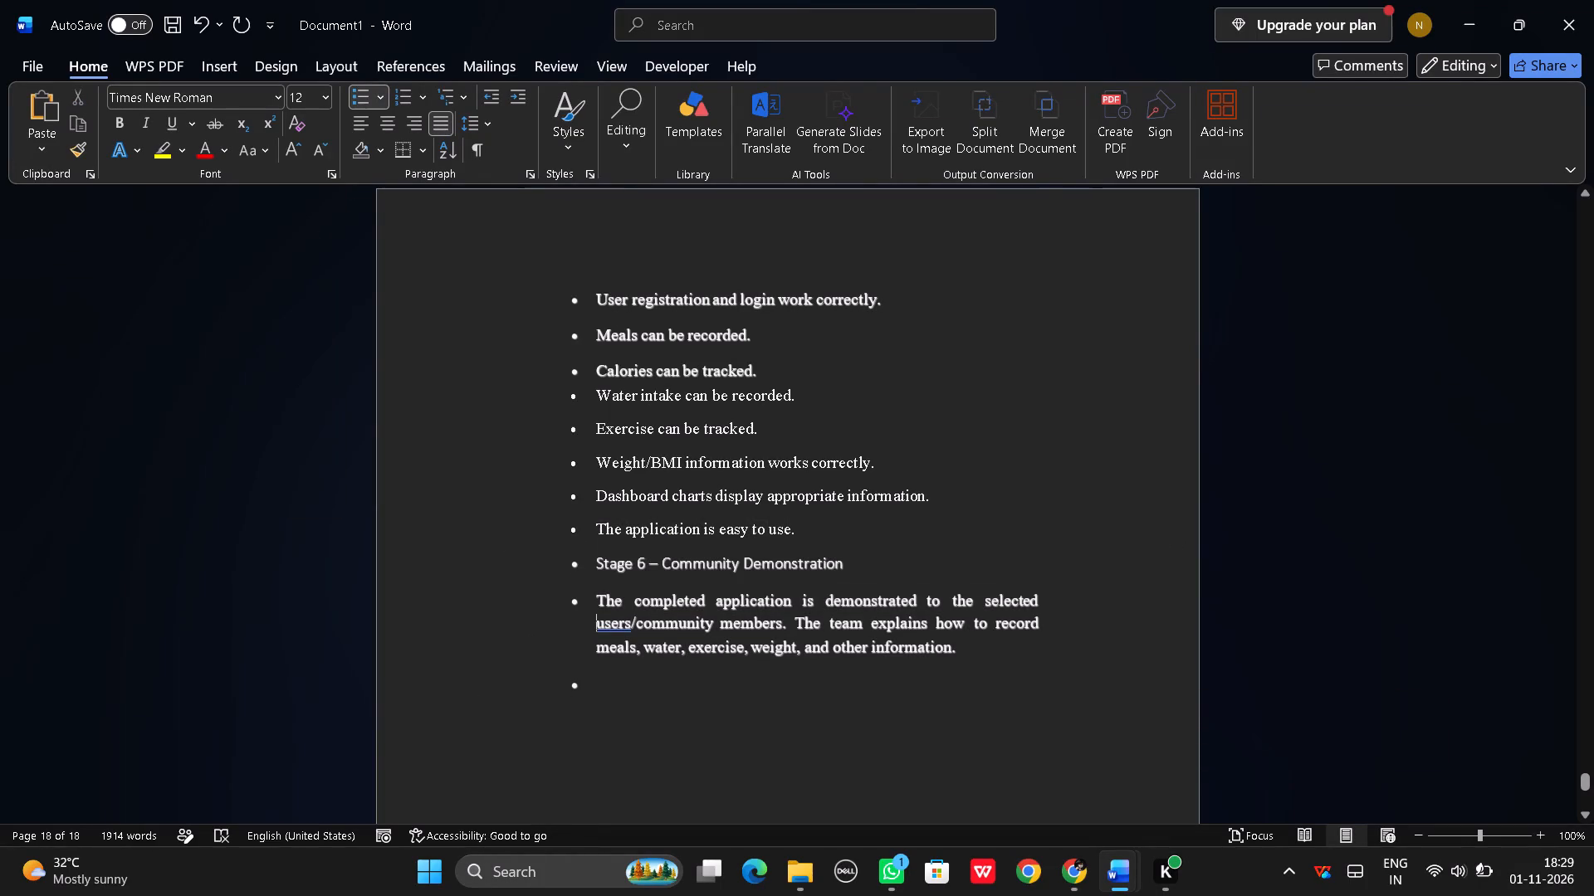
# Remove the empty bullet after the Stage 6 paragraph, add three blank lines and insert a page break.
pyautogui.scroll(-5, 736, 761)
pyautogui.click(604, 446)
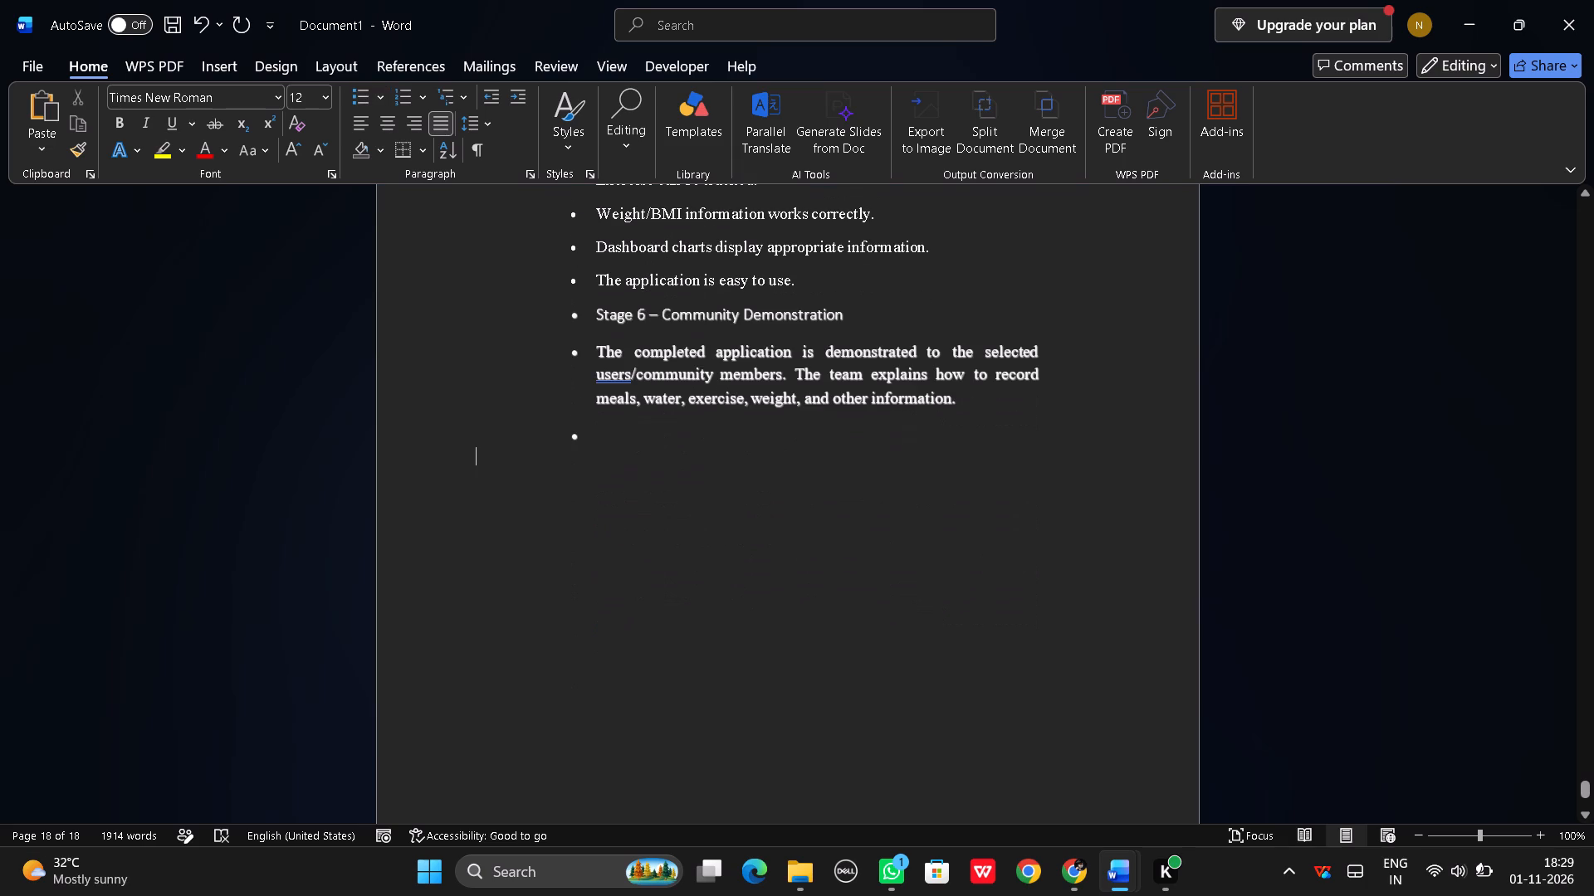
pyautogui.click(603, 446)
pyautogui.click(597, 441)
pyautogui.press('BackSpace')
pyautogui.press('Return')
pyautogui.press('Return')
pyautogui.press('Return')
pyautogui.hotkey('ctrl', 'Return')
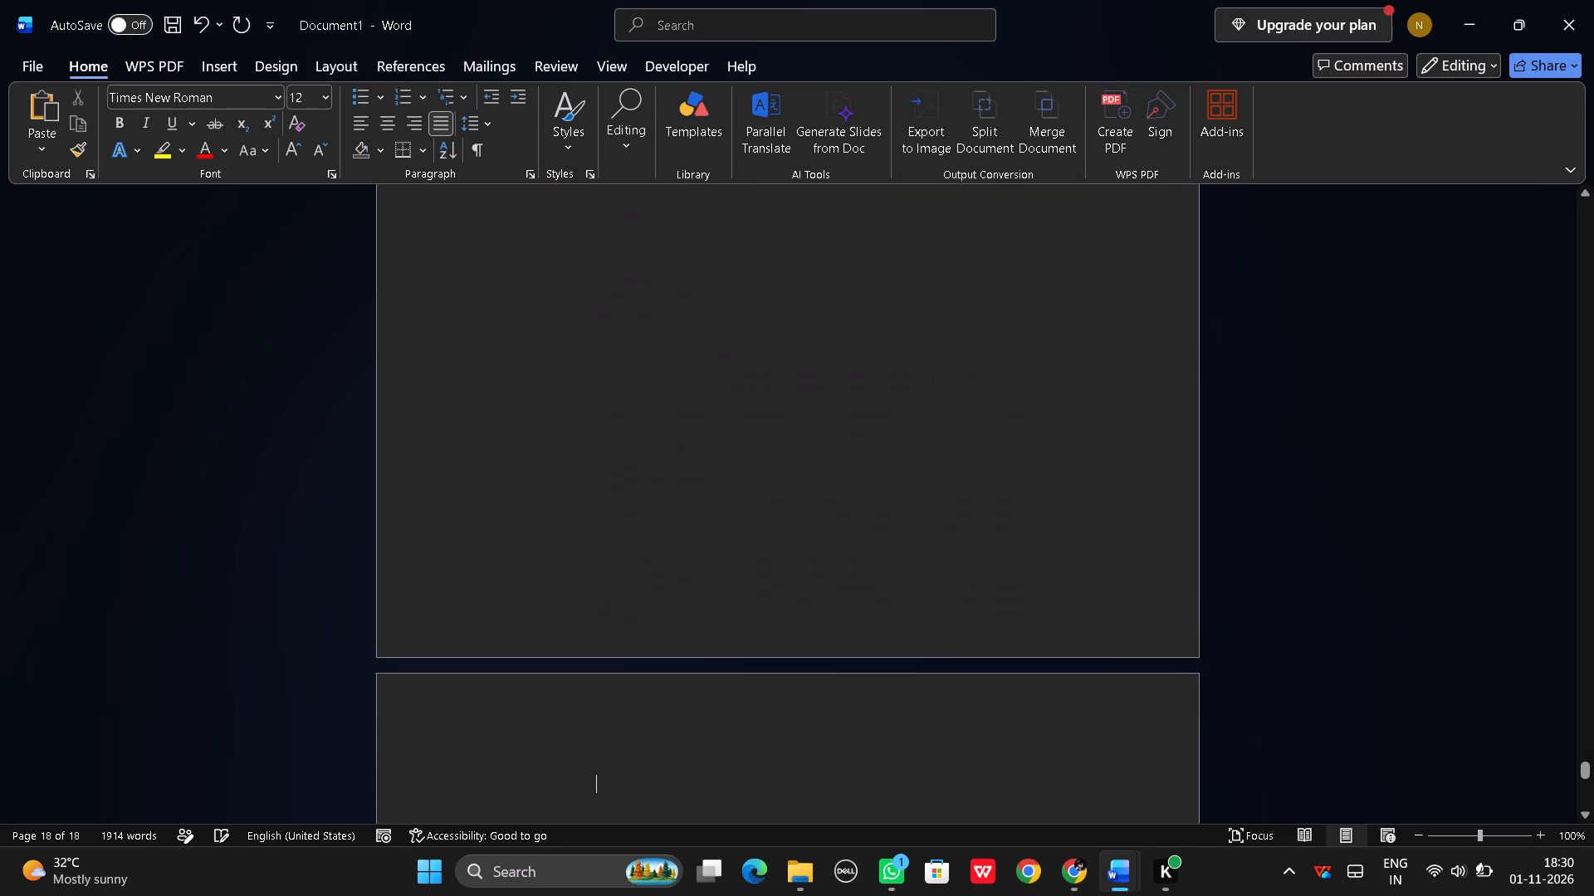
# In Nitin_CEP_modified, copy the Conclusion heading and all of its paragraphs, through "advanced health analytic.".
pyautogui.scroll(-5, 639, 531)
pyautogui.click(1039, 778)
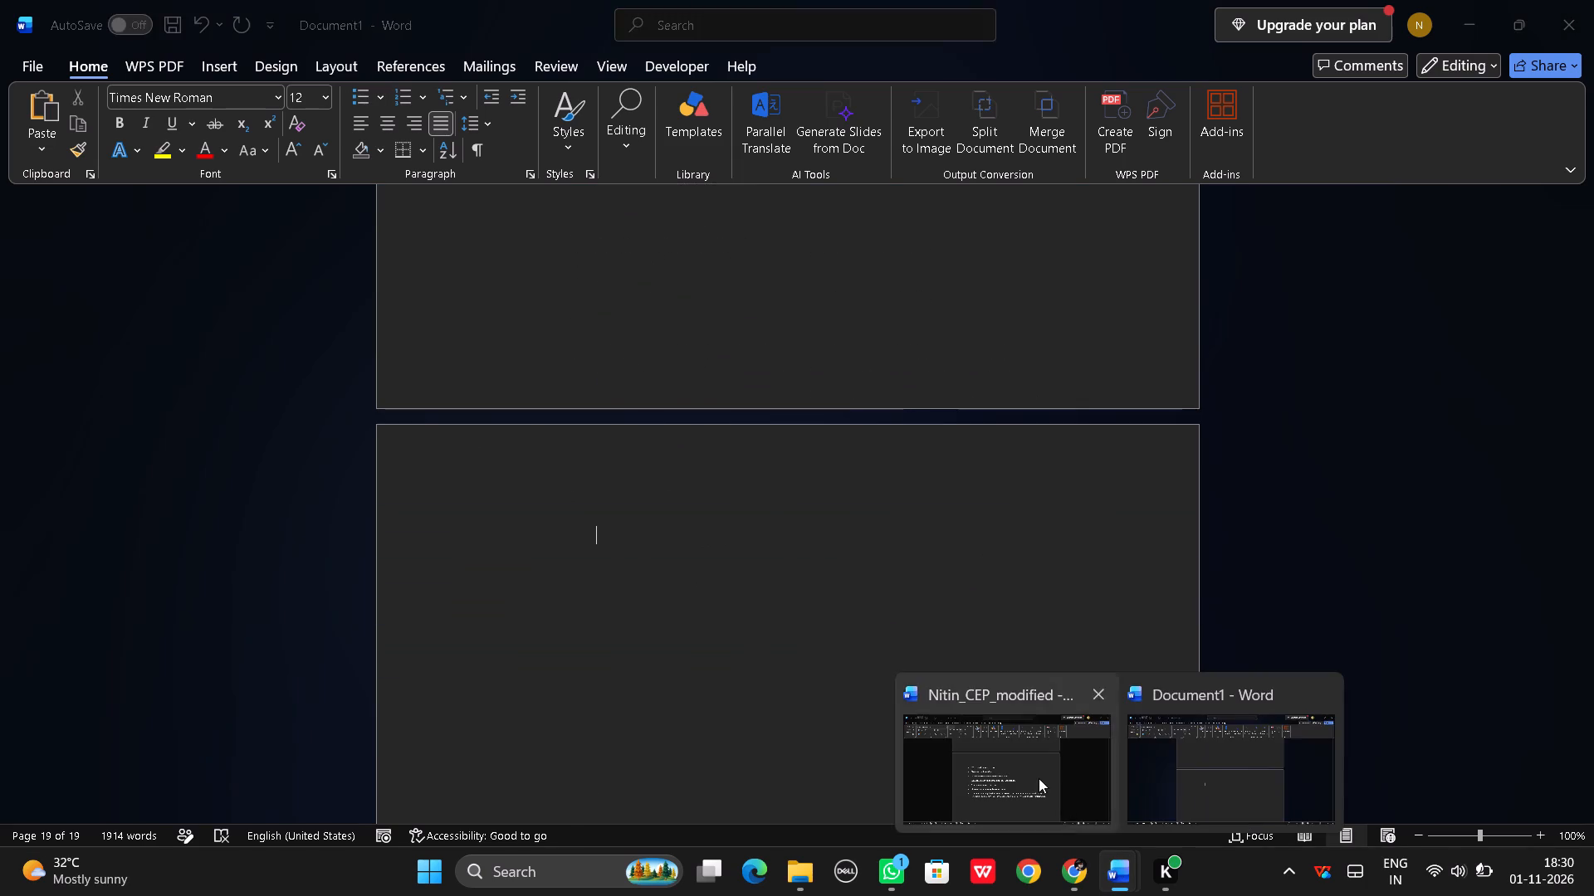
pyautogui.scroll(-20, 792, 623)
pyautogui.scroll(-2, 792, 623)
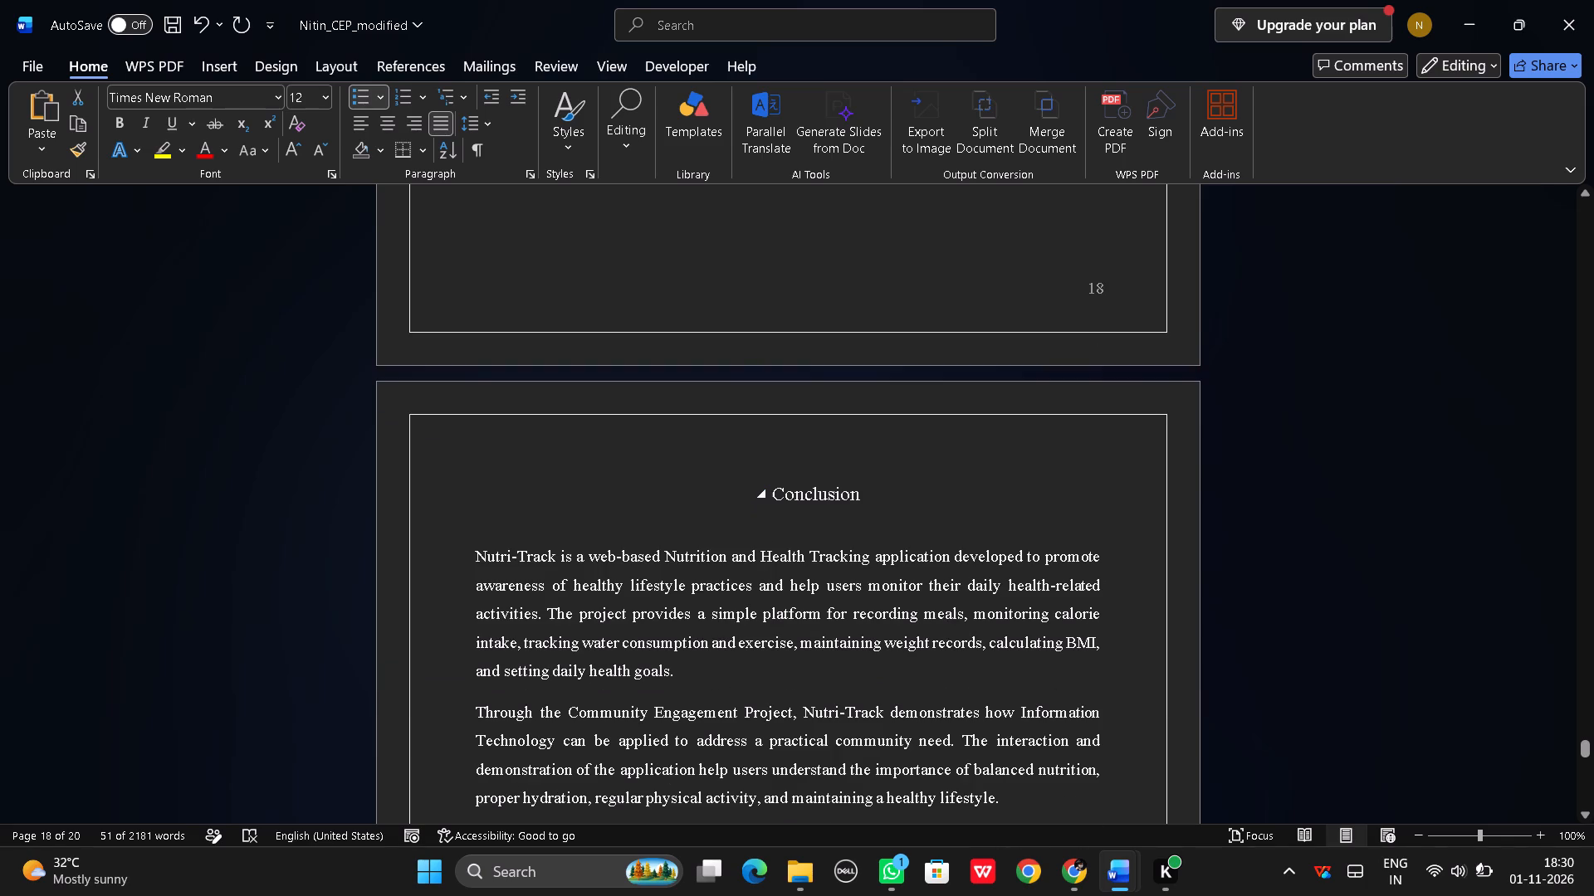
pyautogui.moveTo(770, 493); pyautogui.dragTo(890, 699)
pyautogui.scroll(-5, 890, 695)
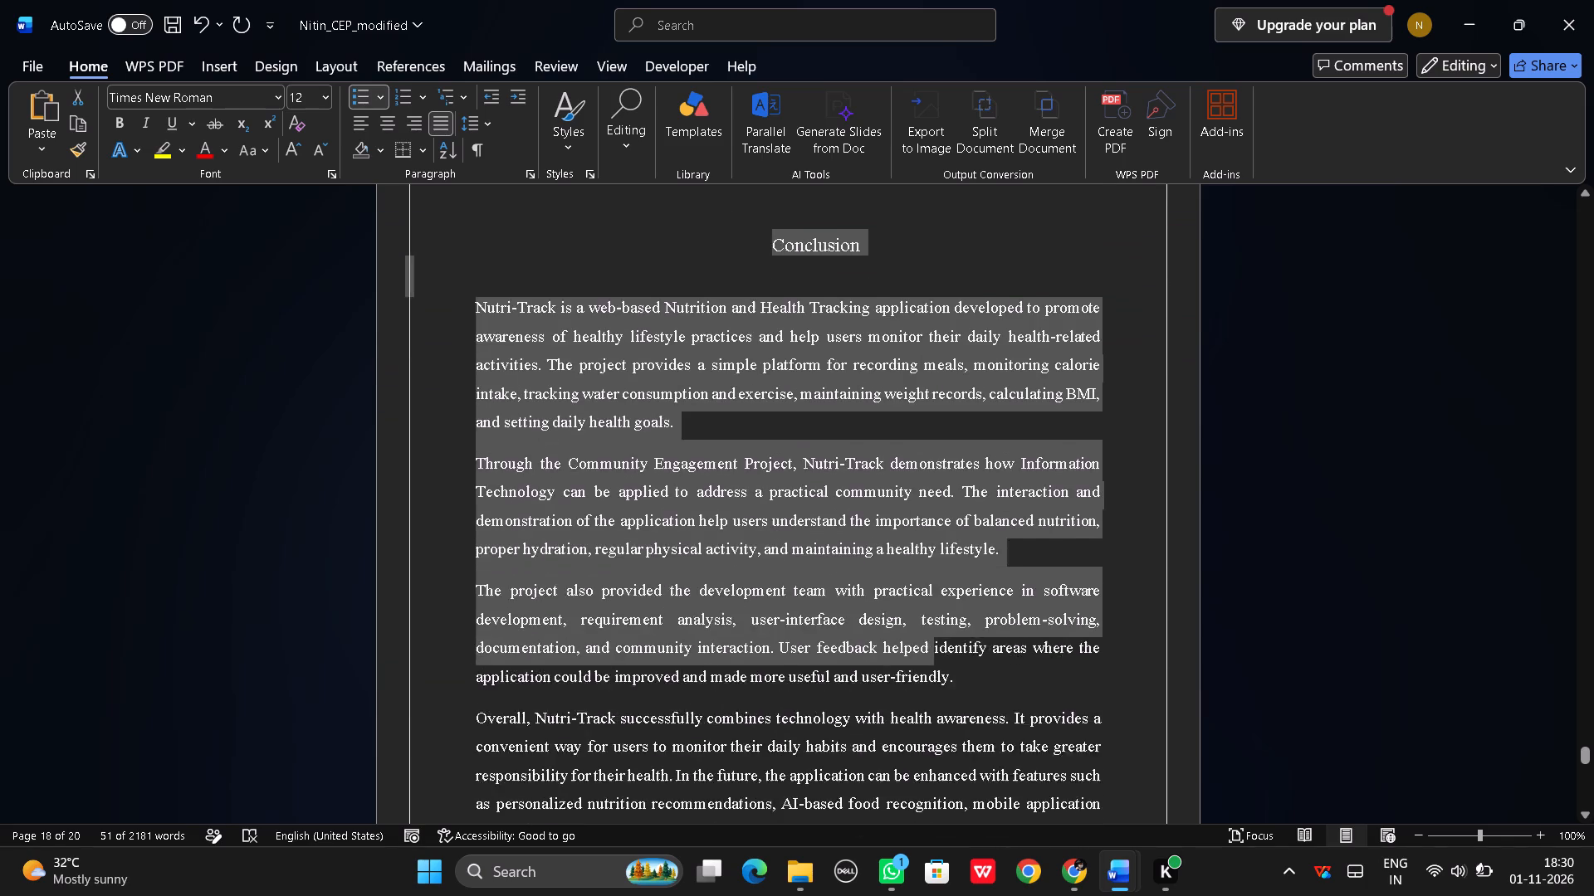
pyautogui.scroll(-4, 890, 699)
pyautogui.moveTo(890, 699); pyautogui.dragTo(1059, 614)
pyautogui.scroll(-1, 890, 700)
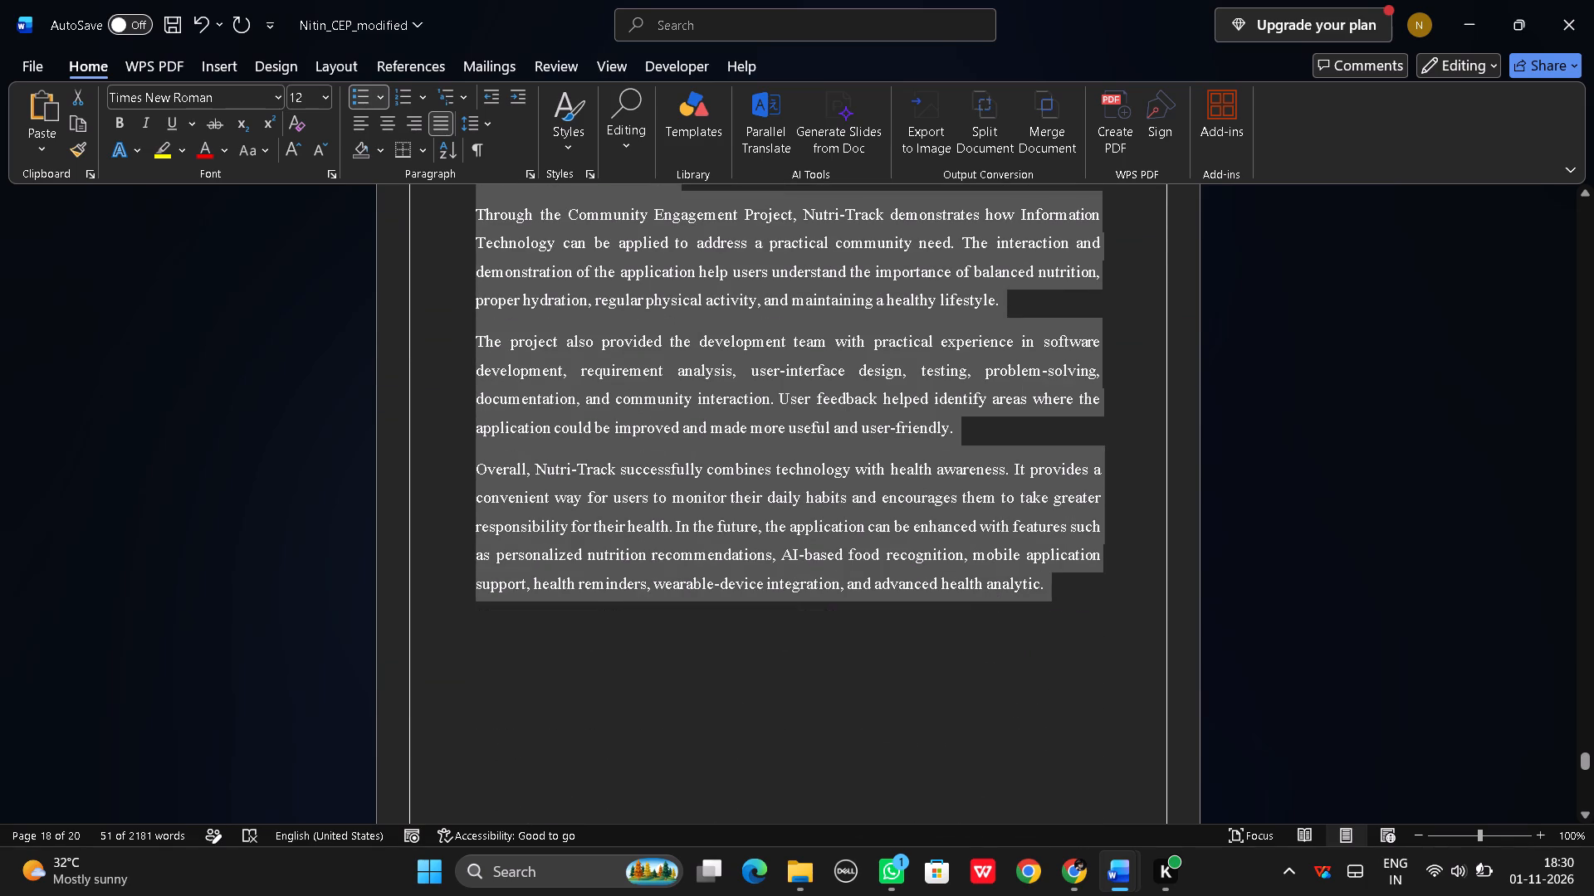
pyautogui.moveTo(1059, 614); pyautogui.dragTo(1061, 614)
pyautogui.hotkey('ctrl', 'c')
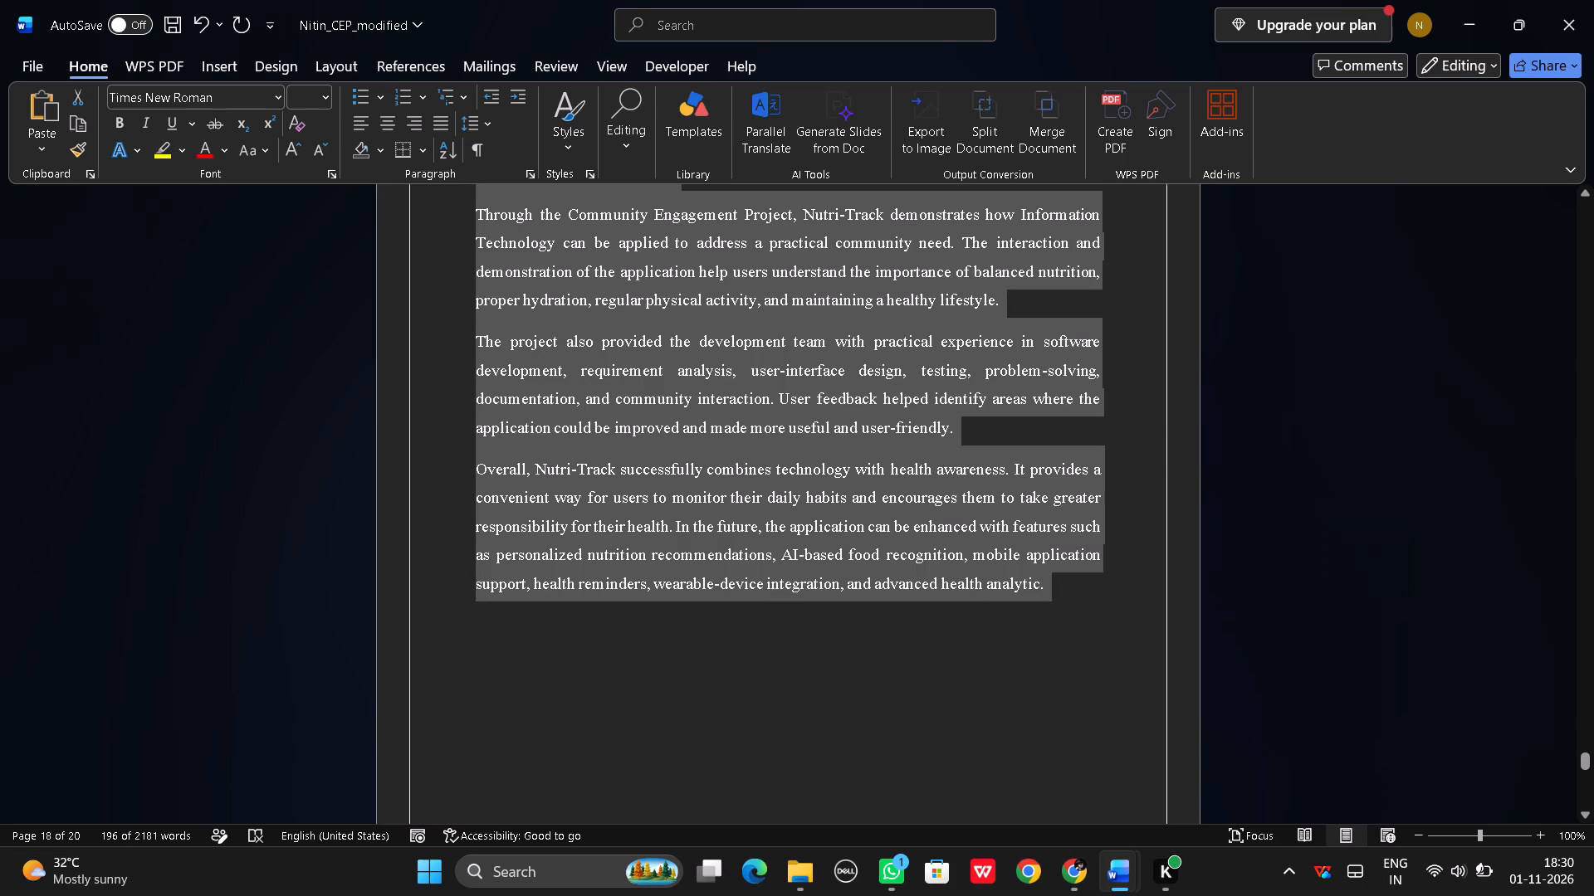
pyautogui.hotkey('ctrl', 'c')
pyautogui.hotkey('ctrl', 'c')
pyautogui.hotkey('ctrl', 'c')
pyautogui.hotkey('ctrl', 'c')
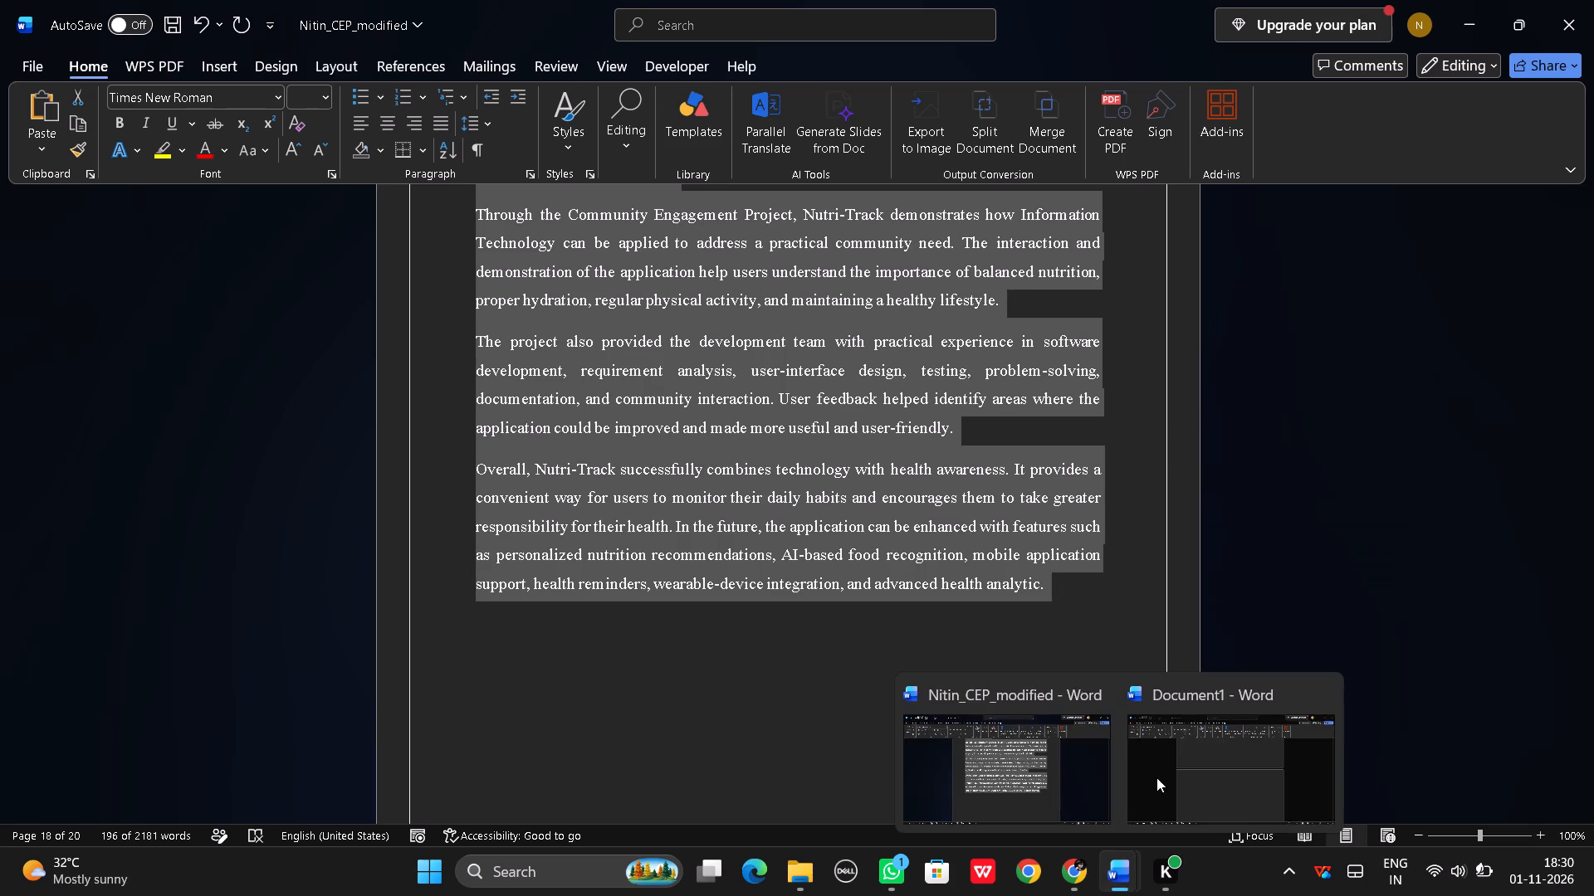
# Paste the copied Conclusion section onto the new page in Document1.
pyautogui.click(1161, 774)
pyautogui.hotkey('ctrl', 'v')
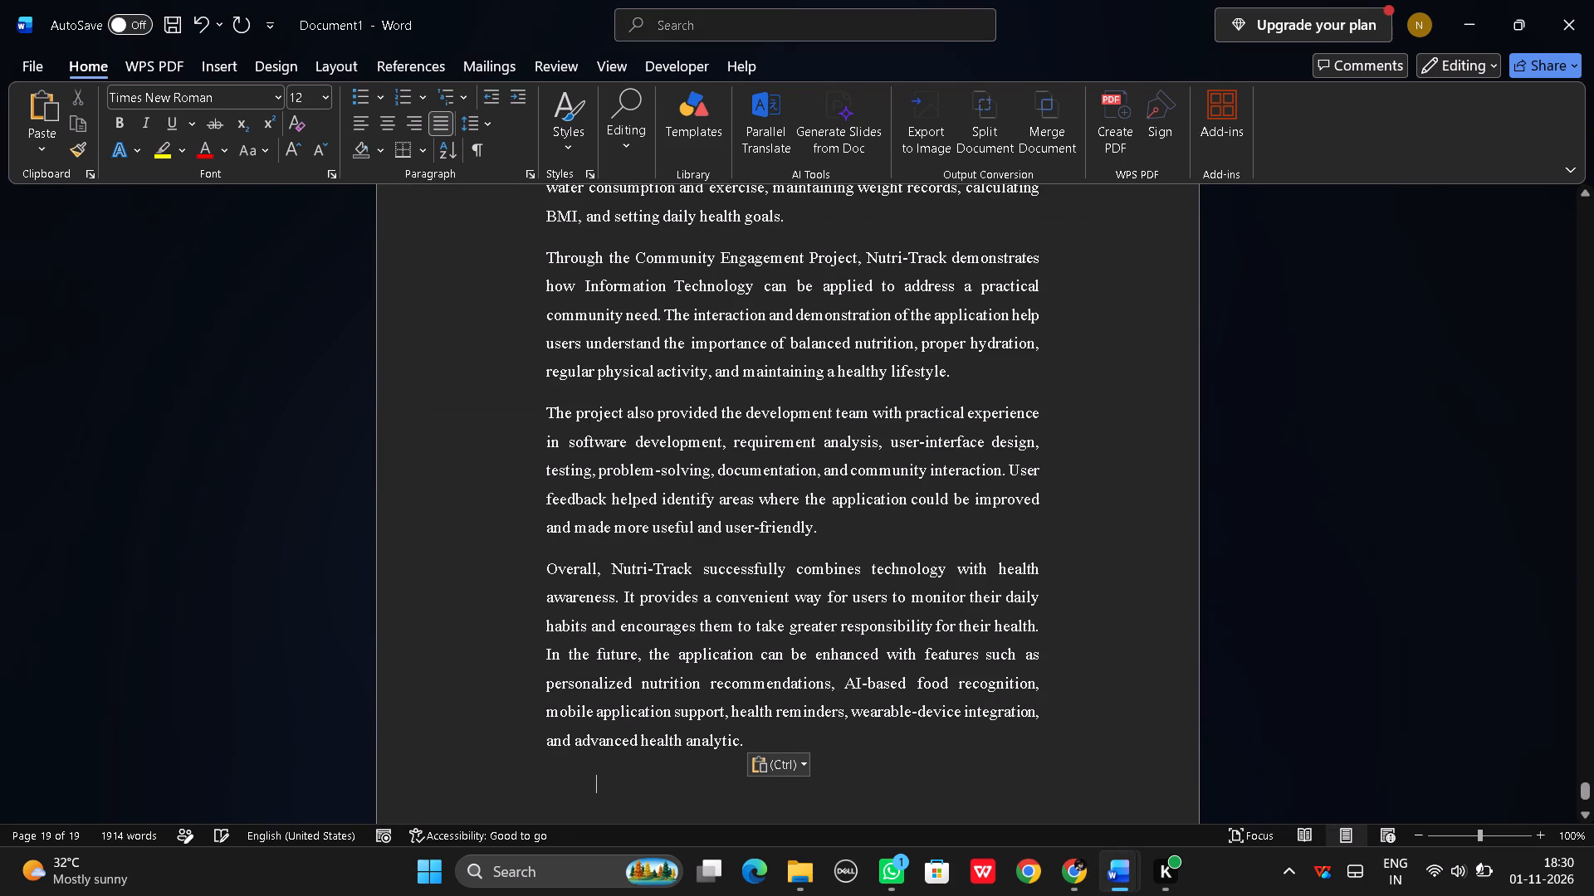
# Center the Conclusion heading in Document1.
pyautogui.scroll(8, 705, 610)
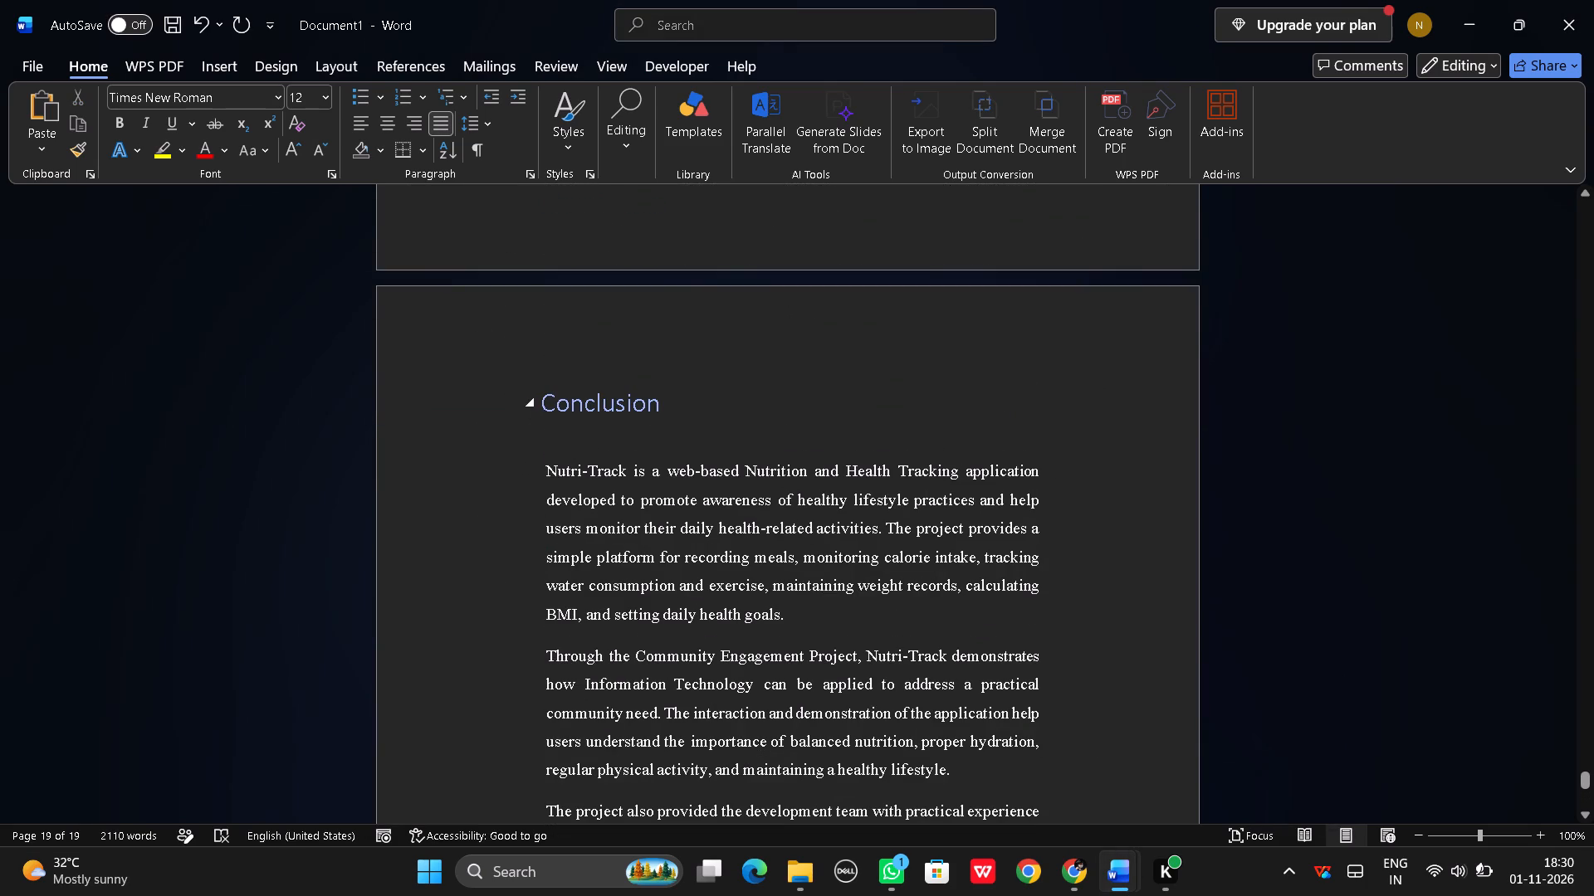
pyautogui.moveTo(538, 400); pyautogui.dragTo(685, 406)
pyautogui.click(387, 116)
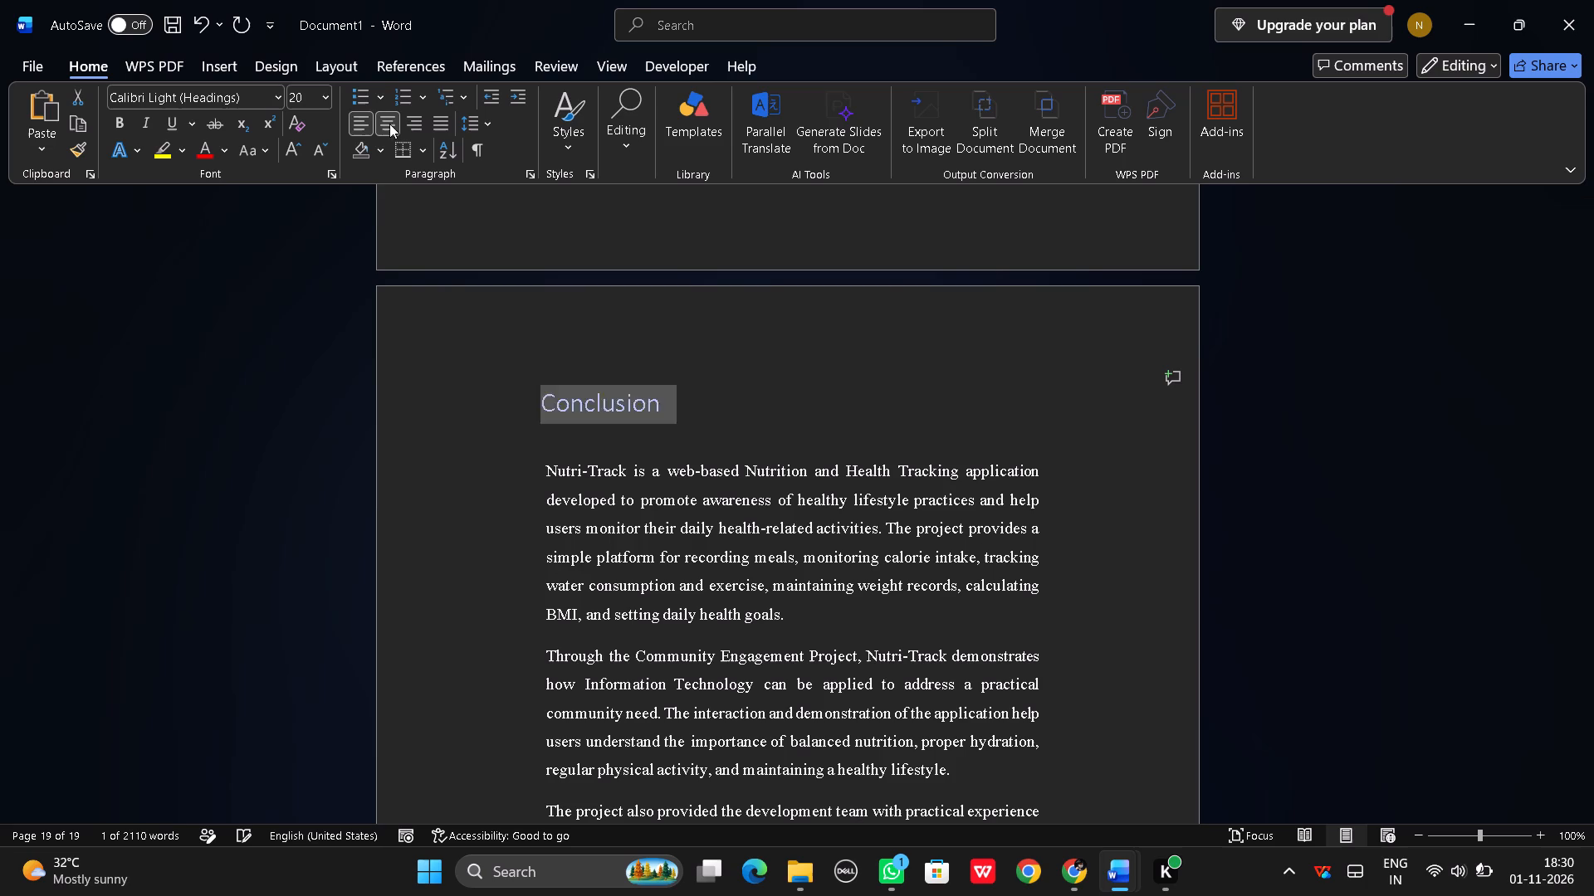
pyautogui.click(531, 383)
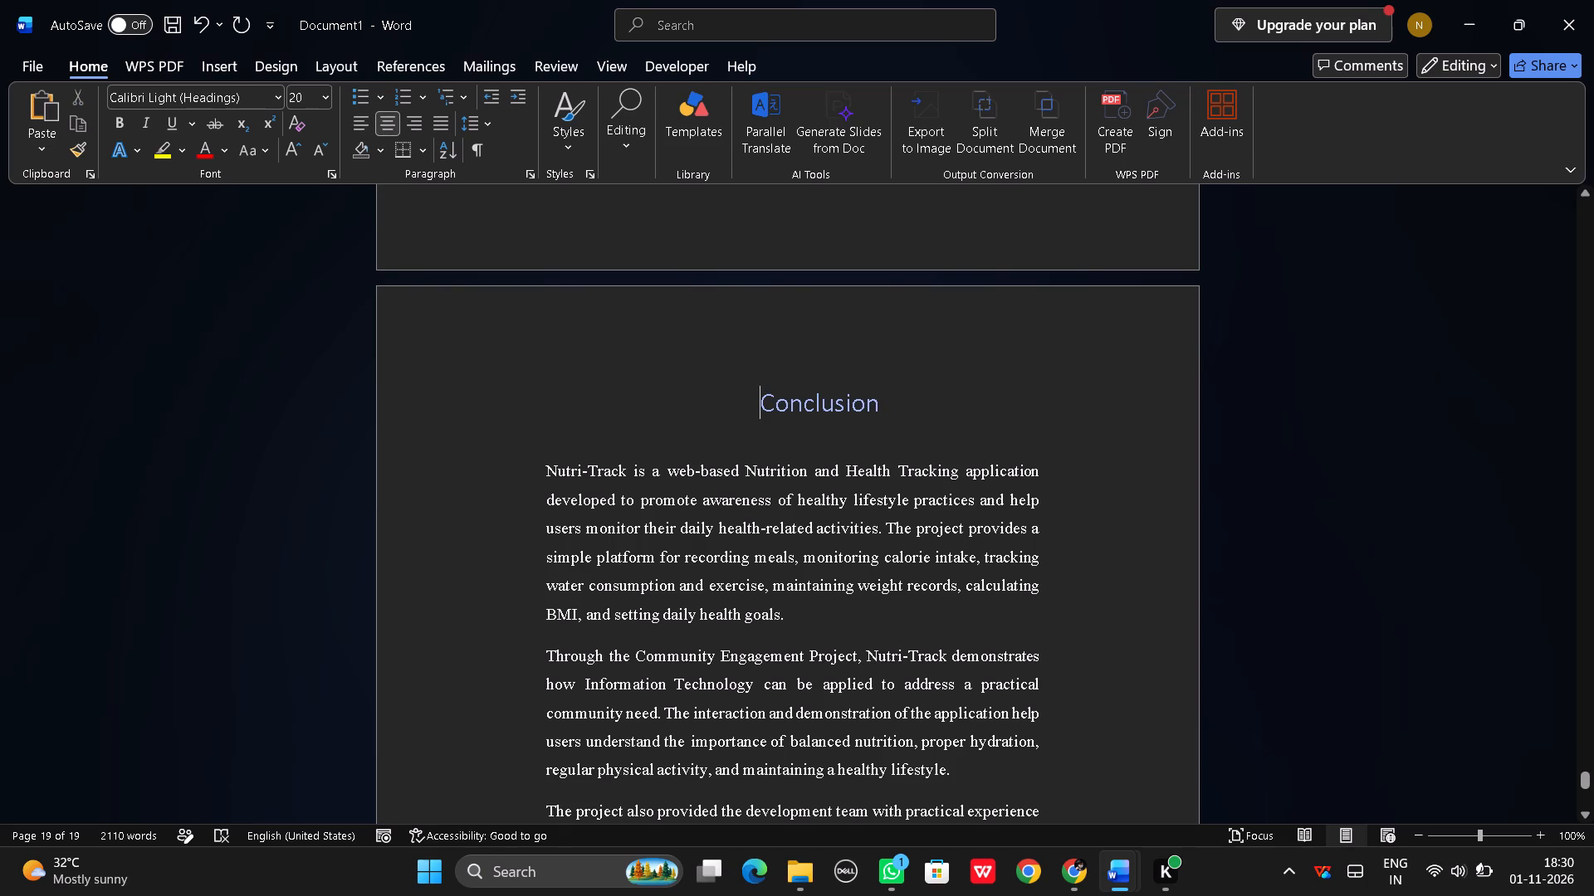
# Apply the black shadowed preset text effect to the Conclusion heading.
pyautogui.moveTo(755, 412); pyautogui.dragTo(864, 409)
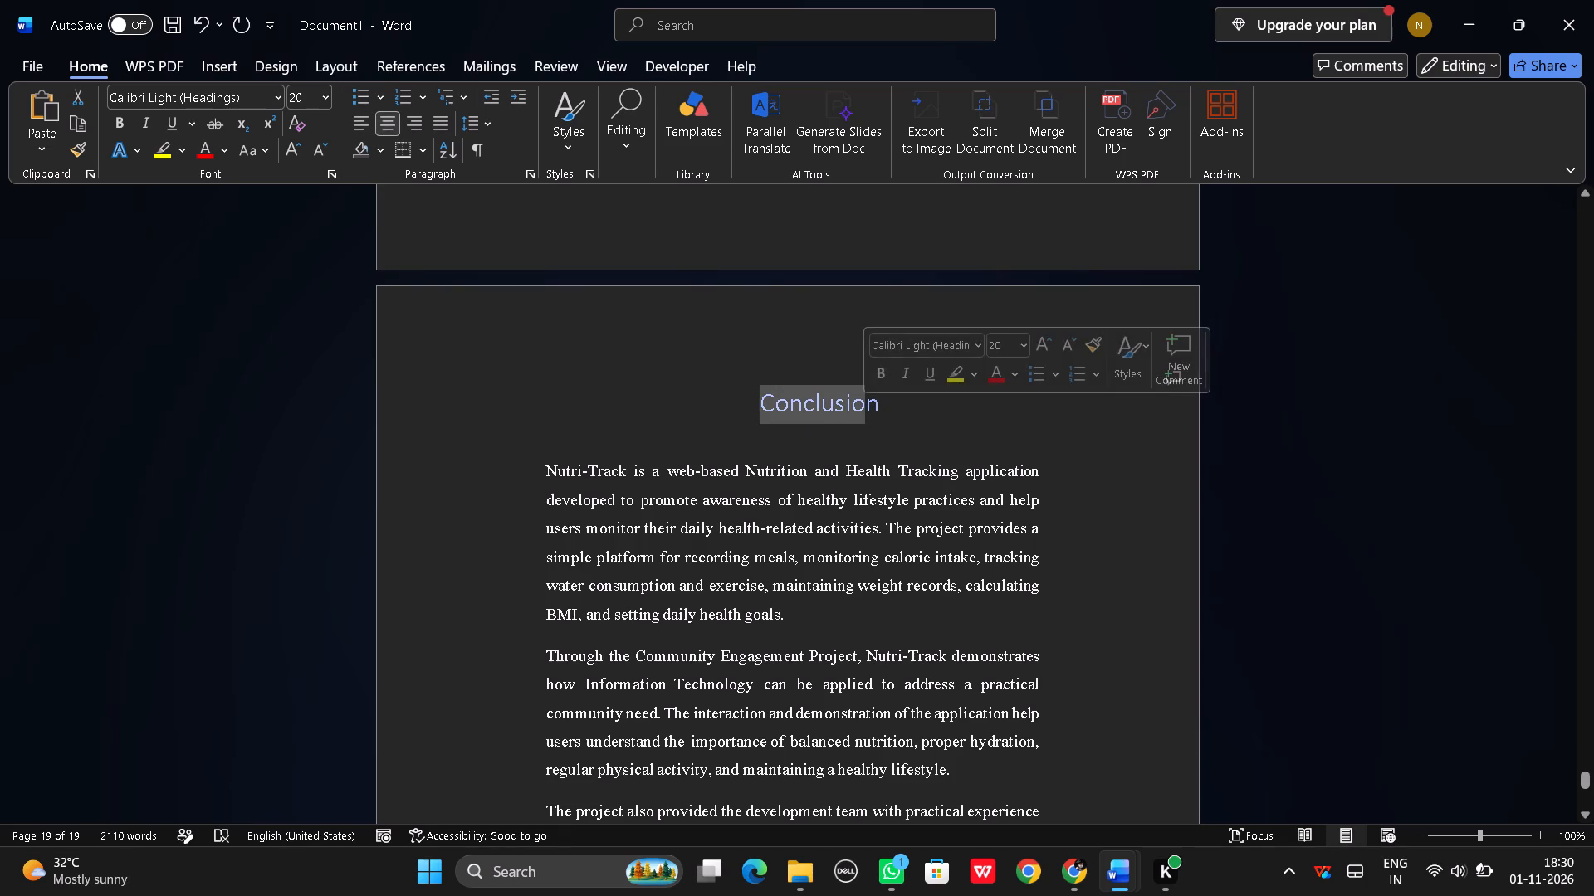
pyautogui.click(697, 462)
pyautogui.moveTo(760, 407); pyautogui.dragTo(894, 404)
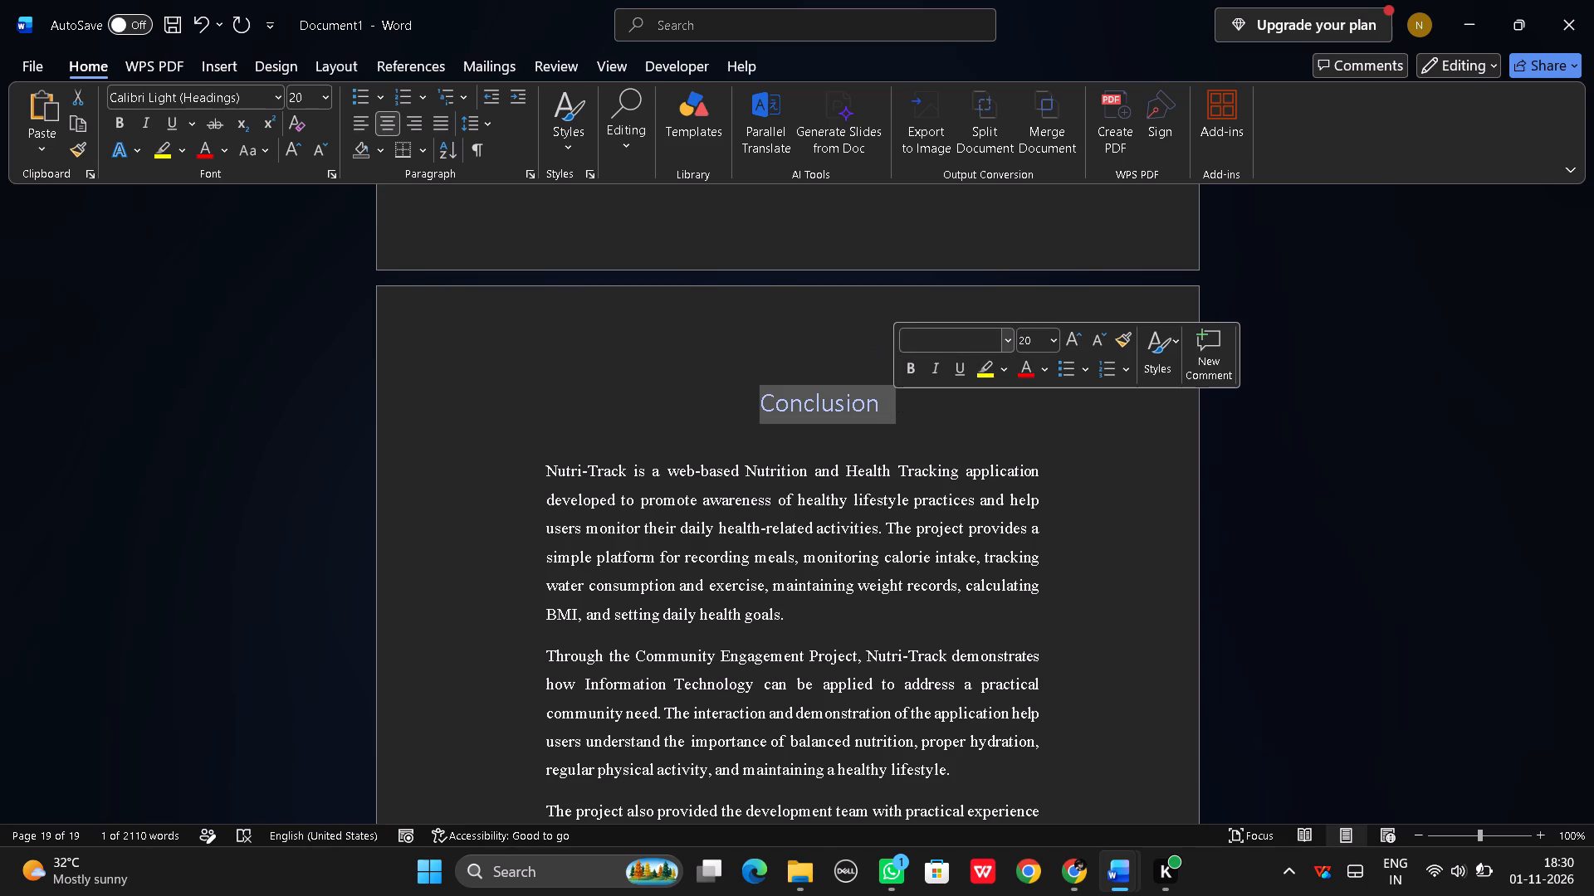
pyautogui.click(120, 150)
pyautogui.click(141, 197)
pyautogui.click(501, 362)
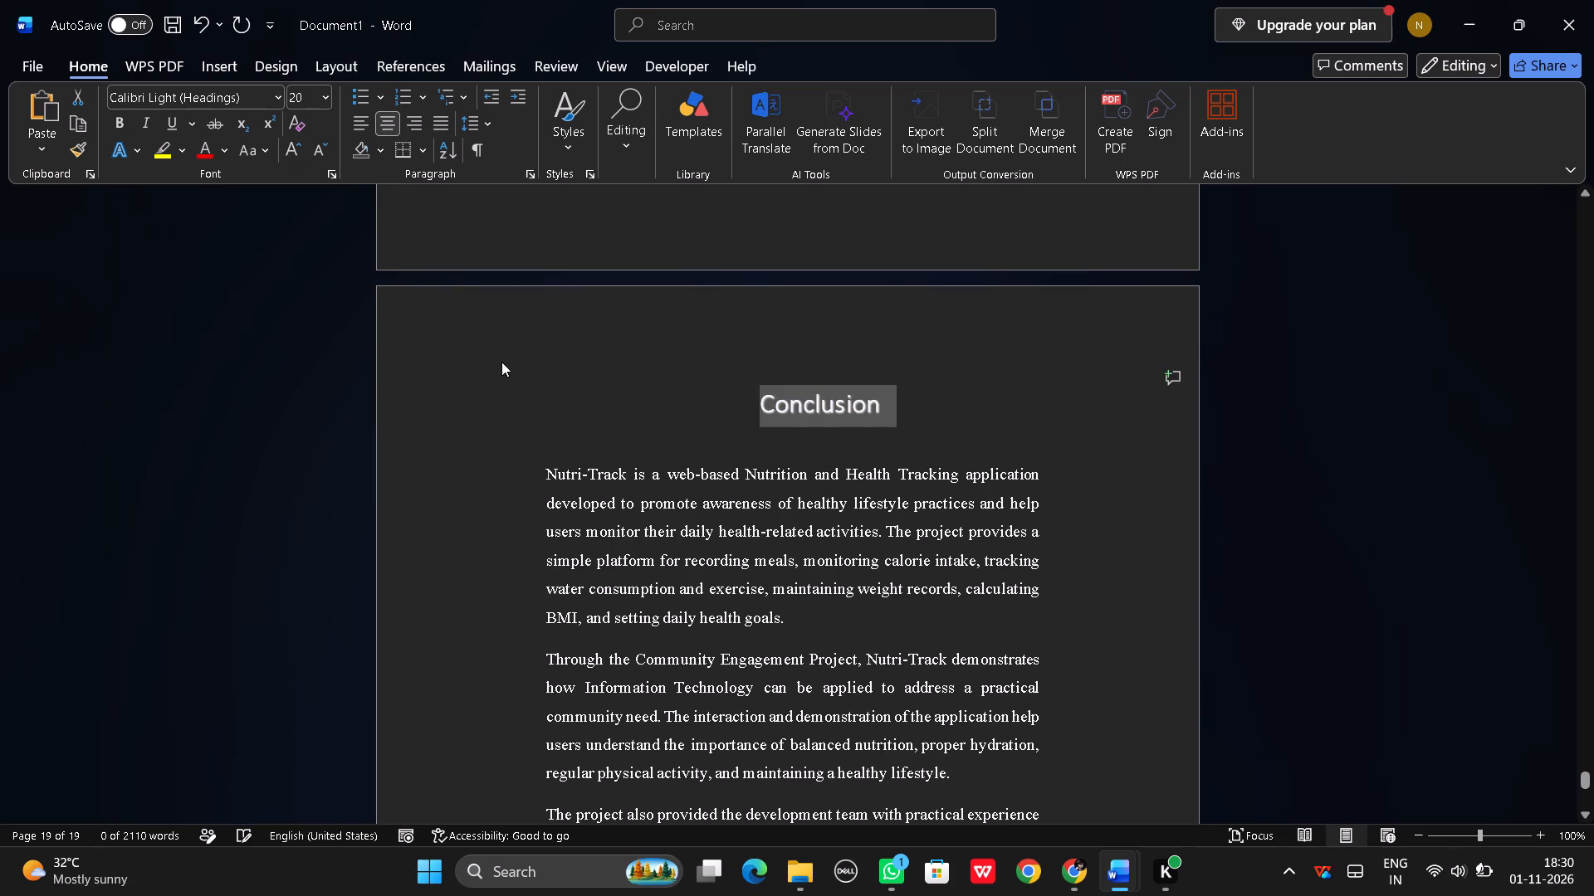
# Set the Conclusion heading's font size to 14.
pyautogui.scroll(-1, 501, 467)
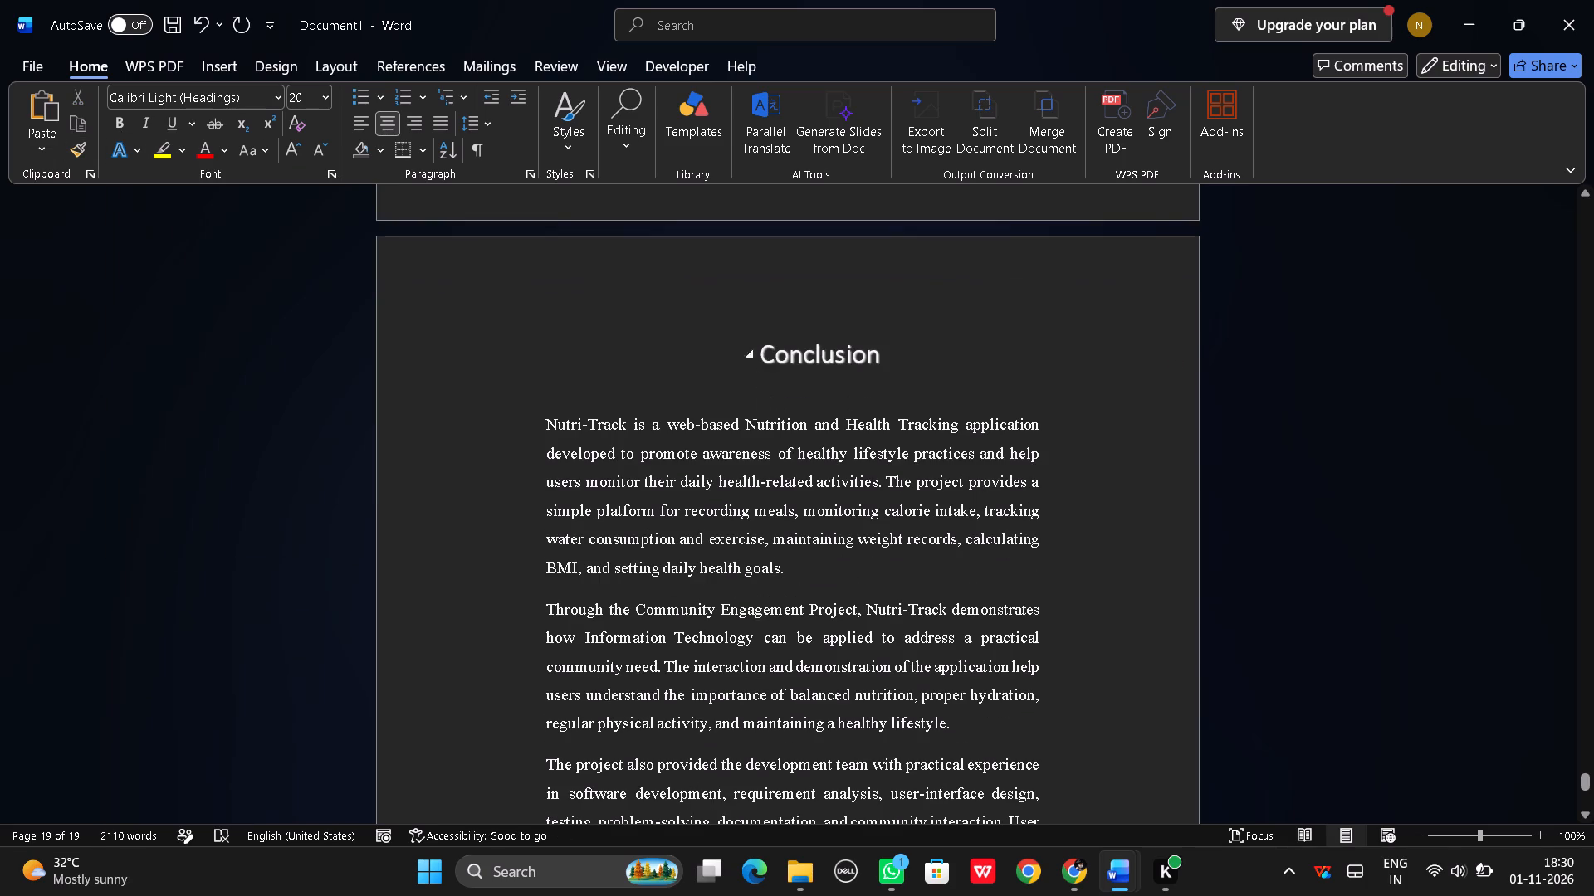
pyautogui.moveTo(760, 358); pyautogui.dragTo(898, 363)
pyautogui.click(333, 101)
pyautogui.click(330, 99)
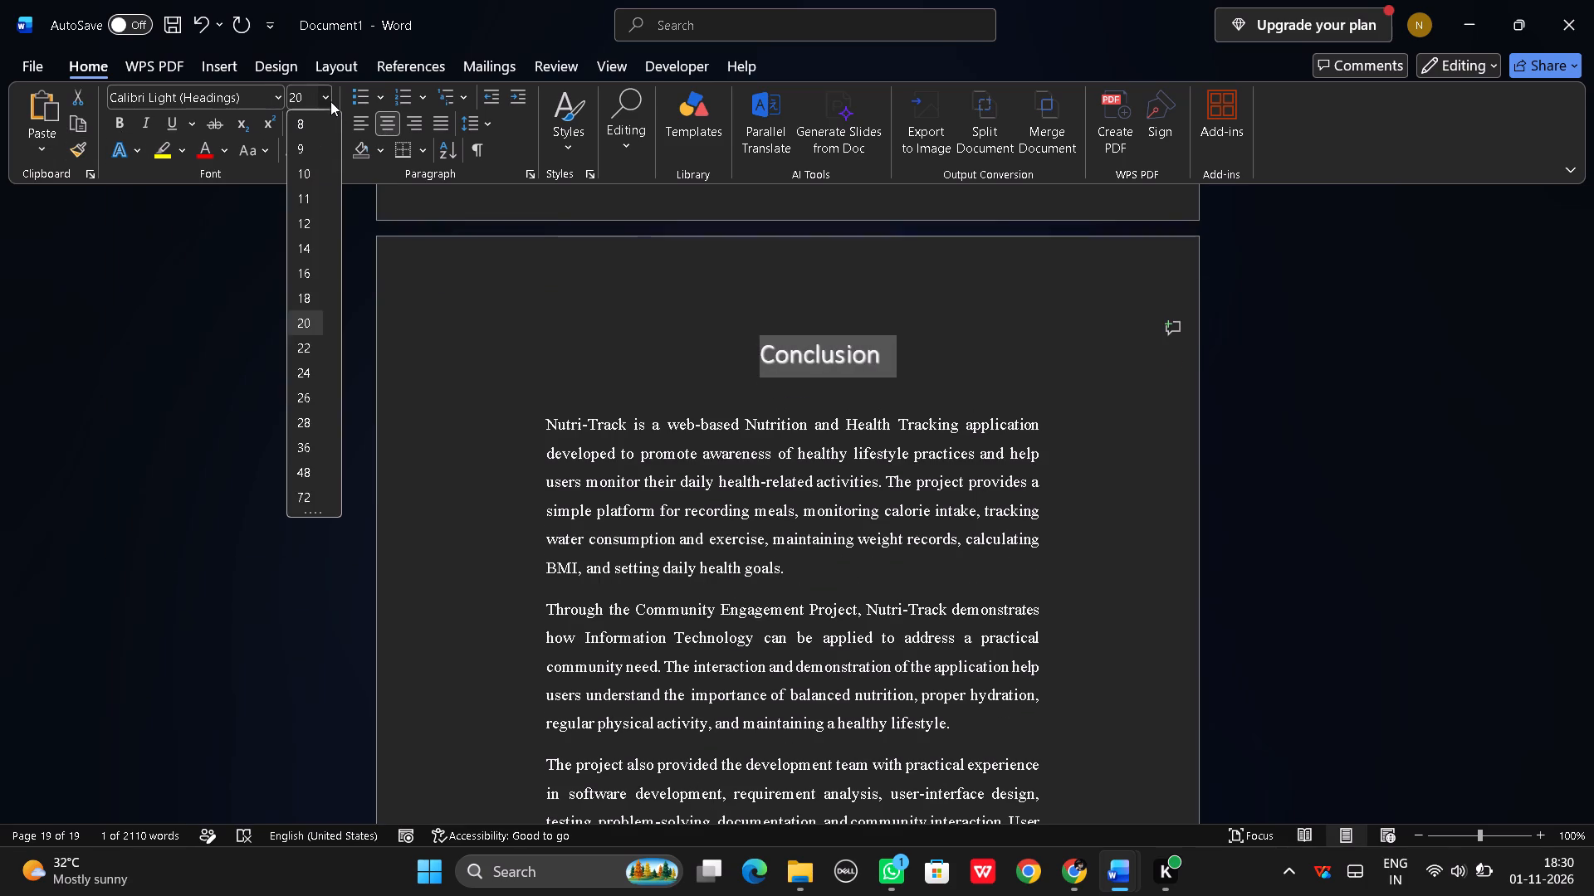
pyautogui.click(309, 216)
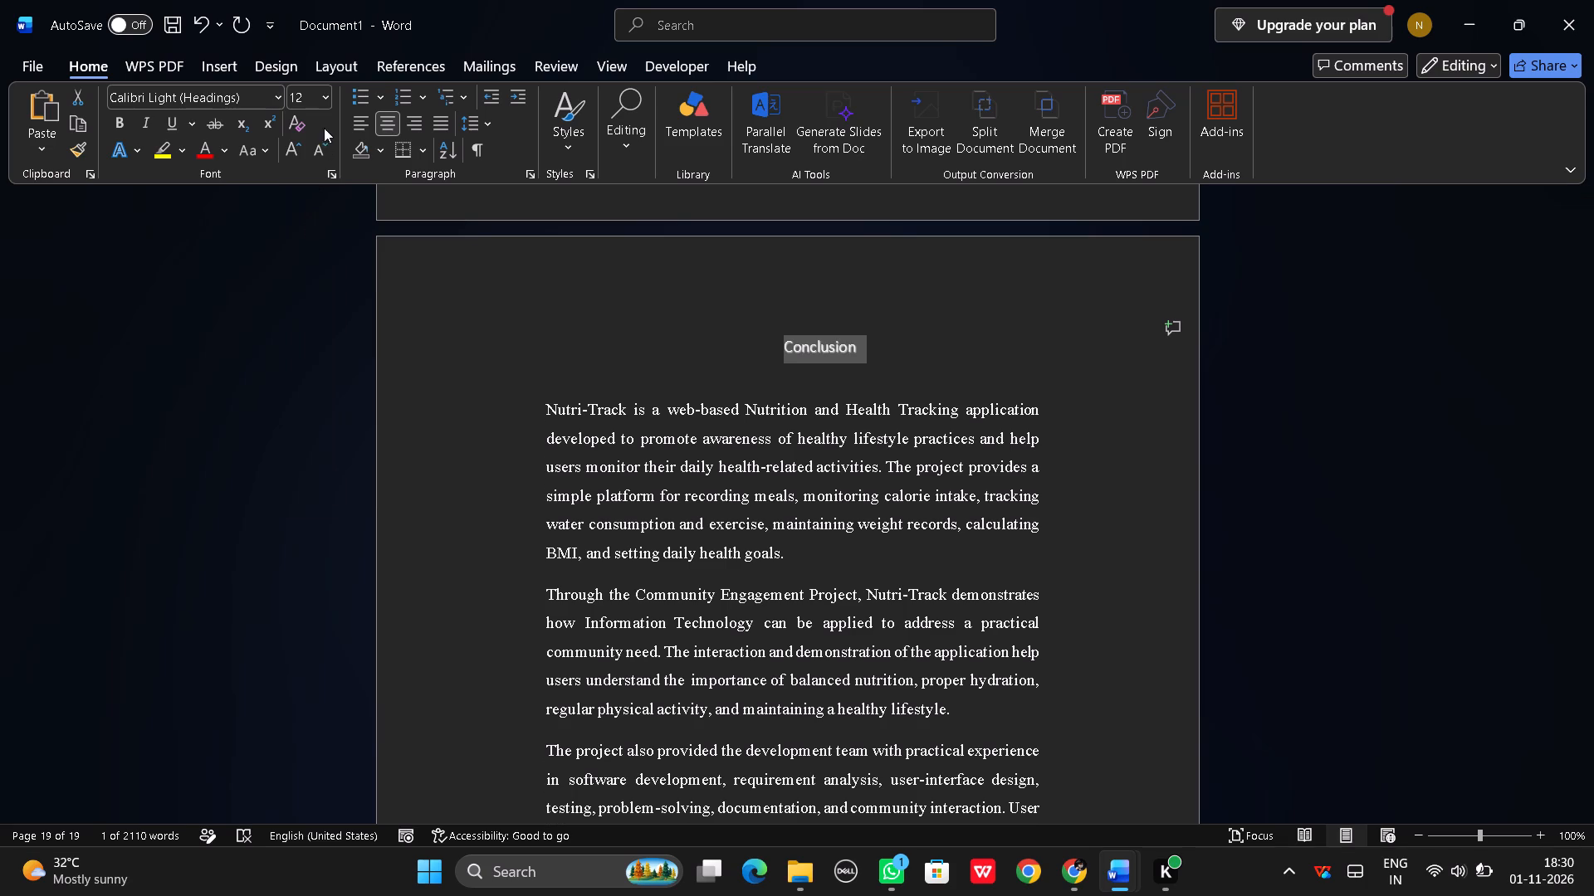
pyautogui.click(326, 98)
pyautogui.click(305, 239)
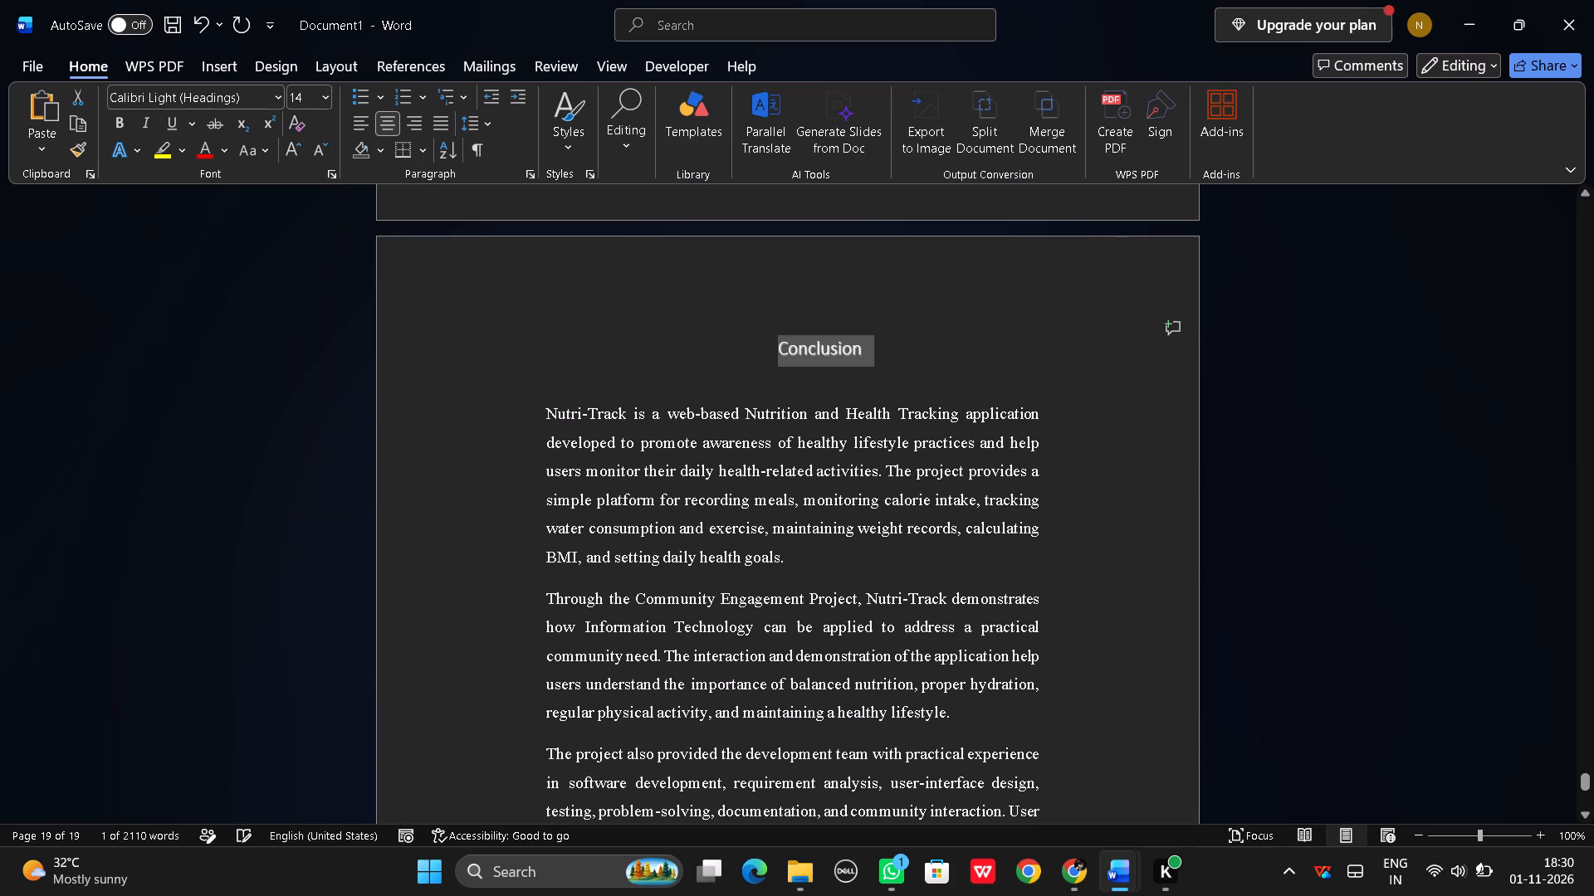
pyautogui.click(549, 304)
# Remove the left indentation from each of the four Conclusion paragraphs so they start at the page margin.
pyautogui.scroll(-5, 477, 372)
pyautogui.scroll(3, 487, 354)
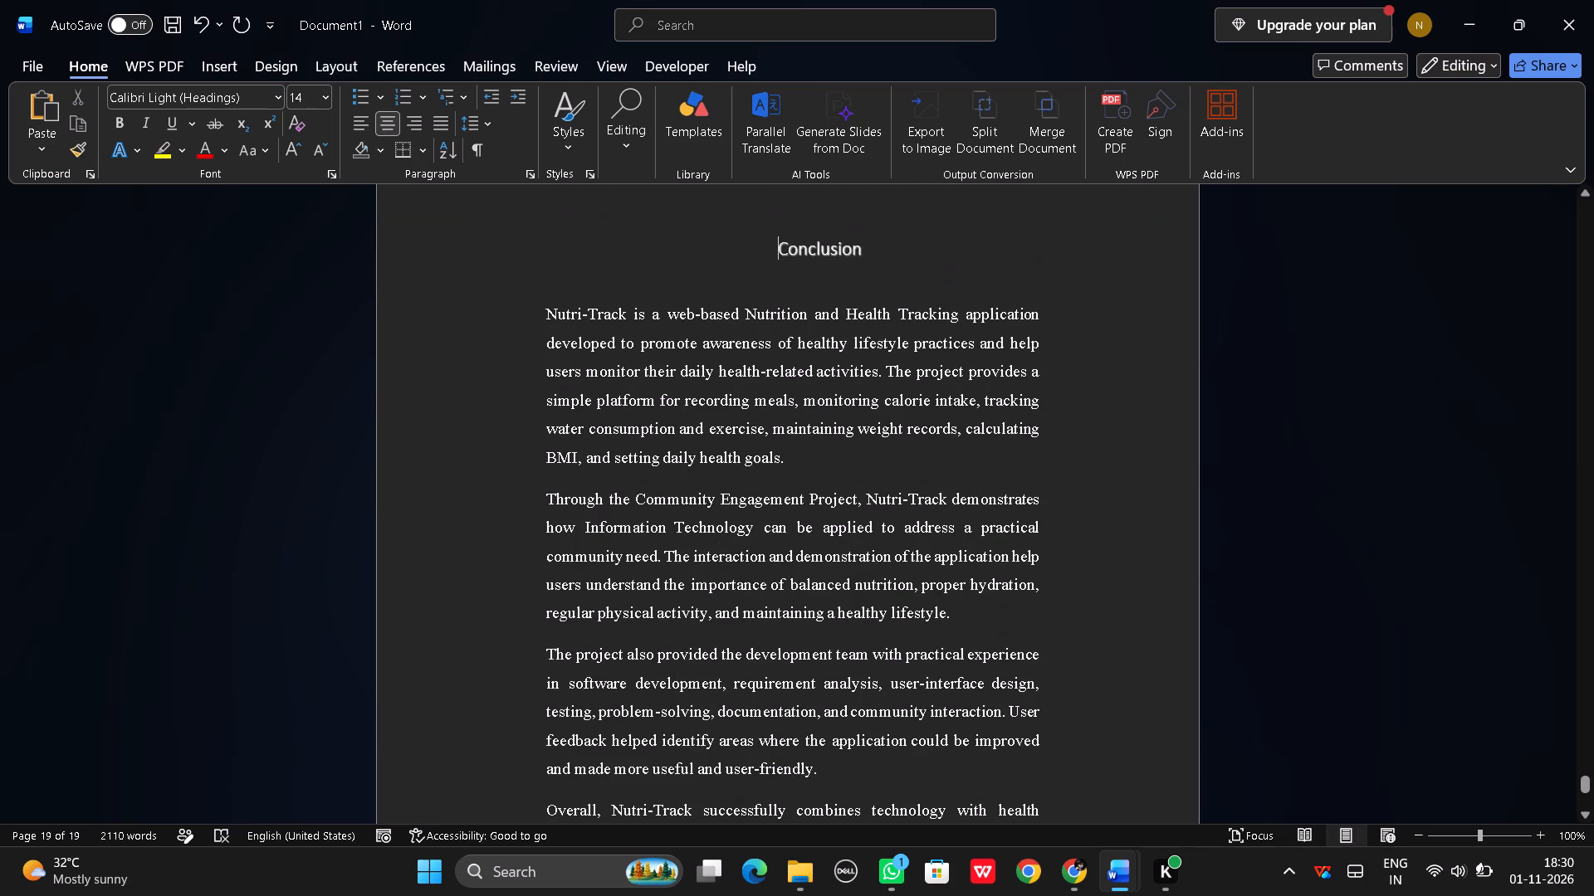
pyautogui.click(545, 312)
pyautogui.press('BackSpace')
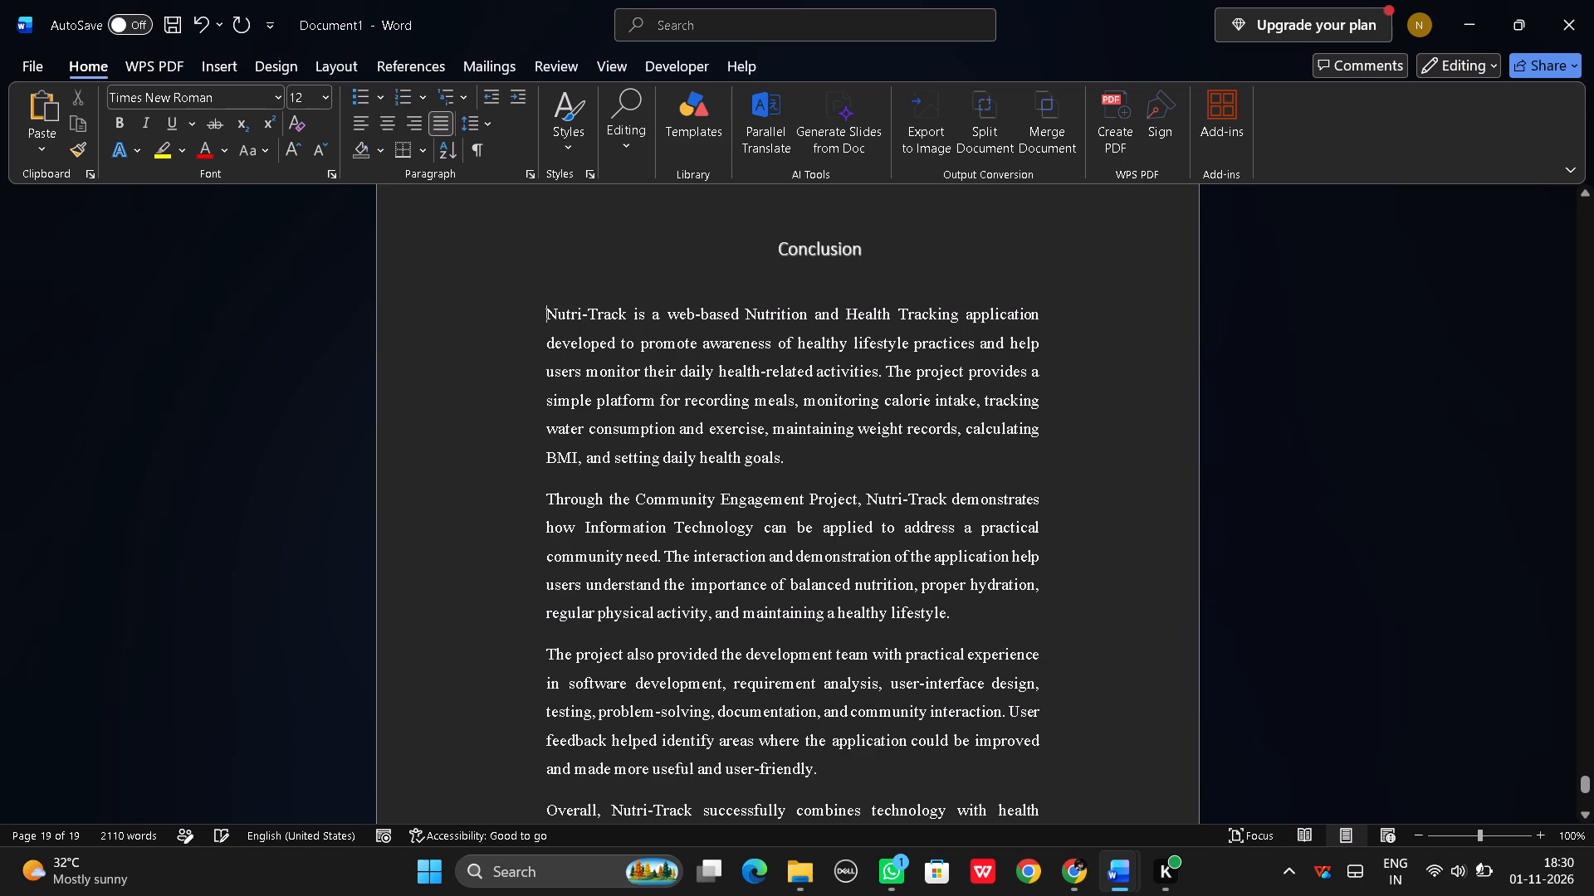
pyautogui.press('BackSpace')
pyautogui.click(545, 470)
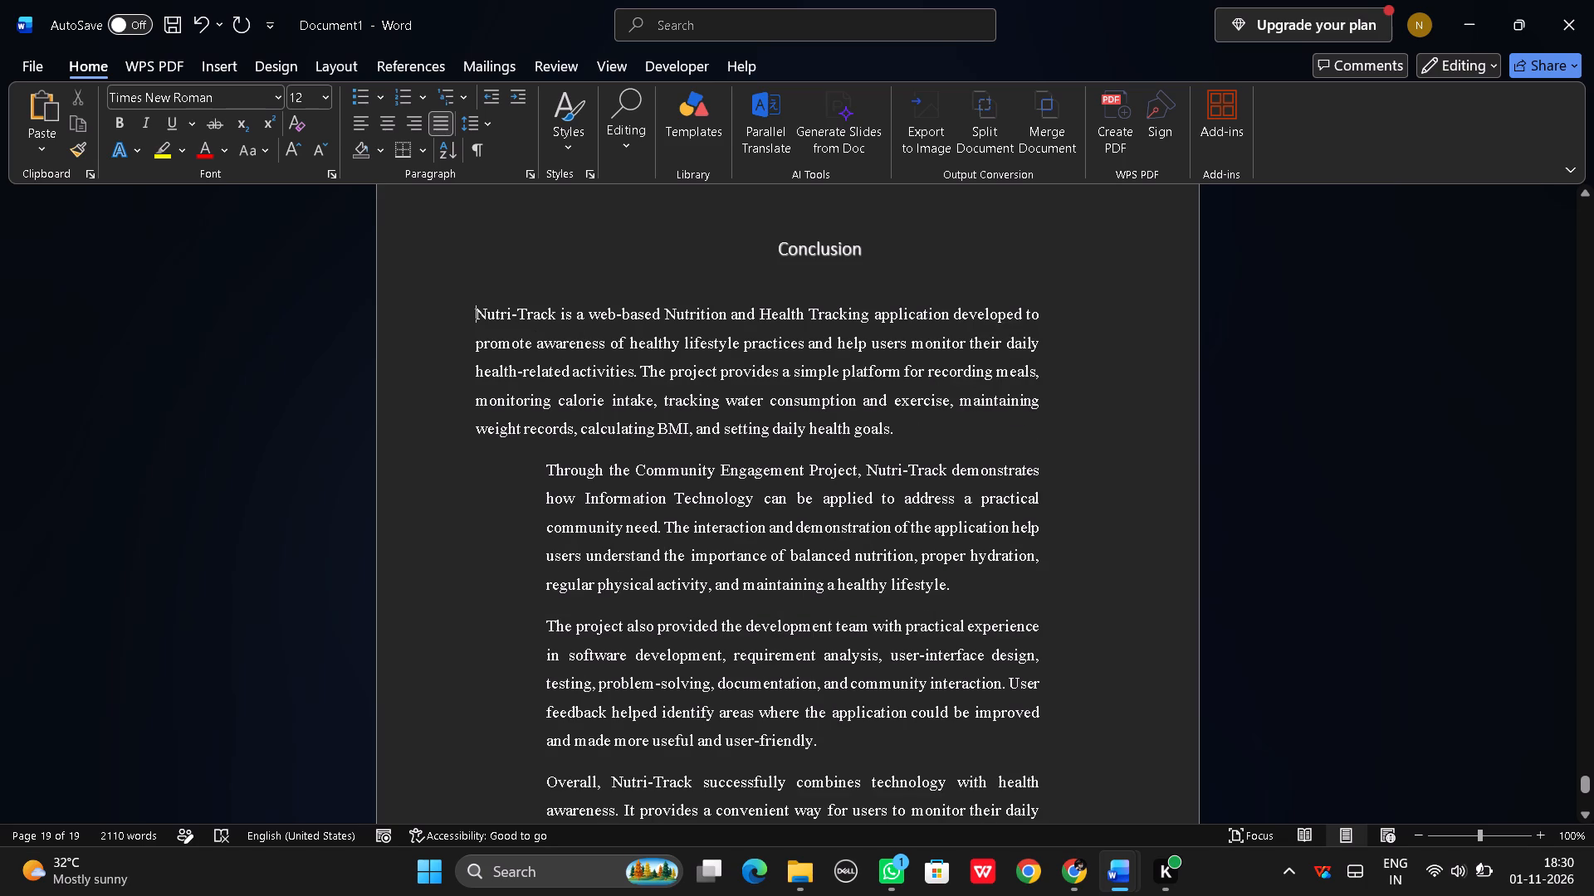
pyautogui.press('BackSpace')
pyautogui.press('BackSpace')
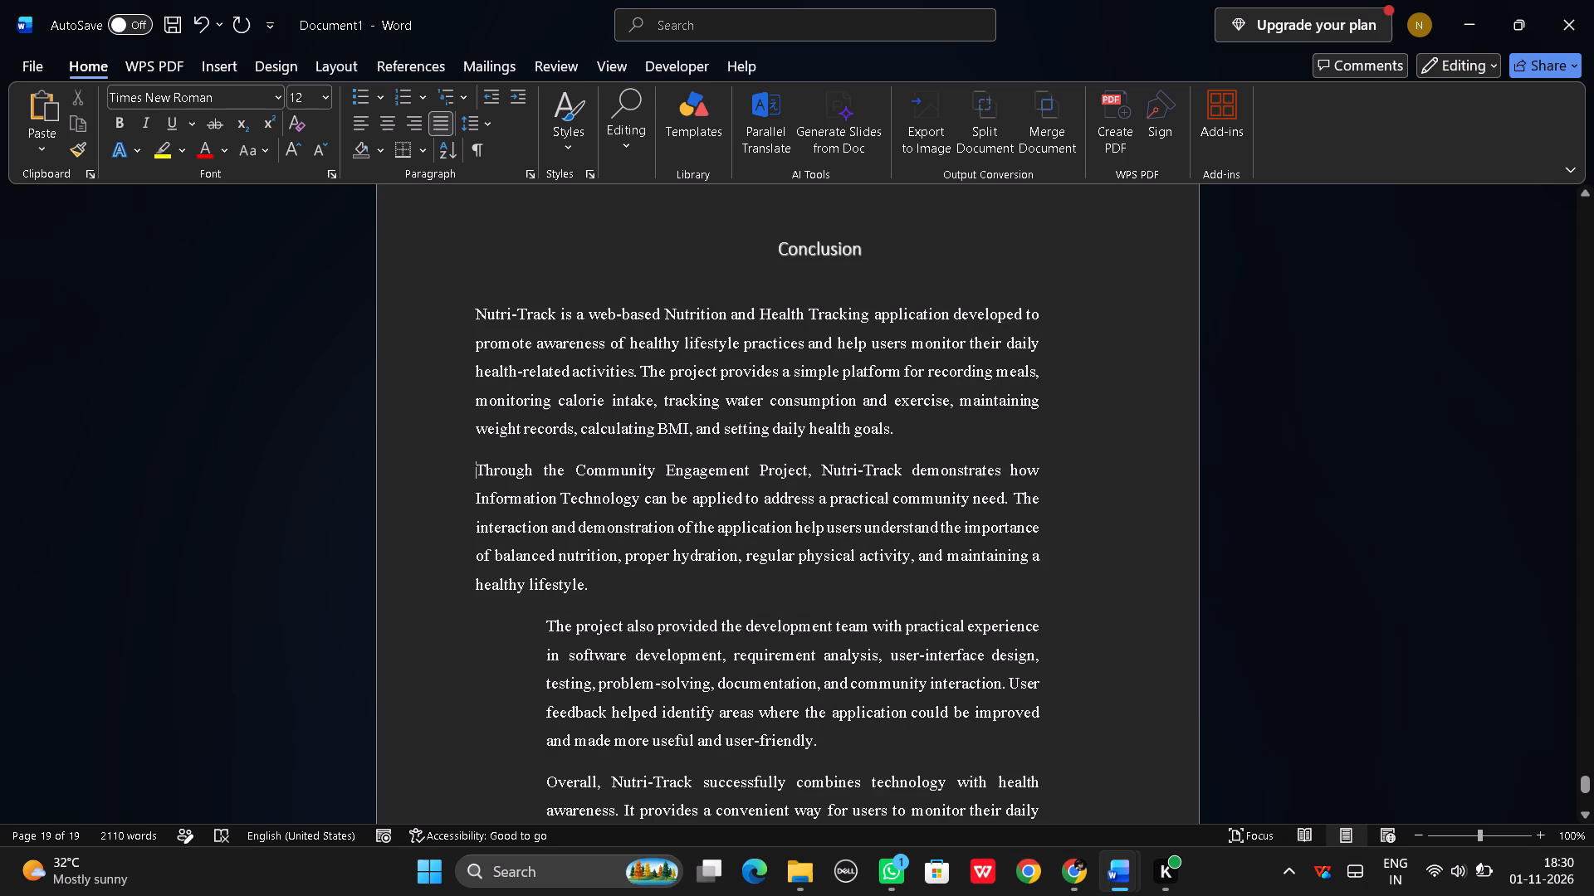
pyautogui.click(548, 624)
pyautogui.press('BackSpace')
pyautogui.press('BackSpace')
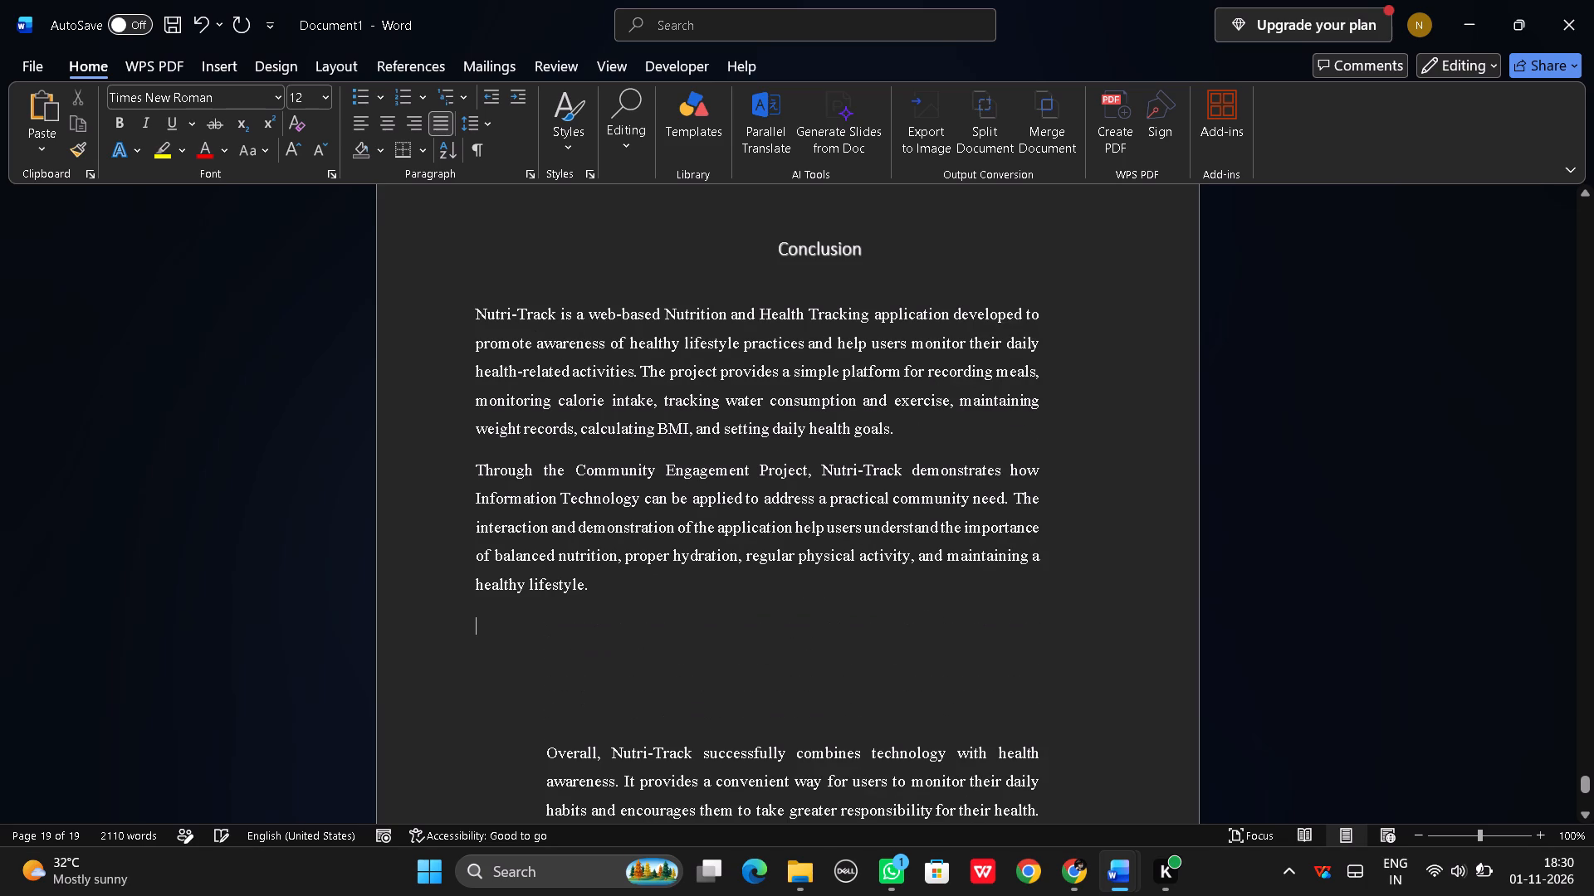
pyautogui.scroll(-5, 518, 609)
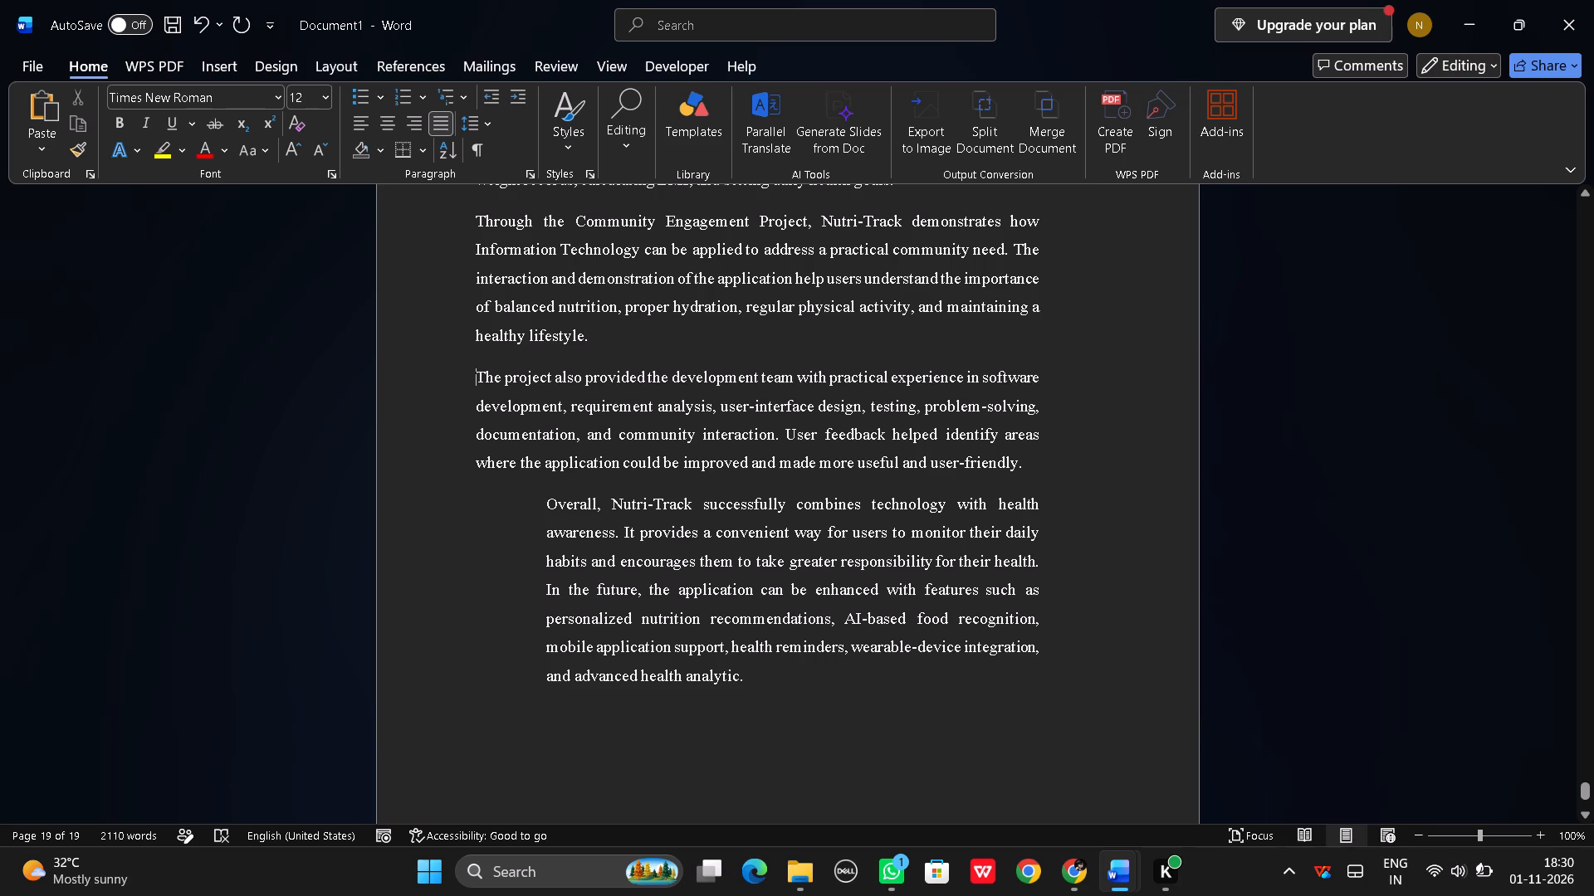
pyautogui.click(547, 503)
pyautogui.press('BackSpace')
pyautogui.press('BackSpace')
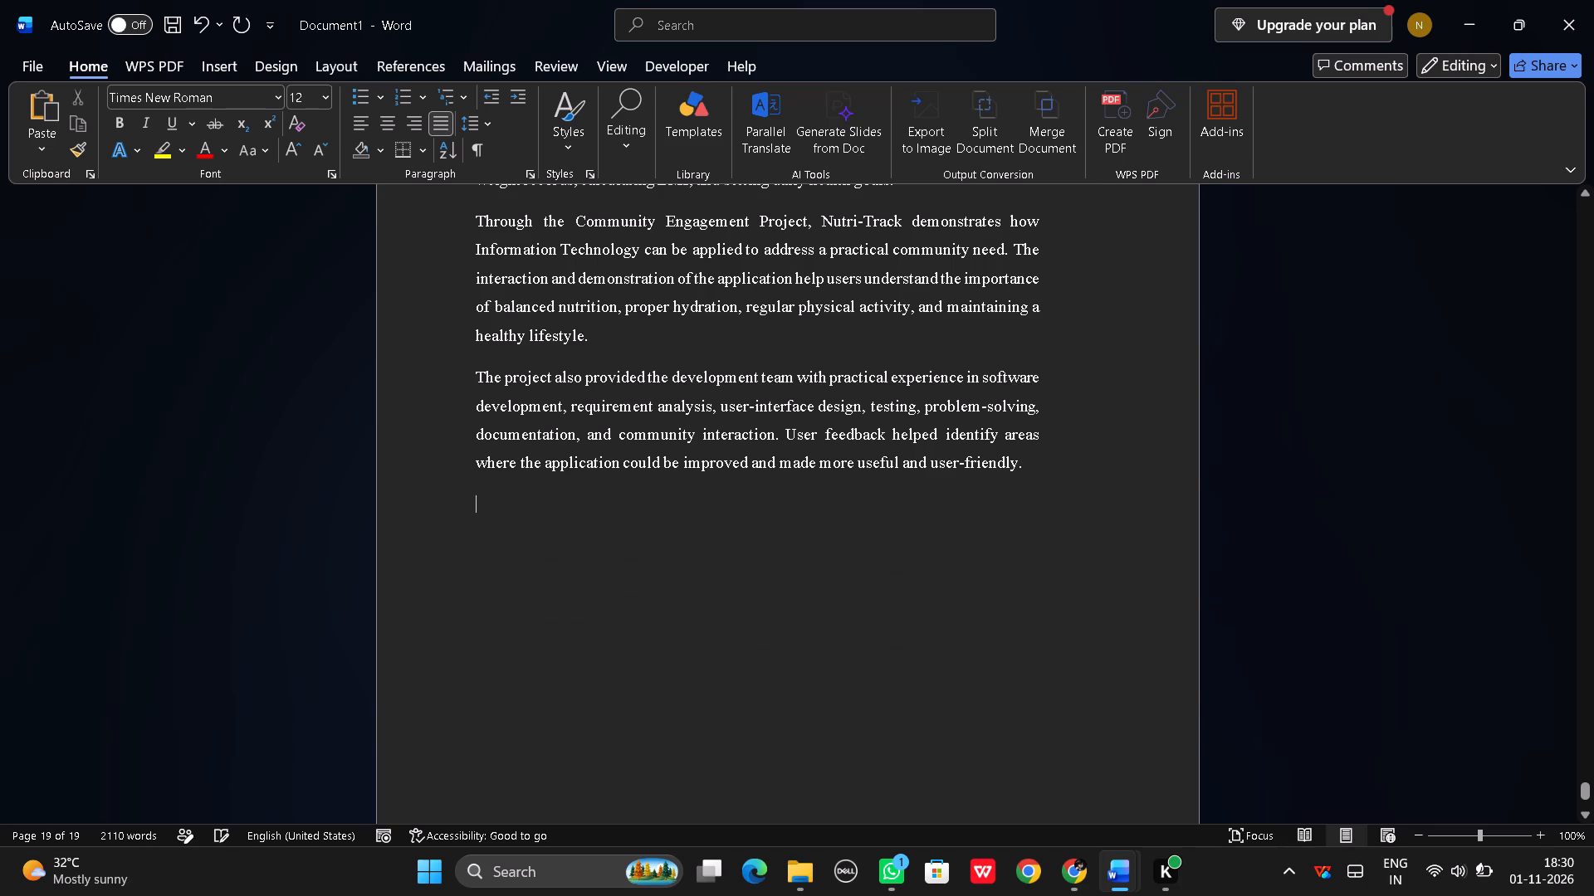
# Look back over the pages of Document1 that precede the Conclusion.
pyautogui.scroll(13, 541, 616)
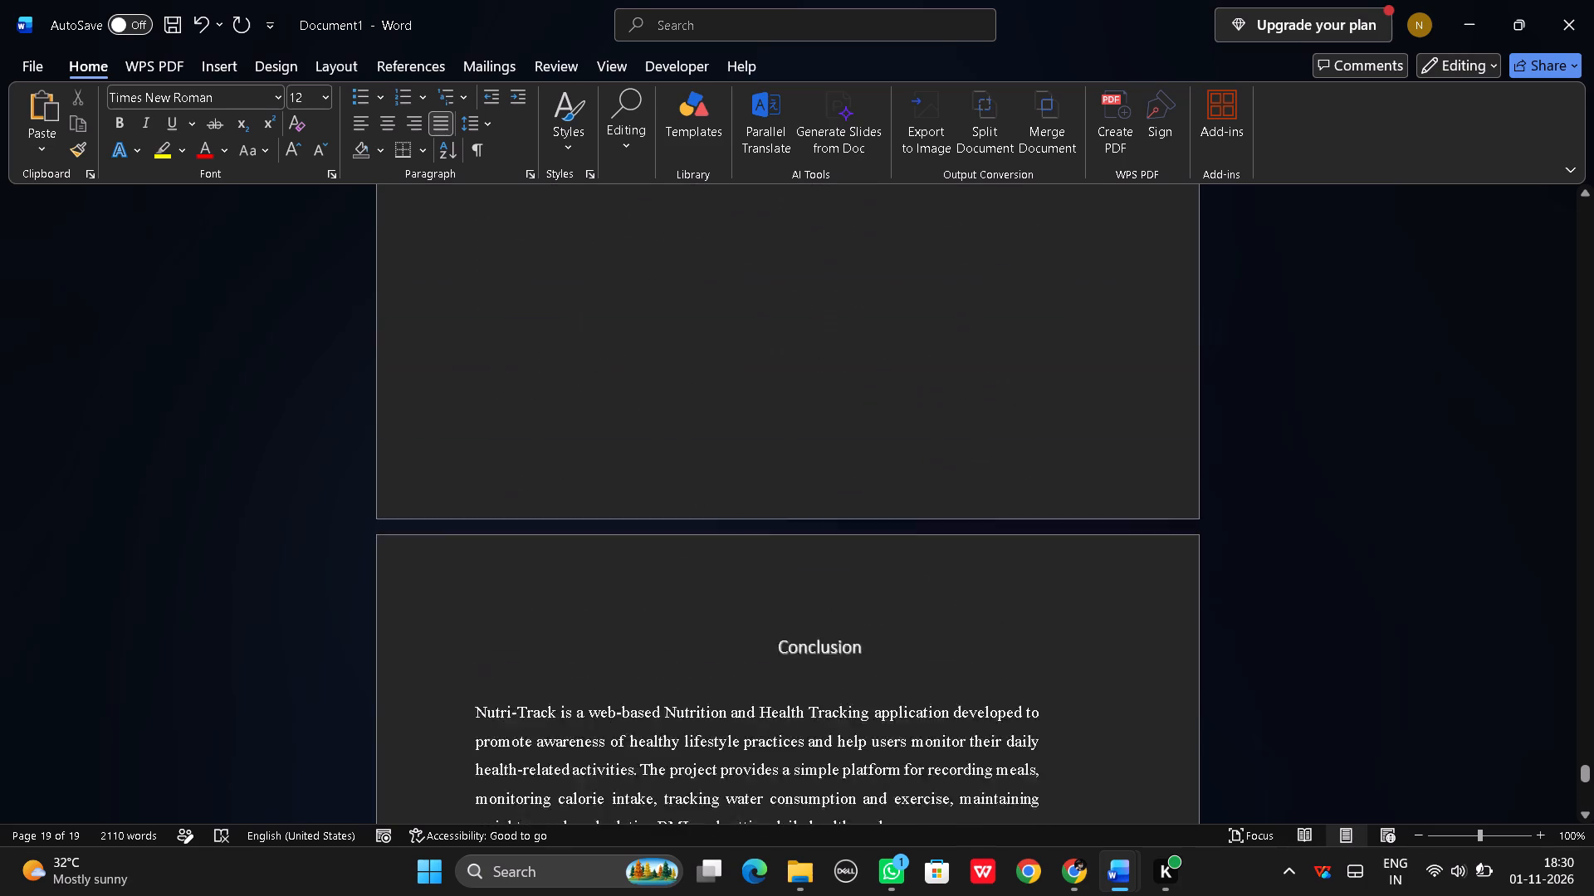
pyautogui.scroll(19, 542, 607)
pyautogui.scroll(3, 542, 607)
pyautogui.click(1062, 881)
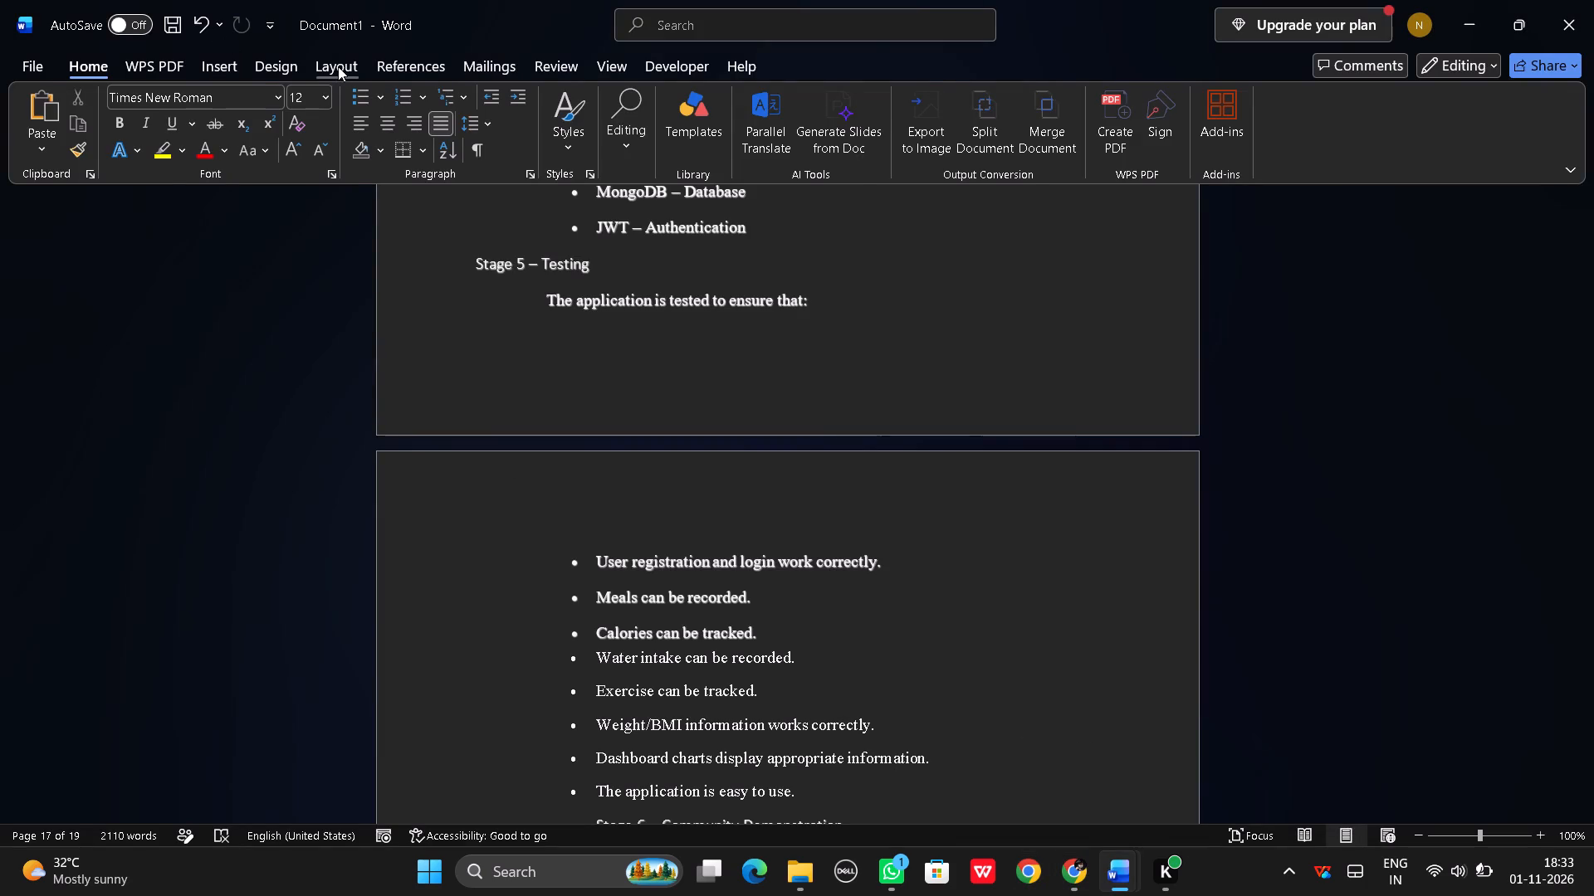
pyautogui.click(40, 124)
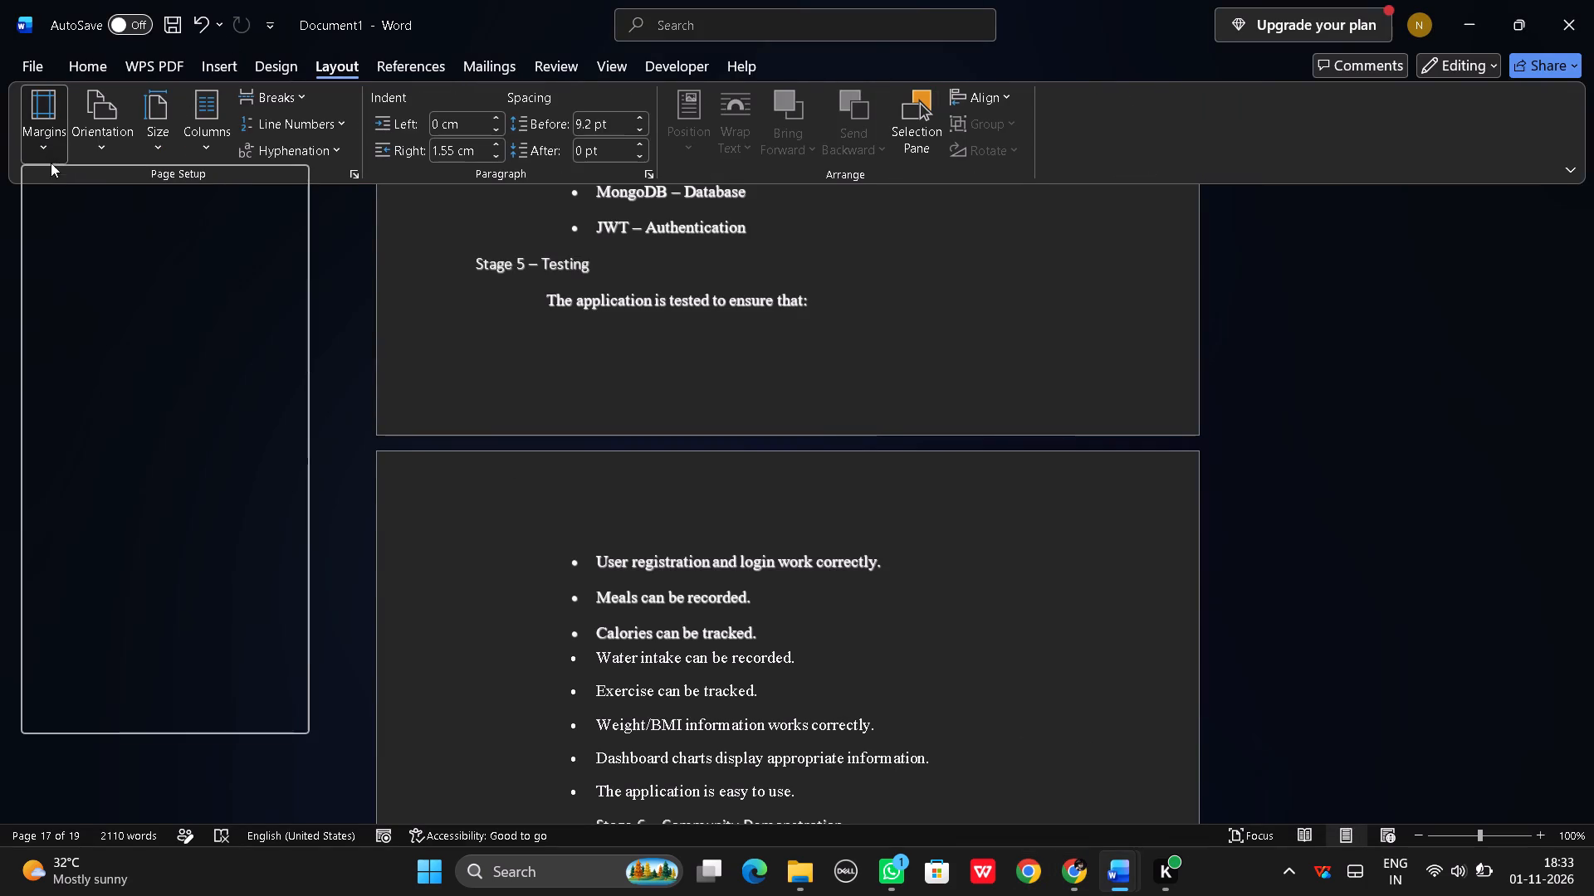
pyautogui.click(81, 713)
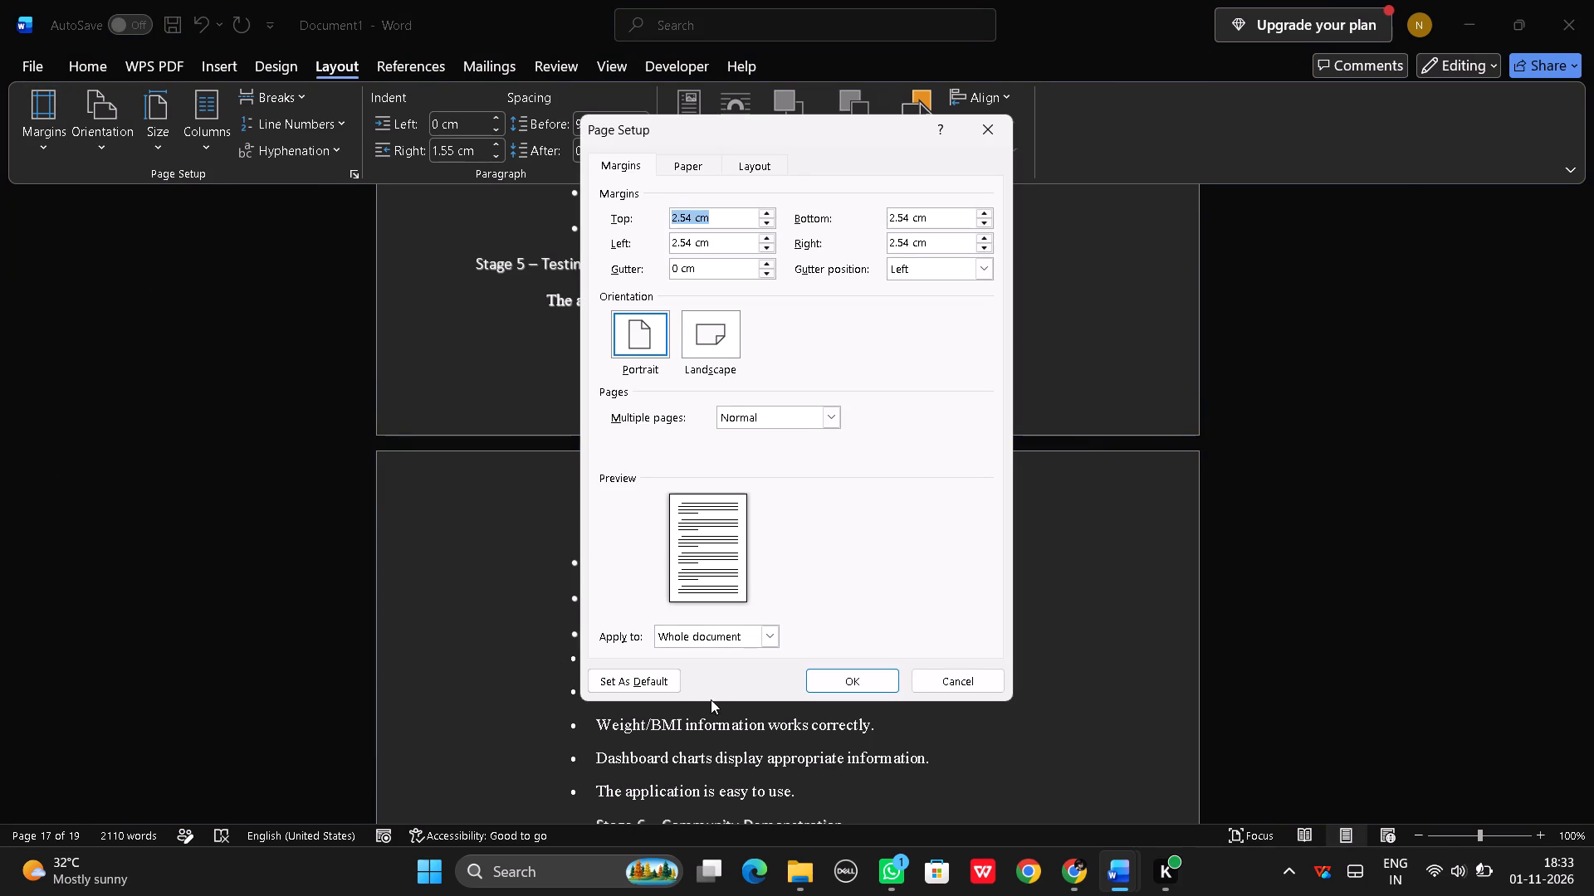
pyautogui.click(1068, 867)
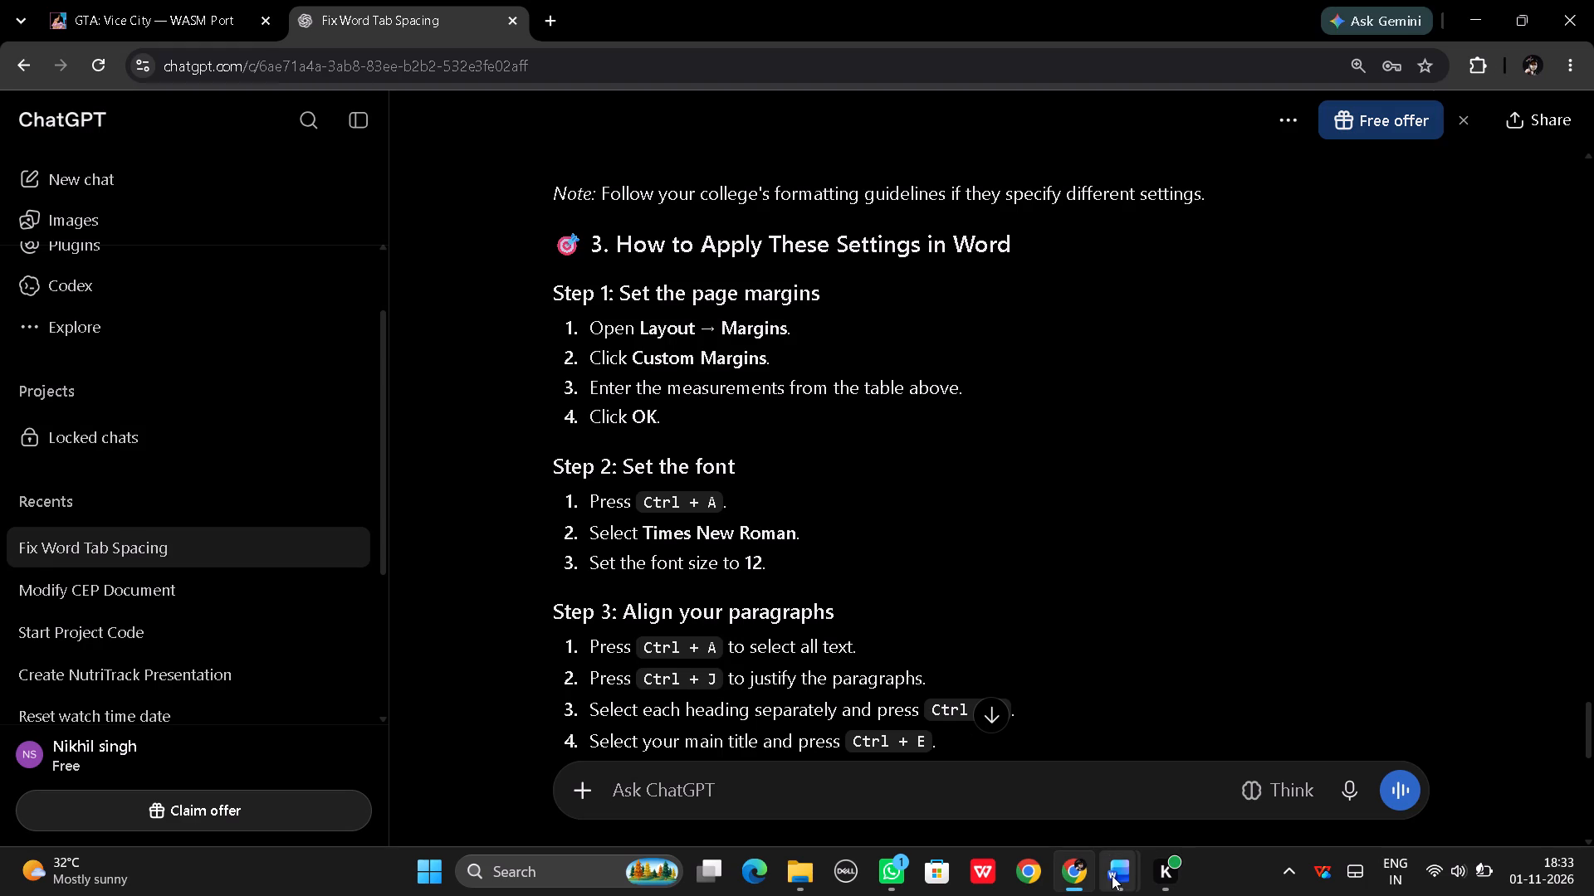
pyautogui.click(1189, 806)
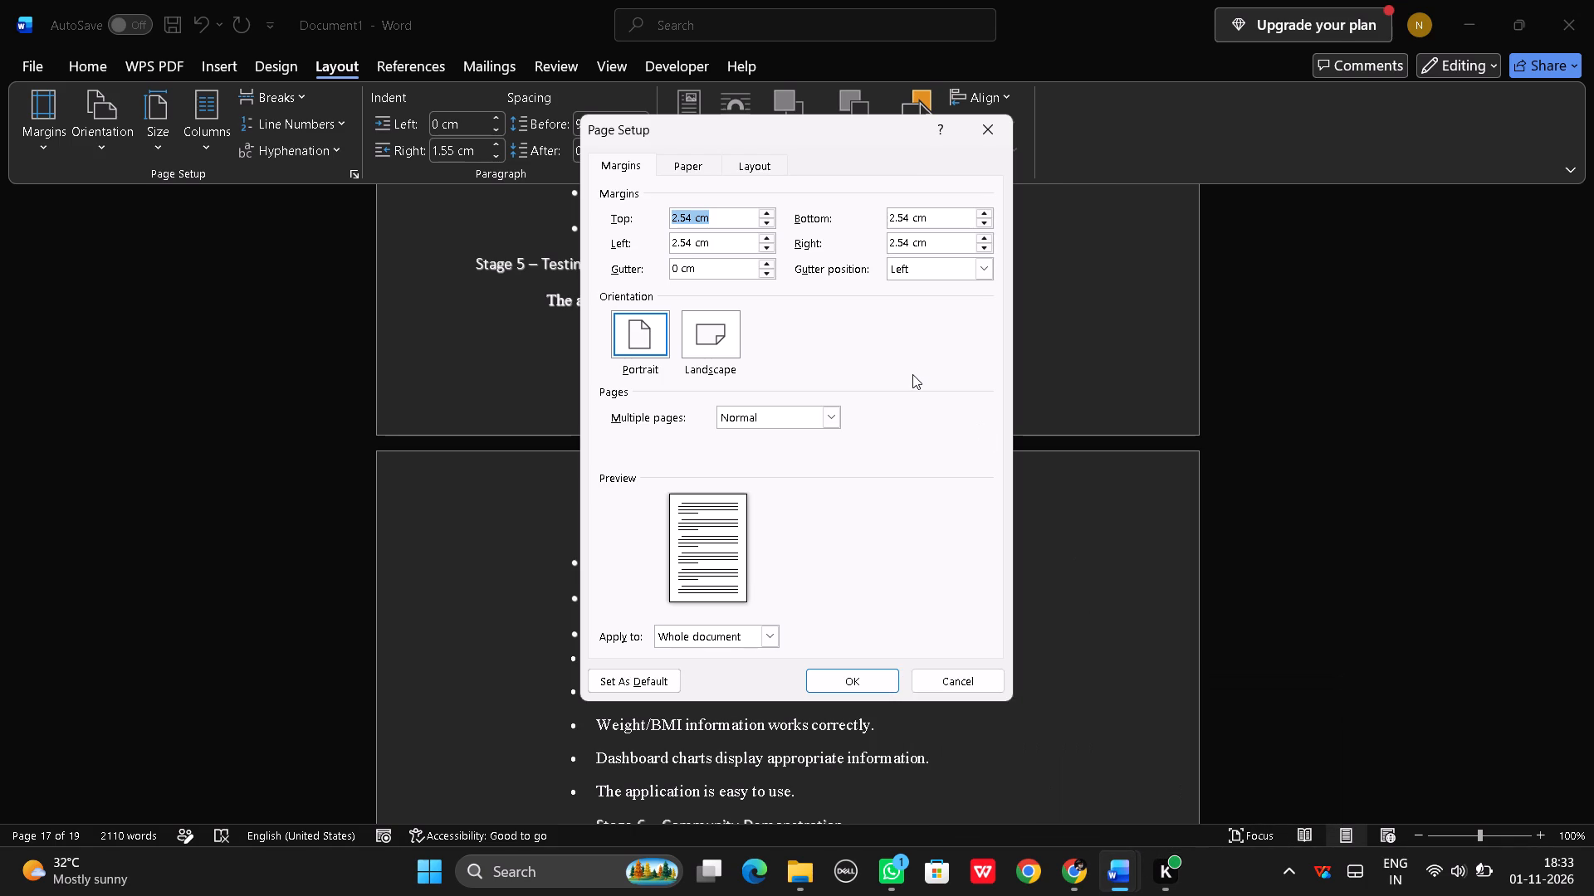
pyautogui.doubleClick(761, 222)
pyautogui.tripleClick(761, 222)
pyautogui.tripleClick(761, 222)
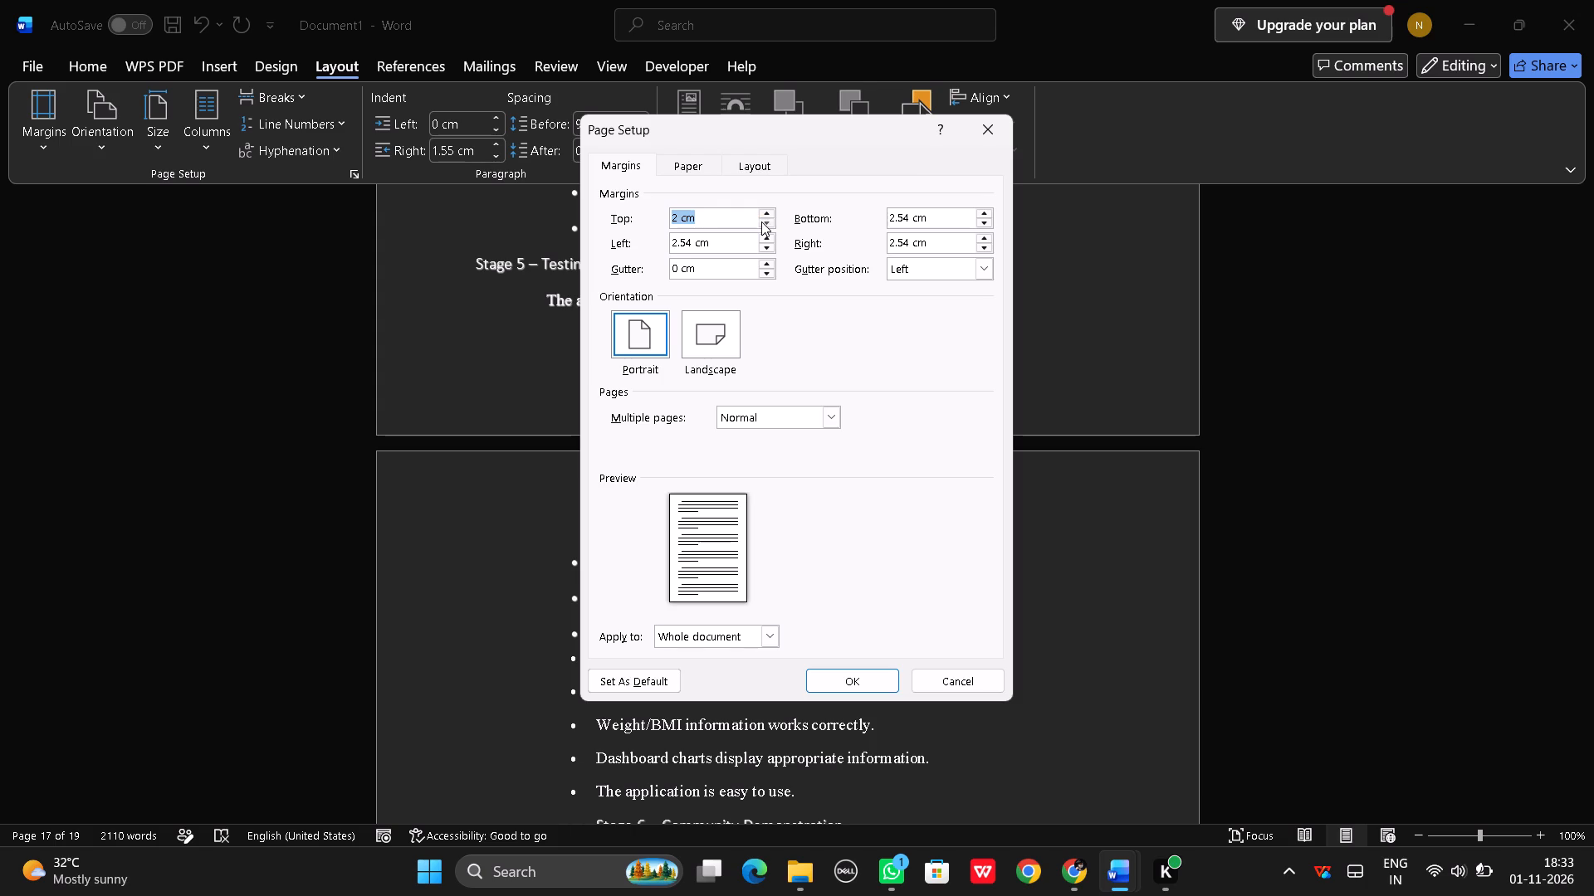
pyautogui.tripleClick(761, 222)
pyautogui.tripleClick(761, 222)
pyautogui.doubleClick(761, 222)
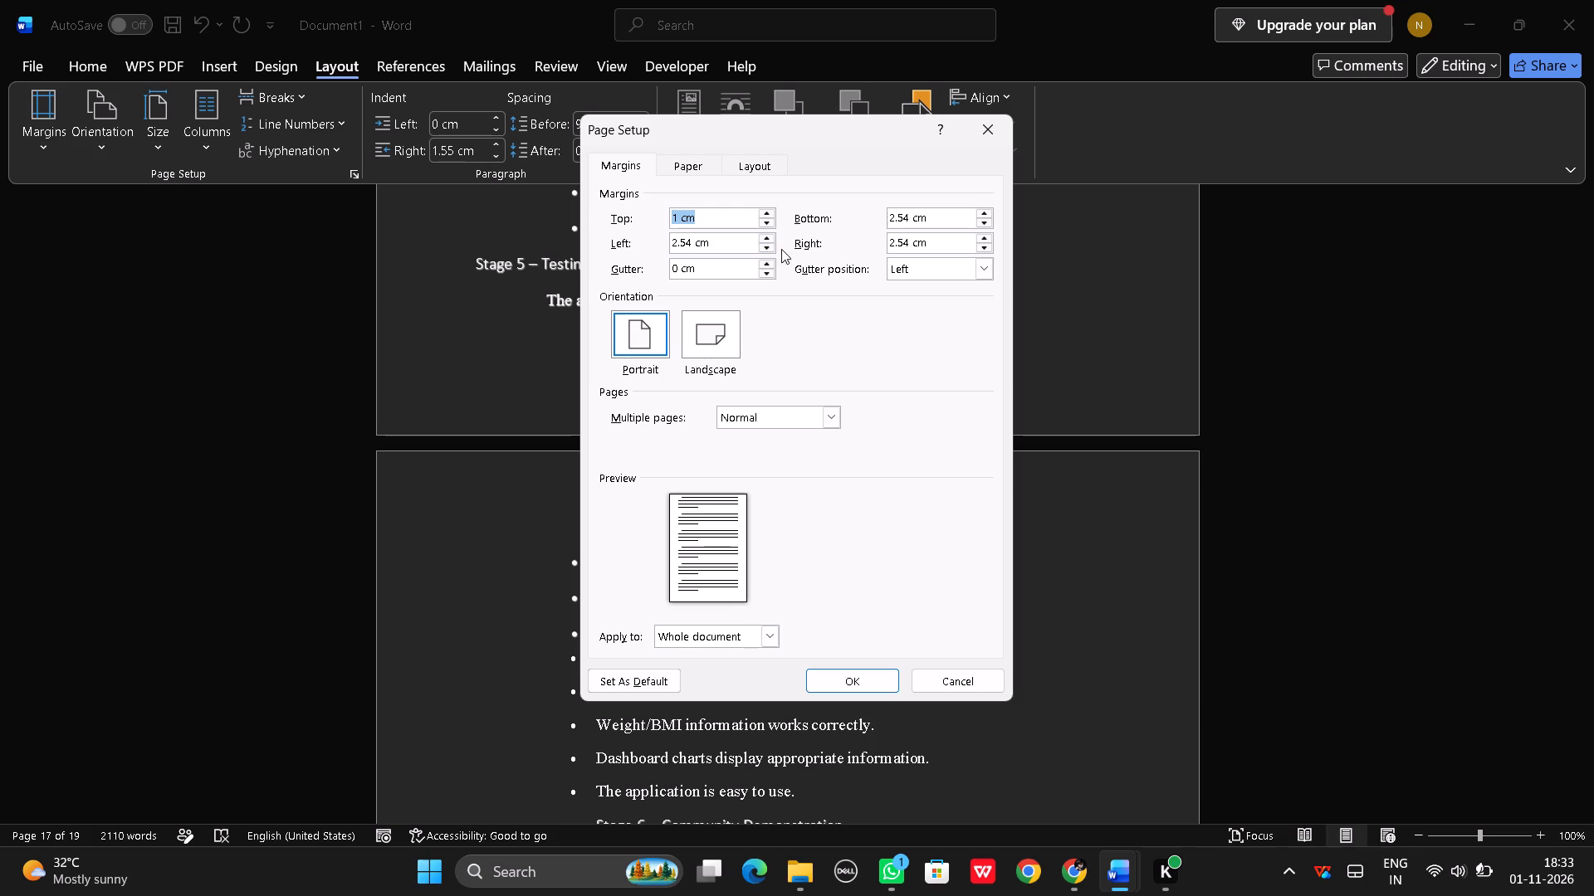
# Set the bottom page margin to 1 cm.
pyautogui.click(980, 222)
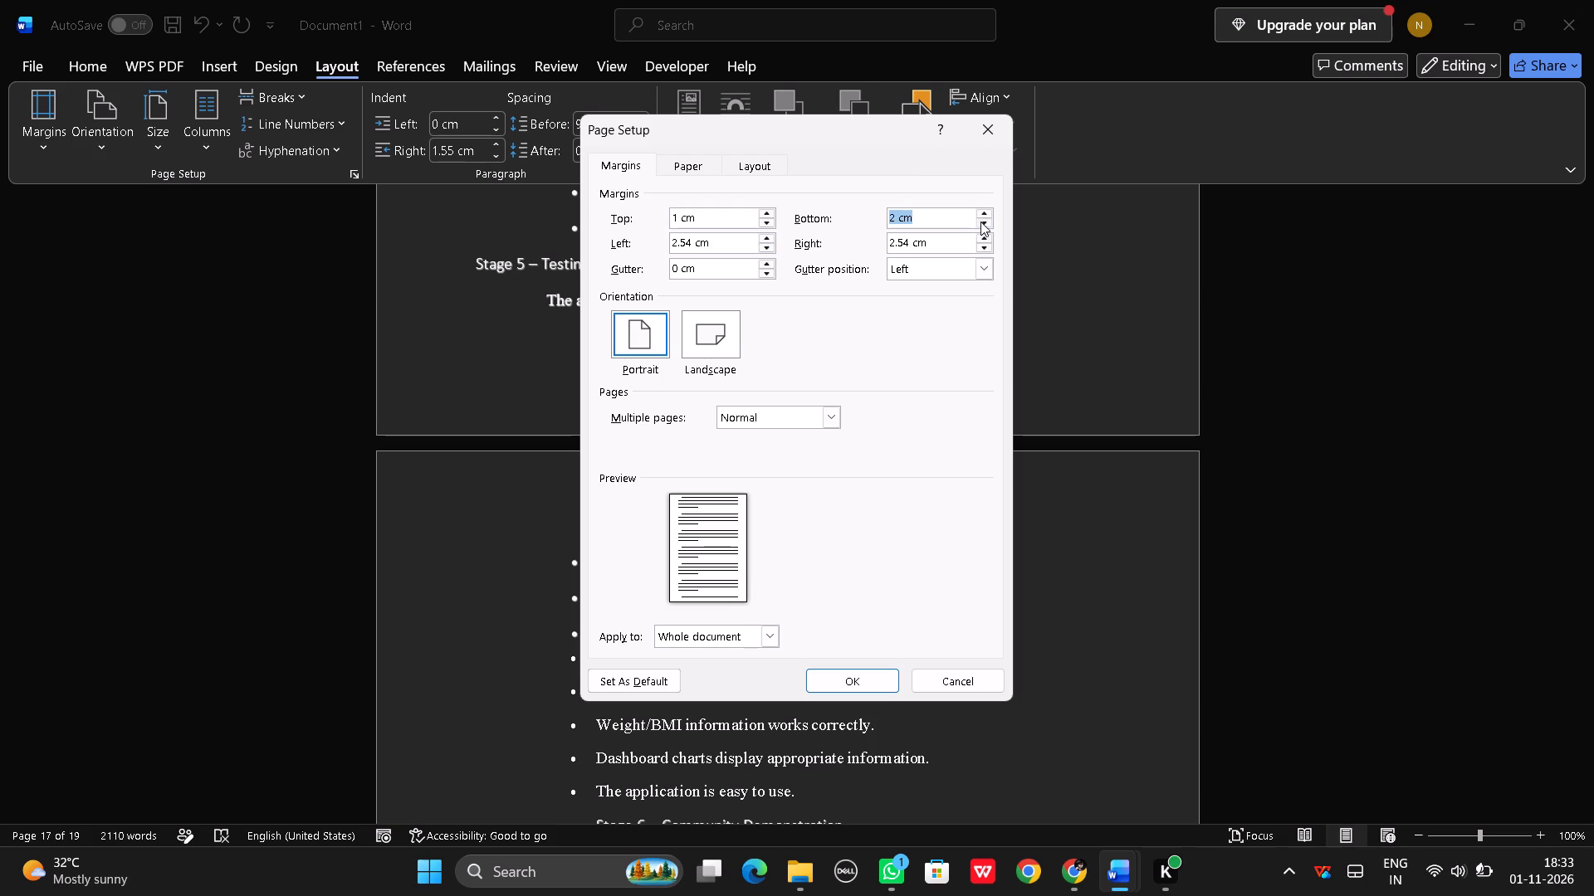
pyautogui.click(980, 222)
pyautogui.click(980, 222)
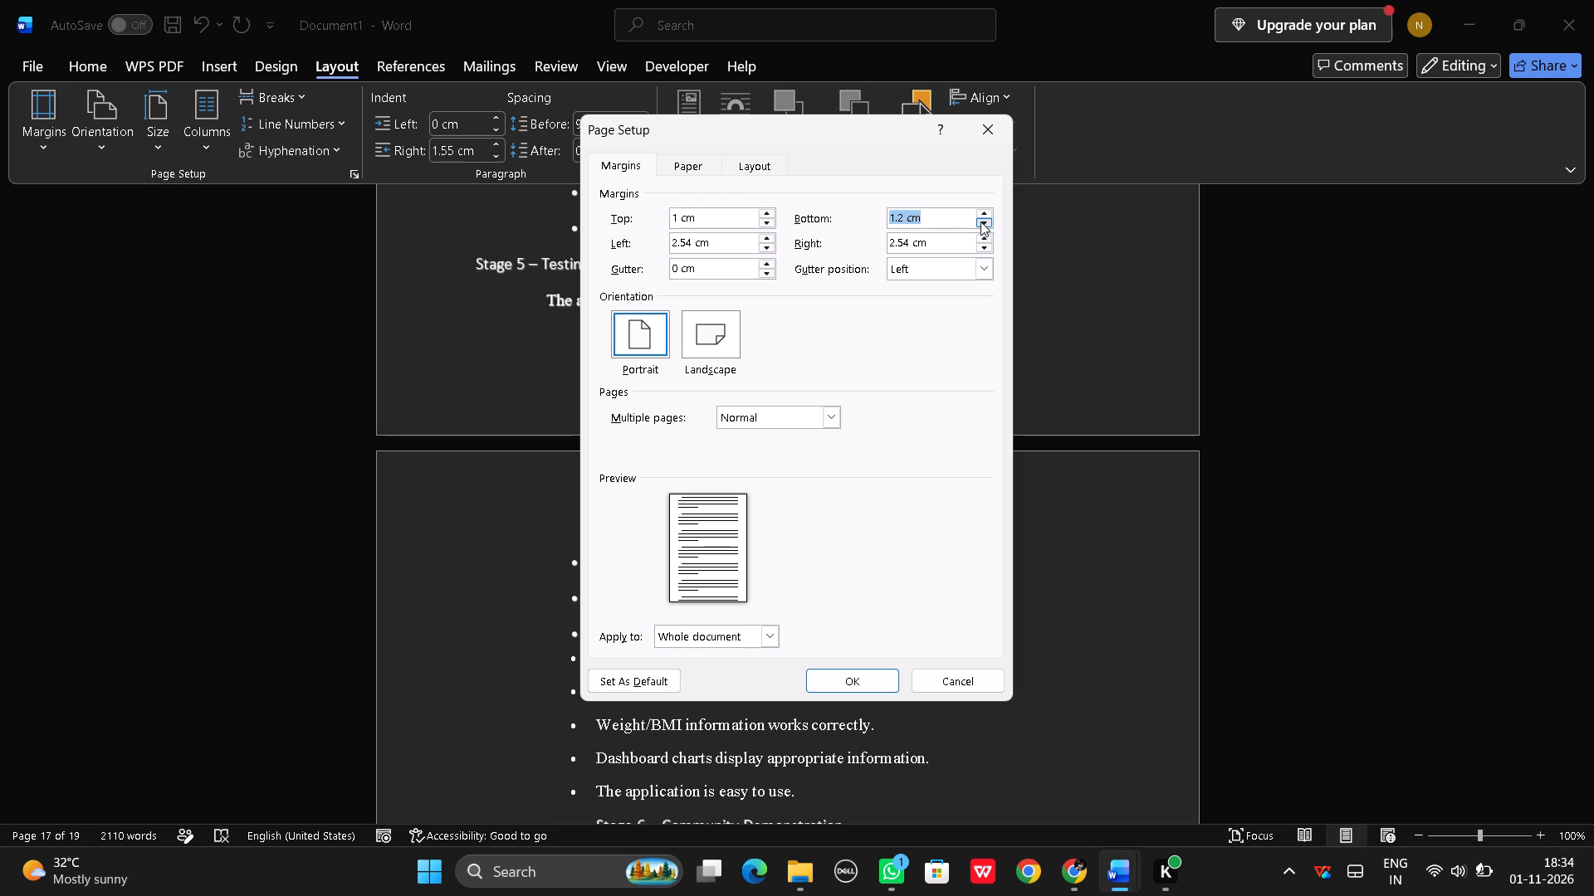
pyautogui.click(980, 222)
pyautogui.click(980, 222)
# Set the left page margin to 1.25 cm.
pyautogui.click(767, 250)
pyautogui.doubleClick(767, 250)
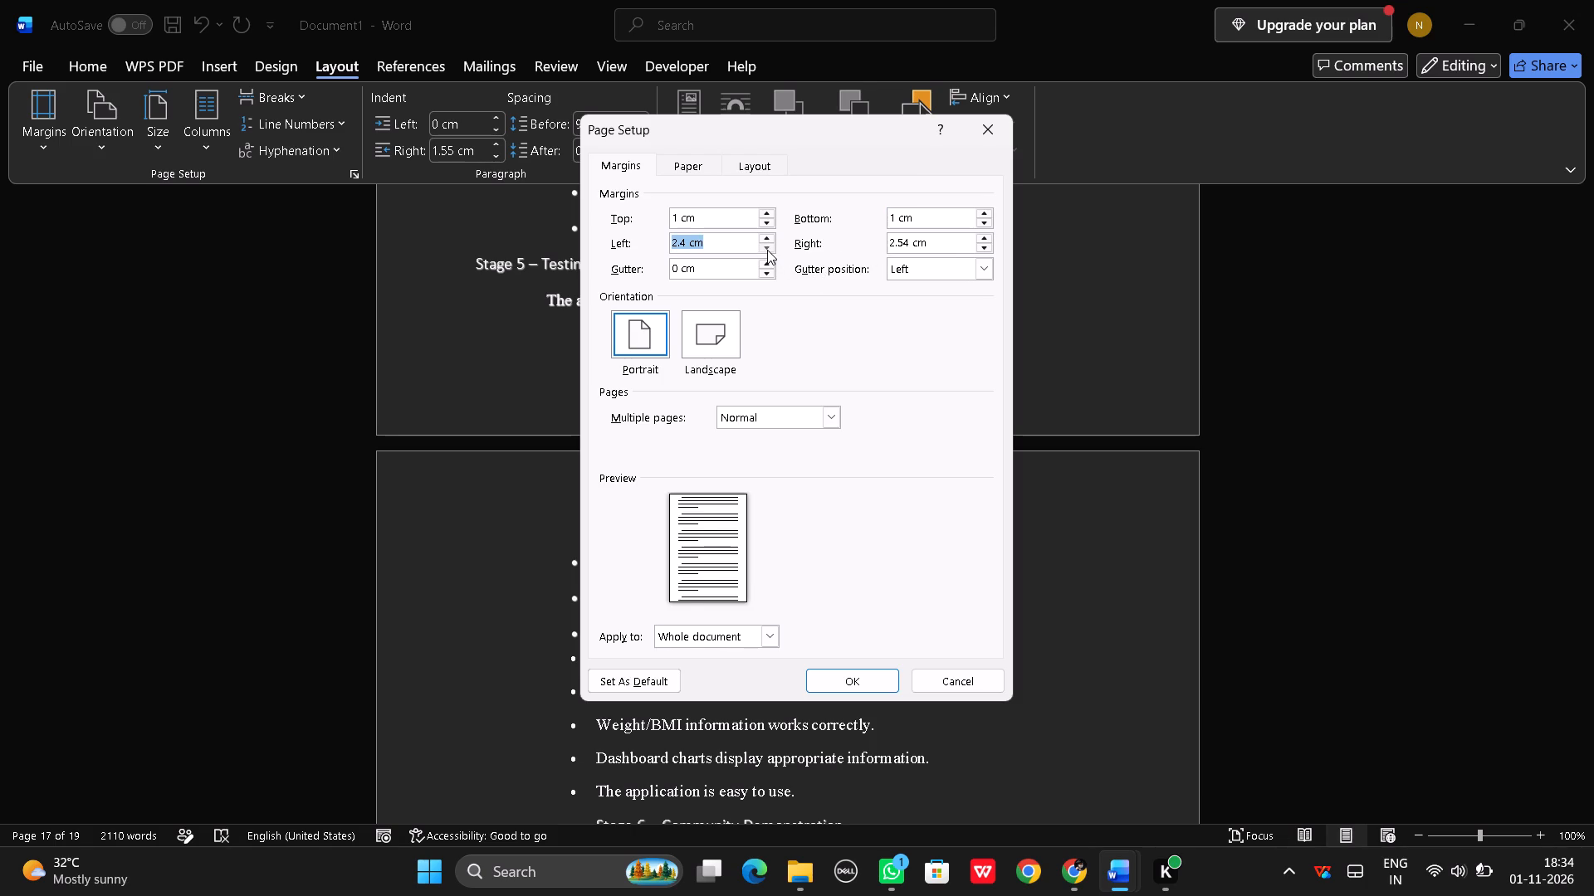
pyautogui.click(767, 250)
pyautogui.click(767, 250)
pyautogui.click(767, 250)
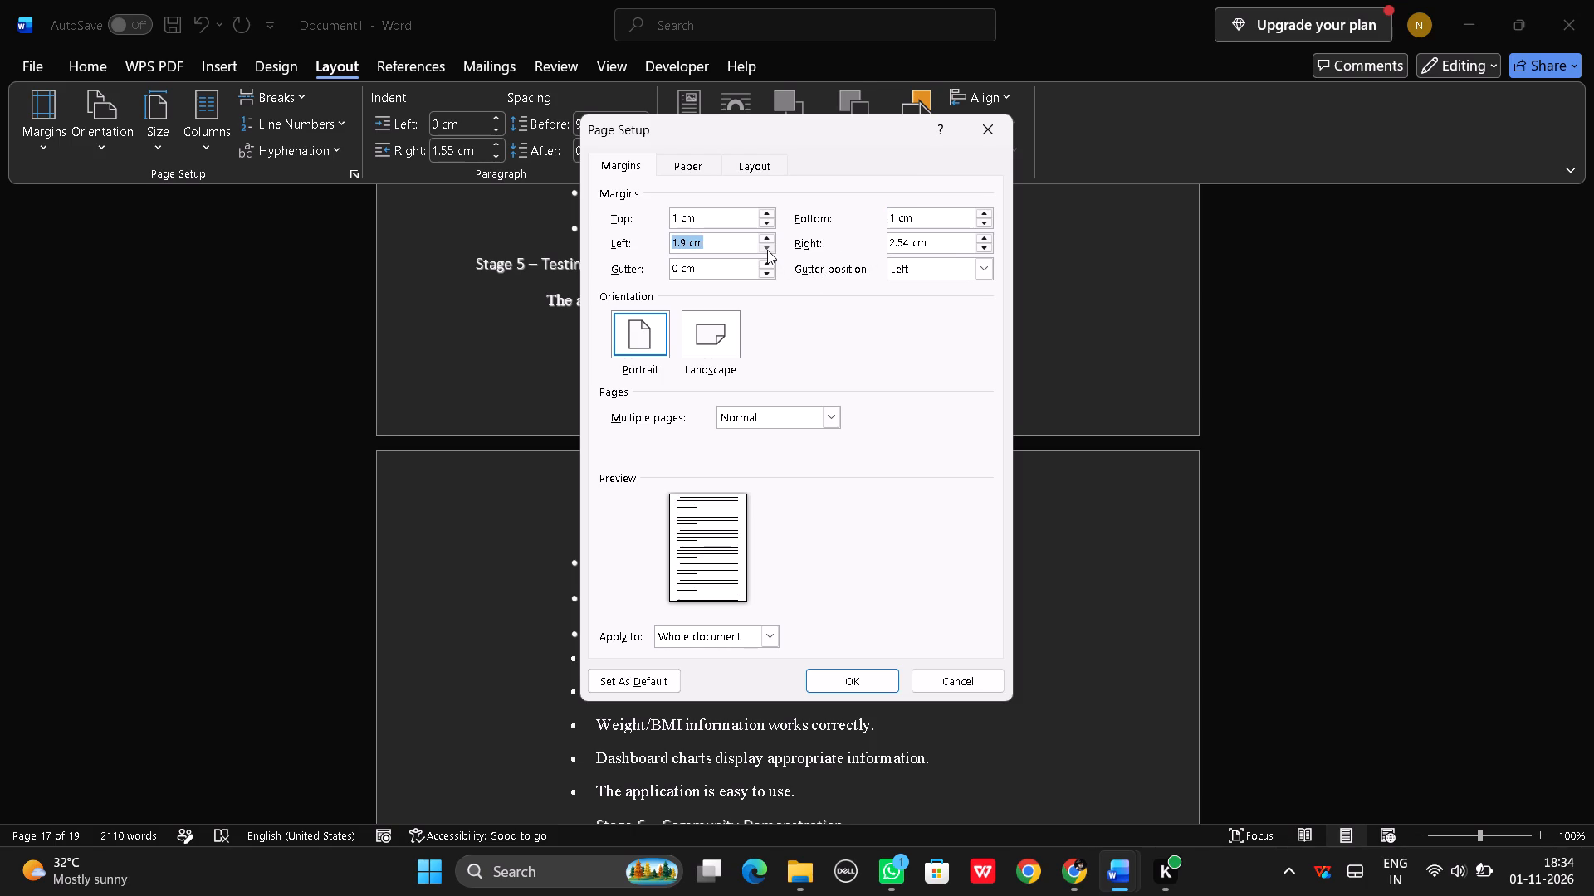
pyautogui.click(767, 250)
pyautogui.click(767, 250)
pyautogui.click(720, 244)
pyautogui.press('Left')
pyautogui.press('Left')
pyautogui.press('Left')
pyautogui.press('BackSpace')
pyautogui.write('25')
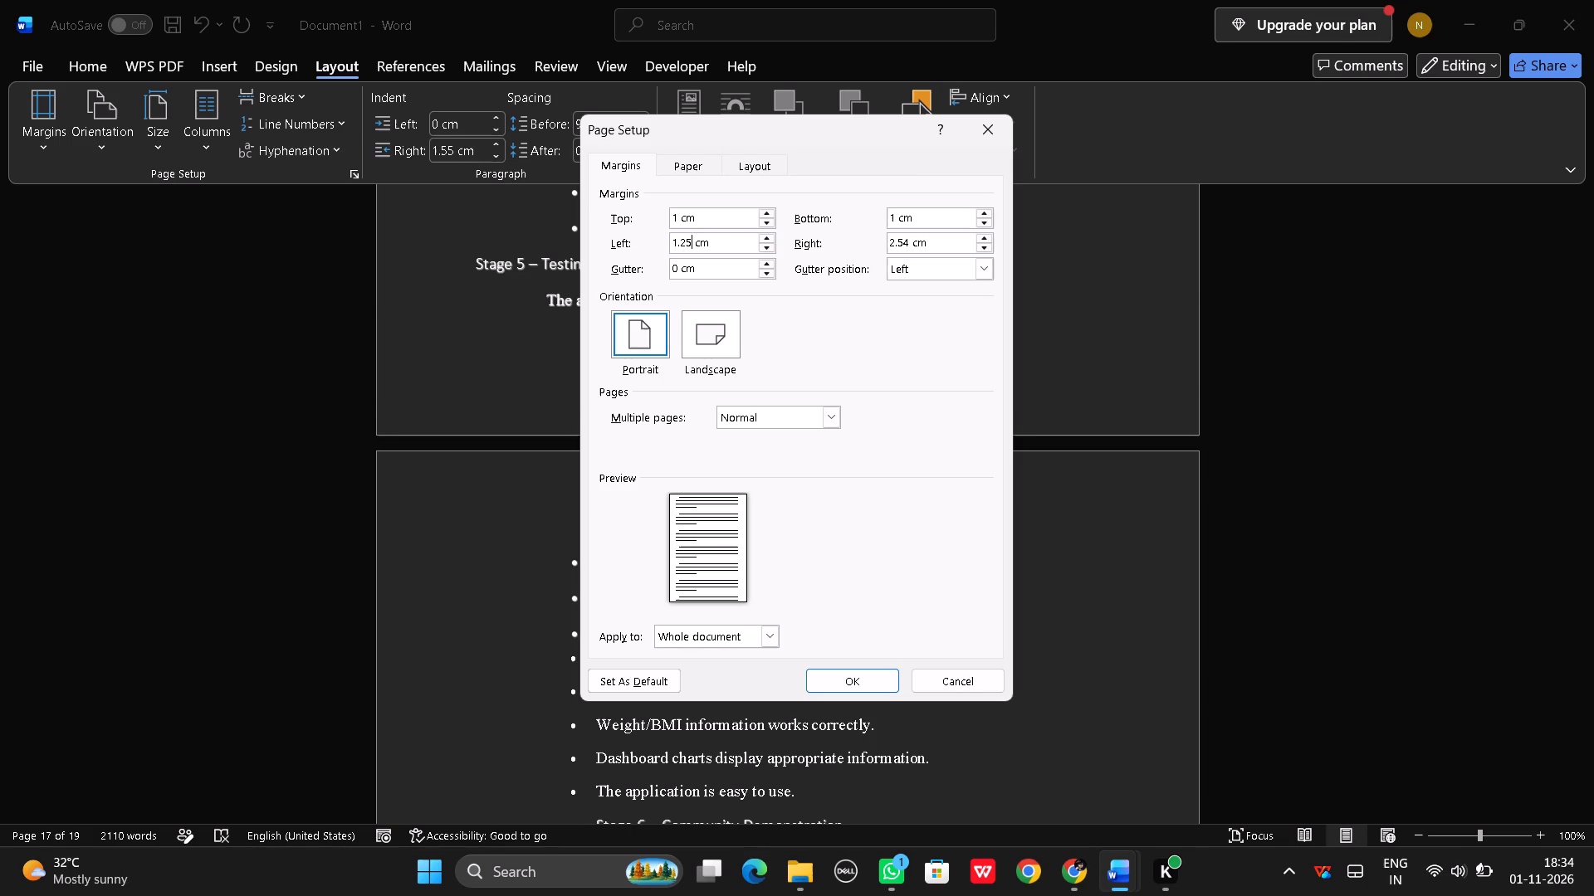
# Change the left margin's unit from centimetres to inches so the entry reads 1.25 inch.
pyautogui.click(713, 245)
pyautogui.press('BackSpace')
pyautogui.press('BackSpace')
pyautogui.write('inc')
pyautogui.write('hes')
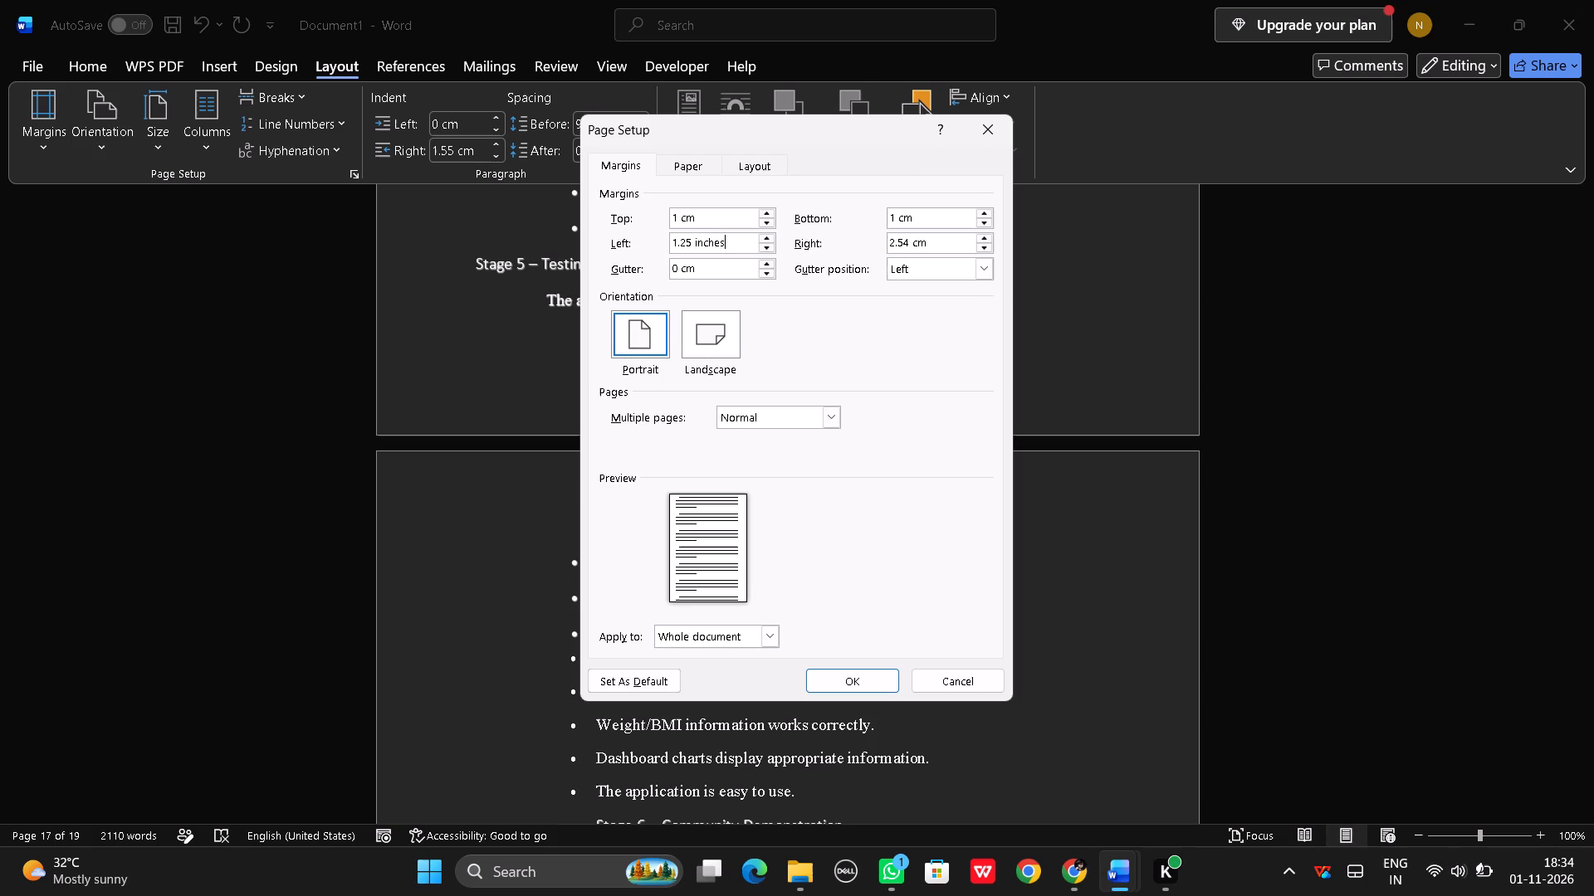
pyautogui.press('BackSpace')
pyautogui.press('BackSpace')
# Set both the top and bottom page margins to 1 inch, replacing the centimetre unit in each entry.
pyautogui.click(701, 212)
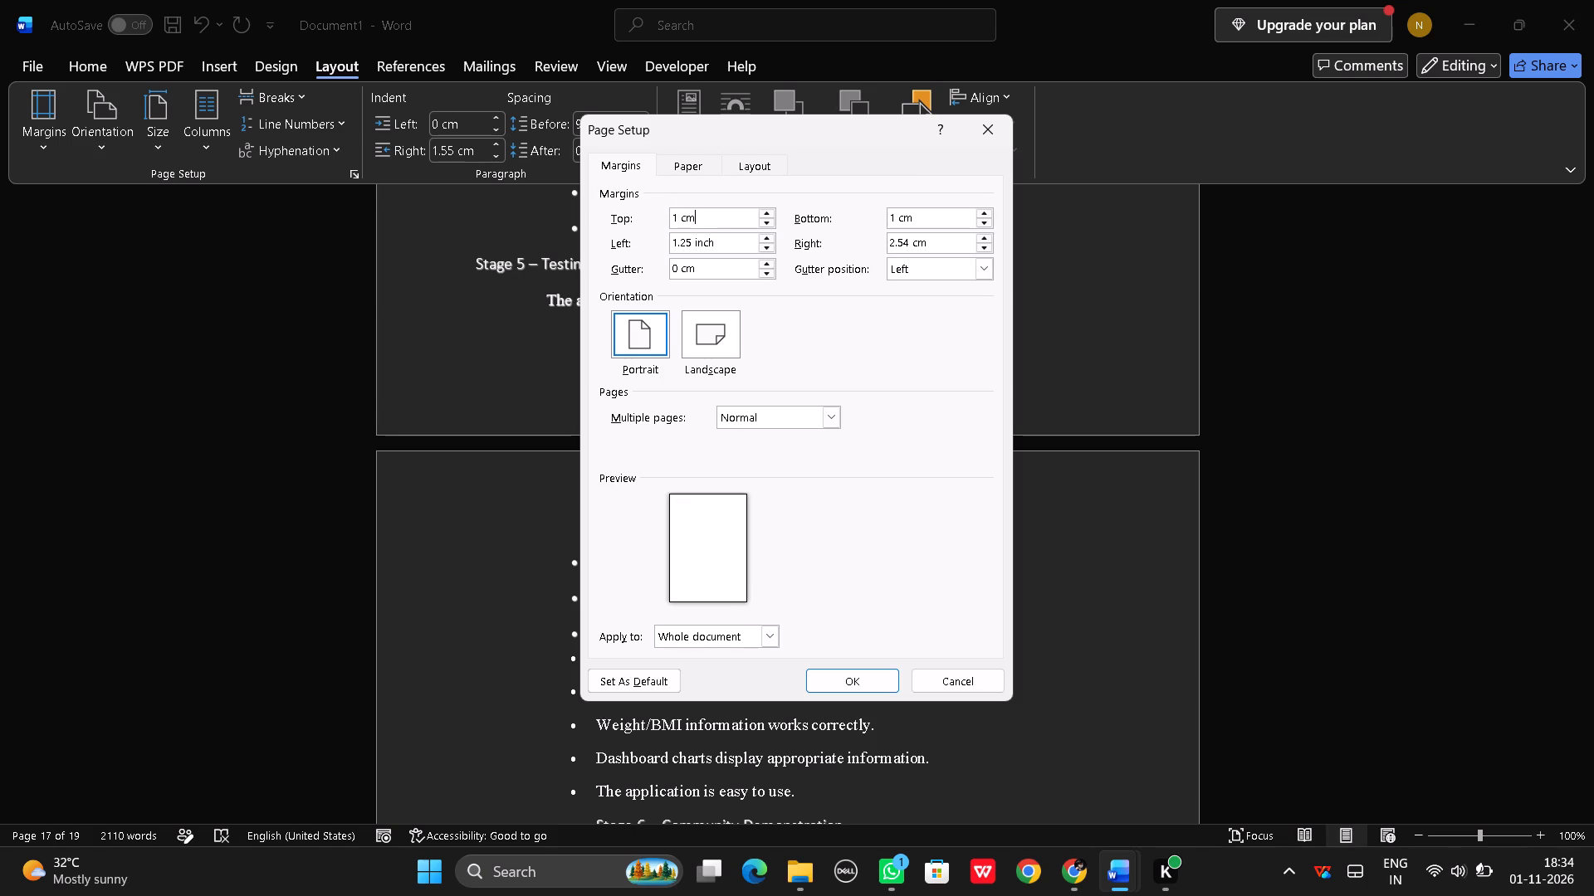
pyautogui.press('BackSpace')
pyautogui.press('BackSpace')
pyautogui.write('inch')
pyautogui.click(917, 219)
pyautogui.press('BackSpace')
pyautogui.press('BackSpace')
pyautogui.write('inch')
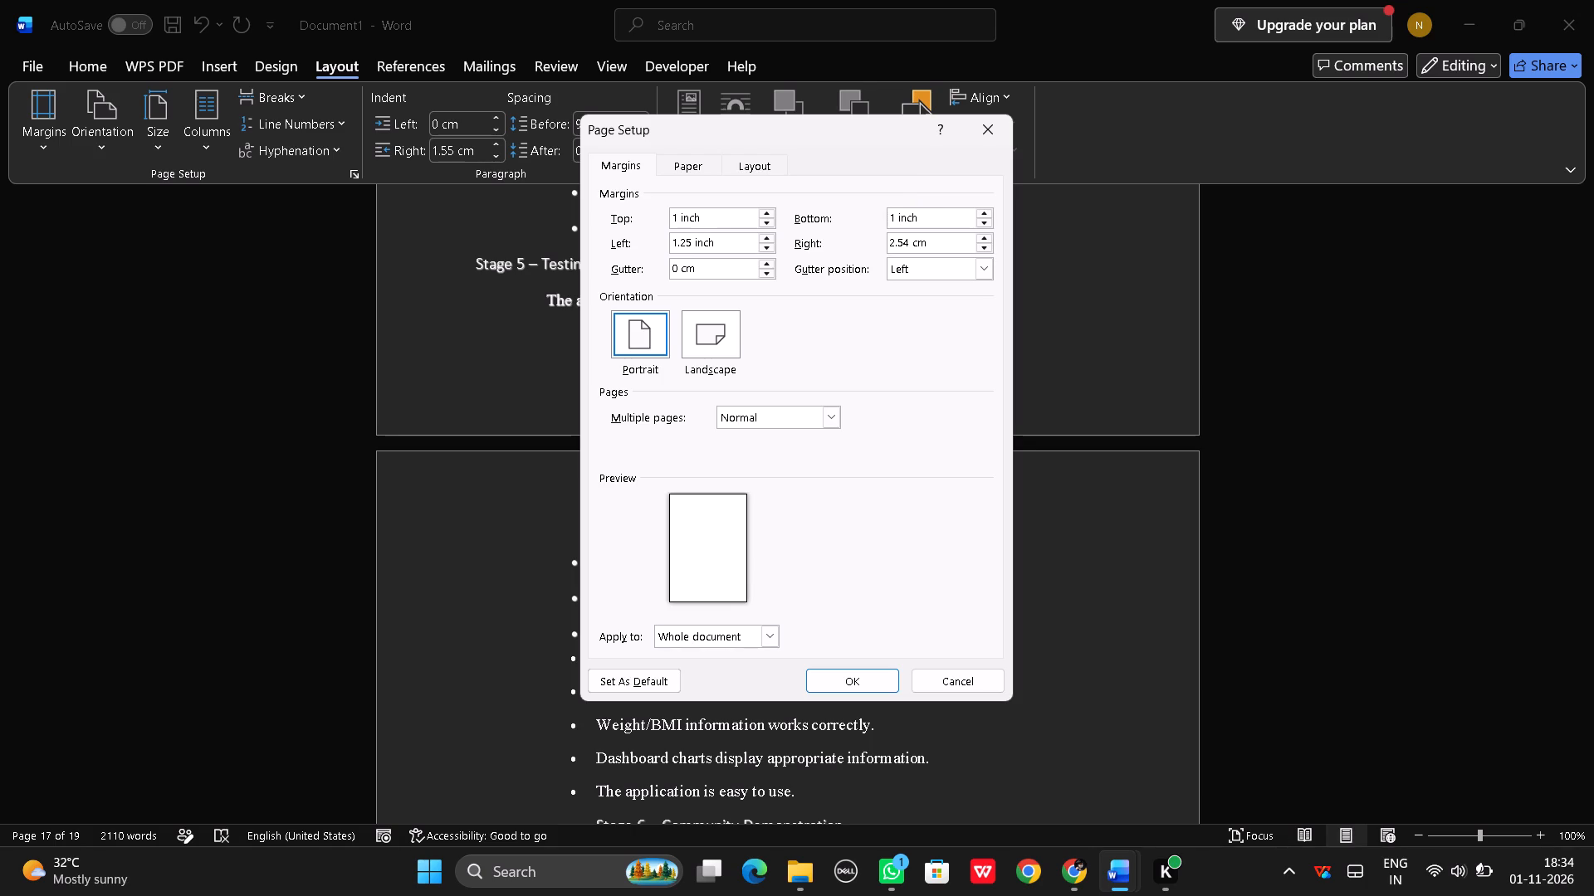
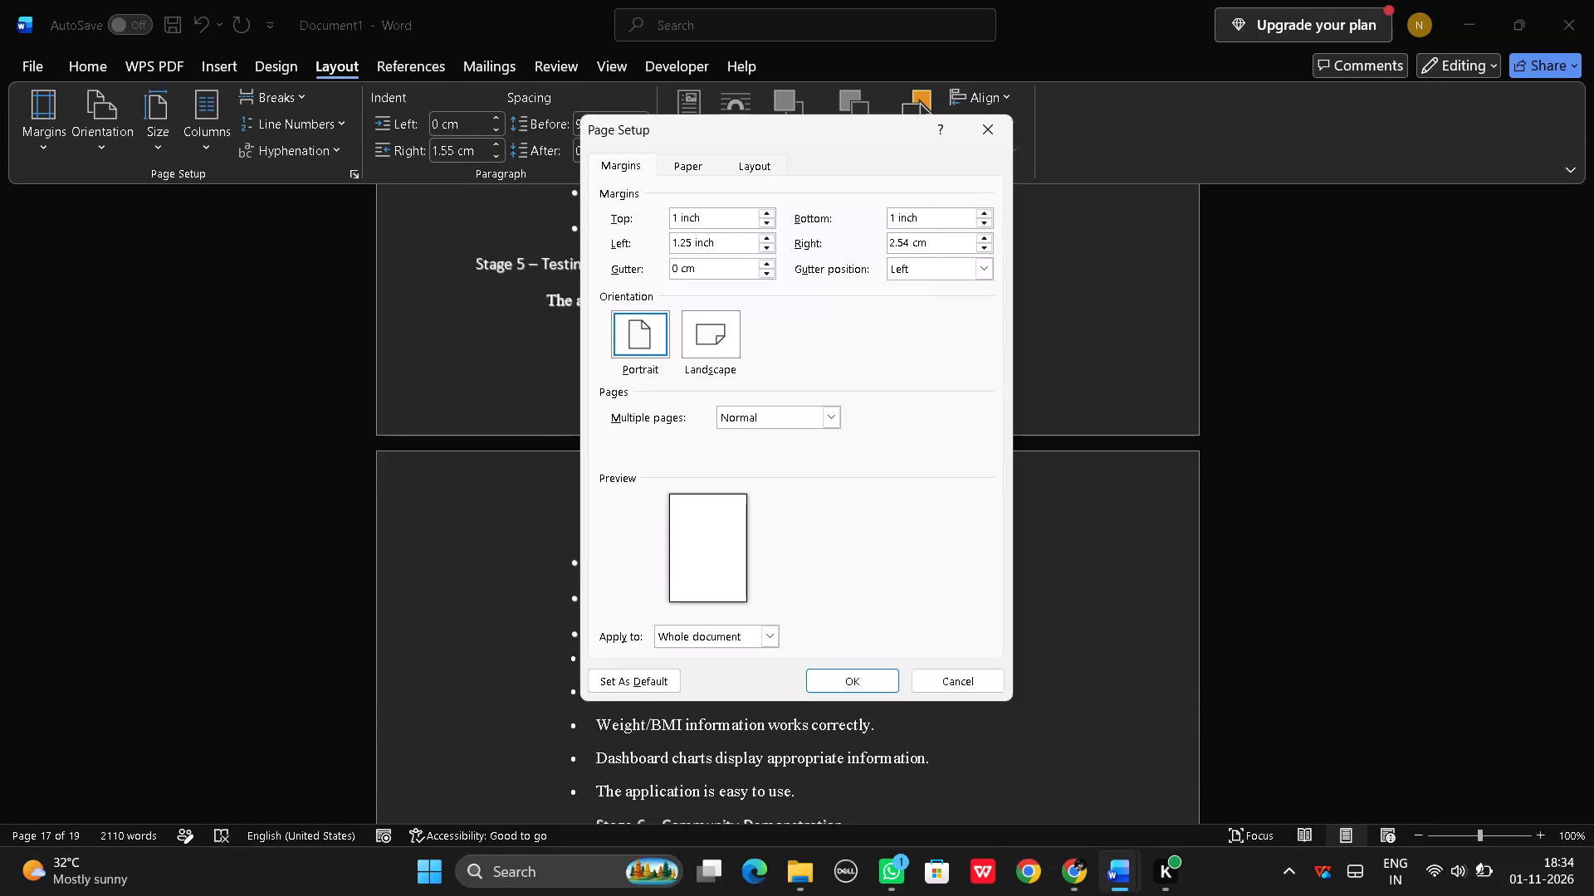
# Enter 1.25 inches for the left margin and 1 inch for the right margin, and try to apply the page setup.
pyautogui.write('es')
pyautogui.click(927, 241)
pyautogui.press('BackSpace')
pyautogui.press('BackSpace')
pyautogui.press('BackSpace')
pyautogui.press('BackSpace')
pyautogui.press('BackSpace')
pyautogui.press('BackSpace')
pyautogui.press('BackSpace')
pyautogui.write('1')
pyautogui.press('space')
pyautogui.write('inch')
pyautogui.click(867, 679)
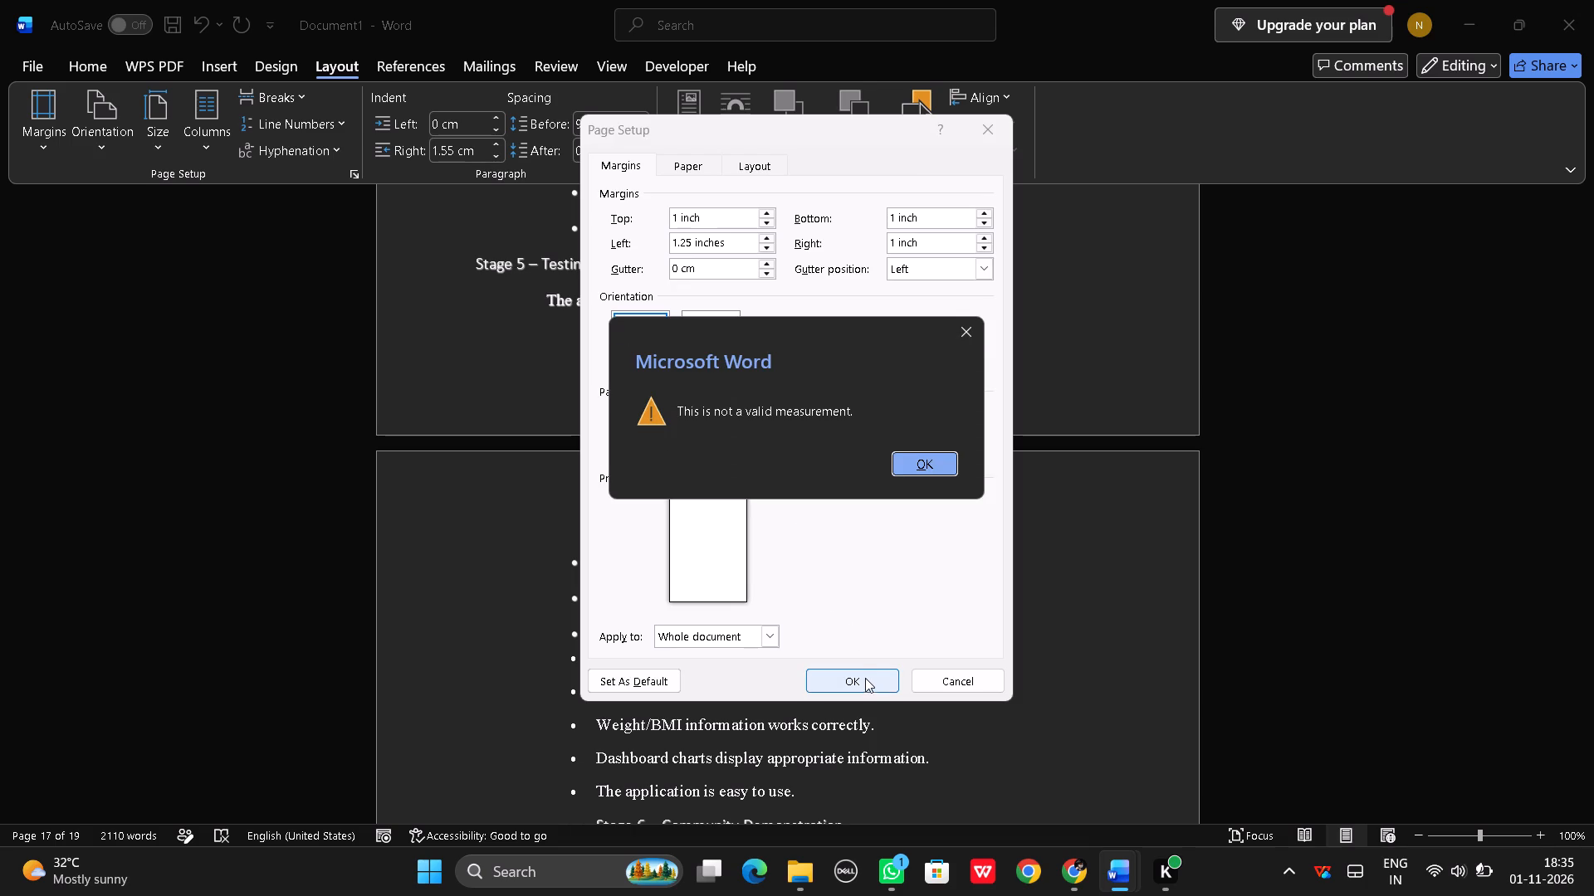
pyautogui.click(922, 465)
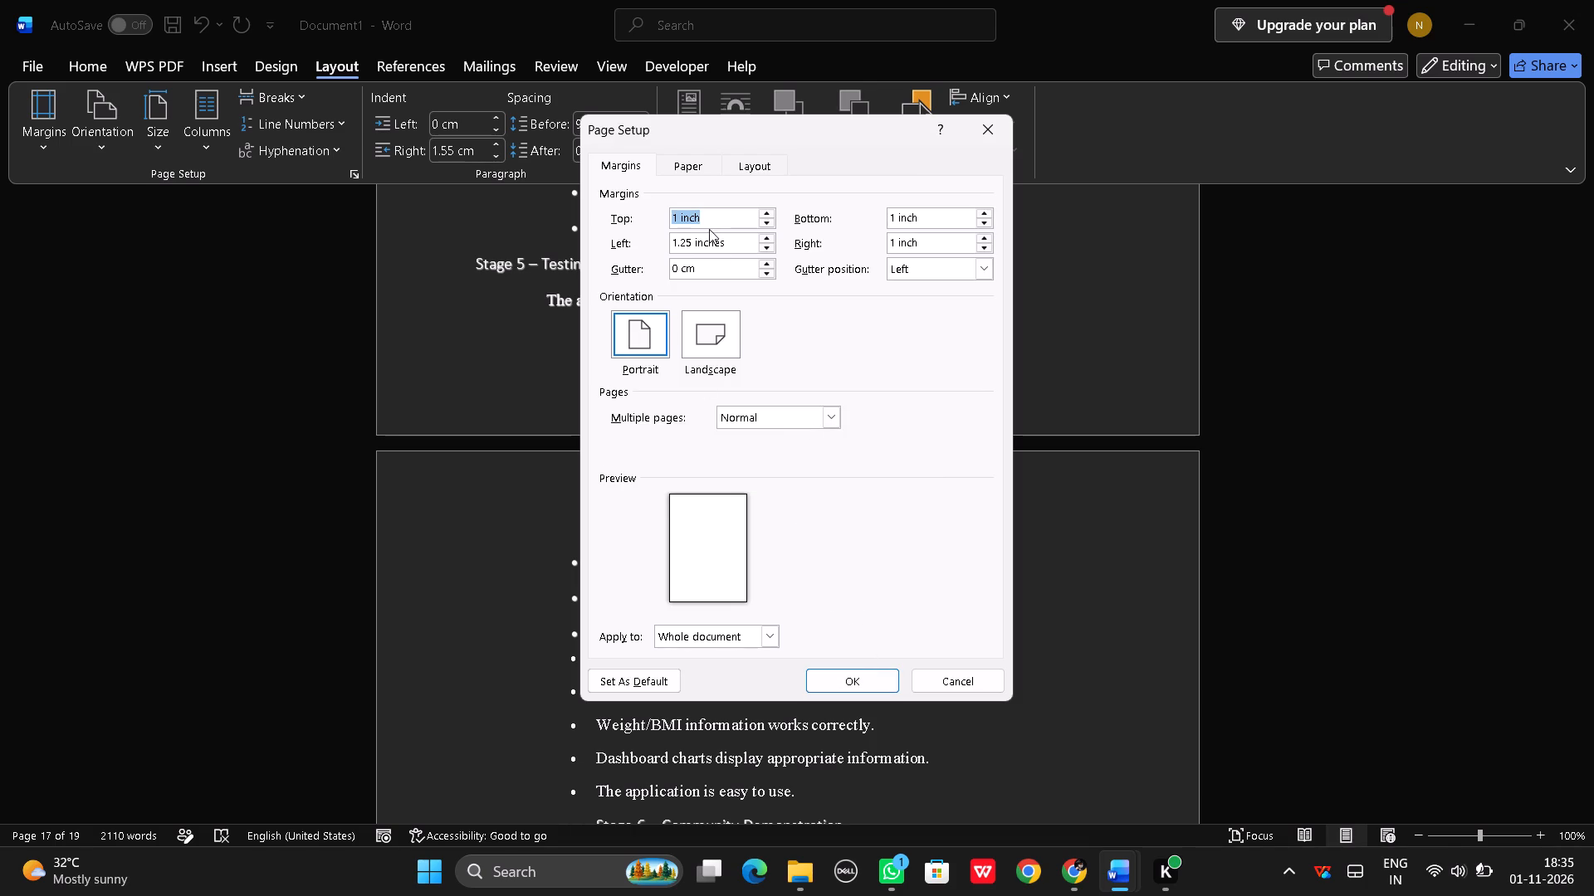
# Set the top page margin to 1 cm and the left page margin to 1.25 cm.
pyautogui.click(709, 222)
pyautogui.press('BackSpace')
pyautogui.press('BackSpace')
pyautogui.press('BackSpace')
pyautogui.press('BackSpace')
pyautogui.write('cm')
pyautogui.click(729, 242)
pyautogui.press('BackSpace')
pyautogui.press('BackSpace')
pyautogui.press('BackSpace')
pyautogui.press('BackSpace')
pyautogui.press('BackSpace')
pyautogui.press('BackSpace')
pyautogui.write('cm')
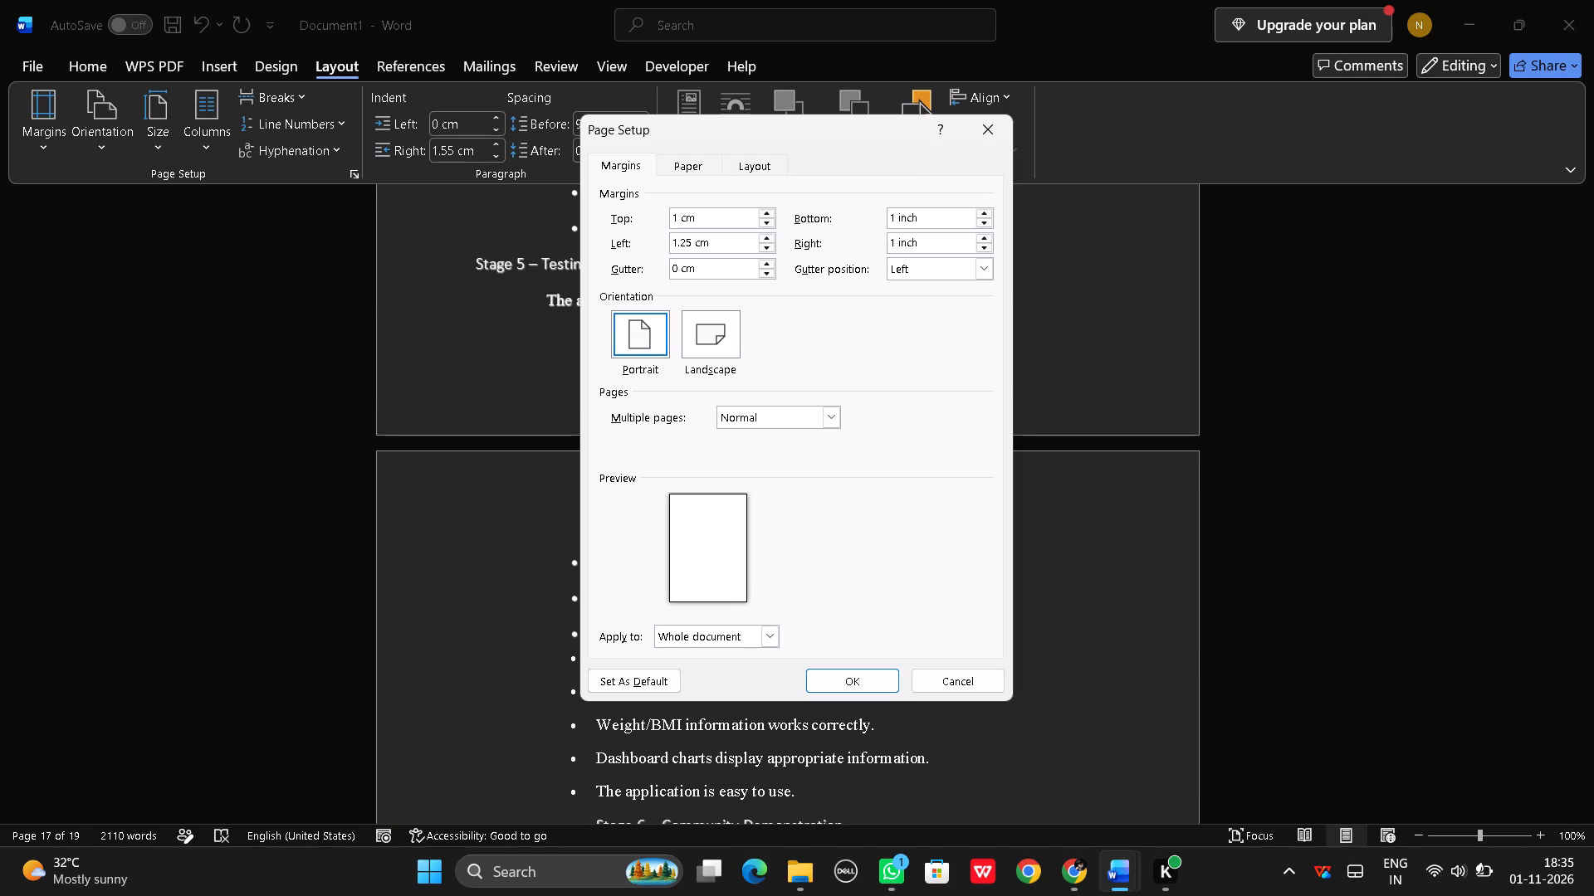
# Set the right and bottom page margins to 1 cm and apply the page setup to the whole document.
pyautogui.click(923, 241)
pyautogui.press('BackSpace')
pyautogui.press('BackSpace')
pyautogui.press('BackSpace')
pyautogui.press('BackSpace')
pyautogui.write('c,')
pyautogui.press('BackSpace')
pyautogui.press('m')
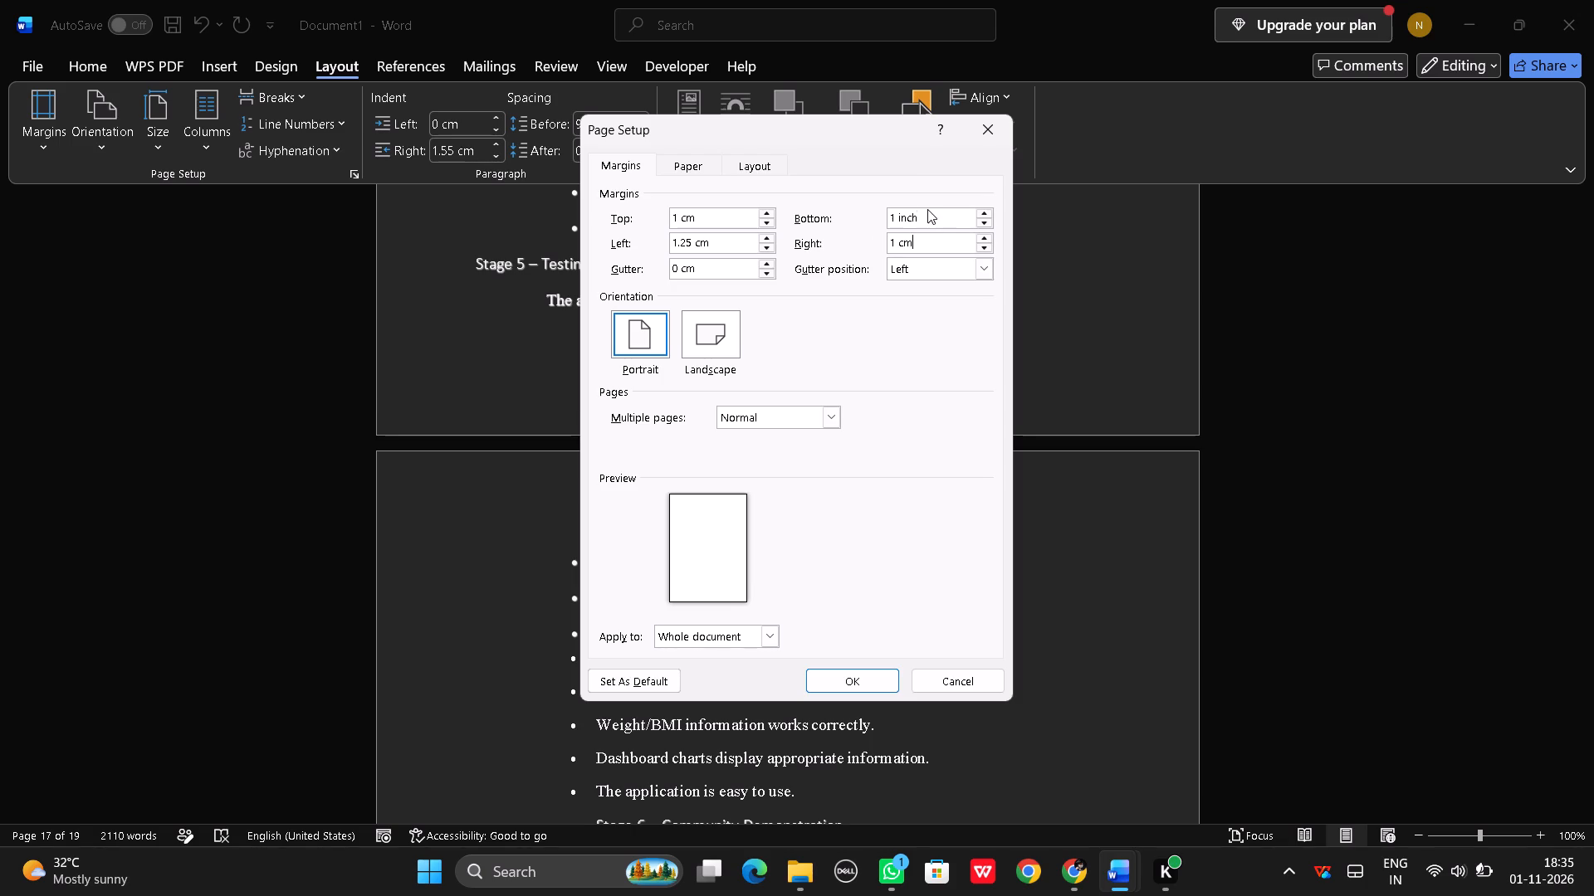
pyautogui.click(927, 209)
pyautogui.click(932, 214)
pyautogui.press('BackSpace')
pyautogui.press('BackSpace')
pyautogui.press('BackSpace')
pyautogui.press('BackSpace')
pyautogui.write('cm')
pyautogui.click(850, 674)
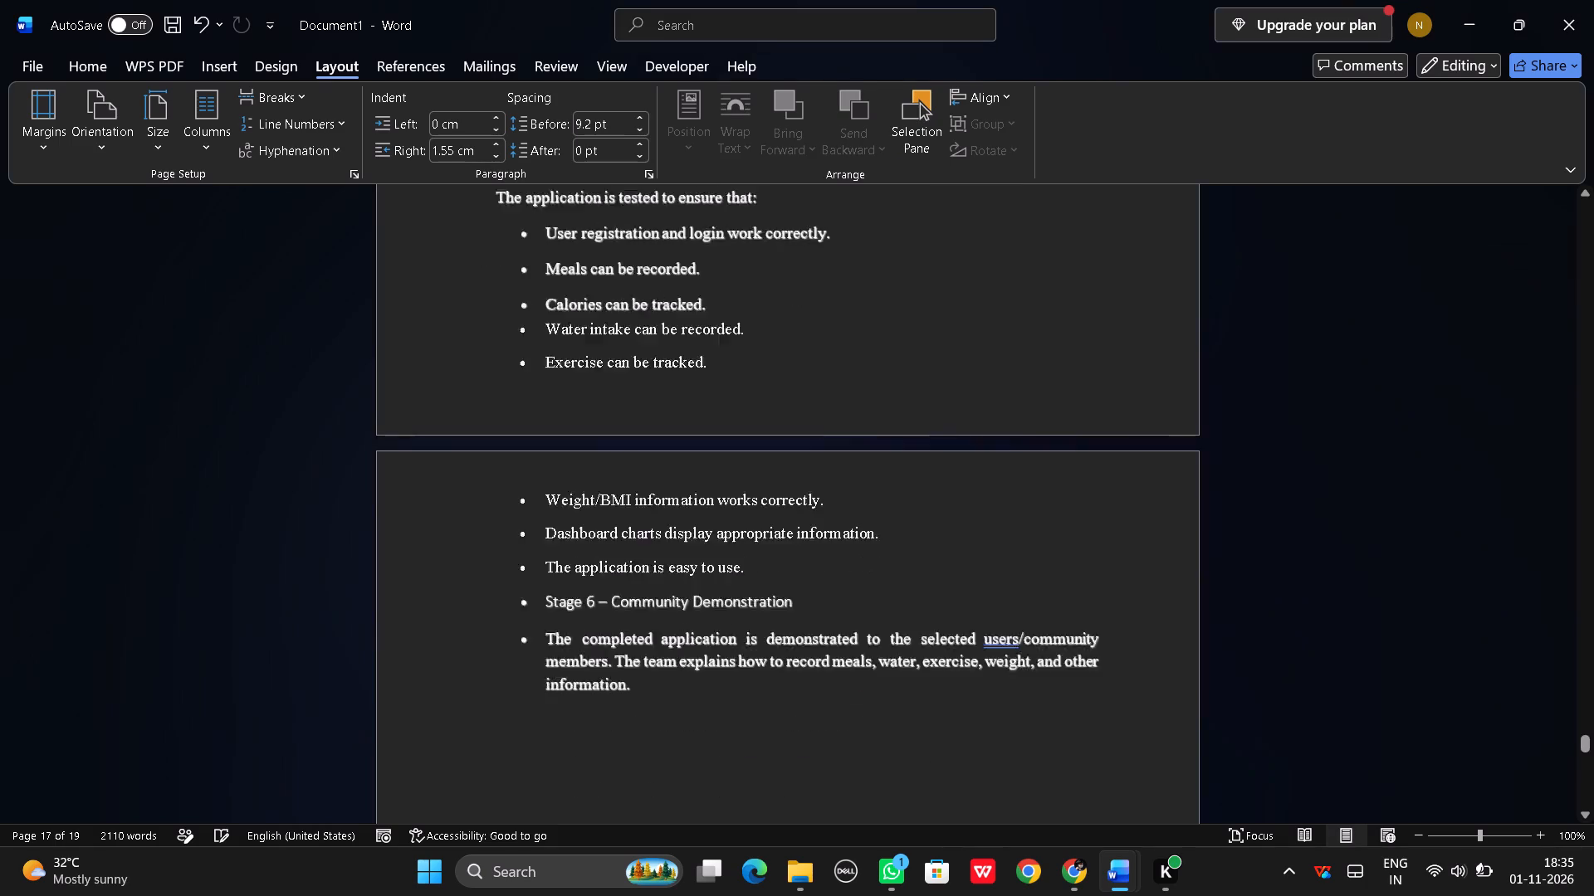
# Justify all the text in the document.
pyautogui.scroll(5, 834, 660)
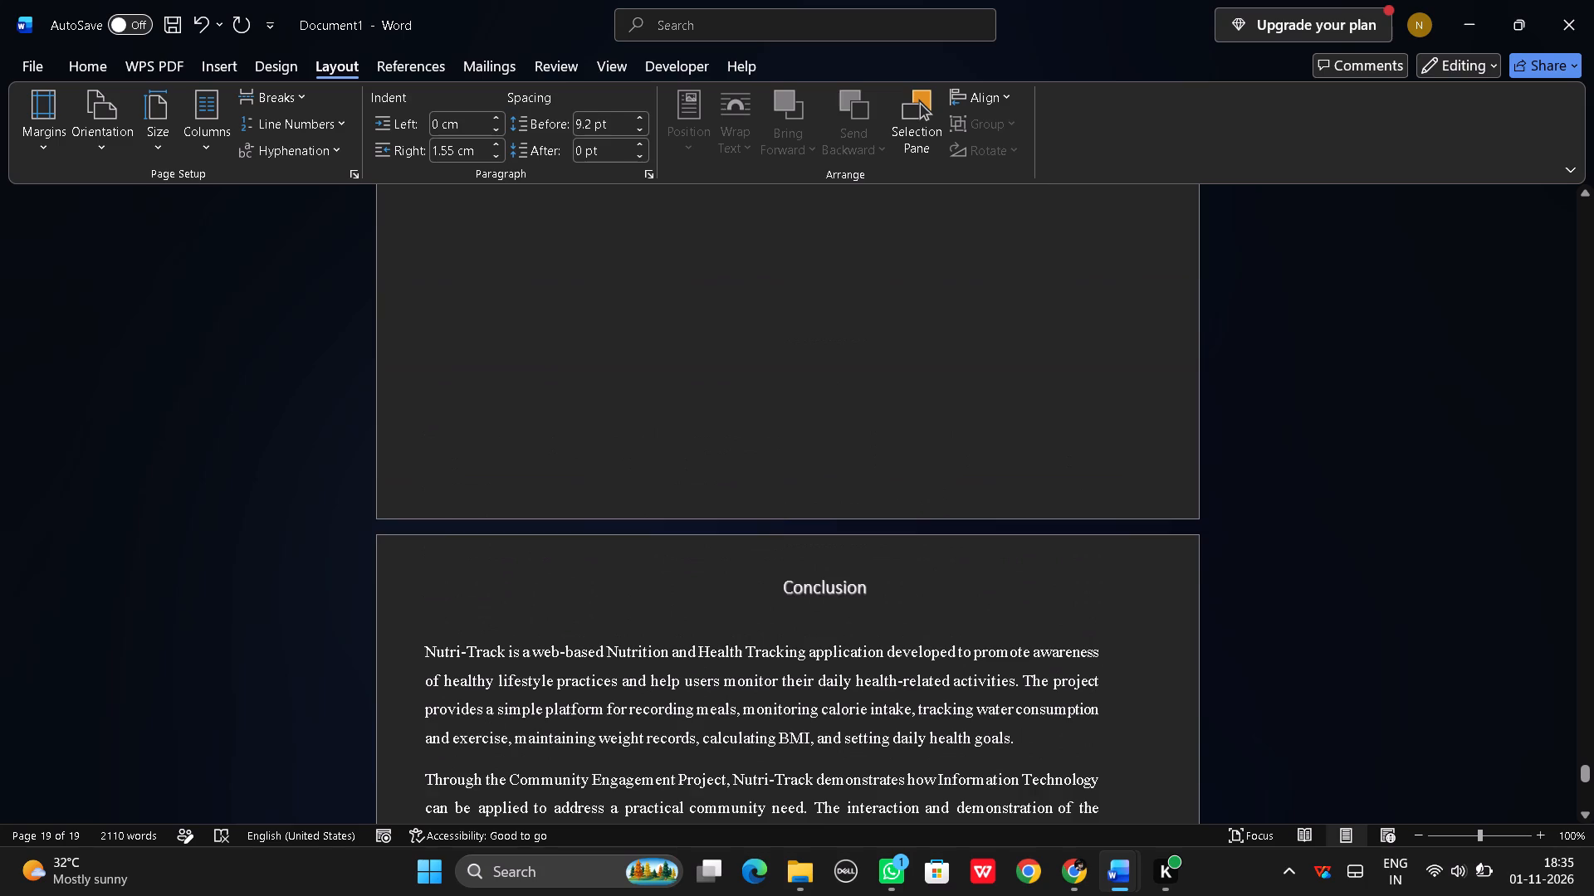
pyautogui.scroll(8, 834, 661)
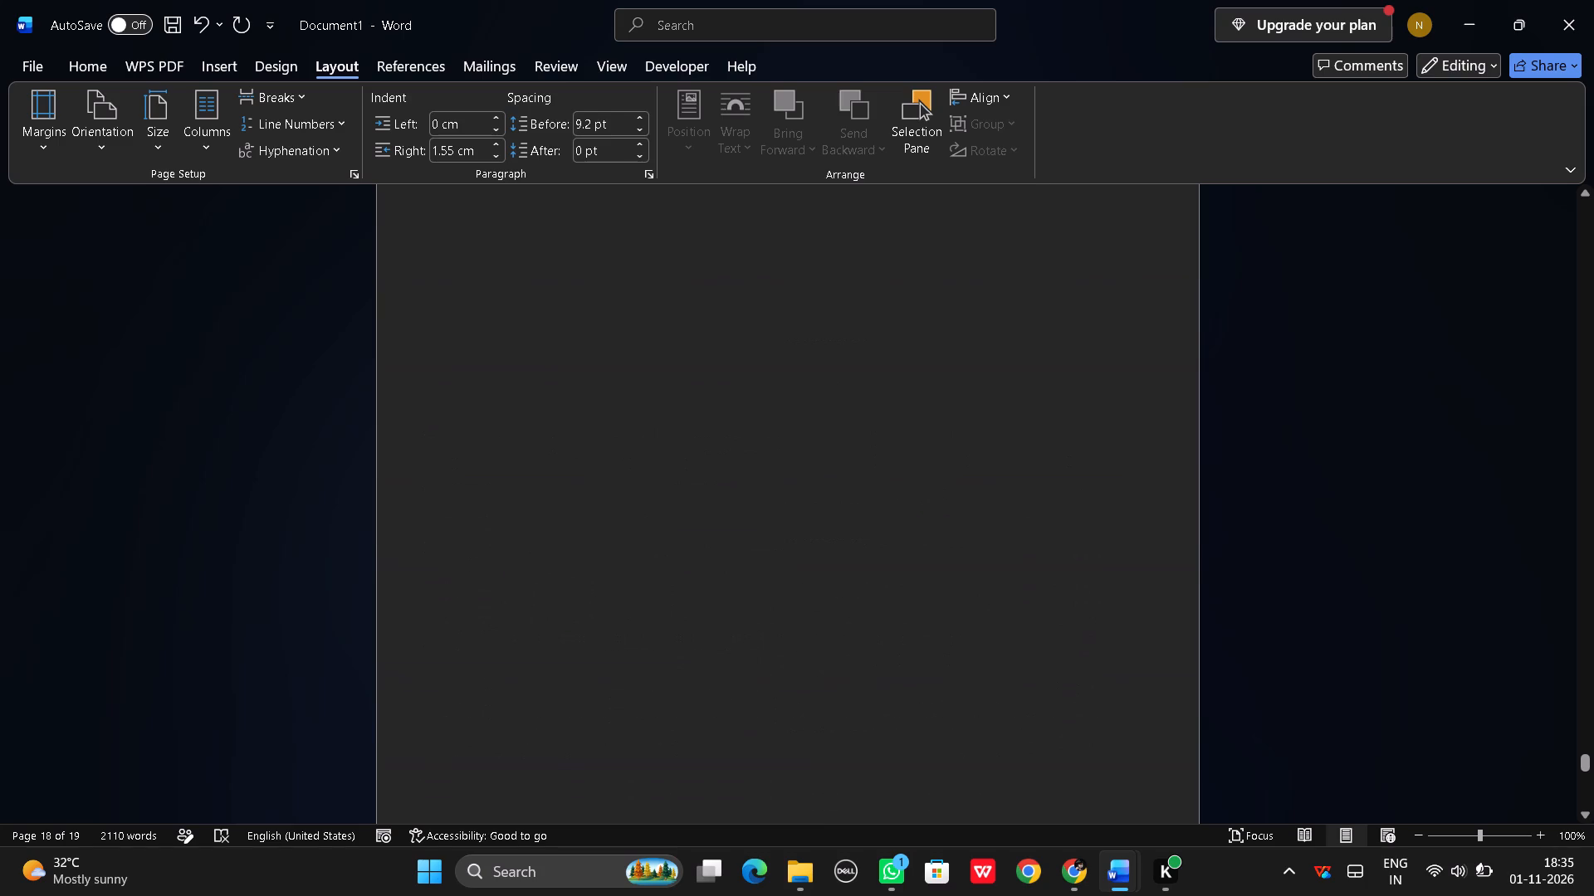
pyautogui.scroll(5, 829, 660)
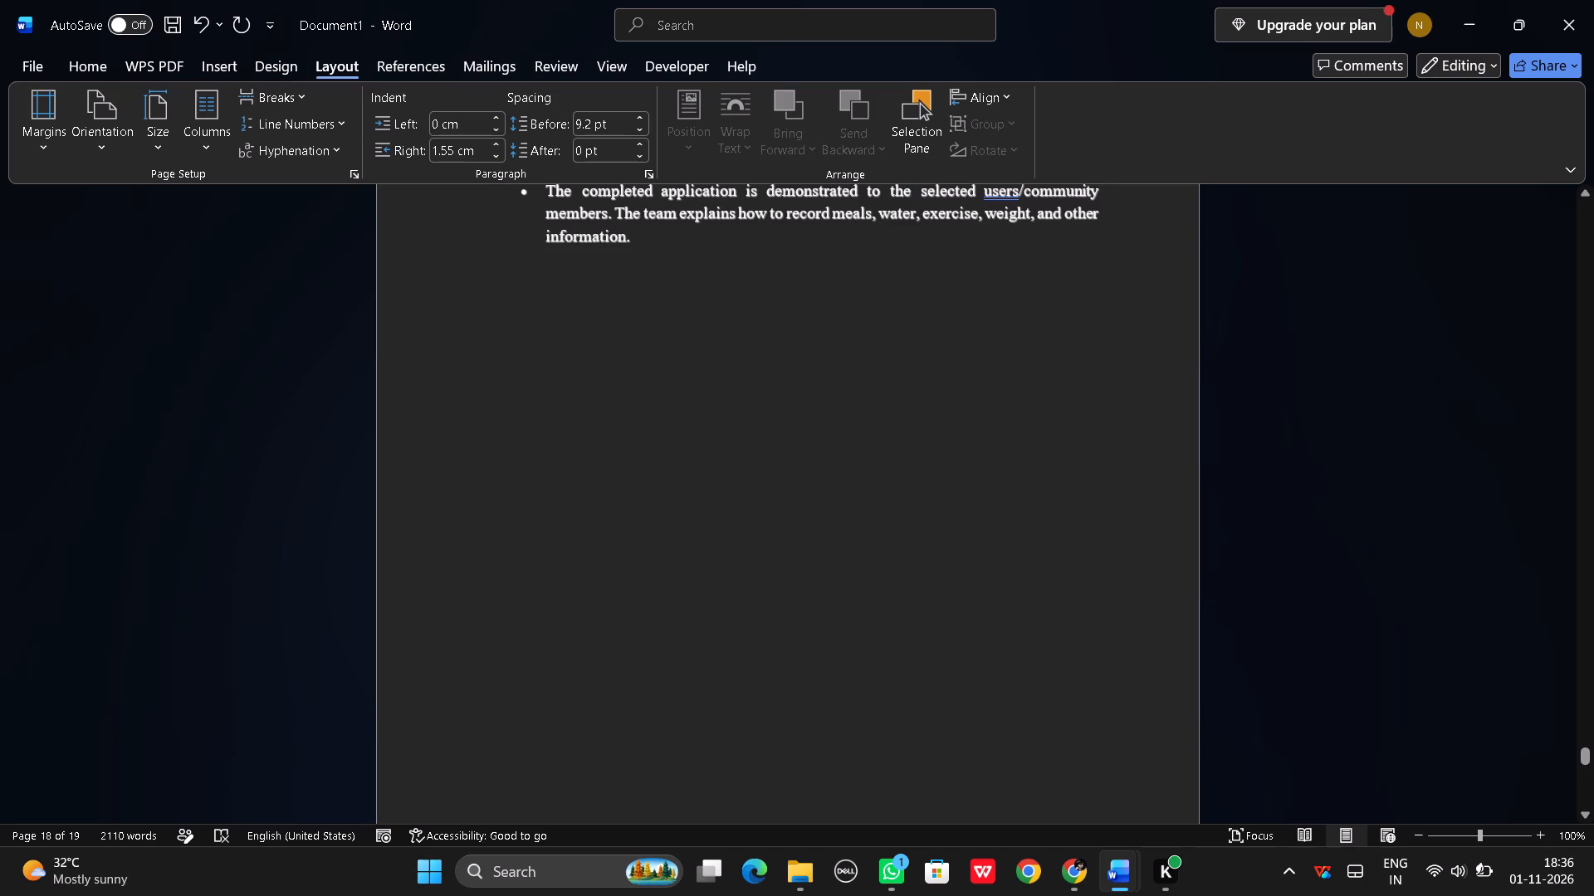
pyautogui.scroll(6, 827, 665)
pyautogui.scroll(-6, 827, 665)
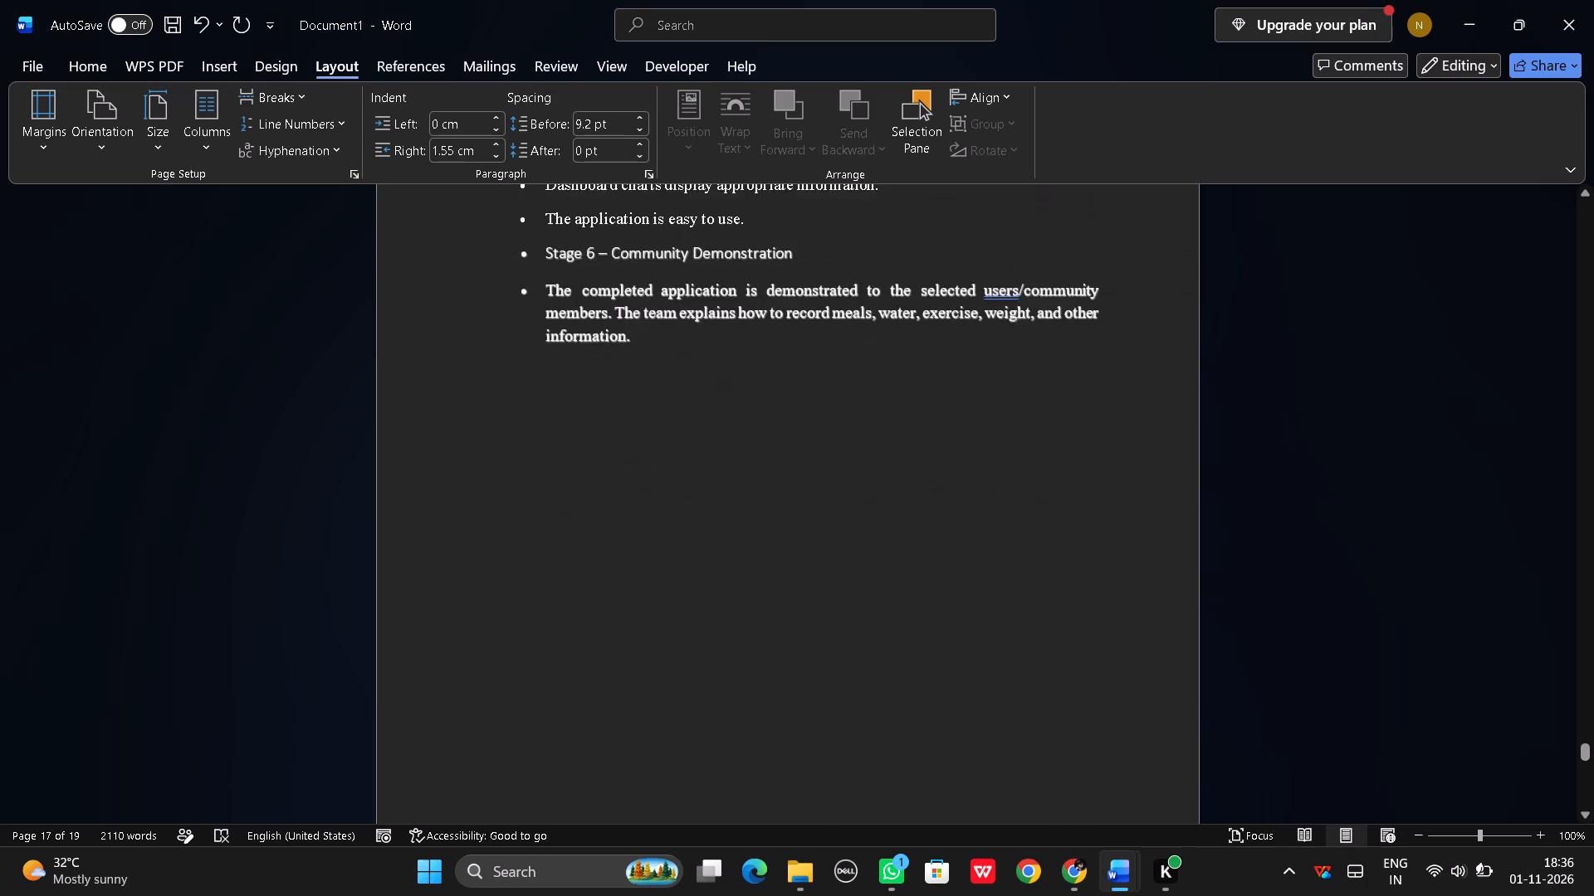
pyautogui.scroll(-19, 827, 665)
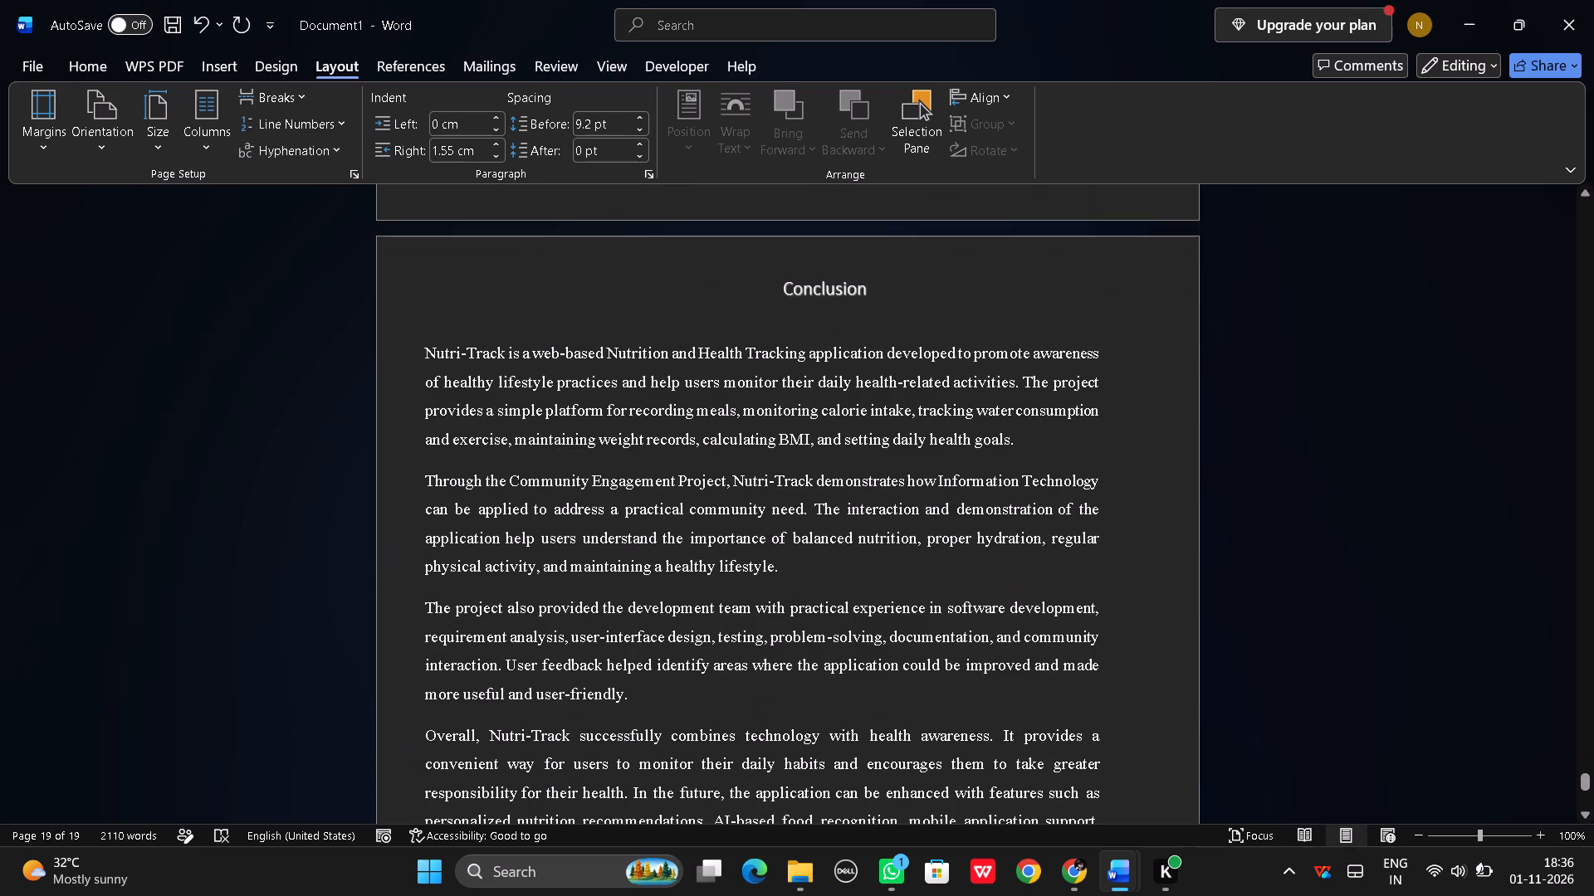
pyautogui.hotkey('ctrl', 'a')
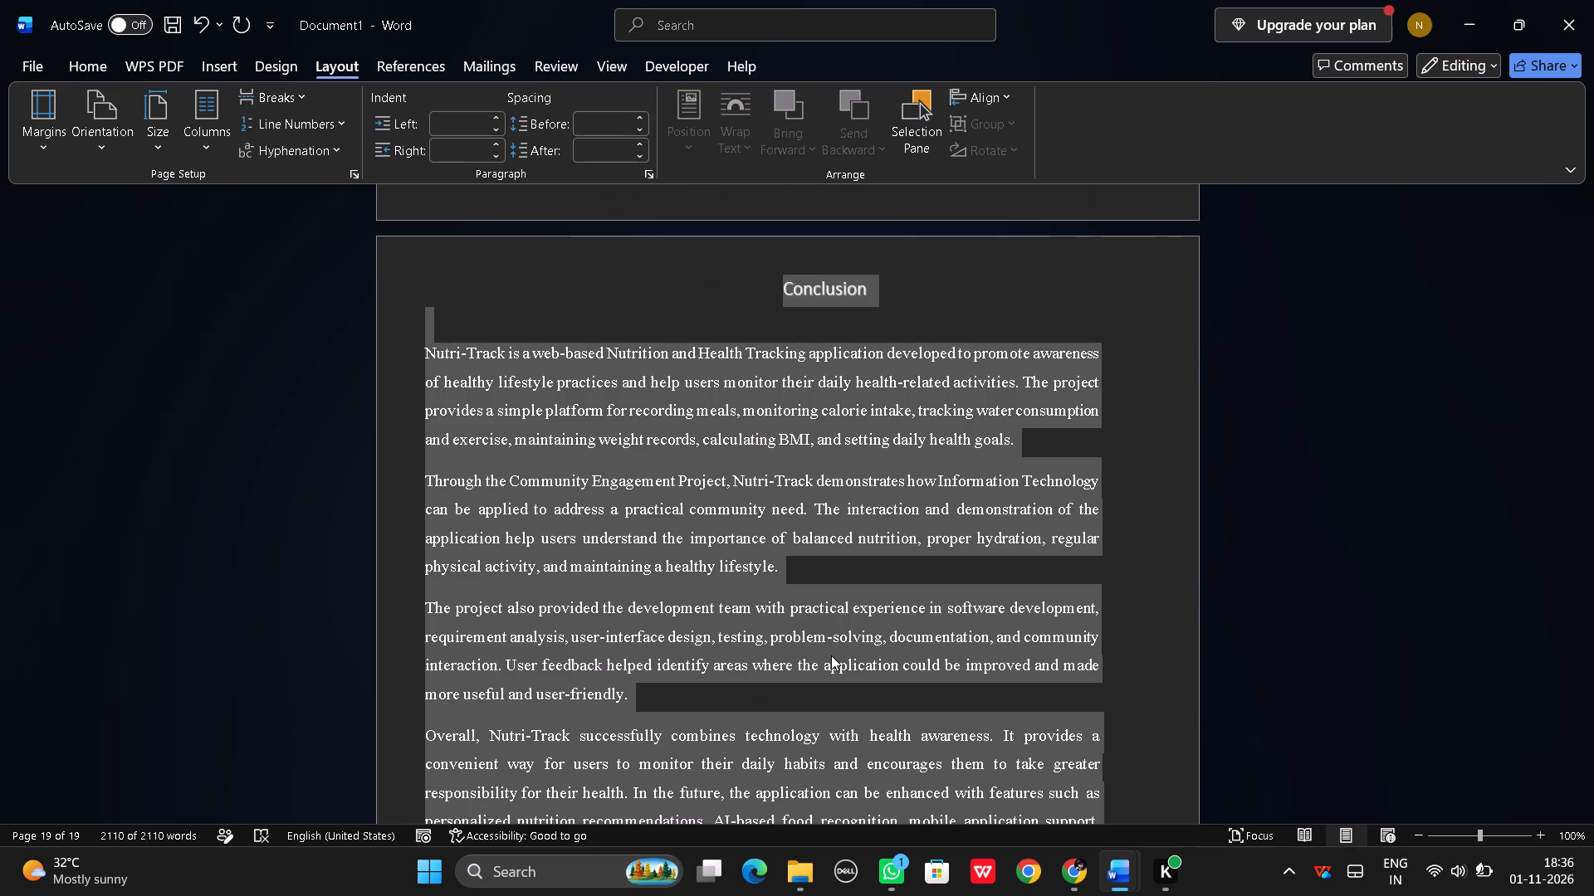
pyautogui.hotkey('ctrl', 'j')
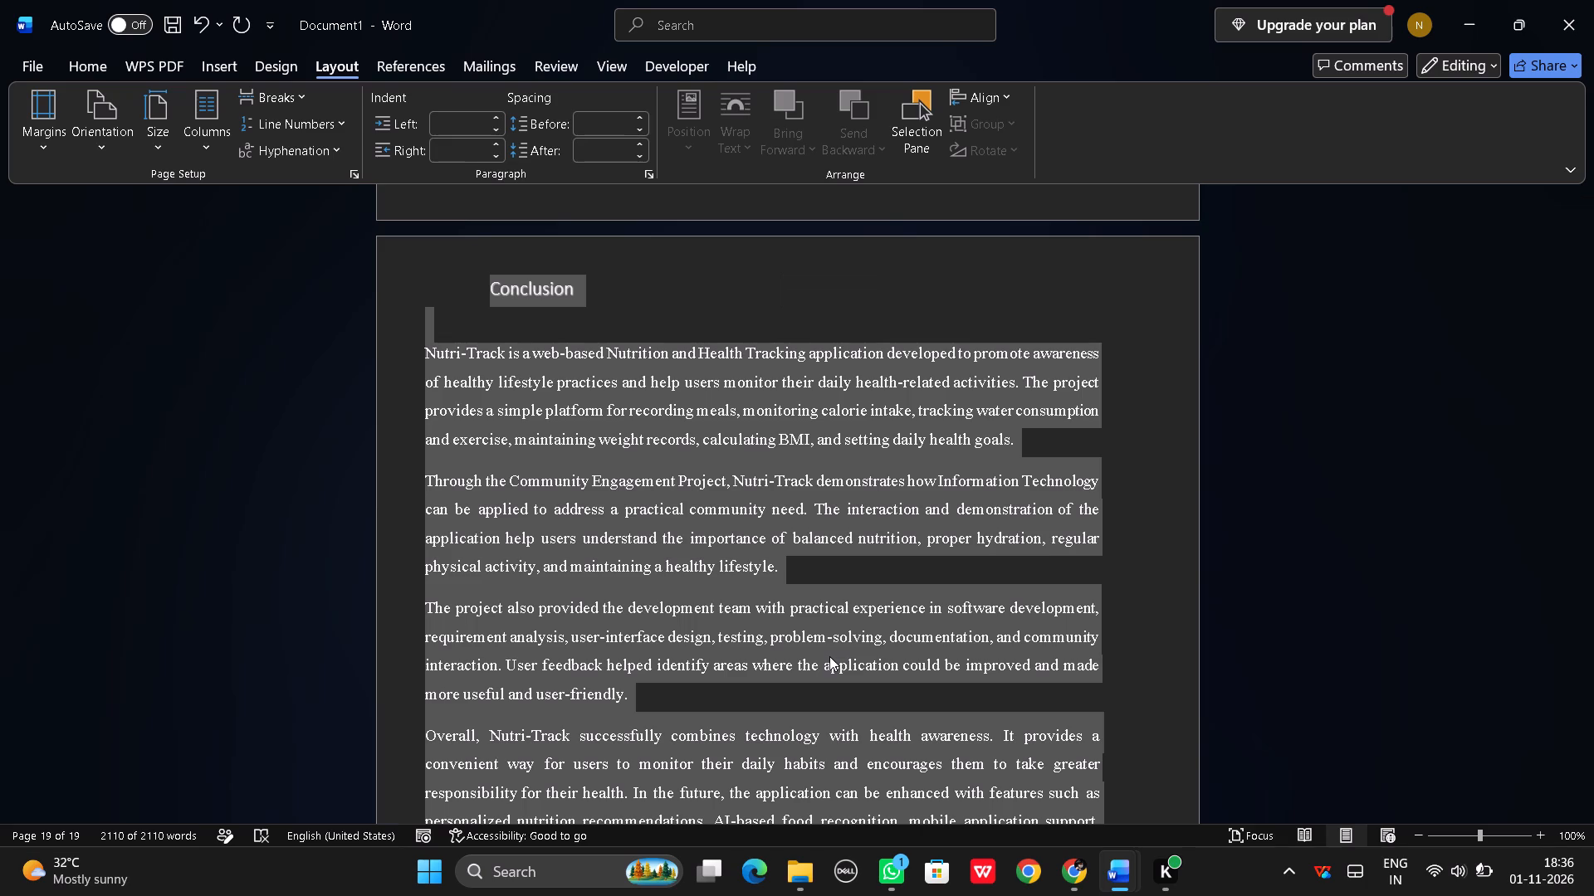
# Centre the "Nutrition Health Tracking Webapp" title on the first page.
pyautogui.scroll(13, 829, 658)
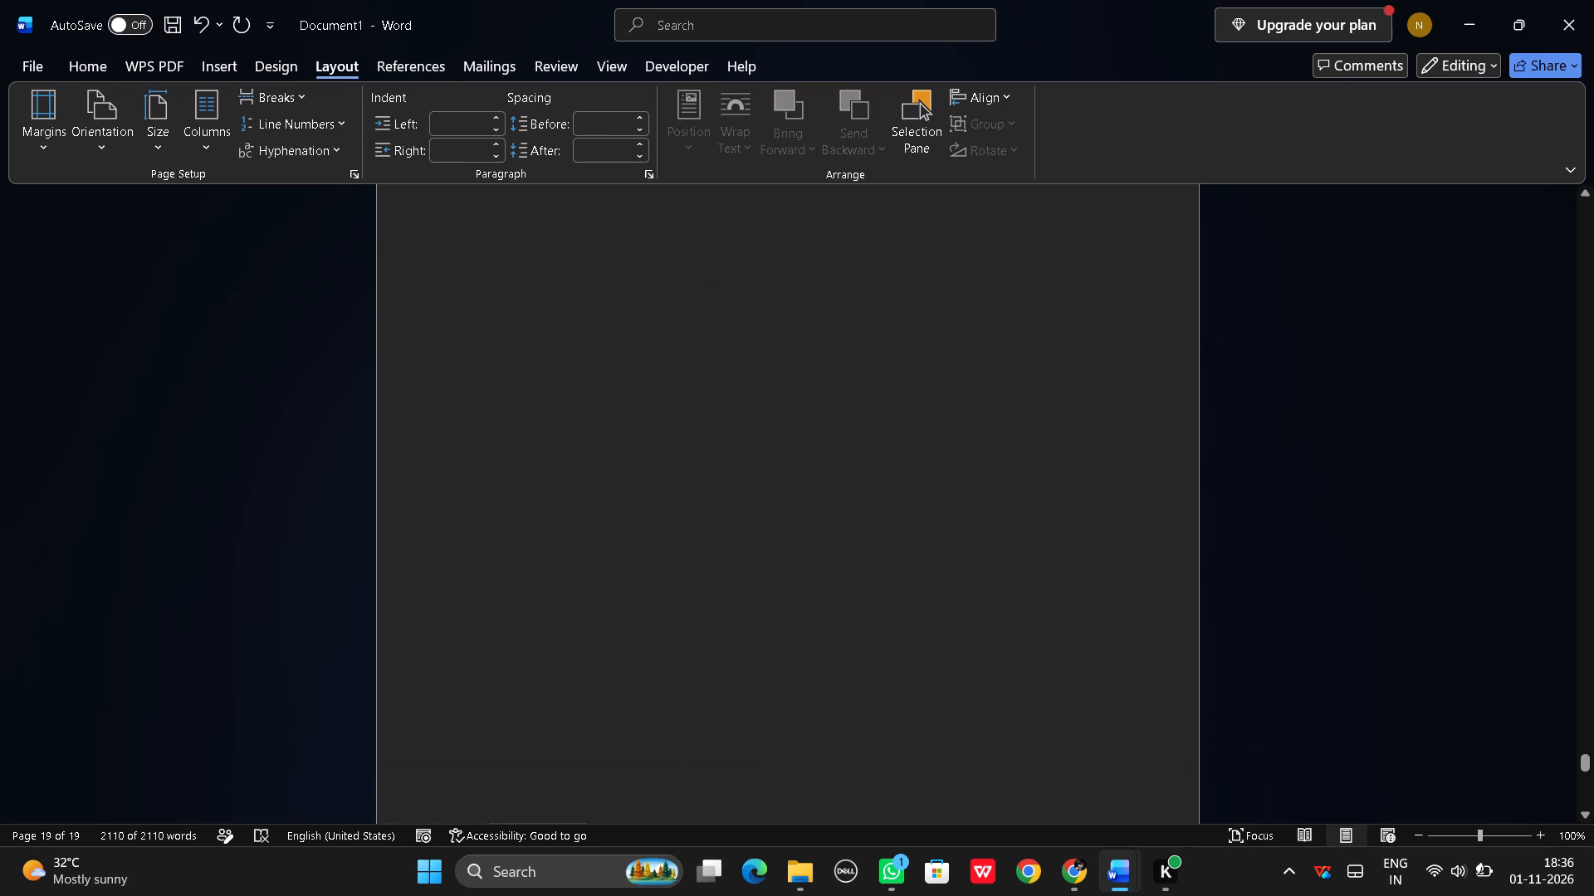
pyautogui.scroll(13, 833, 611)
pyautogui.scroll(17, 833, 611)
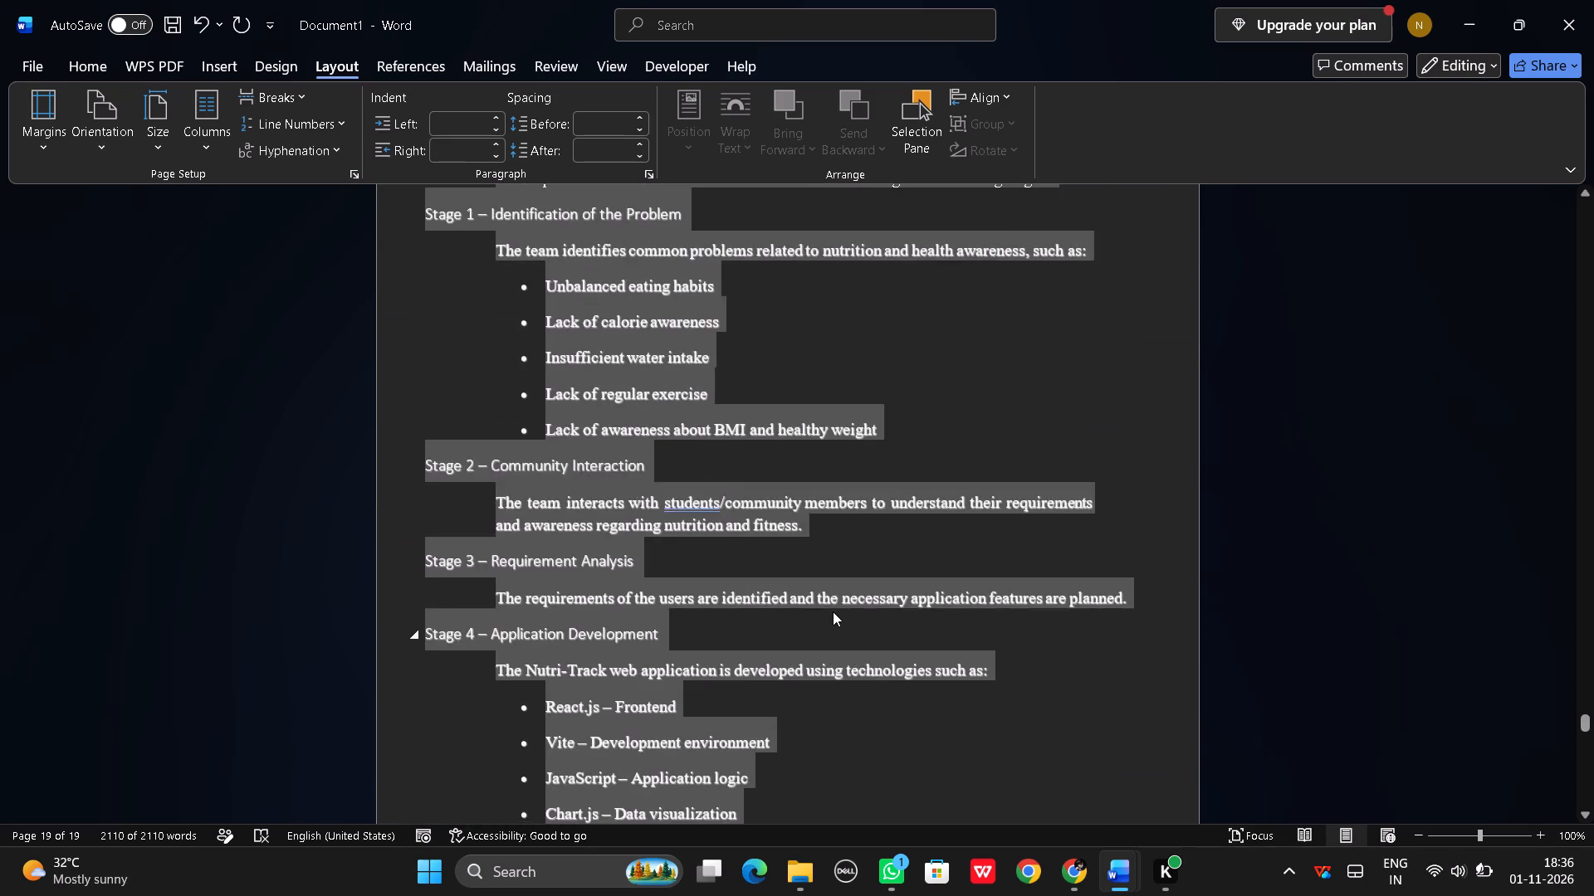
pyautogui.scroll(5, 833, 611)
pyautogui.moveTo(1588, 710); pyautogui.dragTo(1483, 354)
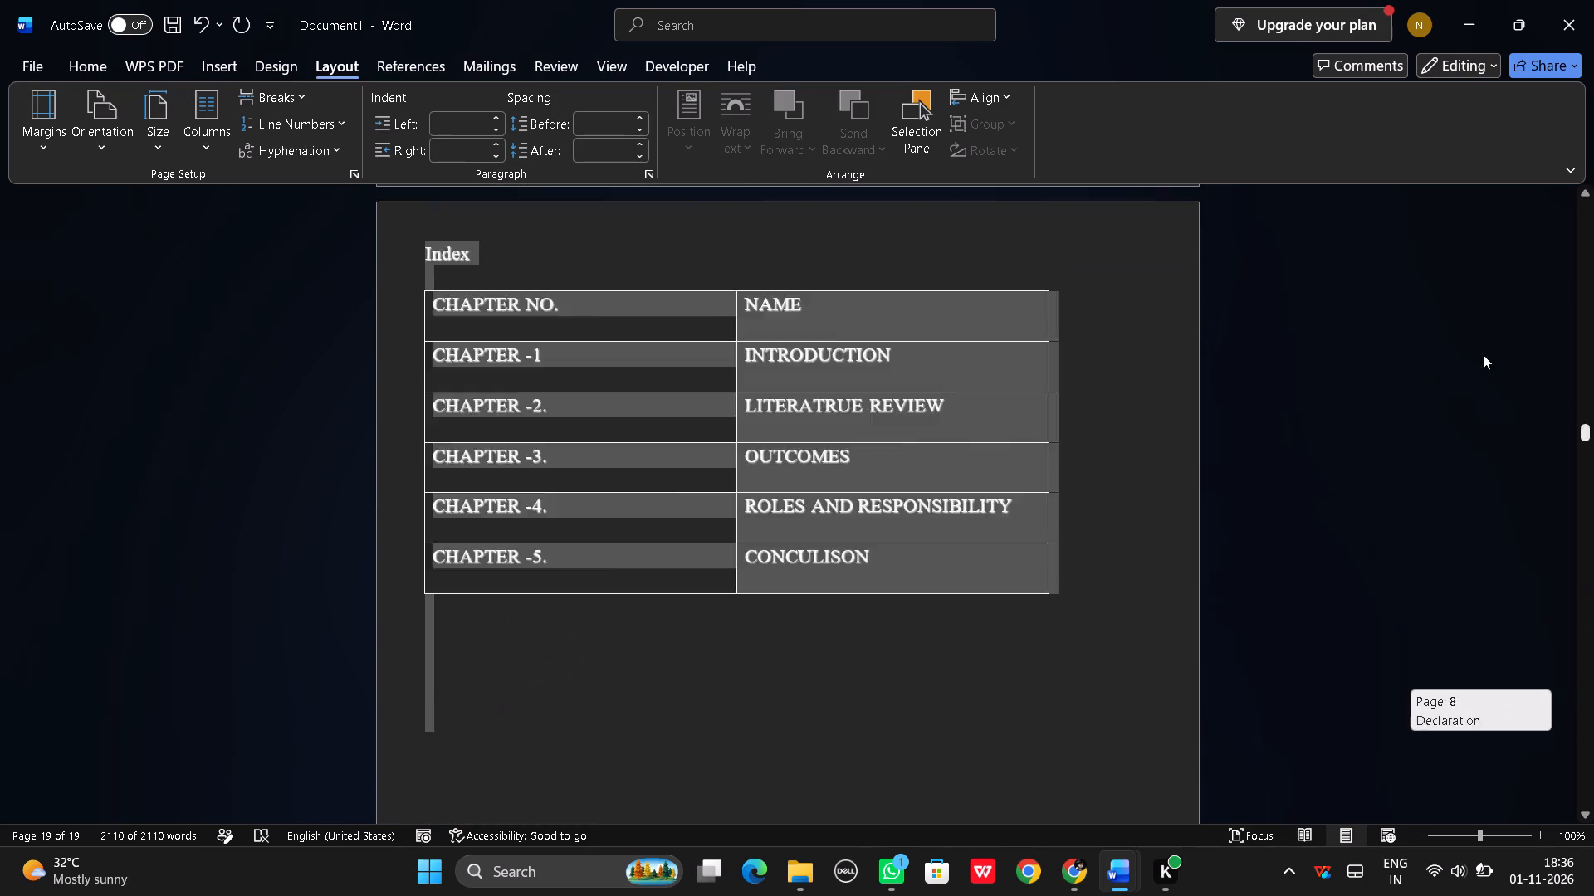
pyautogui.moveTo(1483, 354); pyautogui.dragTo(1459, 129)
pyautogui.click(1038, 431)
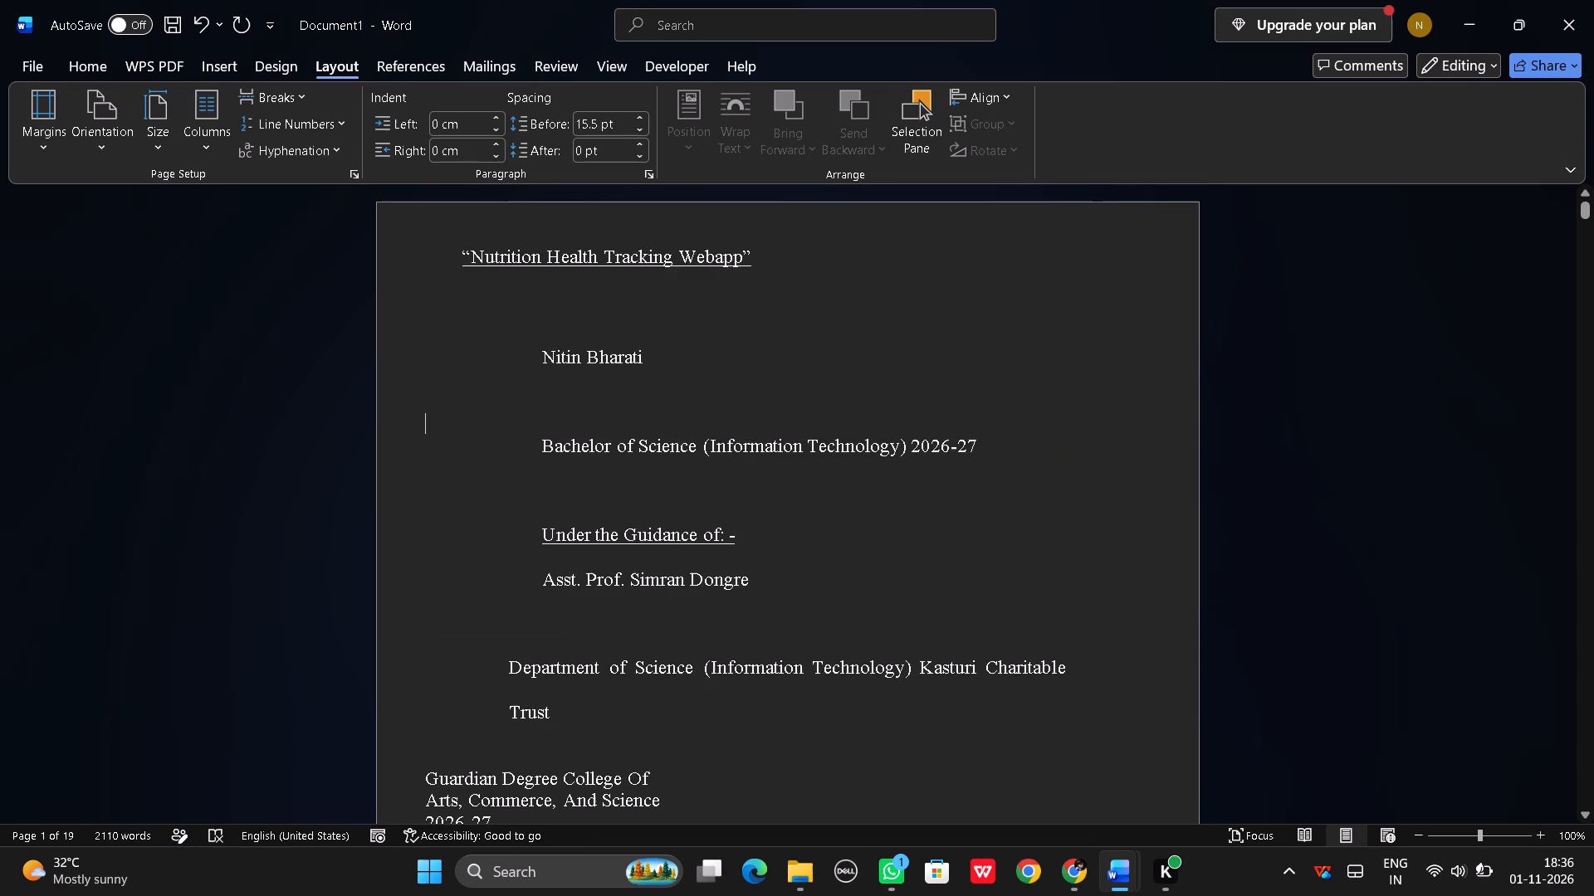
pyautogui.moveTo(448, 261); pyautogui.dragTo(753, 247)
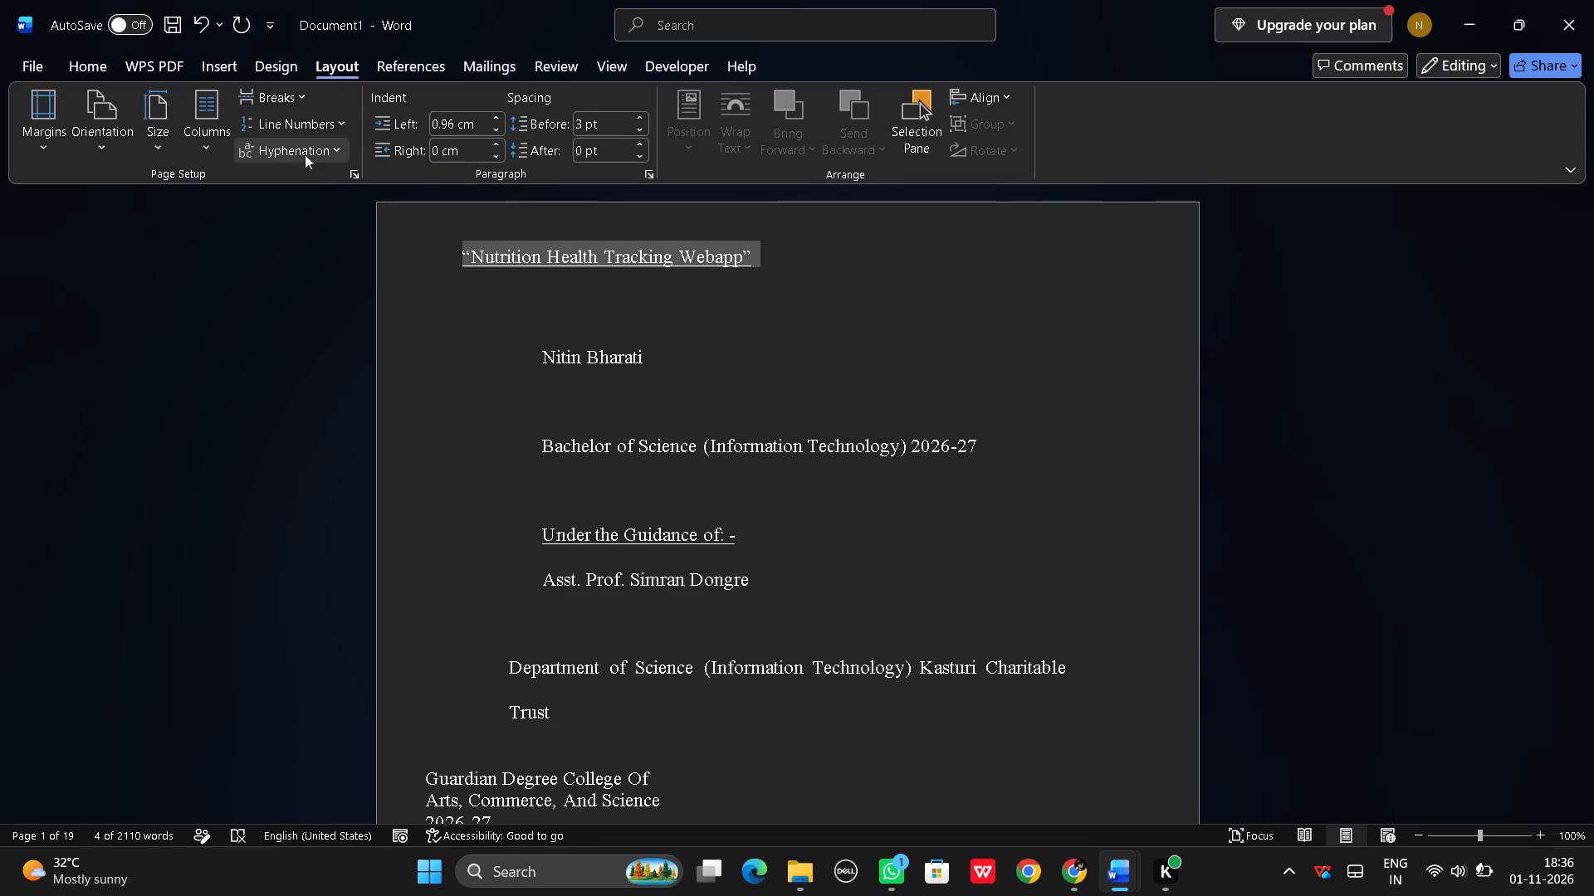
pyautogui.click(93, 66)
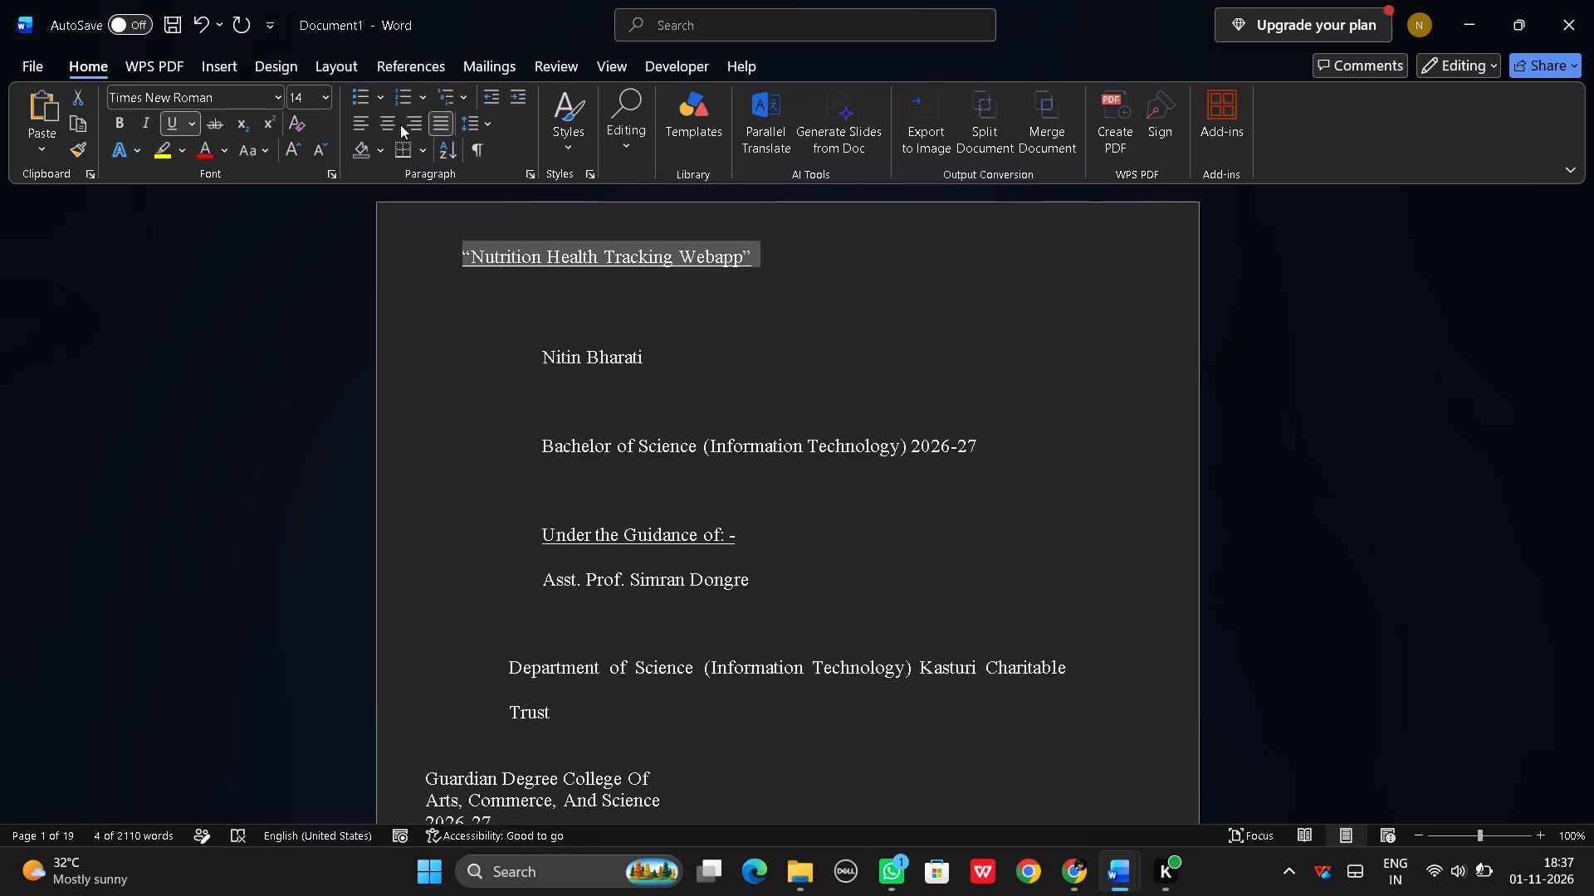
pyautogui.click(387, 122)
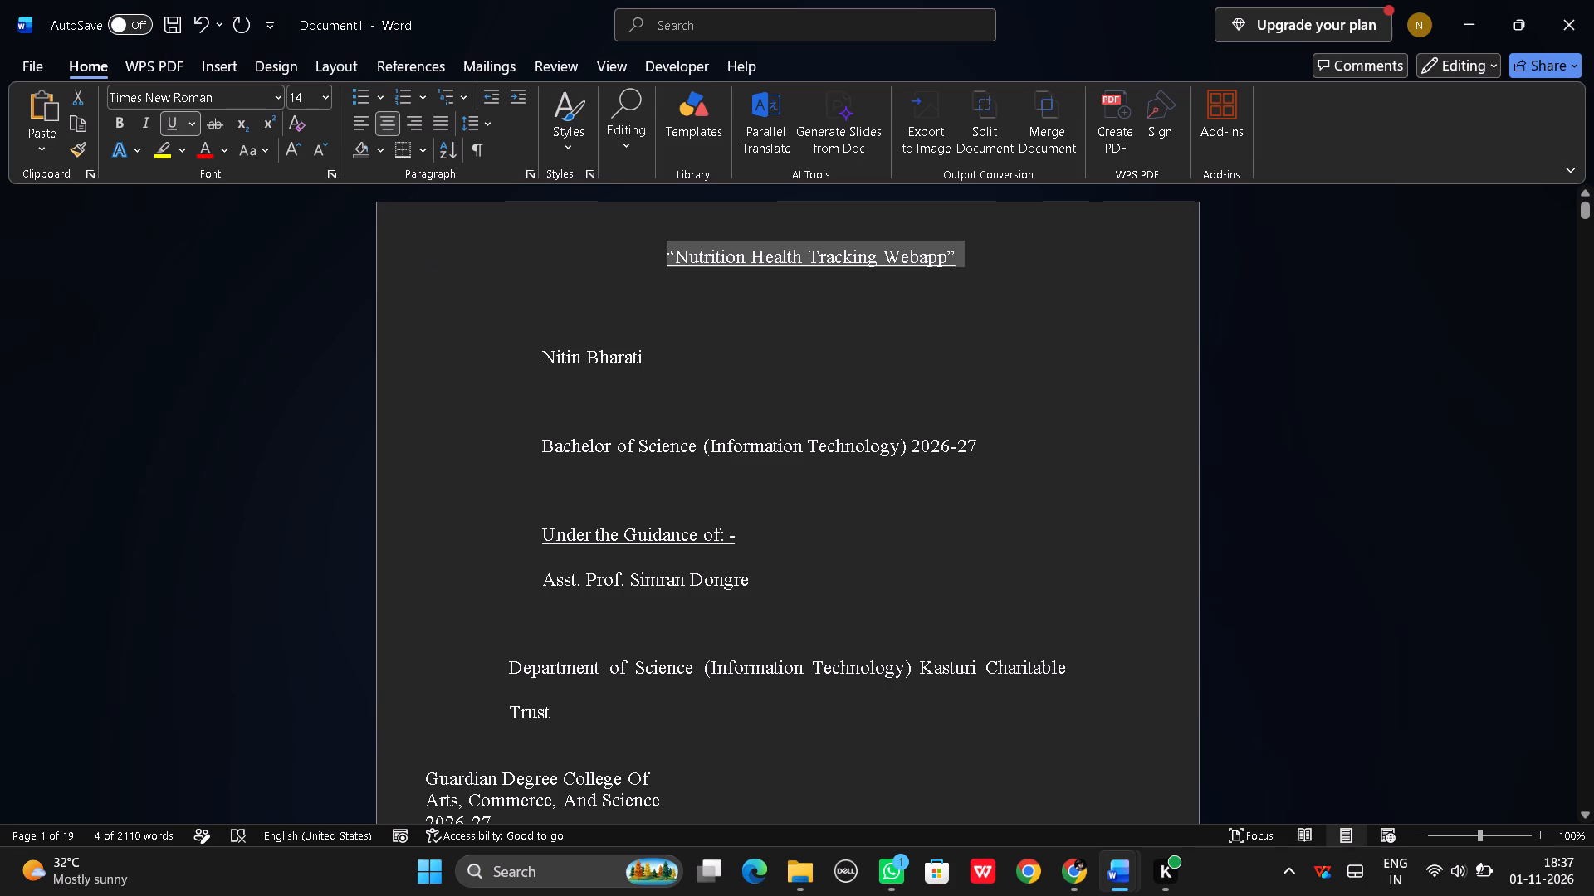
# Centre the remaining cover text on the first page, from the author's name through the college name and 2026-27.
pyautogui.moveTo(489, 350); pyautogui.dragTo(730, 694)
pyautogui.scroll(-2, 730, 694)
pyautogui.moveTo(730, 694); pyautogui.dragTo(720, 664)
pyautogui.scroll(-3, 731, 696)
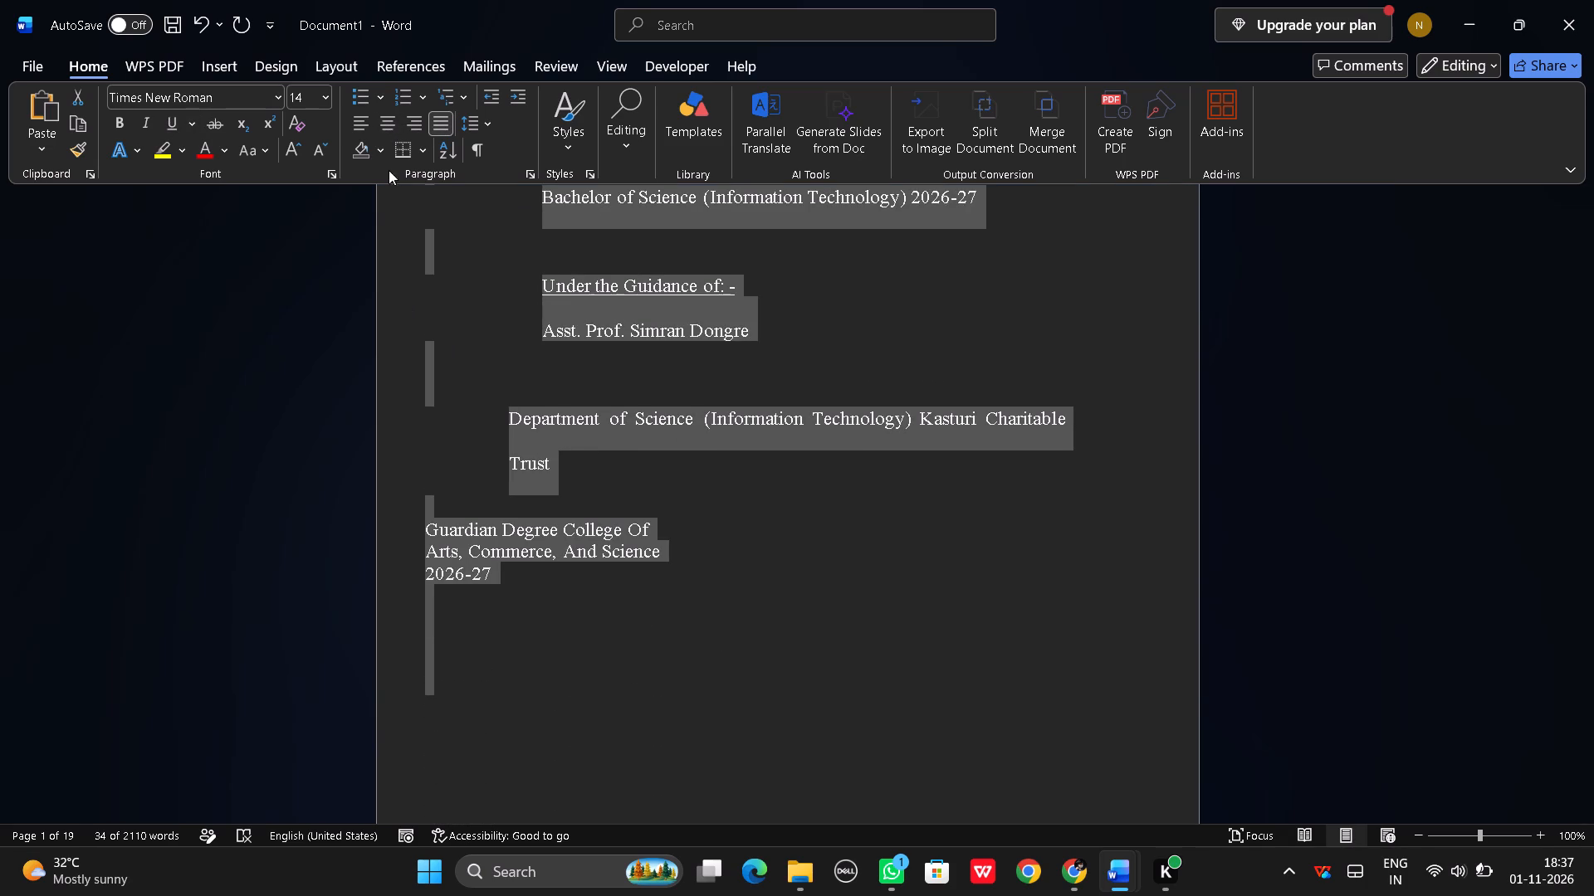
pyautogui.click(386, 127)
pyautogui.click(595, 589)
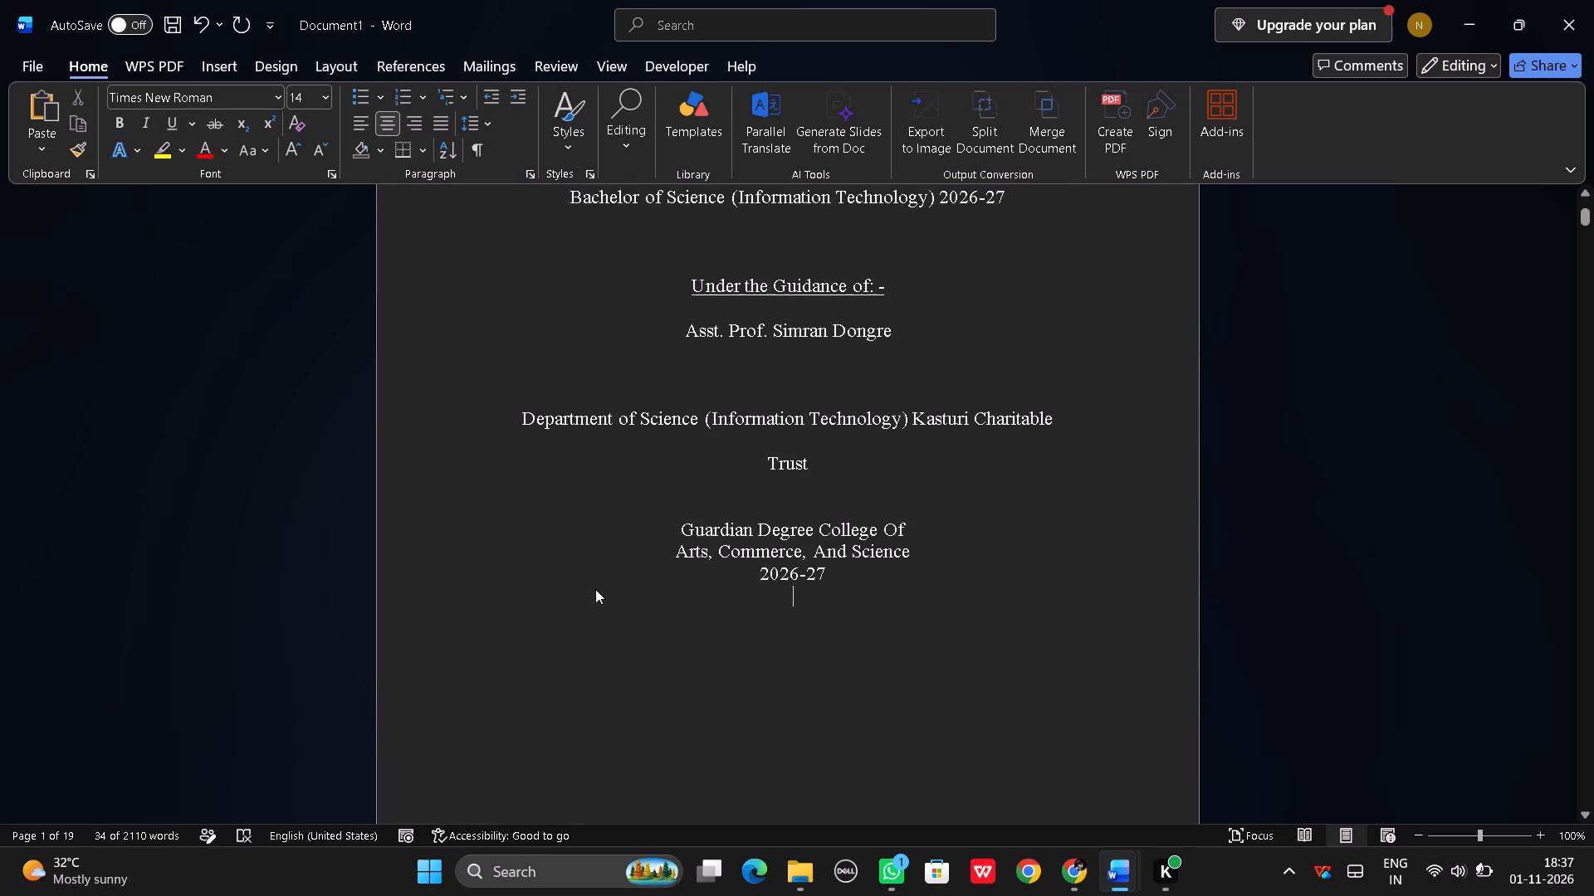
# Insert 15 blank lines below the centred cover text so that "TITLE OF REPORT:" starts on the second page.
pyautogui.scroll(5, 595, 589)
pyautogui.scroll(-13, 595, 586)
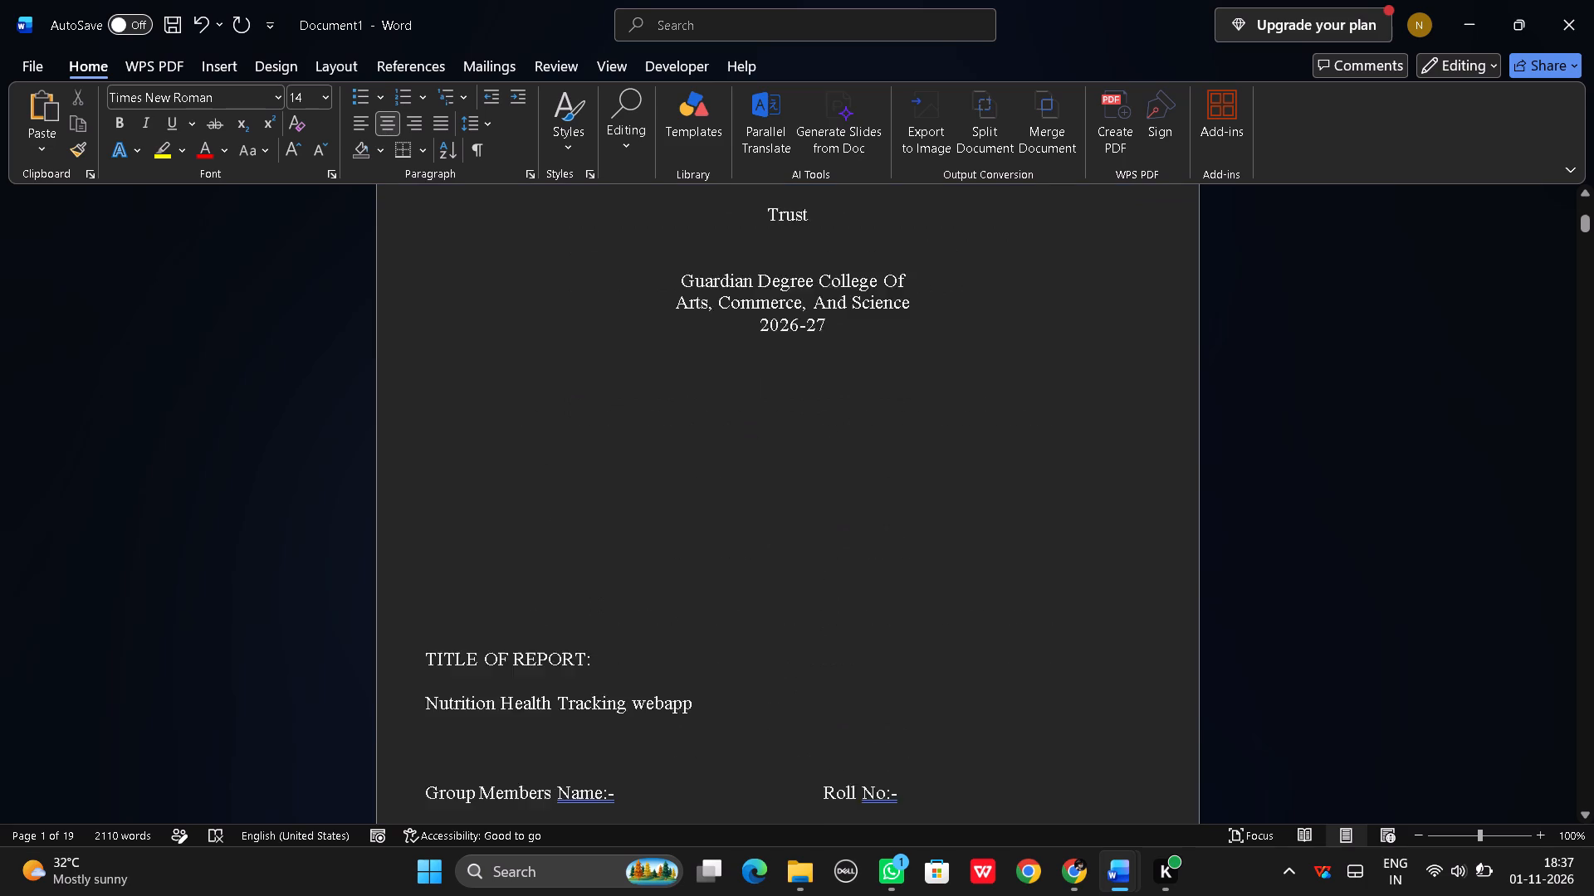
pyautogui.click(492, 414)
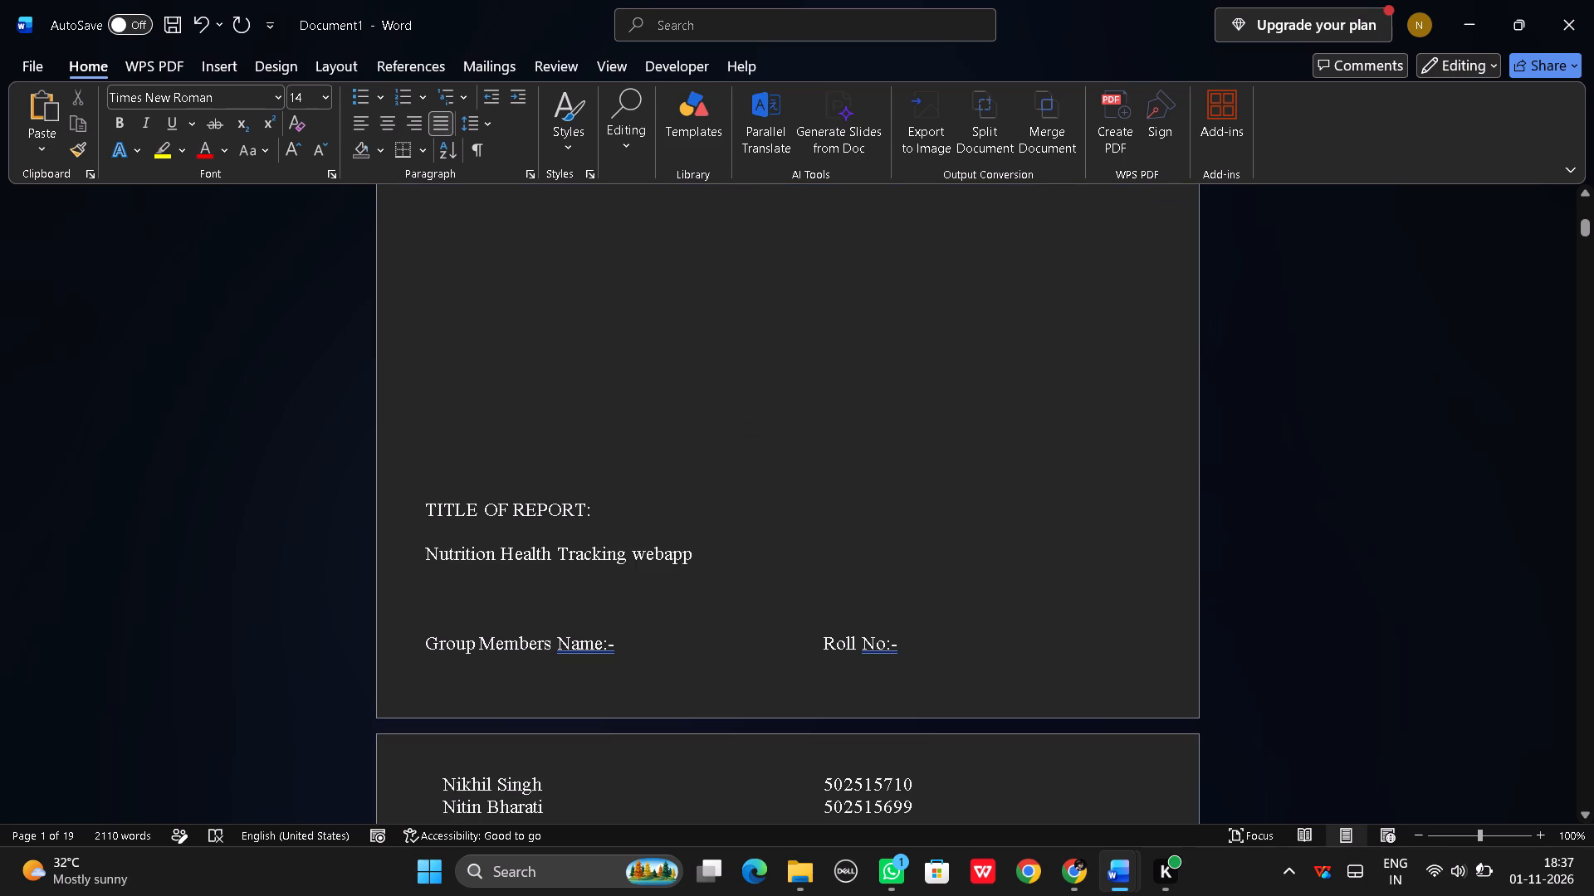
pyautogui.press('Return')
pyautogui.press('Return')
pyautogui.press('Return')
pyautogui.press('Return')
pyautogui.press('Return')
pyautogui.press('Return')
pyautogui.press('Return')
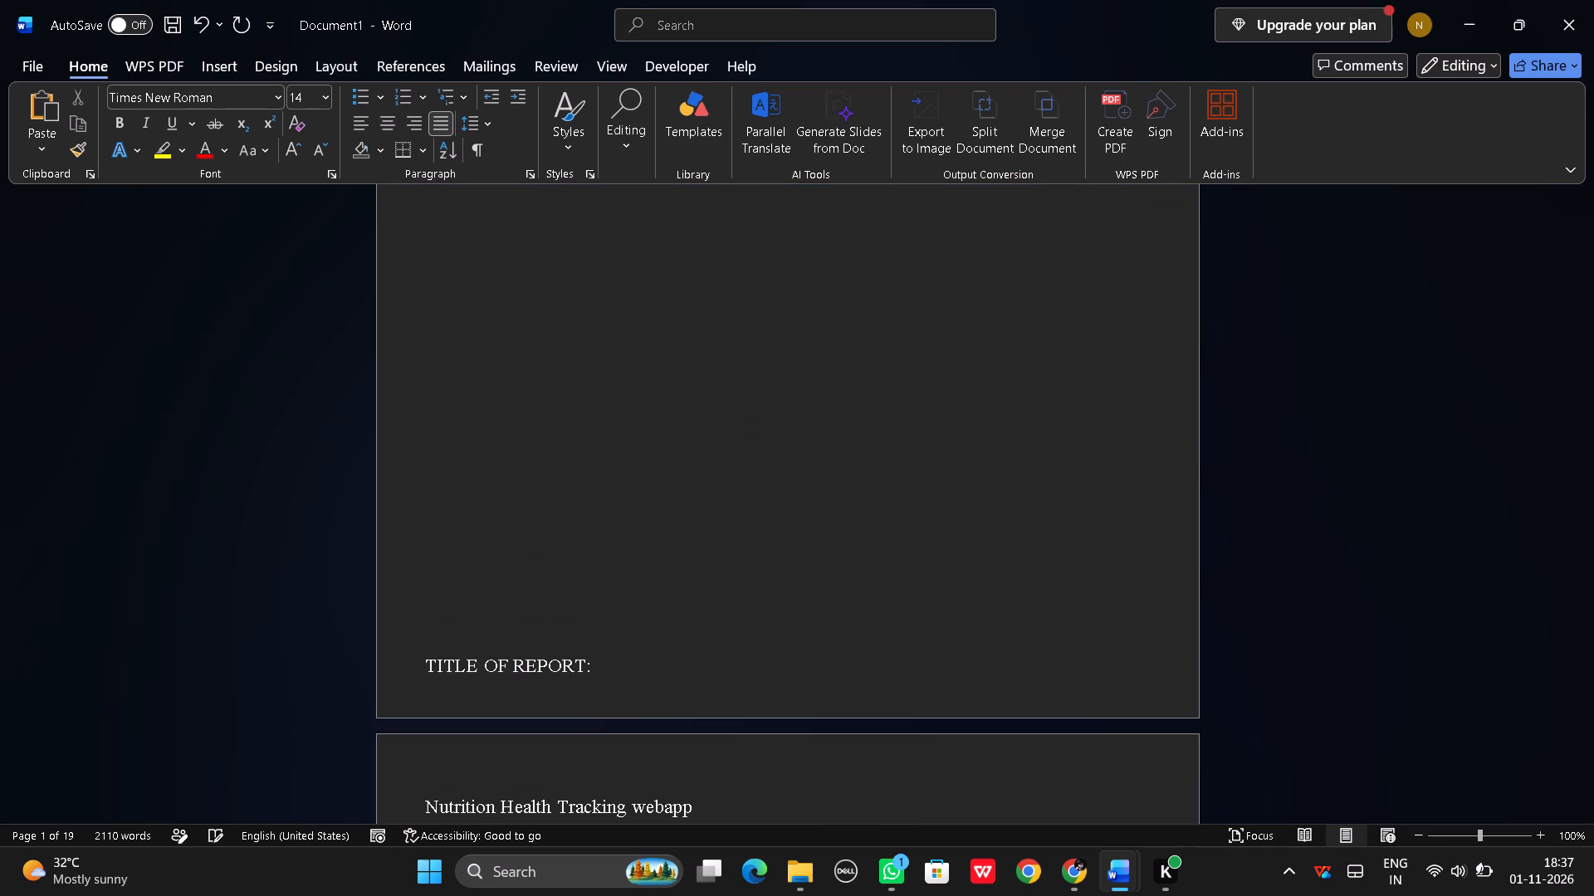
pyautogui.press('Return')
pyautogui.press('Return')
pyautogui.scroll(-12, 529, 430)
pyautogui.scroll(4, 531, 431)
pyautogui.press('Return')
pyautogui.press('Return')
pyautogui.press('Return')
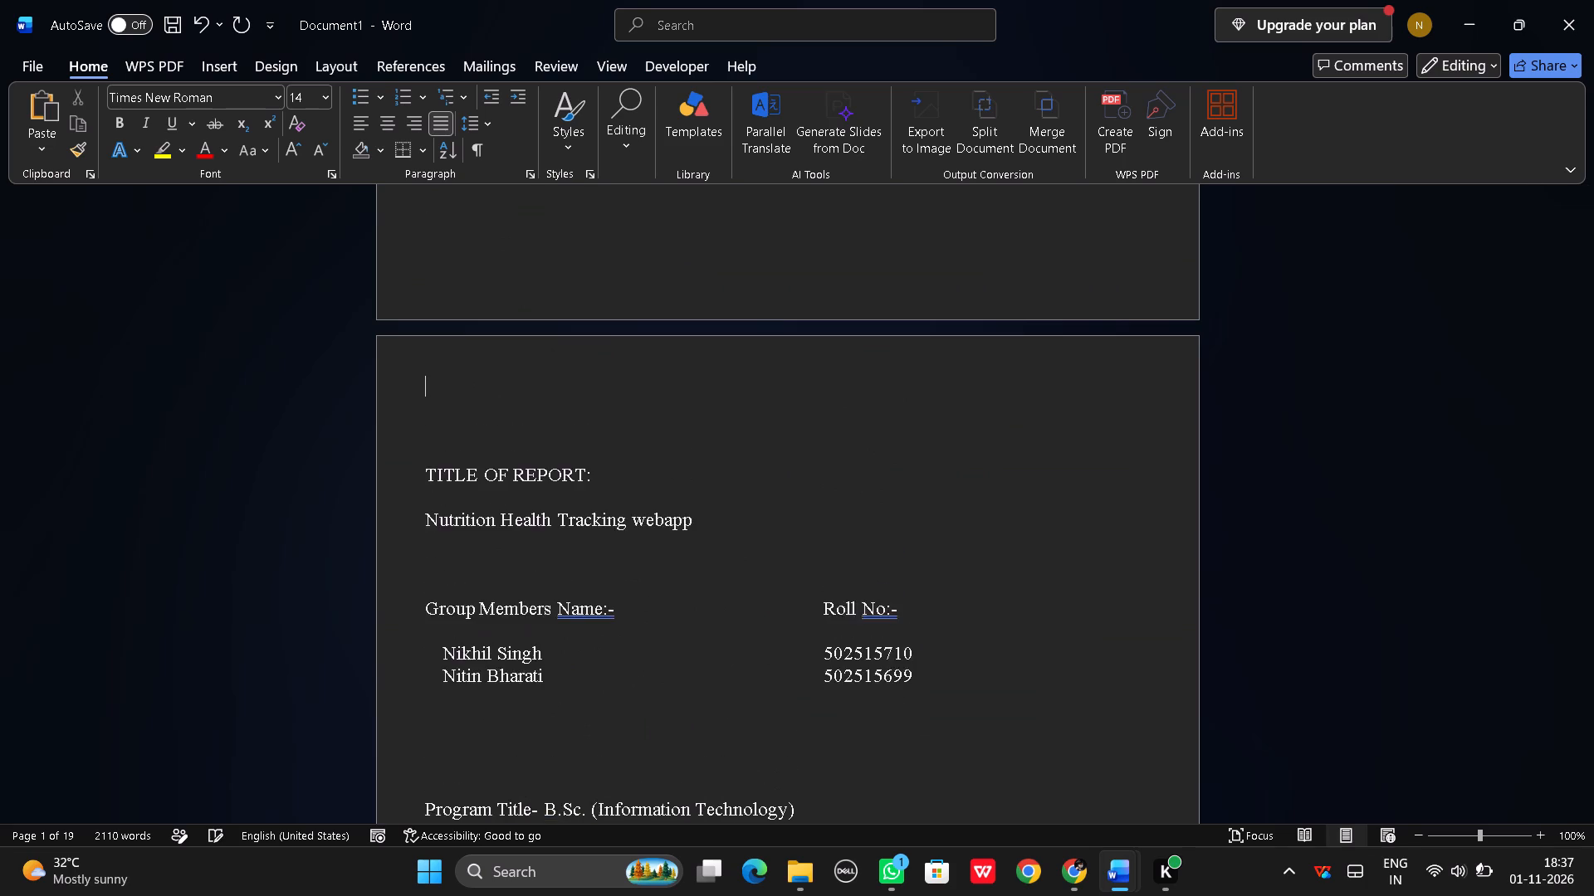
pyautogui.press('Return')
pyautogui.press('Return')
pyautogui.press('Return')
# Centre the "TITLE OF REPORT:" heading and the "Nutrition Health Tracking webapp" line beneath it.
pyautogui.scroll(-5, 531, 431)
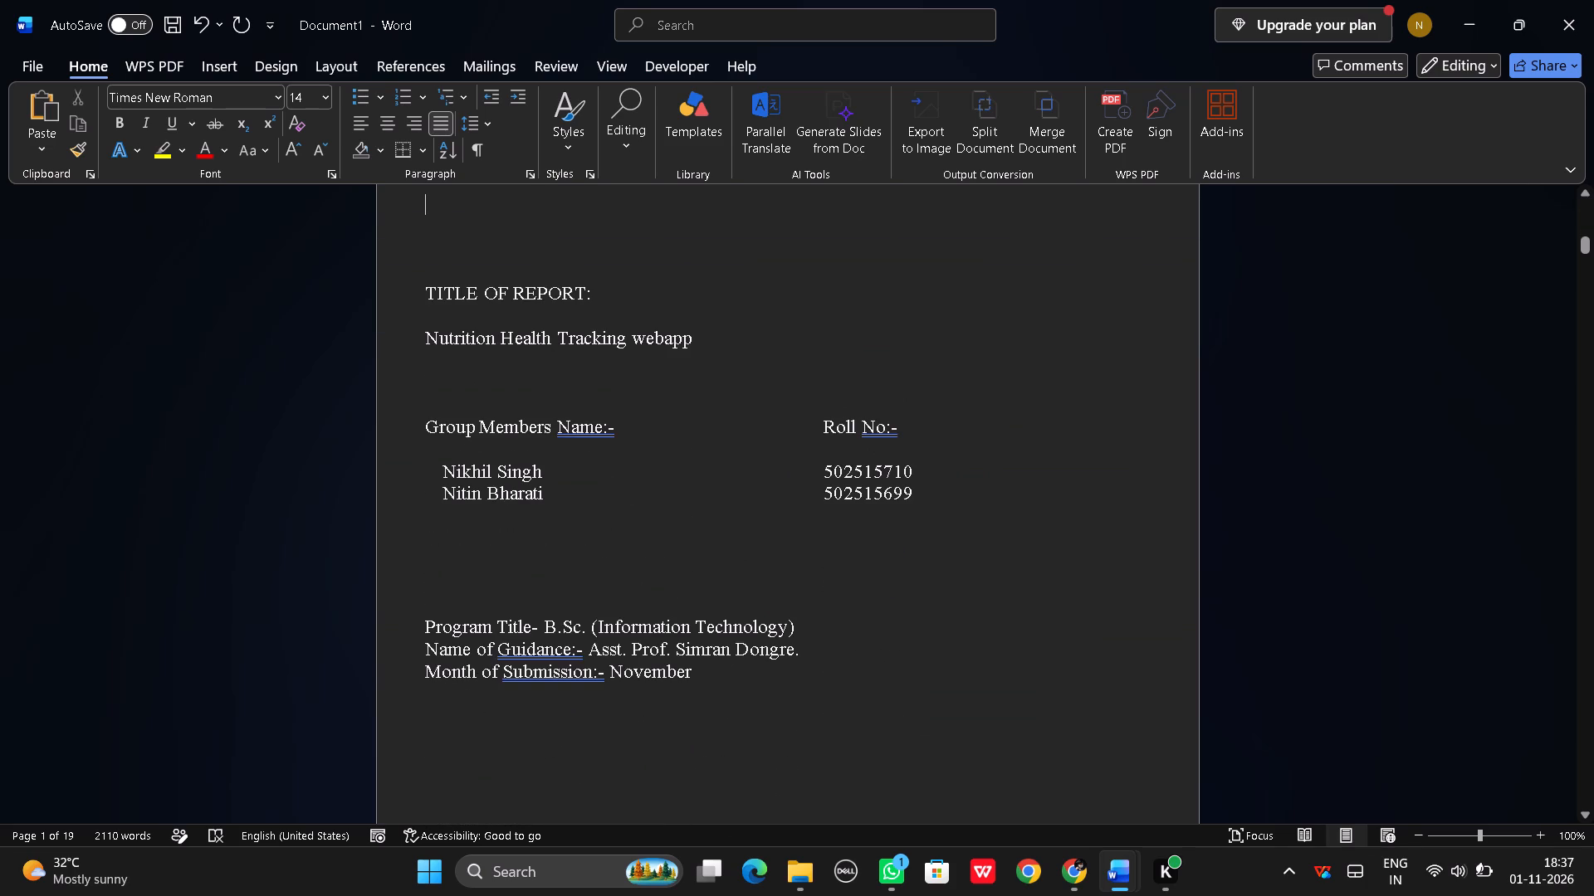
pyautogui.moveTo(417, 295); pyautogui.dragTo(714, 334)
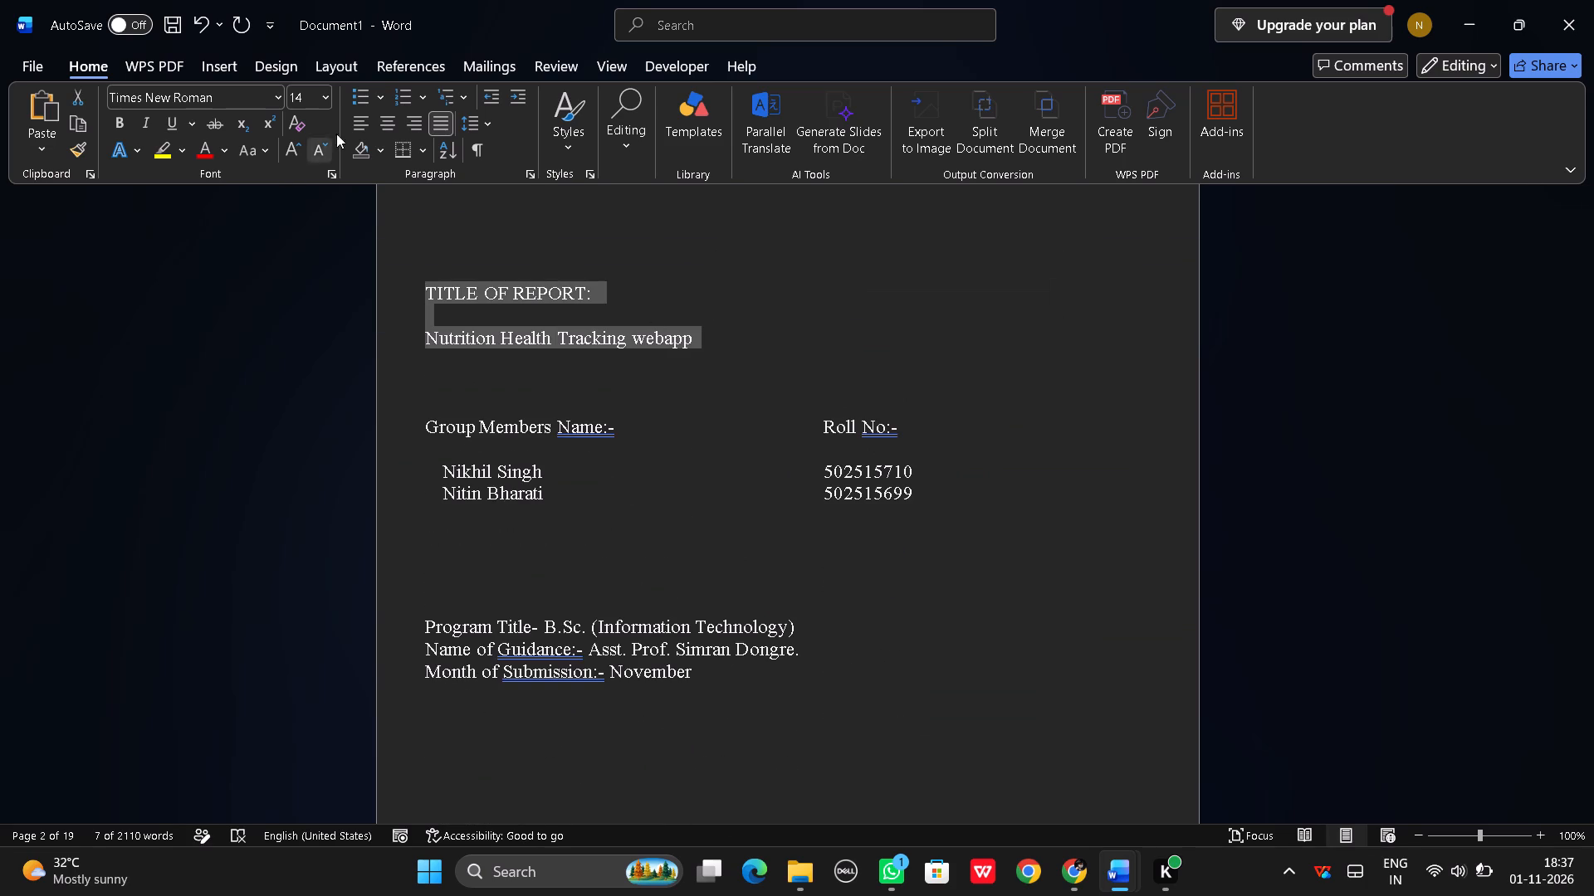
pyautogui.click(384, 123)
pyautogui.click(516, 329)
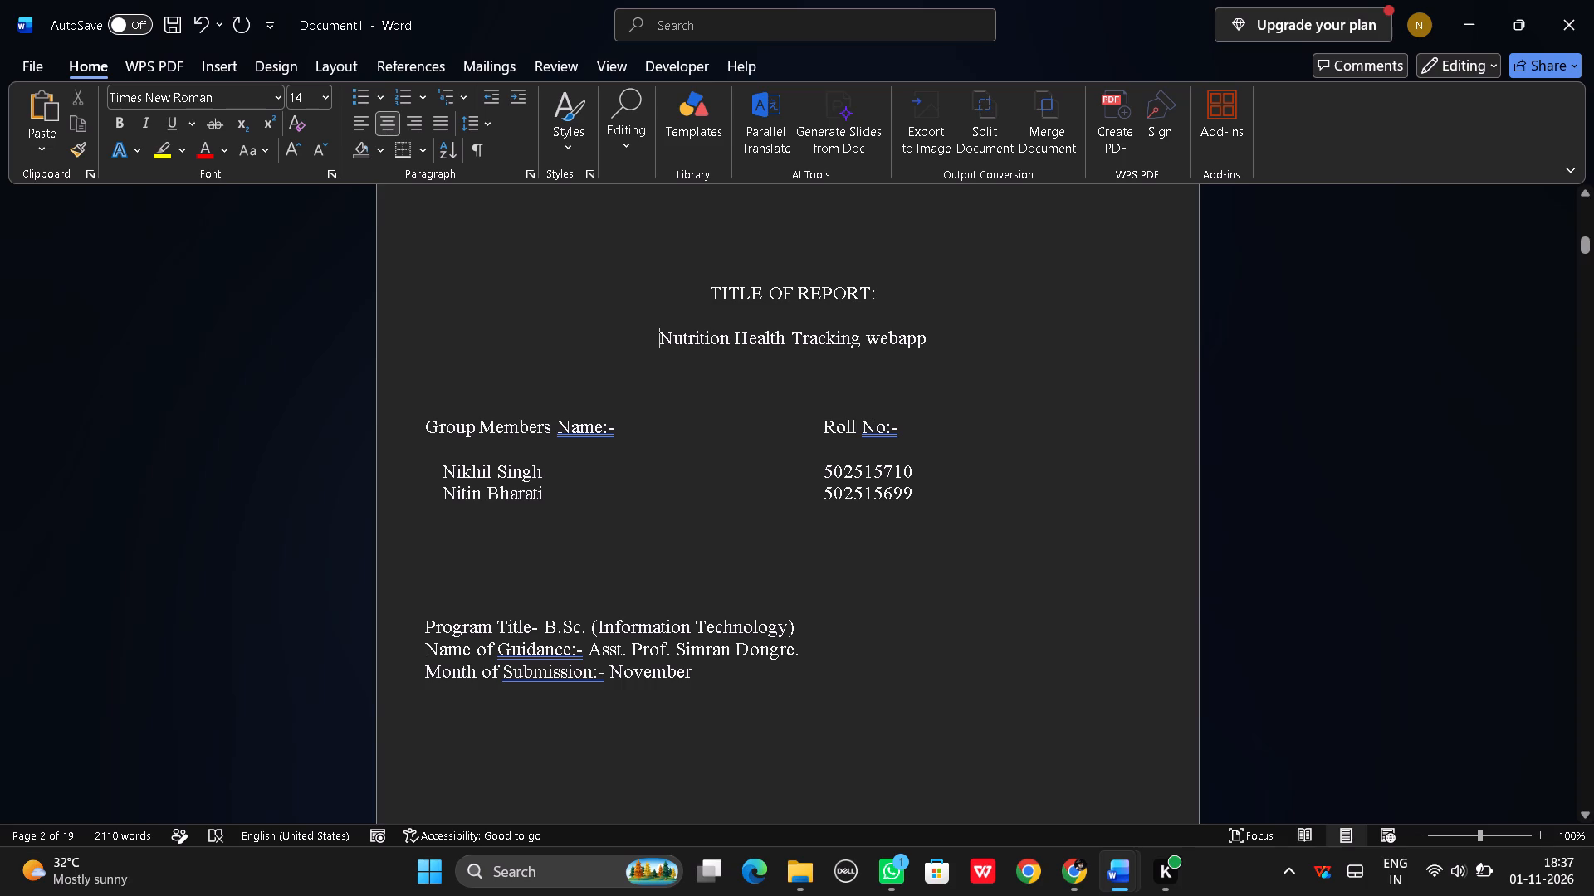
# Add a box page border with a 1 pt line width to the whole document.
pyautogui.click(283, 73)
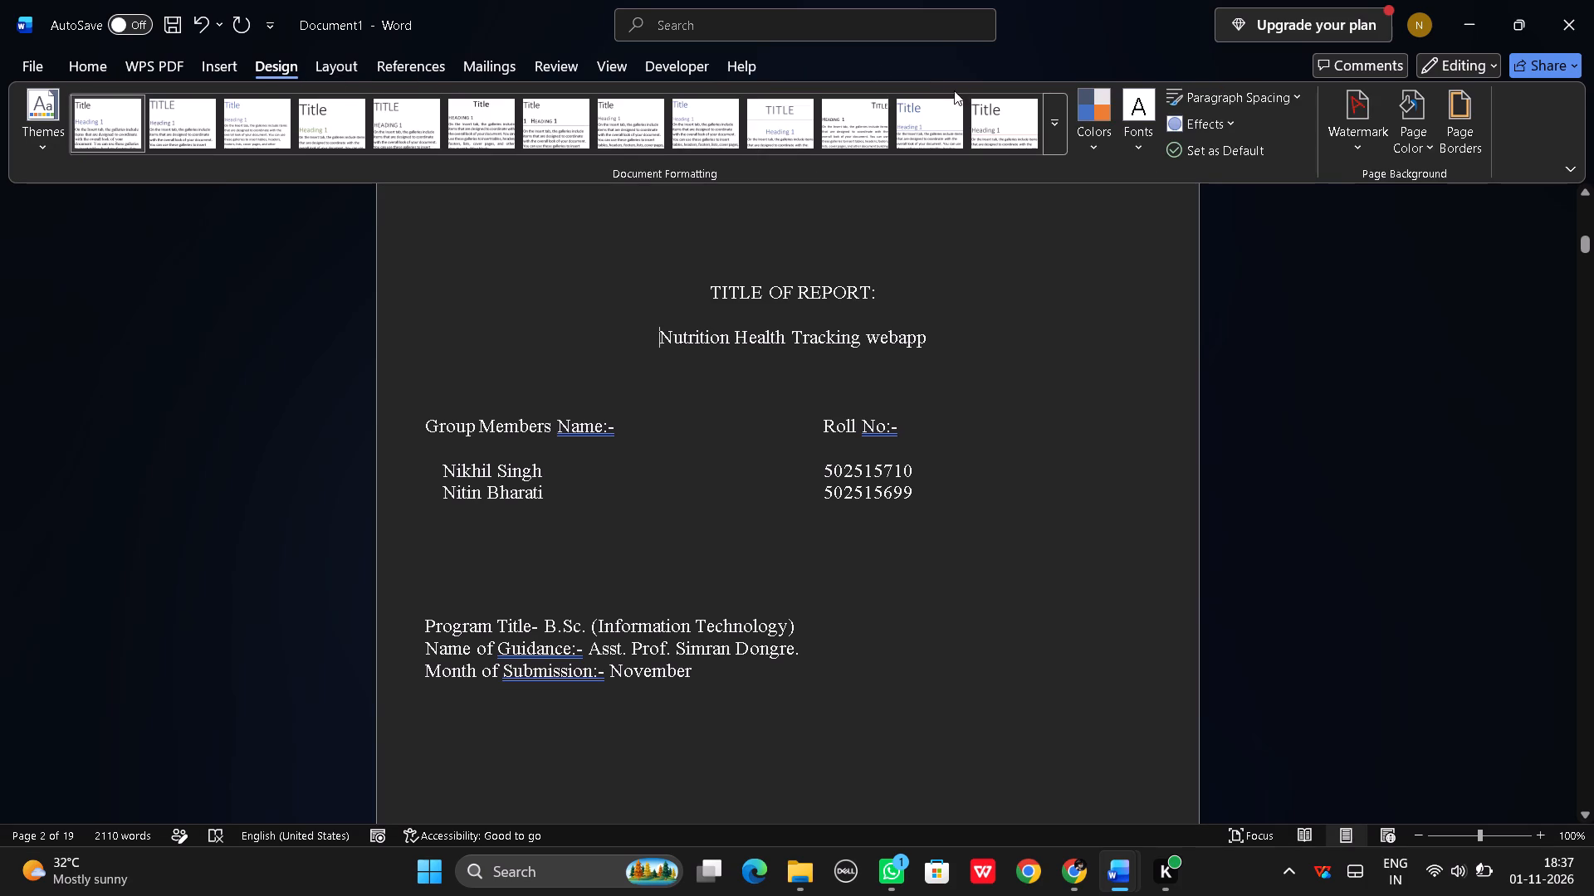
pyautogui.click(1469, 115)
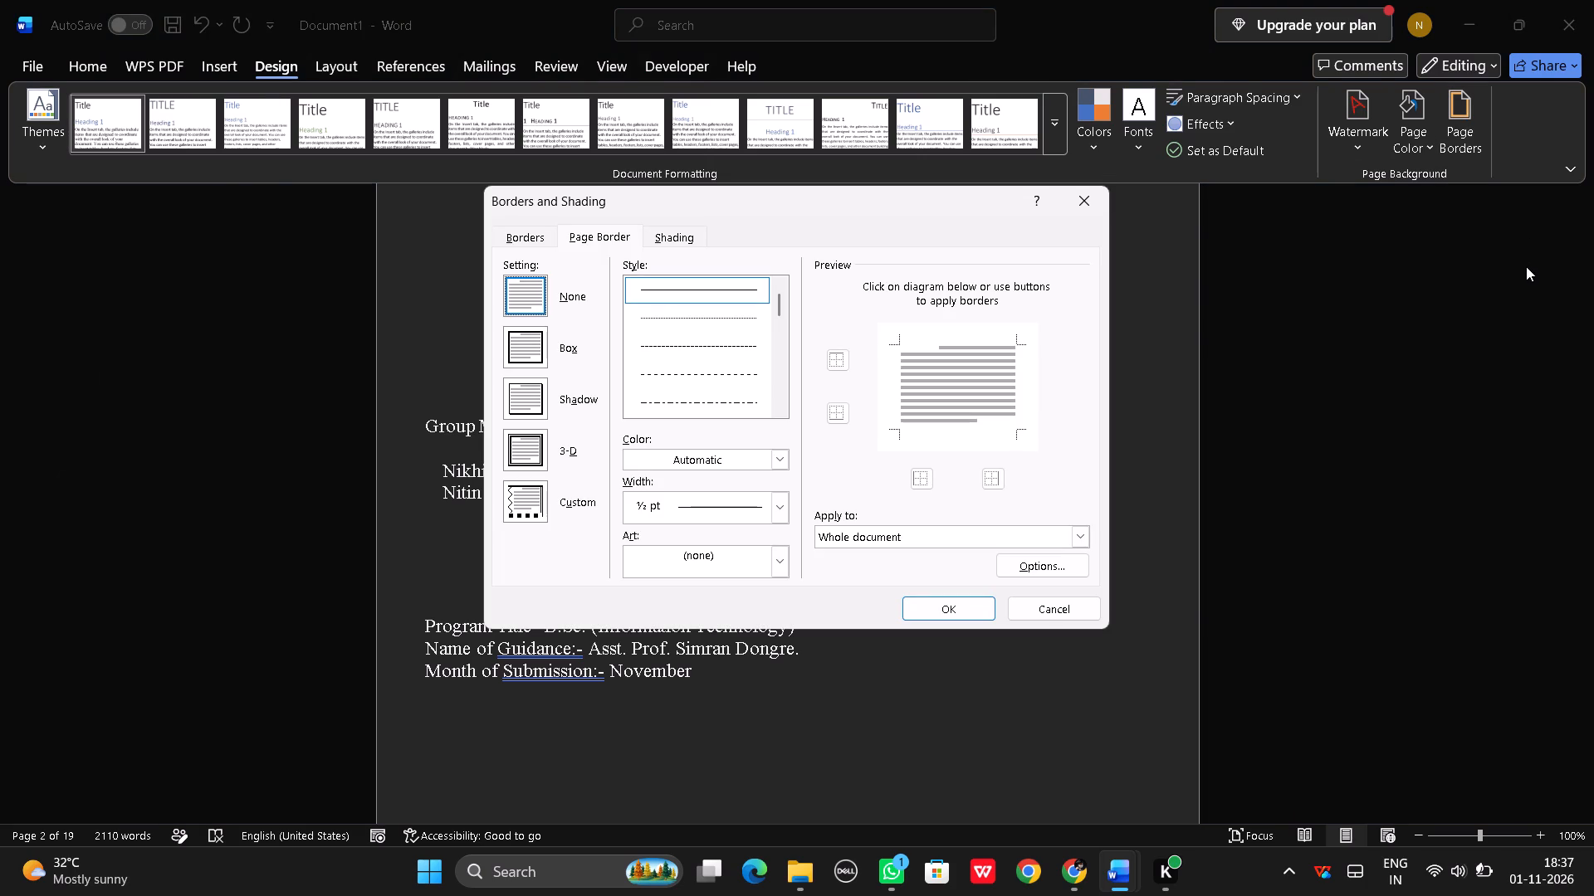
pyautogui.click(532, 350)
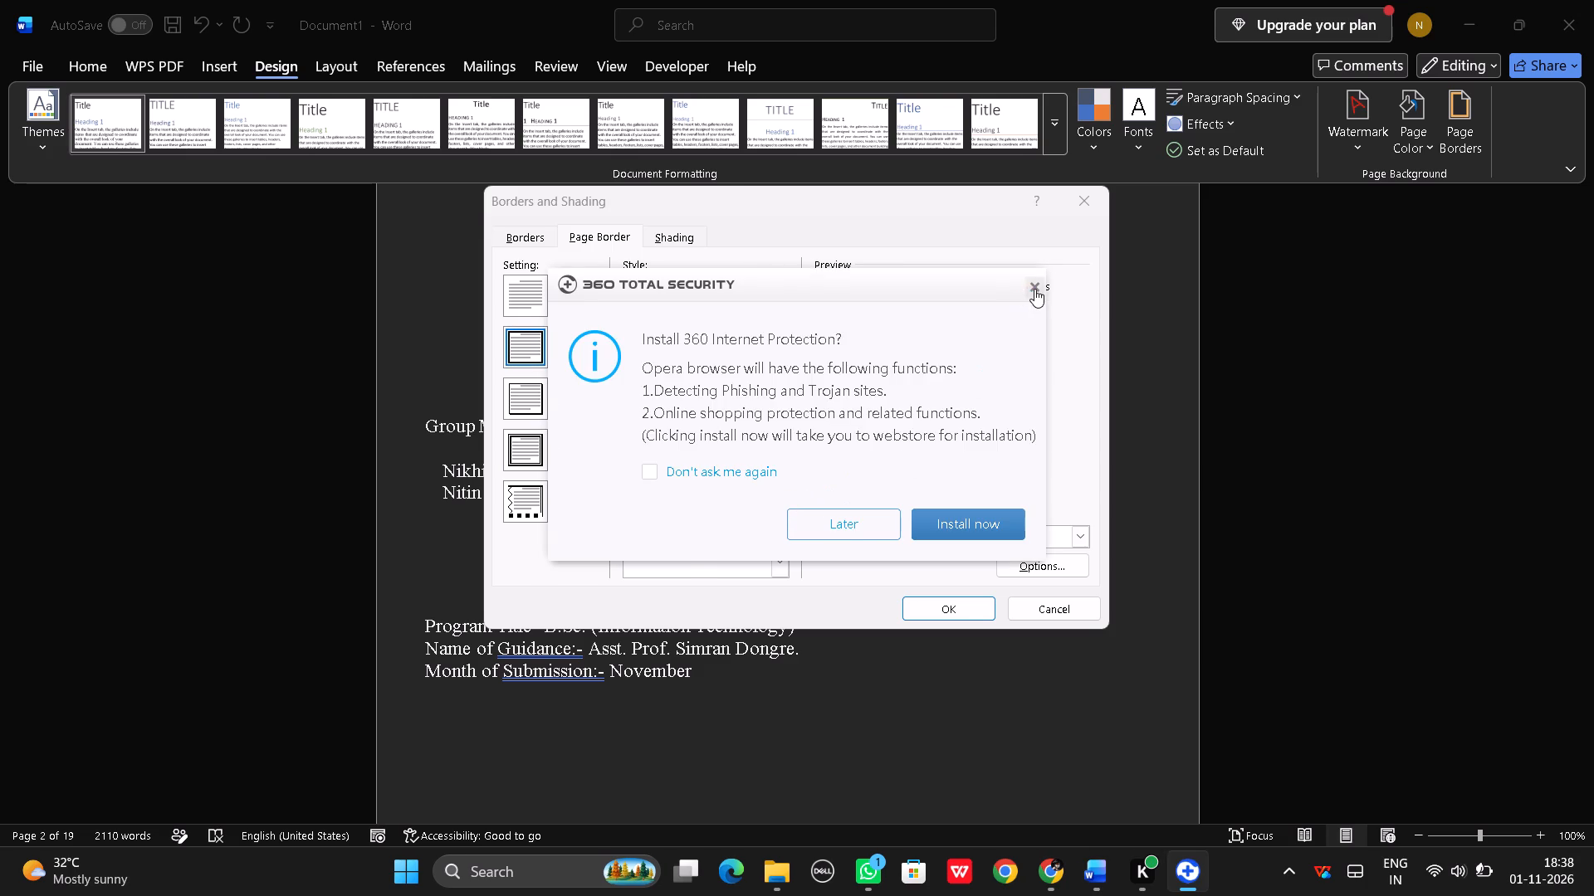
pyautogui.click(776, 512)
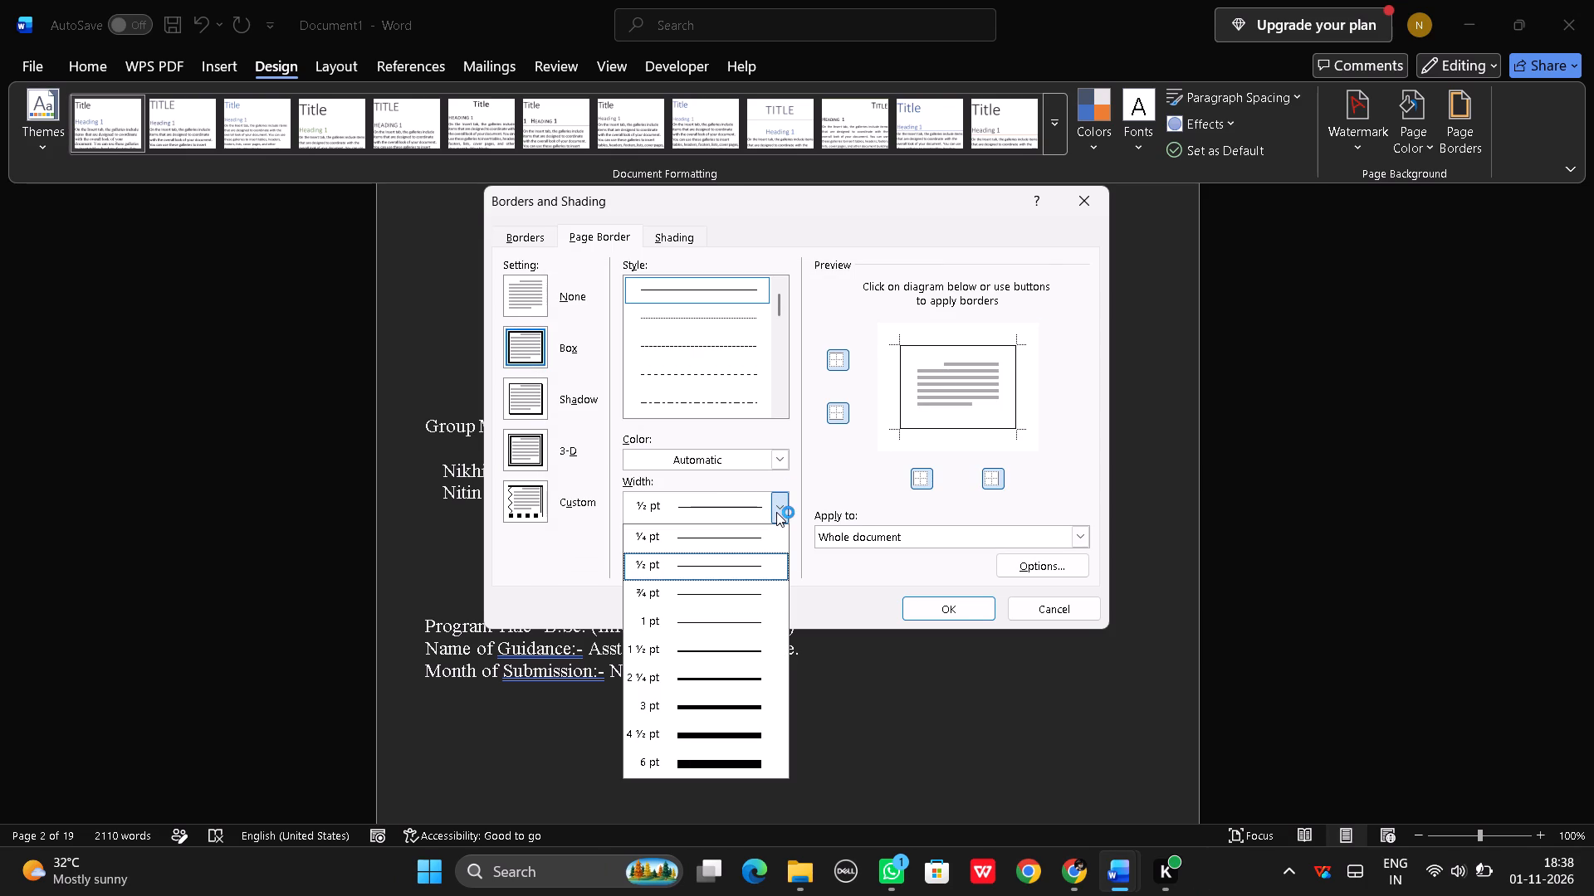
pyautogui.click(721, 619)
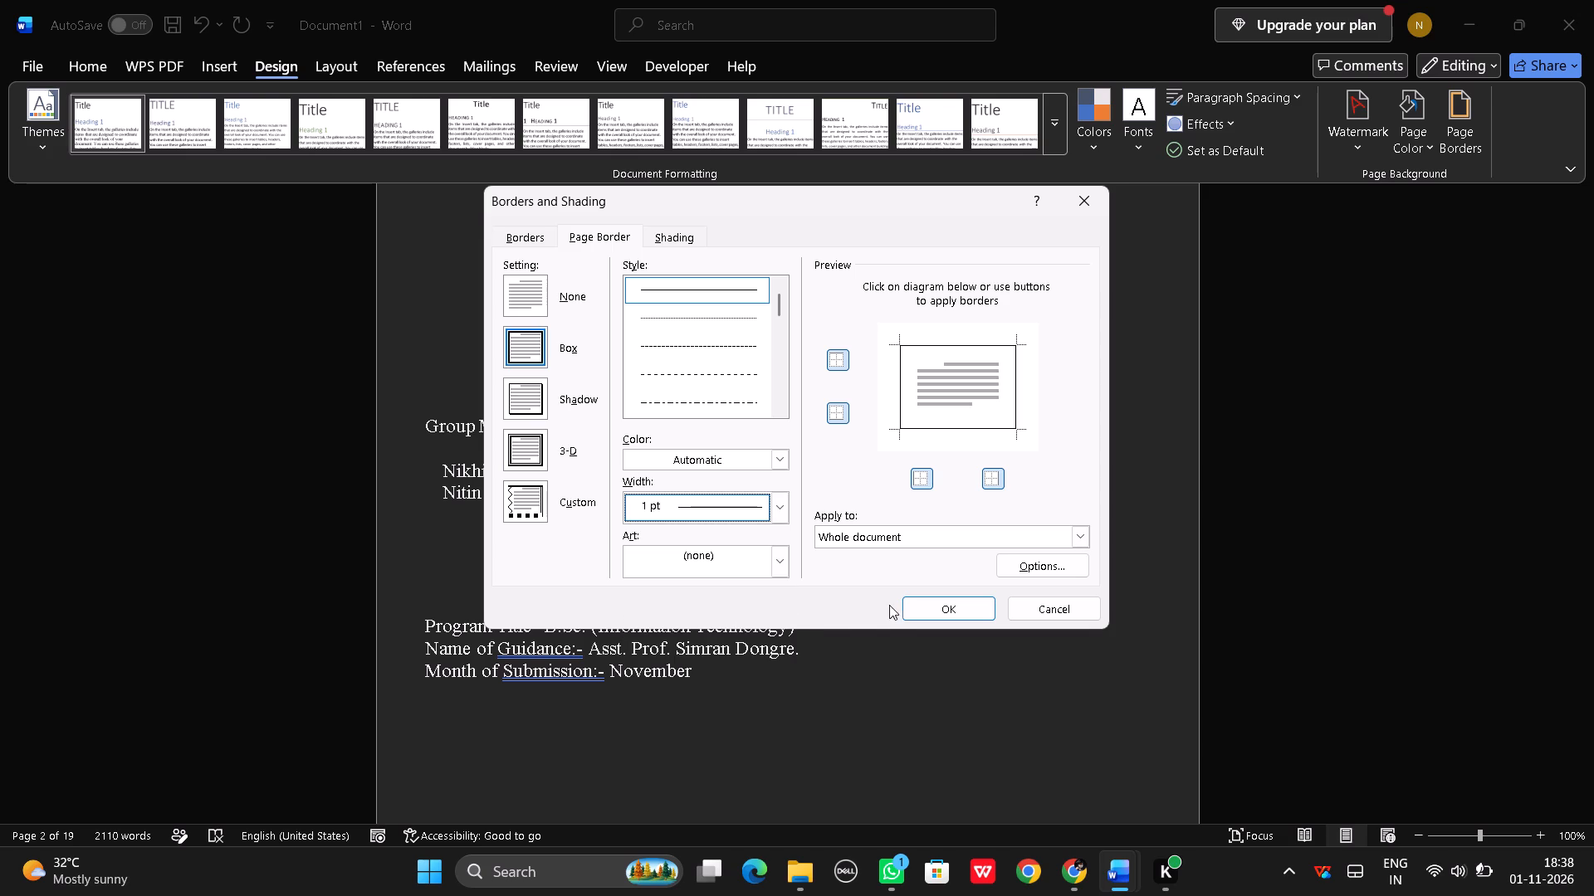
pyautogui.click(914, 605)
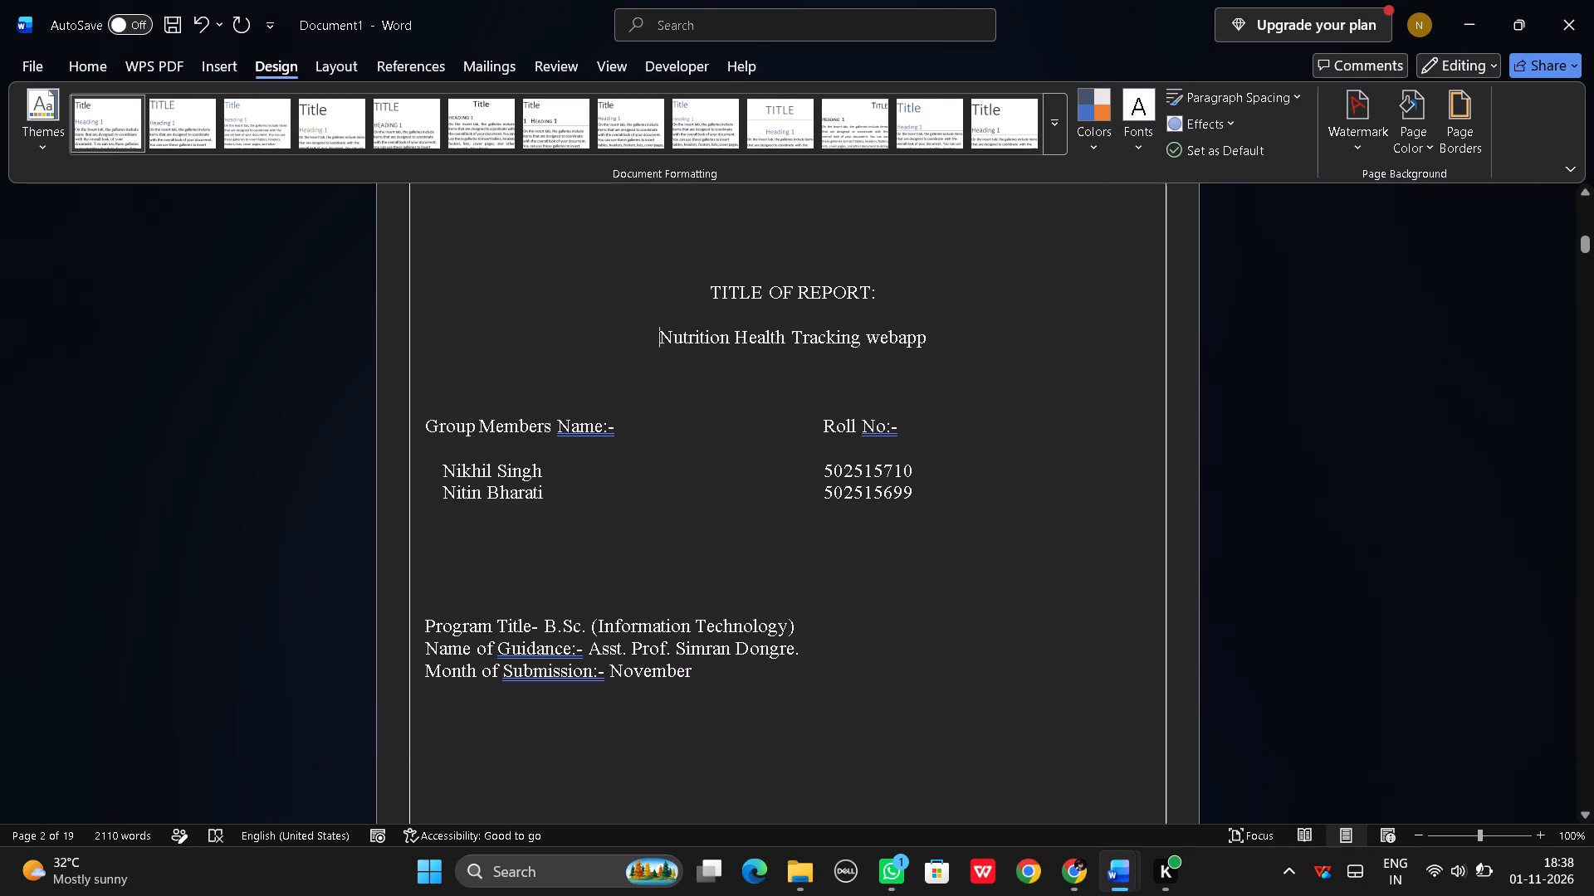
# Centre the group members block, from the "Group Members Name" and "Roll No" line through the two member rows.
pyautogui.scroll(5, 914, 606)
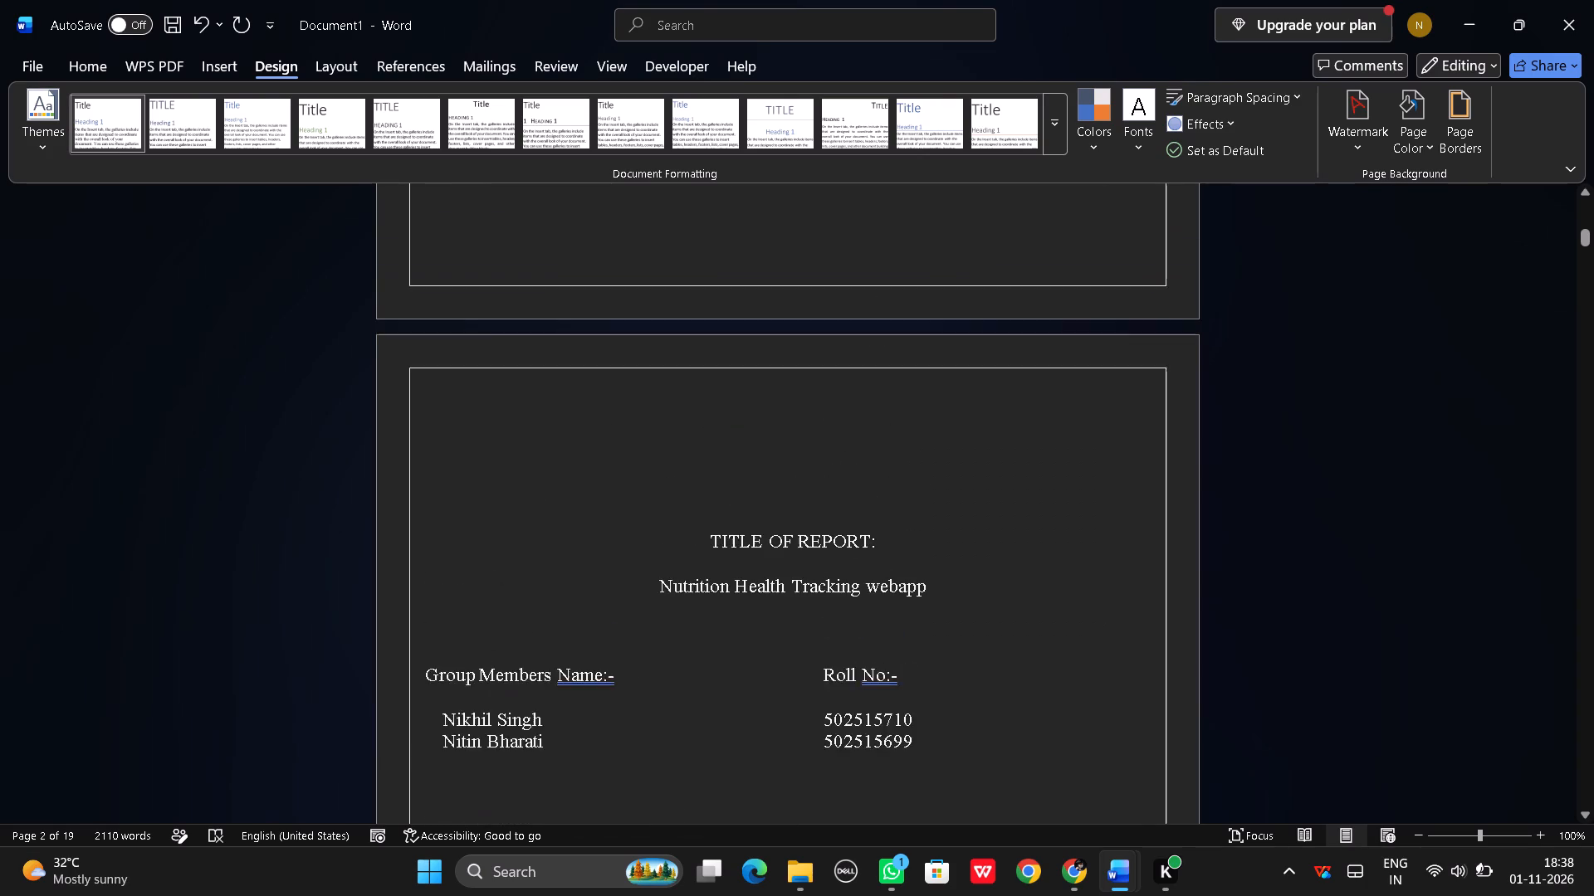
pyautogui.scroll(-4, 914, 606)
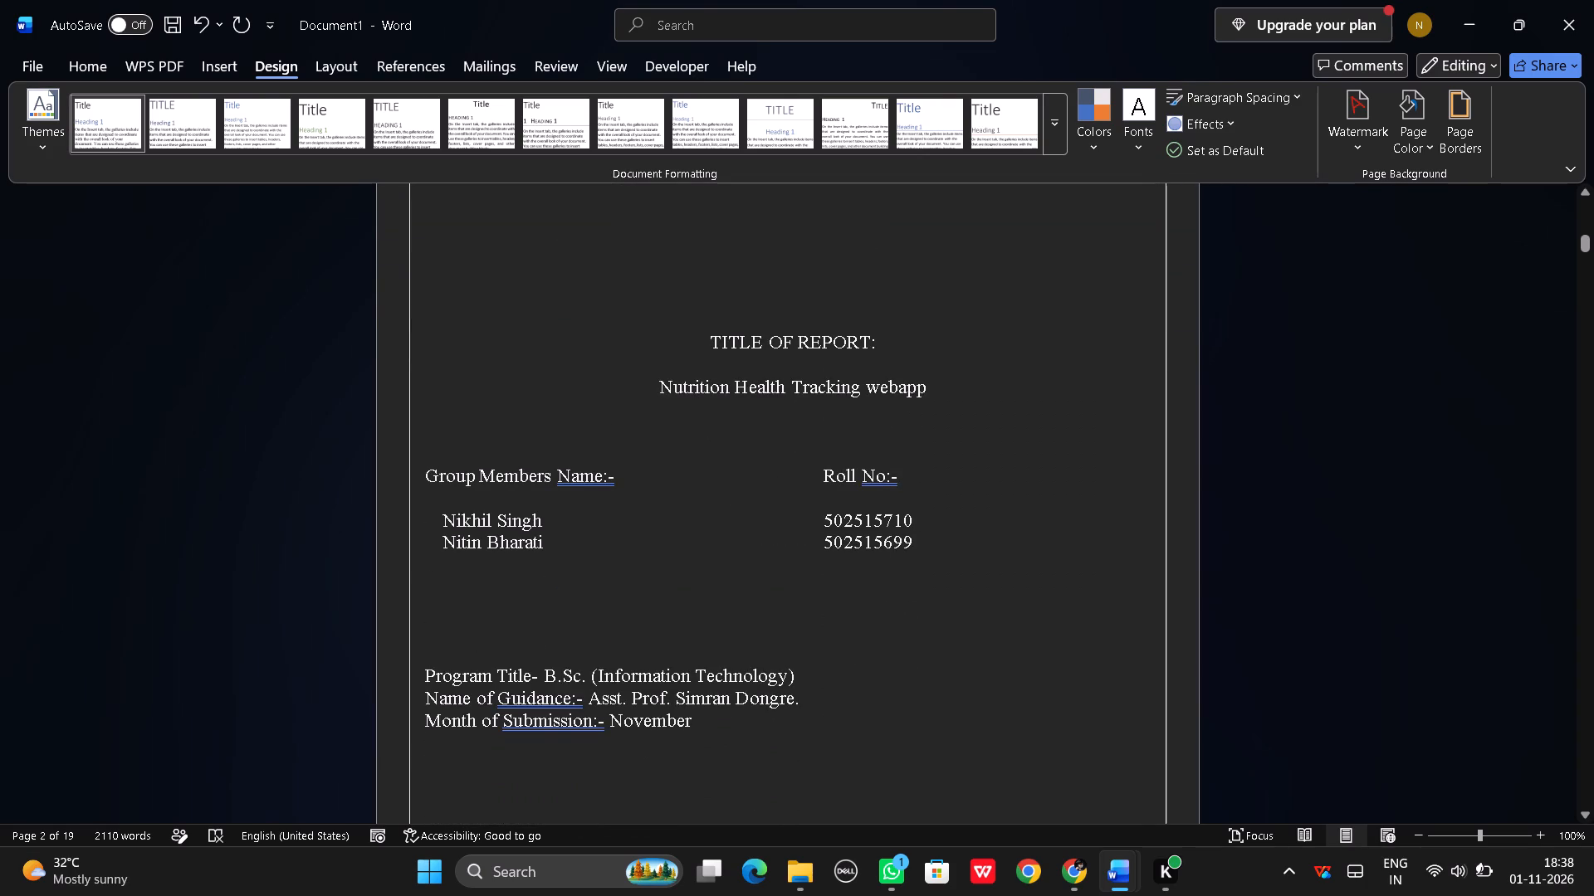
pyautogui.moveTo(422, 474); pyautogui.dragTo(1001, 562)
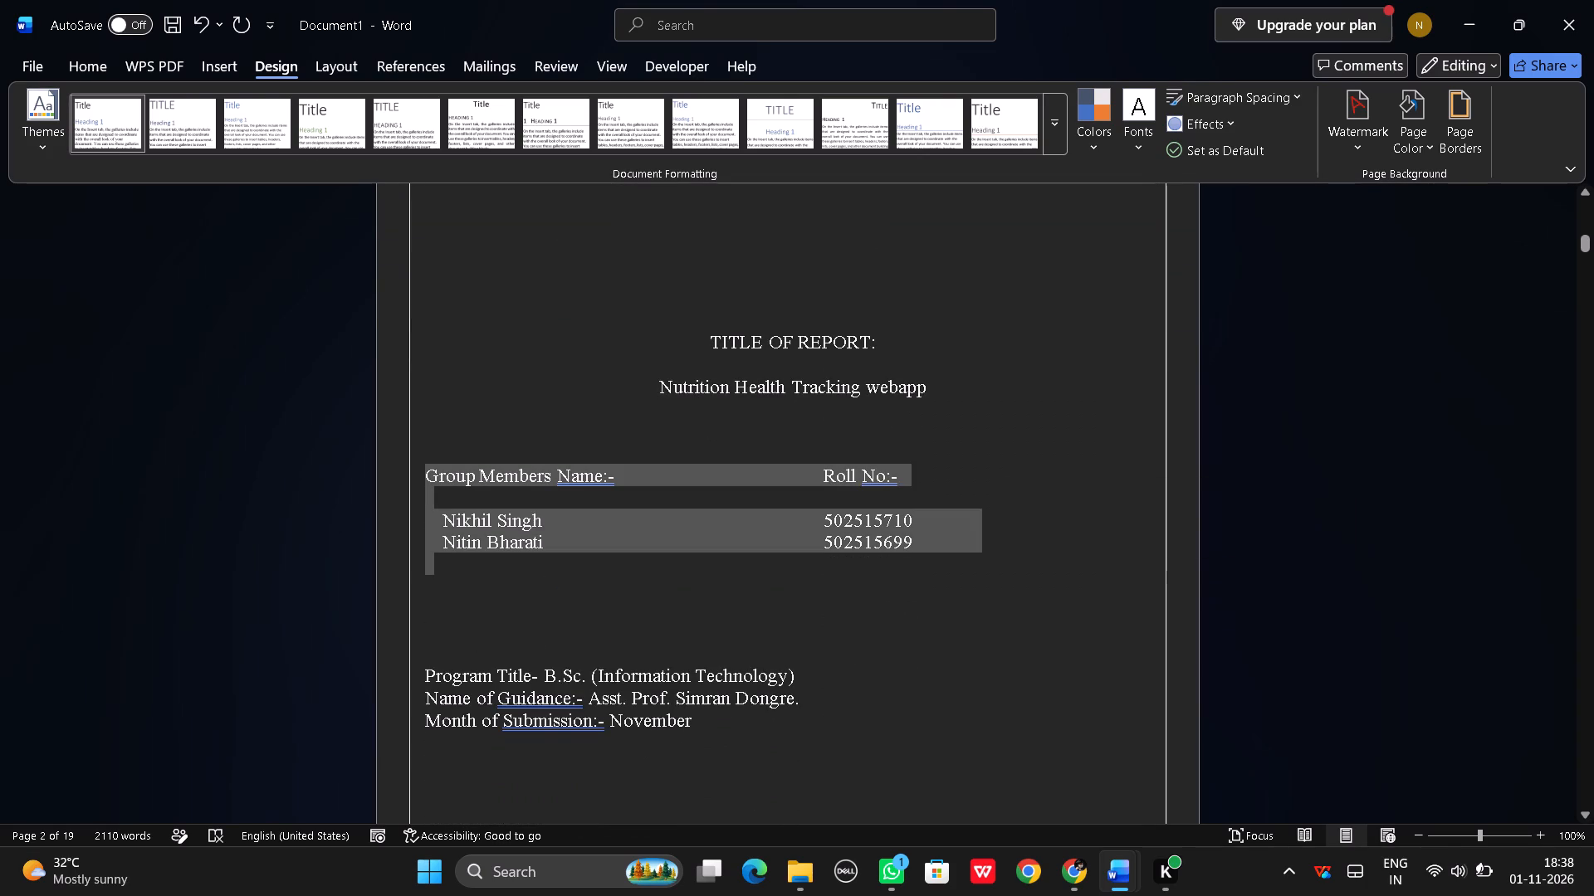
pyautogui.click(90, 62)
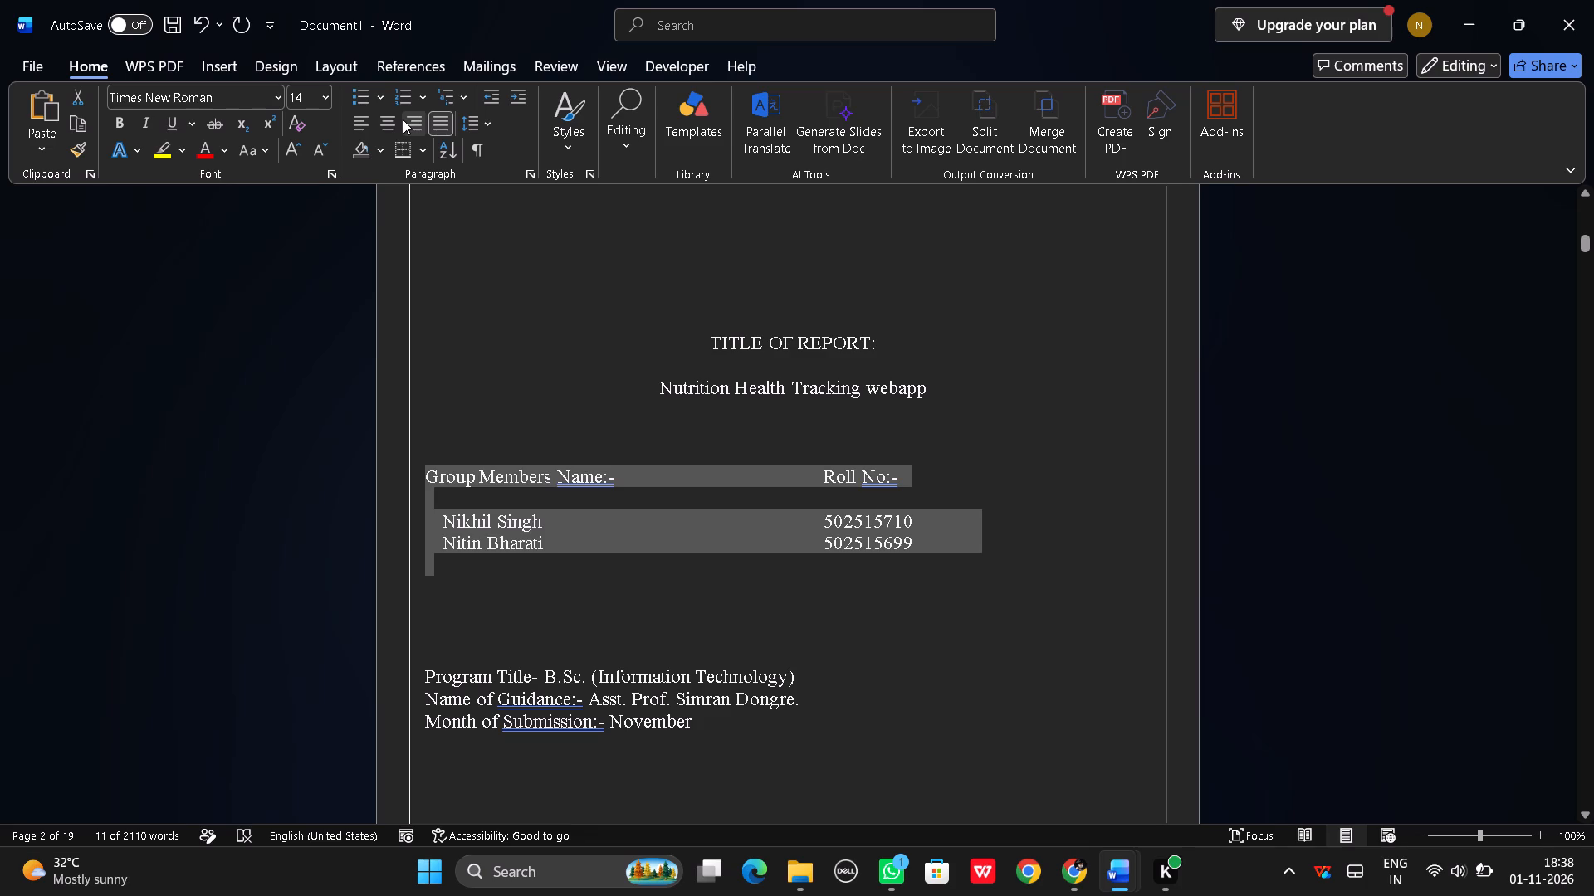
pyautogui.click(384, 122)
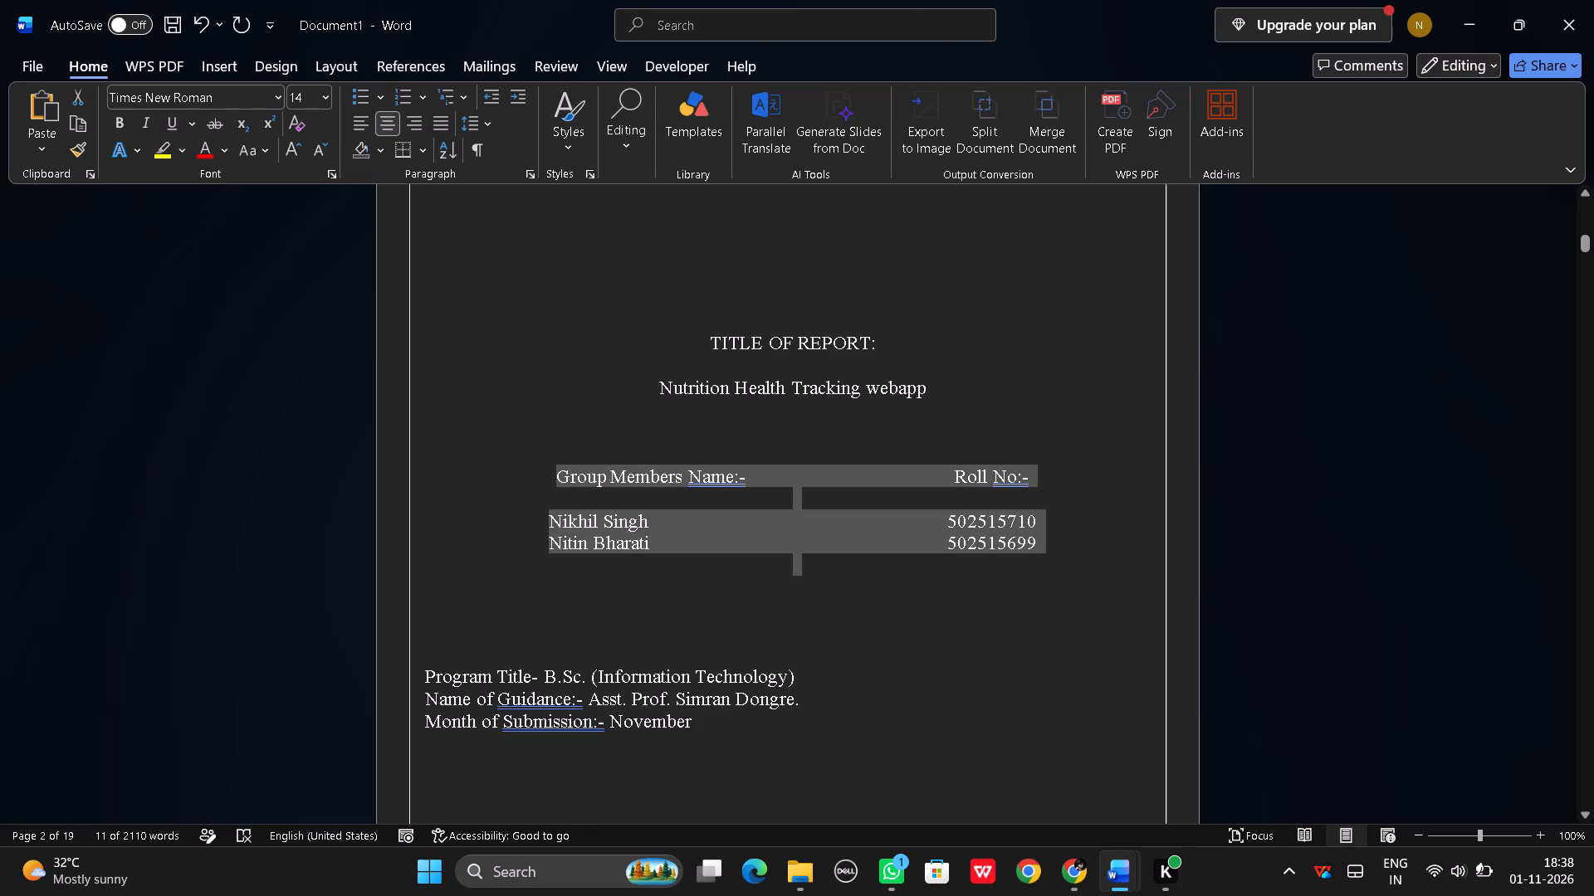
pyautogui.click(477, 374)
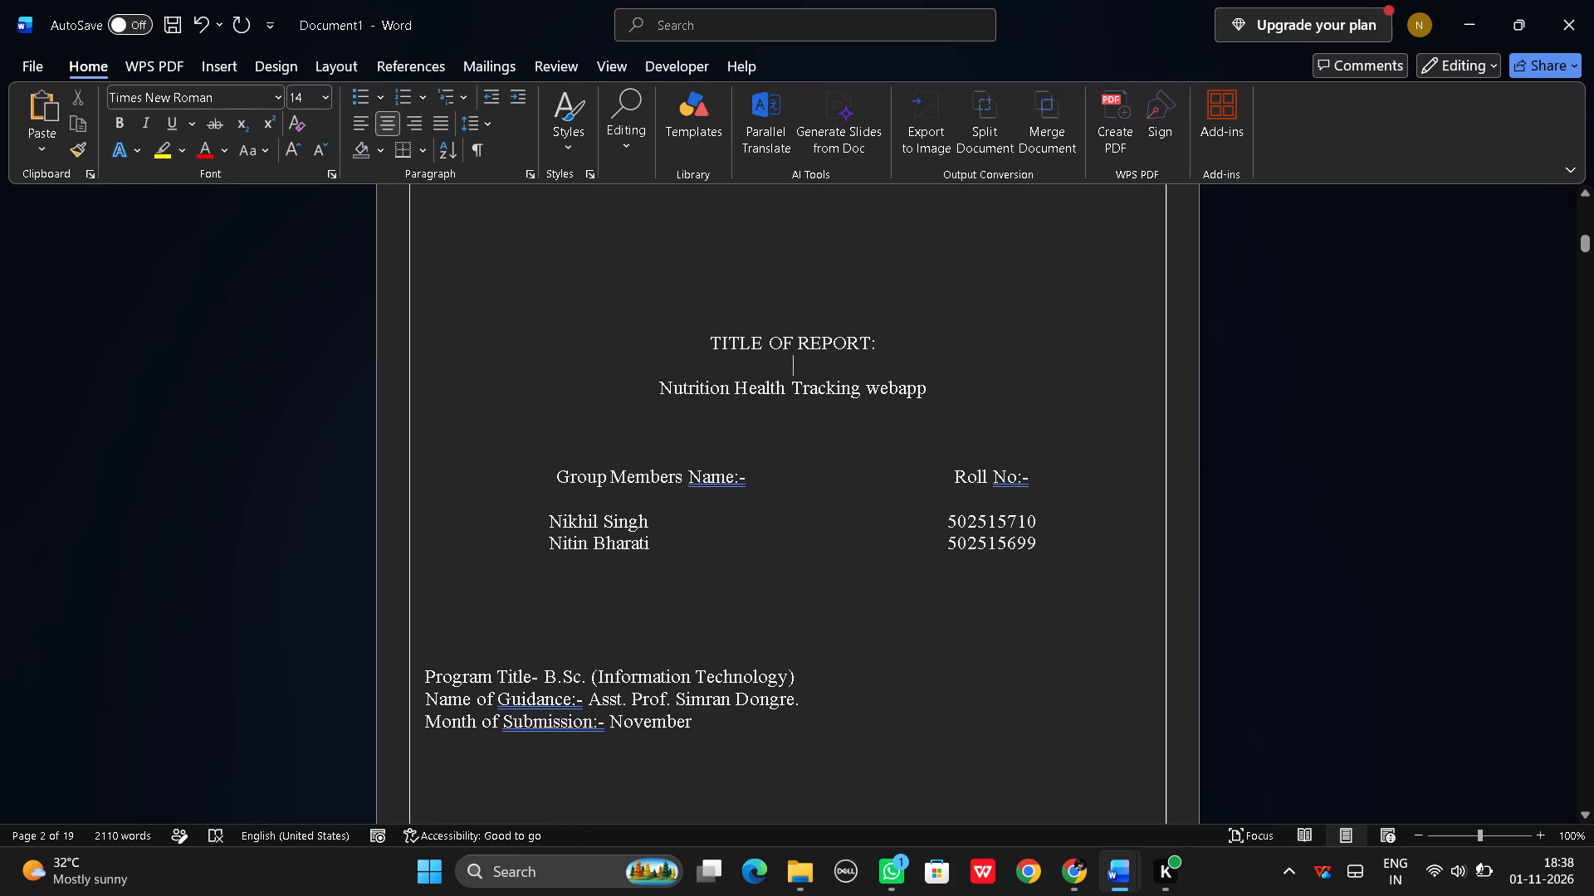
# Centre the Program Title, Name of Guidance and Month of Submission lines on the second page.
pyautogui.moveTo(416, 669); pyautogui.dragTo(606, 728)
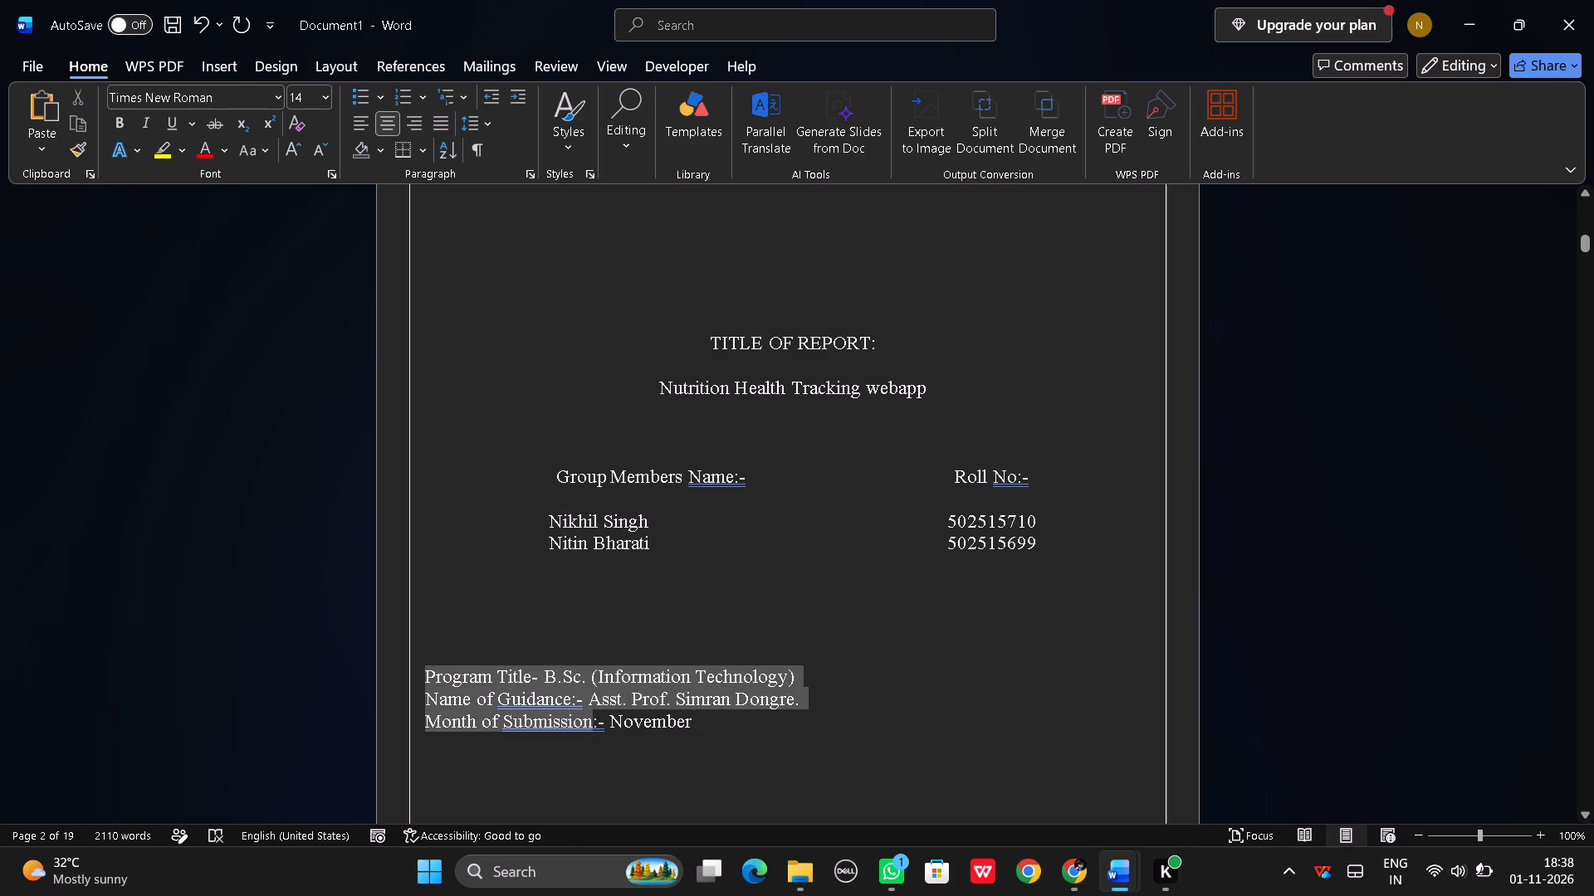
pyautogui.moveTo(606, 728); pyautogui.dragTo(732, 748)
pyautogui.click(381, 131)
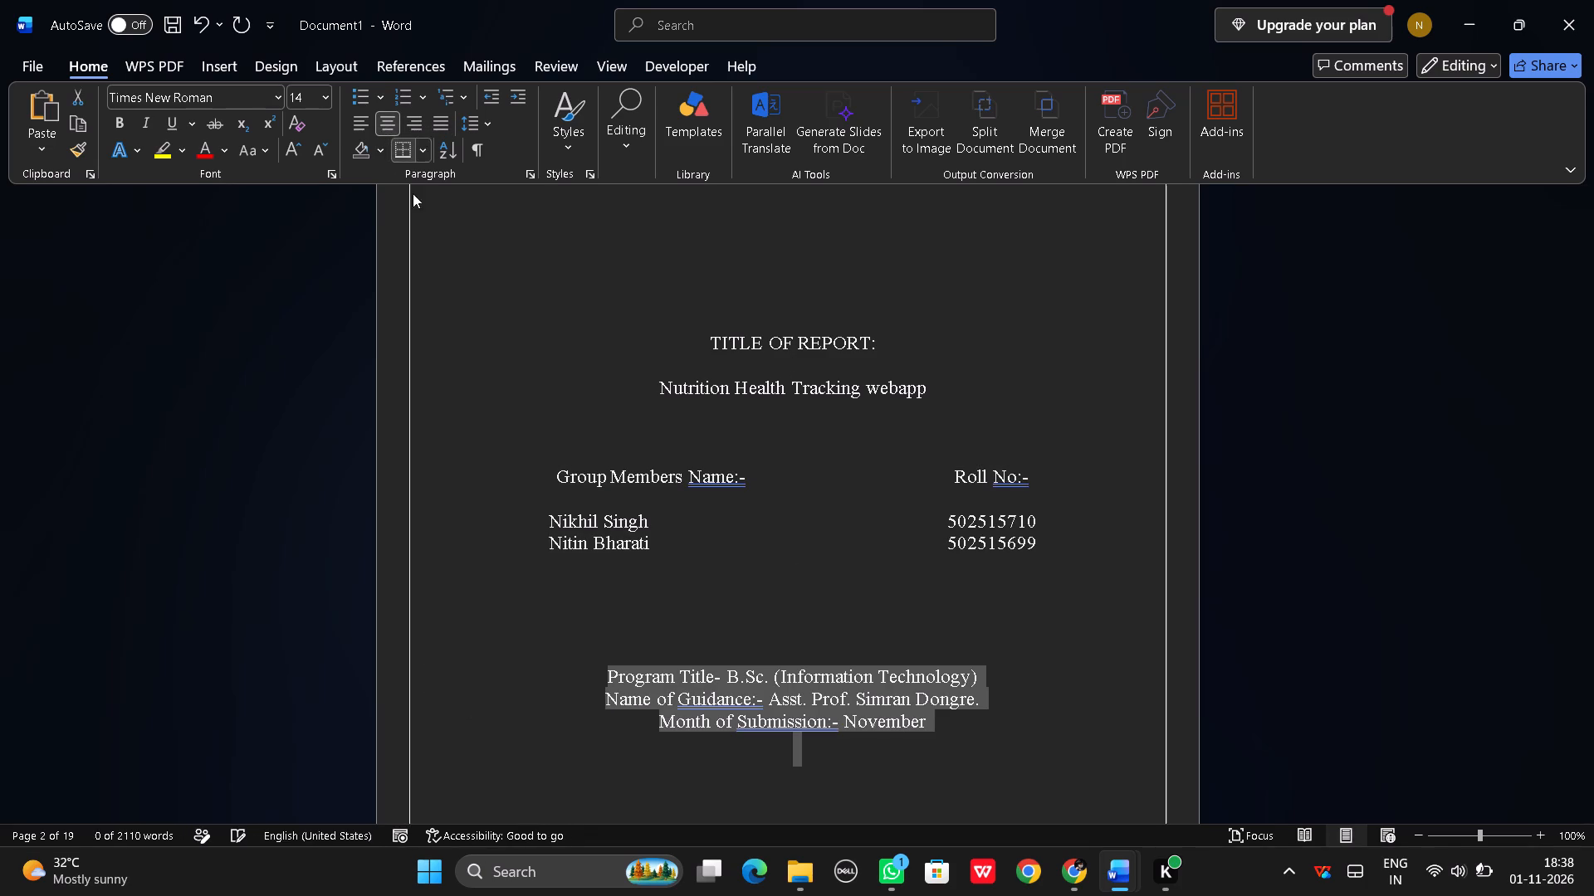
pyautogui.click(506, 394)
# Remove the centring from the "Group Members Name" and "Roll No" line so it is left-aligned.
pyautogui.scroll(2, 534, 451)
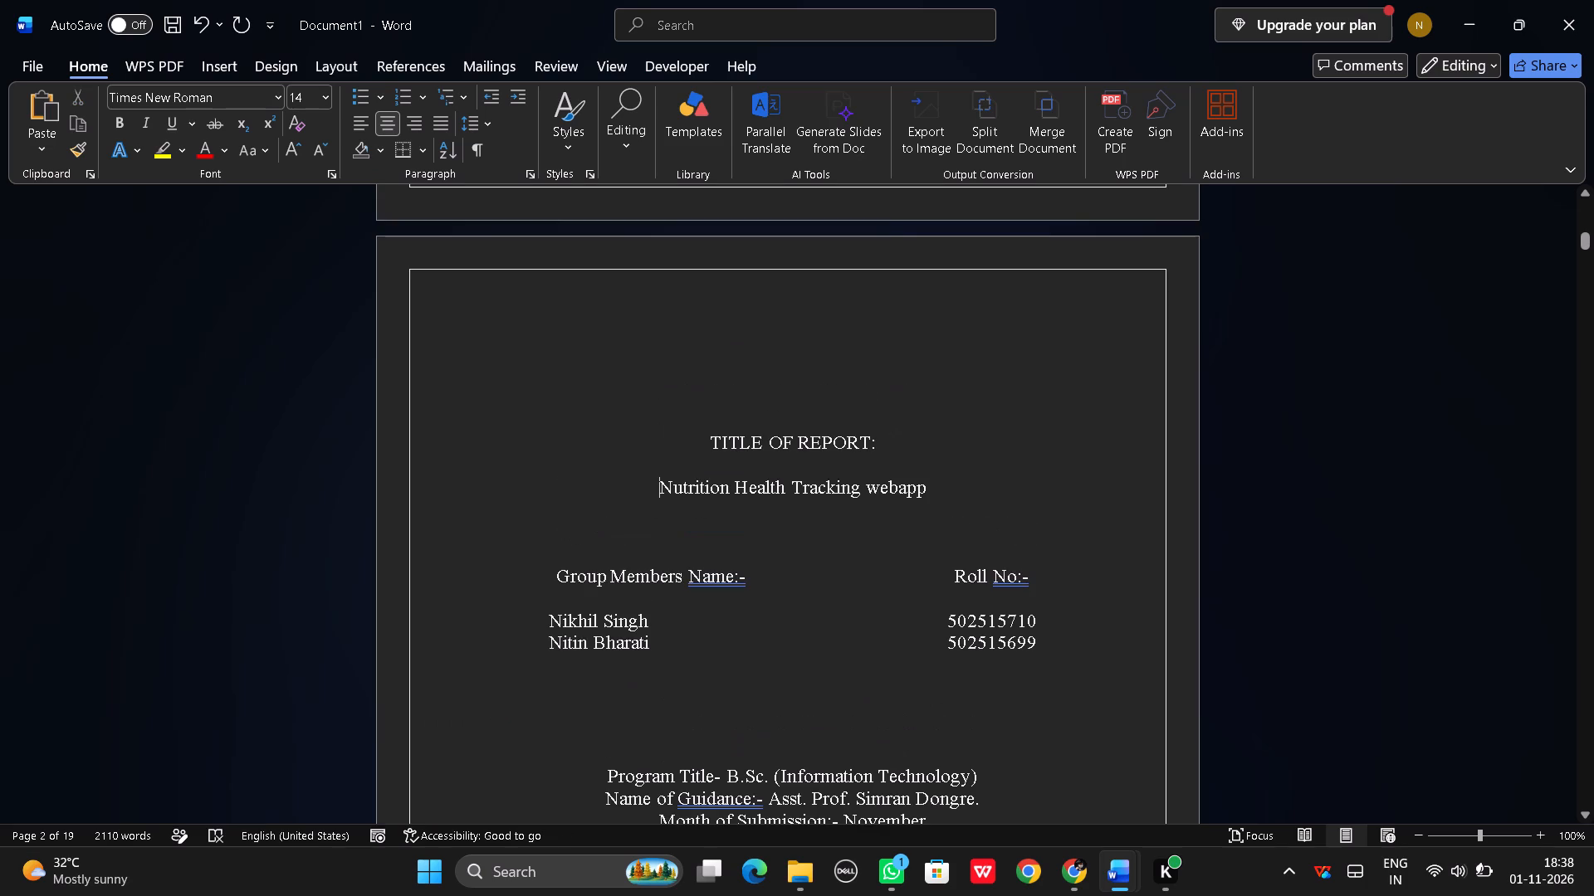
pyautogui.click(552, 571)
pyautogui.press('BackSpace')
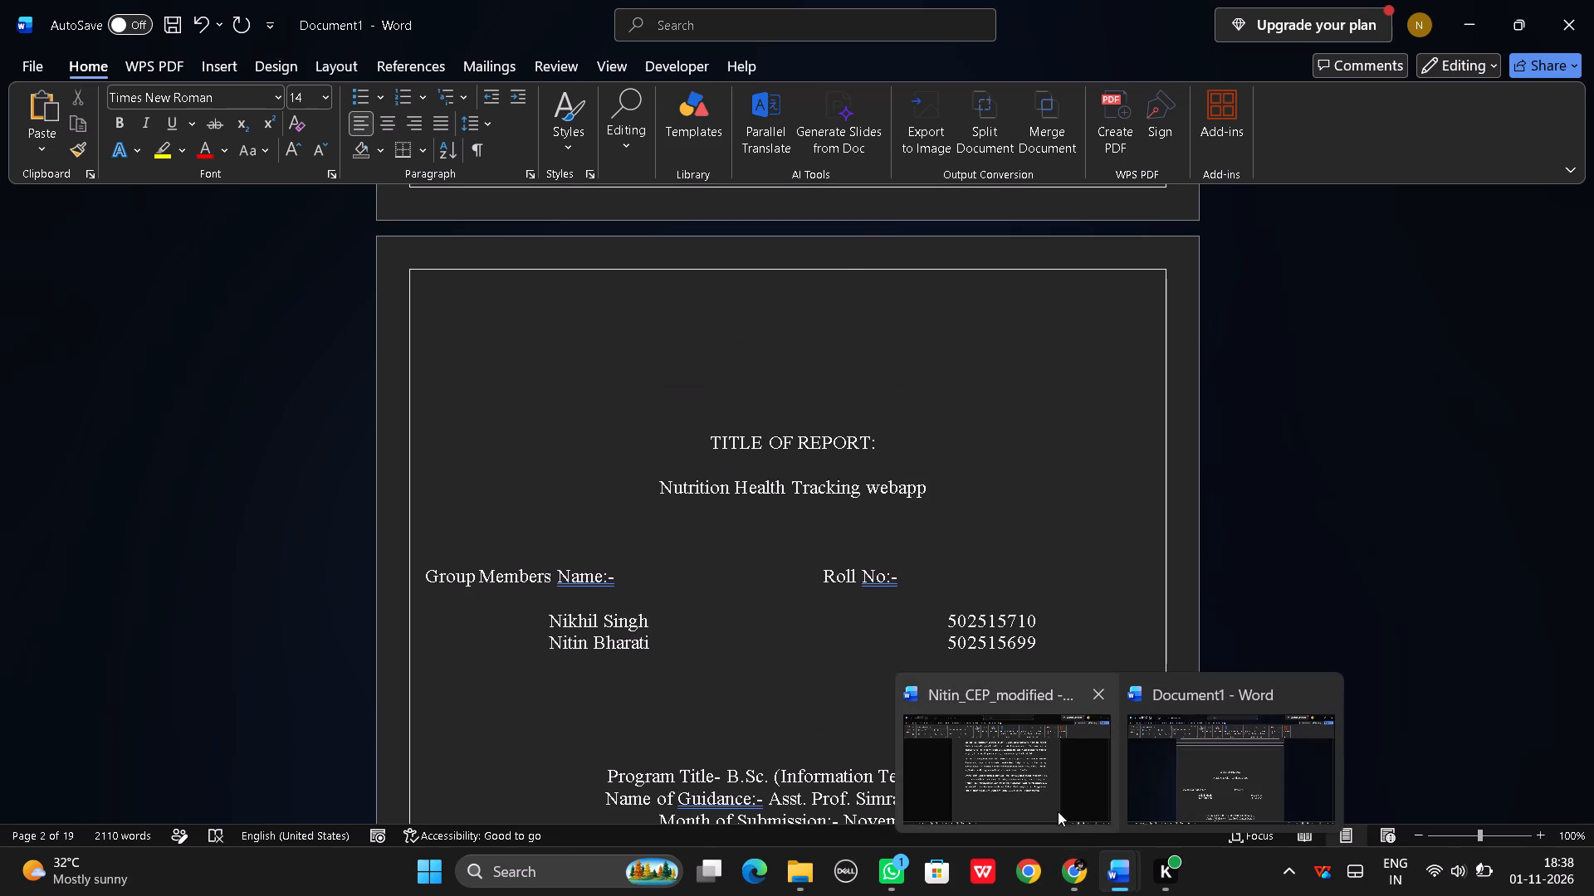
# Compare with the title-of-report page in Nitin_CEP_modified and indent Document1's "Group Members Name" line by four spaces.
pyautogui.click(1046, 803)
pyautogui.moveTo(1590, 758); pyautogui.dragTo(1593, 311)
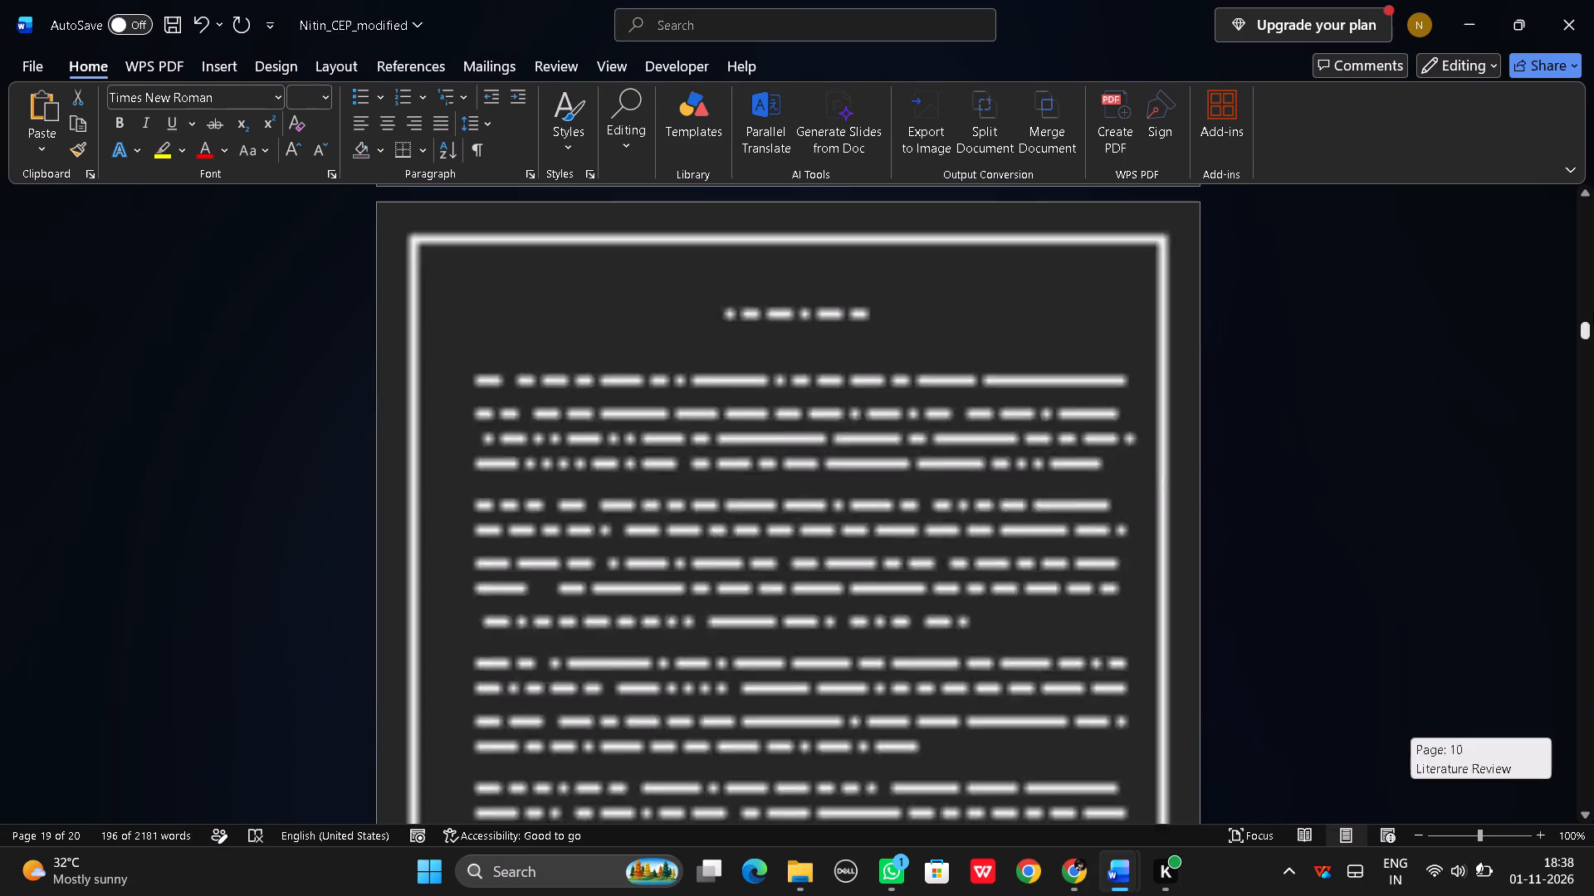
pyautogui.moveTo(1593, 311); pyautogui.dragTo(1593, 268)
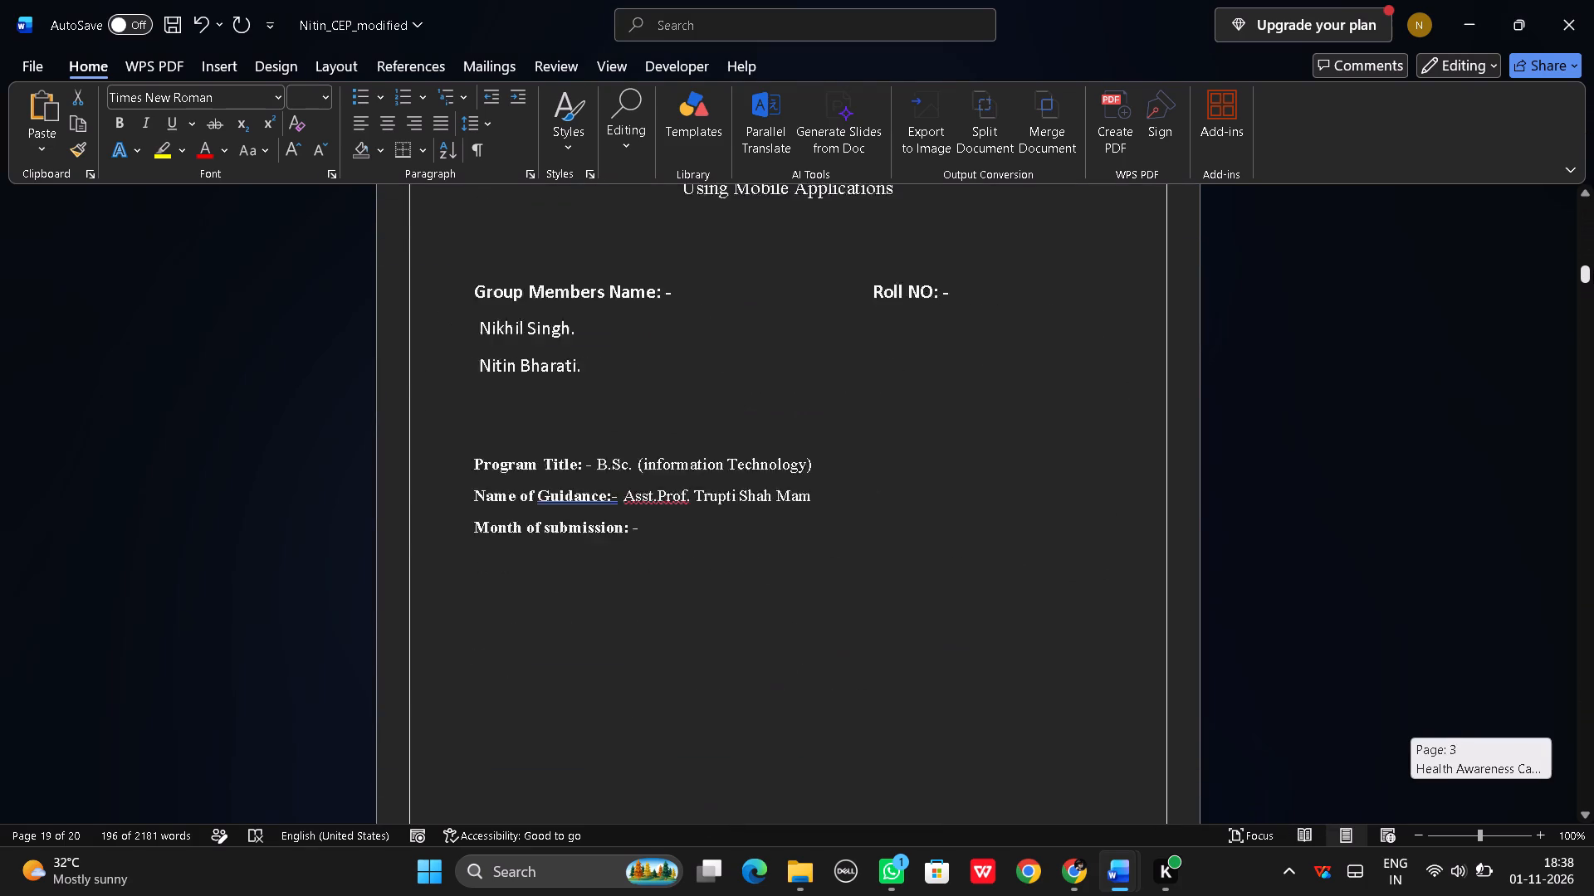
pyautogui.moveTo(1593, 268); pyautogui.dragTo(1593, 265)
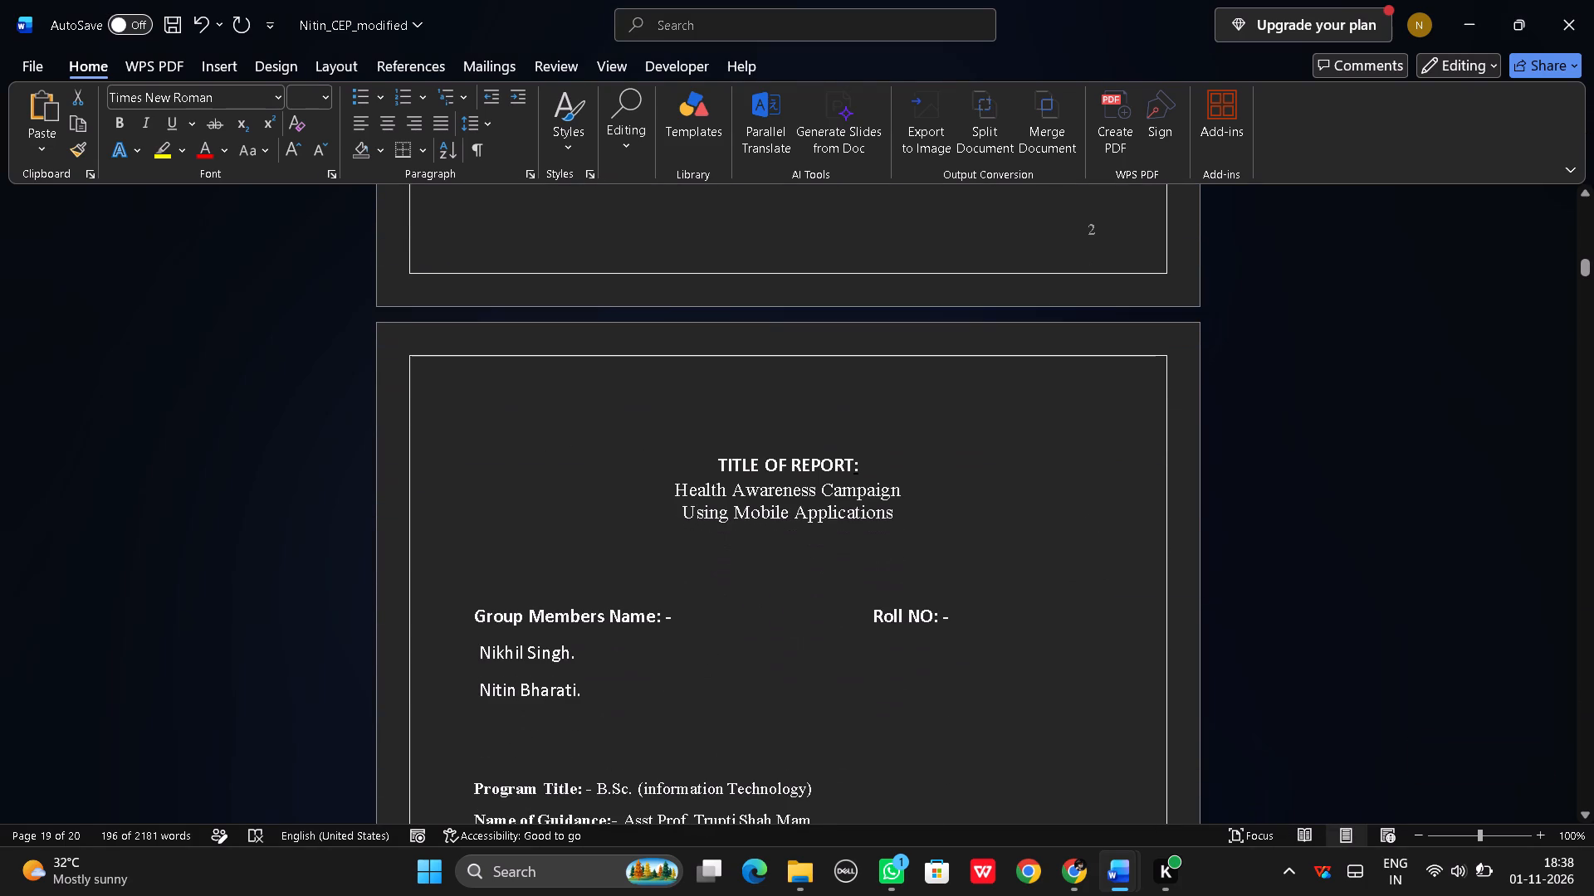
pyautogui.click(1192, 798)
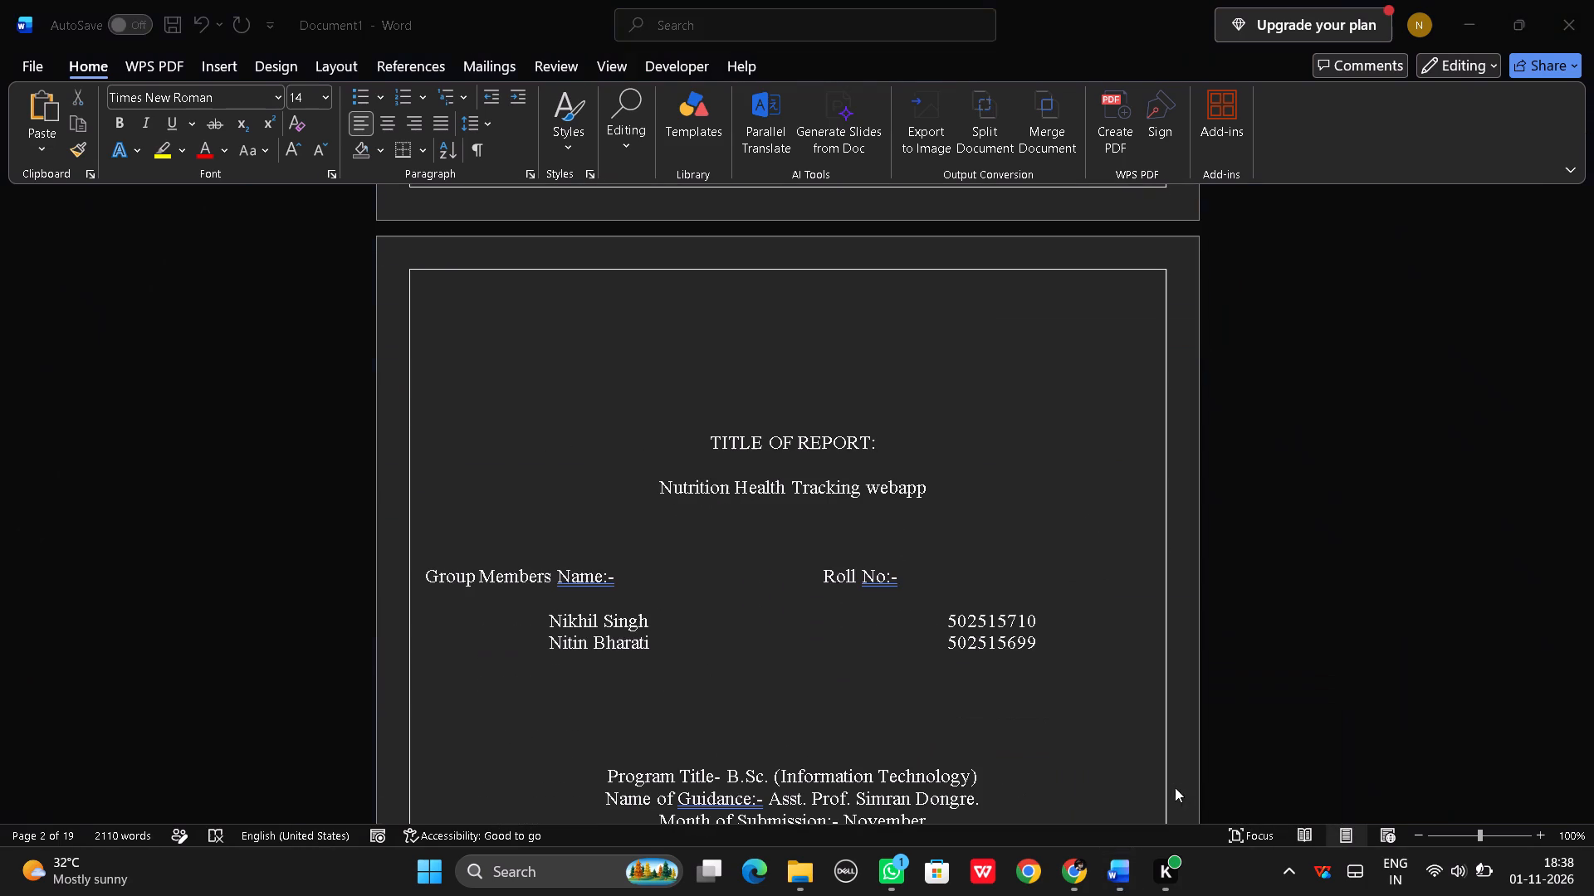
pyautogui.press('Tab')
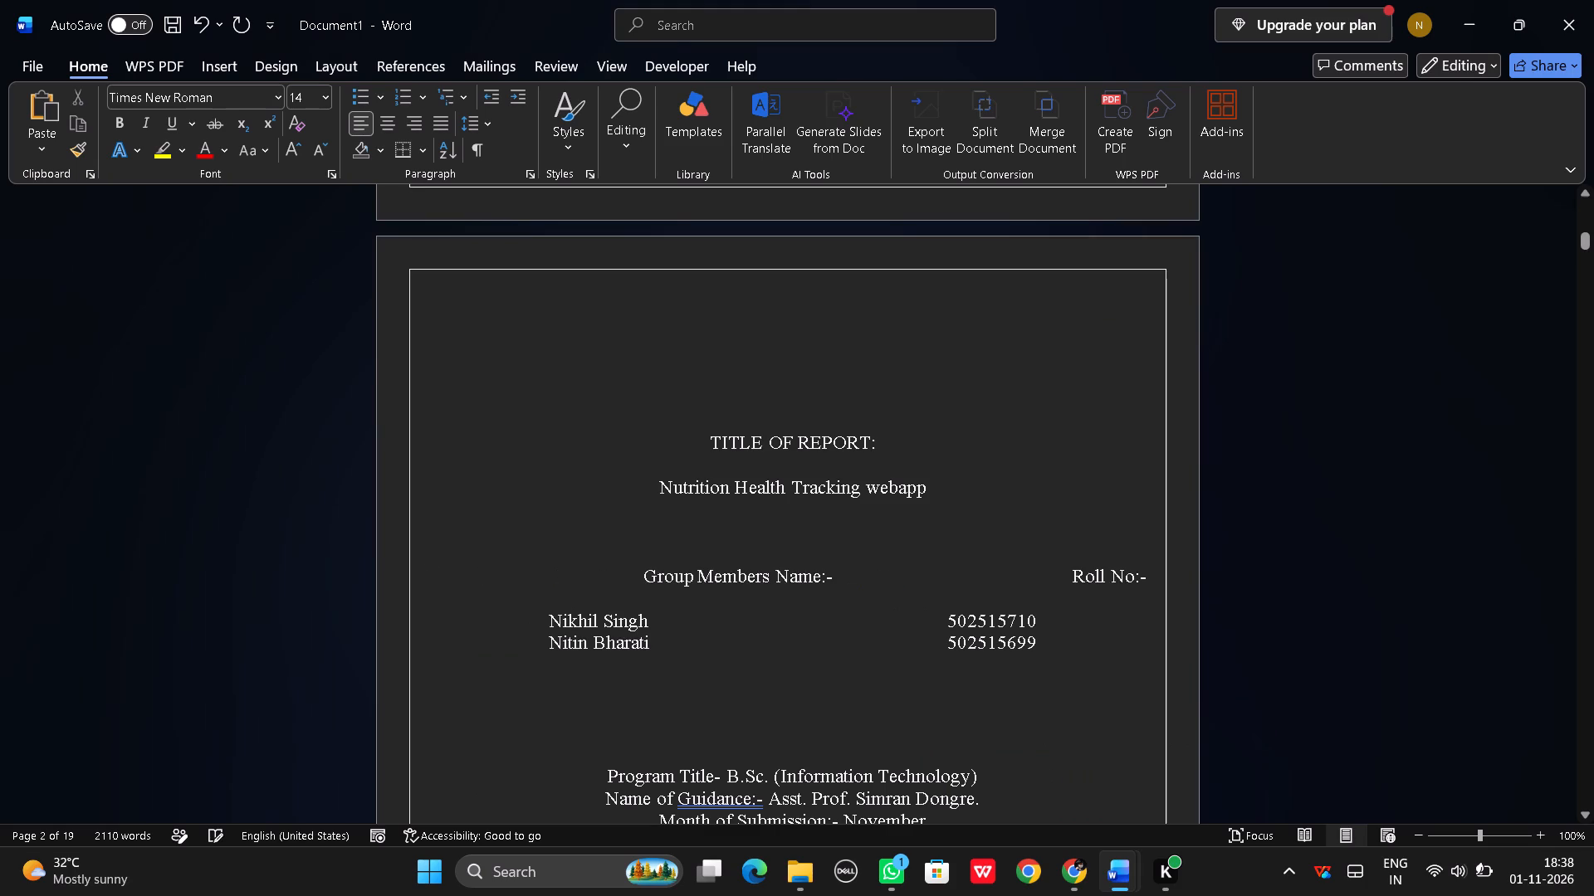
pyautogui.press('BackSpace')
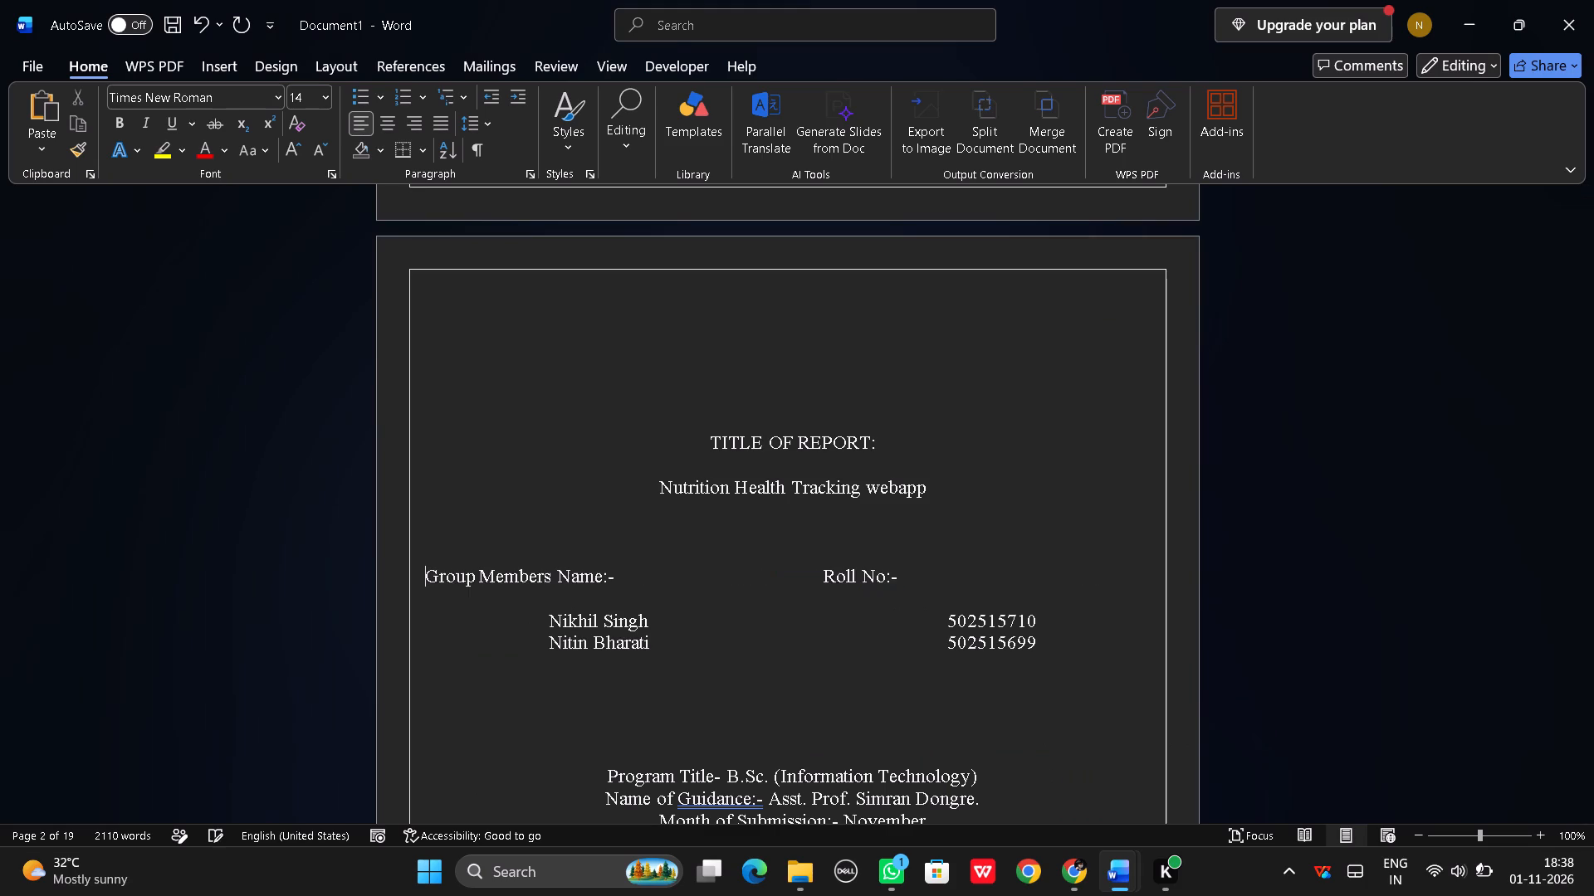
pyautogui.press('space')
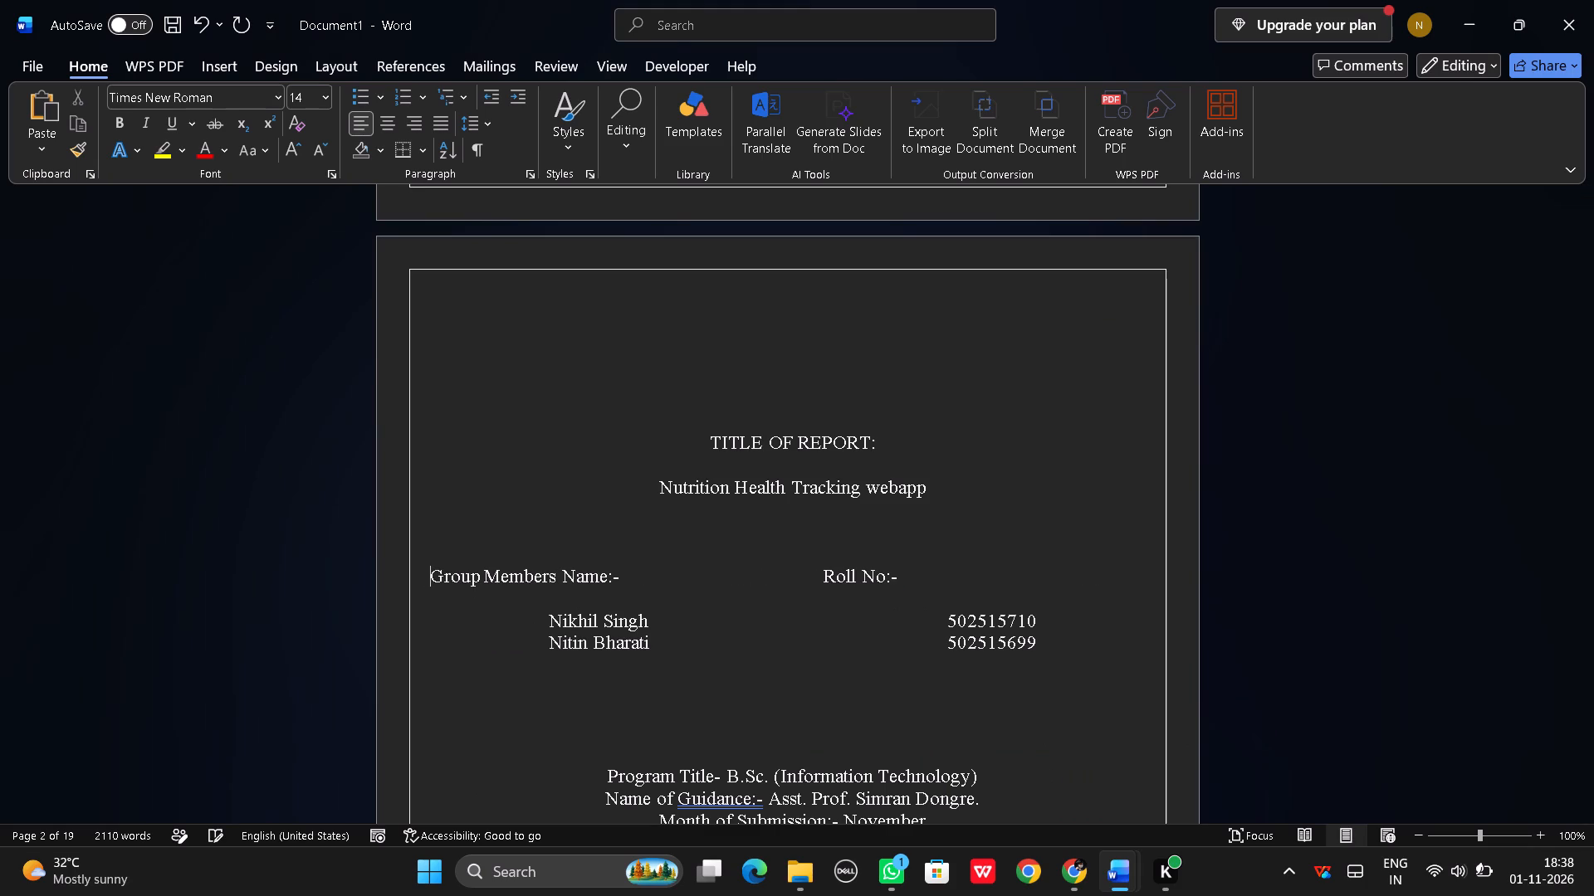
pyautogui.press('space')
pyautogui.press('space')
pyautogui.press('space')
# Remove the centring from both member rows so the names and roll numbers are left-aligned.
pyautogui.click(544, 623)
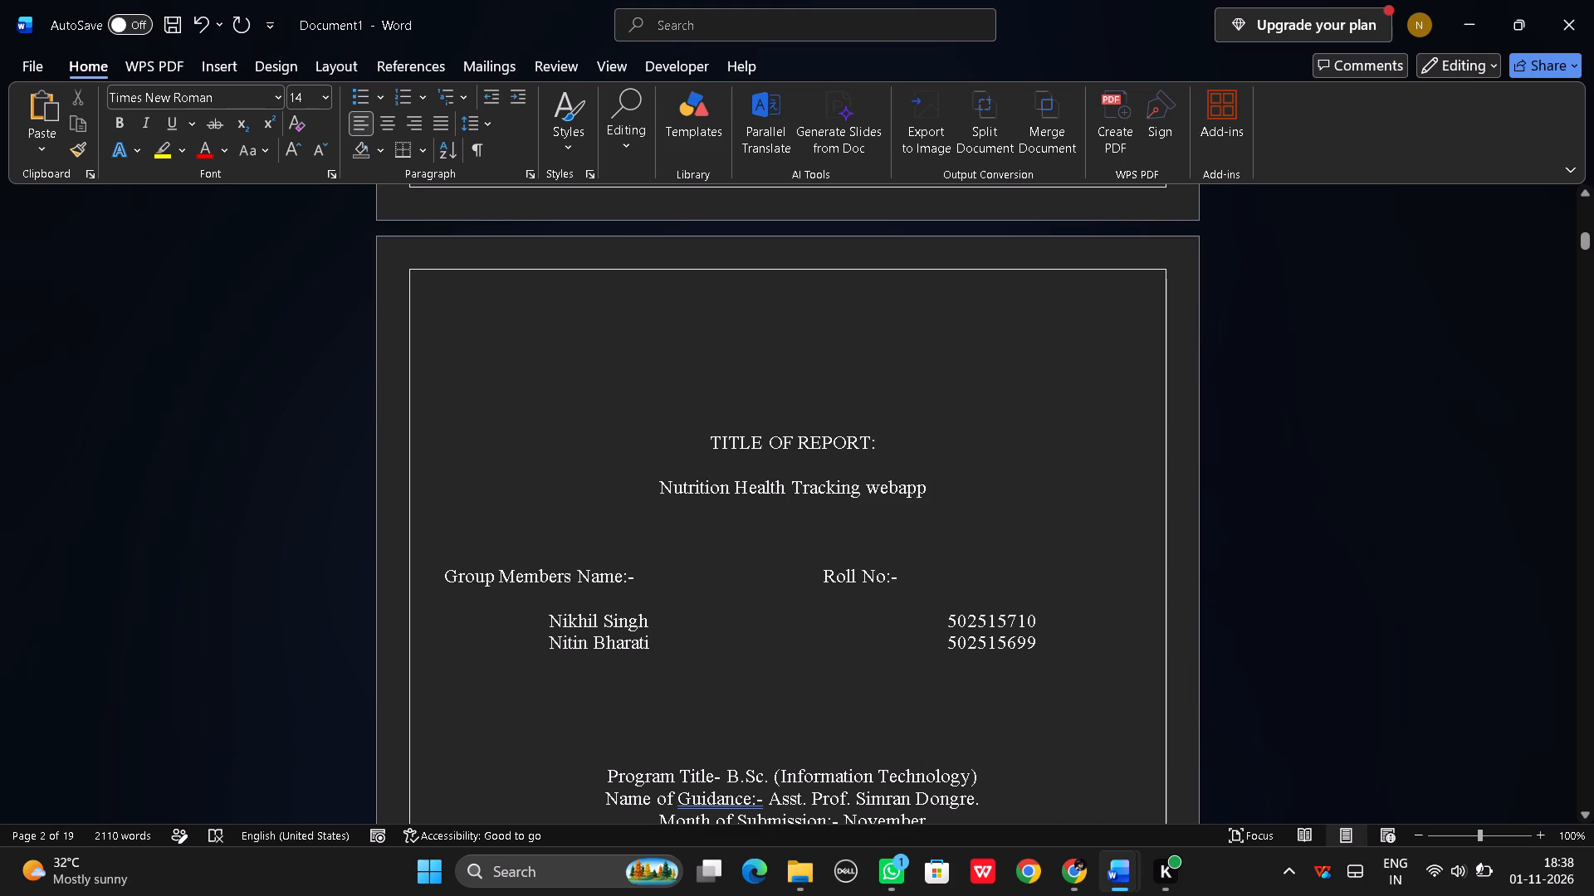
pyautogui.press('BackSpace')
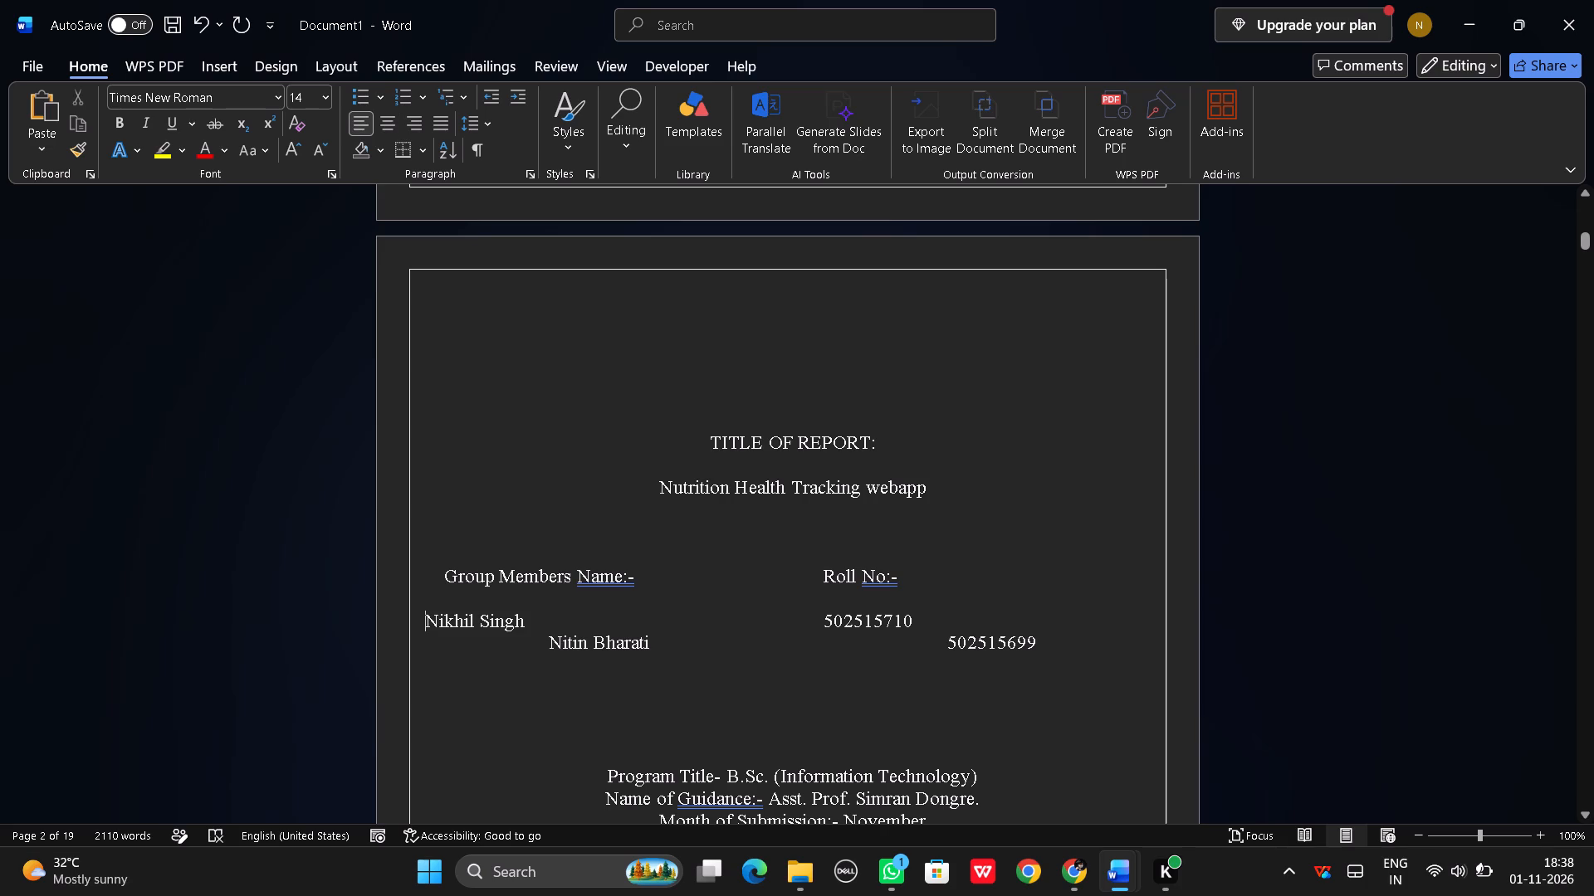
pyautogui.click(544, 644)
pyautogui.press('BackSpace')
# Indent the first group member's row by six spaces under the "Group Members Name" heading.
pyautogui.click(422, 622)
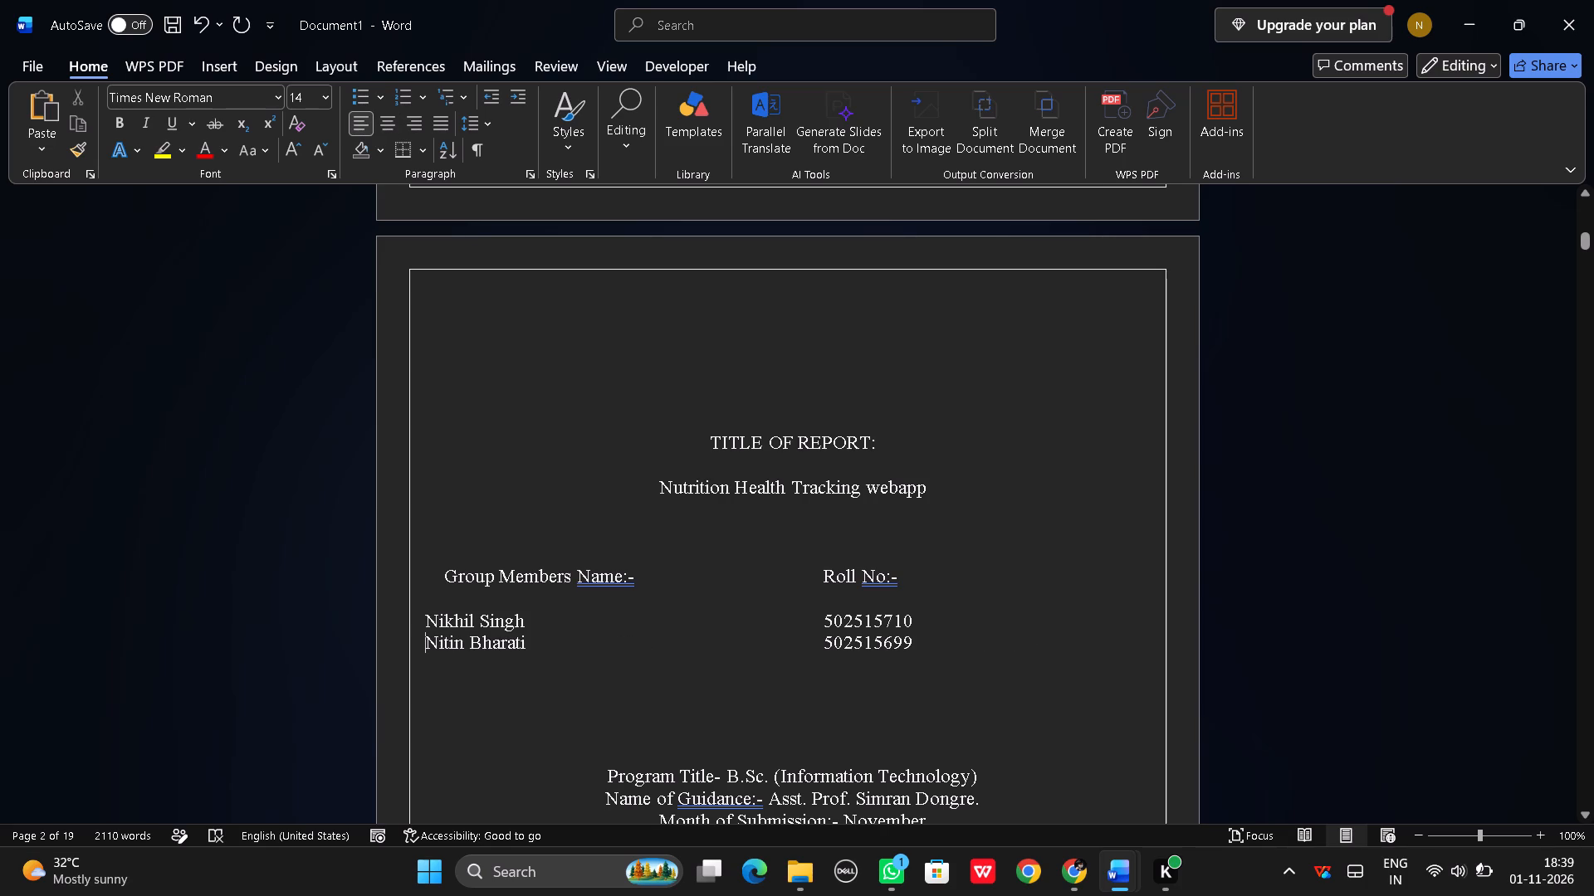
pyautogui.press('space')
pyautogui.press('space')
pyautogui.press('space')
pyautogui.press('space')
pyautogui.press('space')
pyautogui.press('space')
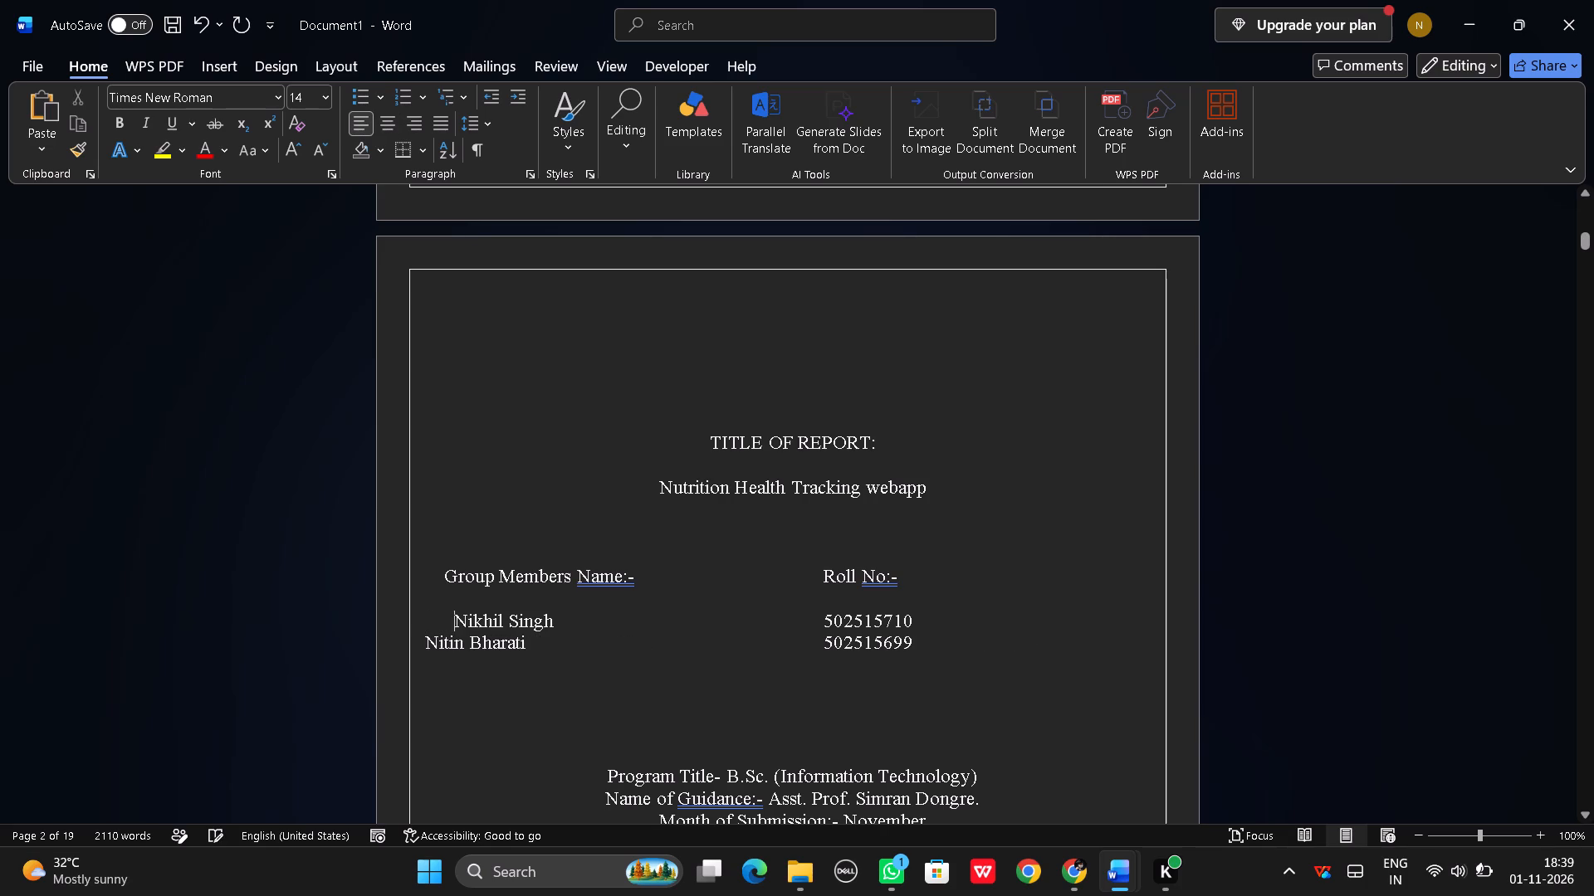
# Indent the second group member's row by six spaces so the name aligns with the first member's name.
pyautogui.click(419, 642)
pyautogui.press('space')
pyautogui.press('space')
pyautogui.press('space')
pyautogui.press('space')
pyautogui.press('space')
pyautogui.press('space')
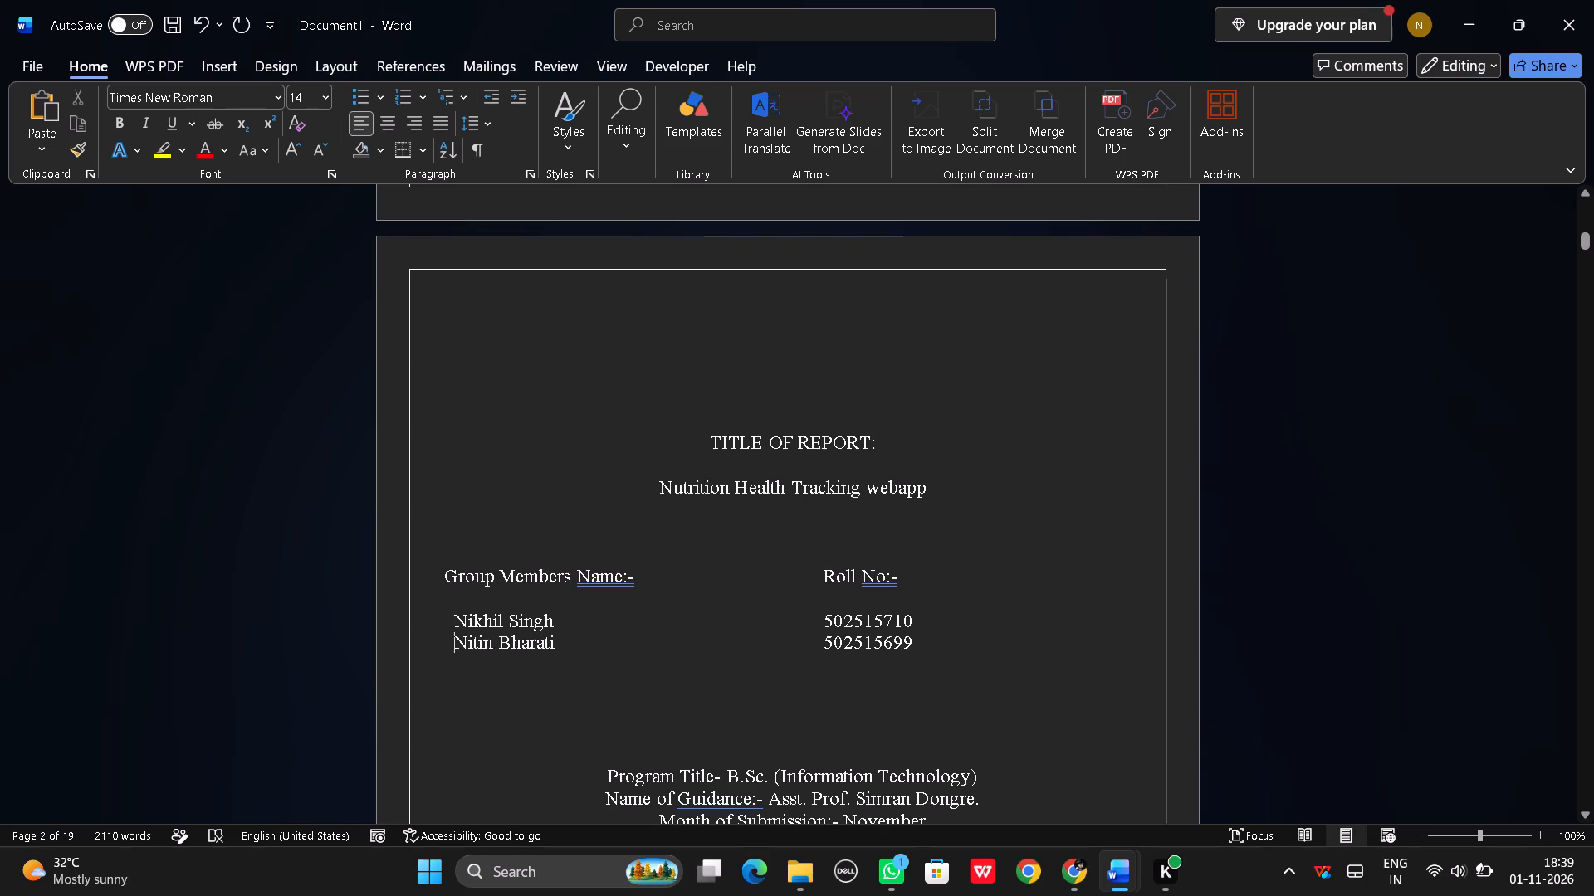
# Remove the centring from the "Program Title", "Name of Guidance" and "Month of Submission" lines so they are left-aligned.
pyautogui.scroll(-3, 767, 665)
pyautogui.click(603, 626)
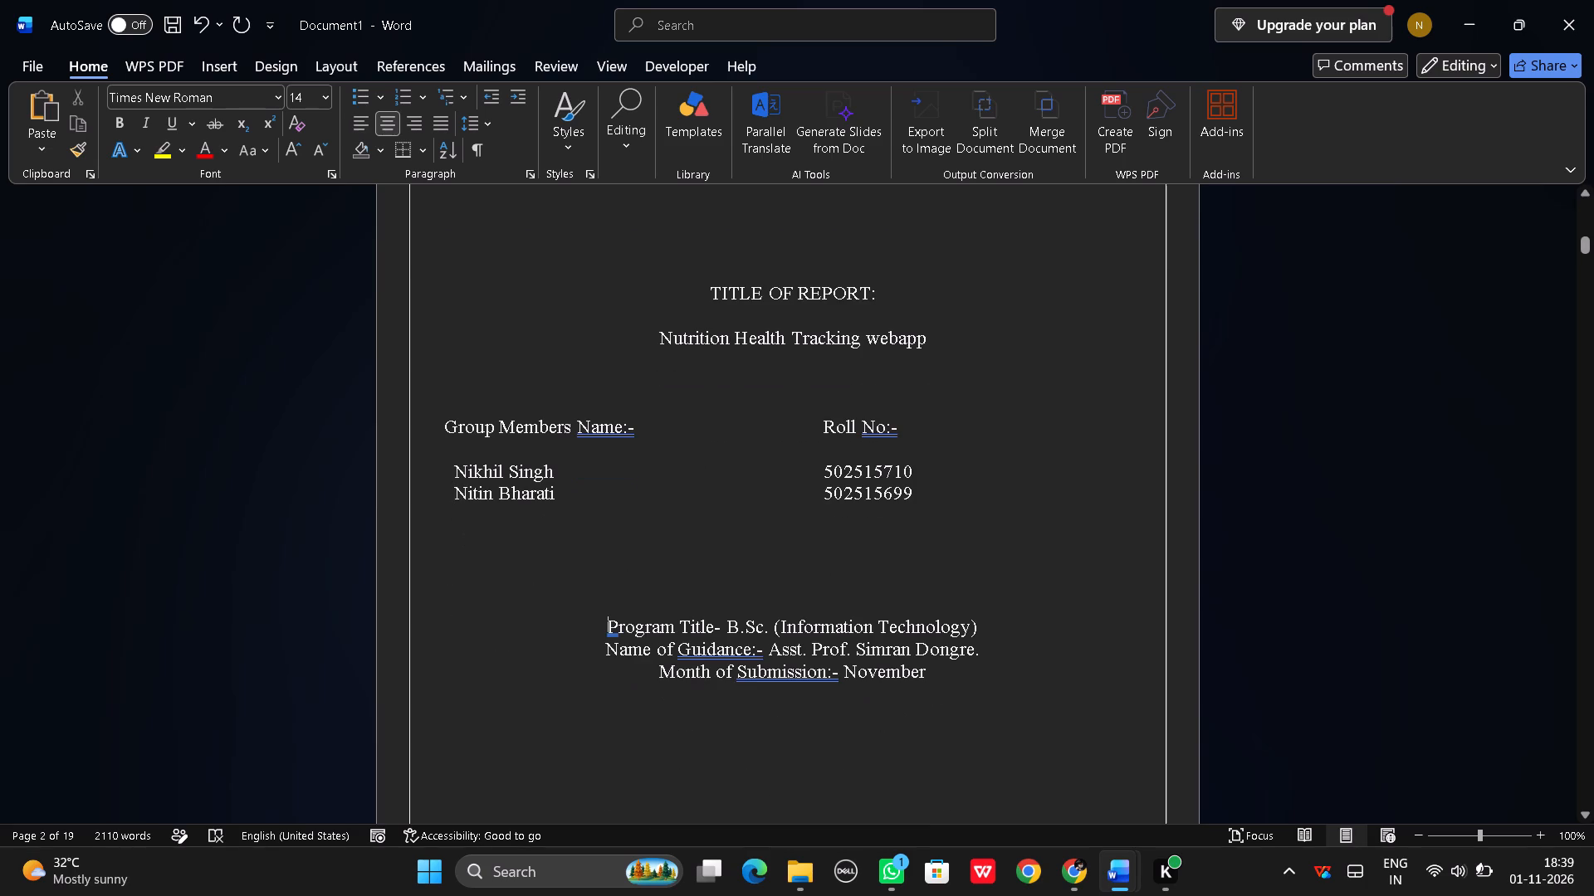
pyautogui.press('BackSpace')
pyautogui.click(603, 655)
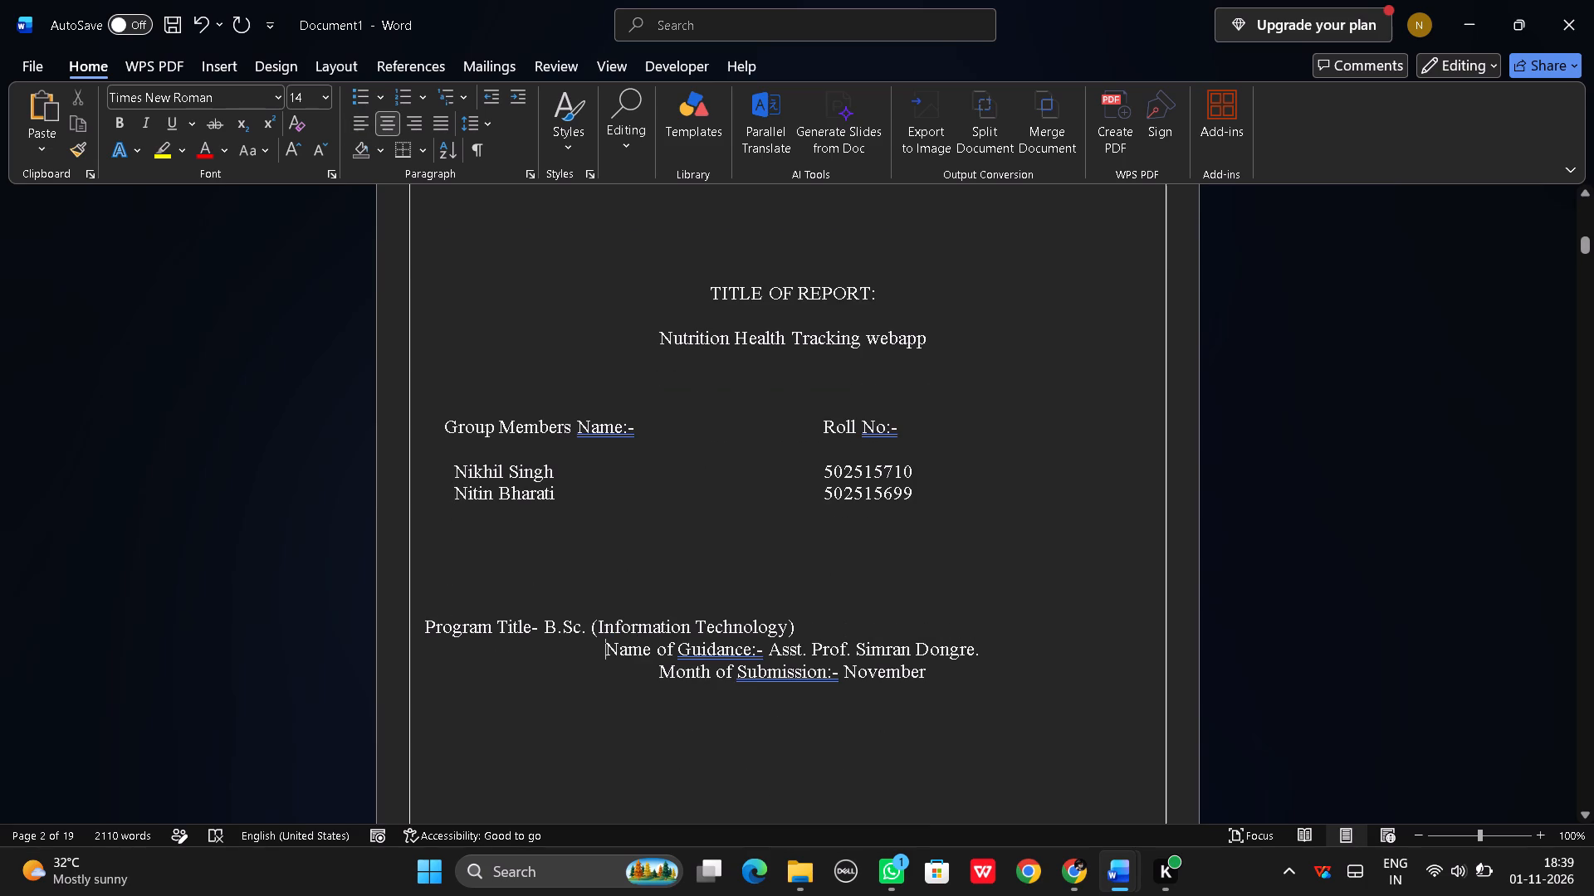
pyautogui.press('BackSpace')
pyautogui.click(653, 672)
pyautogui.press('BackSpace')
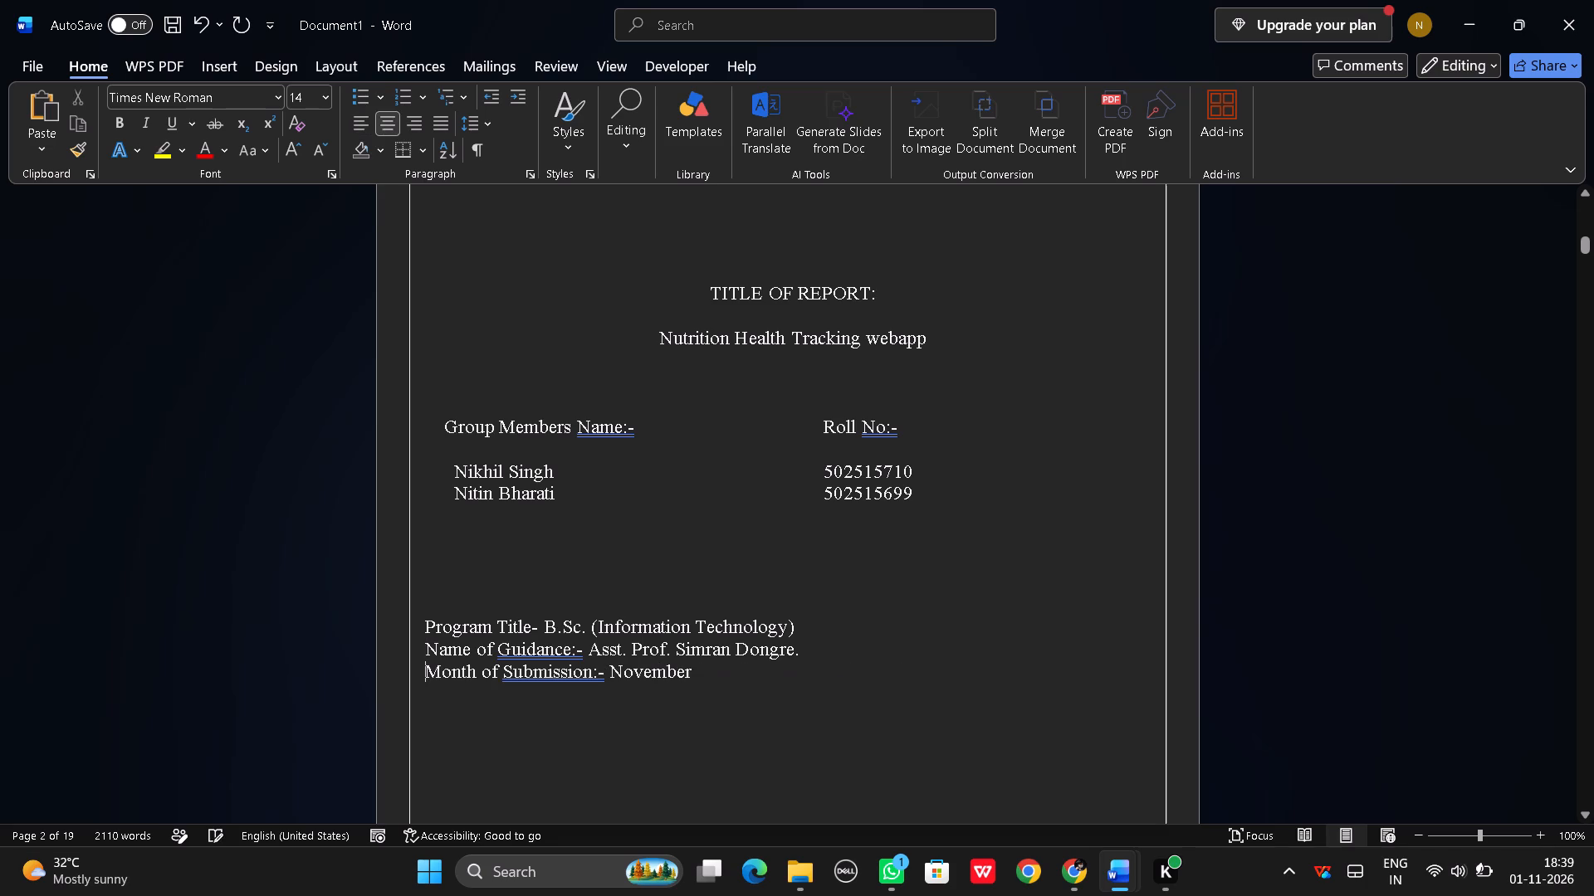
# Insert three blank lines above the "Certificate by Institute" heading, from the end of the title-of-report page.
pyautogui.scroll(-1, 702, 652)
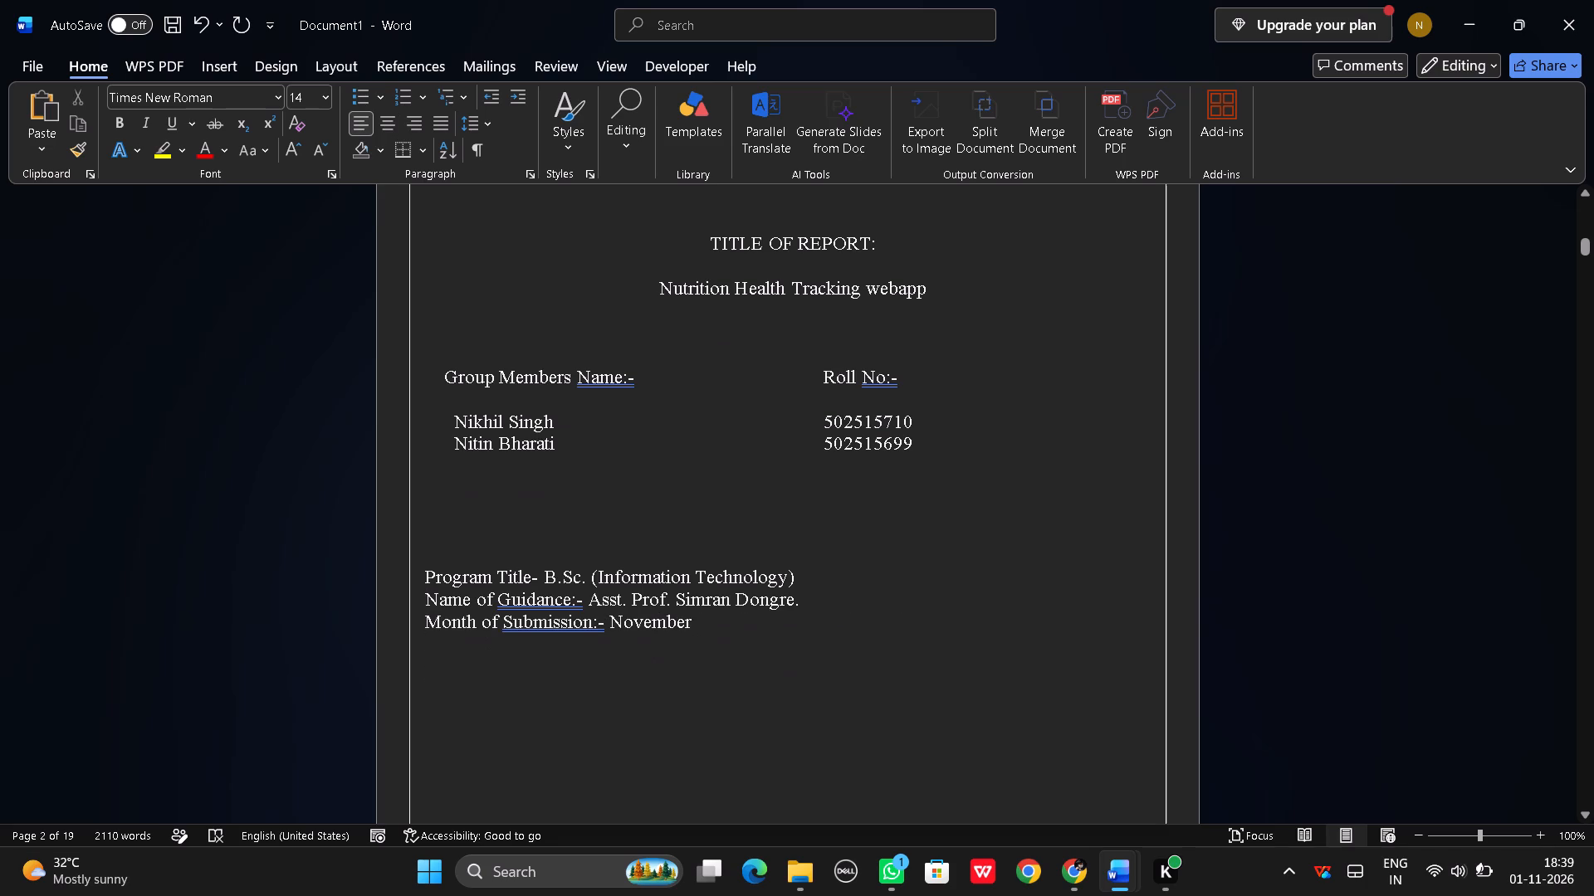
pyautogui.scroll(4, 702, 652)
pyautogui.scroll(-5, 702, 652)
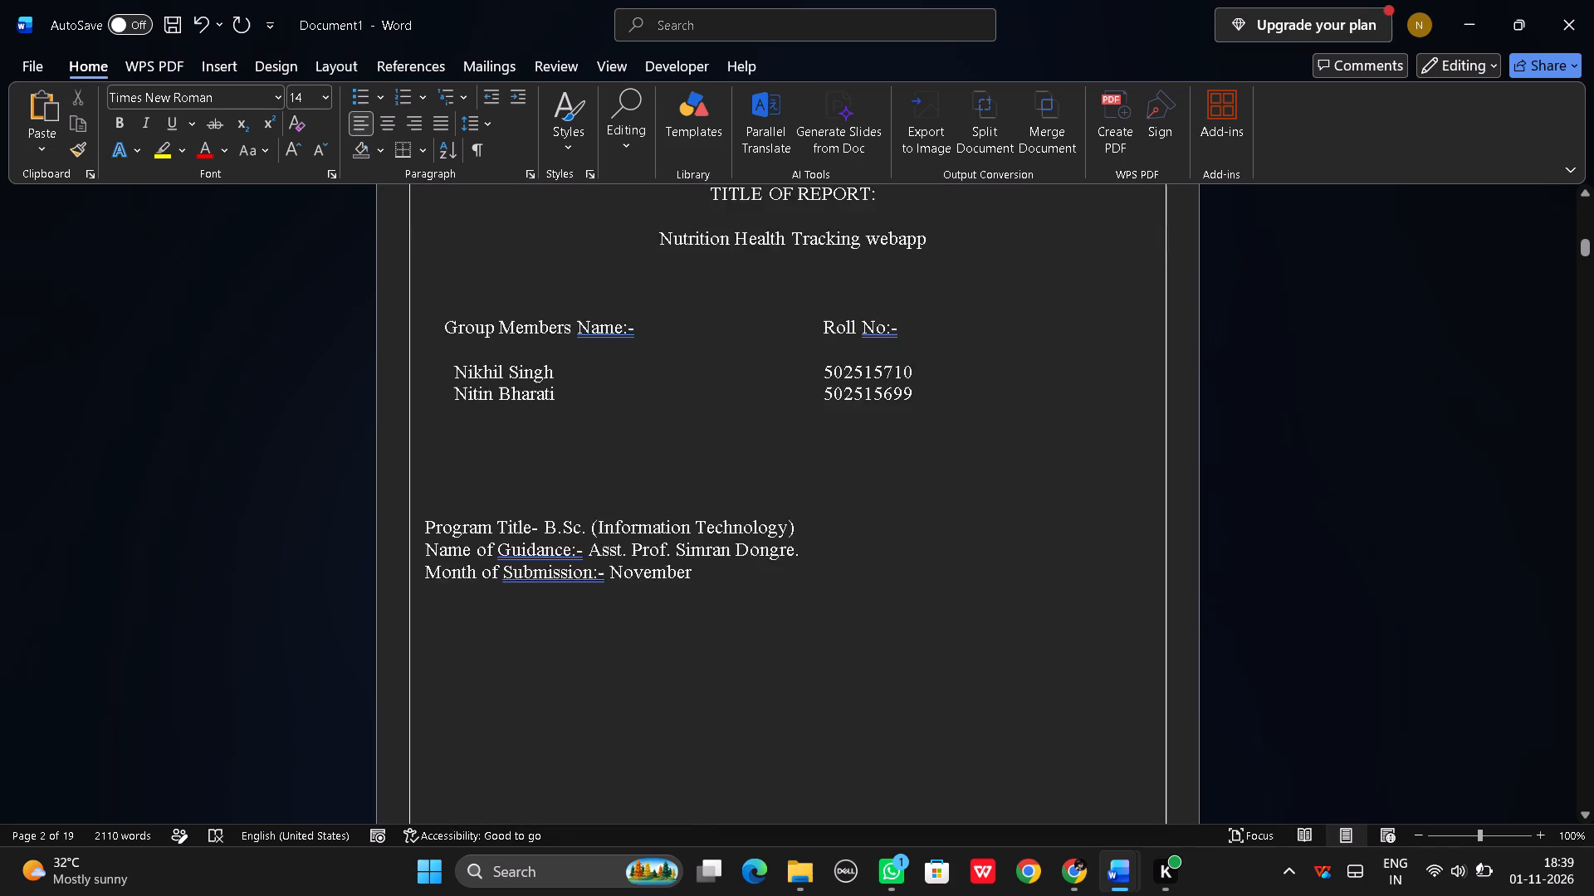
pyautogui.scroll(-15, 702, 651)
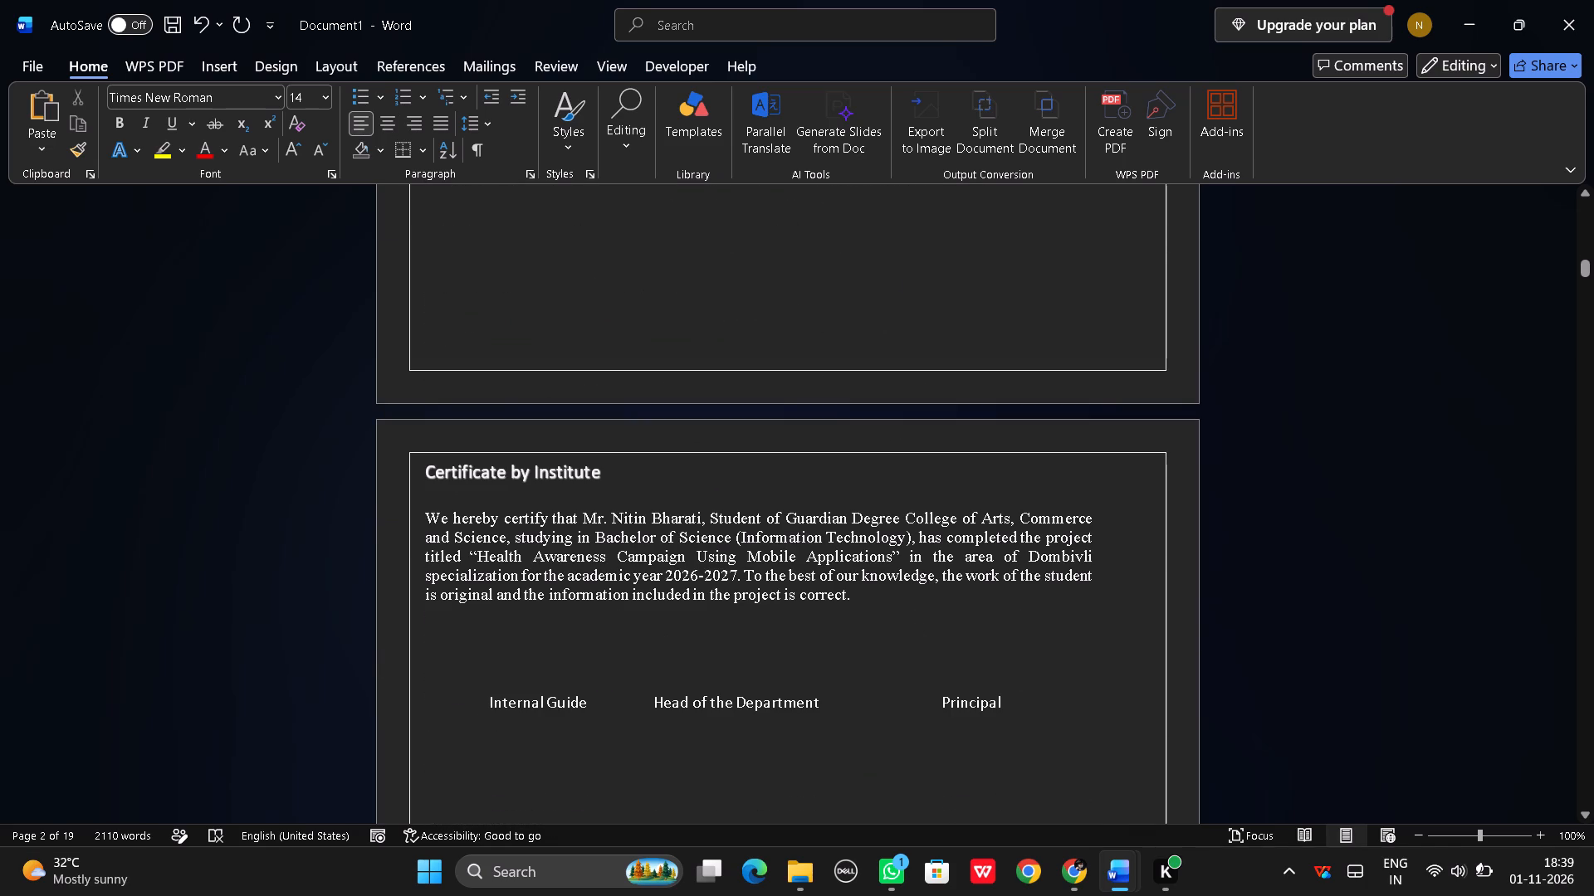
pyautogui.click(612, 289)
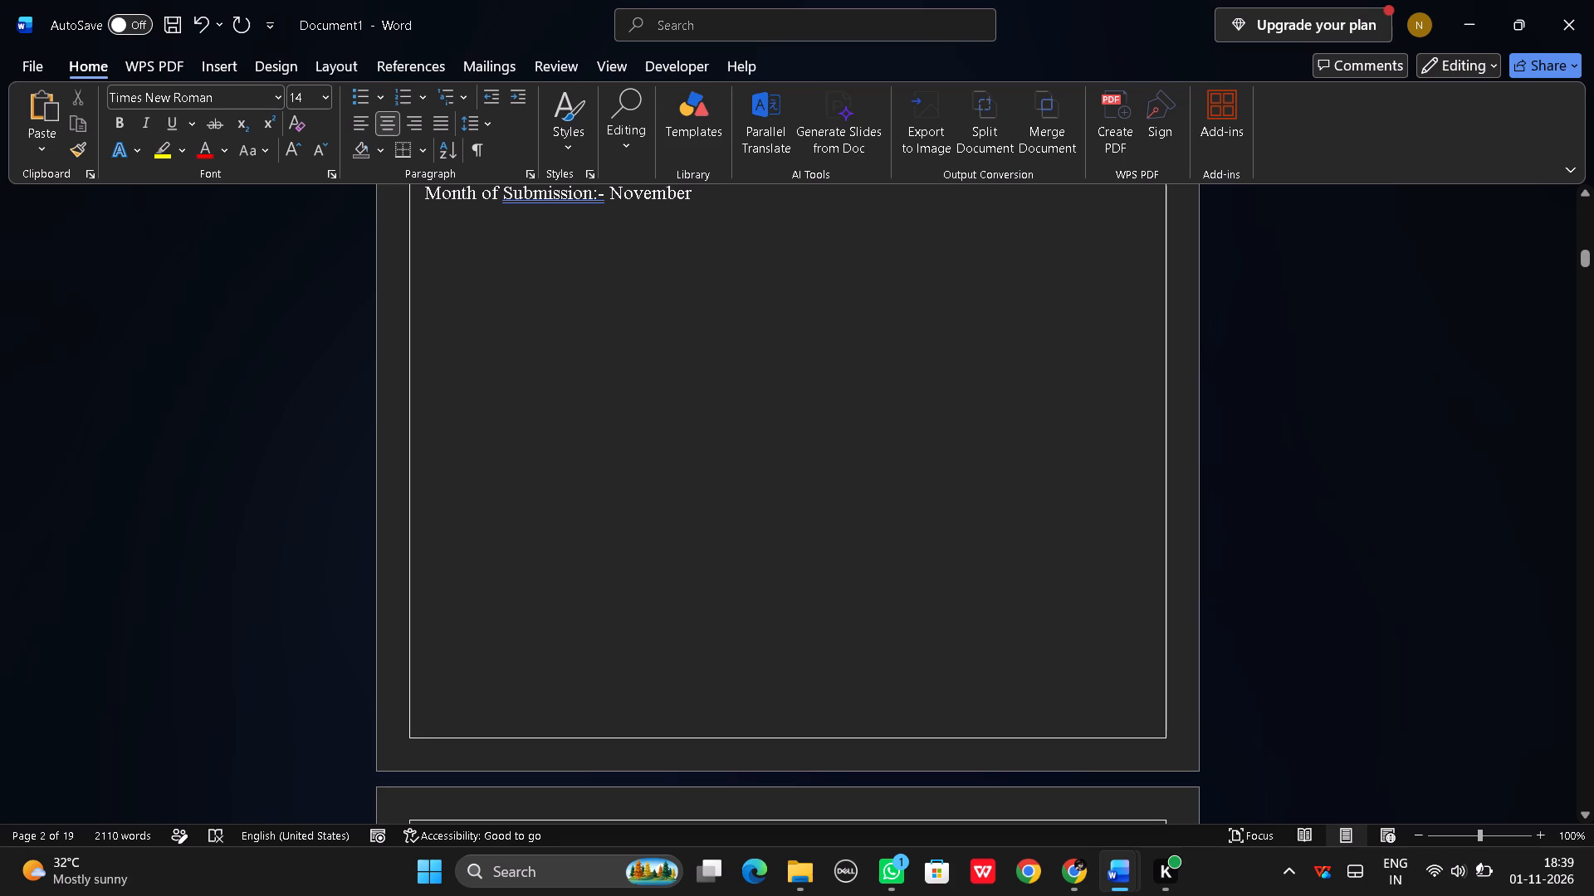
pyautogui.press('Return')
pyautogui.press('Return')
pyautogui.press('Return')
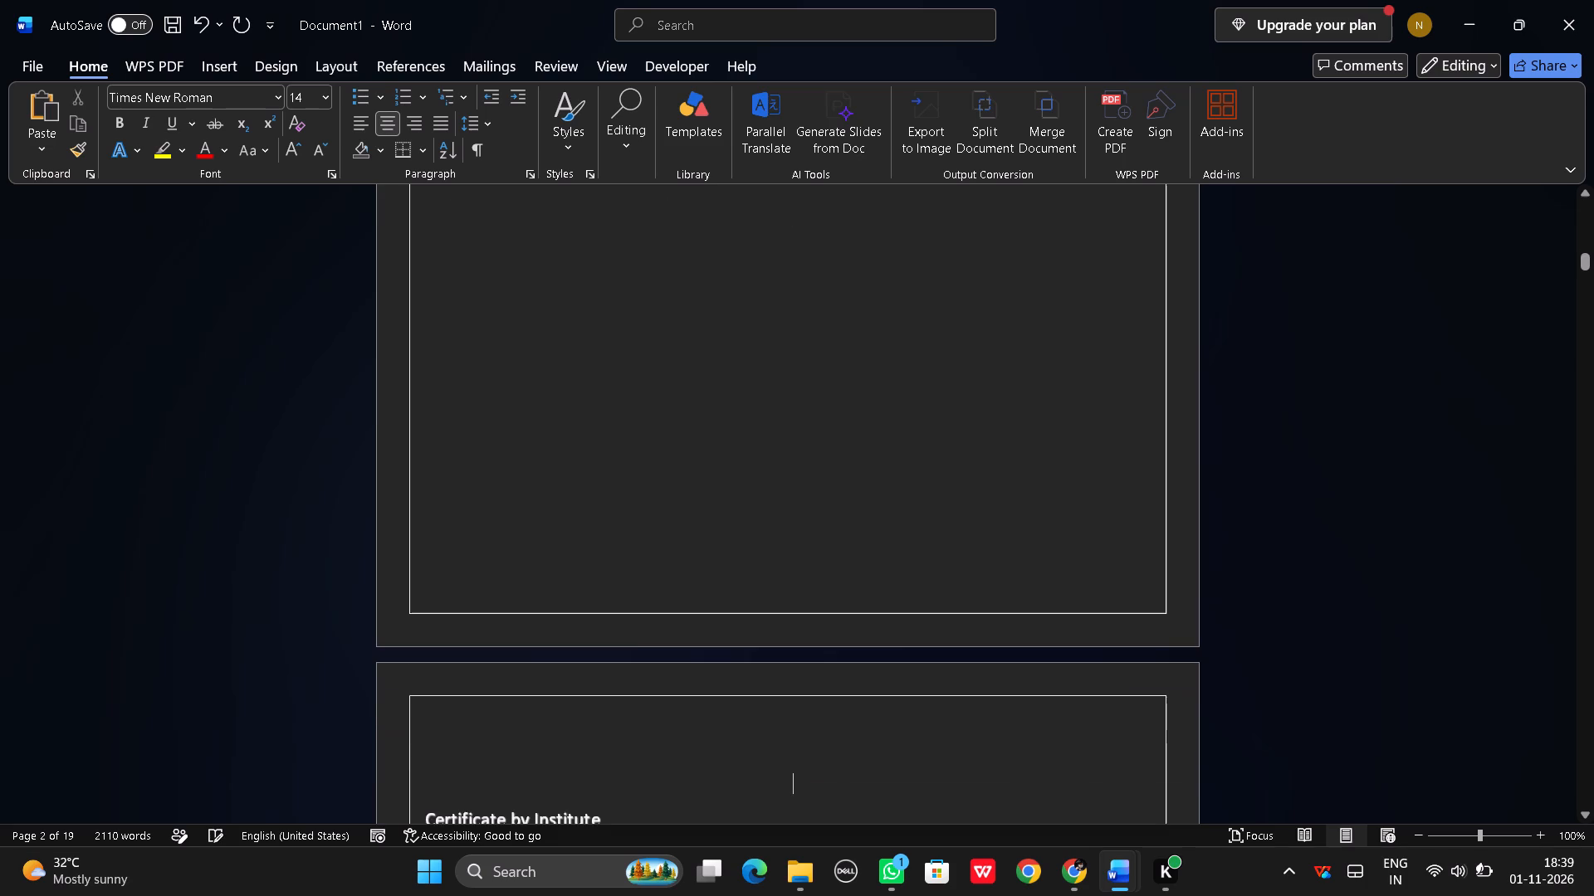
# Centre the "Certificate by Institute" heading.
pyautogui.scroll(-4, 631, 387)
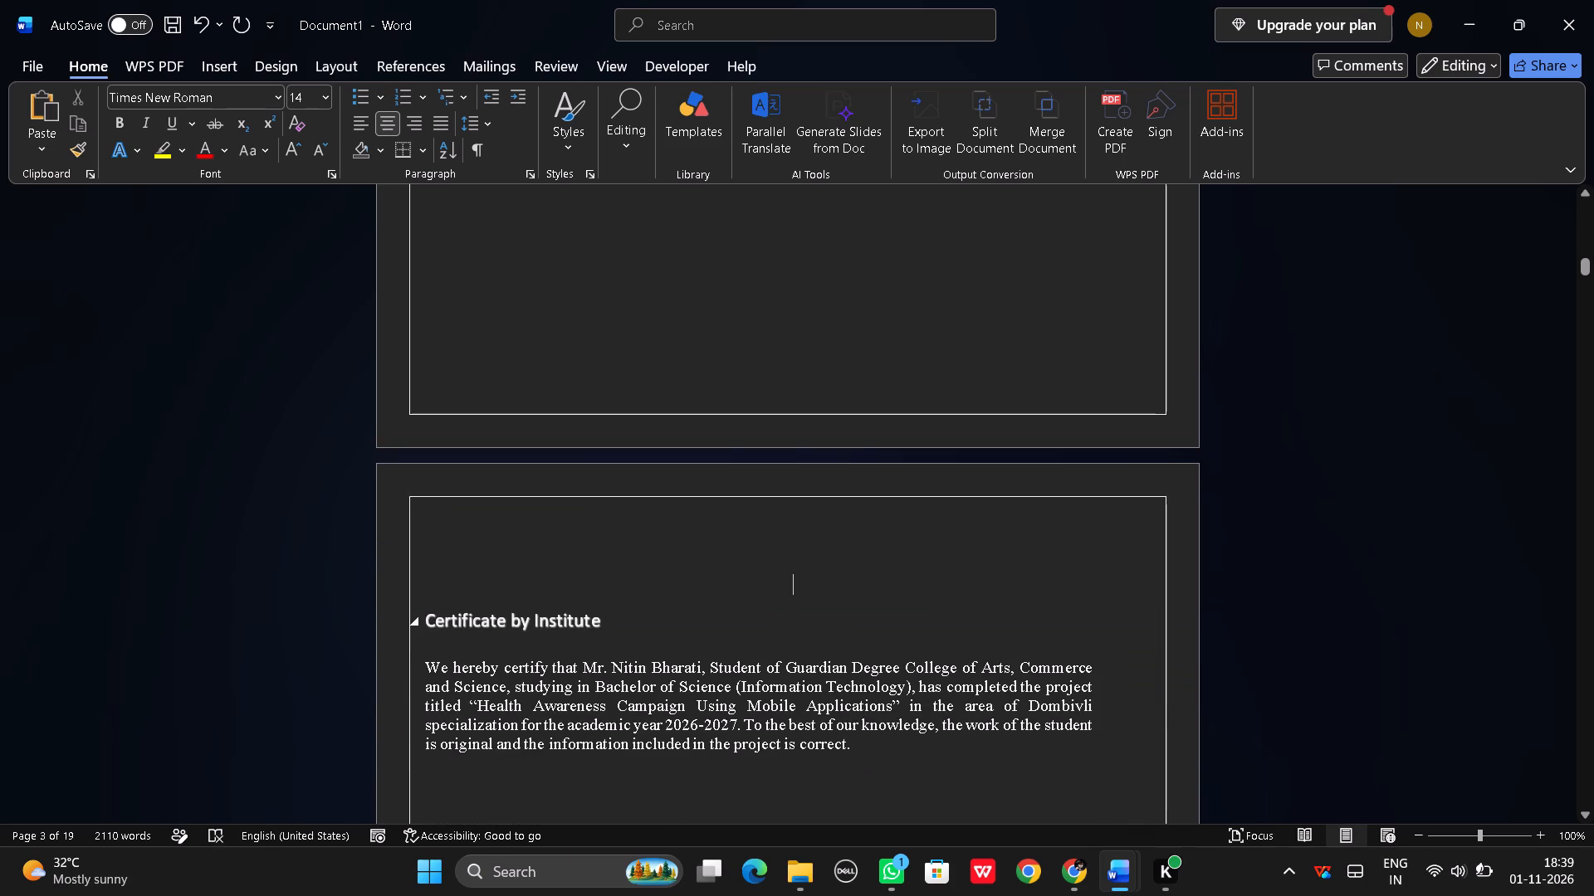
pyautogui.moveTo(423, 620); pyautogui.dragTo(585, 625)
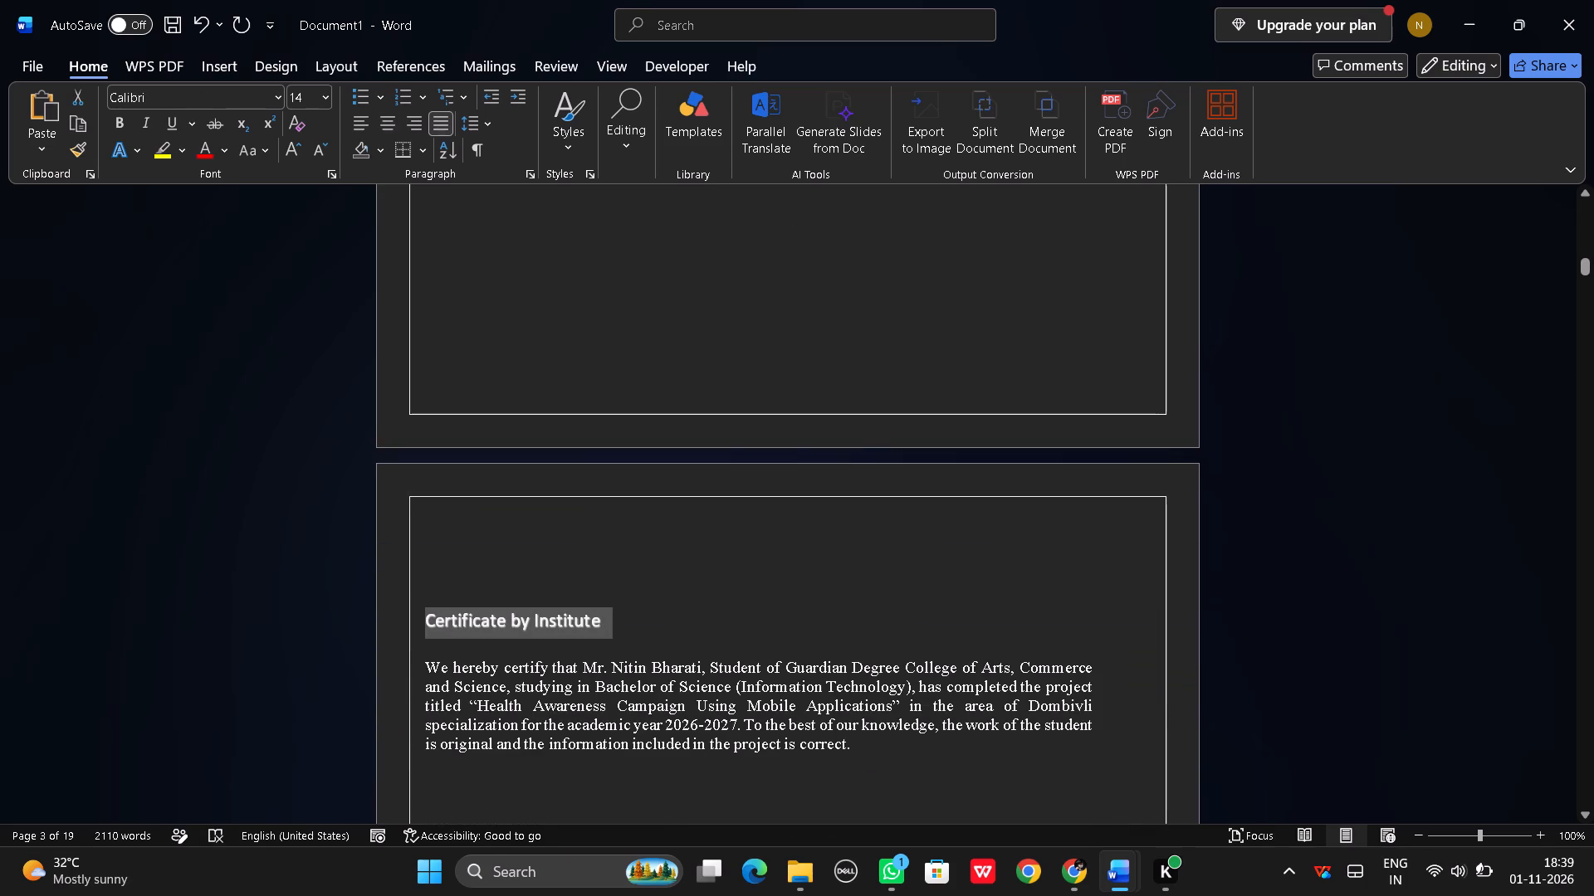
pyautogui.click(388, 129)
# Delete two of the blank lines above the "Certificate by Institute" heading and remove the centring from the remaining one.
pyautogui.click(585, 575)
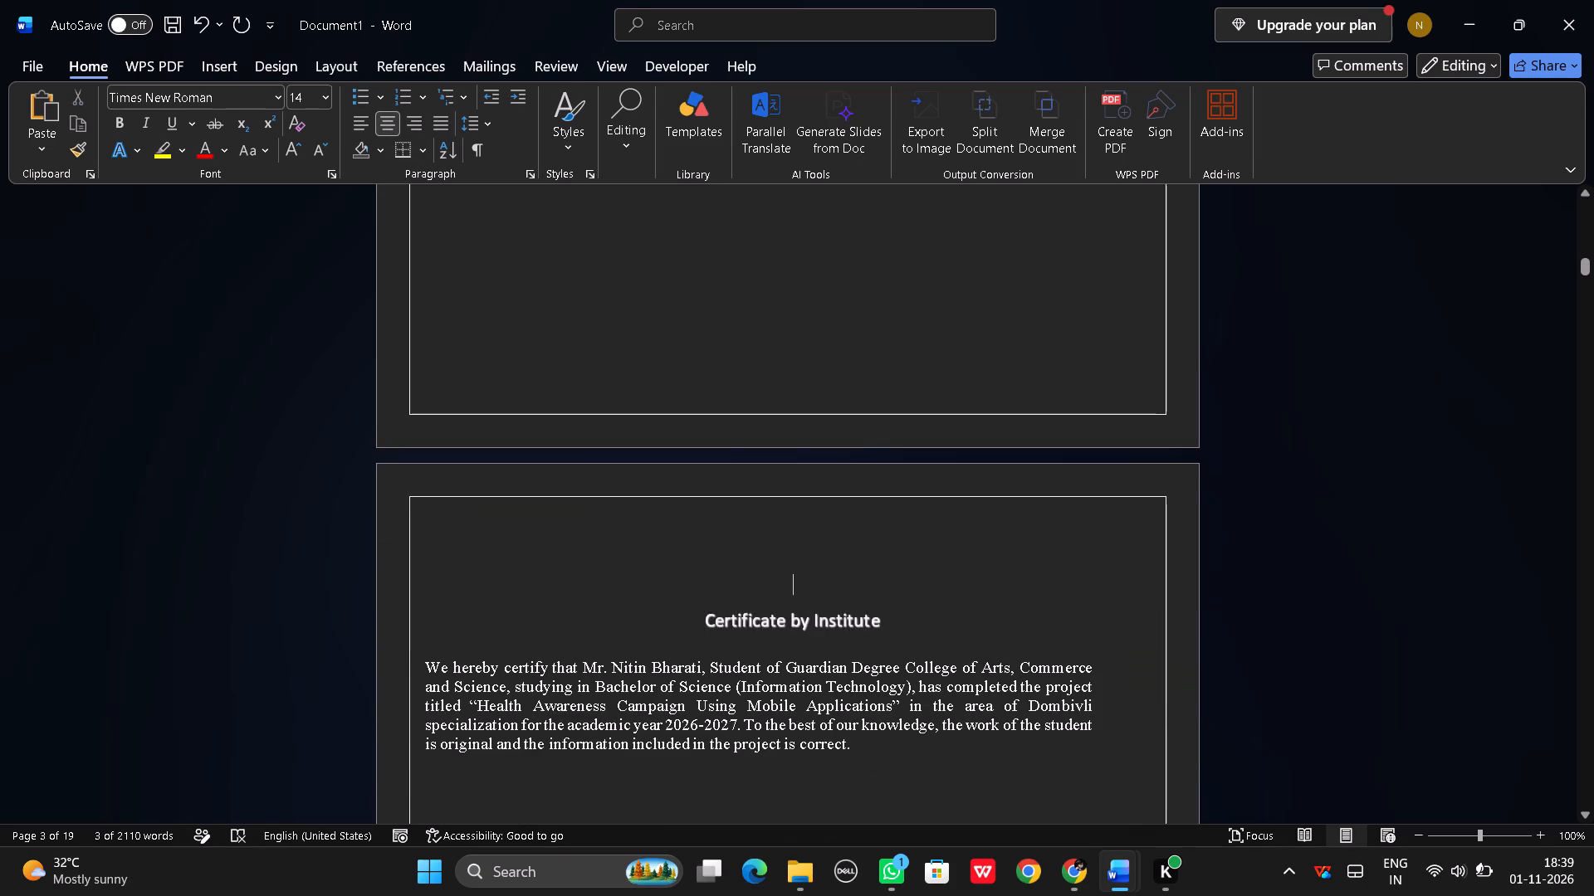
pyautogui.scroll(-7, 585, 575)
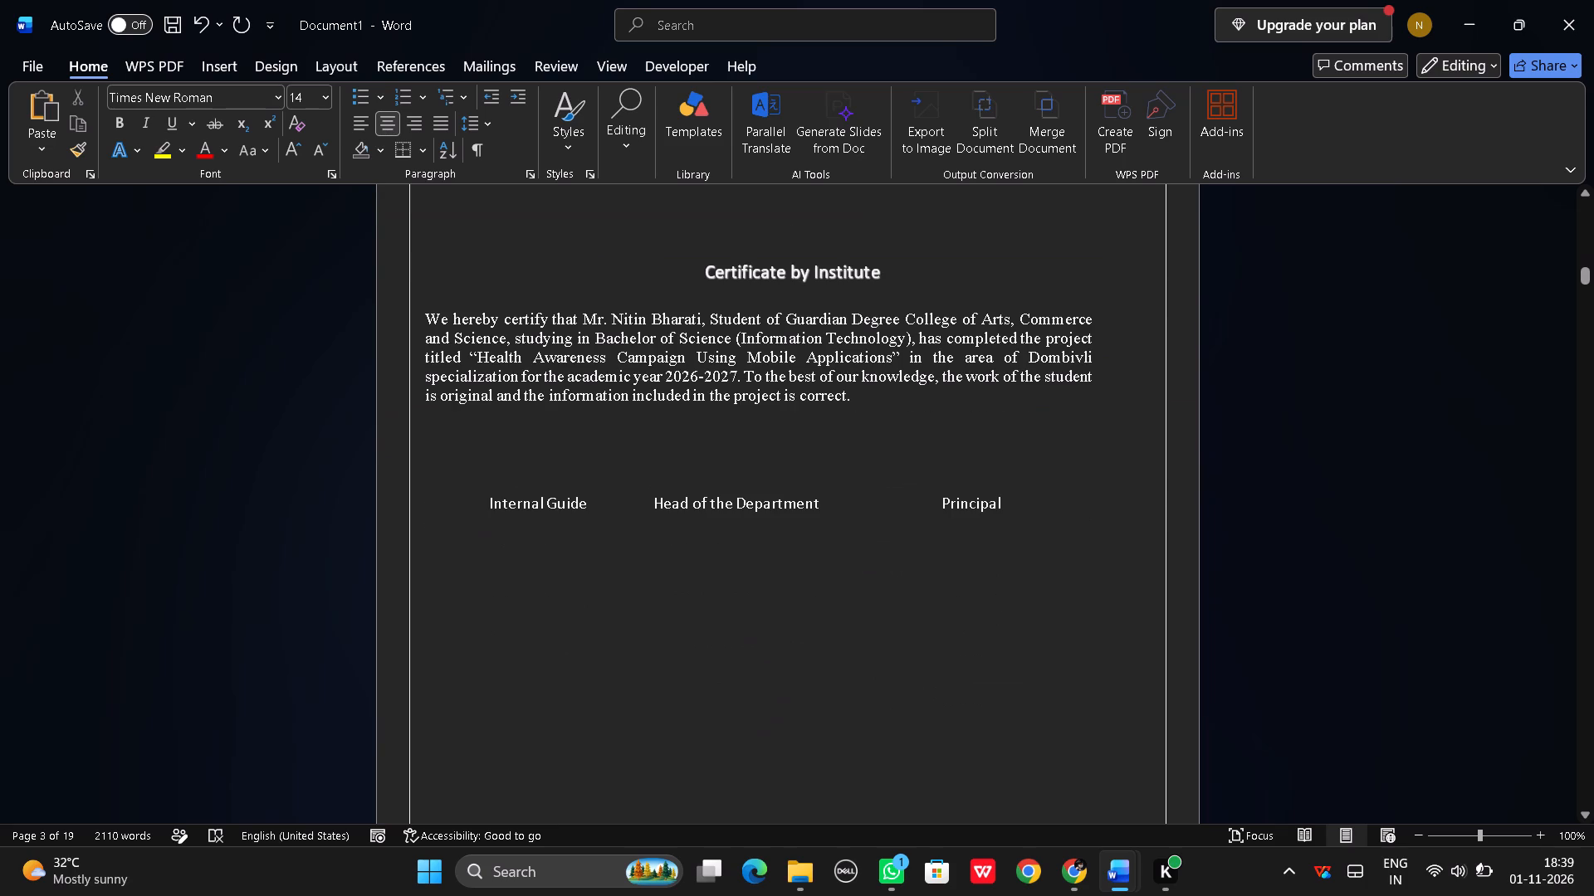
pyautogui.scroll(2, 587, 573)
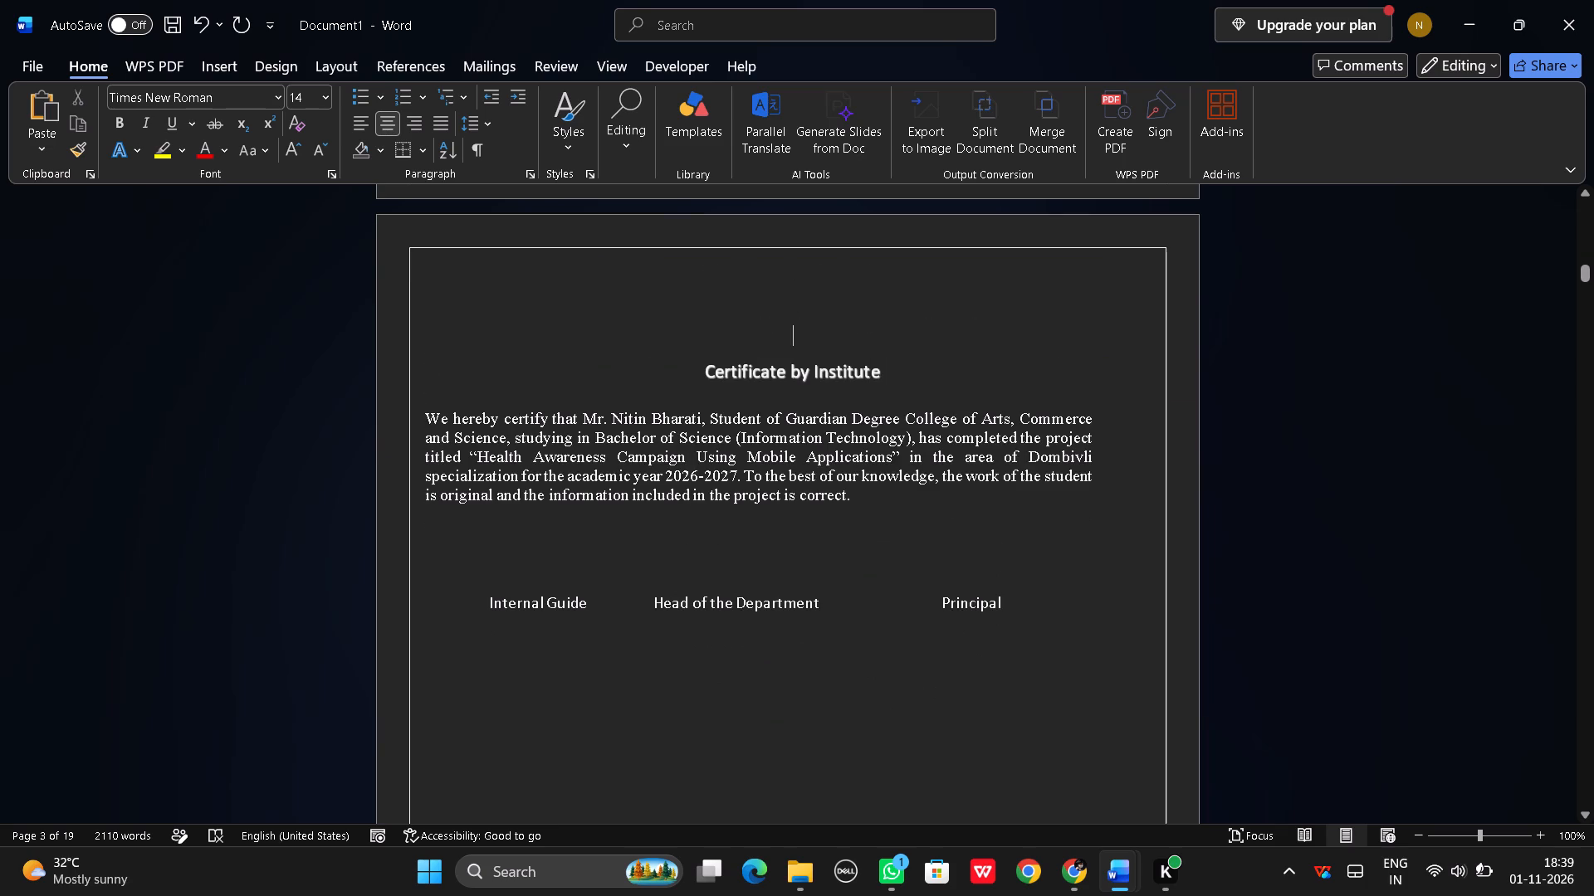
pyautogui.press('BackSpace')
pyautogui.press('BackSpace')
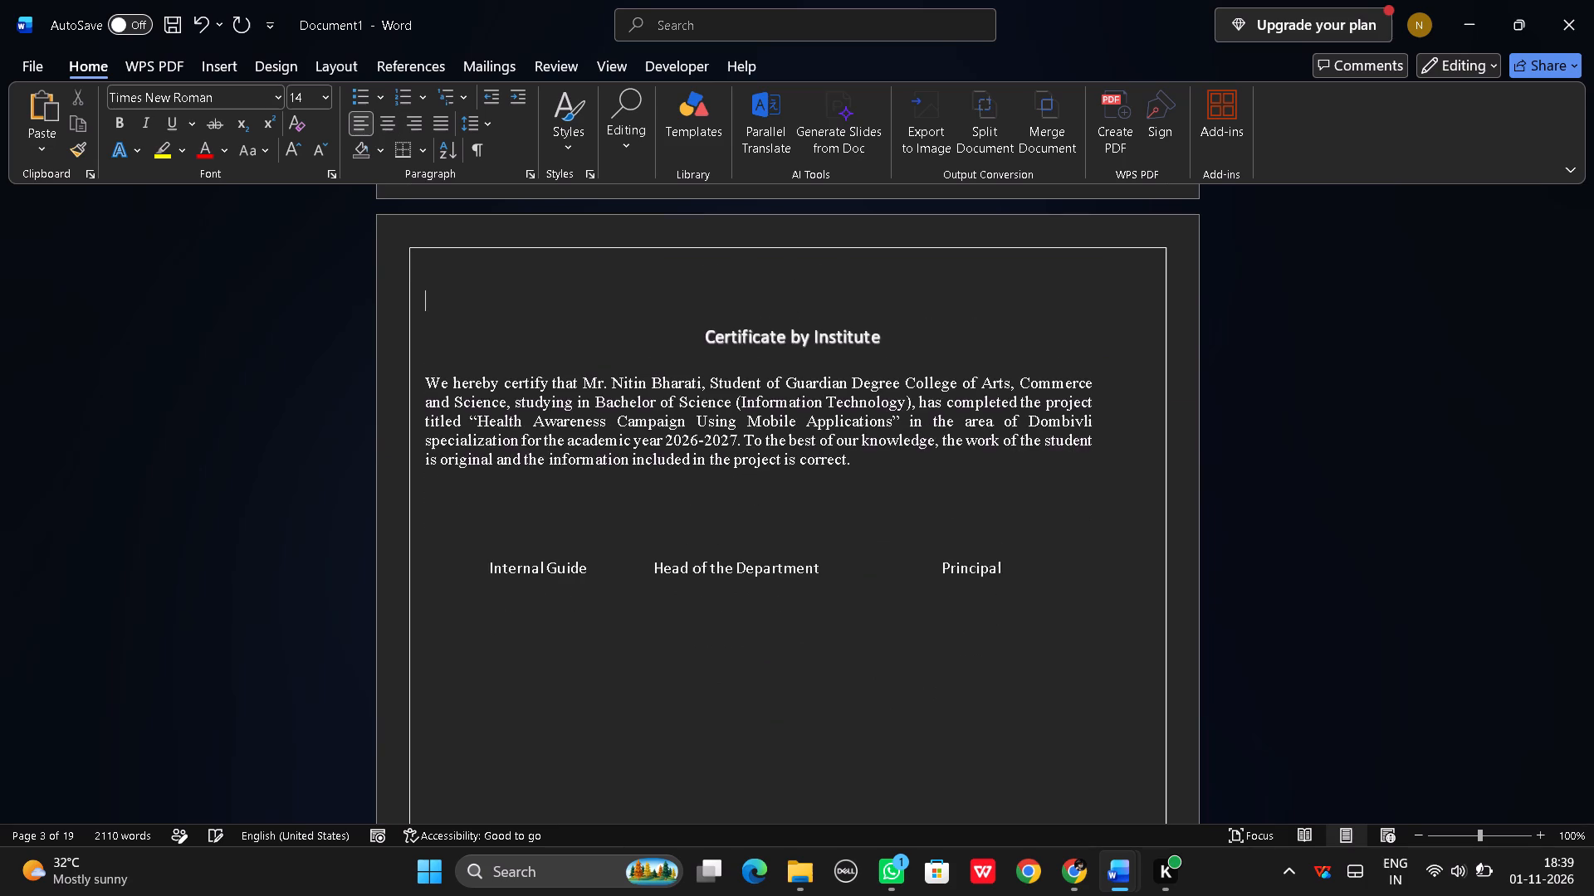
pyautogui.press('BackSpace')
# Insert one blank line above the "MENTOR CERTIFICATE" heading.
pyautogui.scroll(-6, 743, 505)
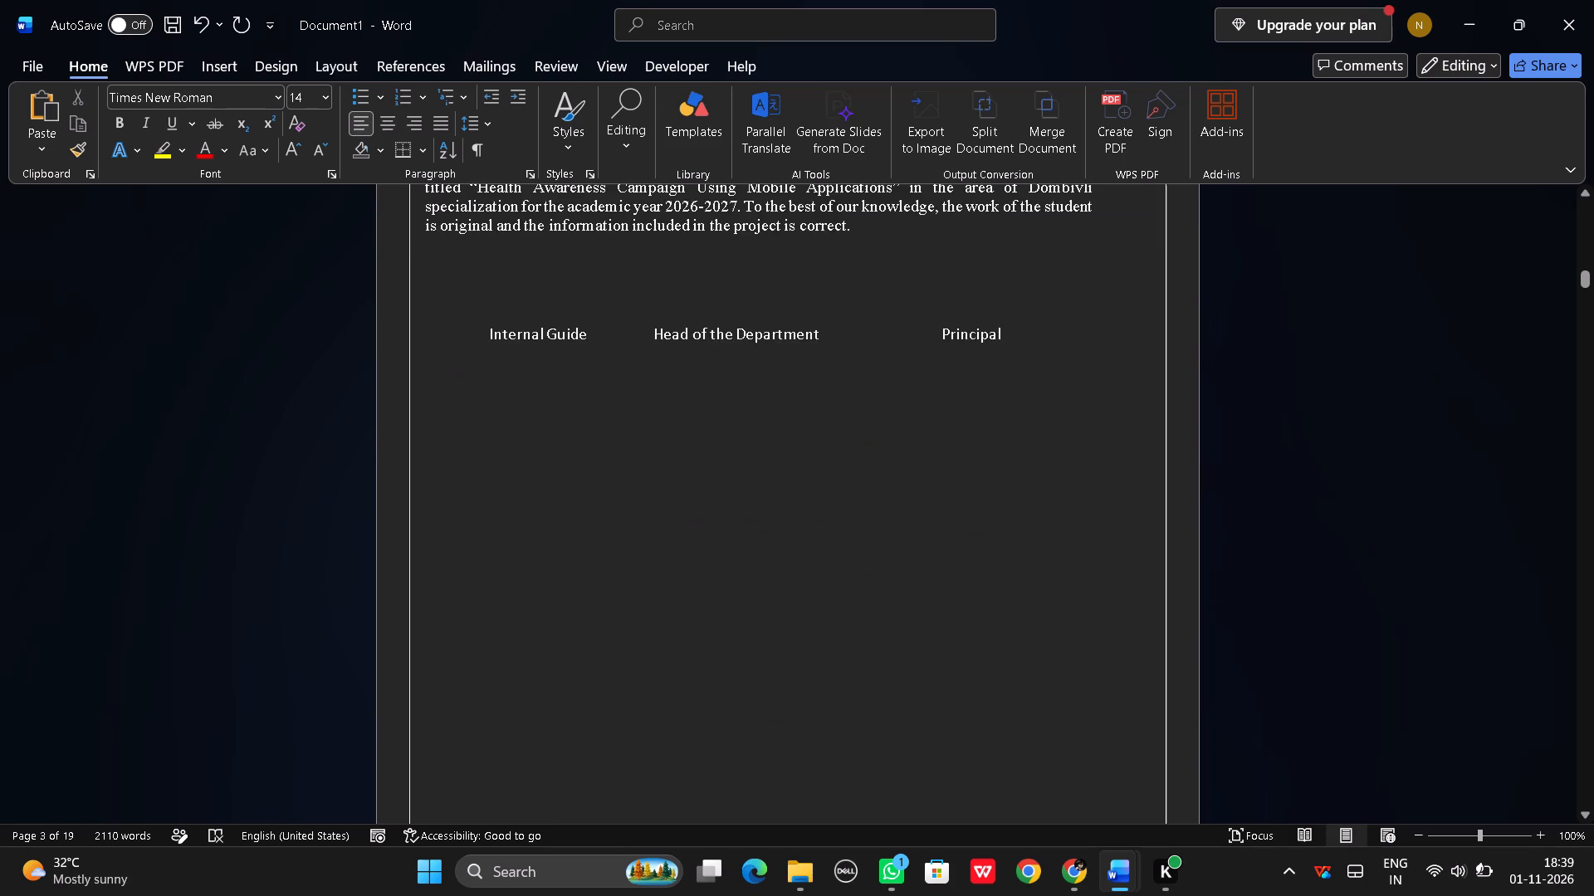
pyautogui.scroll(-14, 746, 498)
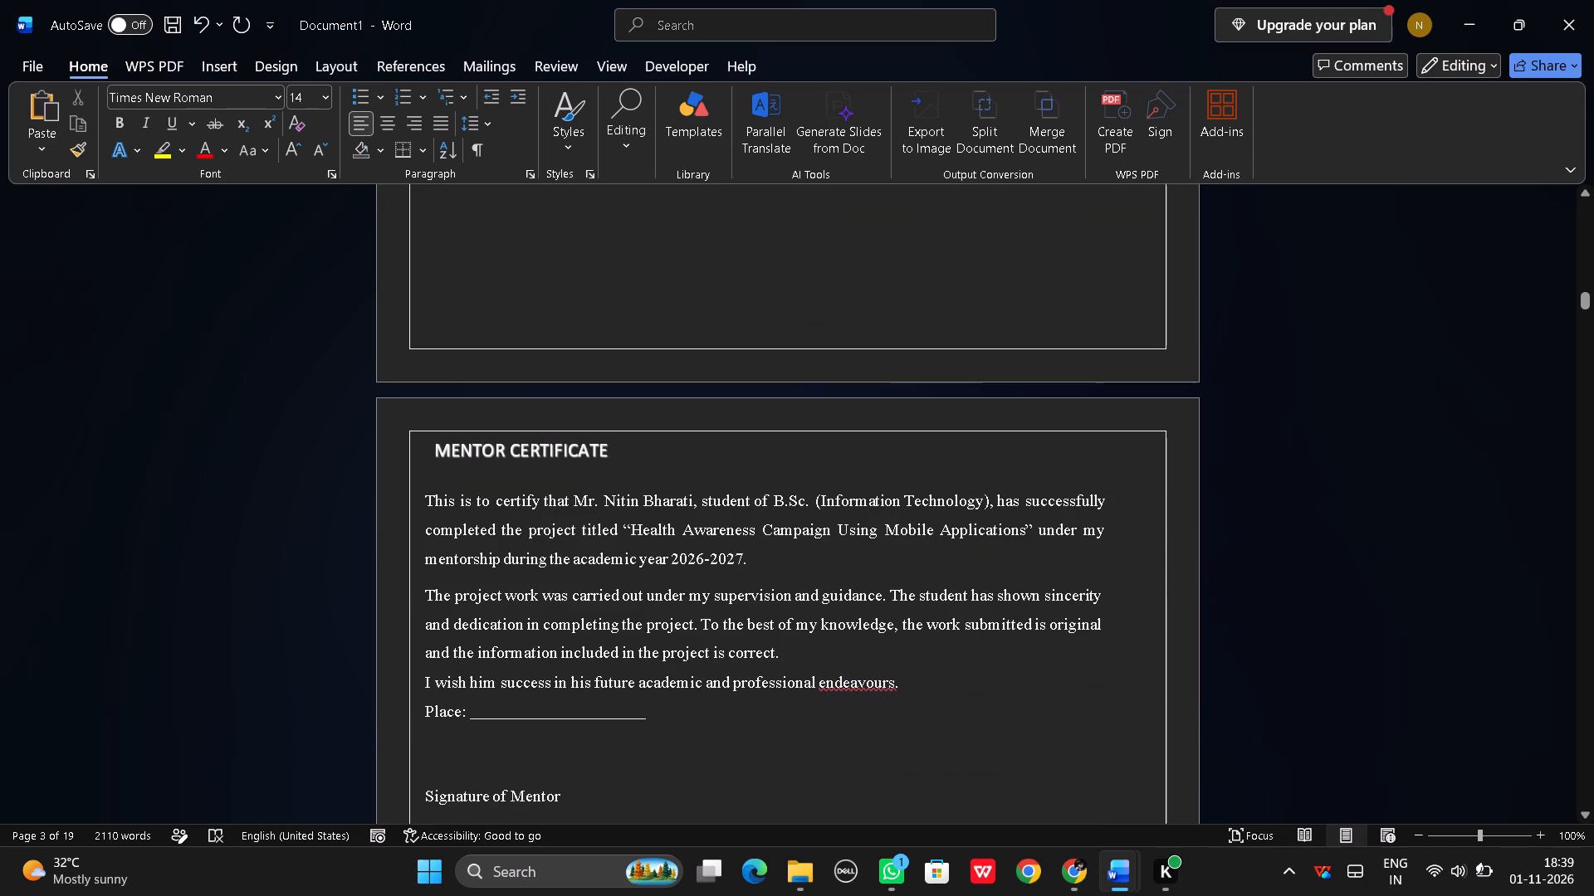
pyautogui.click(433, 450)
pyautogui.press('Return')
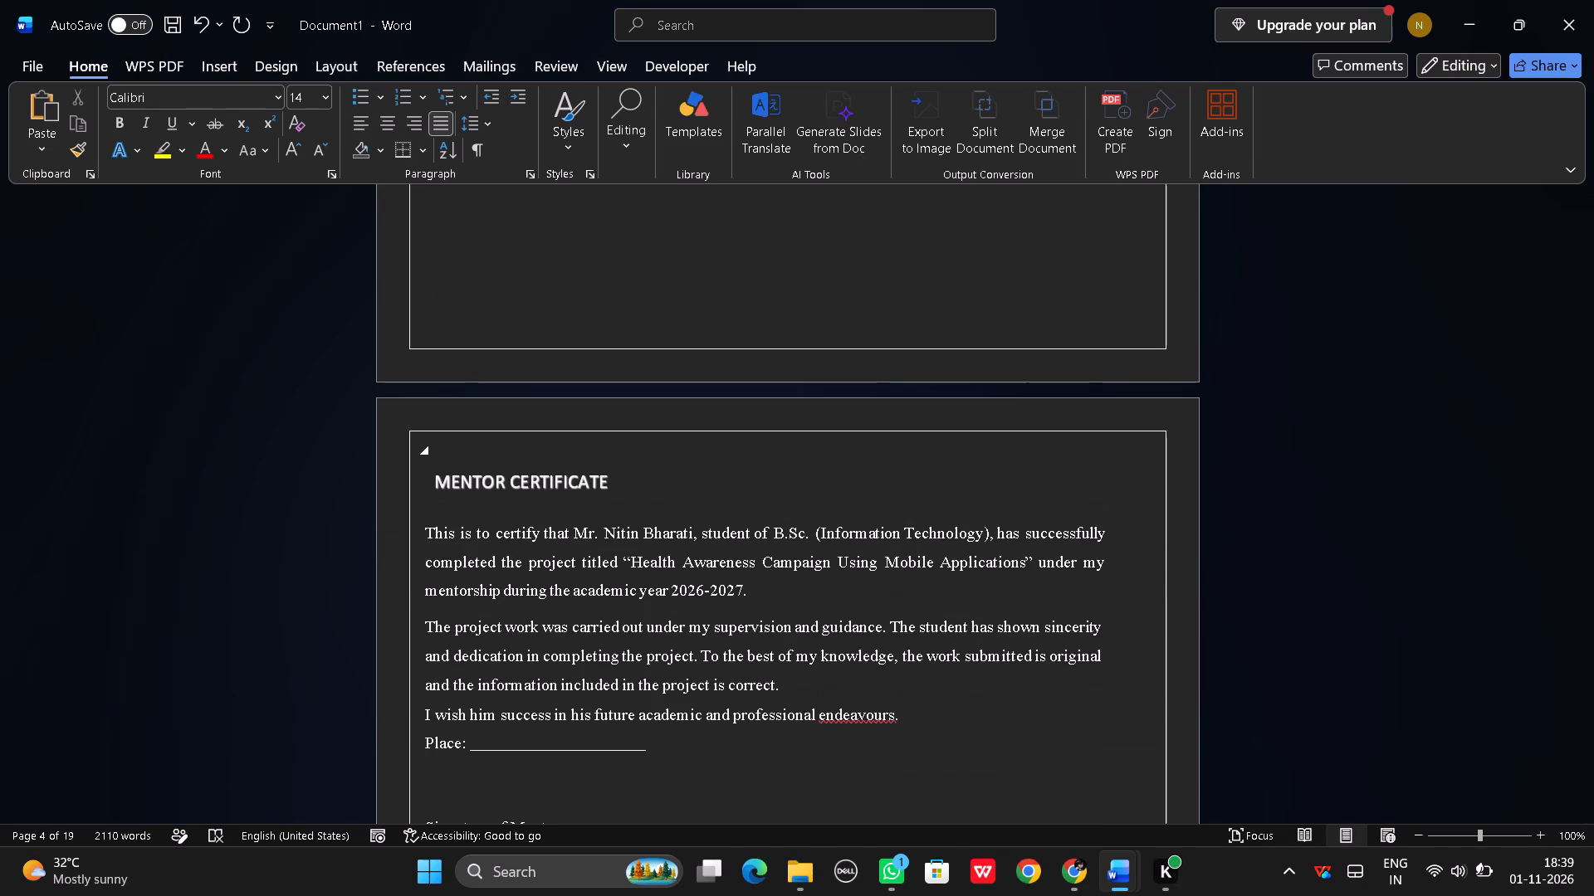
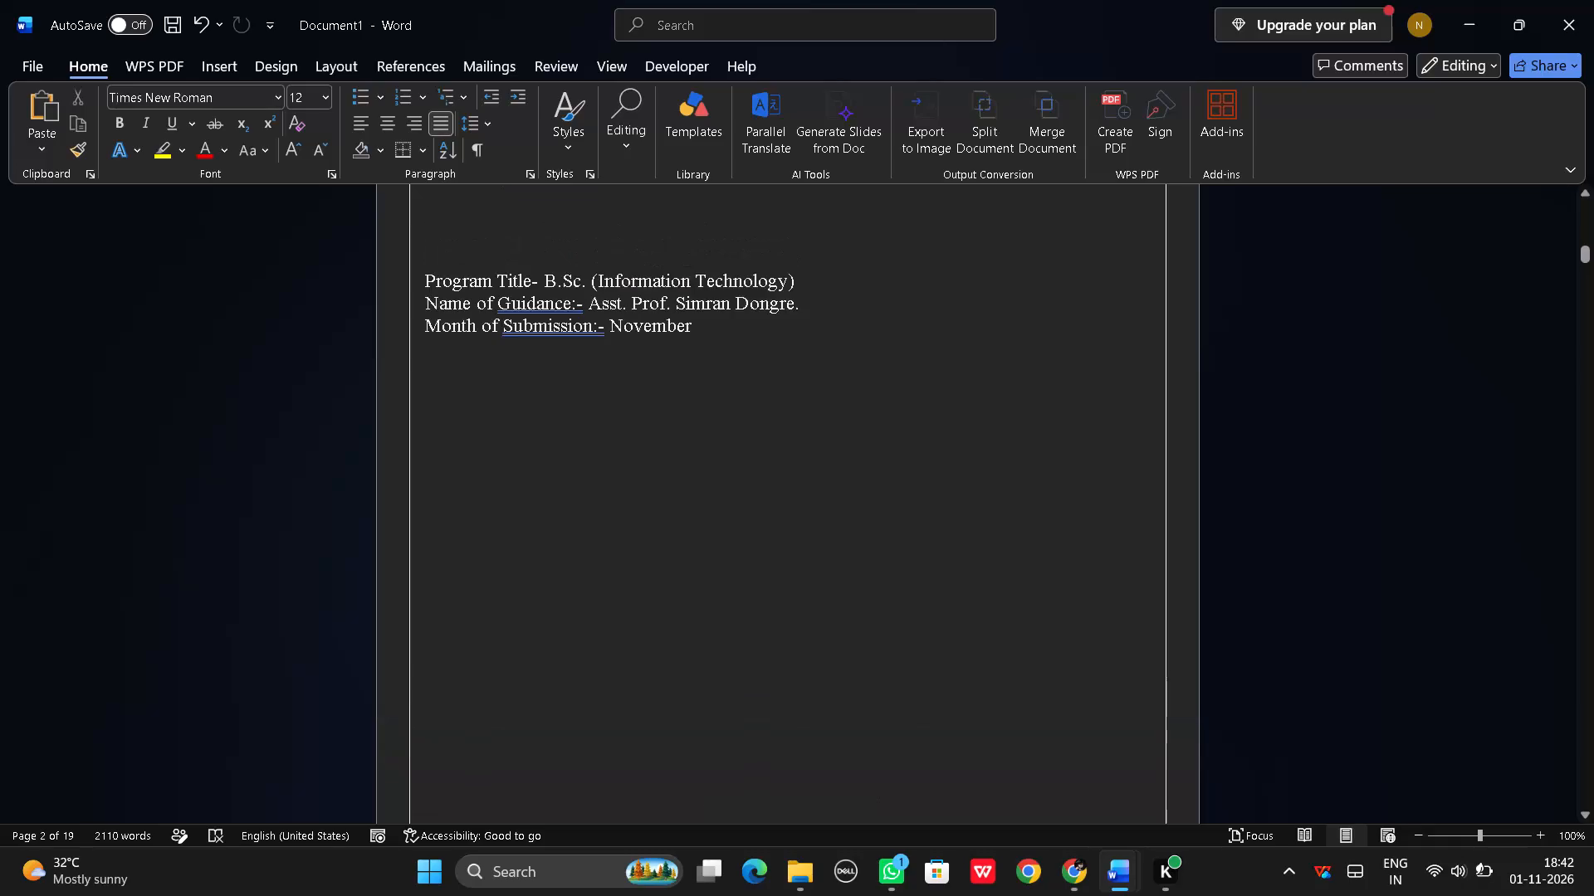
# Delete four blank lines above the "TITLE OF REPORT:" heading on the title-of-report page.
pyautogui.scroll(6, 799, 288)
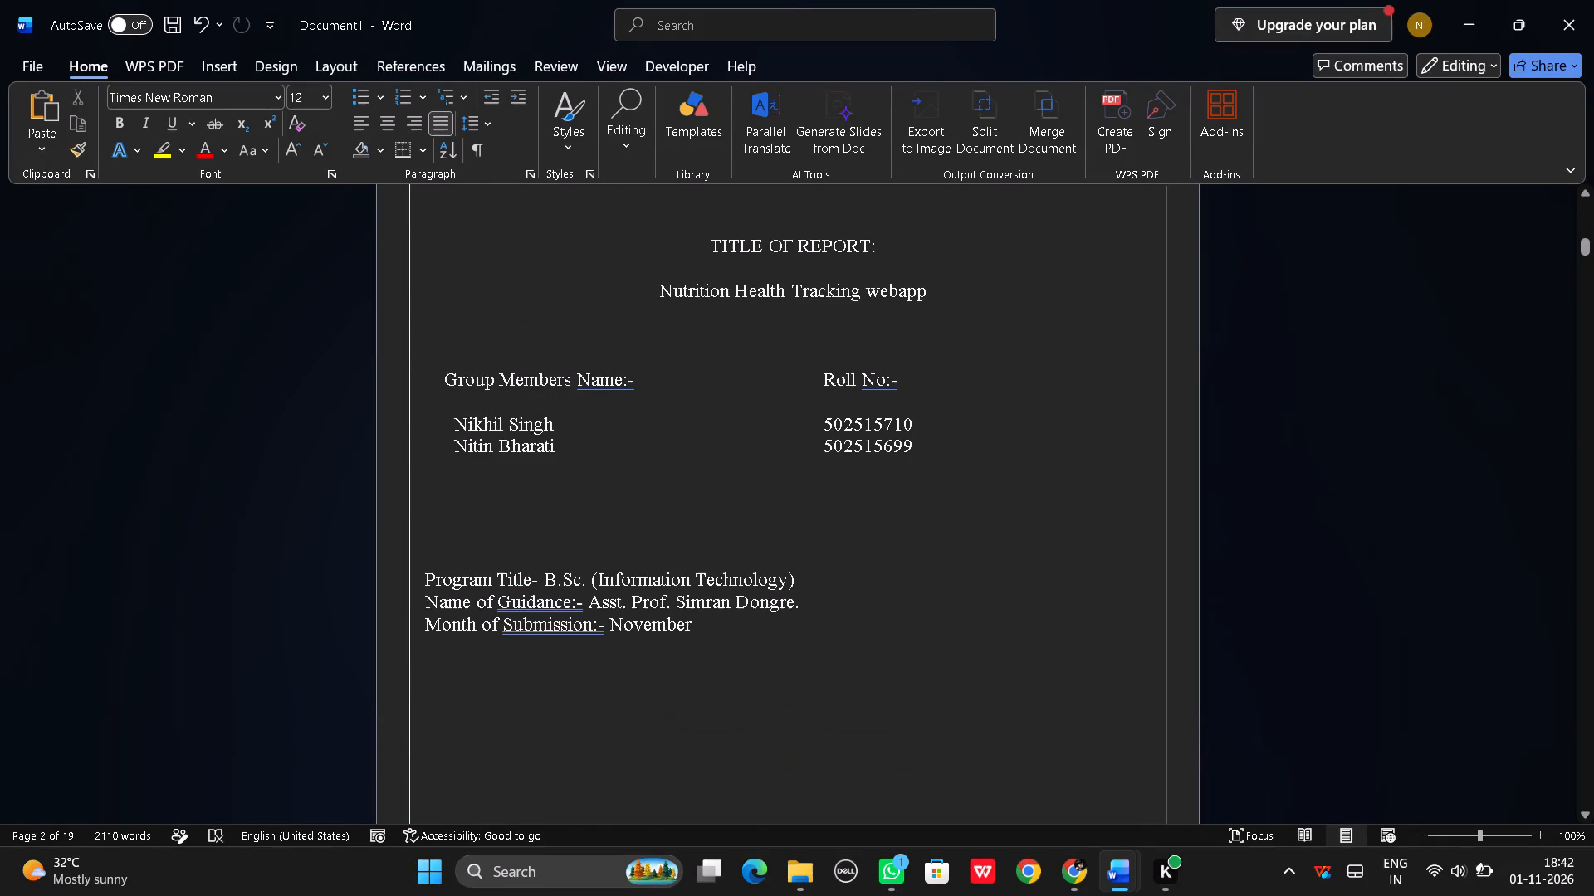
pyautogui.scroll(5, 819, 304)
pyautogui.scroll(-3, 819, 304)
pyautogui.scroll(3, 742, 305)
pyautogui.click(695, 470)
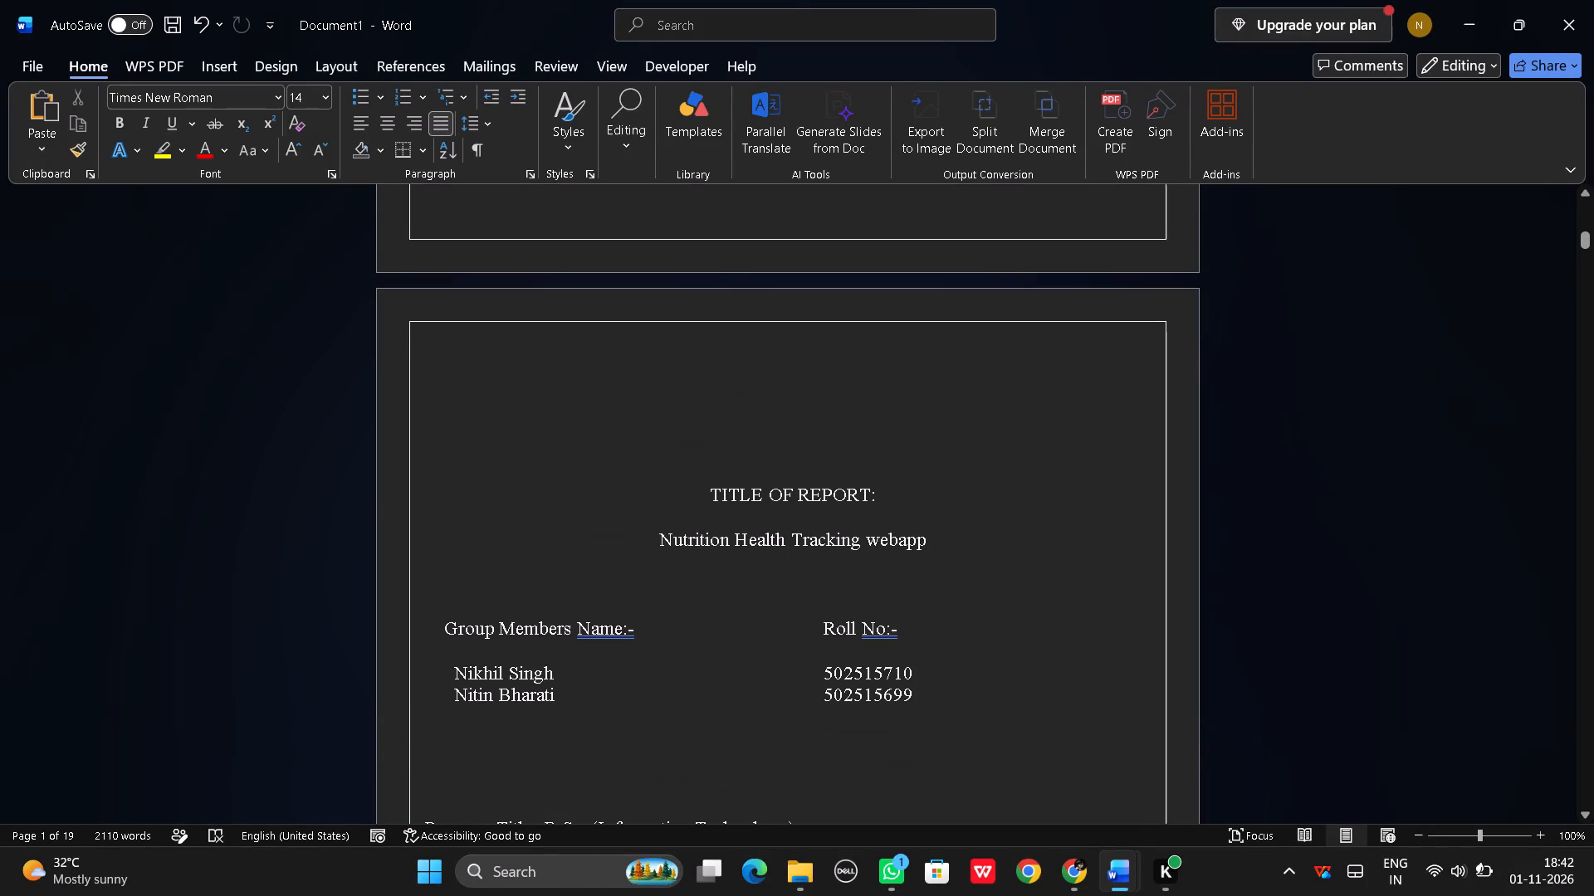
pyautogui.press('BackSpace')
pyautogui.press('BackSpace')
pyautogui.press('BackSpace')
pyautogui.press('BackSpace')
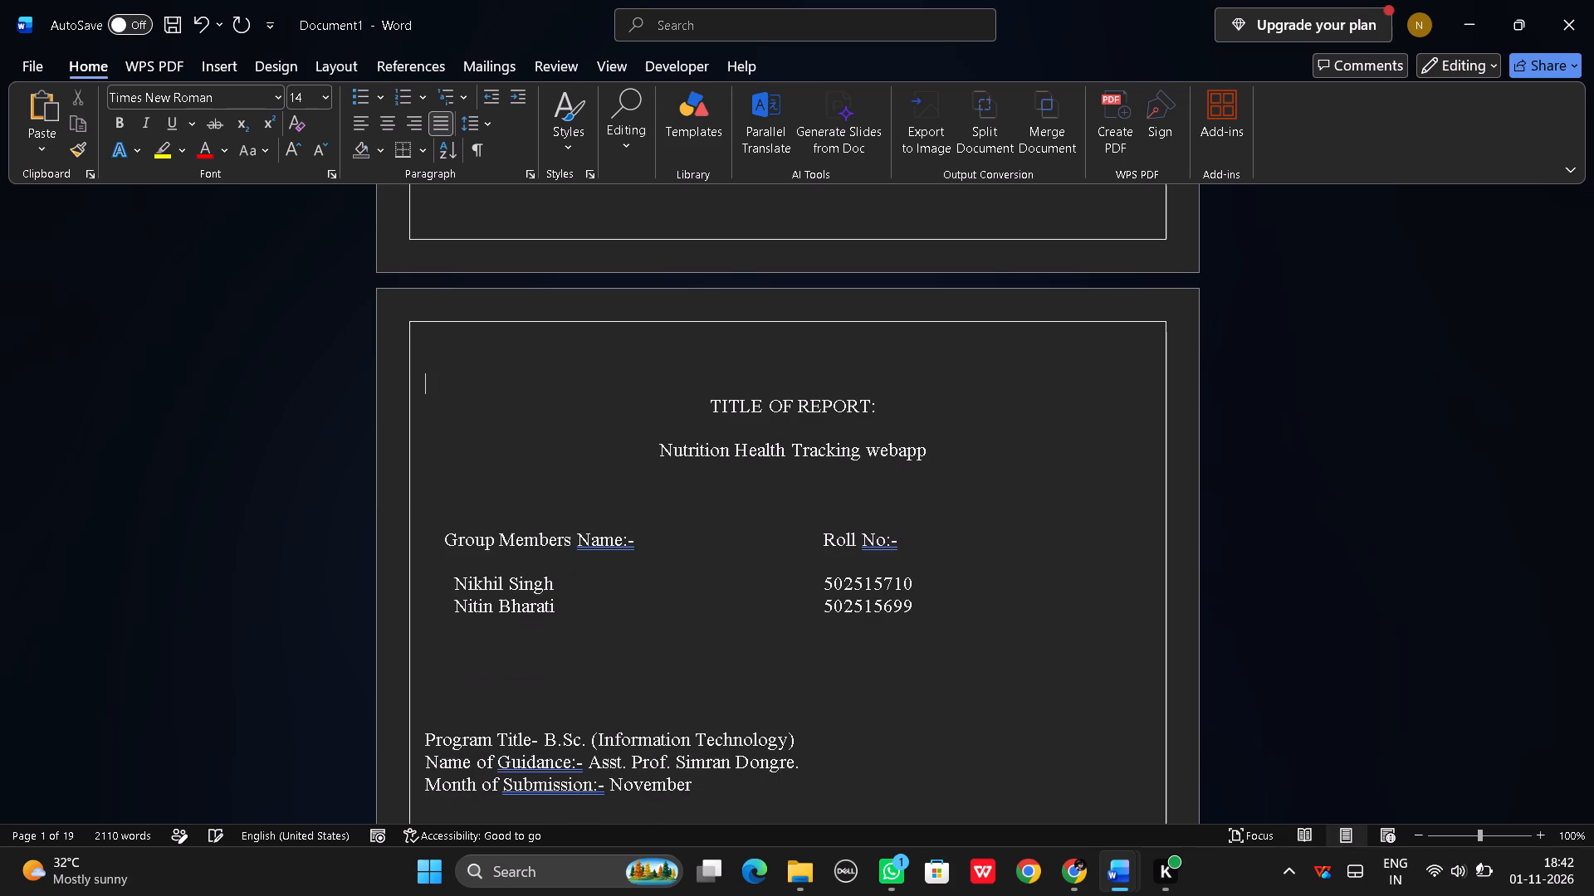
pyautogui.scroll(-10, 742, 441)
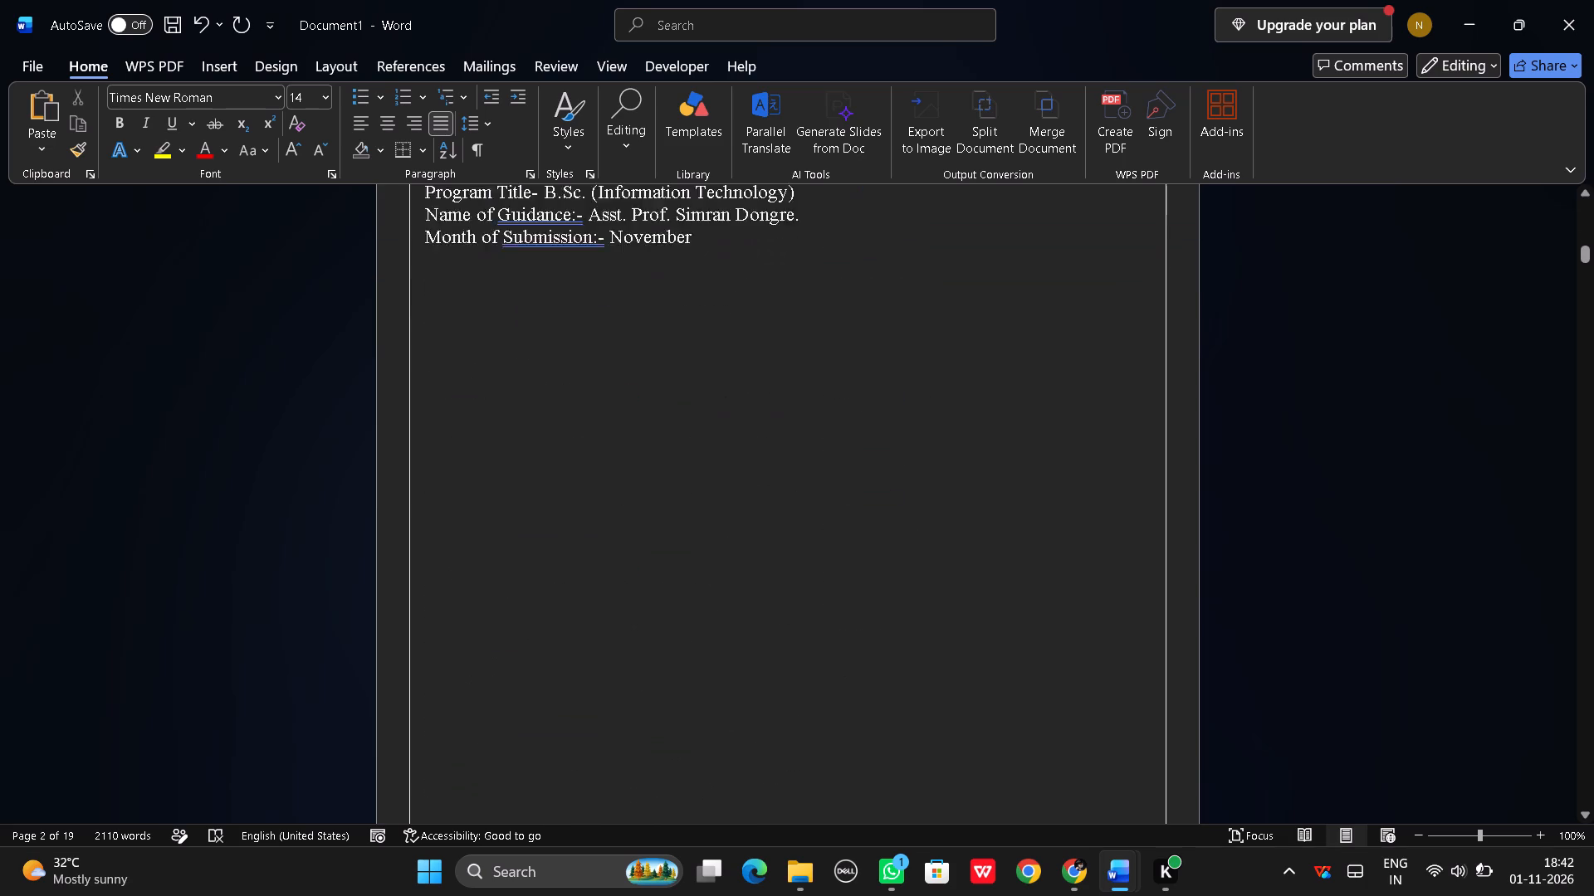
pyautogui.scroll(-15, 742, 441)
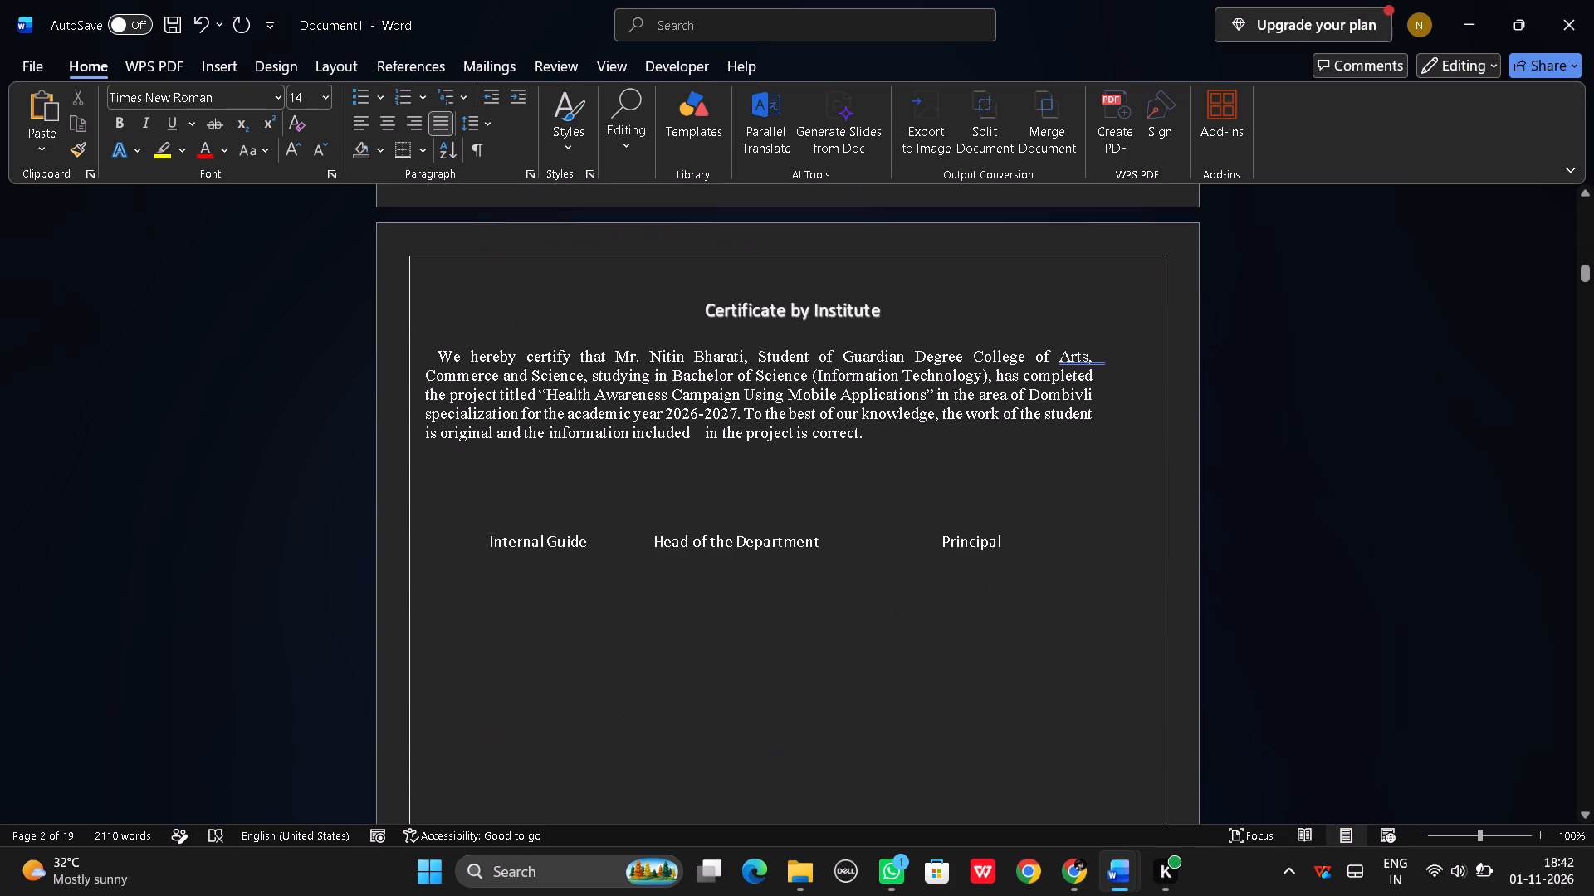
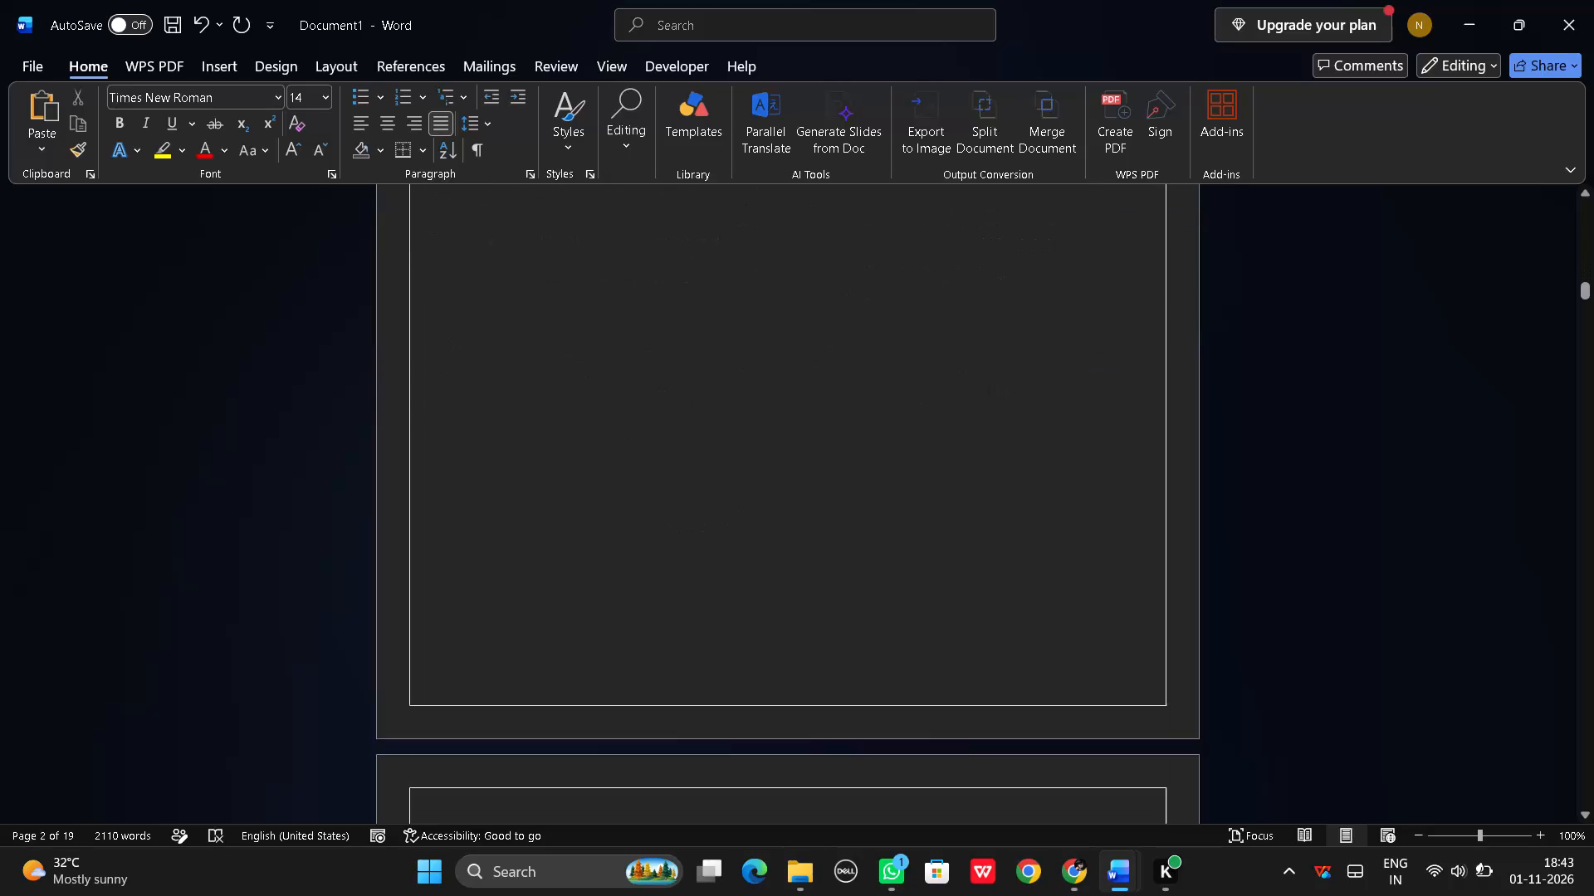
# Center the "Declaration" heading on its page.
pyautogui.scroll(16, 745, 475)
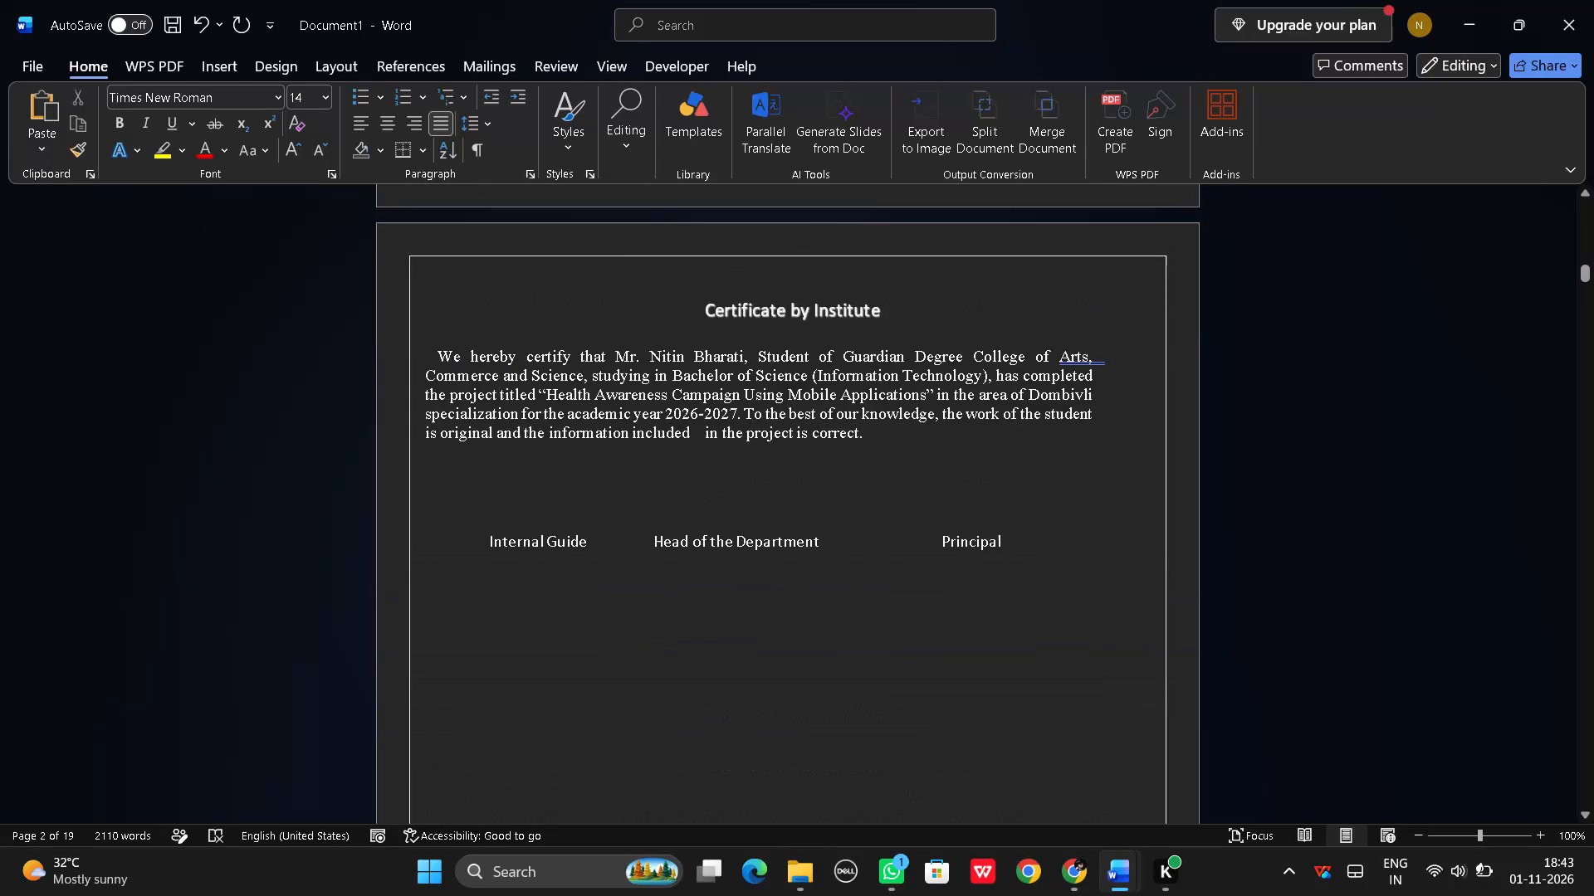
pyautogui.scroll(-20, 745, 475)
pyautogui.scroll(-3, 745, 475)
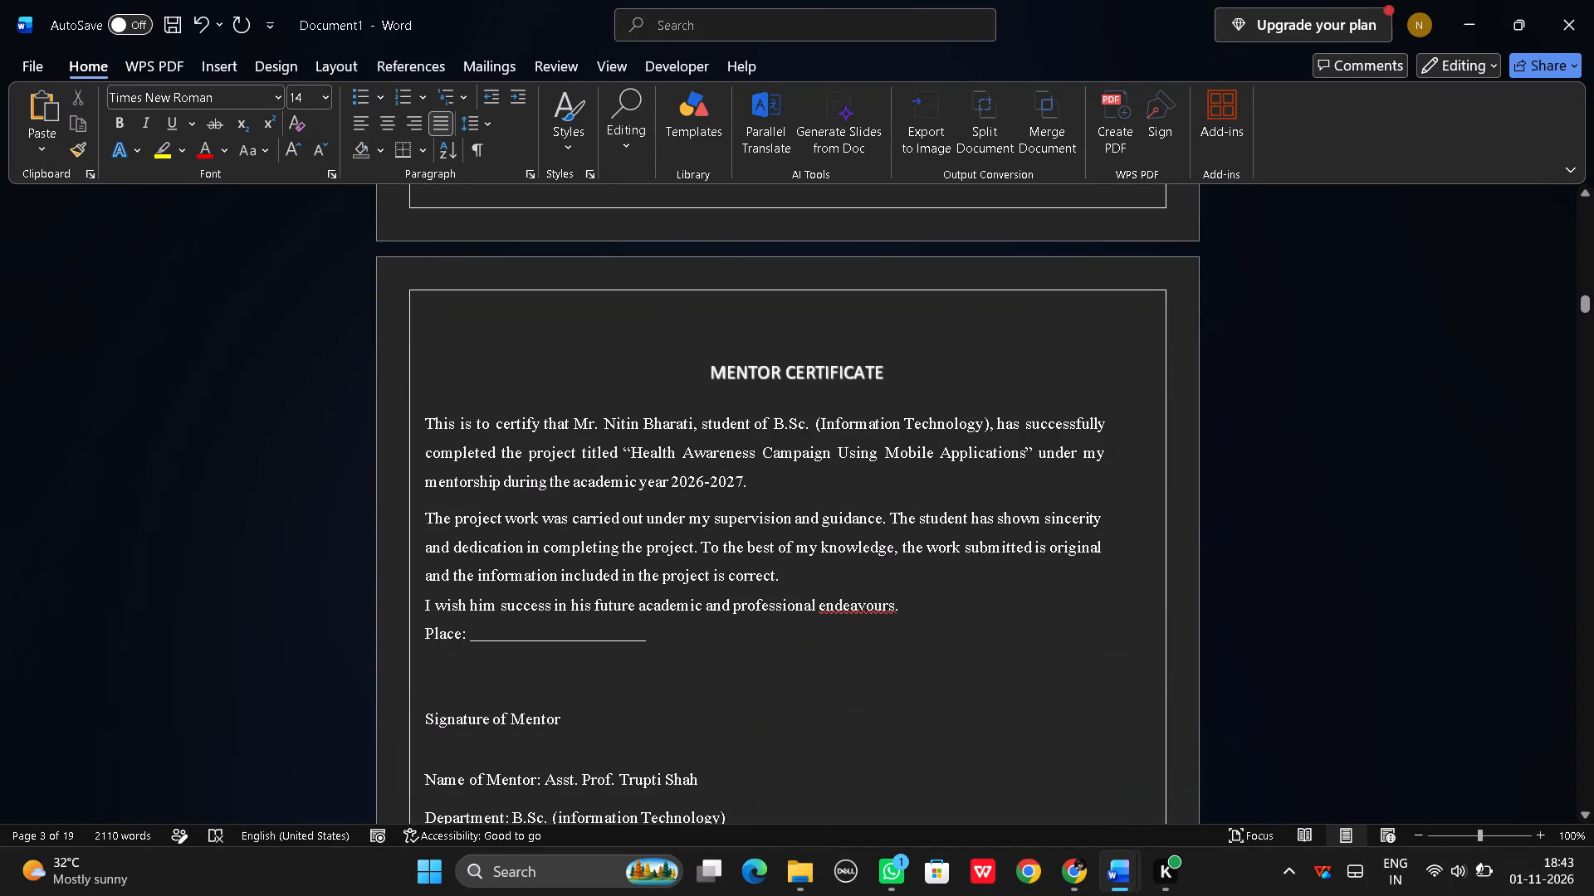
pyautogui.scroll(-7, 750, 460)
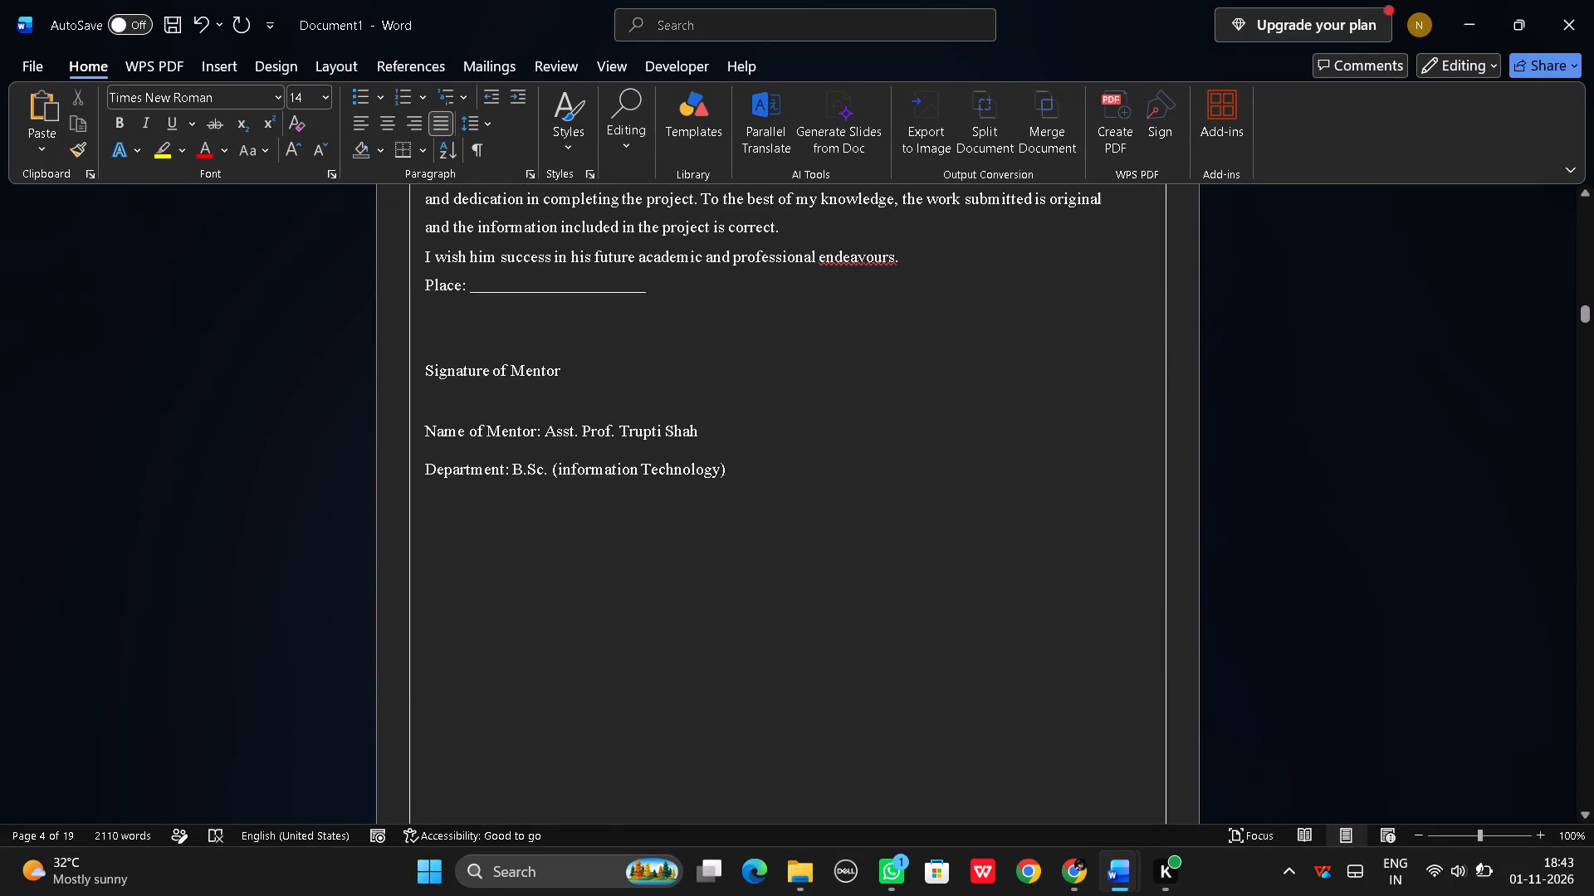
pyautogui.scroll(-15, 750, 462)
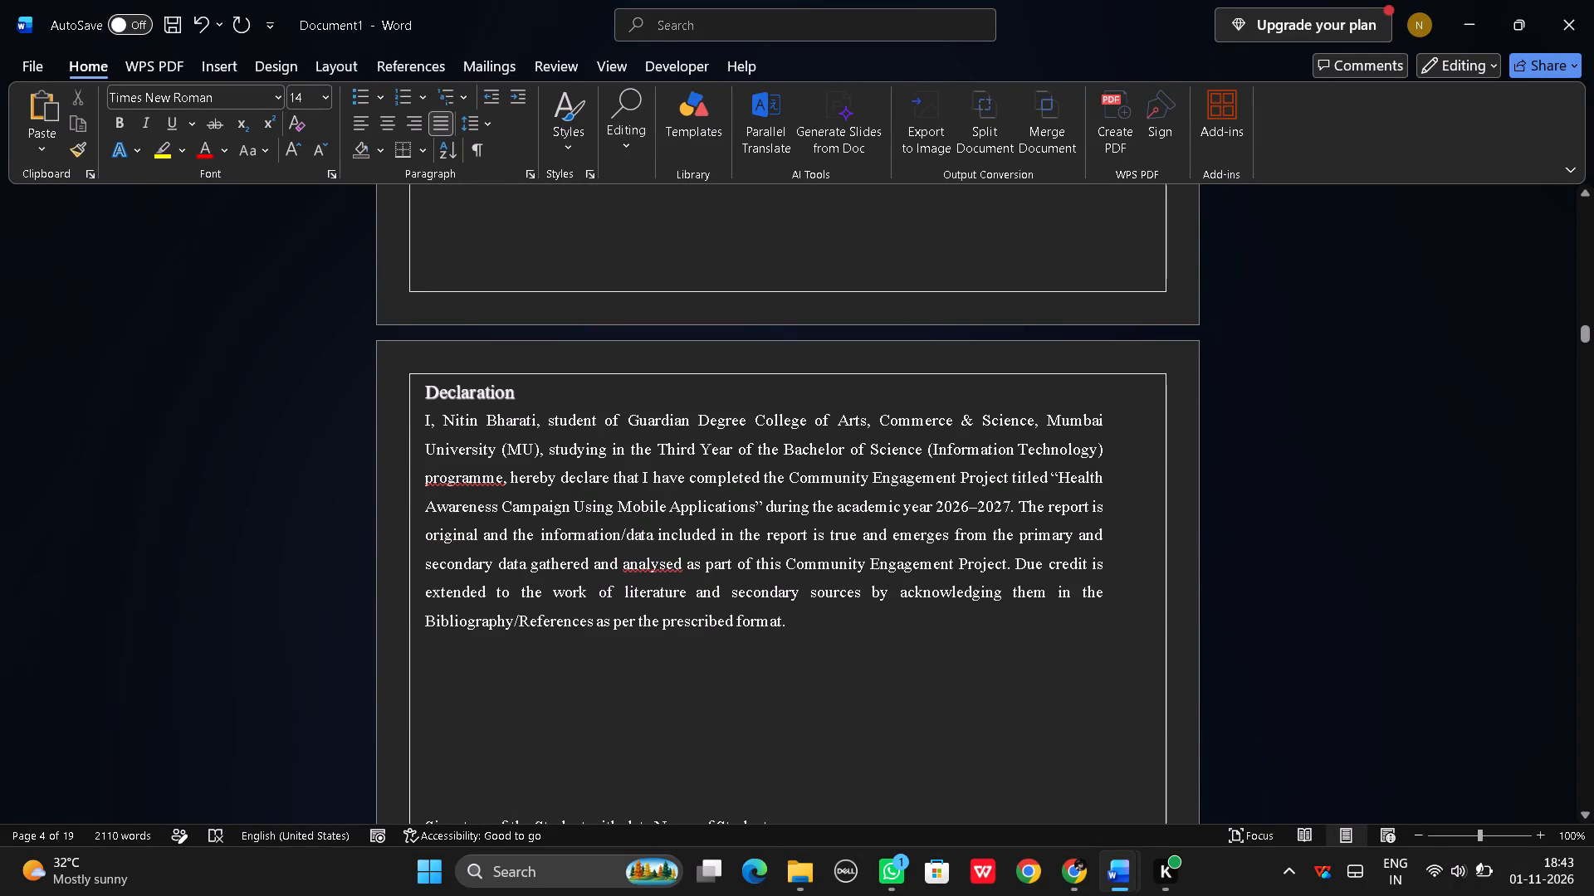
pyautogui.moveTo(425, 394); pyautogui.dragTo(511, 393)
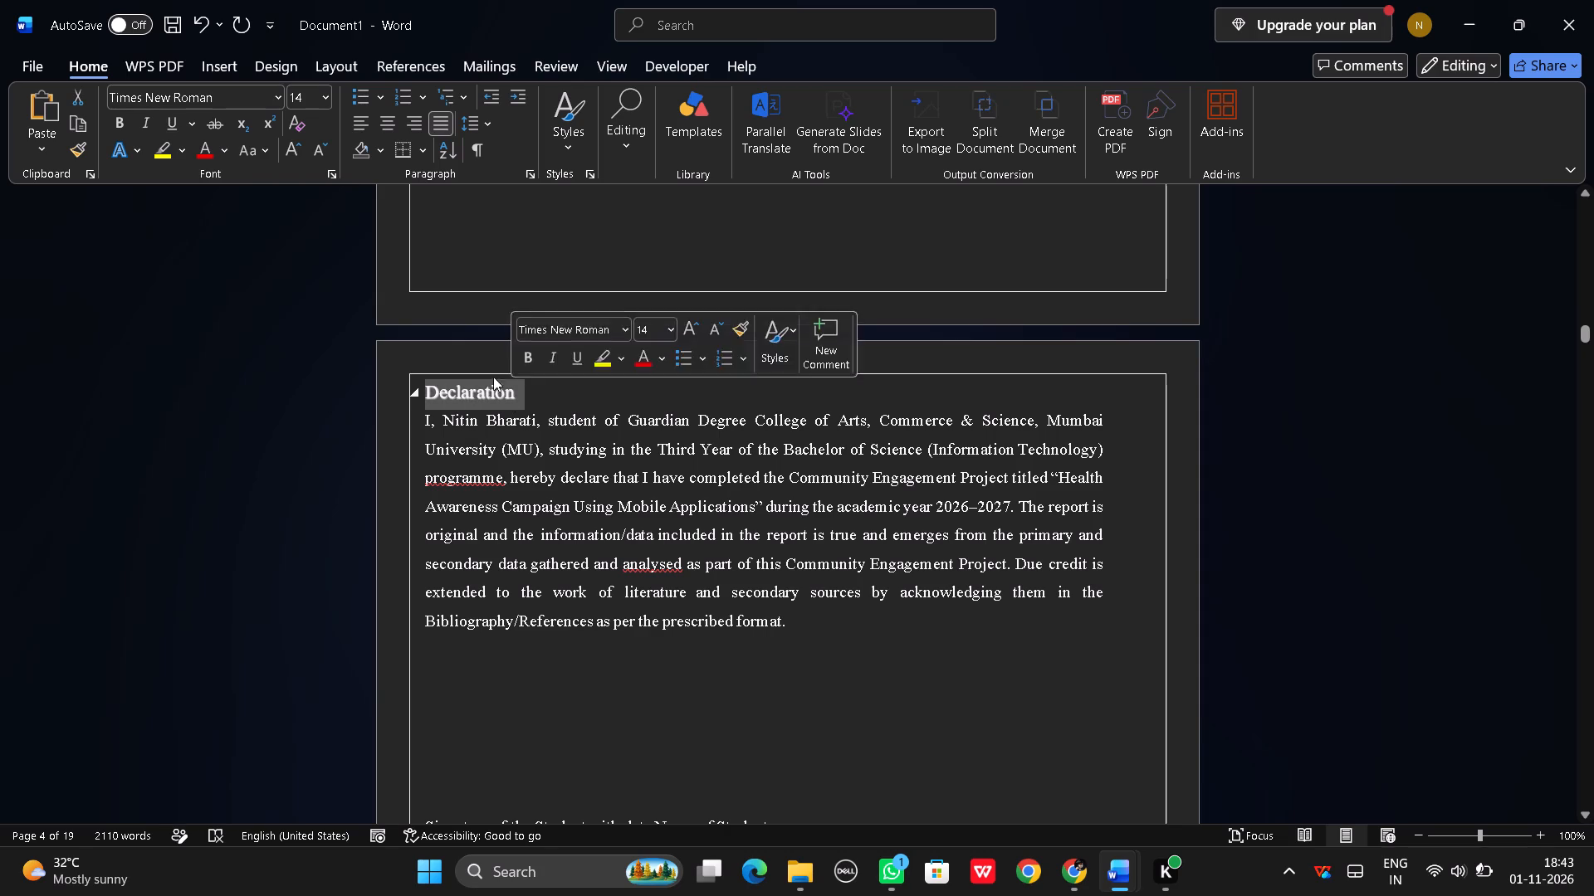
pyautogui.click(389, 117)
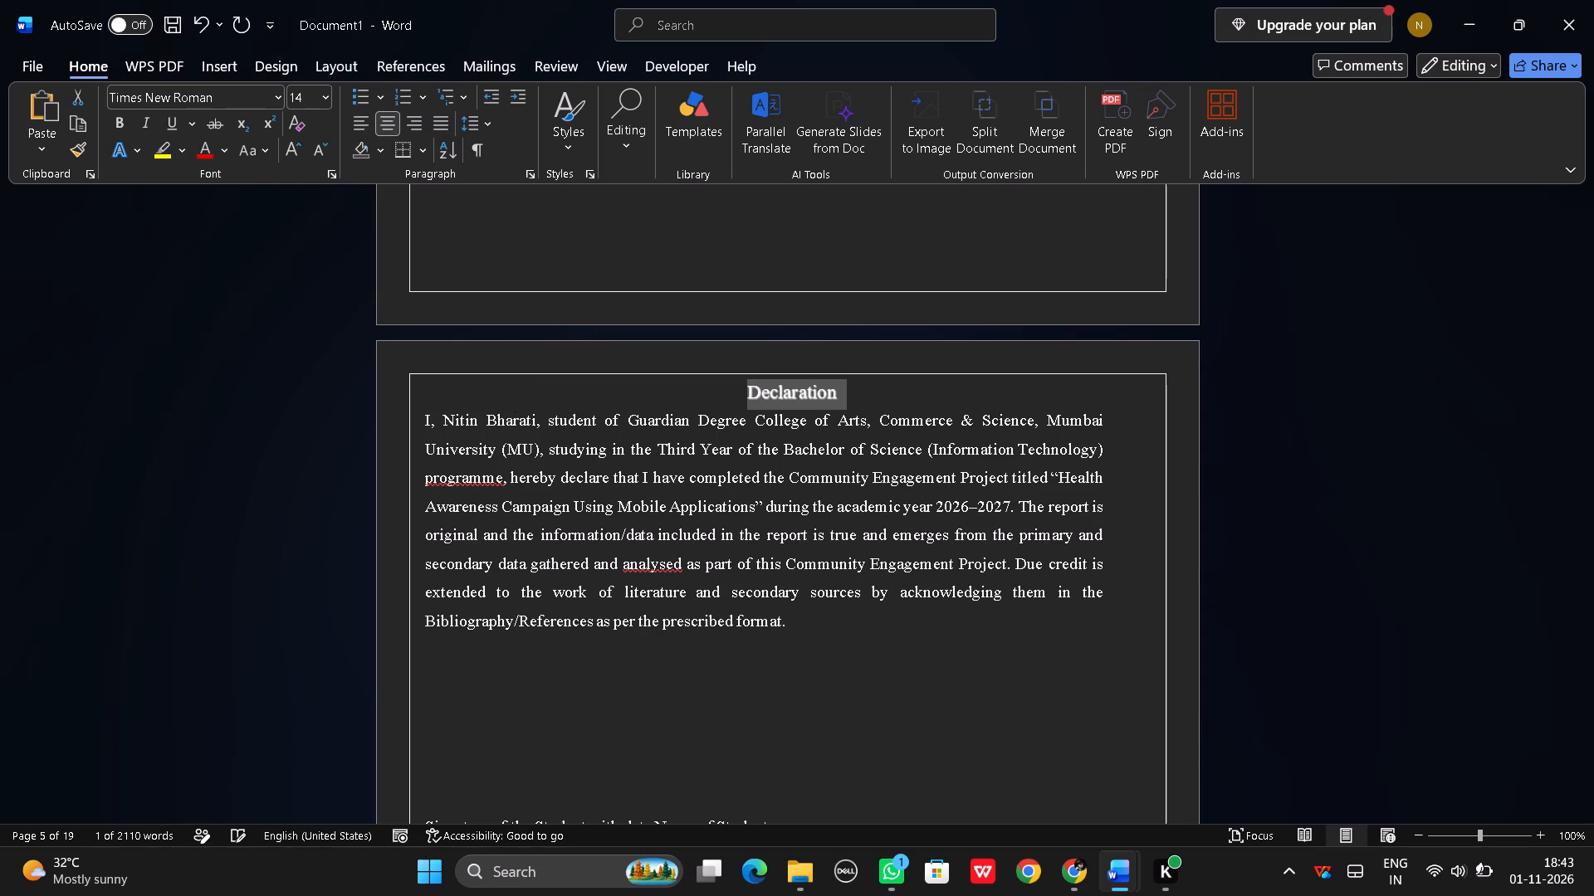
# Insert three blank lines between the "Declaration" heading and its body text.
pyautogui.click(879, 392)
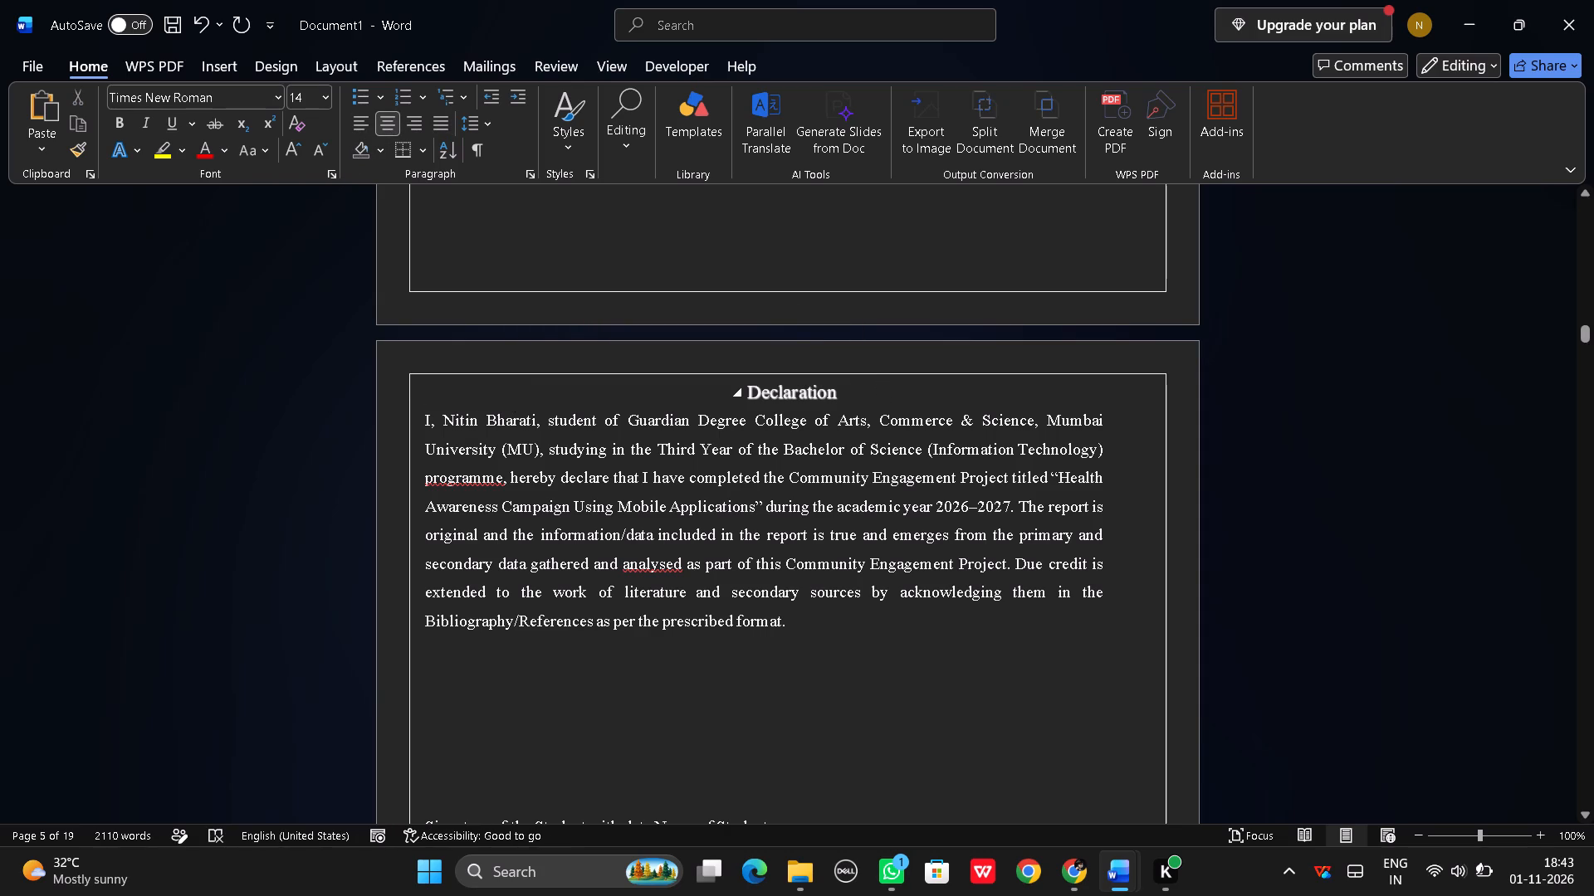
pyautogui.press('Return')
pyautogui.press('Return')
pyautogui.press('Return')
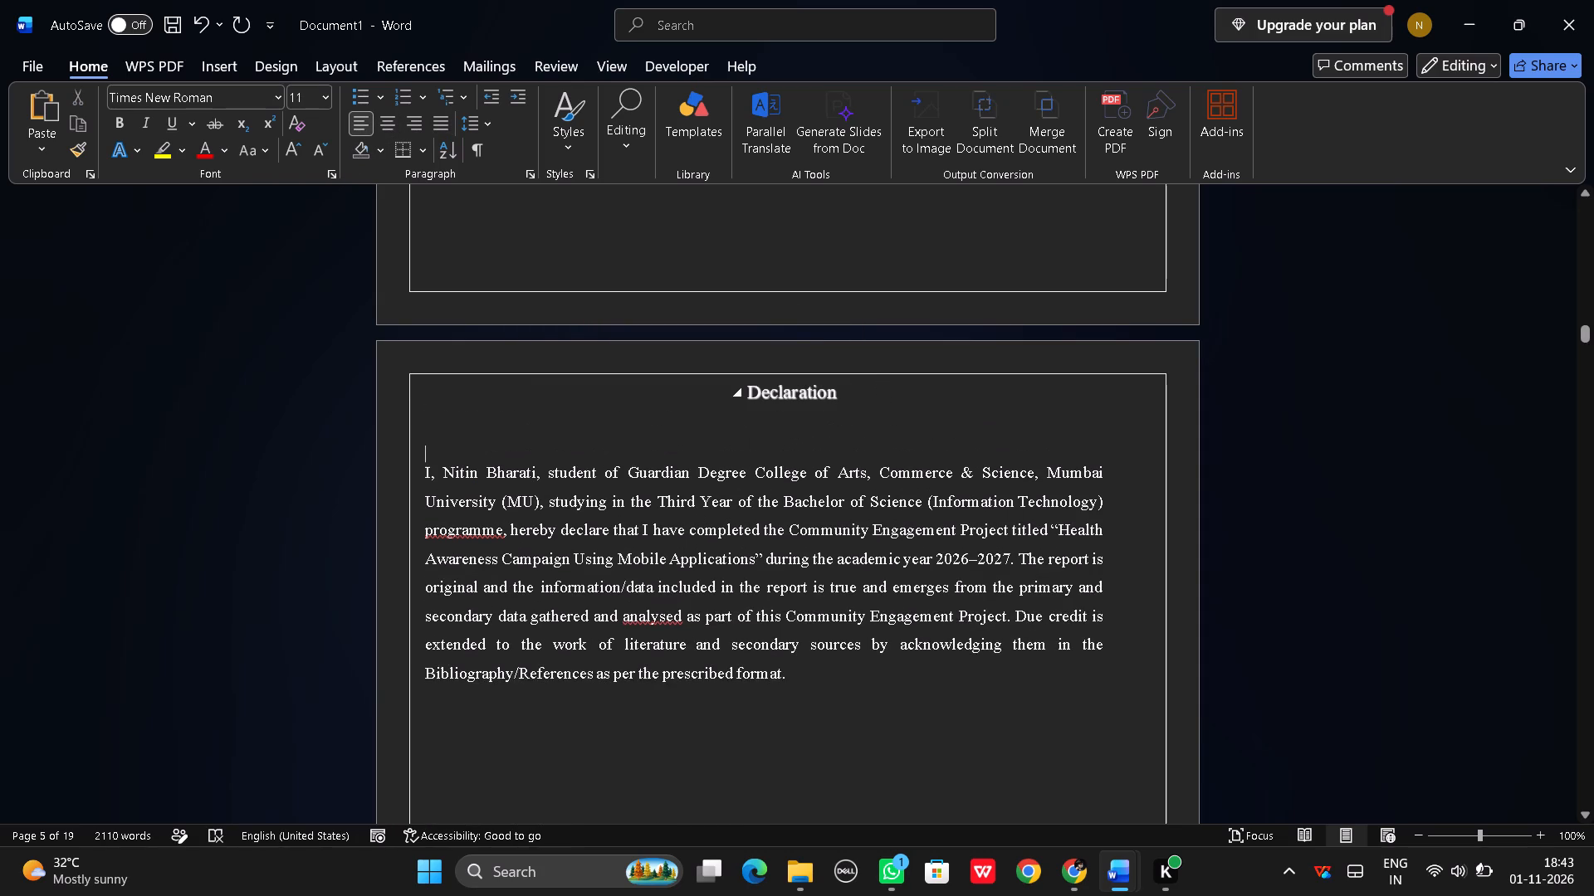
# Add two blank lines above the "Declaration" heading to lower it from the top page border.
pyautogui.click(810, 267)
pyautogui.press('Return')
pyautogui.press('Return')
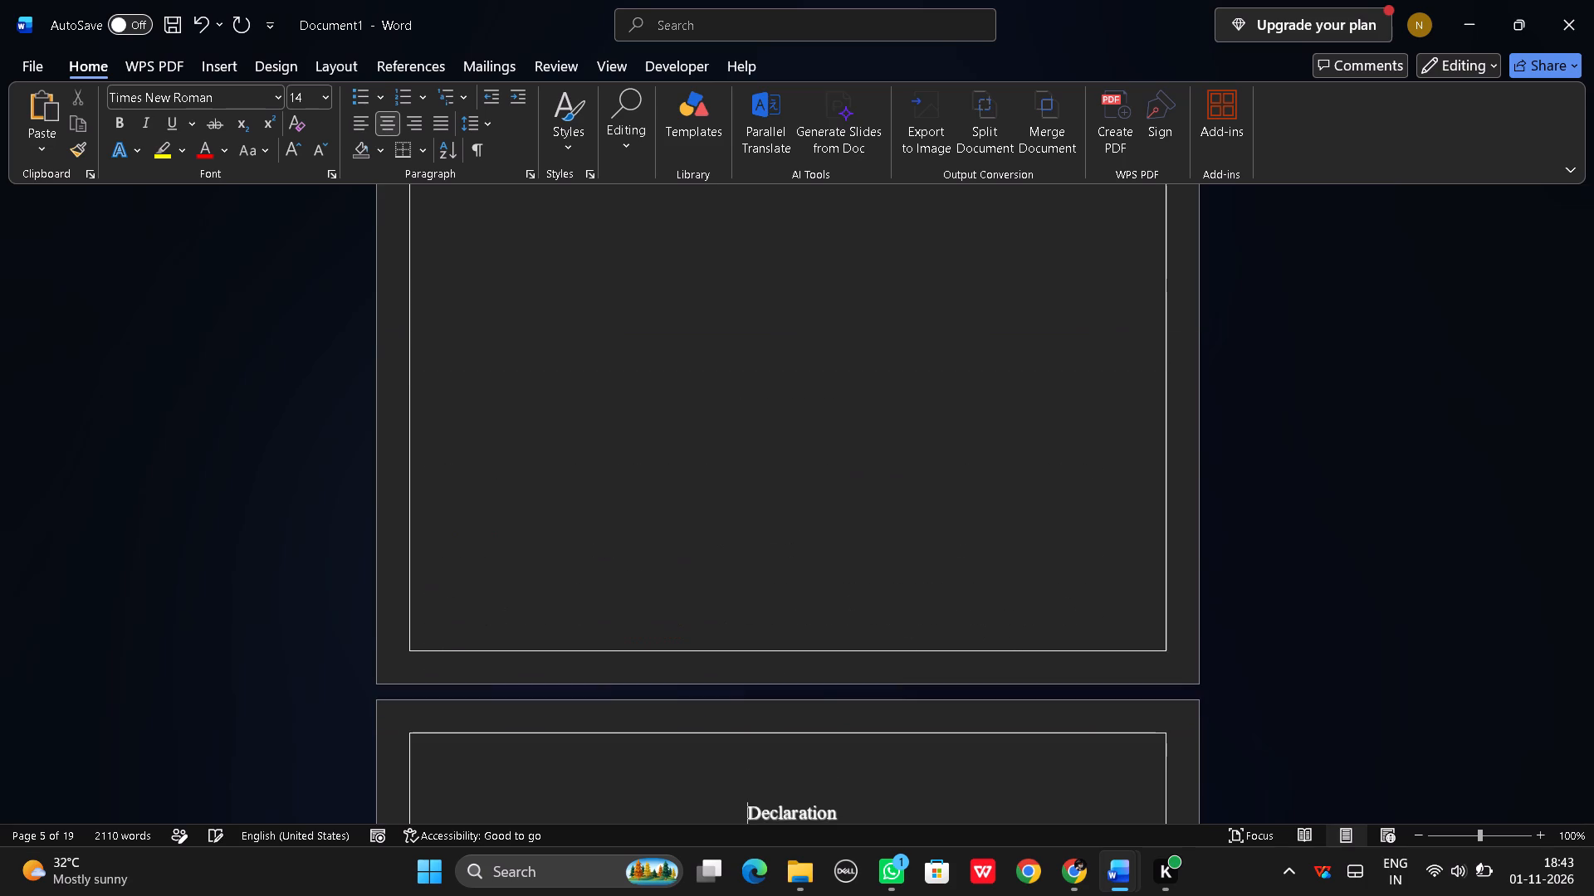
pyautogui.press('Return')
pyautogui.scroll(-7, 810, 275)
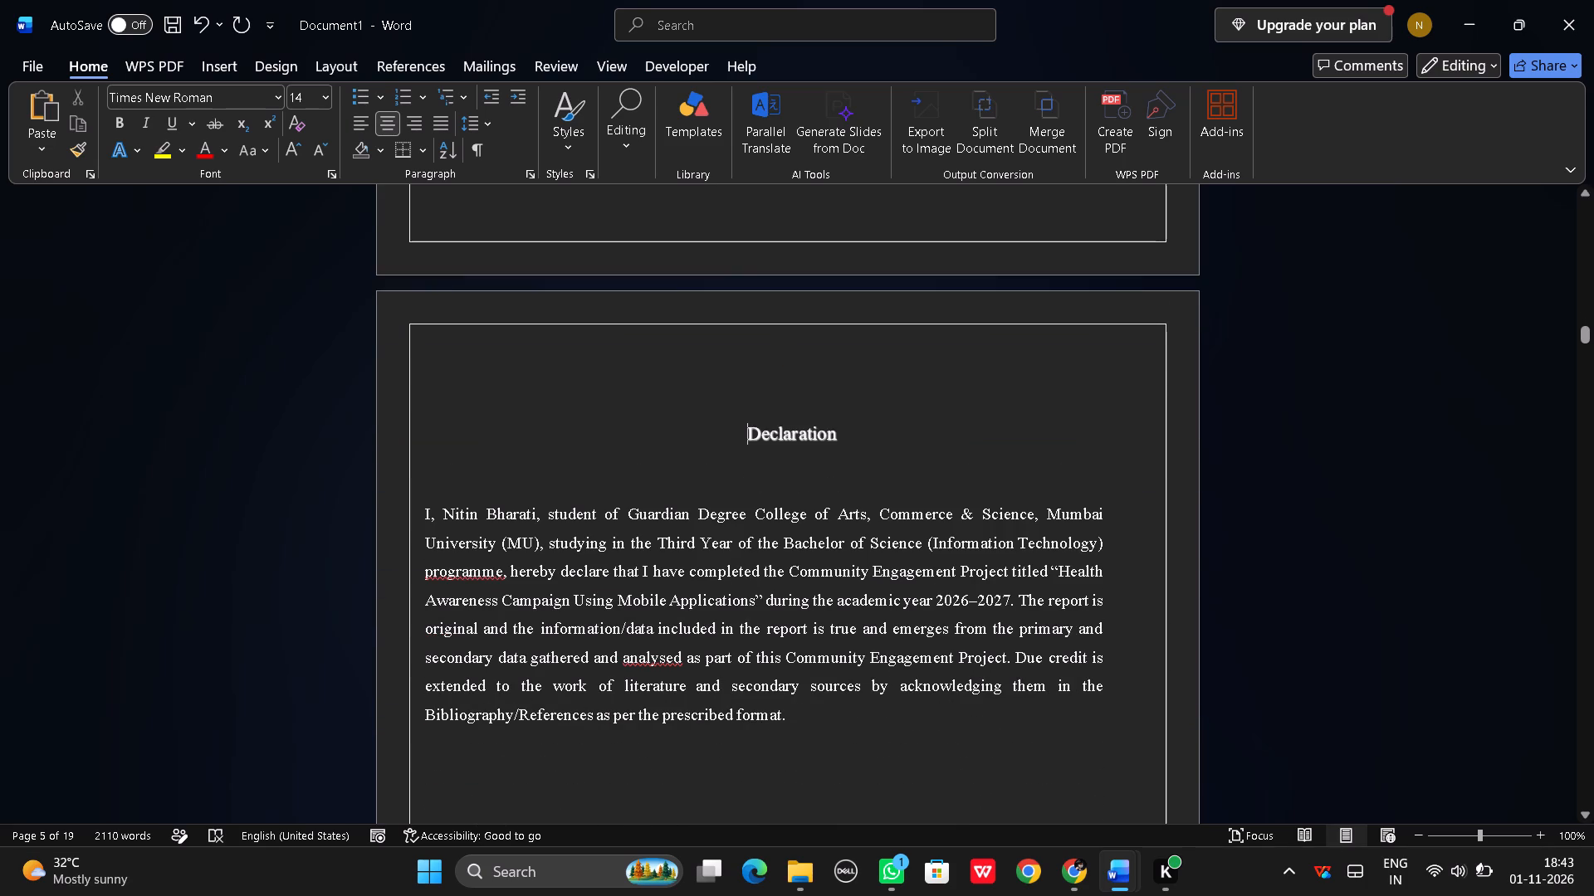
pyautogui.press('Return')
pyautogui.press('BackSpace')
pyautogui.press('BackSpace')
# Delete two of the blank lines between the "Declaration" heading and its body text.
pyautogui.click(660, 457)
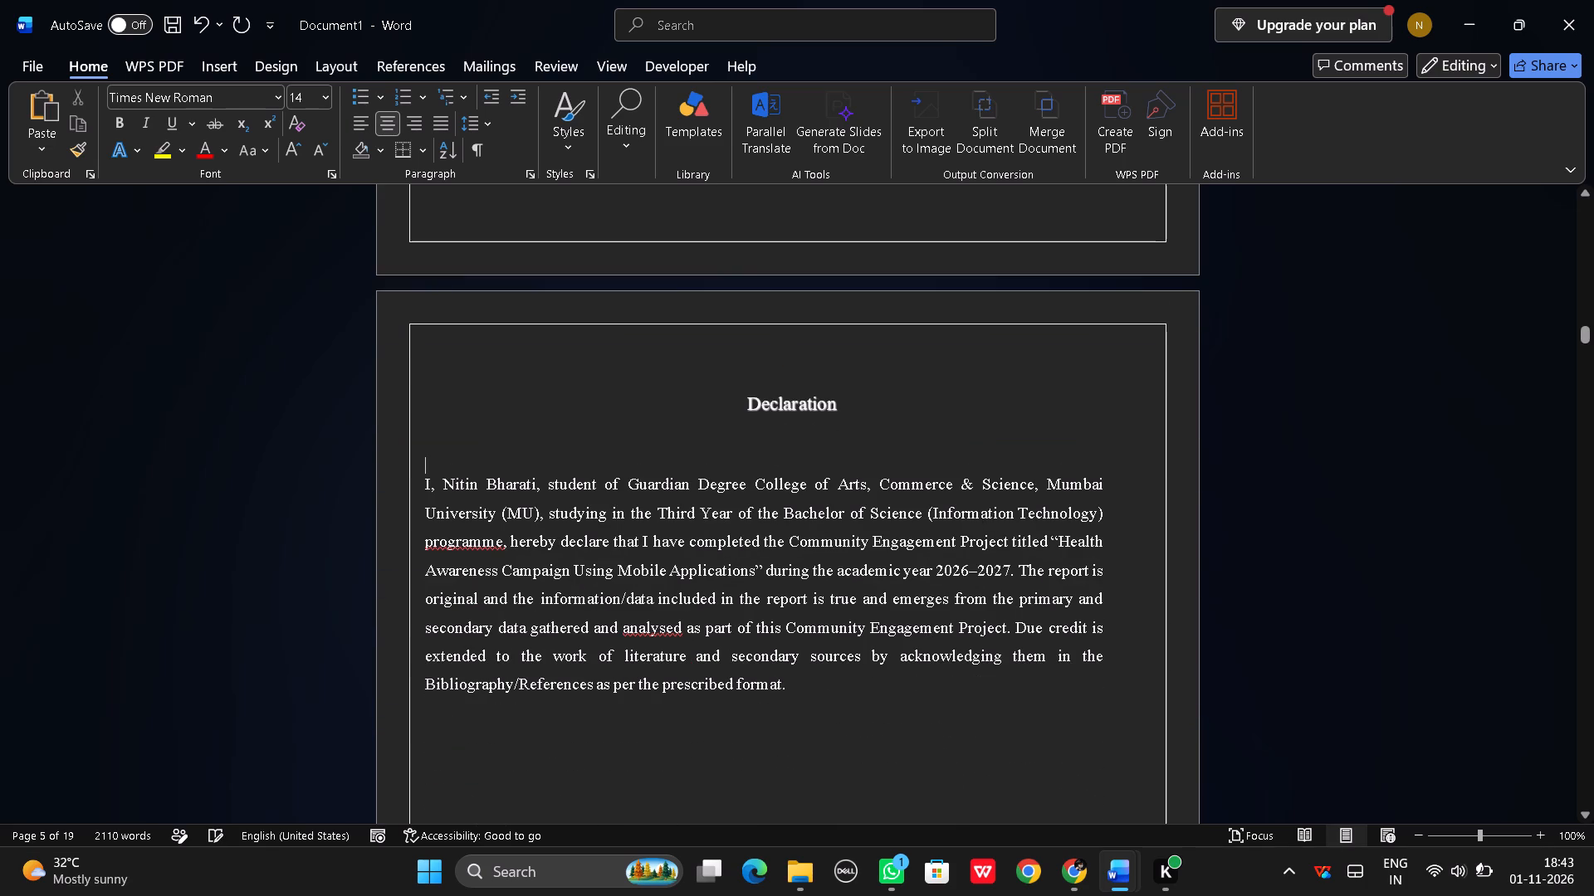
pyautogui.press('BackSpace')
pyautogui.press('BackSpace')
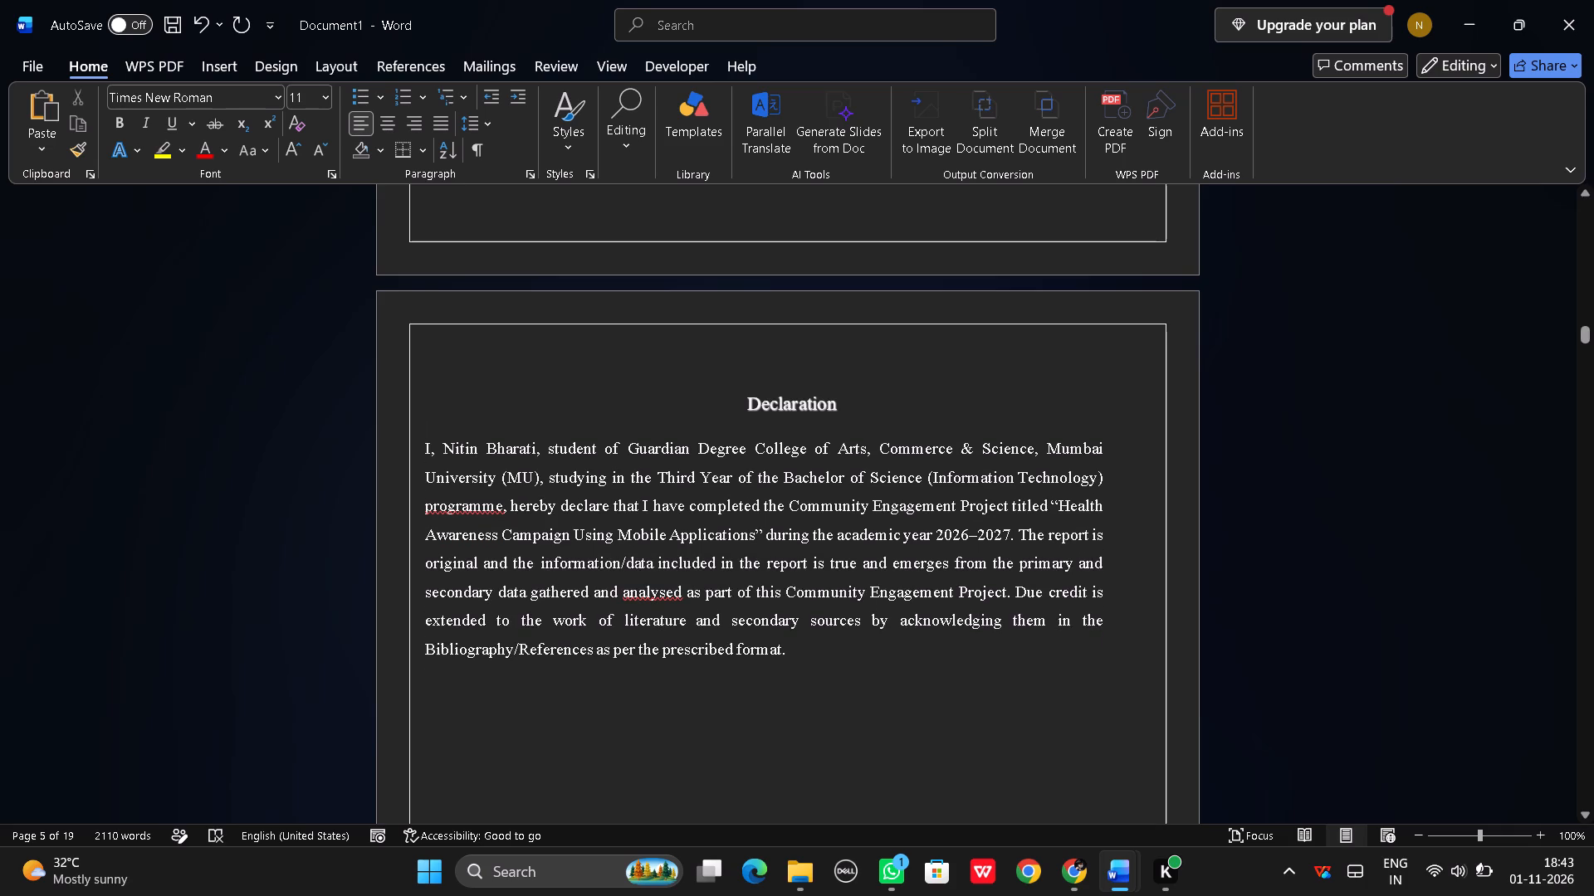
# Center the "Acknowledgement" heading on its page.
pyautogui.scroll(-13, 764, 535)
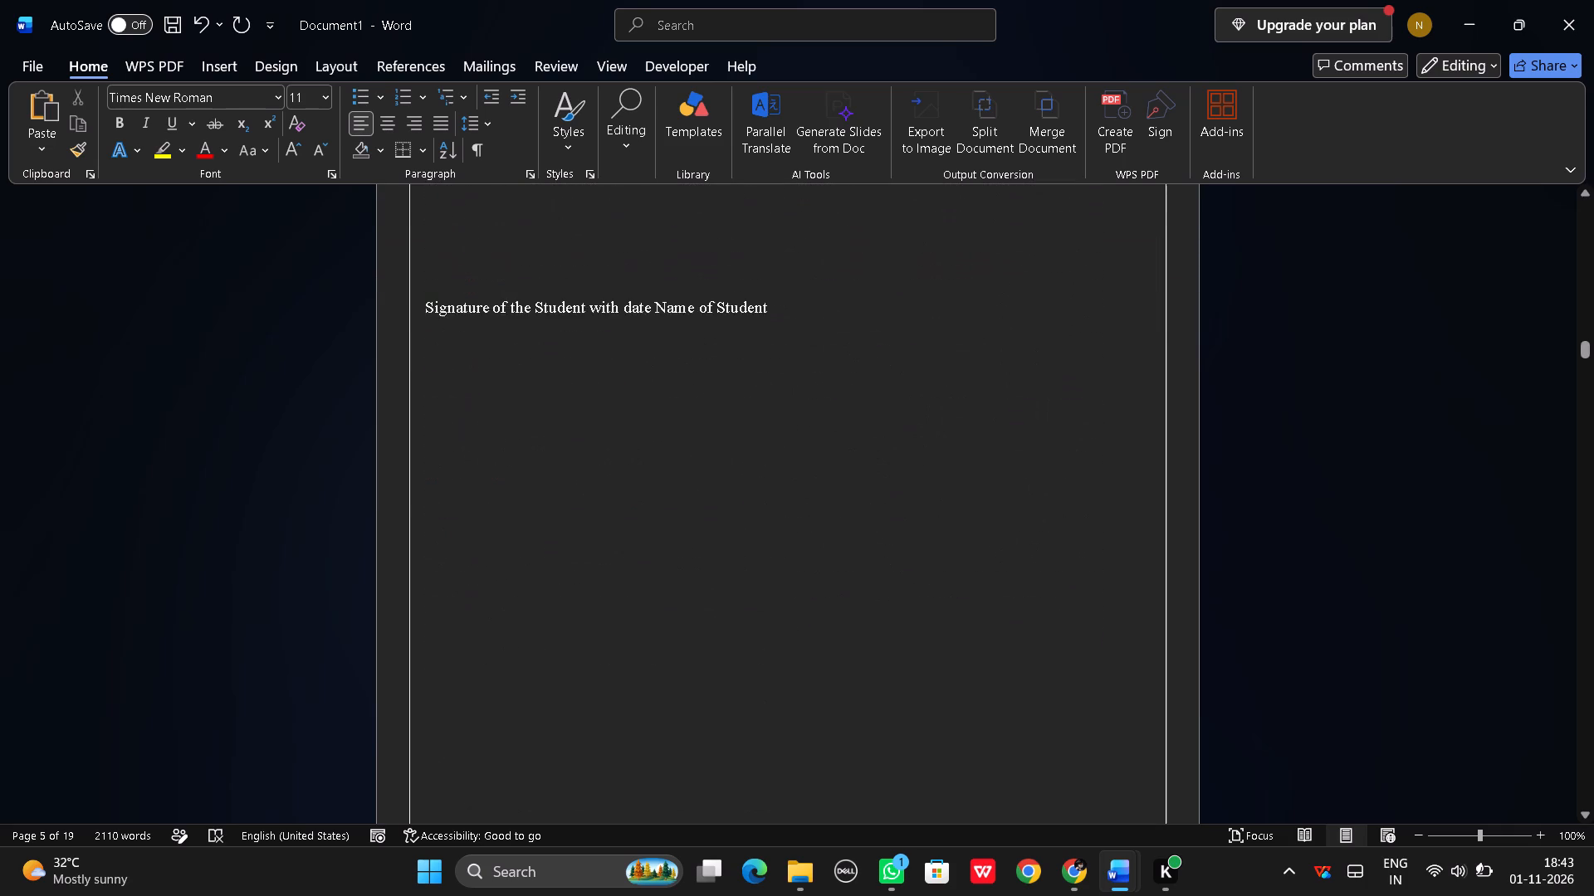
pyautogui.scroll(-9, 764, 535)
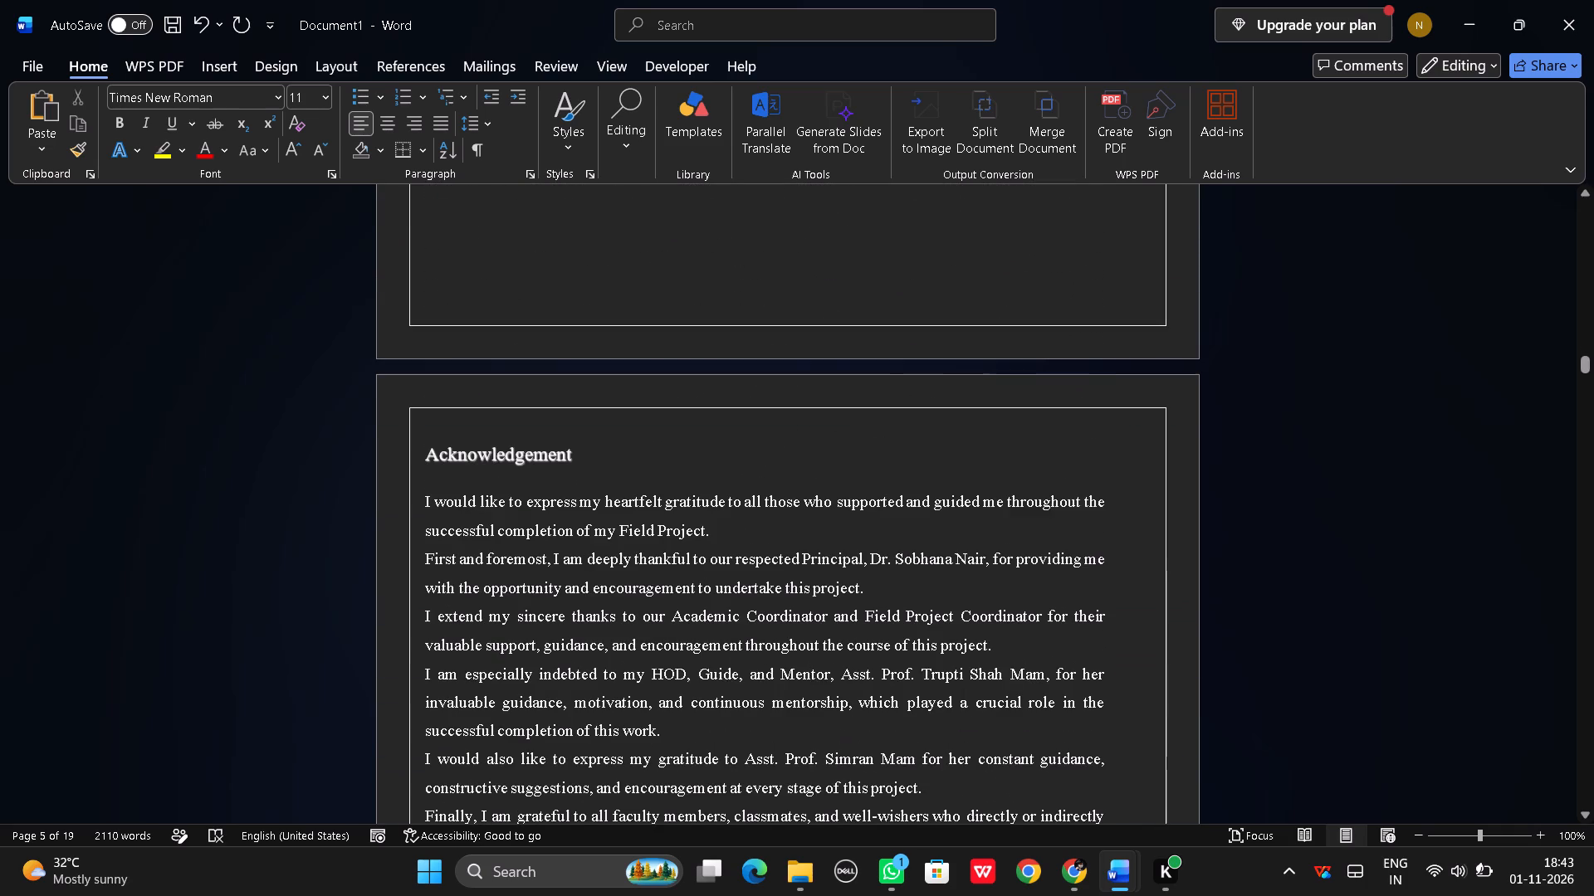
pyautogui.moveTo(425, 455); pyautogui.dragTo(585, 454)
pyautogui.click(384, 128)
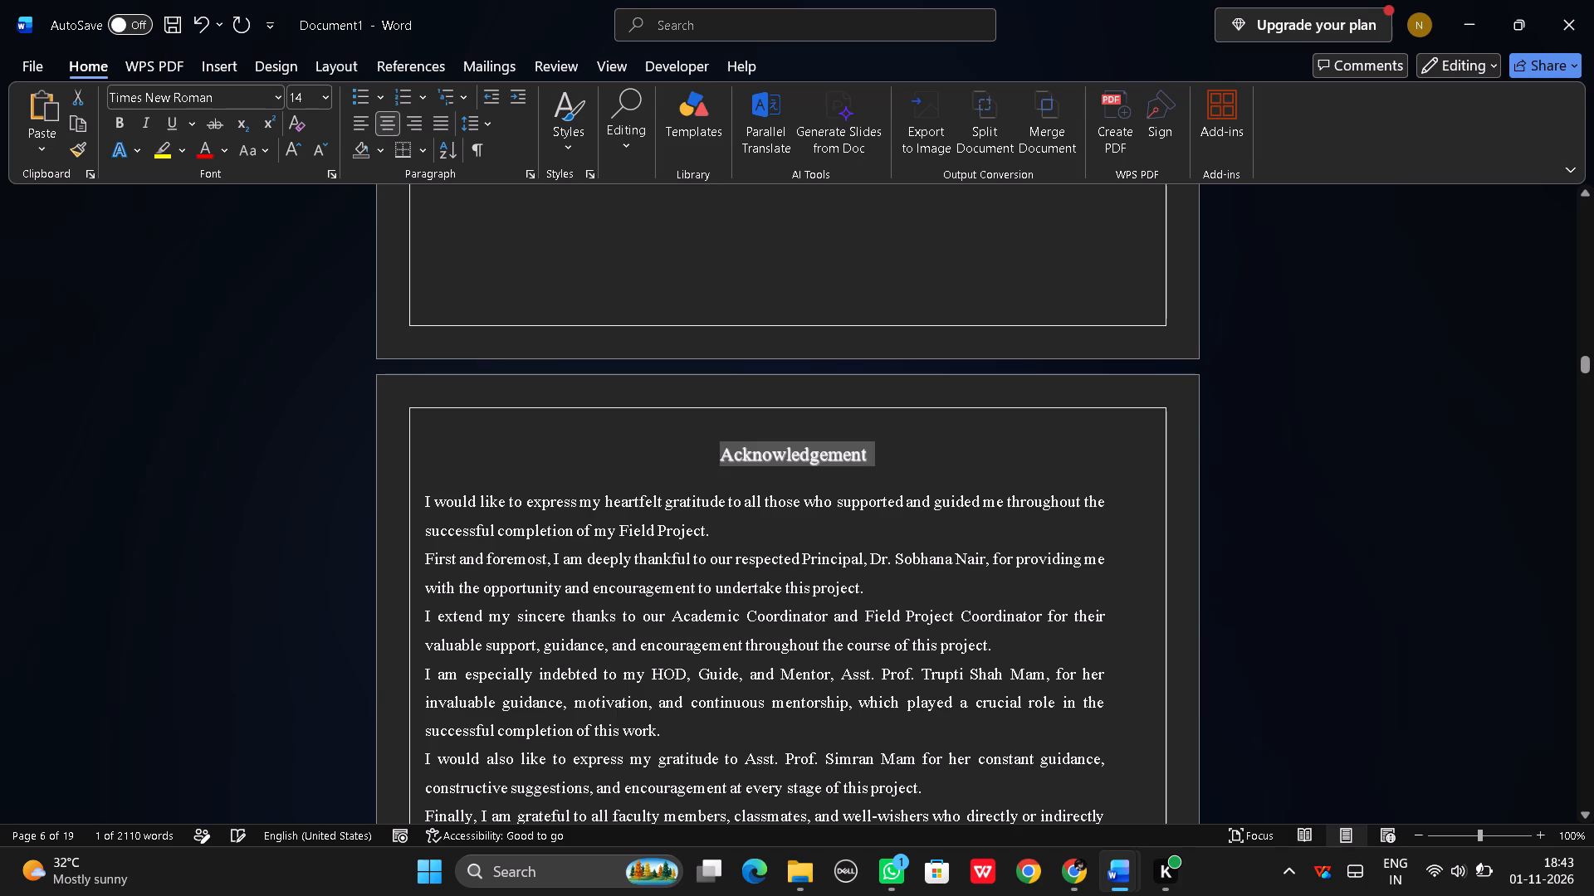
pyautogui.click(569, 479)
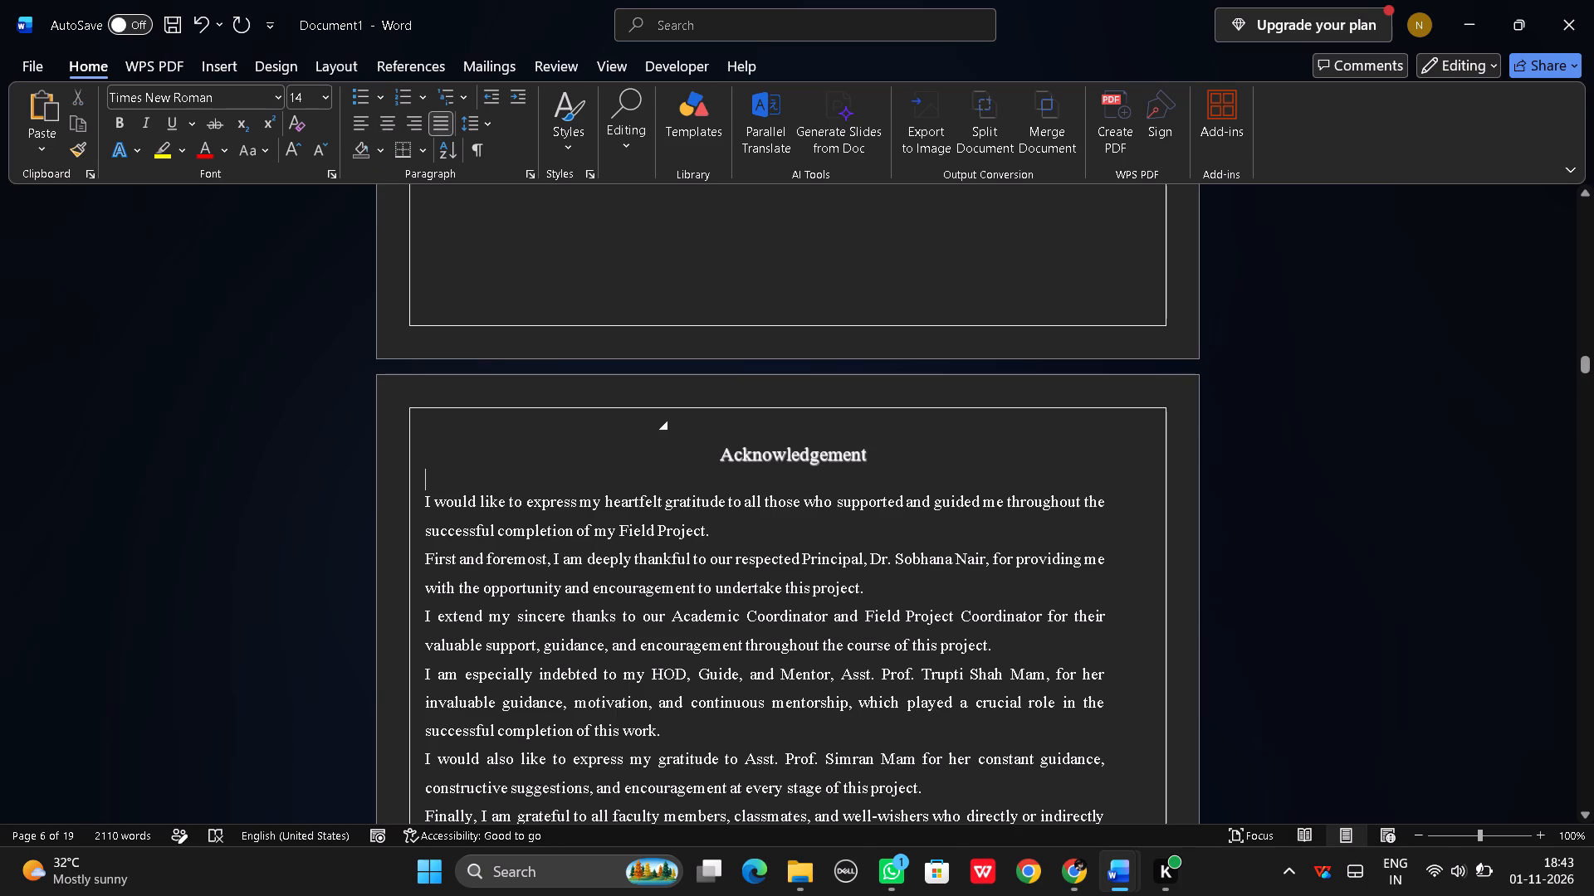
pyautogui.click(788, 431)
# Center the "Abstract" heading on its page.
pyautogui.scroll(-11, 848, 496)
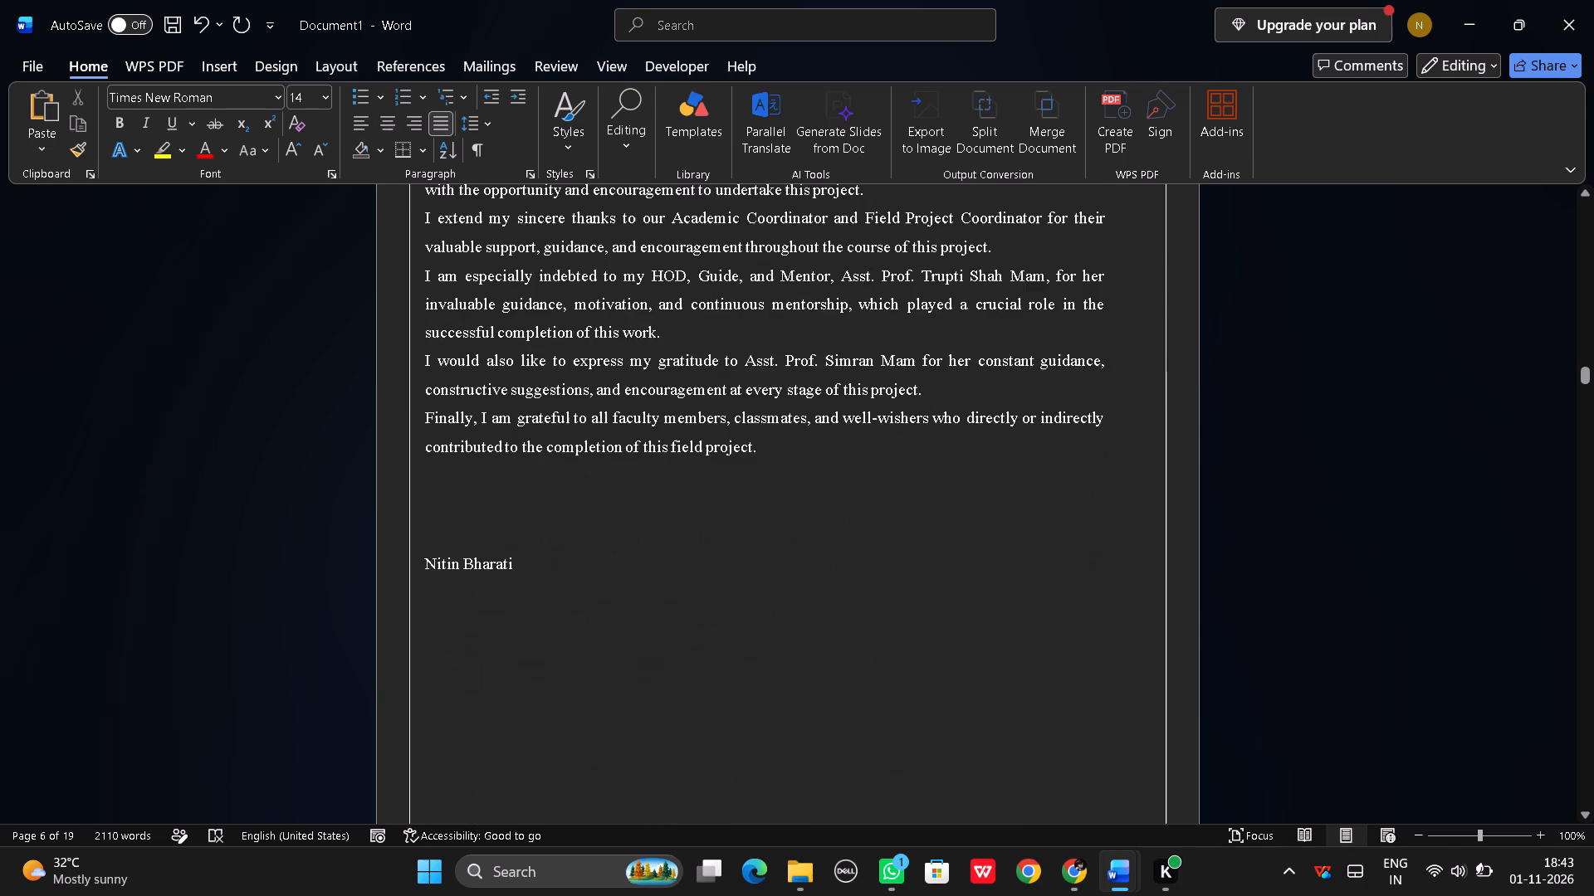
pyautogui.scroll(-11, 848, 496)
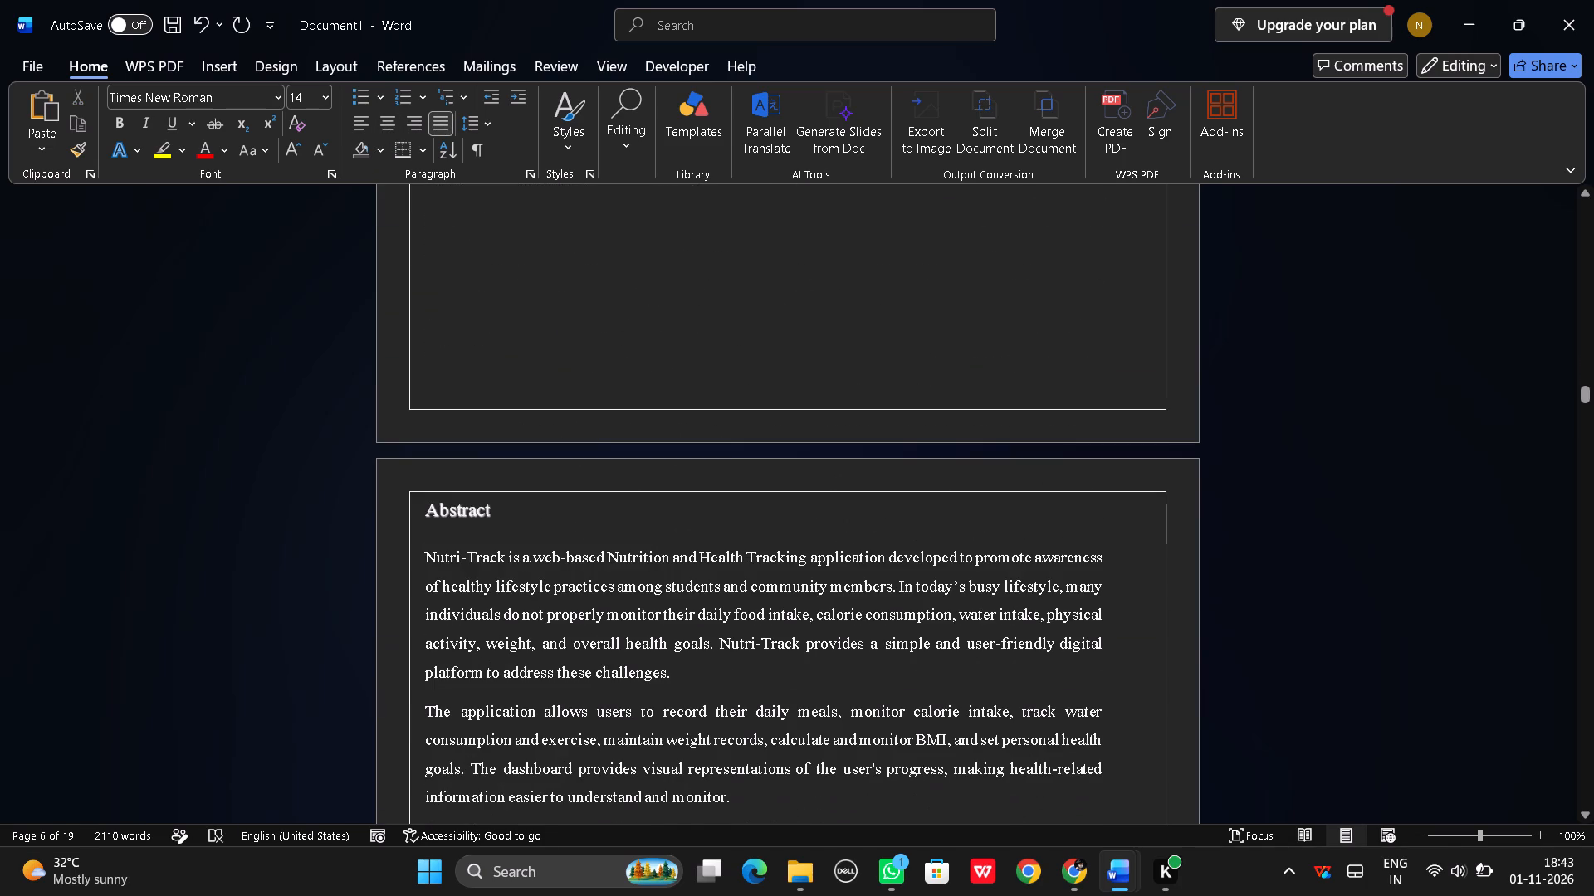
pyautogui.moveTo(424, 509); pyautogui.dragTo(491, 509)
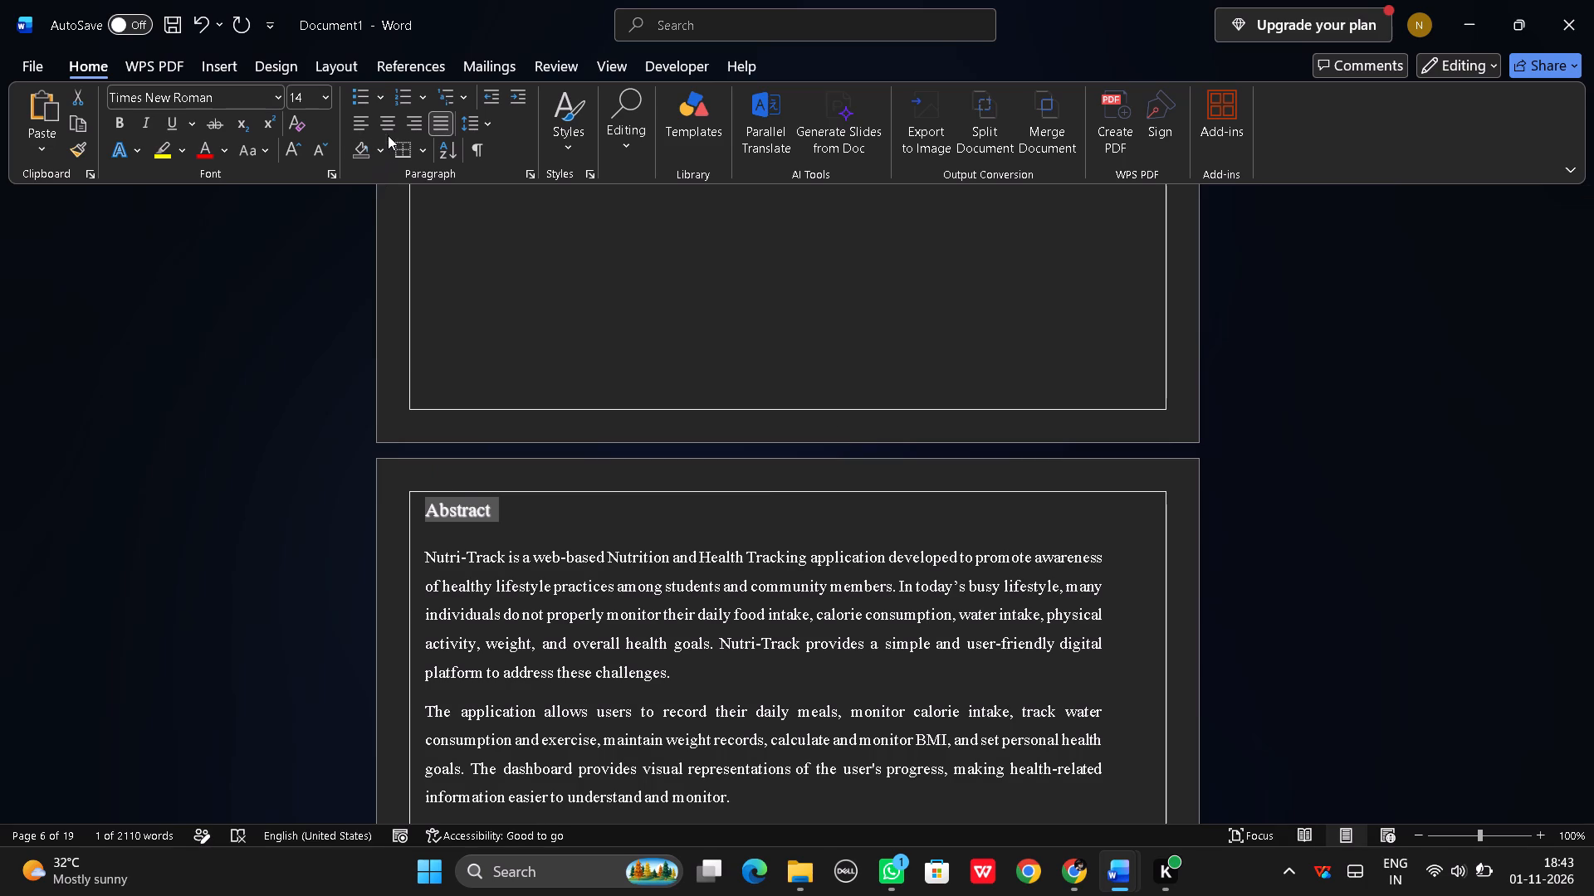
pyautogui.click(385, 126)
# Center the "Index" heading above the chapter table.
pyautogui.scroll(-11, 735, 660)
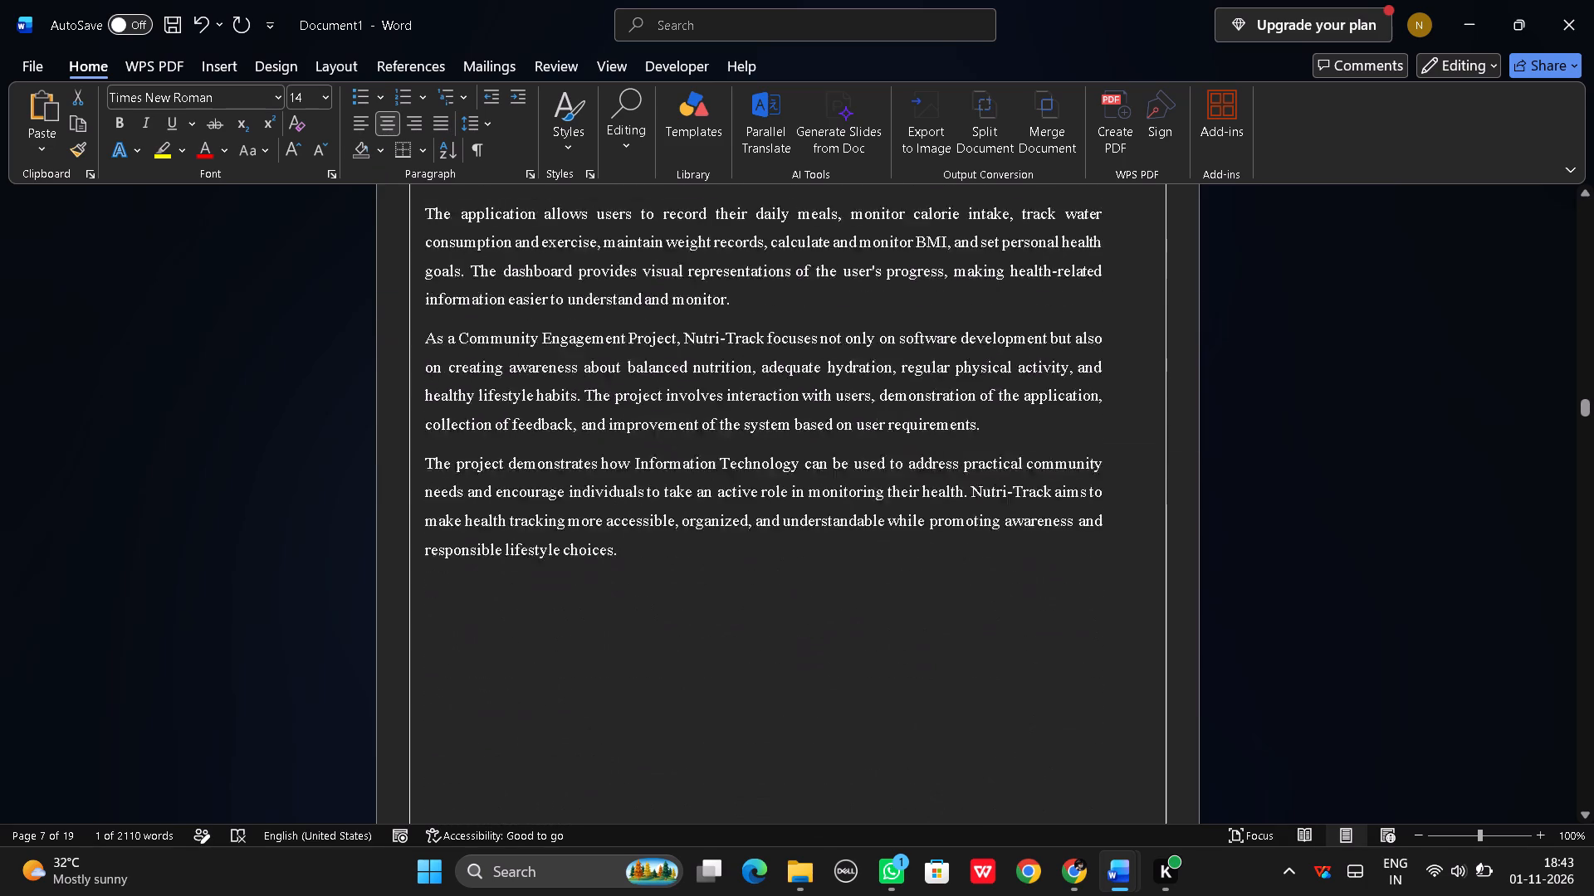
pyautogui.scroll(-15, 733, 650)
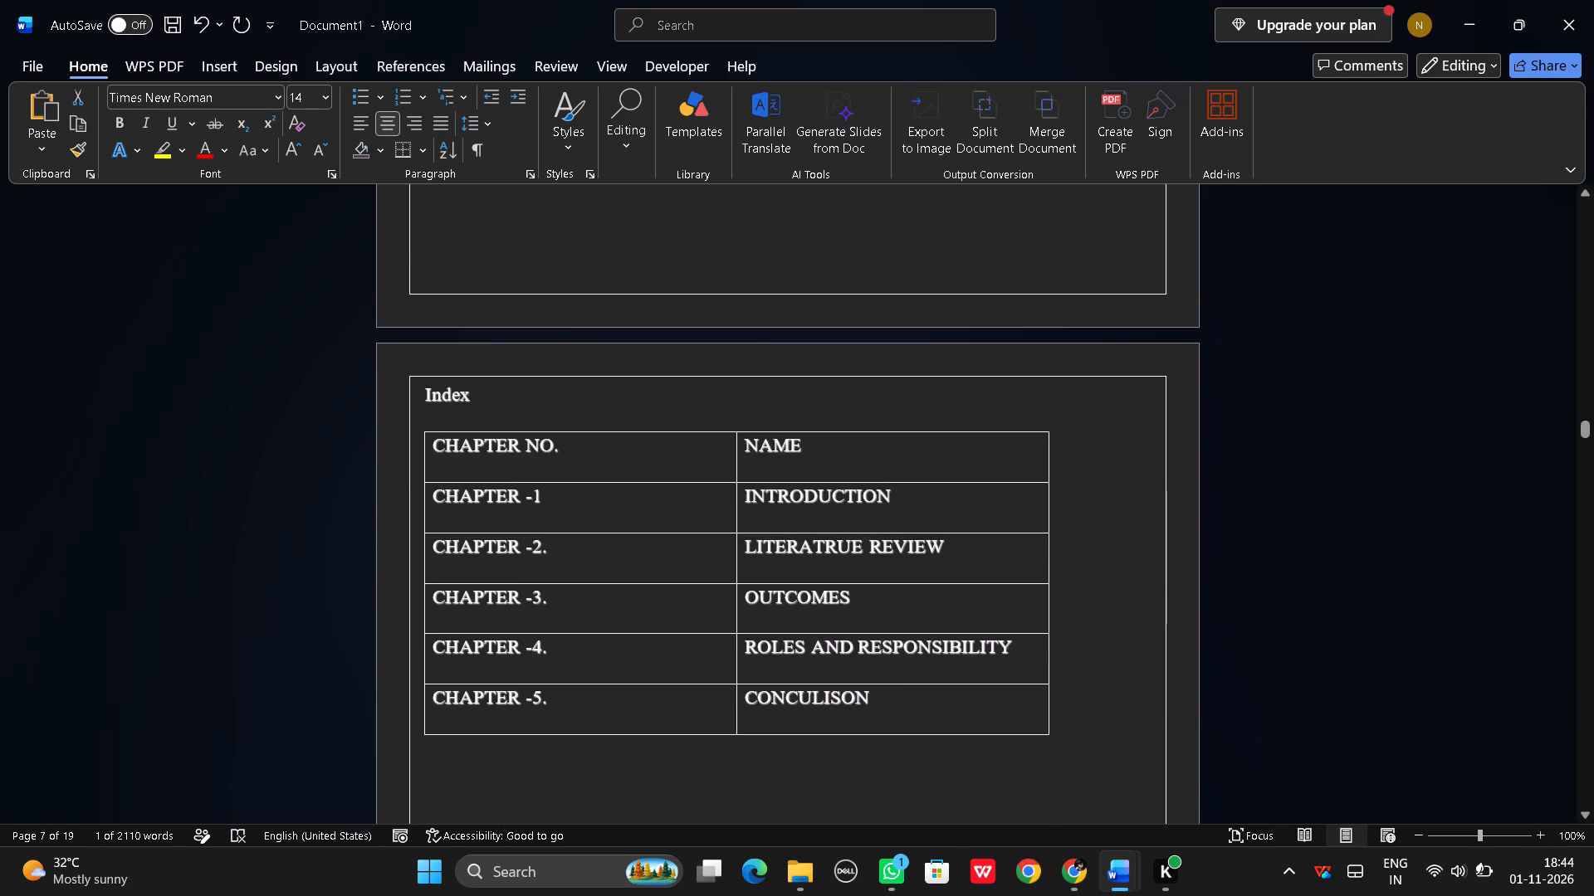
pyautogui.scroll(-2, 736, 602)
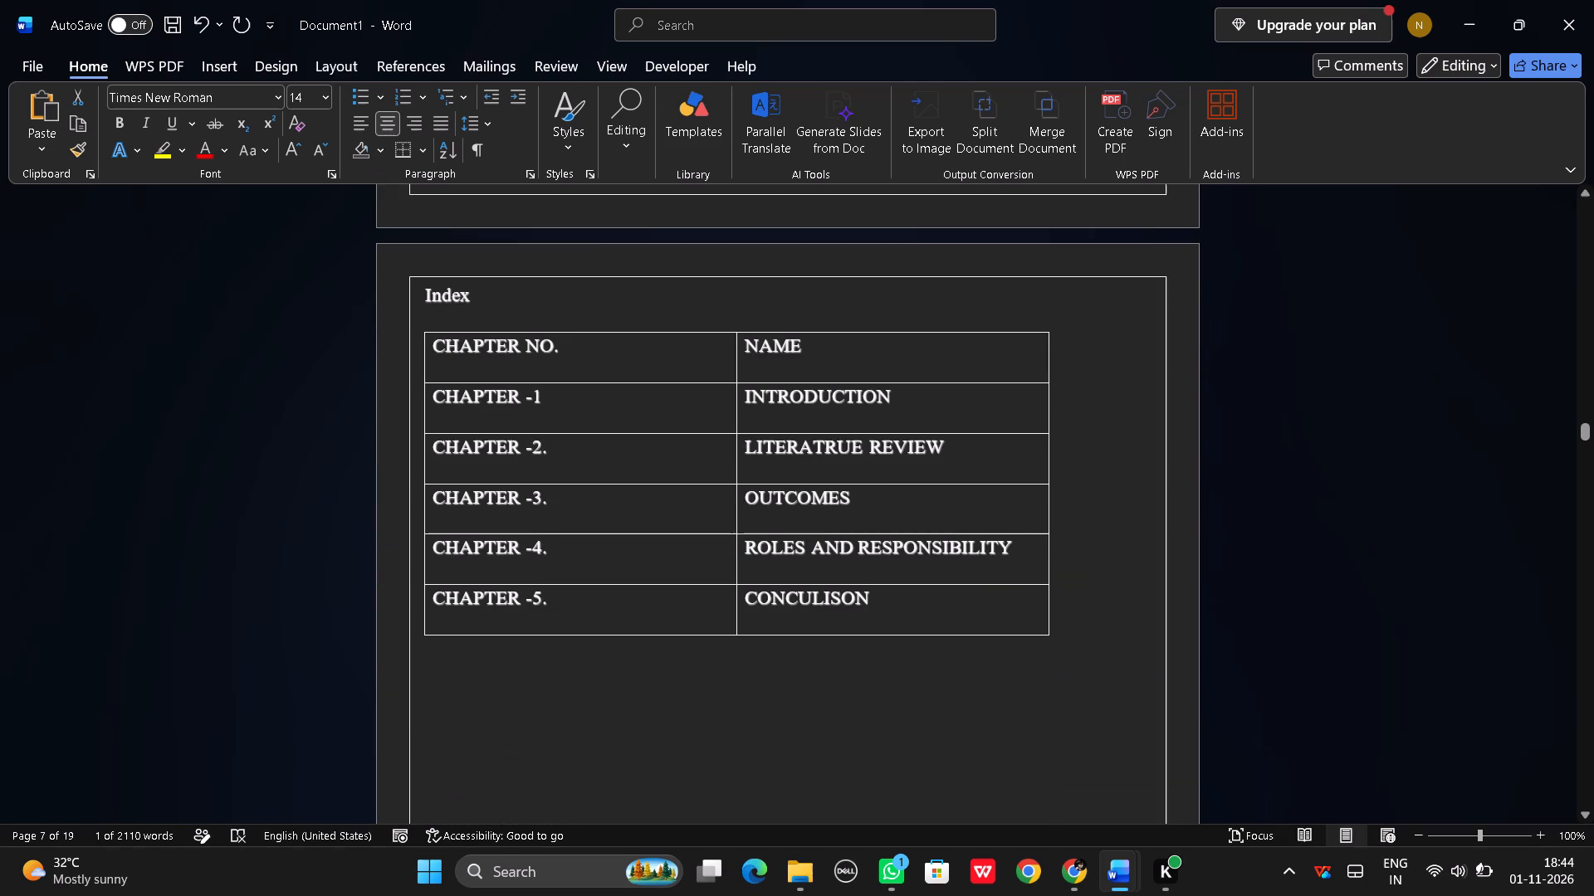
pyautogui.moveTo(423, 291); pyautogui.dragTo(486, 295)
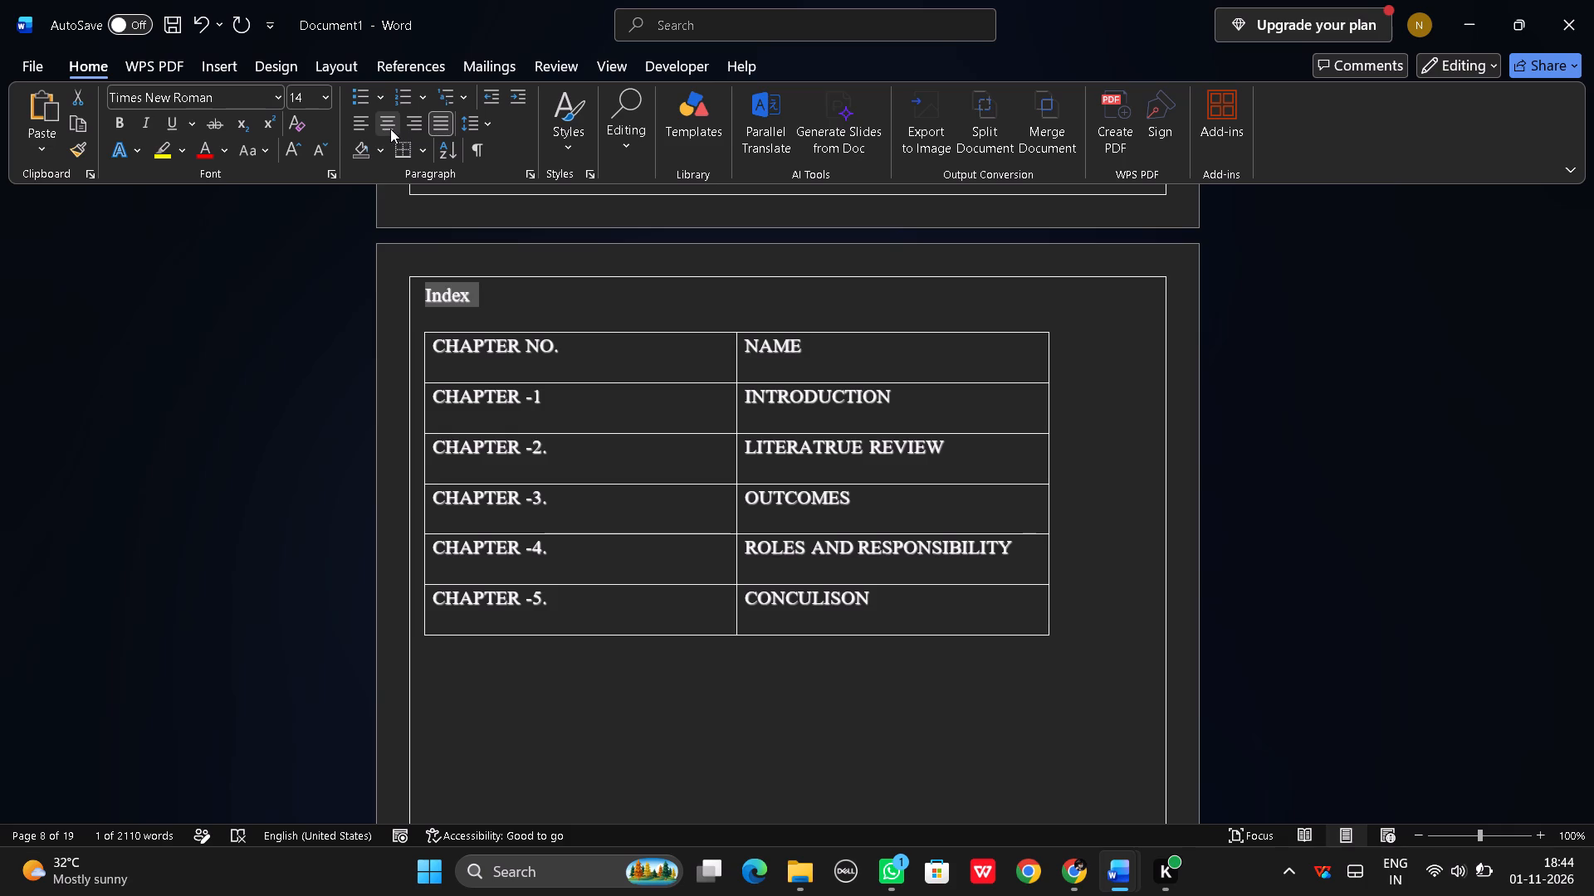
pyautogui.click(390, 129)
# Insert one more blank line between the "Index" heading and the chapter table.
pyautogui.click(858, 313)
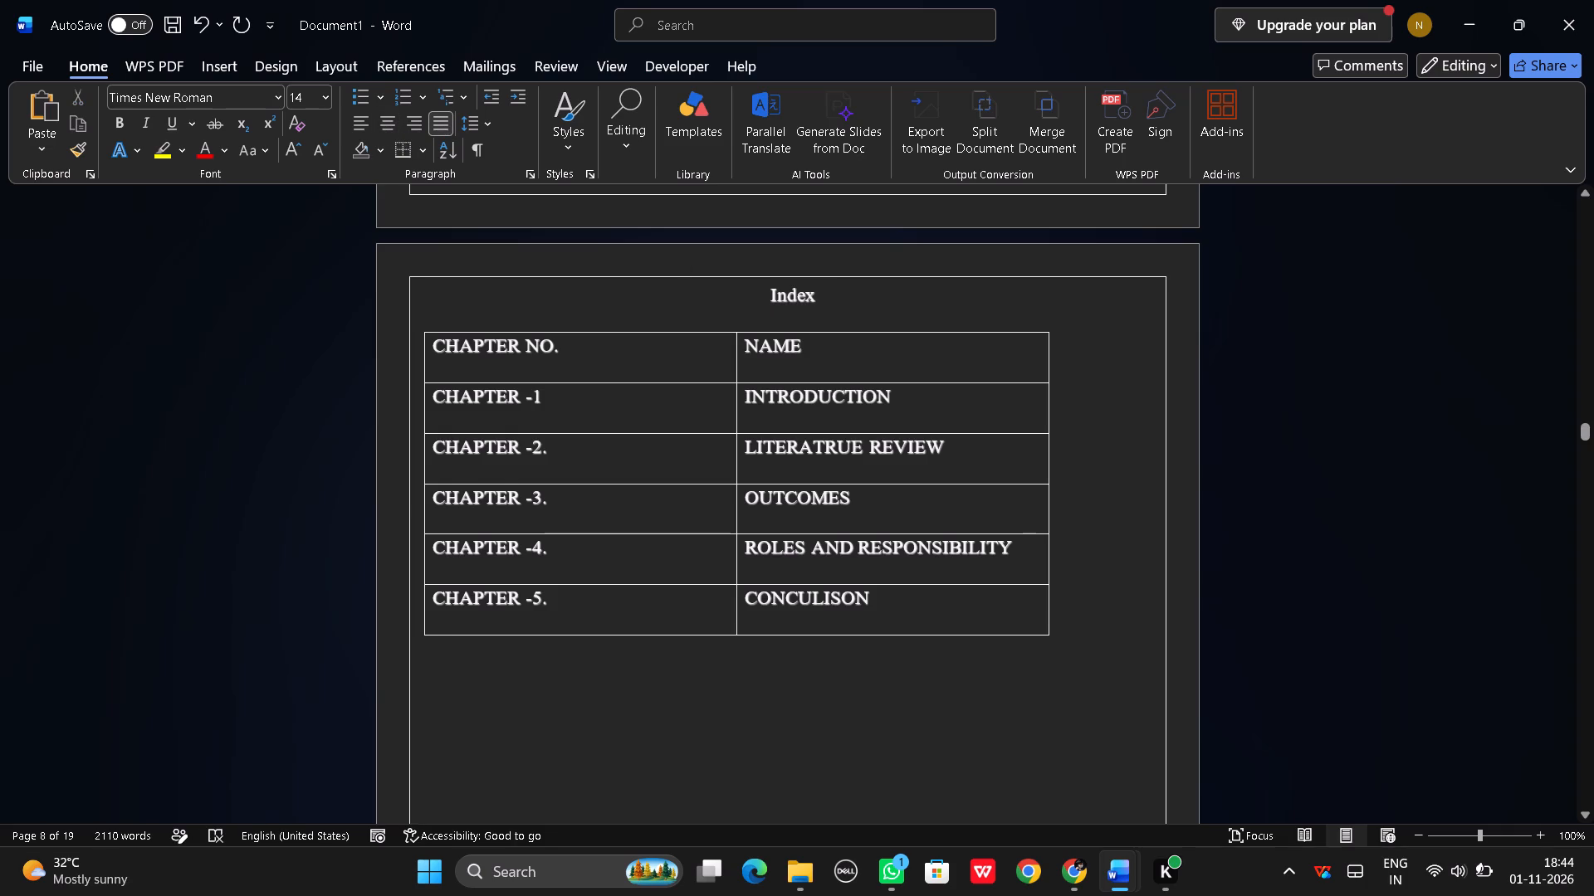
pyautogui.press('Return')
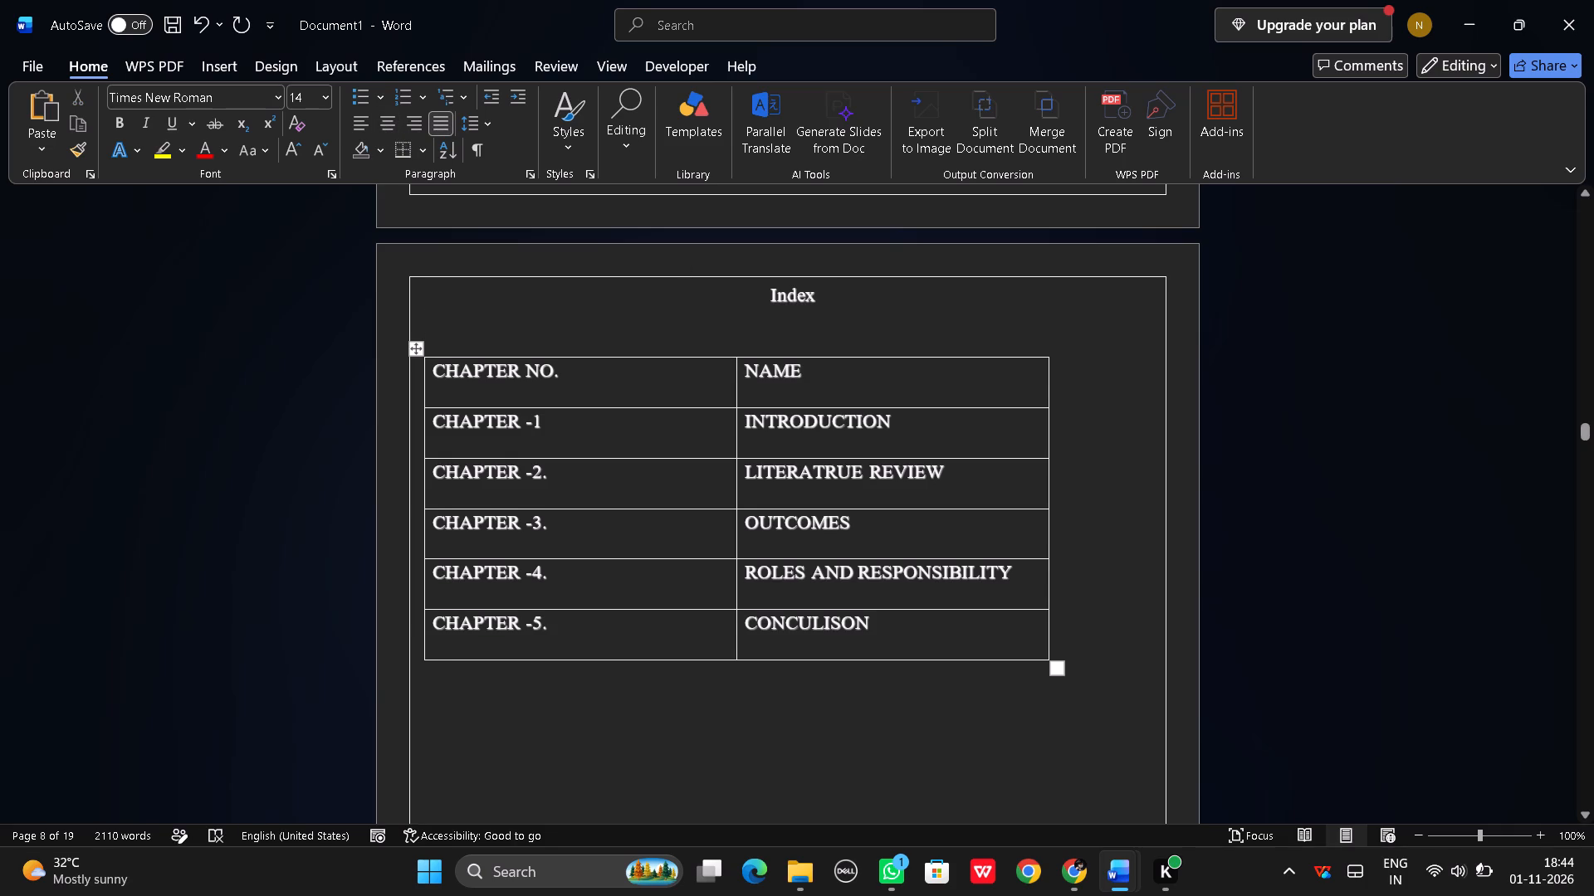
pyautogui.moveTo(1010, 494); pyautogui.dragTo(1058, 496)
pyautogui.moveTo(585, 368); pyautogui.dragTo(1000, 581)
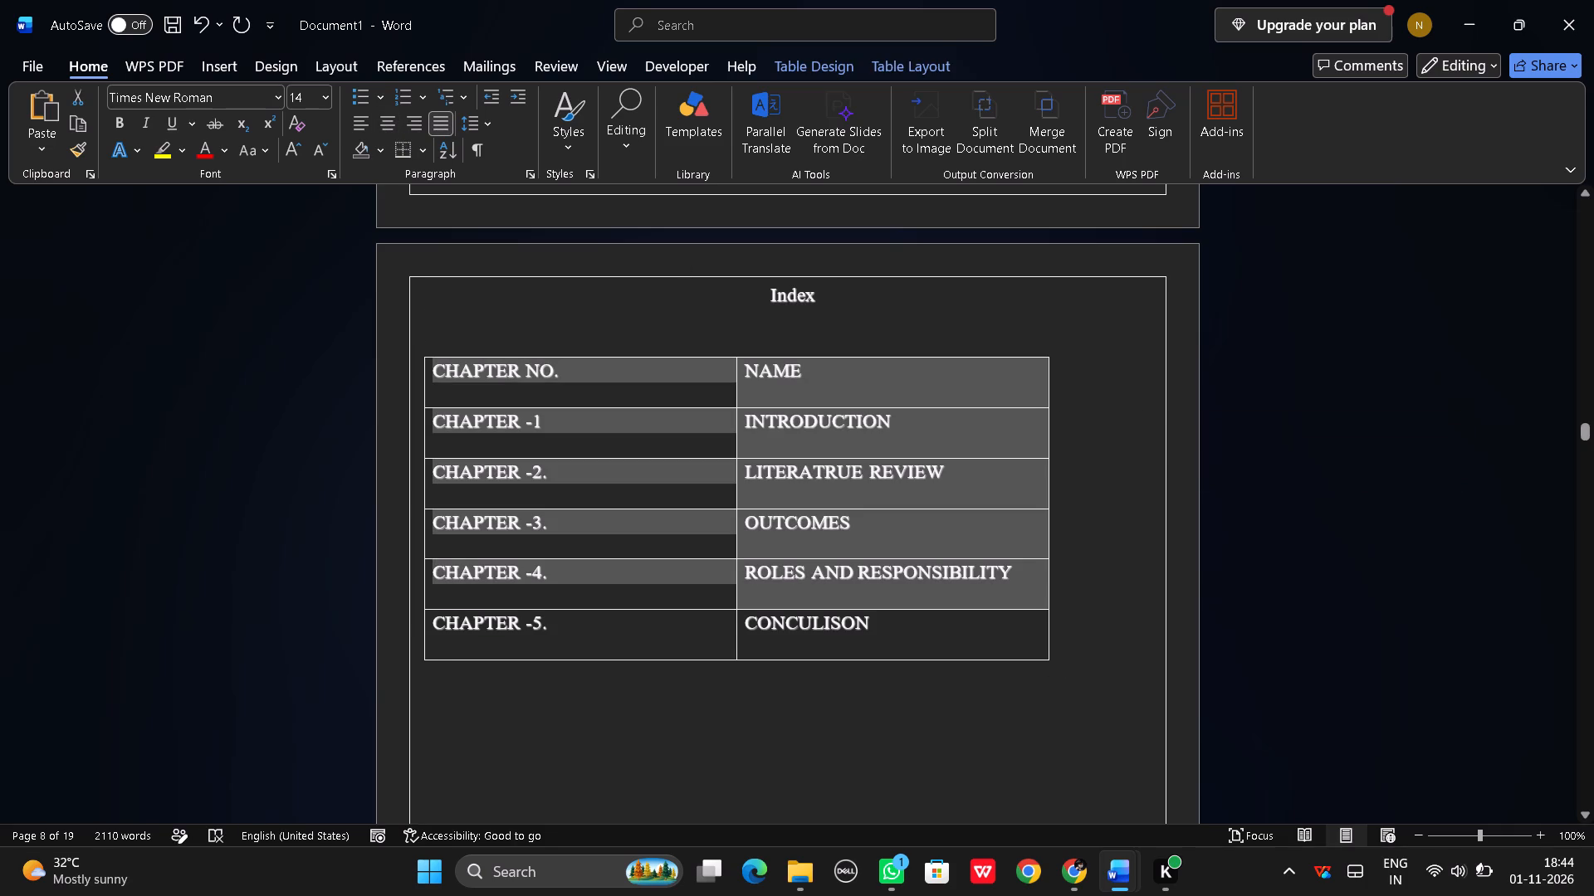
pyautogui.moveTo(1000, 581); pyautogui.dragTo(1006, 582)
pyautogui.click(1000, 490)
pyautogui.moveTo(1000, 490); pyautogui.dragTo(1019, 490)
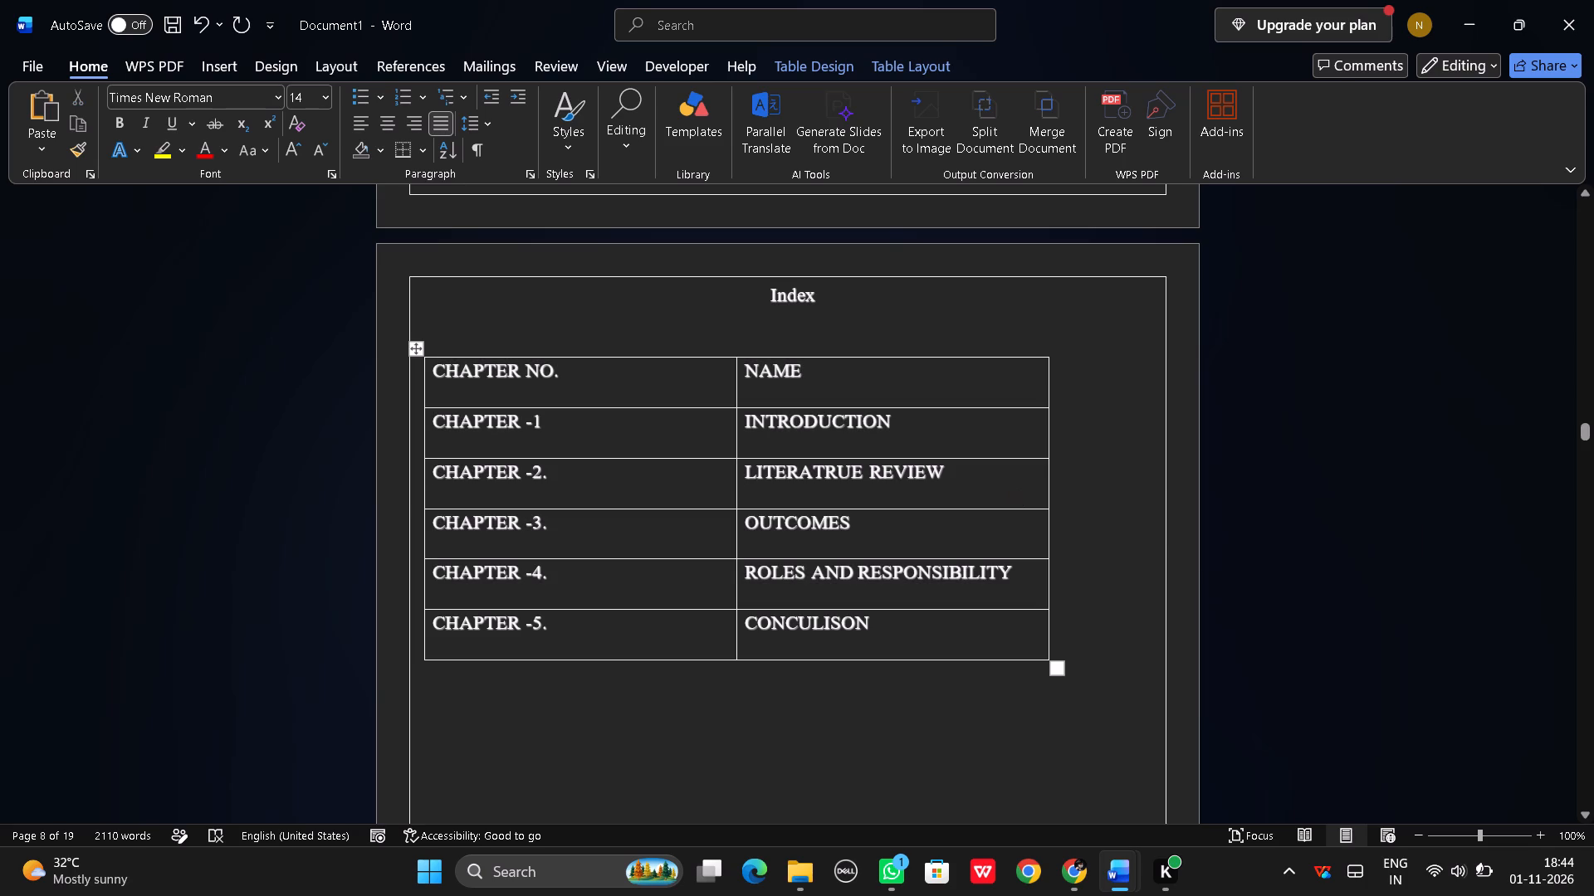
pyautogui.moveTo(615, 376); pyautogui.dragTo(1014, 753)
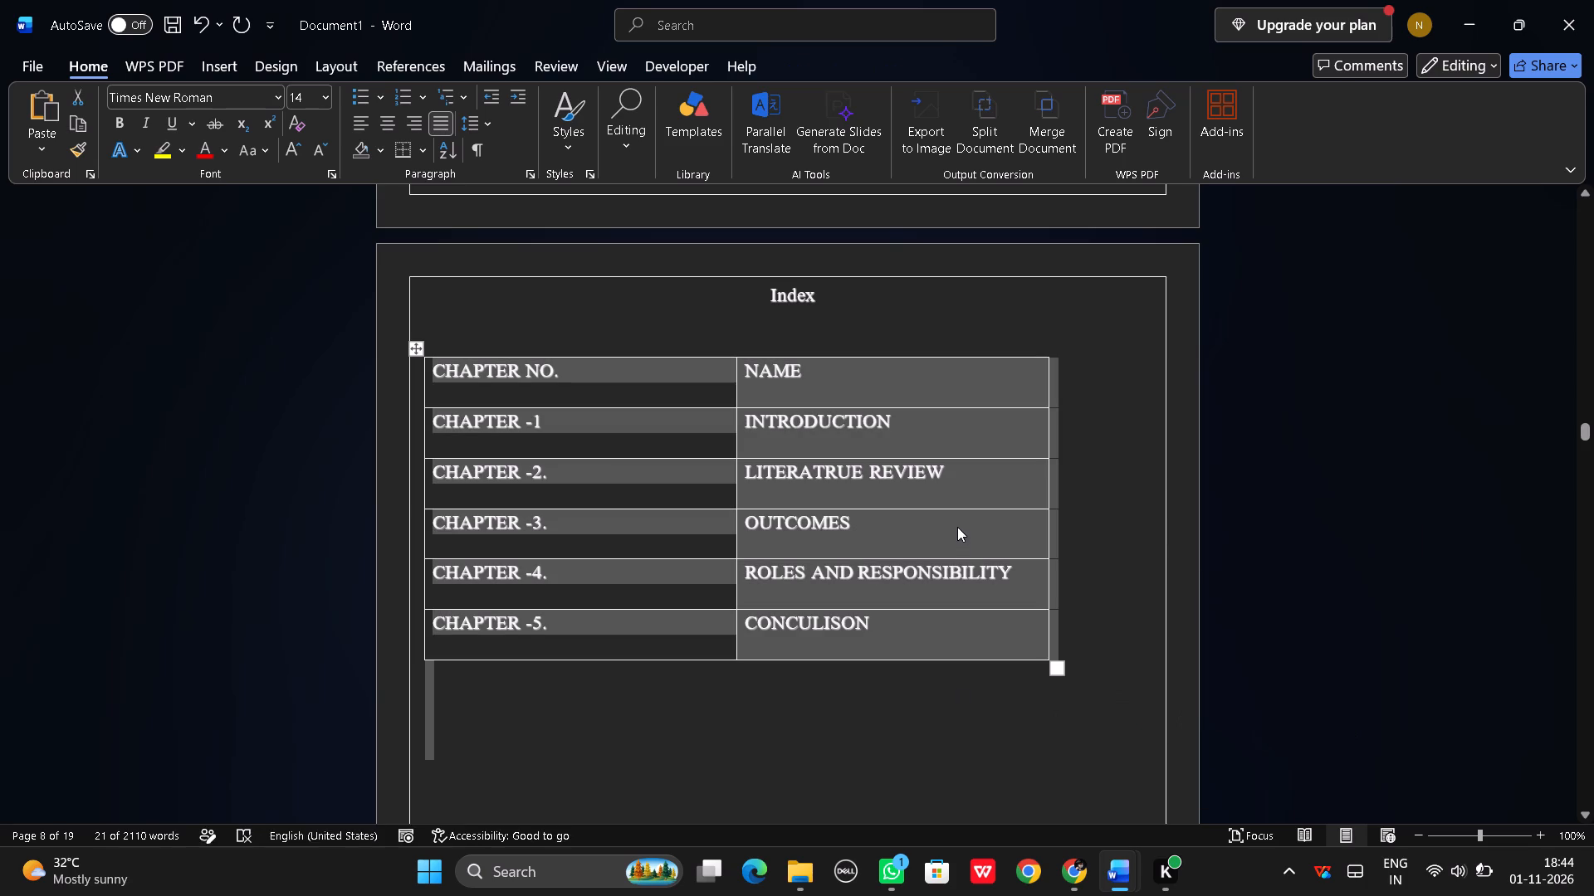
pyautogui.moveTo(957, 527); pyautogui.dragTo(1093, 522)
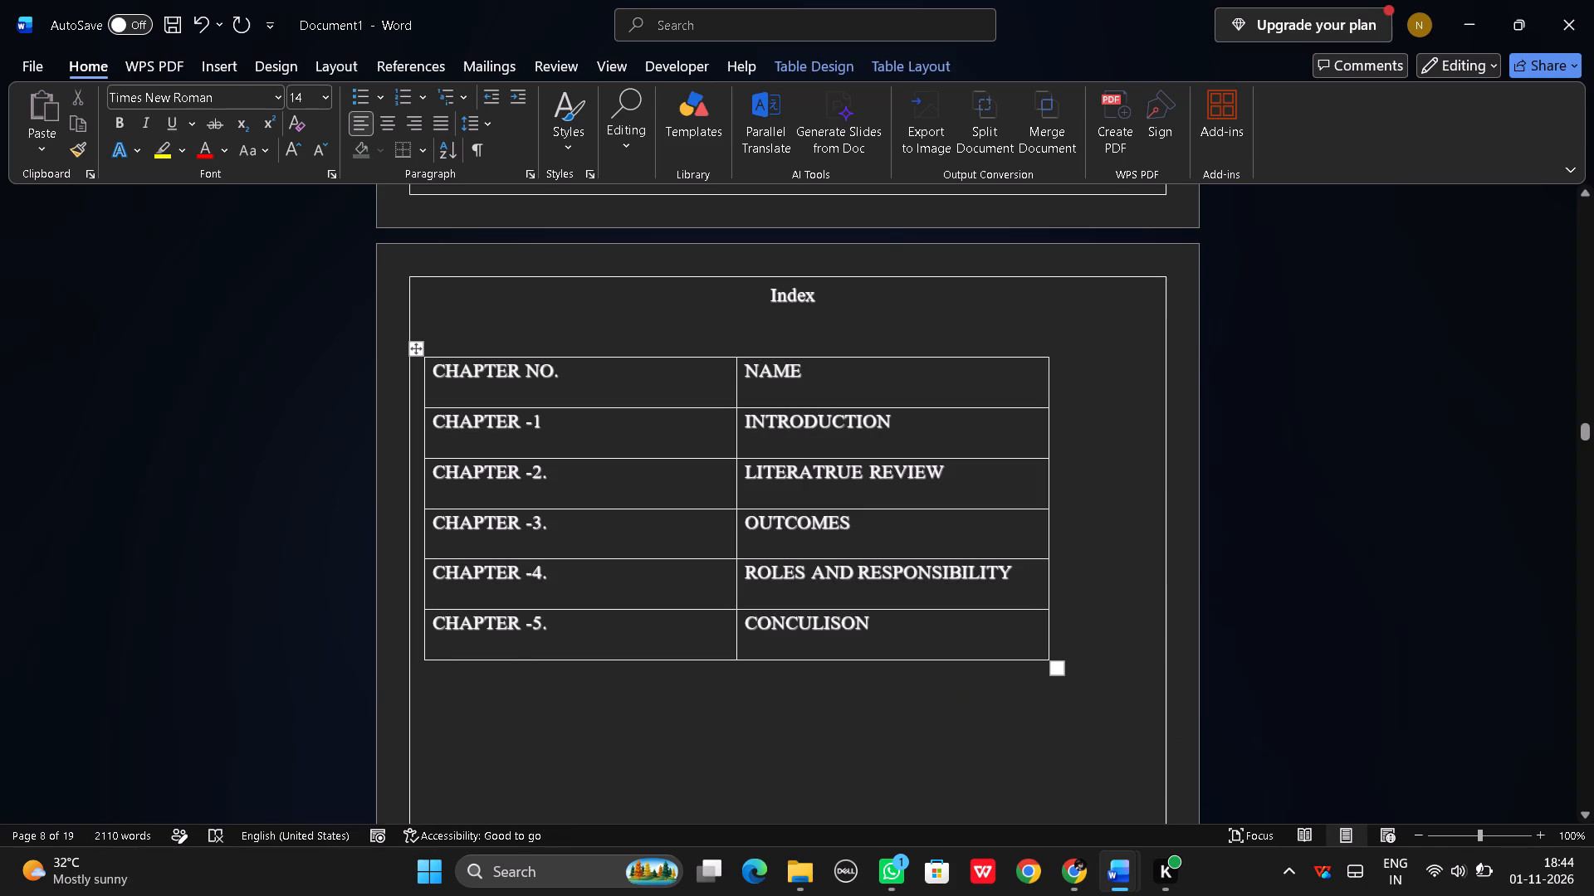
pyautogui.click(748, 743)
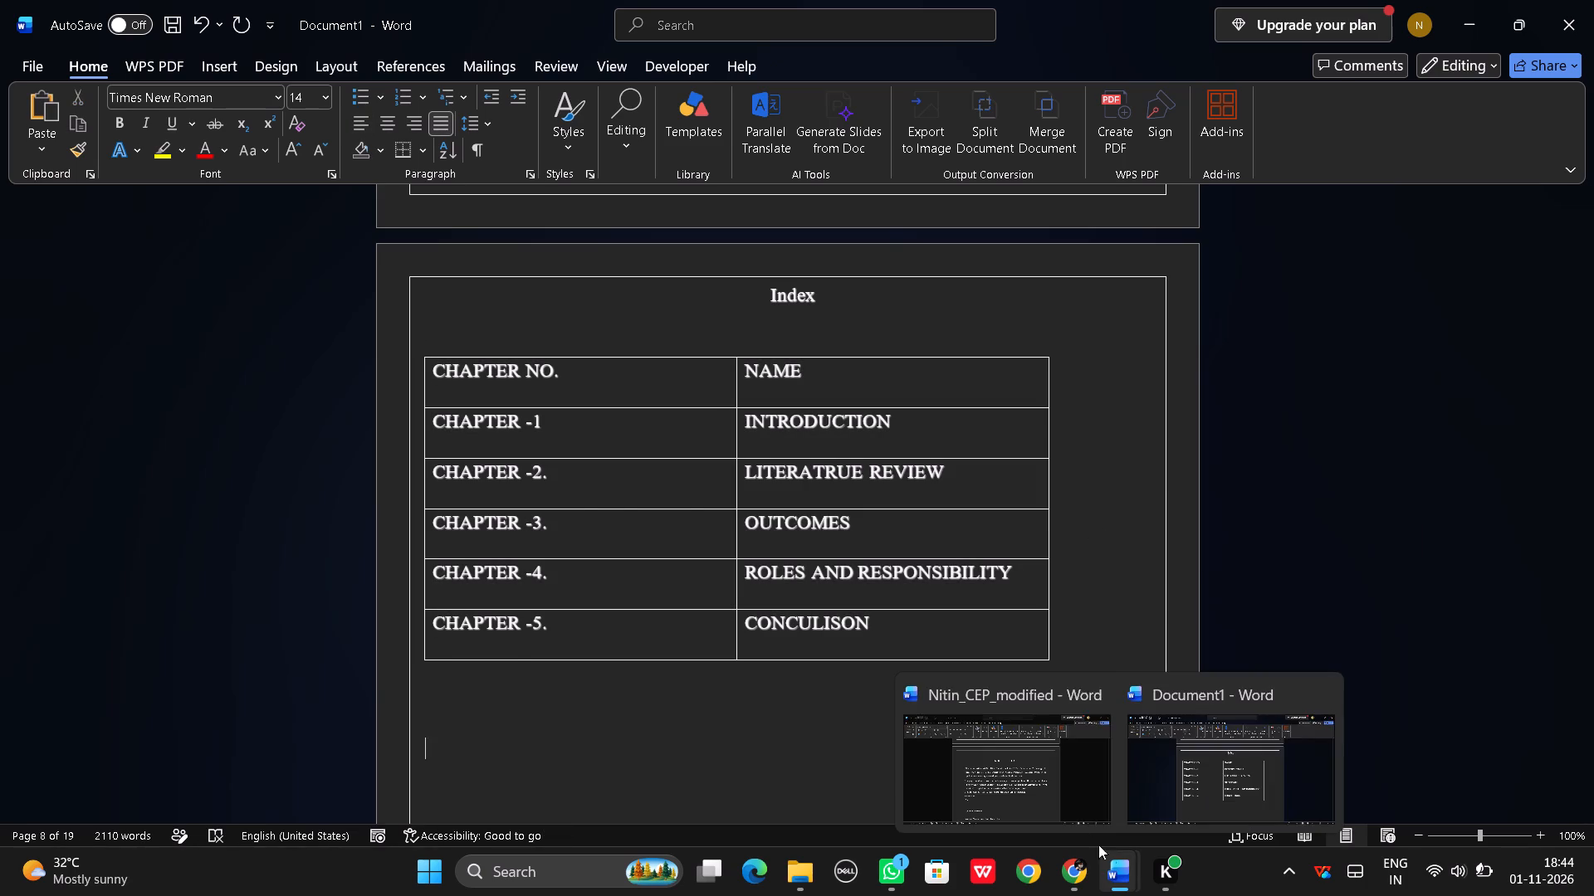
# Switch to Nitin_CEP_modified and examine the page layout from the Declaration page through the Introduction page.
pyautogui.click(994, 758)
pyautogui.scroll(-17, 998, 733)
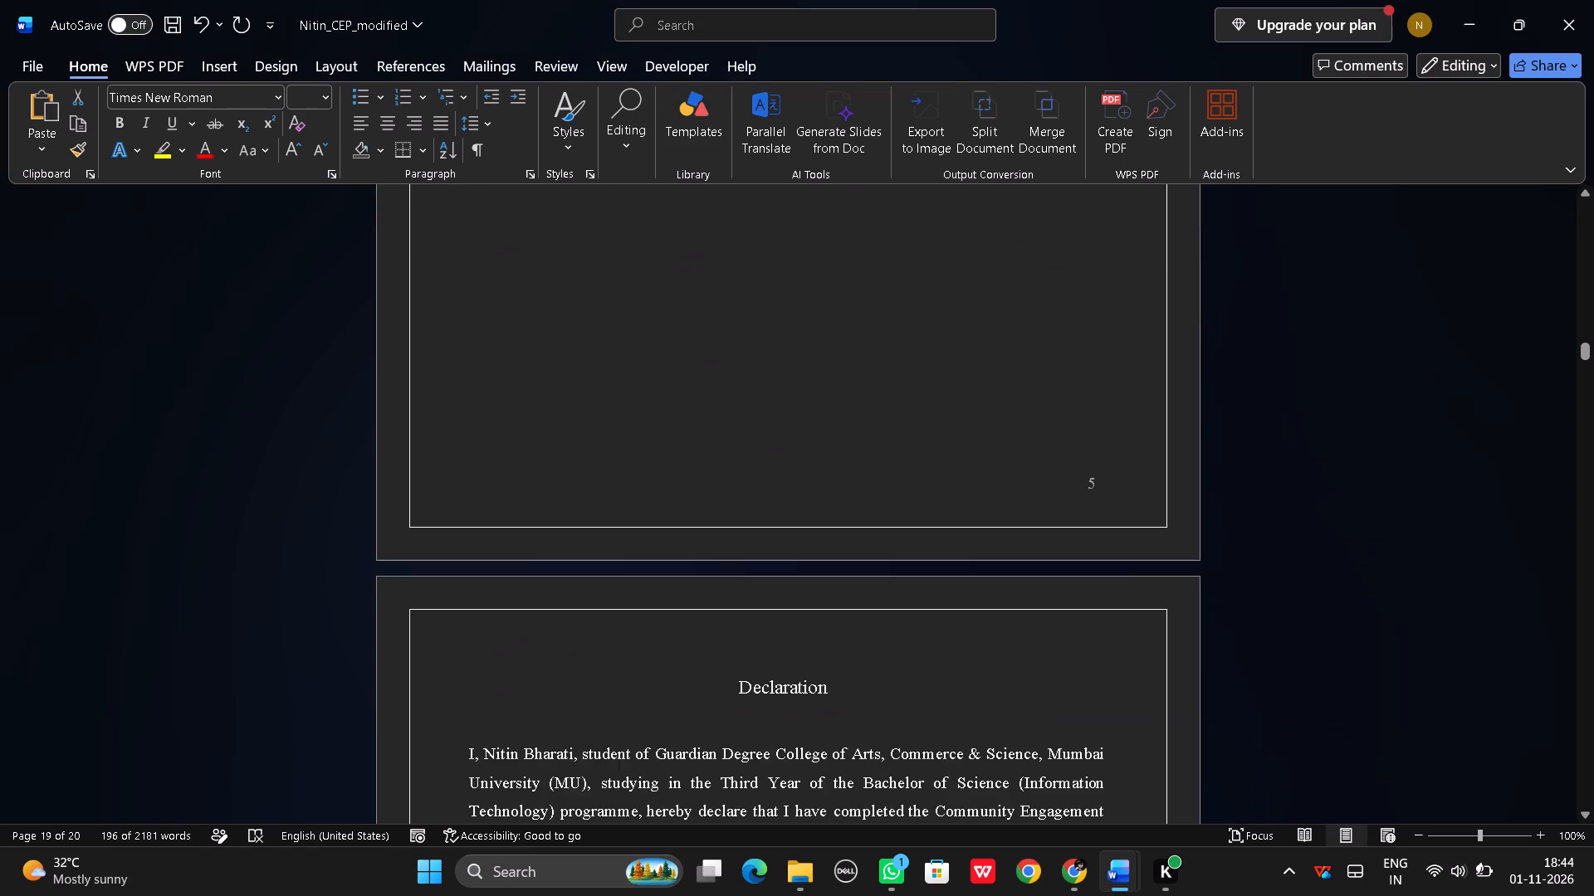
pyautogui.scroll(-14, 998, 738)
pyautogui.scroll(1, 999, 742)
pyautogui.scroll(-19, 999, 743)
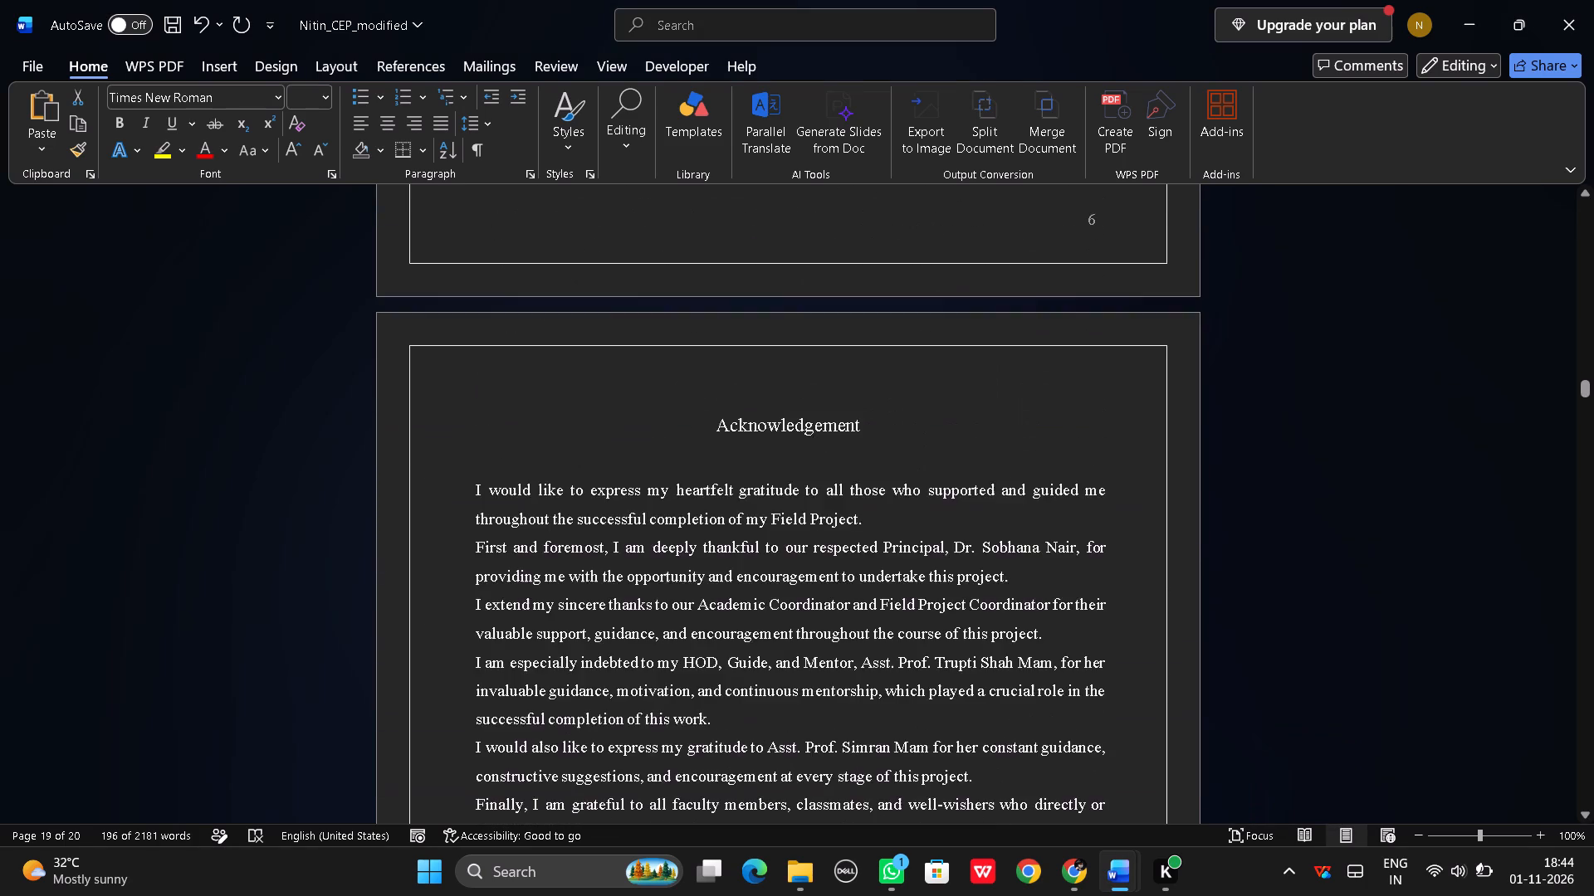
pyautogui.scroll(-16, 1000, 748)
pyautogui.scroll(-20, 1000, 748)
pyautogui.scroll(-2, 1000, 748)
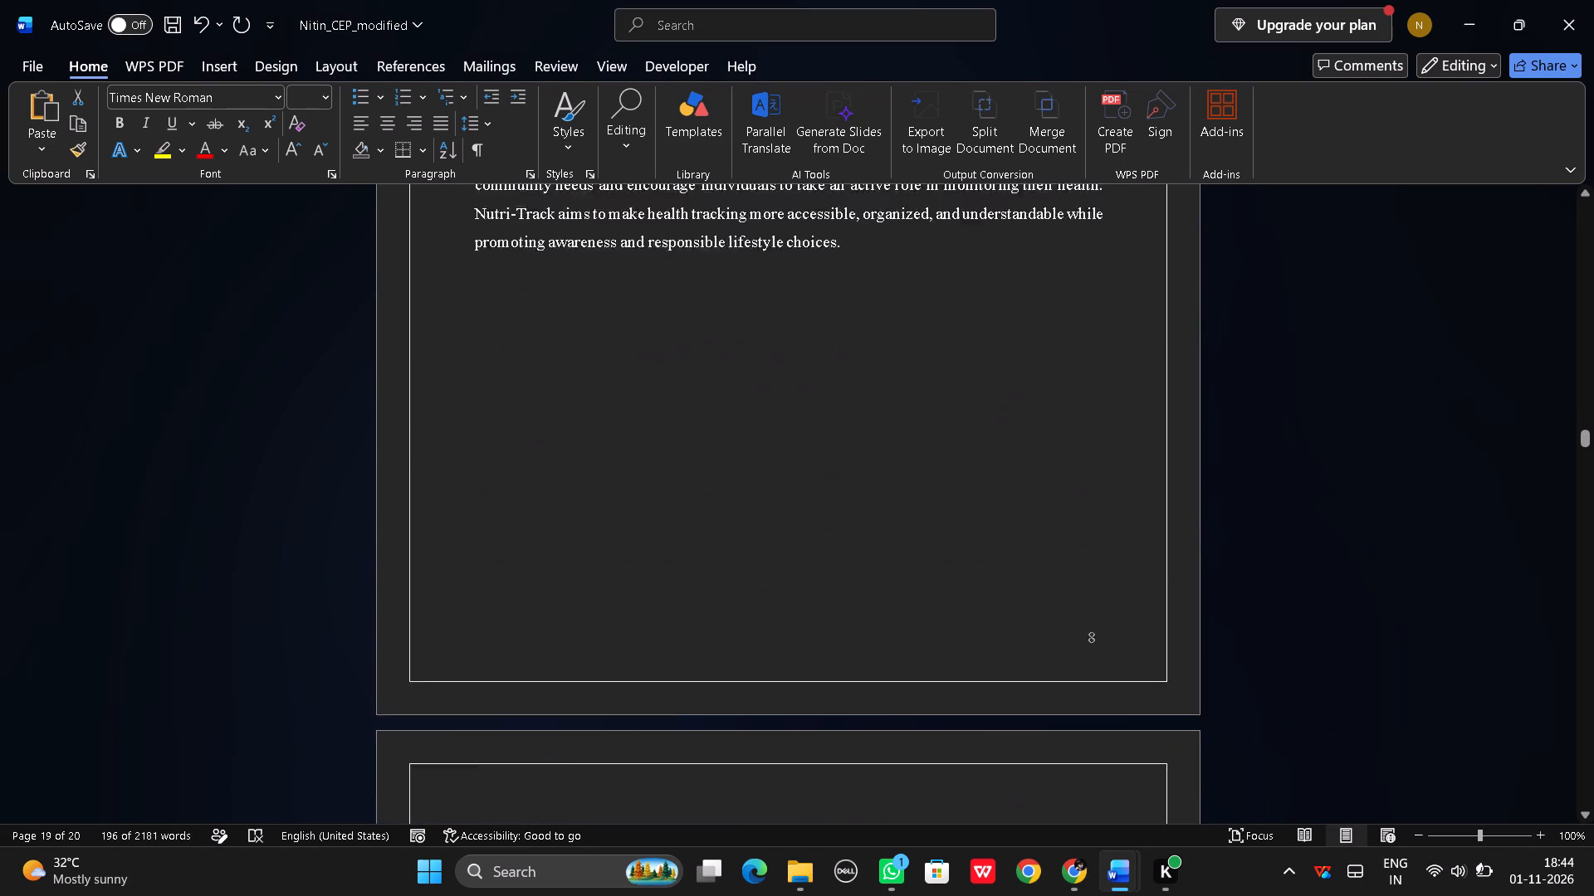
pyautogui.scroll(-8, 1000, 748)
pyautogui.scroll(2, 1000, 748)
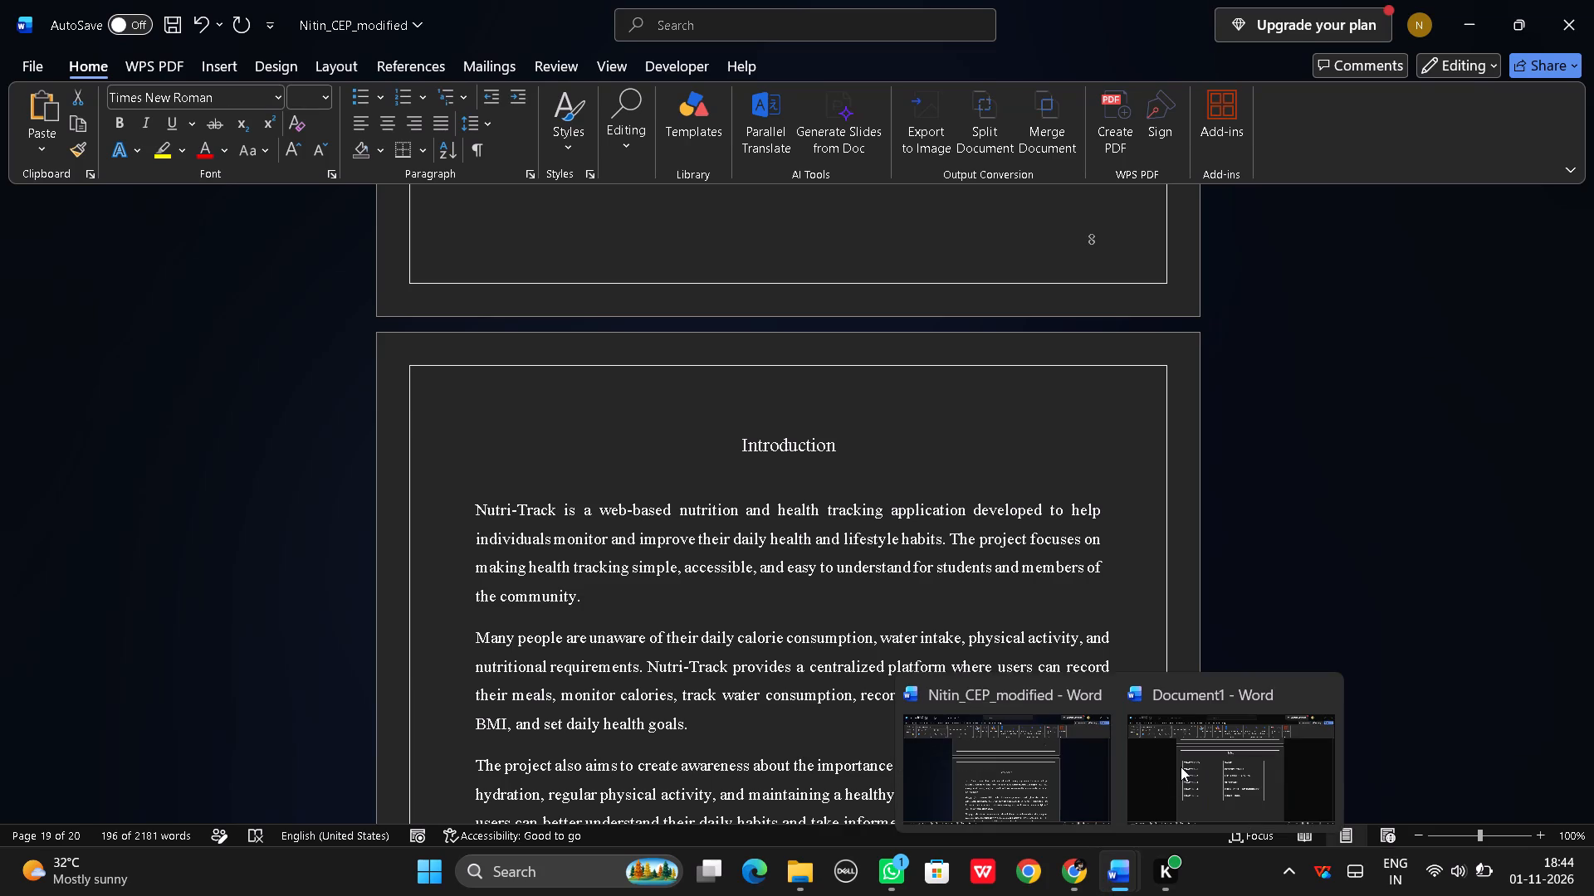
# Switch to Document1 and enlarge the Index chapter table so it nearly spans the width inside the page border.
pyautogui.click(1181, 767)
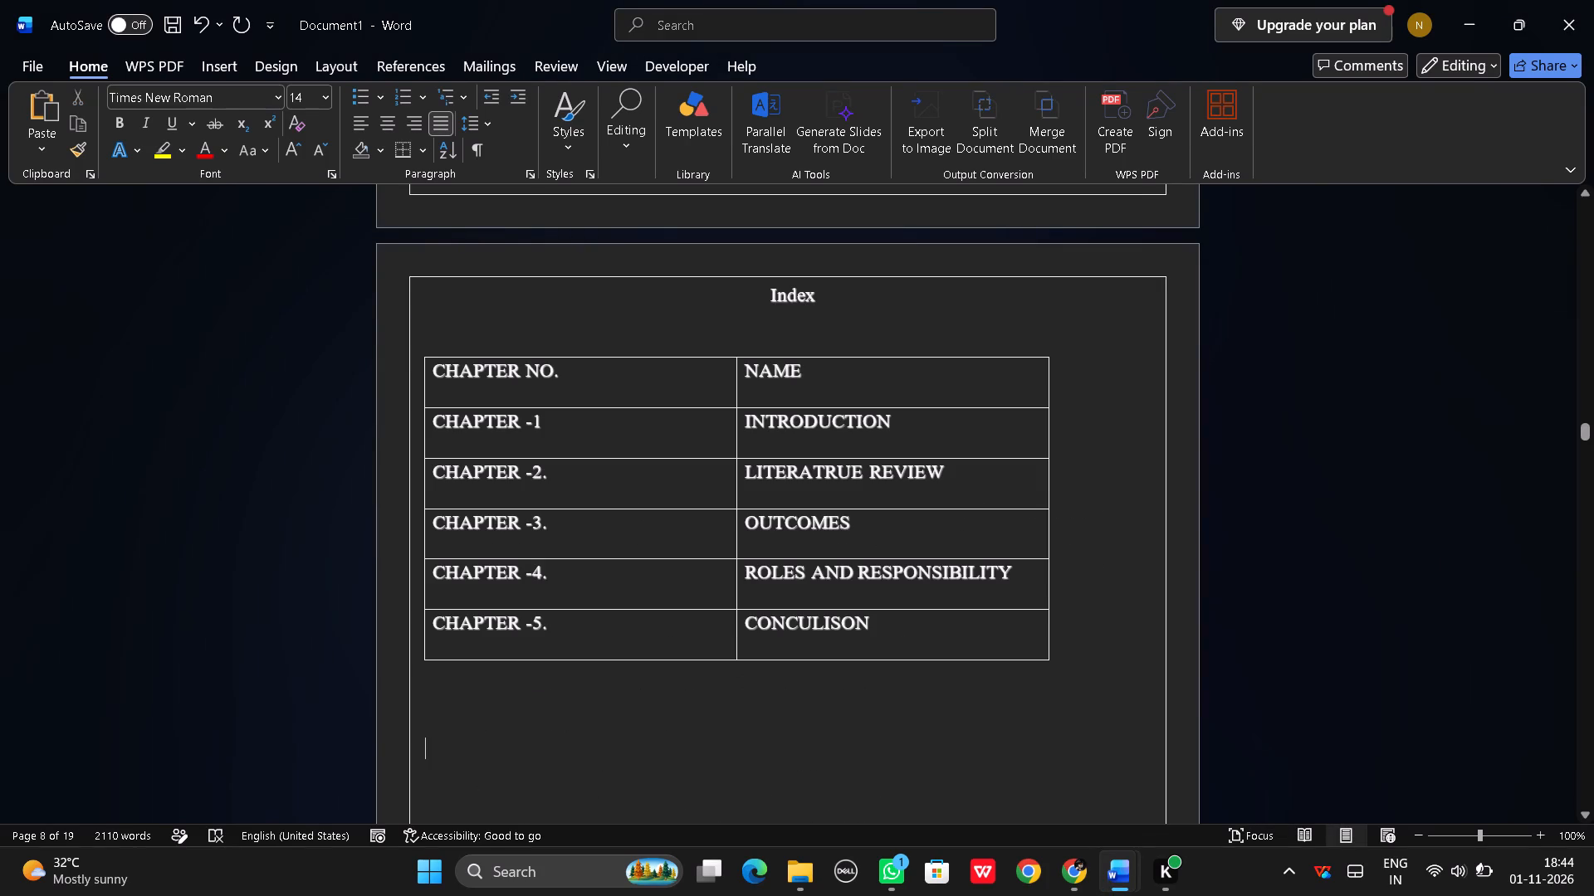
pyautogui.moveTo(647, 648); pyautogui.dragTo(1066, 568)
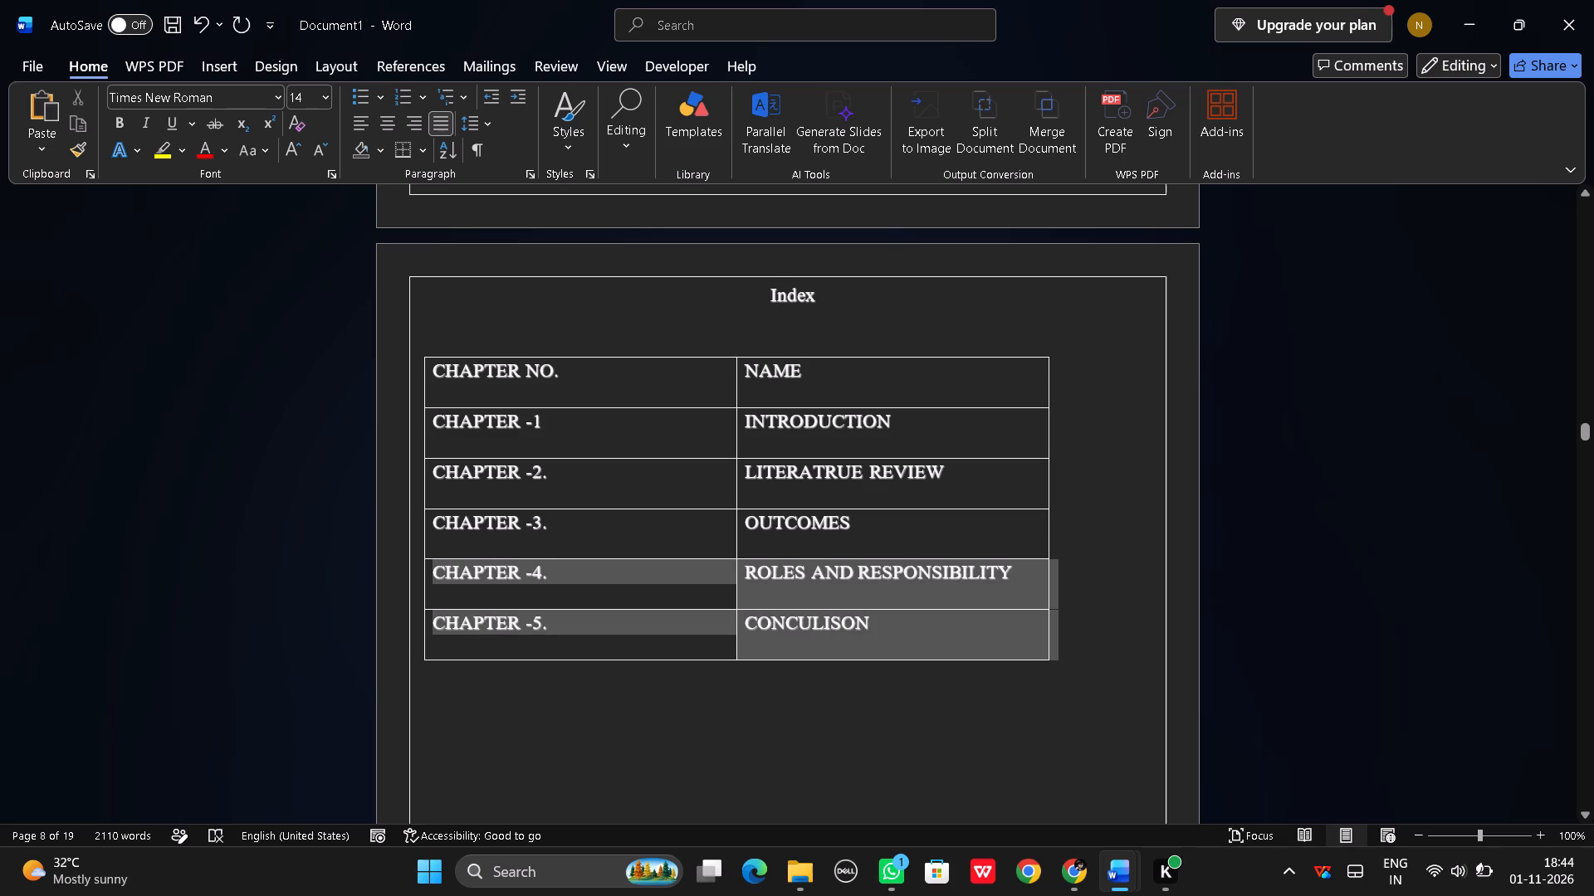
pyautogui.moveTo(1066, 568); pyautogui.dragTo(1051, 377)
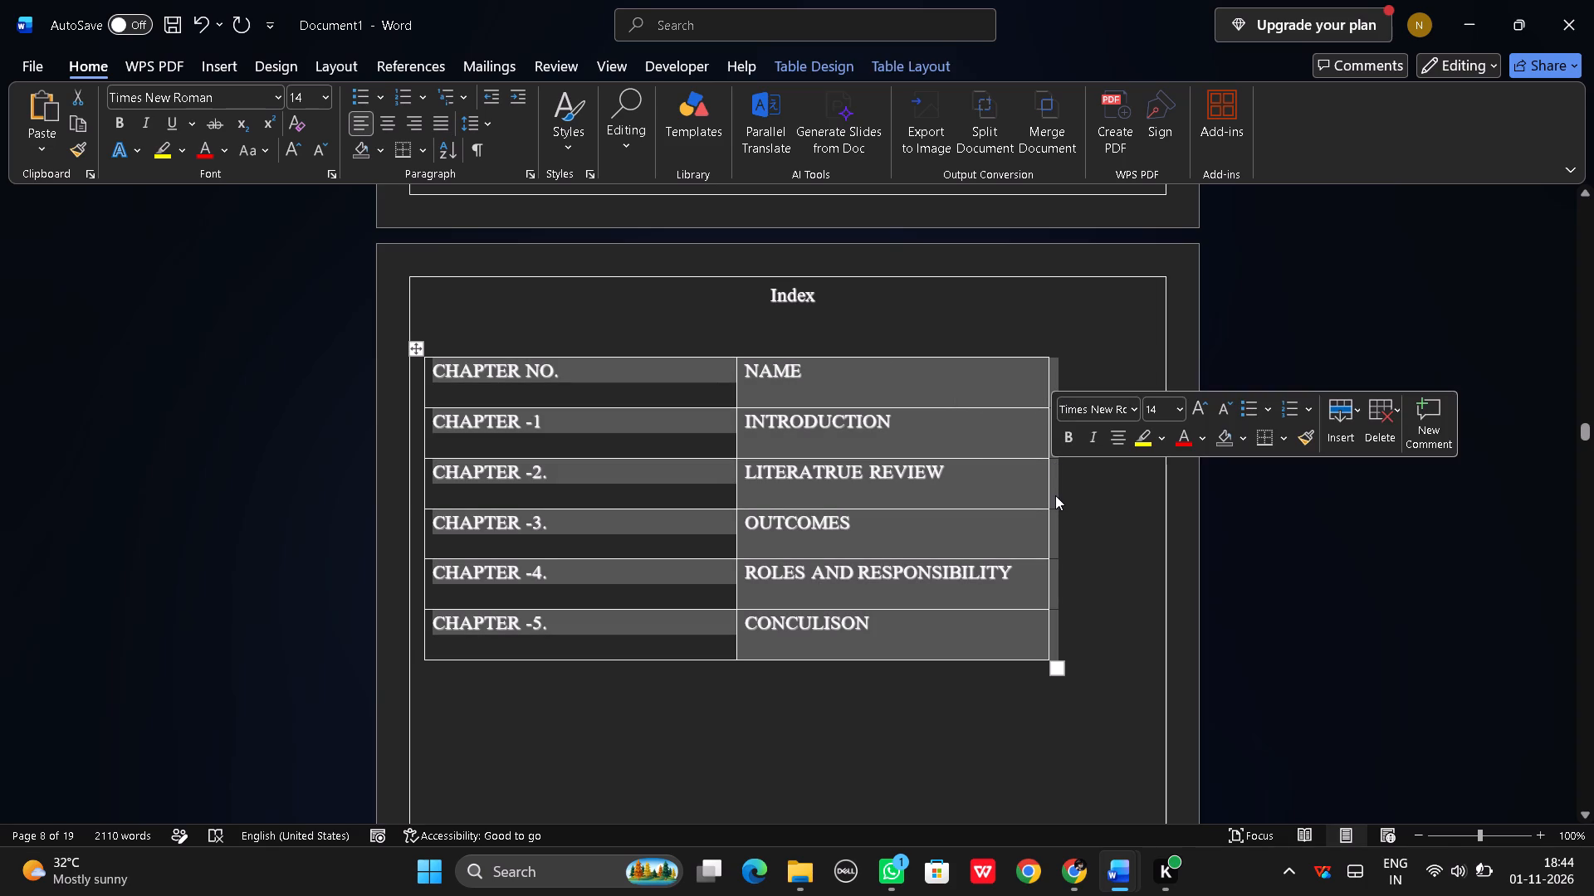
pyautogui.moveTo(1055, 495); pyautogui.dragTo(1096, 494)
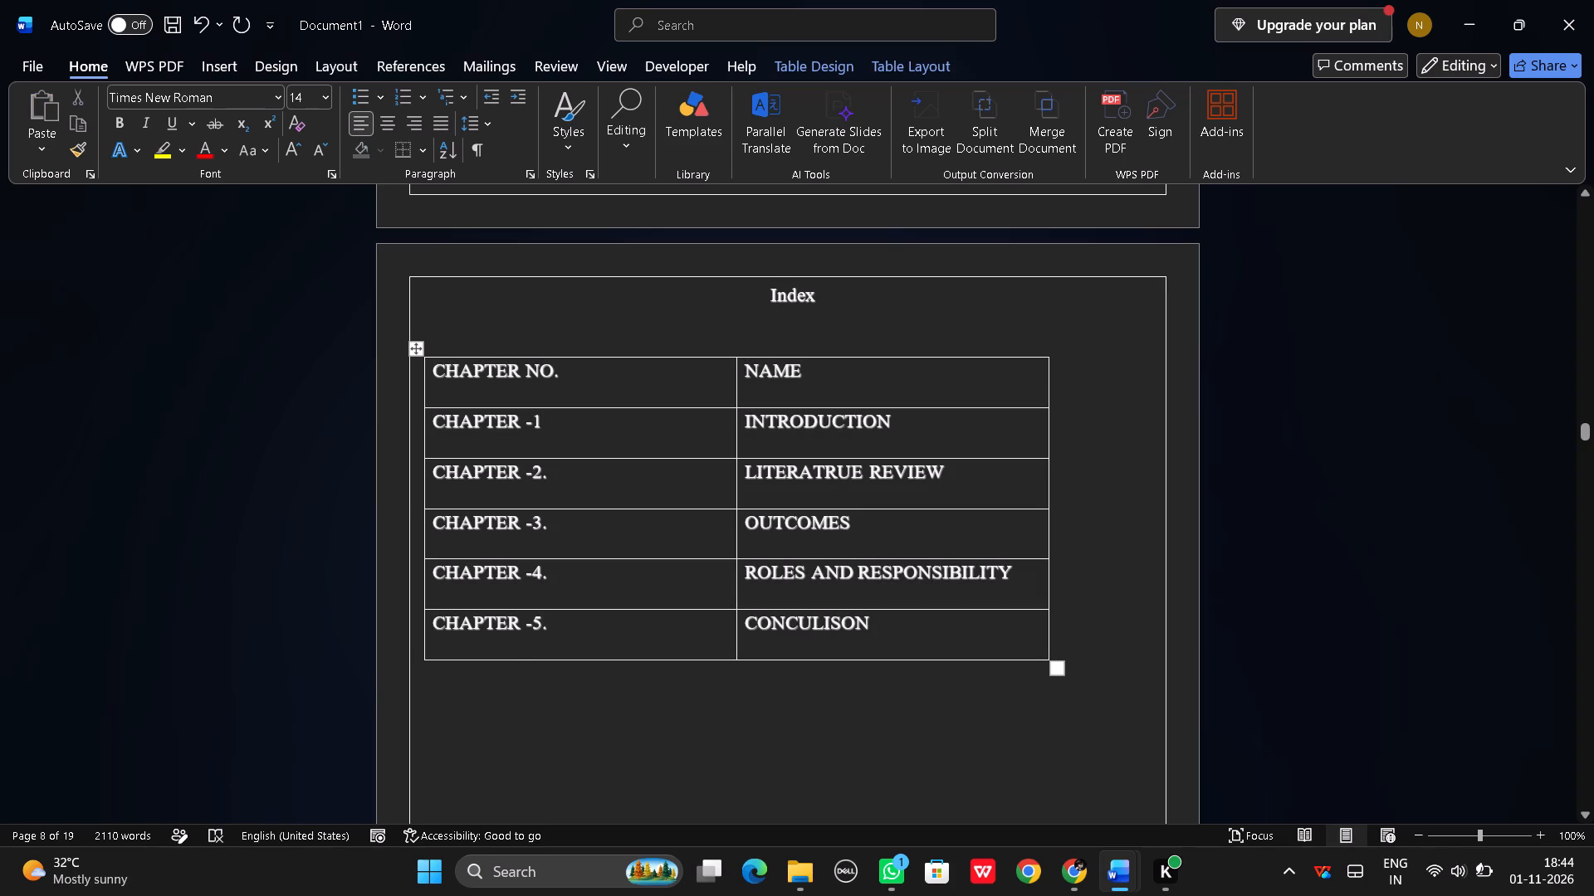
pyautogui.moveTo(1041, 499); pyautogui.dragTo(1076, 494)
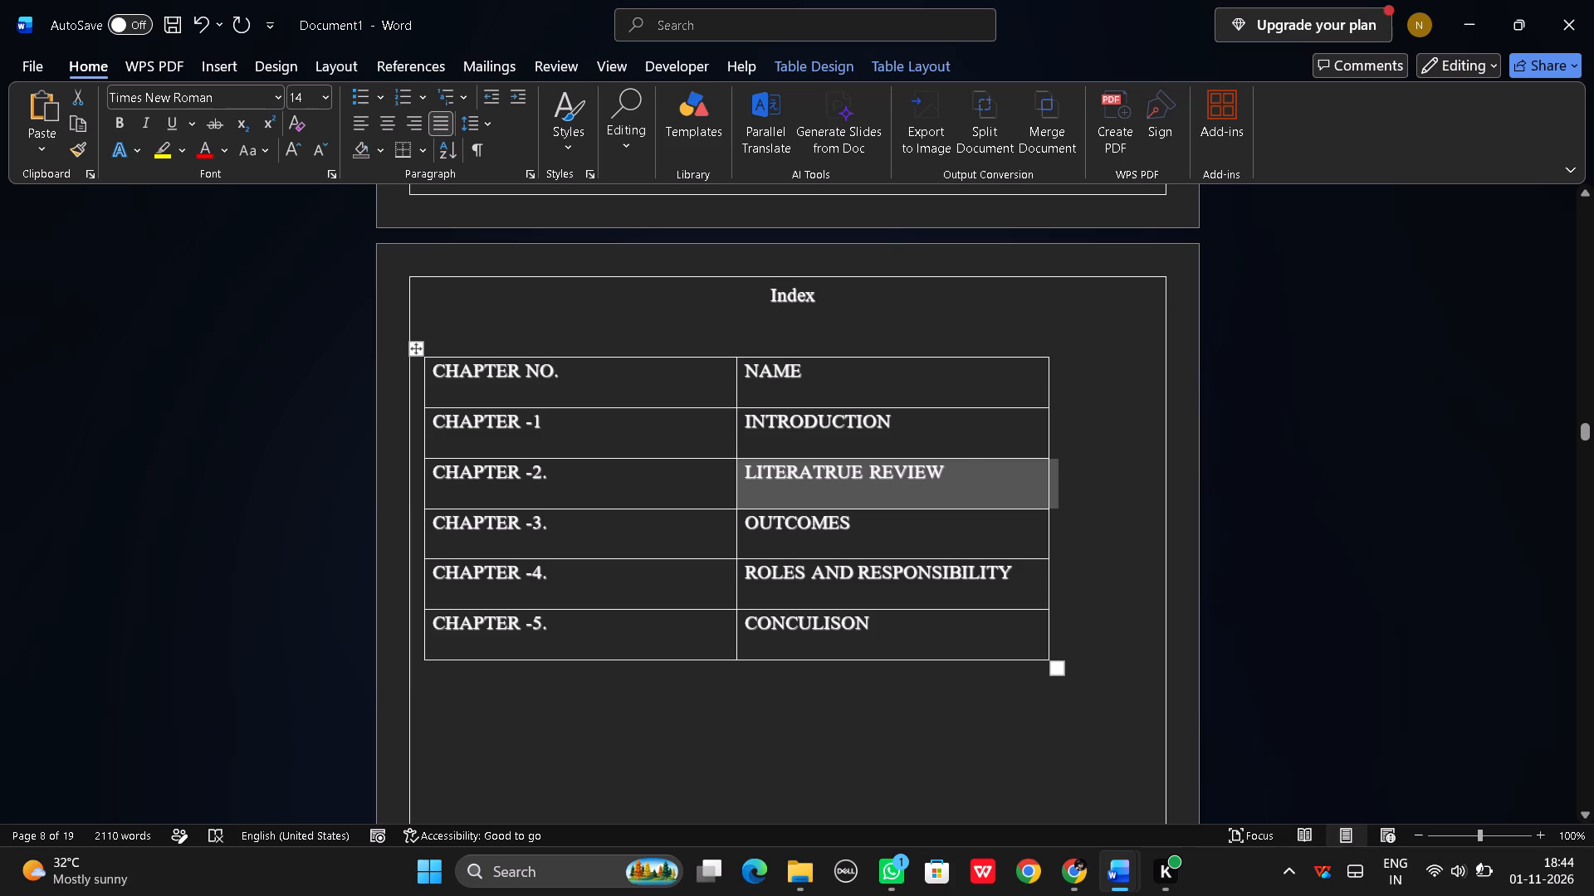
pyautogui.moveTo(614, 404); pyautogui.dragTo(982, 704)
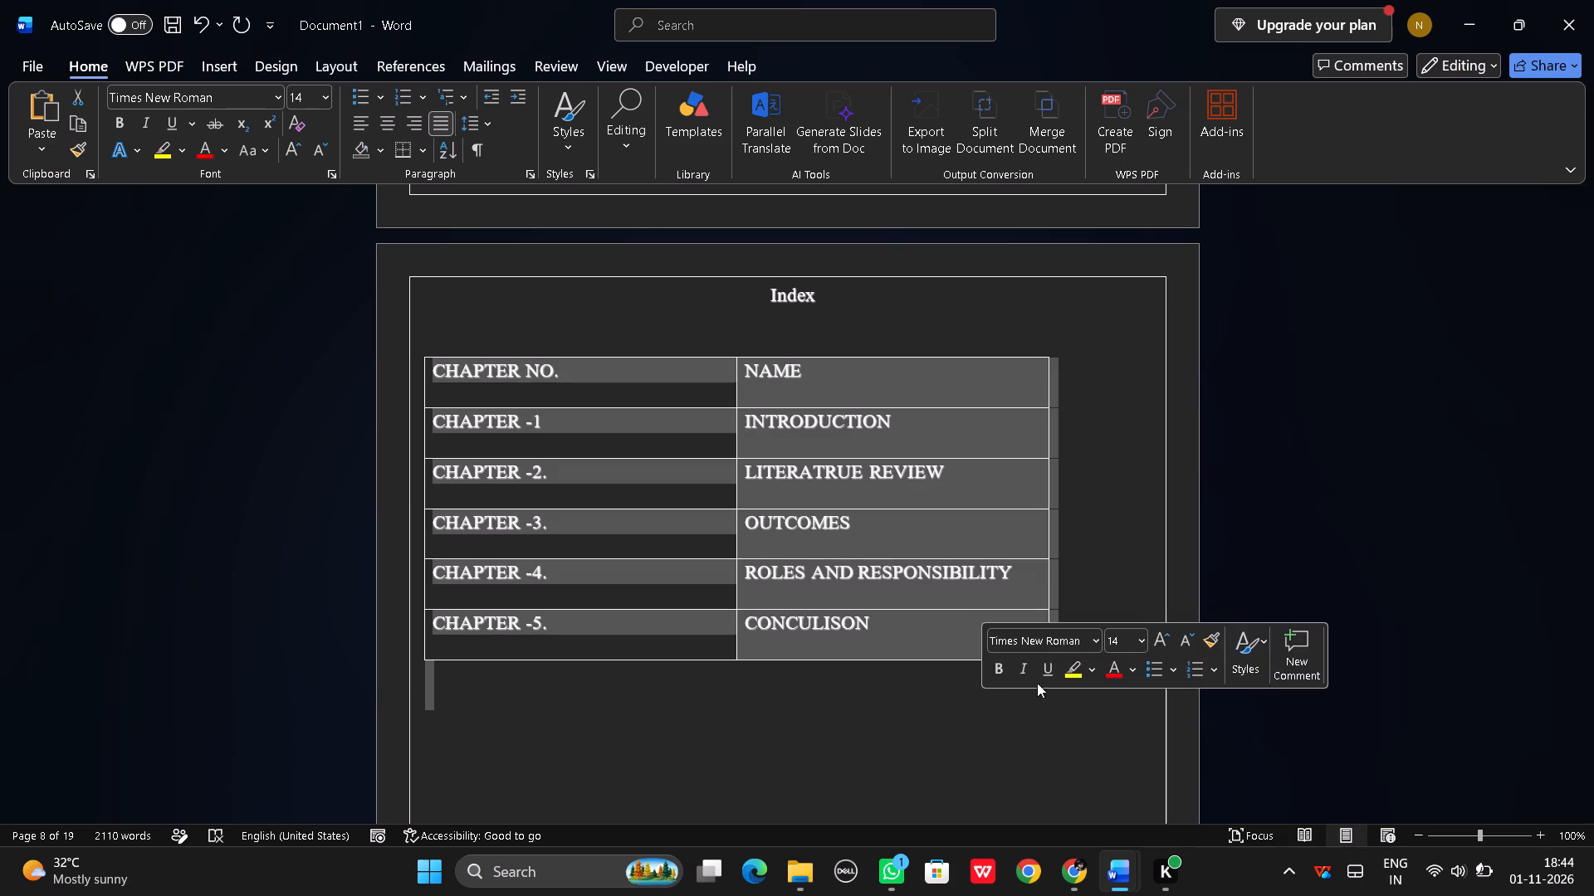
pyautogui.click(950, 727)
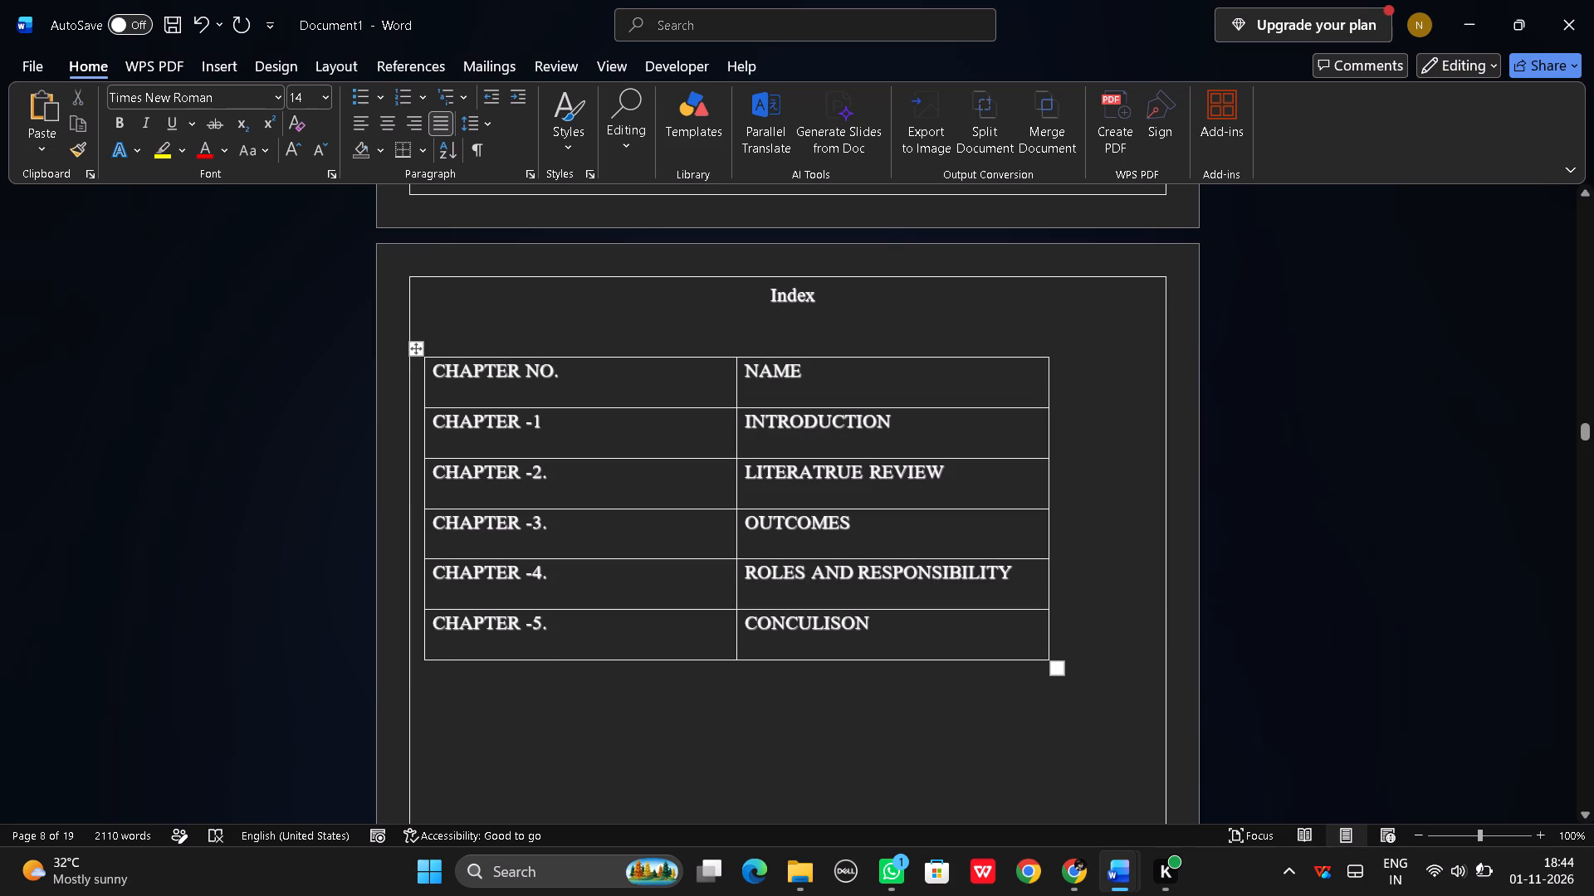
pyautogui.click(1047, 656)
pyautogui.moveTo(1054, 666); pyautogui.dragTo(1092, 686)
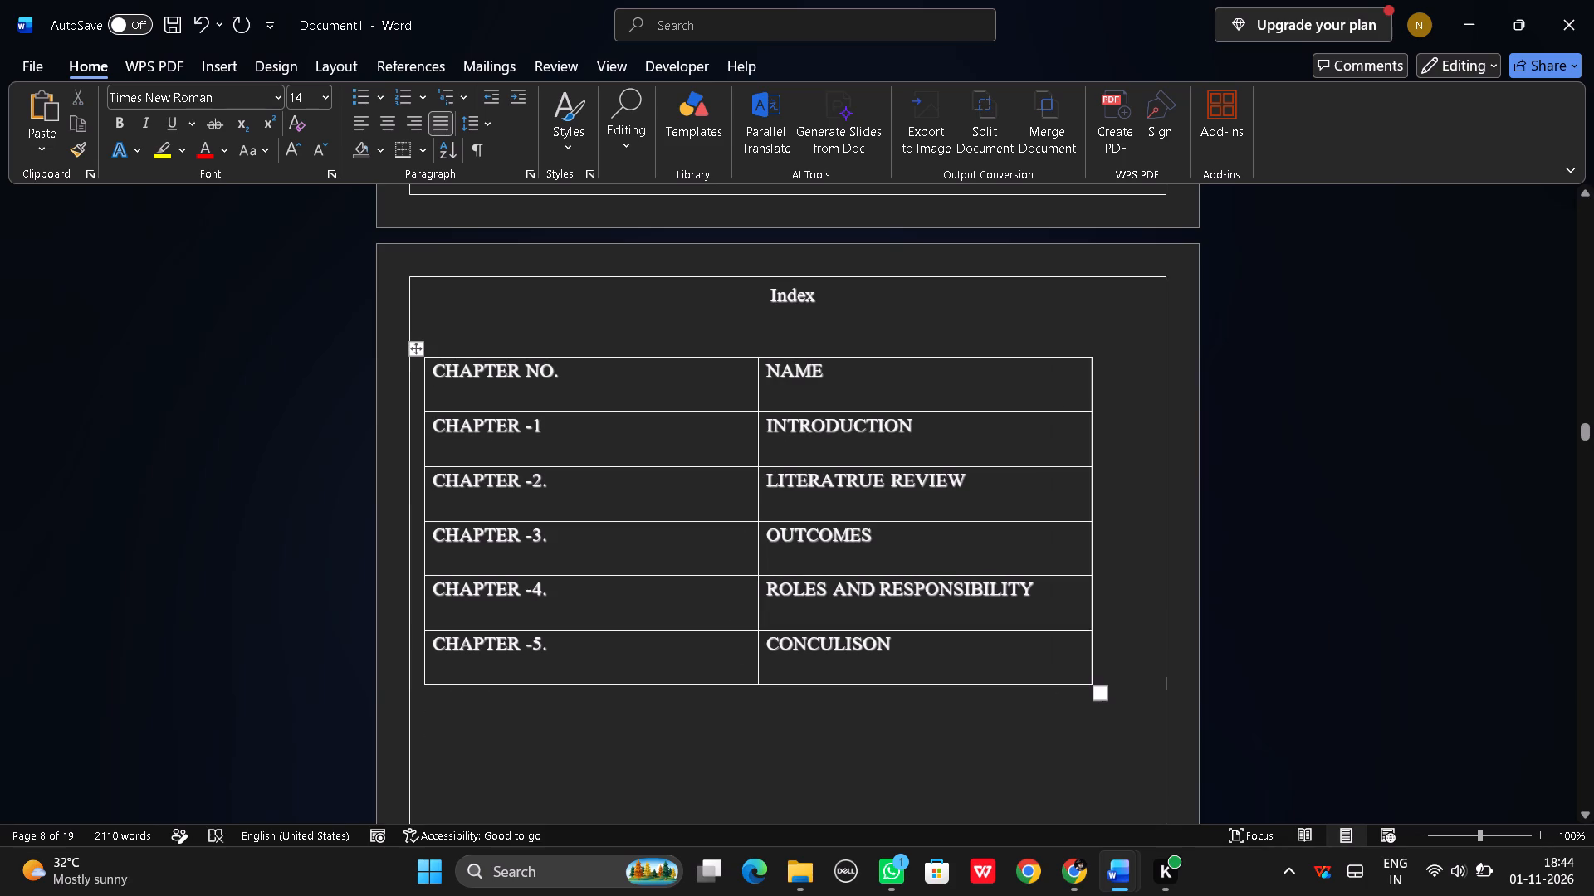
pyautogui.moveTo(1096, 696); pyautogui.dragTo(1137, 714)
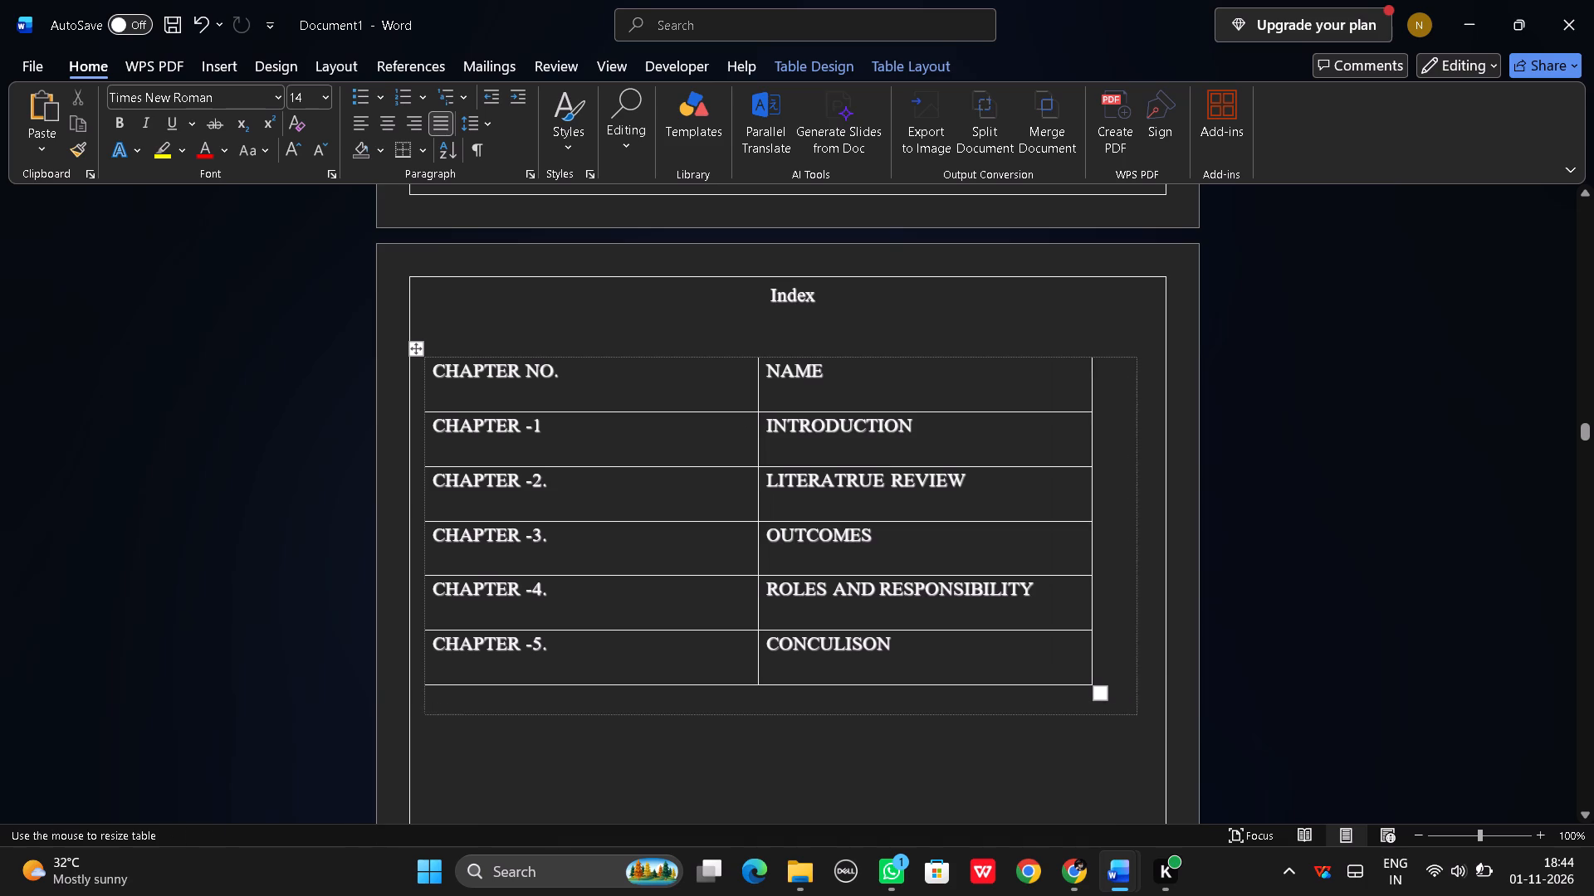
pyautogui.moveTo(1137, 714); pyautogui.dragTo(1147, 718)
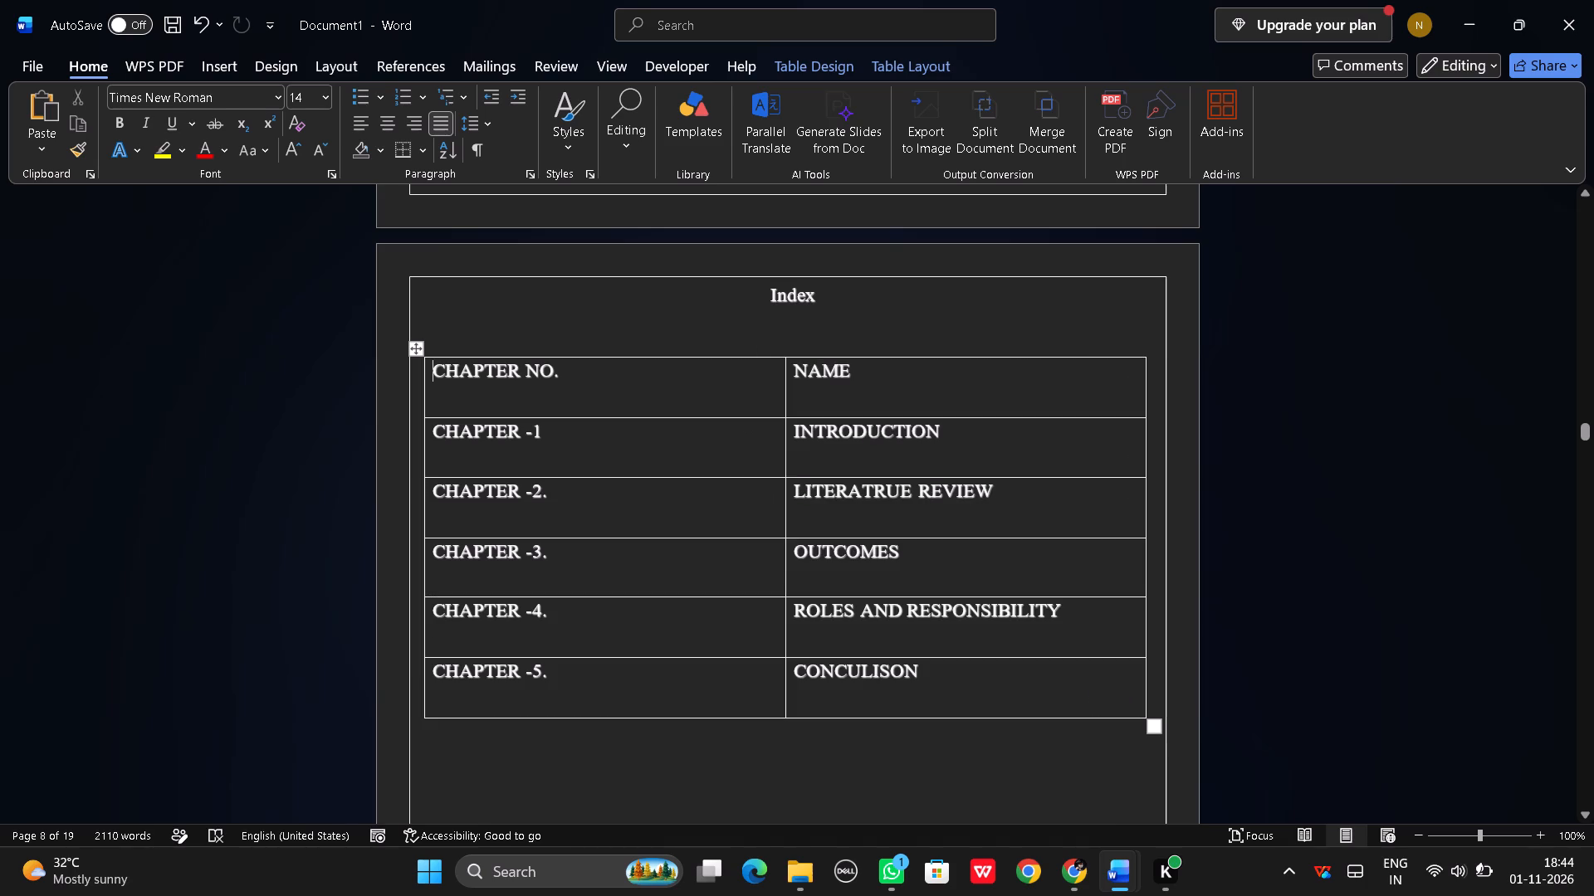
# Center the "INTRODUCTION" heading on its page.
pyautogui.scroll(-8, 875, 743)
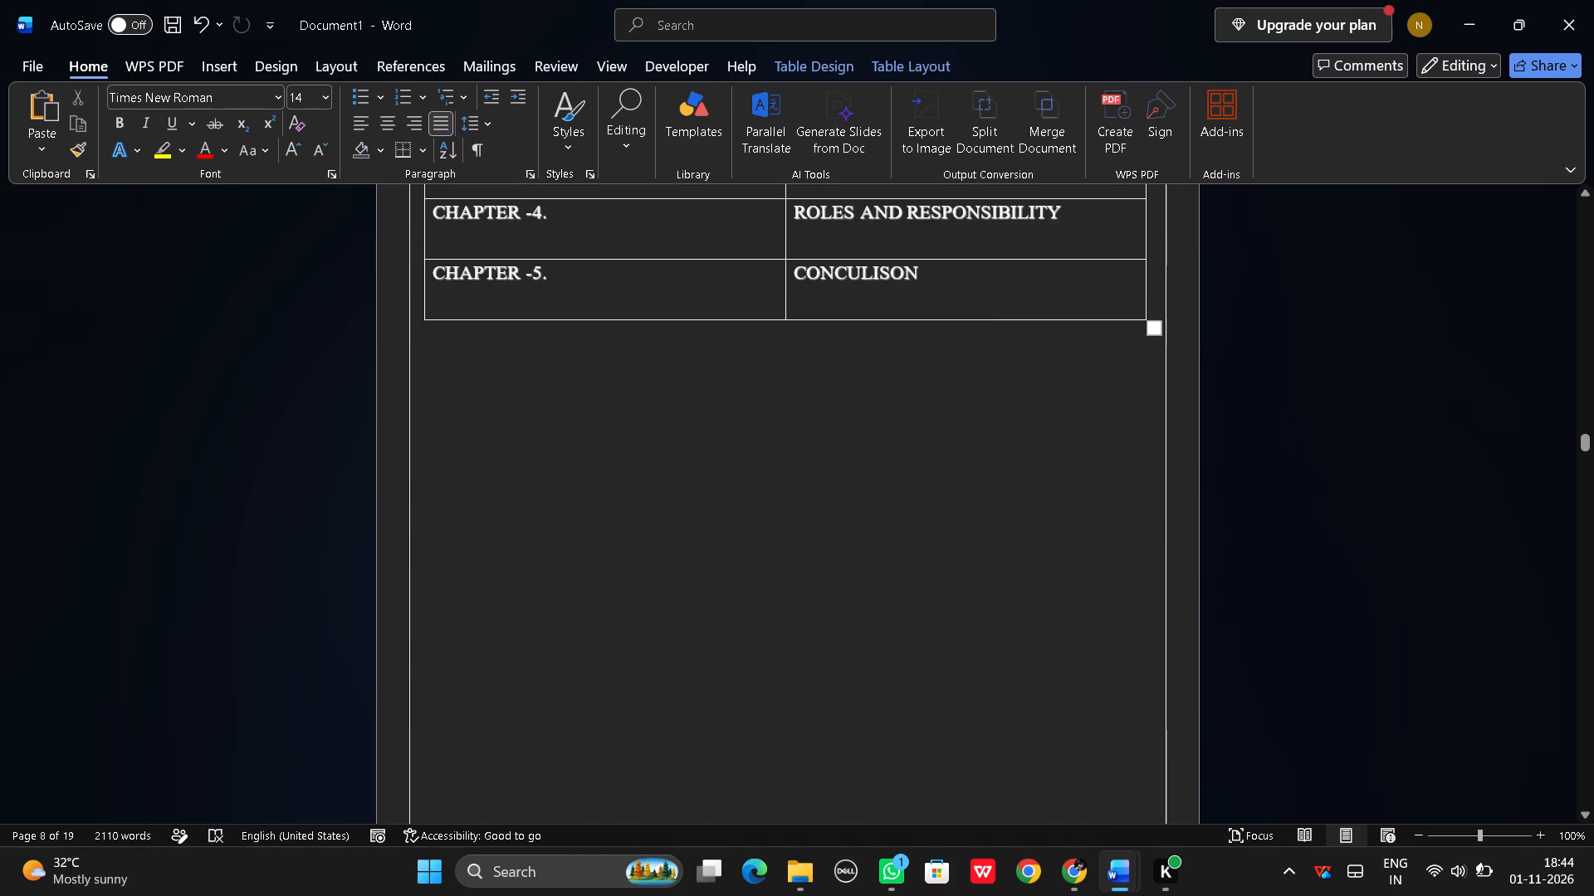
pyautogui.scroll(-12, 880, 738)
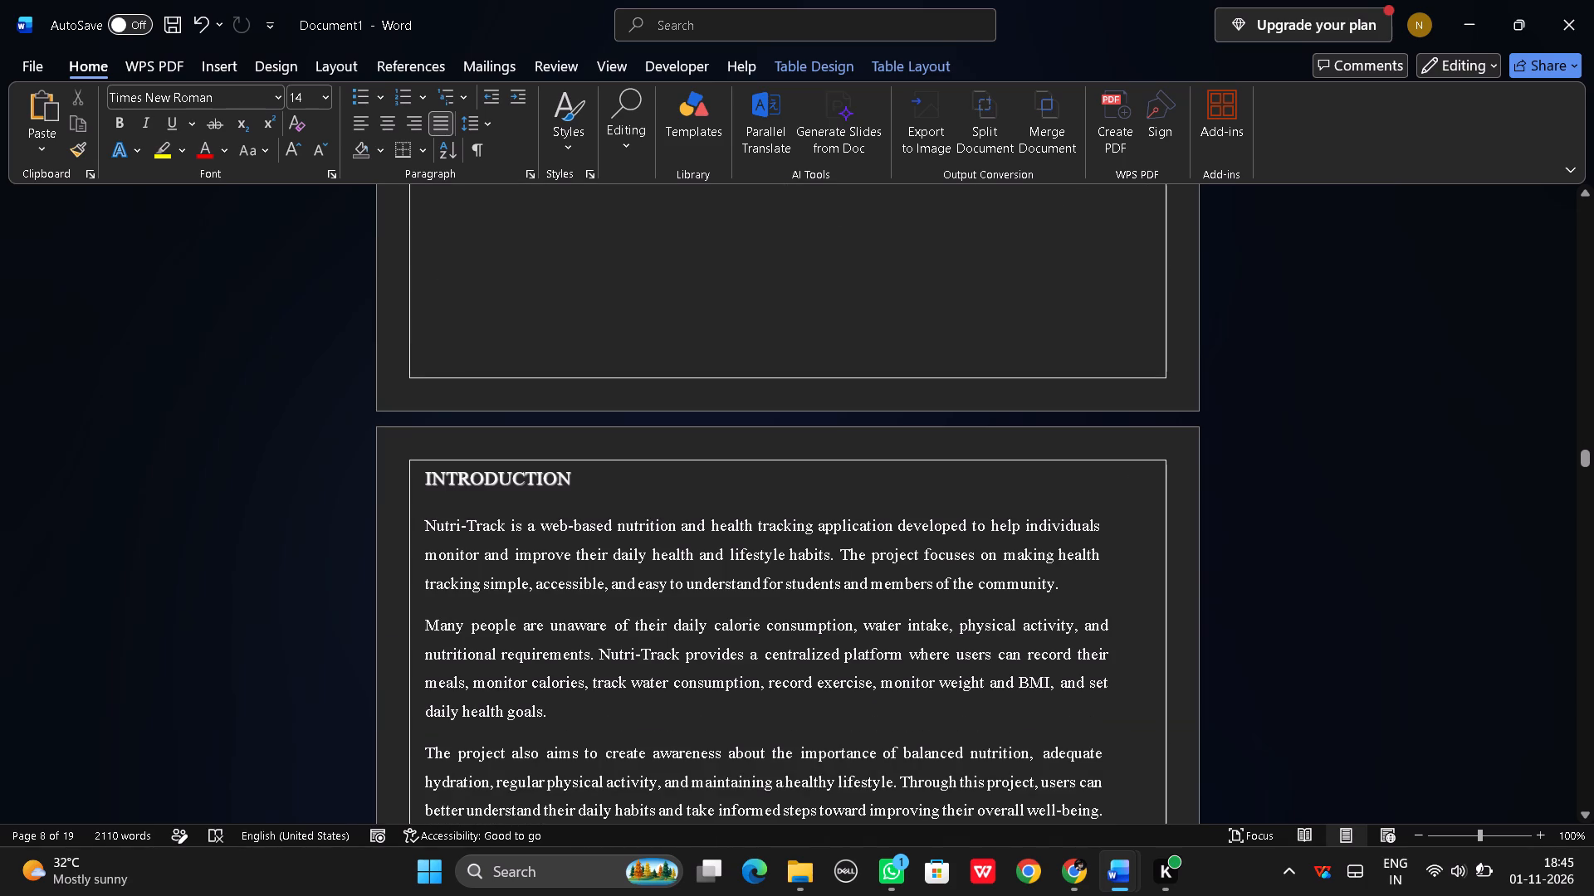
pyautogui.moveTo(423, 479); pyautogui.dragTo(575, 485)
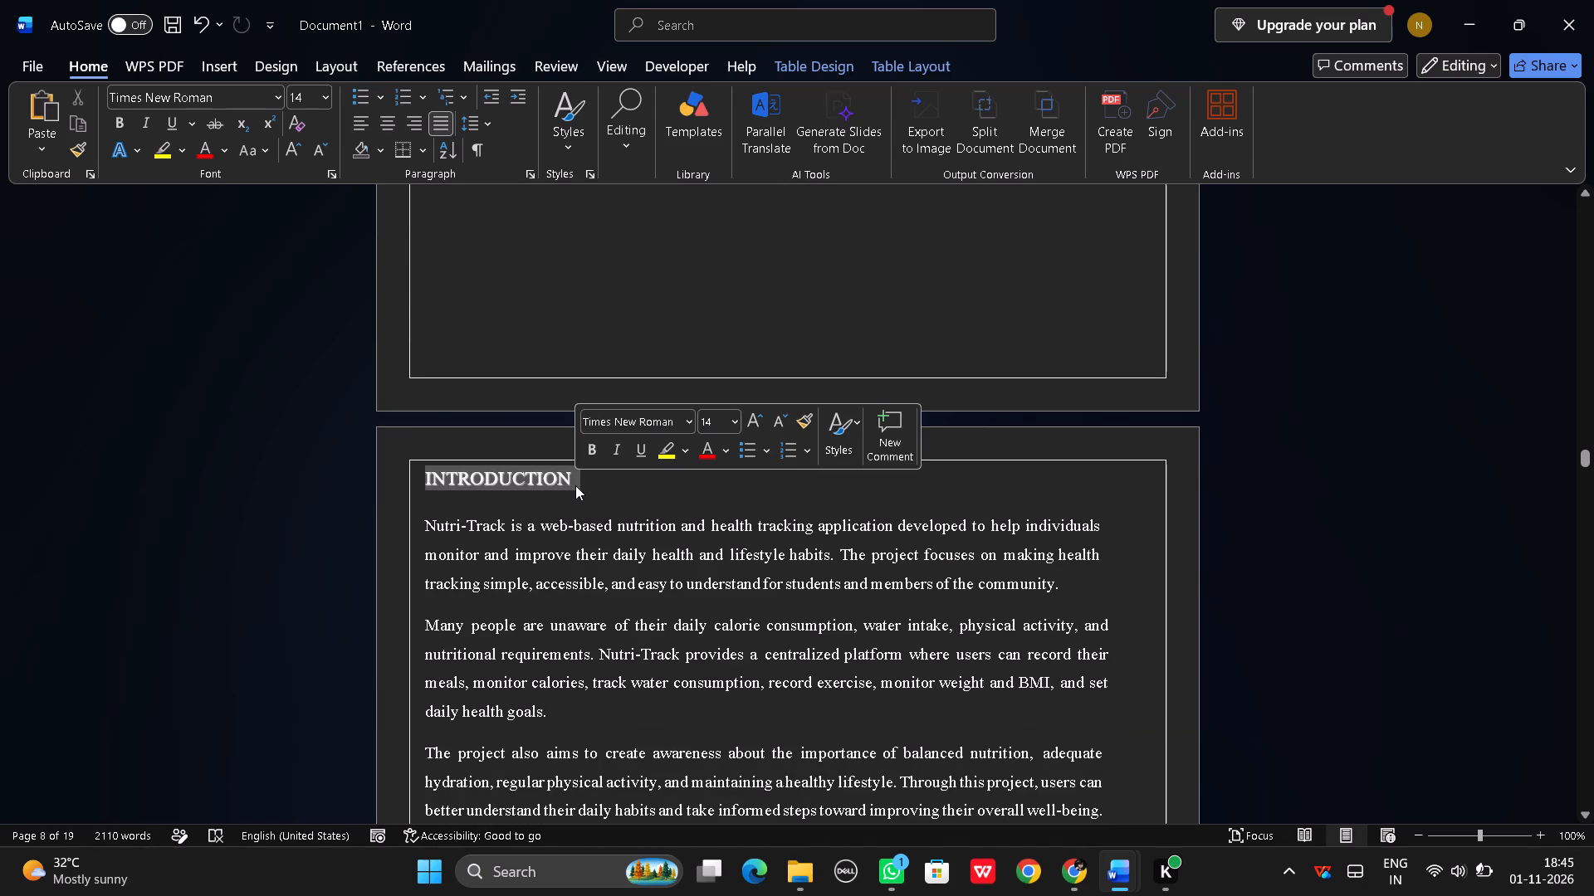
pyautogui.click(388, 119)
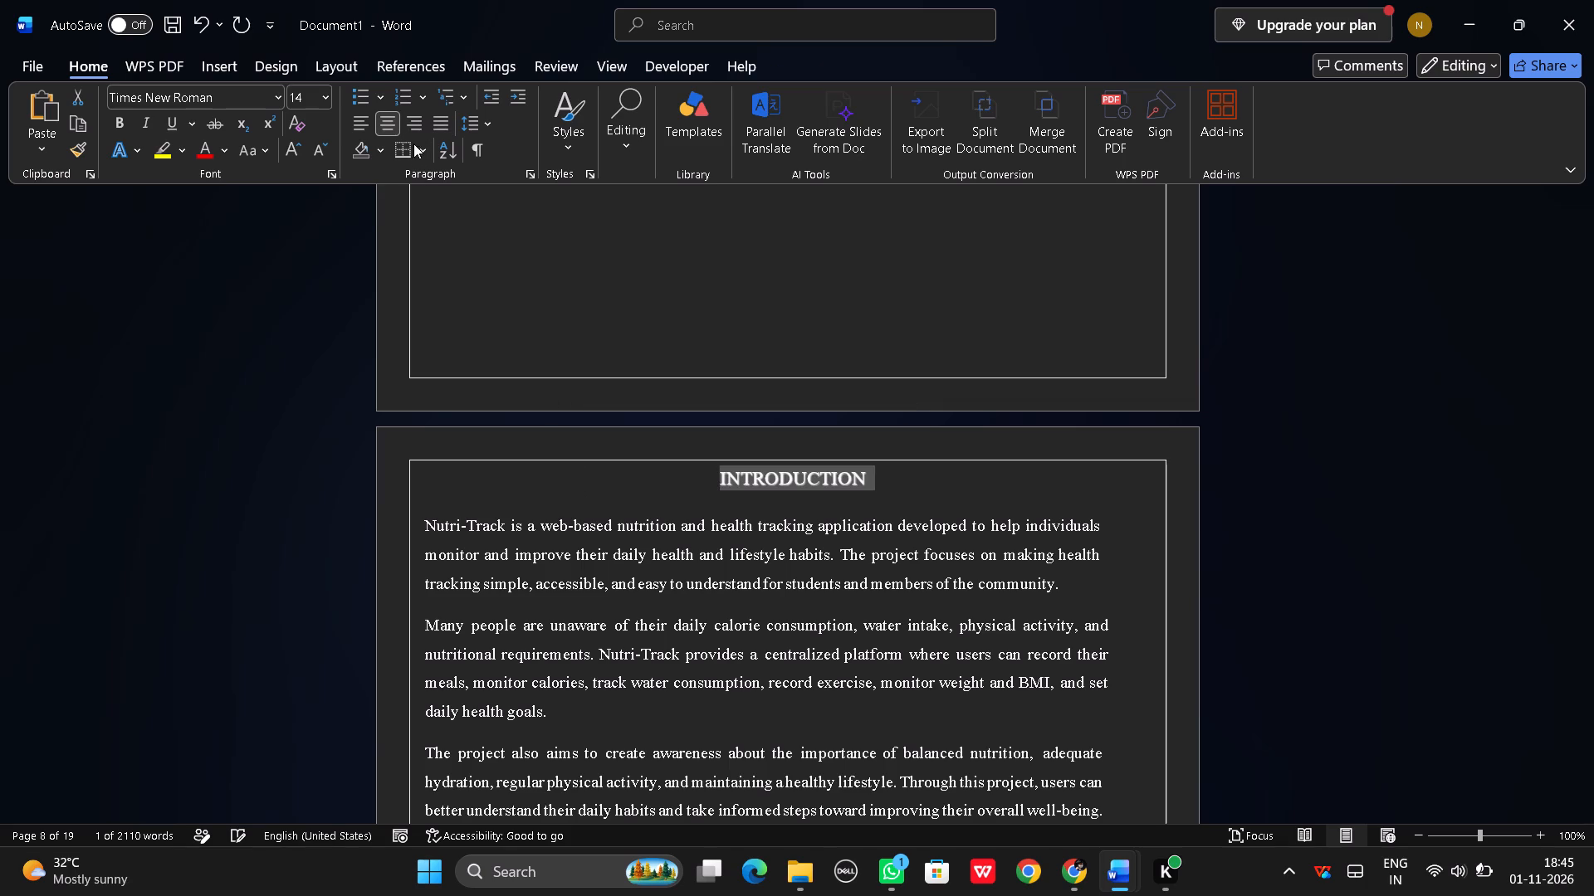
pyautogui.click(936, 494)
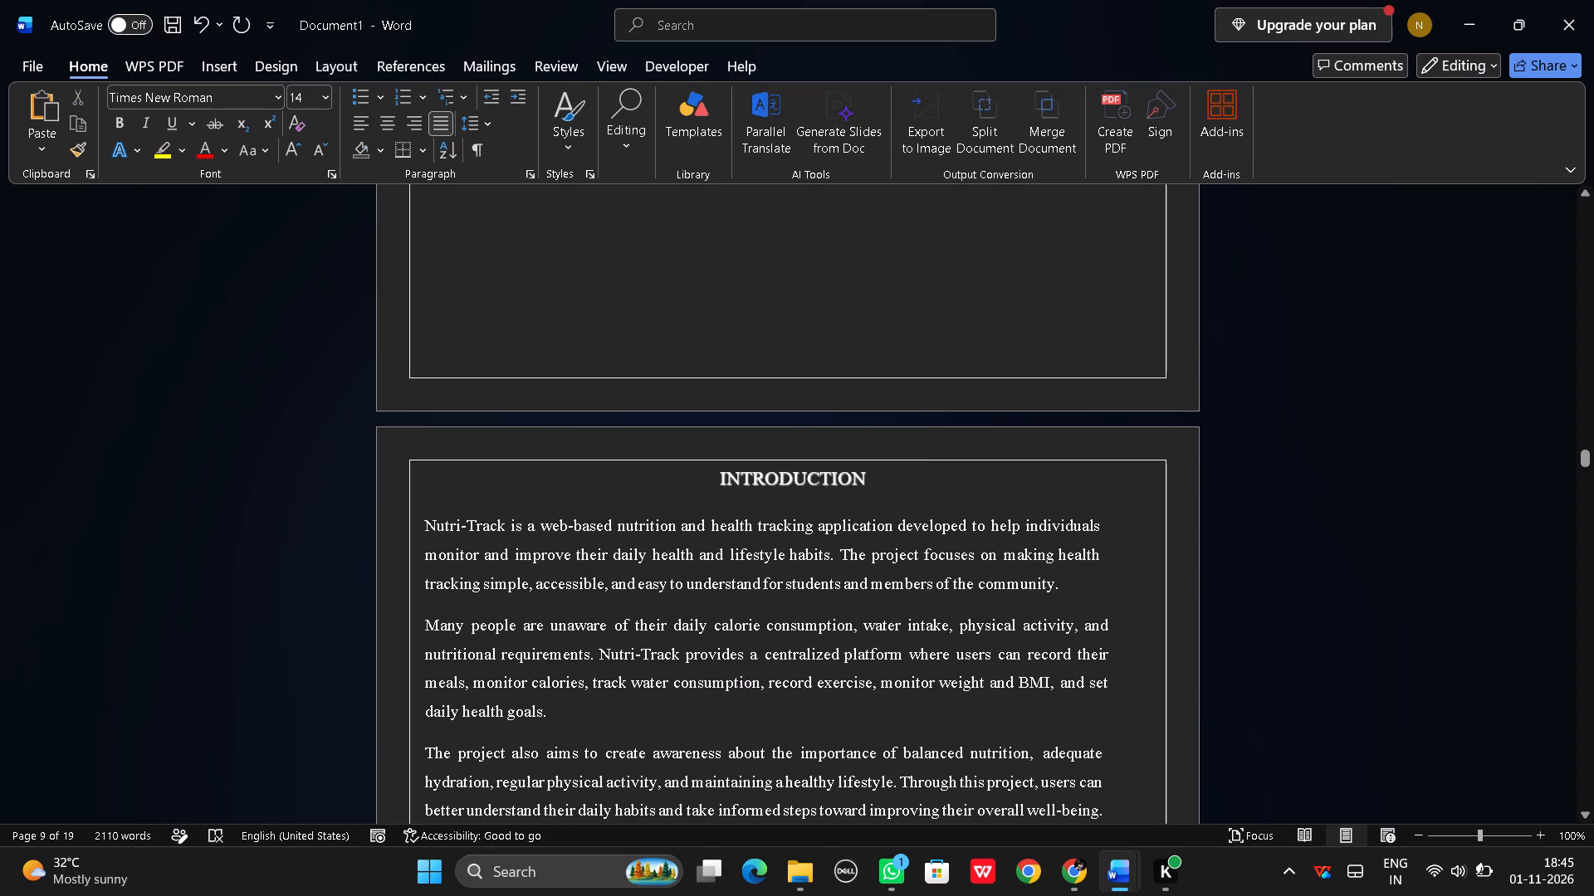
# Insert two blank lines above the "INTRODUCTION" heading.
pyautogui.scroll(-6, 913, 566)
pyautogui.scroll(4, 913, 572)
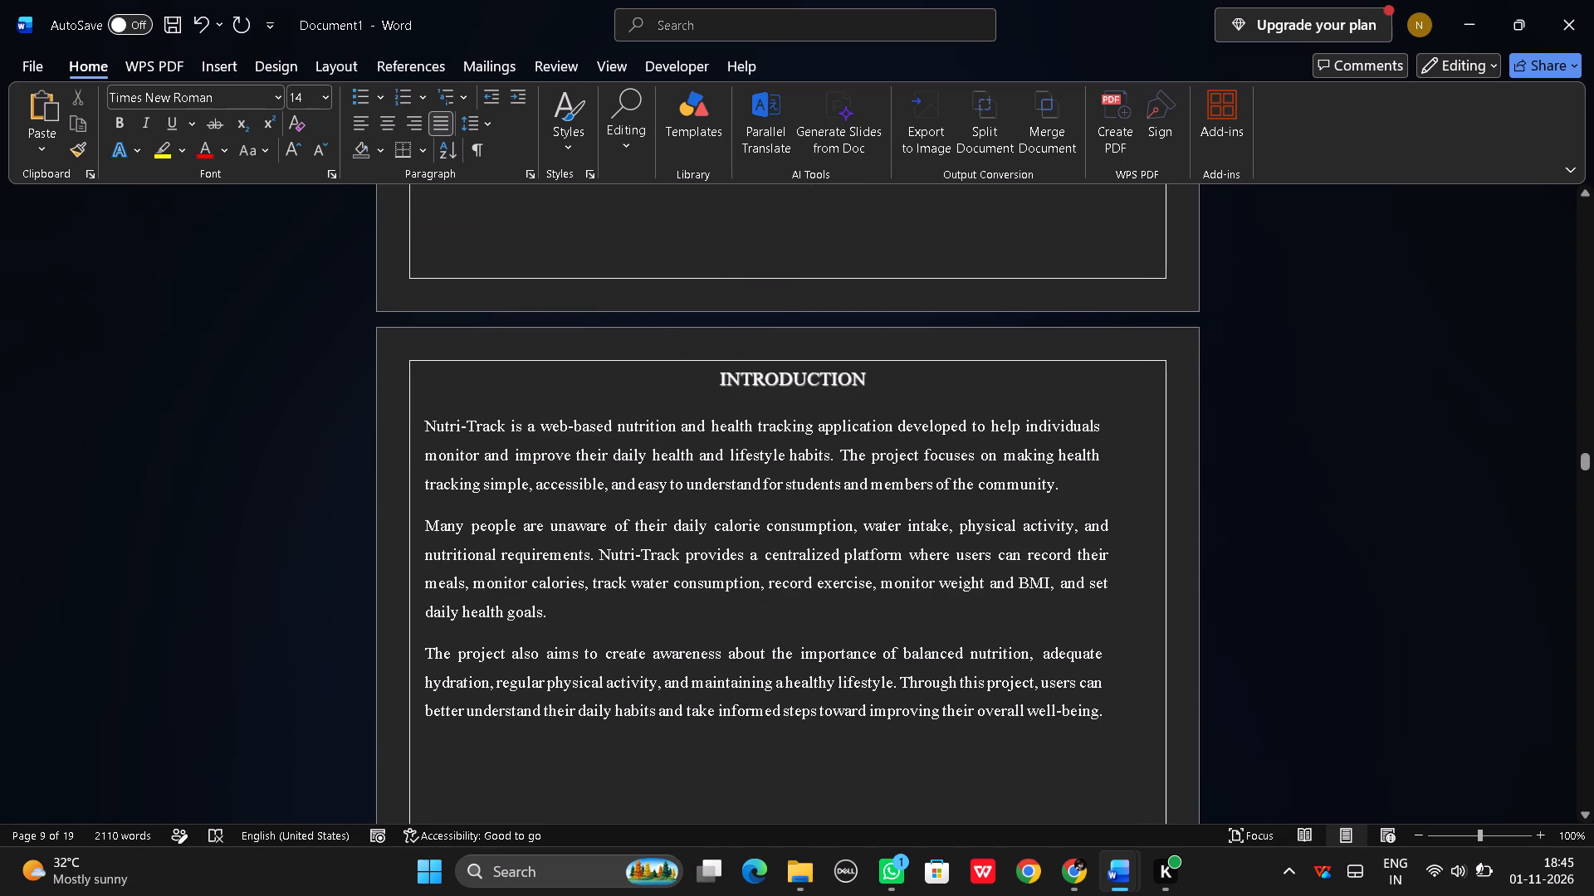
pyautogui.click(840, 240)
pyautogui.press('Return')
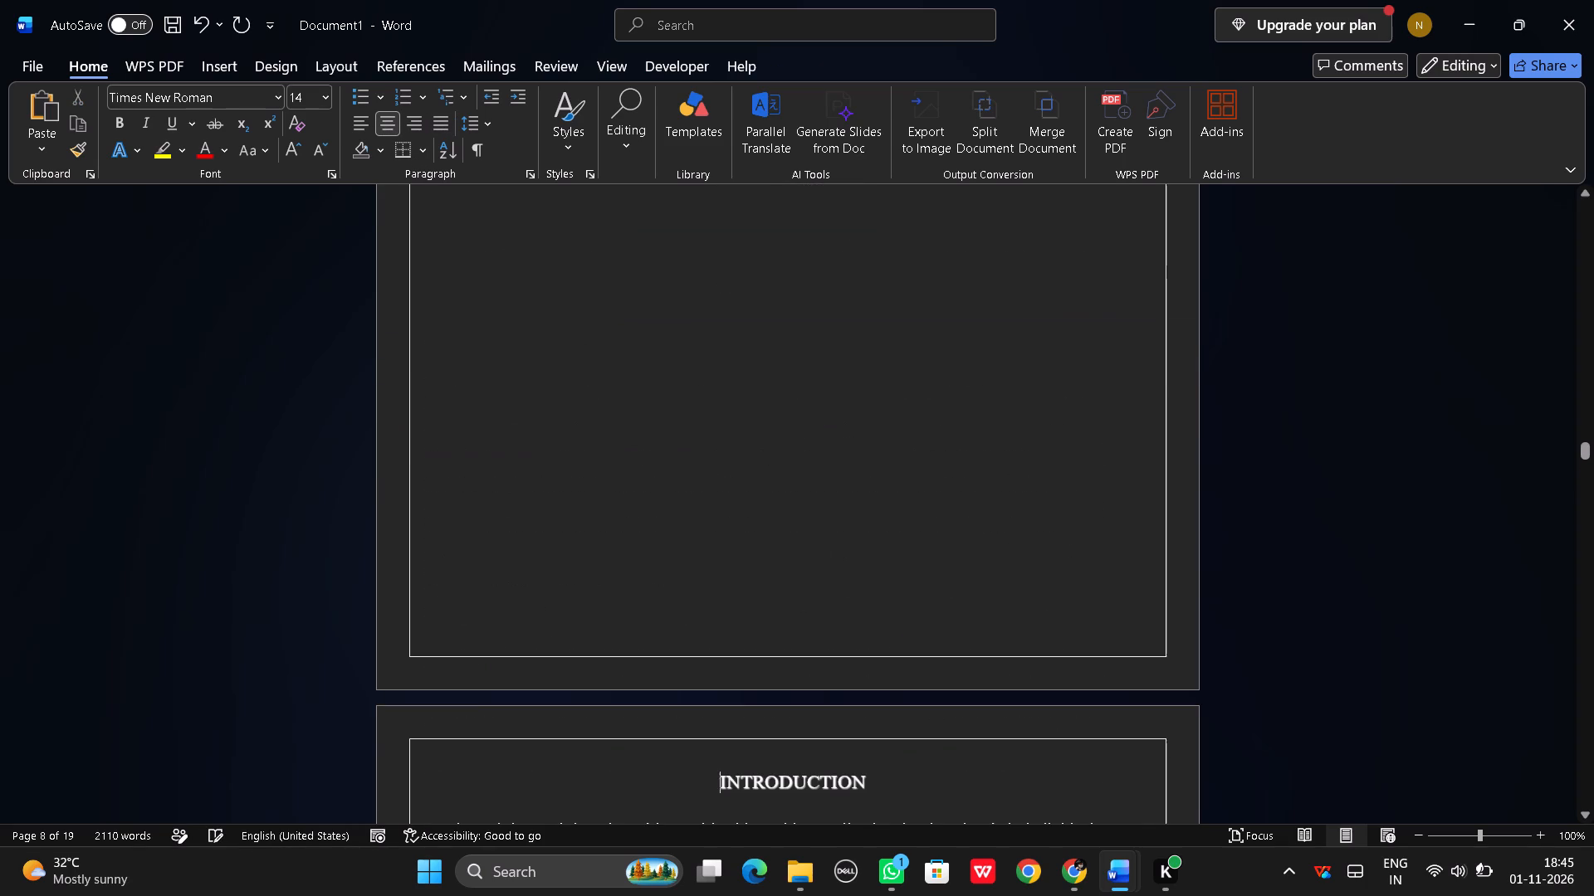
pyautogui.press('Return')
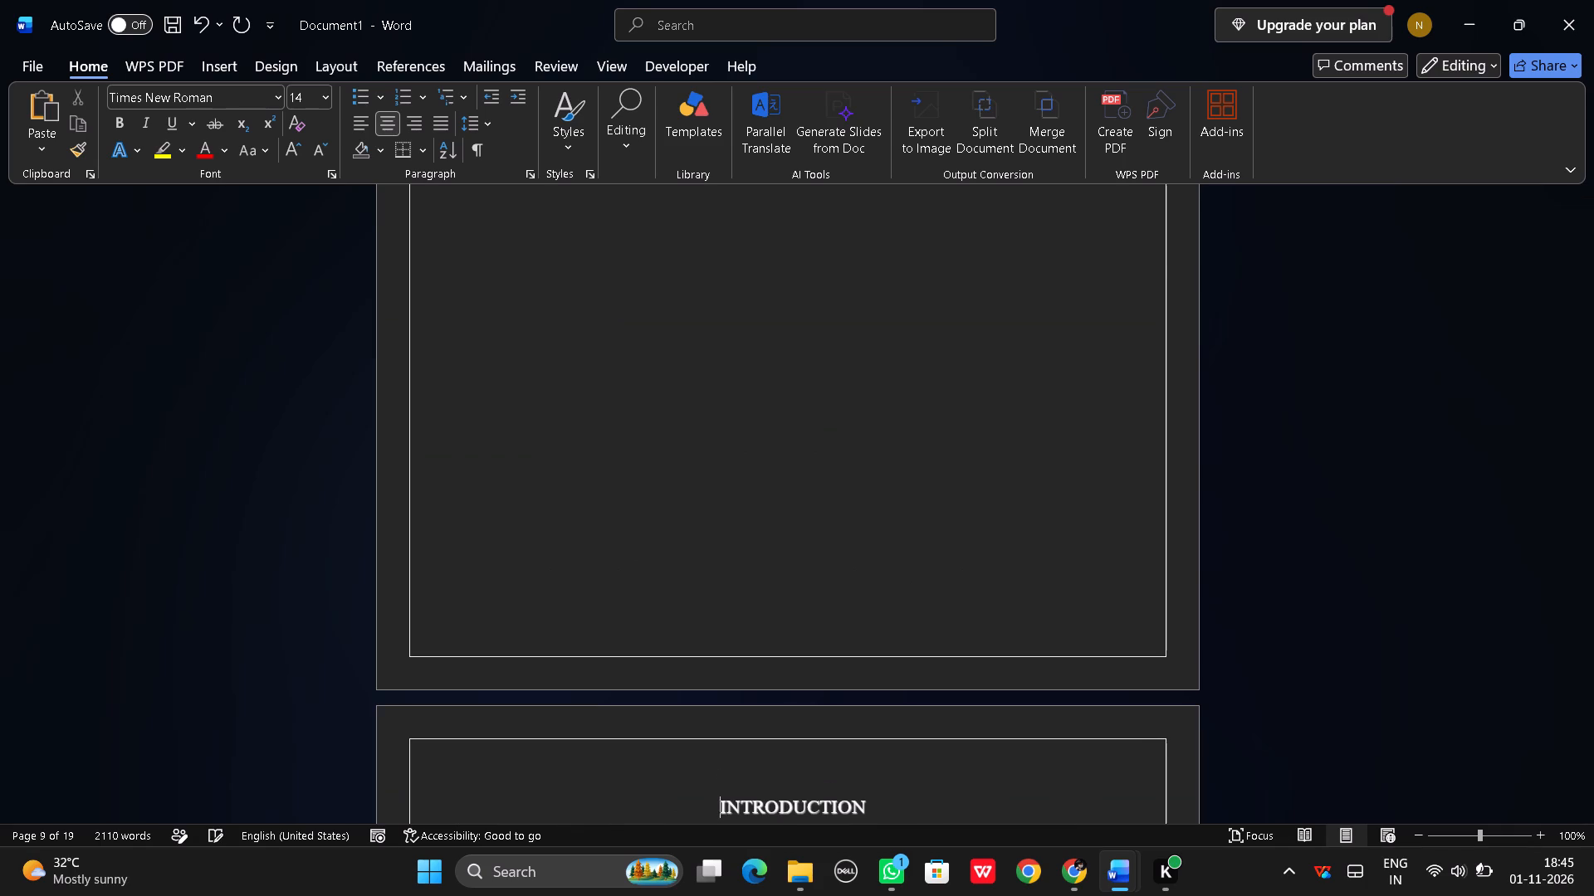
# Center the "LITERATRUE REVIEW" heading on its page.
pyautogui.scroll(-10, 856, 377)
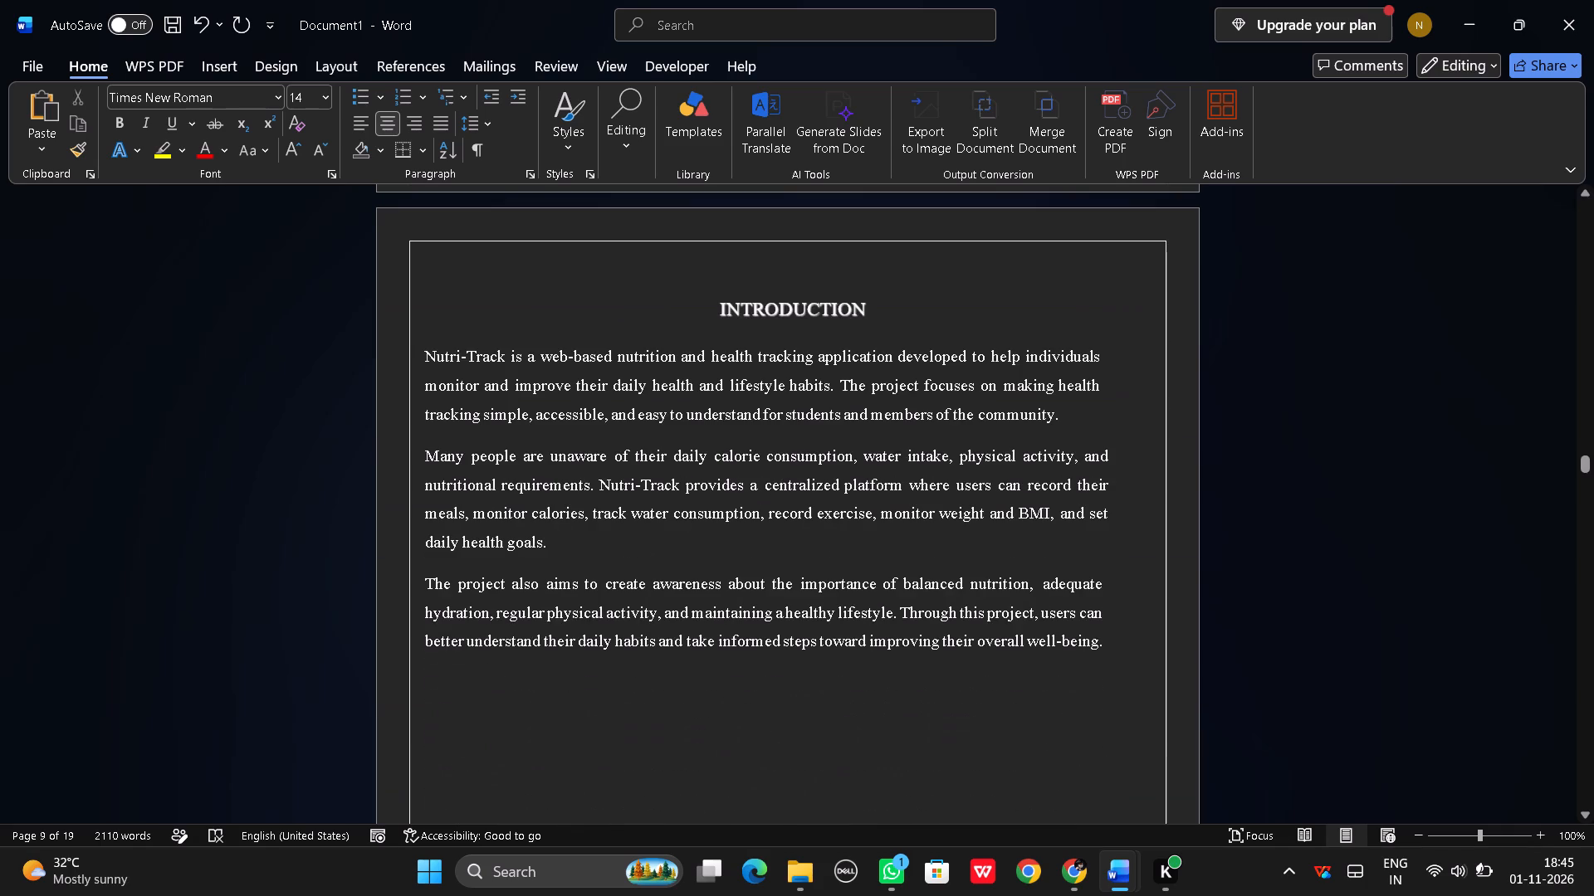
pyautogui.scroll(-20, 863, 375)
pyautogui.scroll(-2, 863, 375)
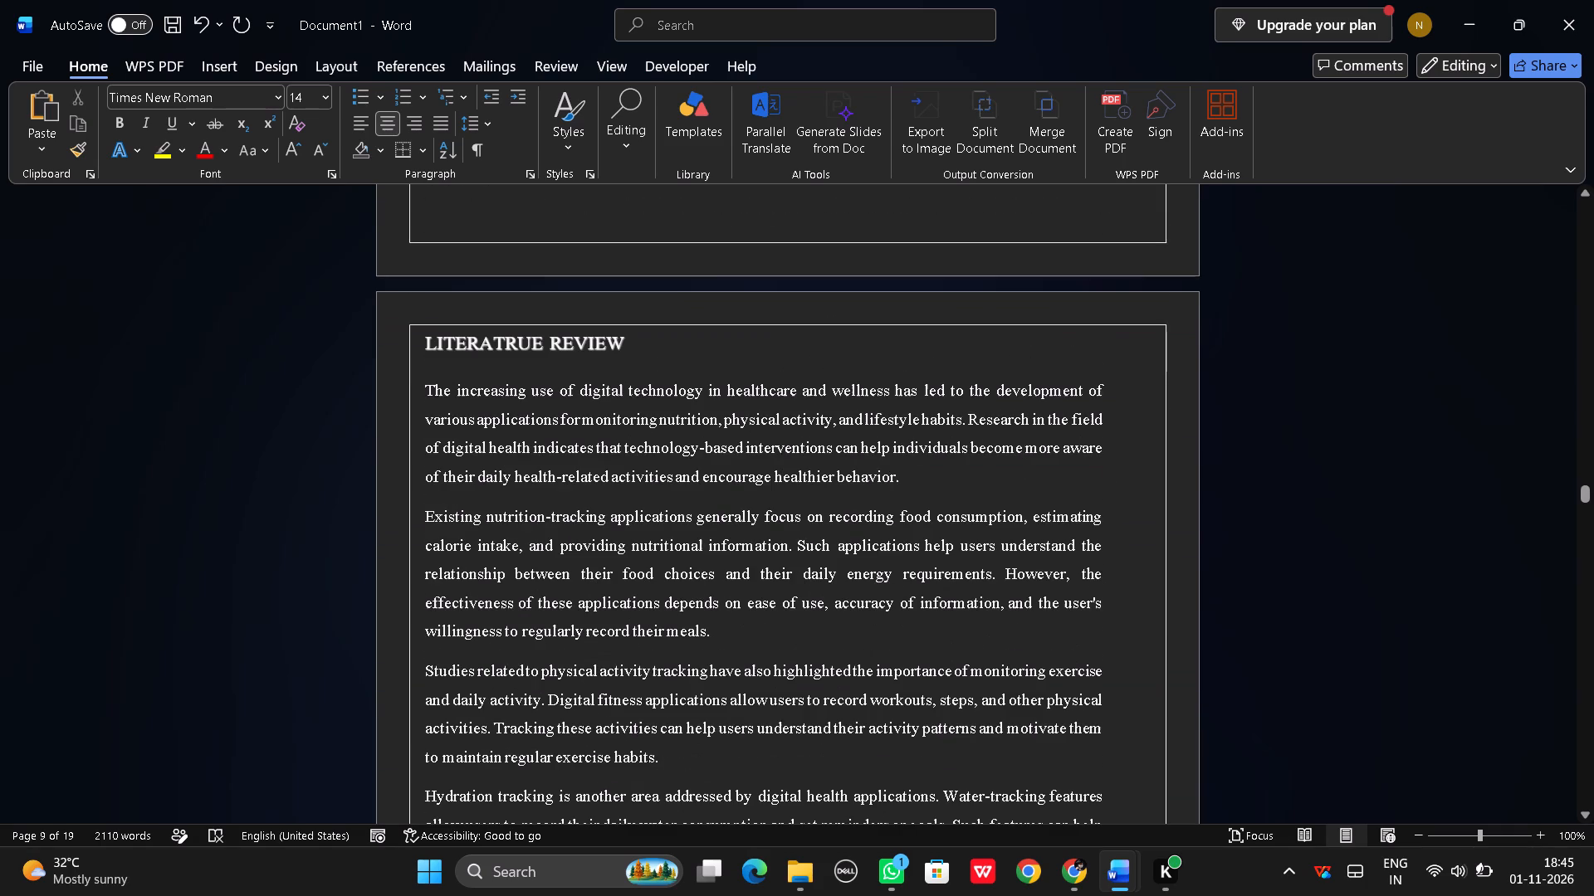
pyautogui.moveTo(423, 342); pyautogui.dragTo(433, 343)
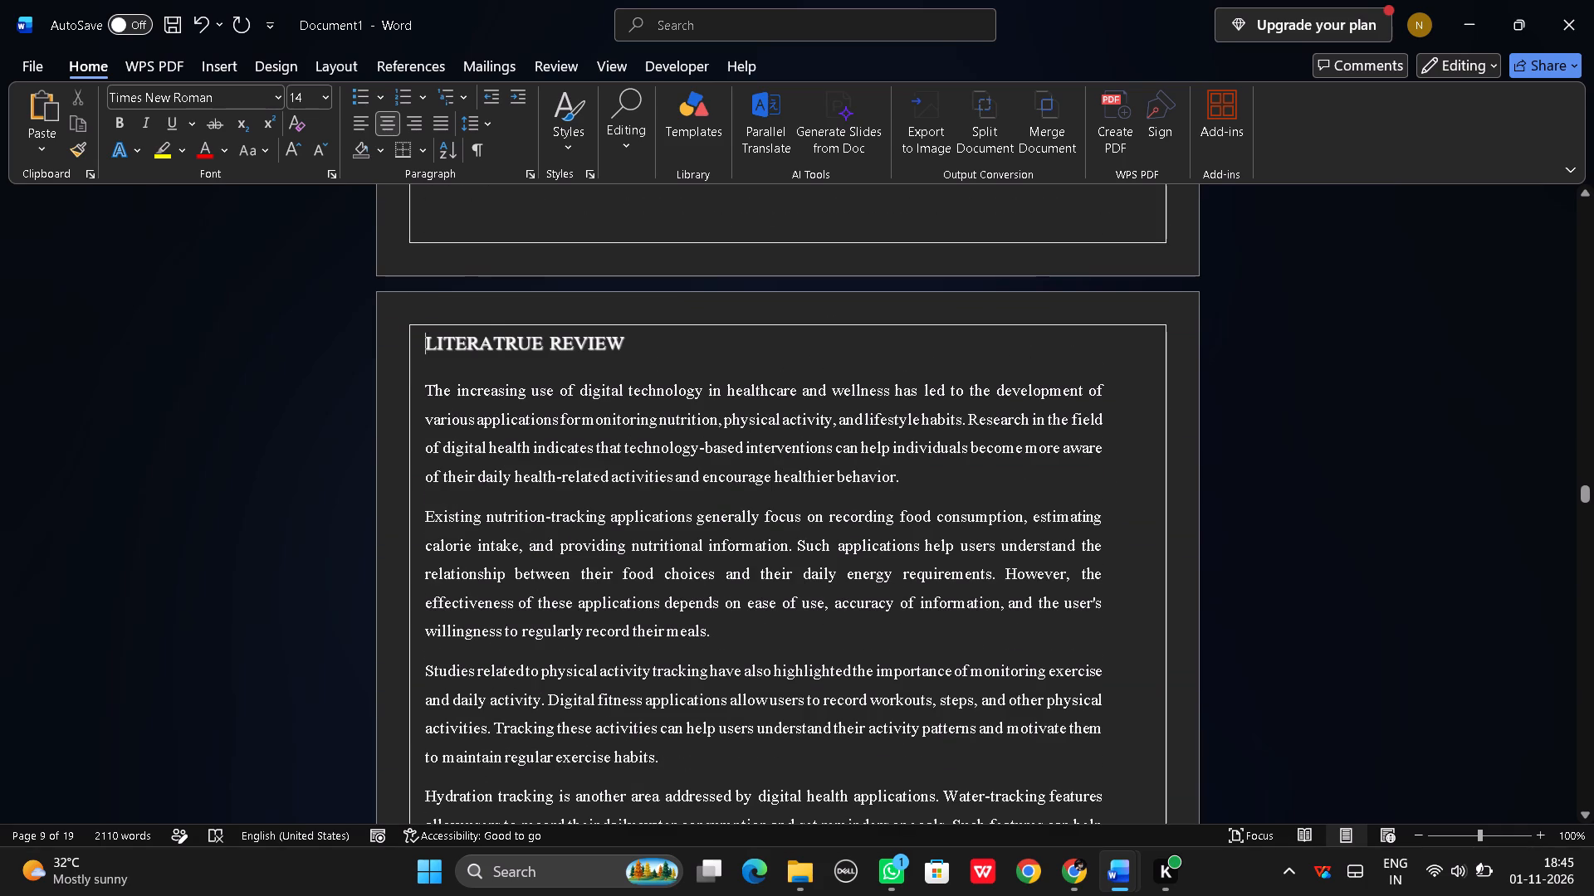
pyautogui.moveTo(433, 343); pyautogui.dragTo(603, 335)
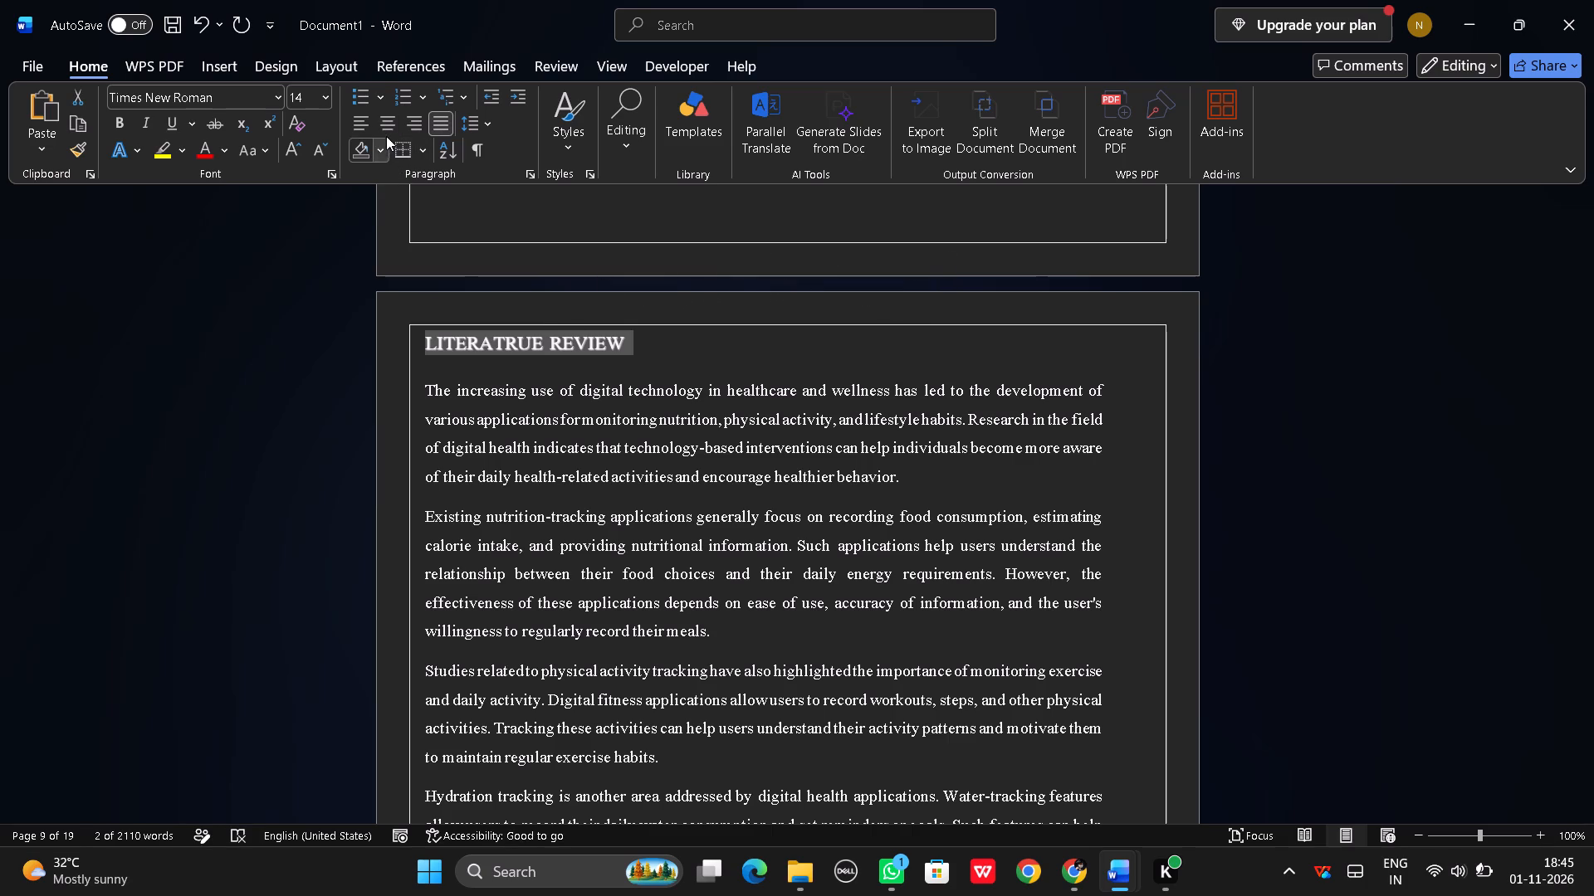
pyautogui.click(386, 133)
pyautogui.click(925, 340)
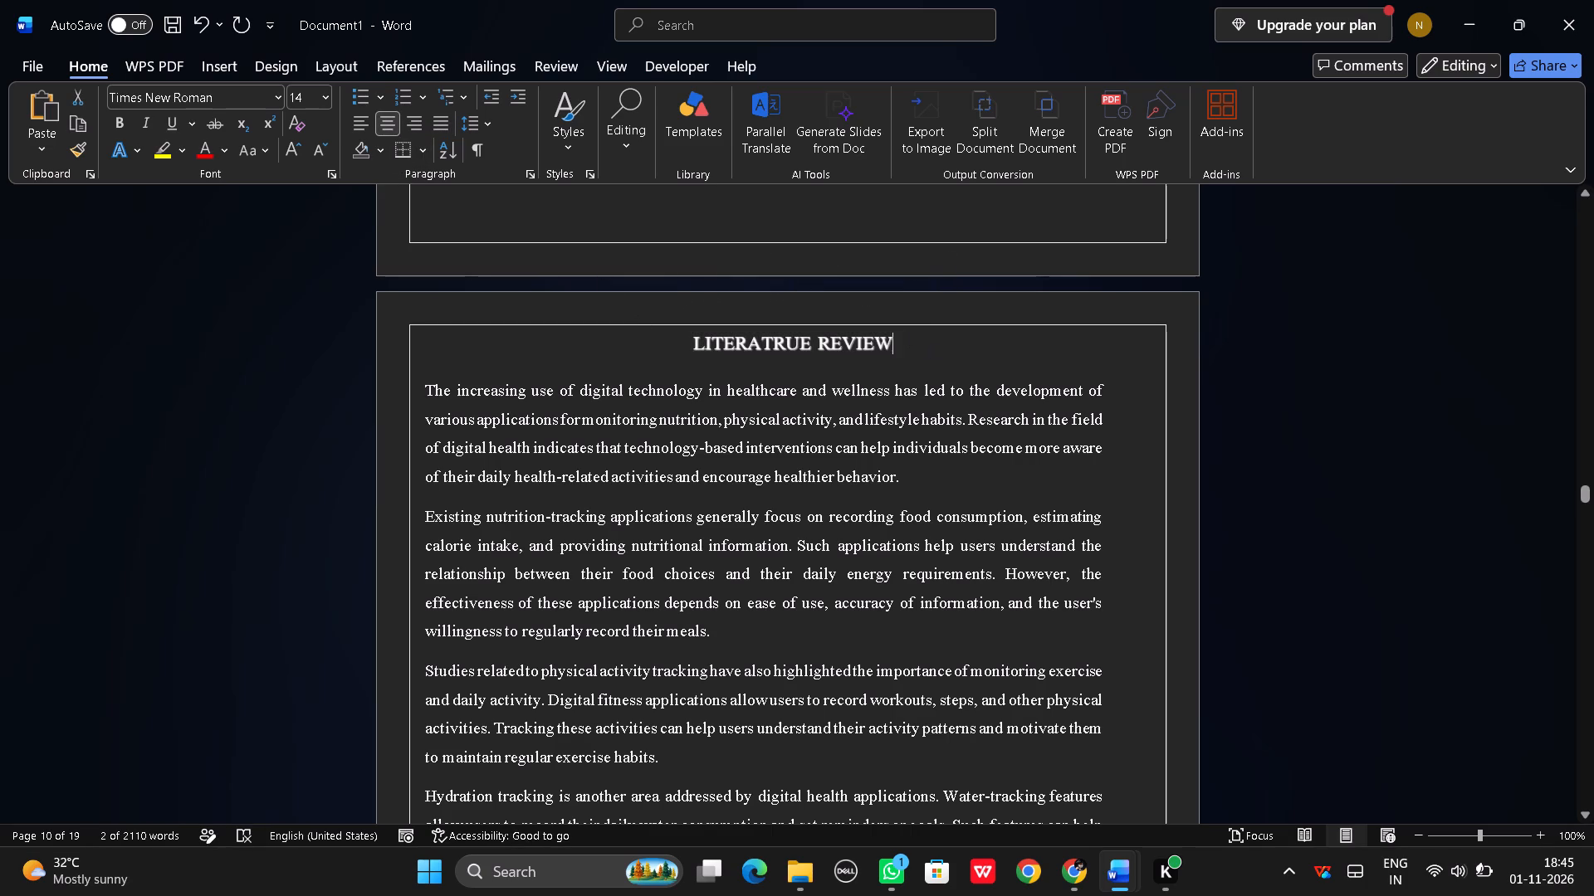
# Insert two blank lines above the "LITERATRUE REVIEW" heading.
pyautogui.click(781, 199)
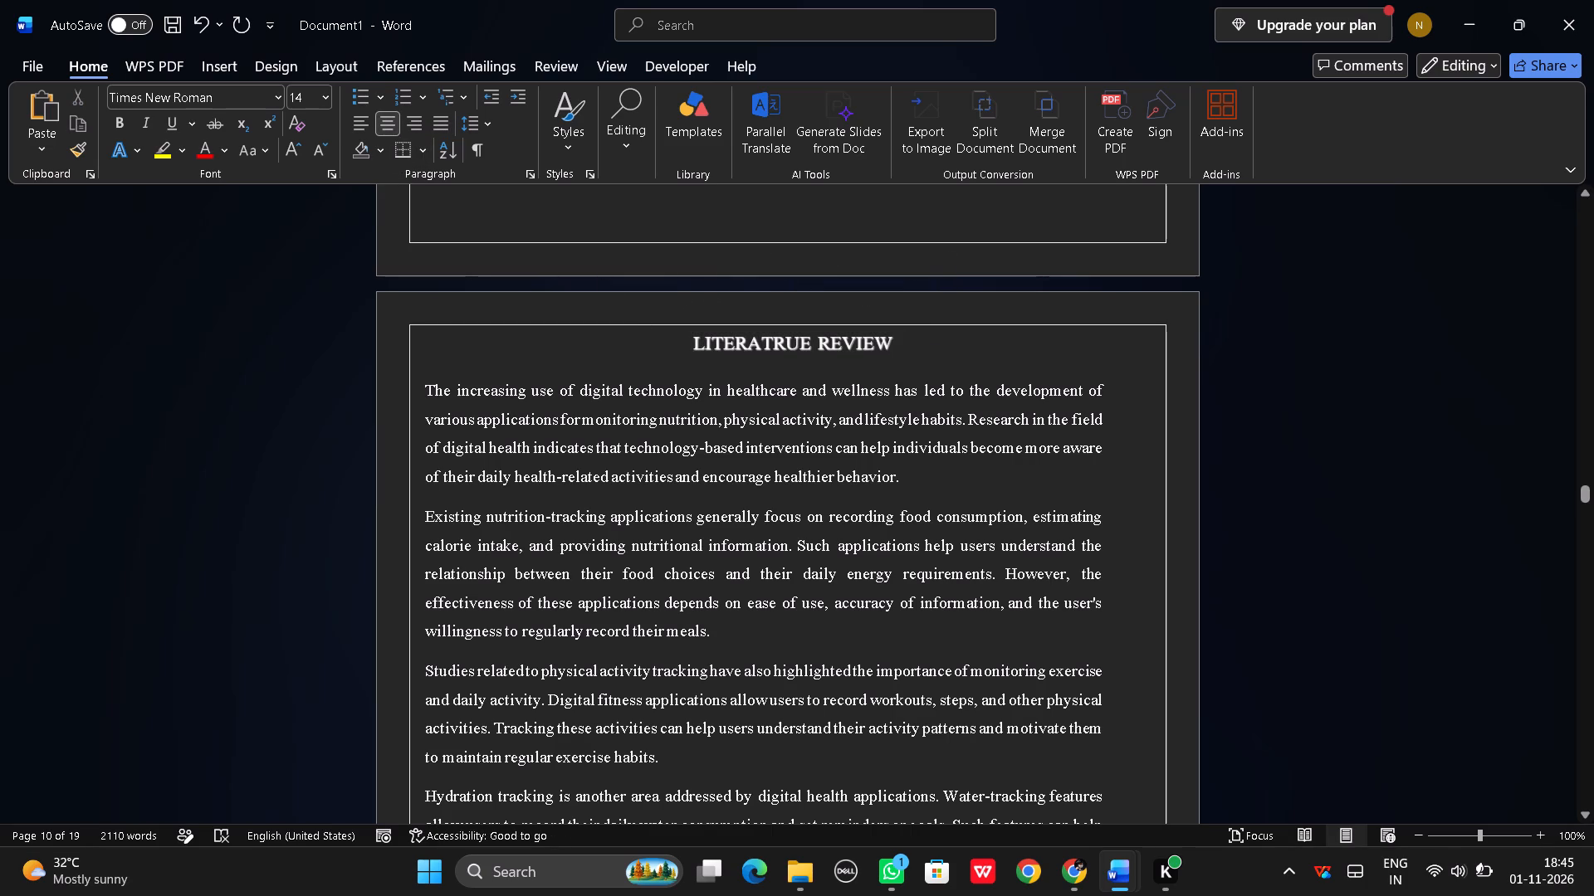
pyautogui.press('Return')
pyautogui.press('Return')
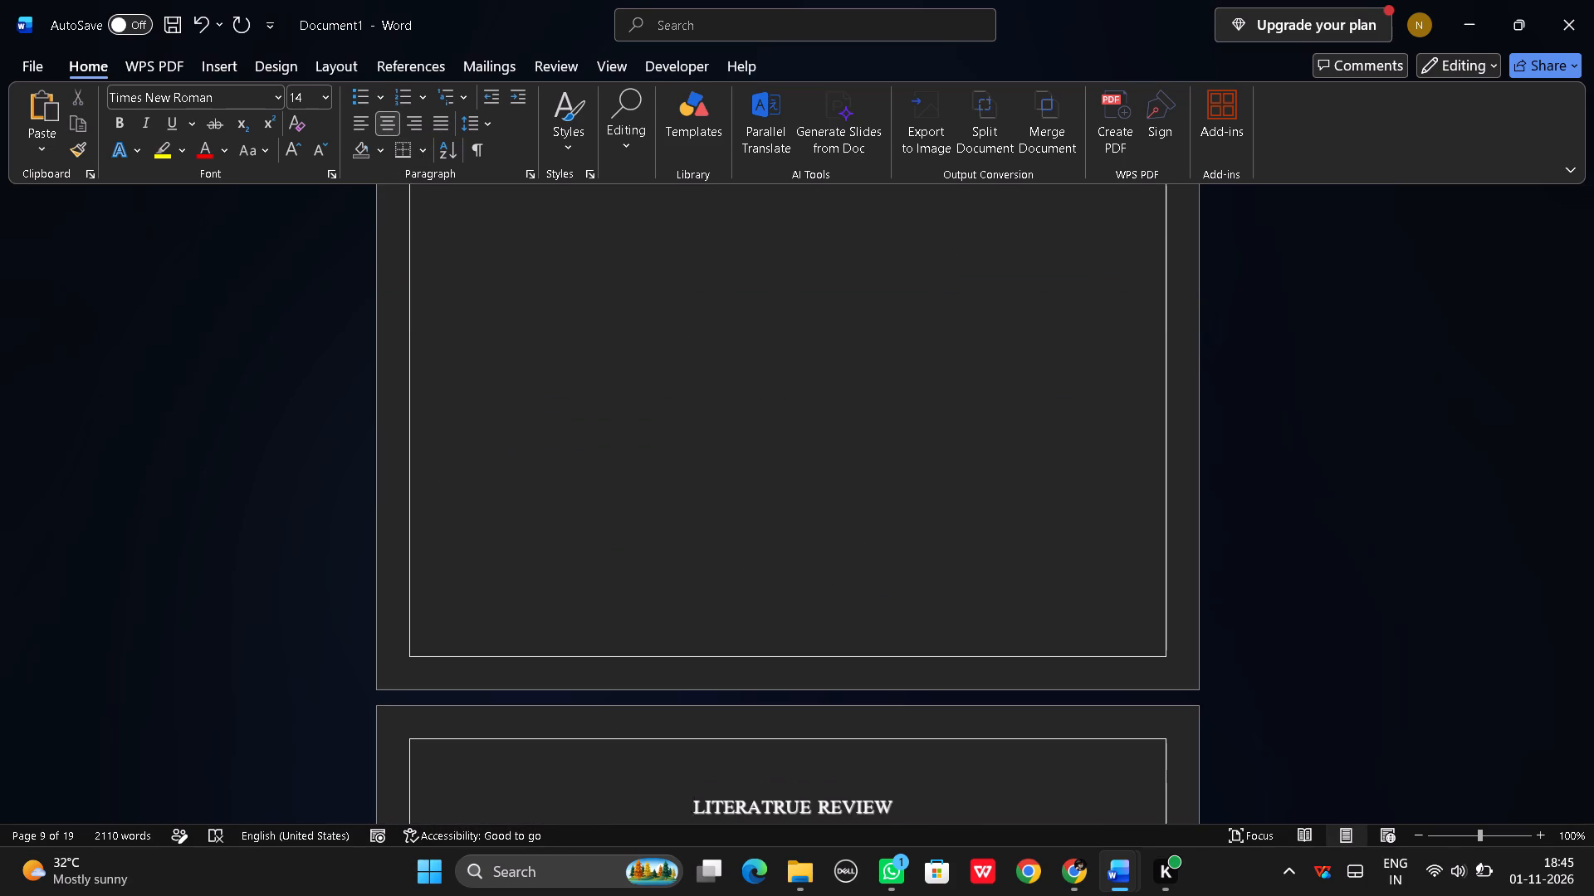
# Break the paragraph before "used to support health and wellness." and add a blank line above it on the Literature Review's second page.
pyautogui.scroll(-4, 803, 245)
pyautogui.scroll(-3, 890, 286)
pyautogui.scroll(-8, 833, 403)
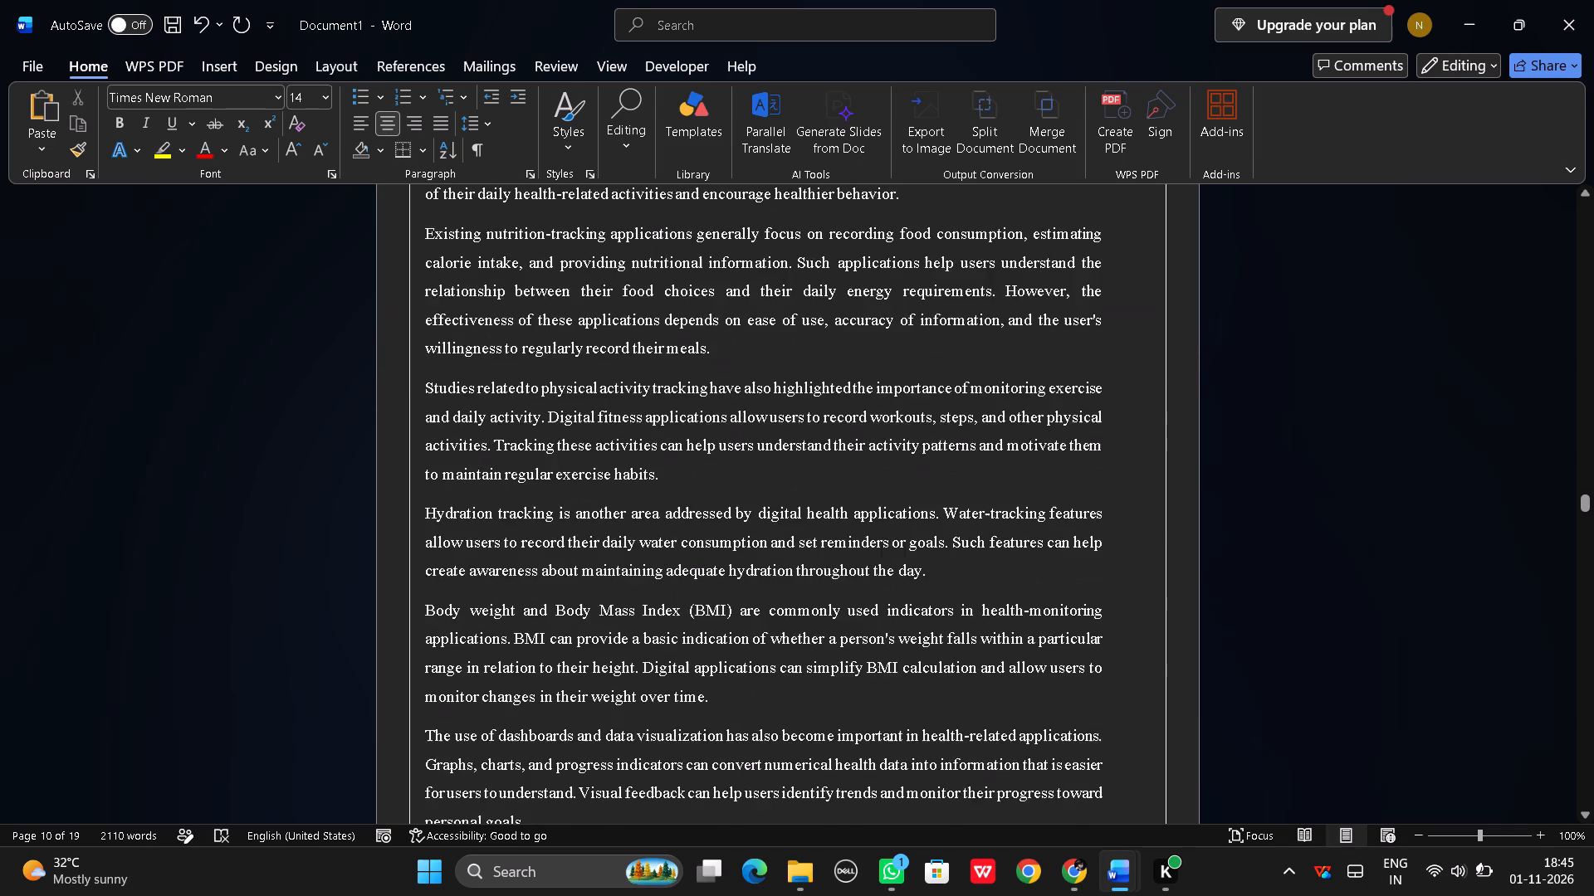
pyautogui.scroll(-16, 833, 408)
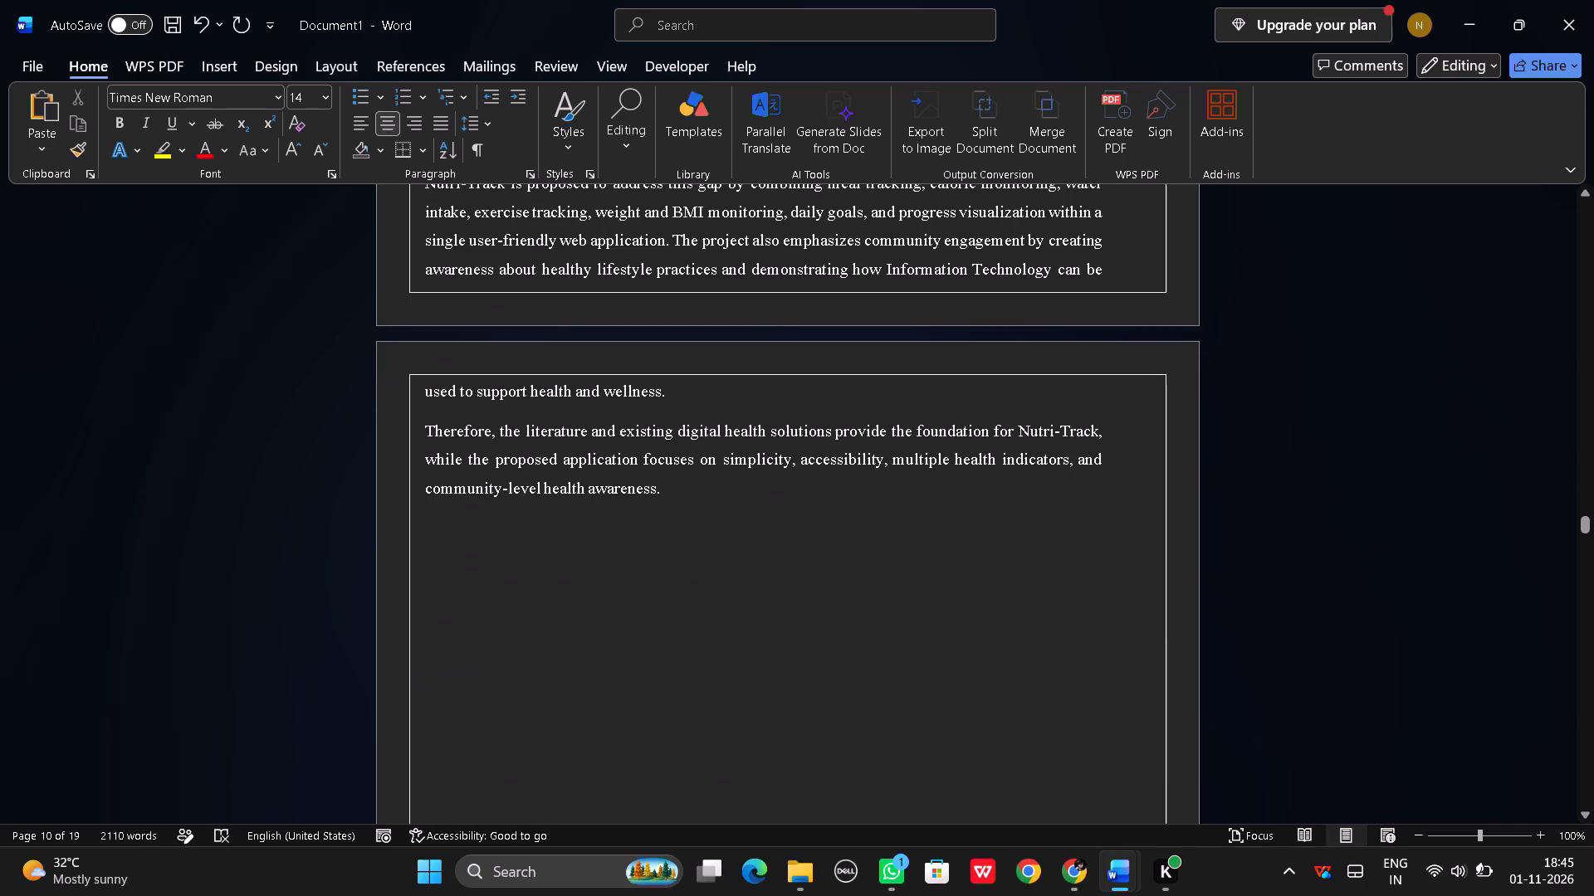
pyautogui.click(422, 393)
pyautogui.press('Return')
pyautogui.press('Return')
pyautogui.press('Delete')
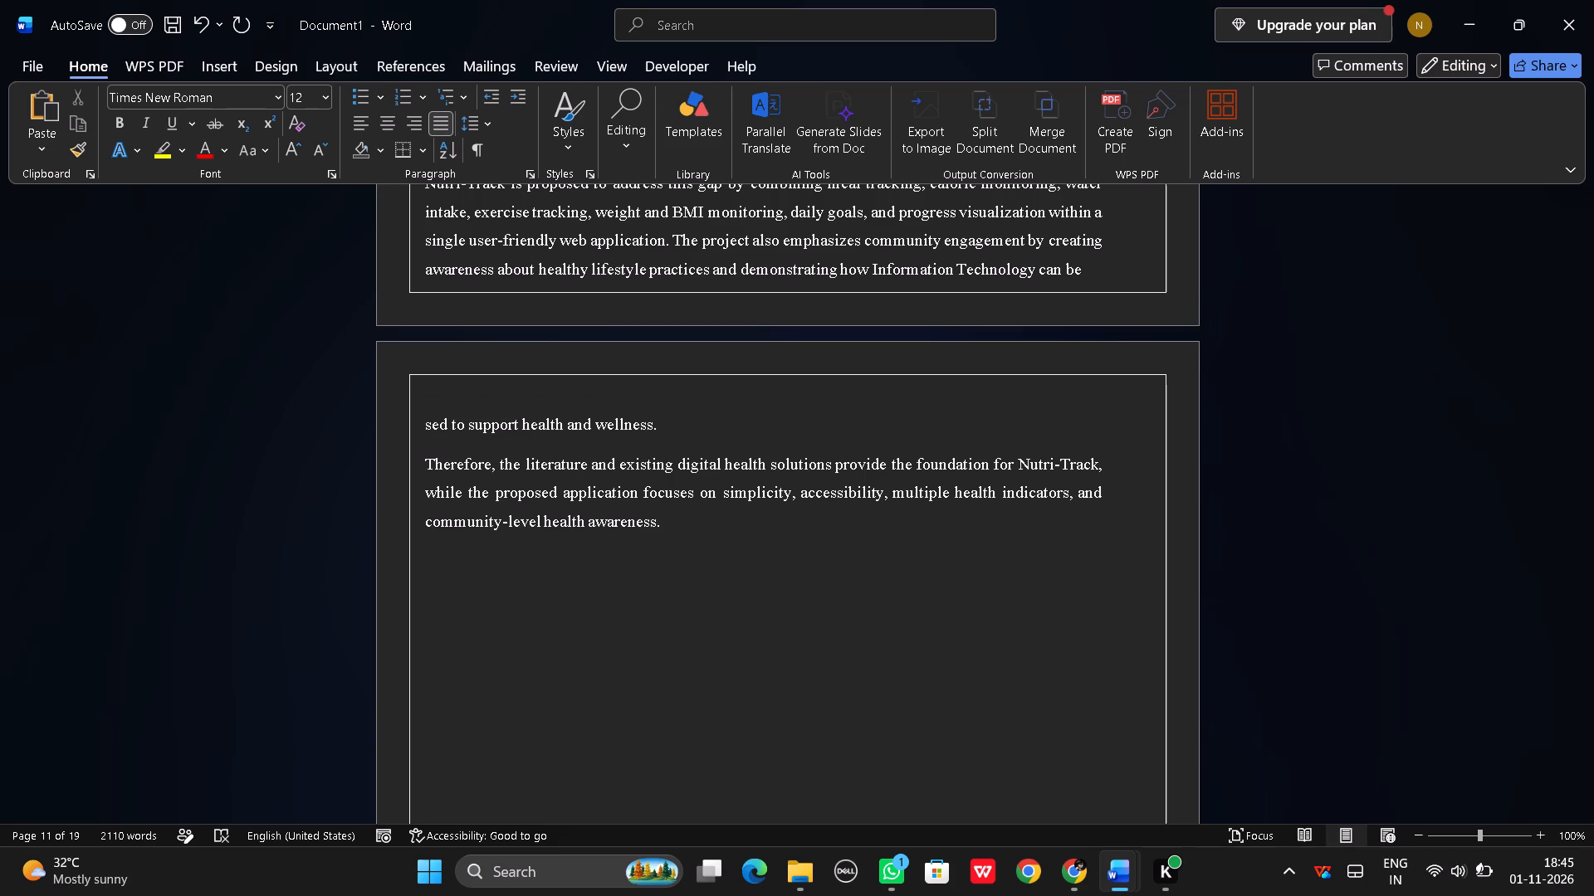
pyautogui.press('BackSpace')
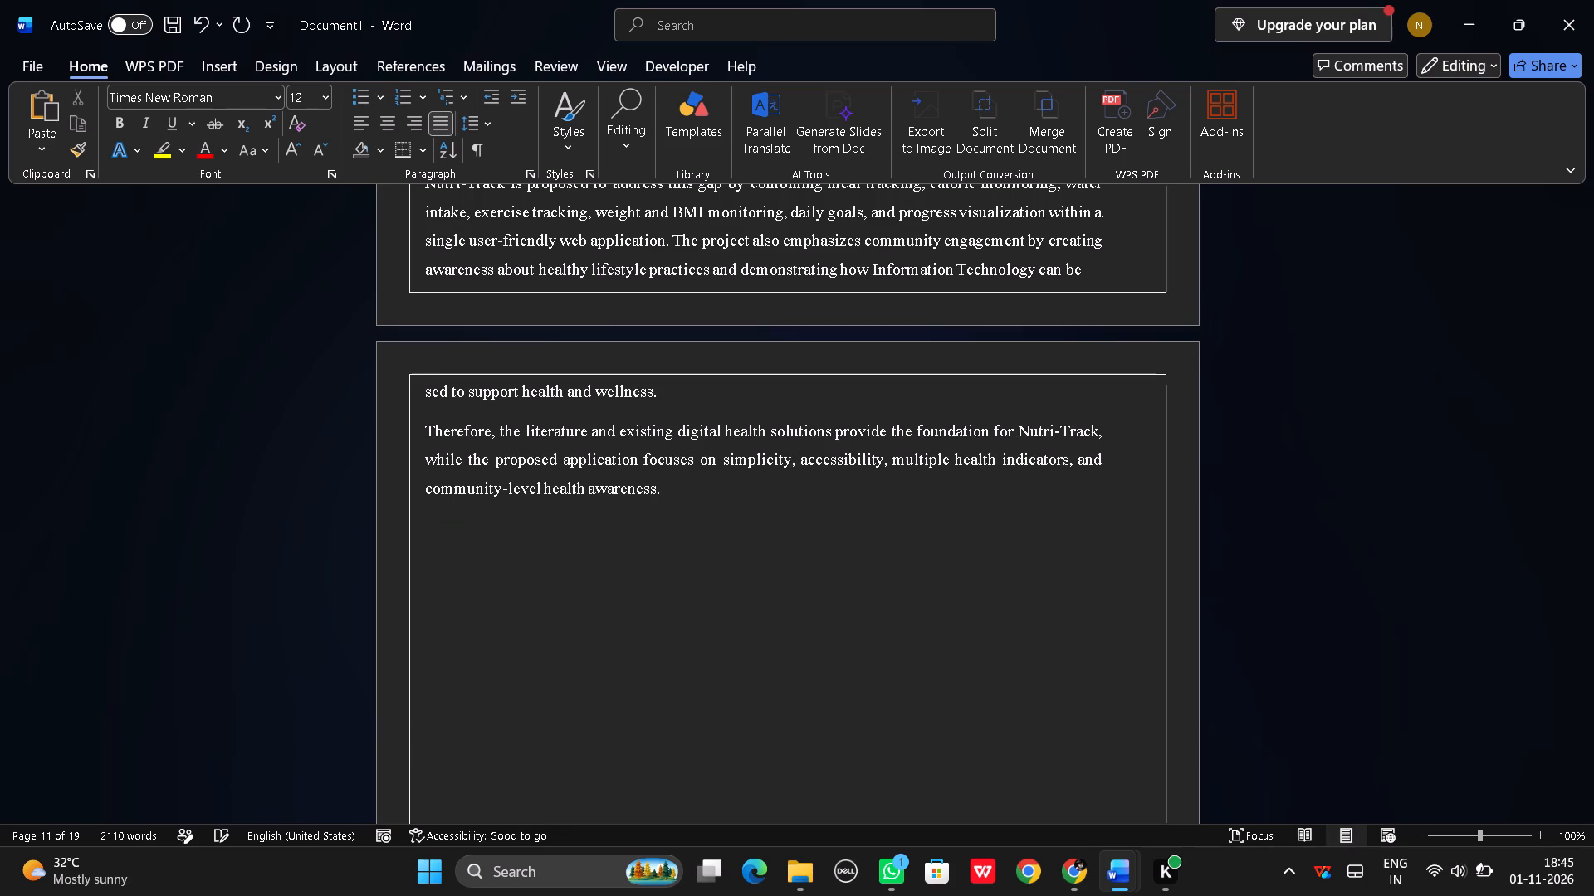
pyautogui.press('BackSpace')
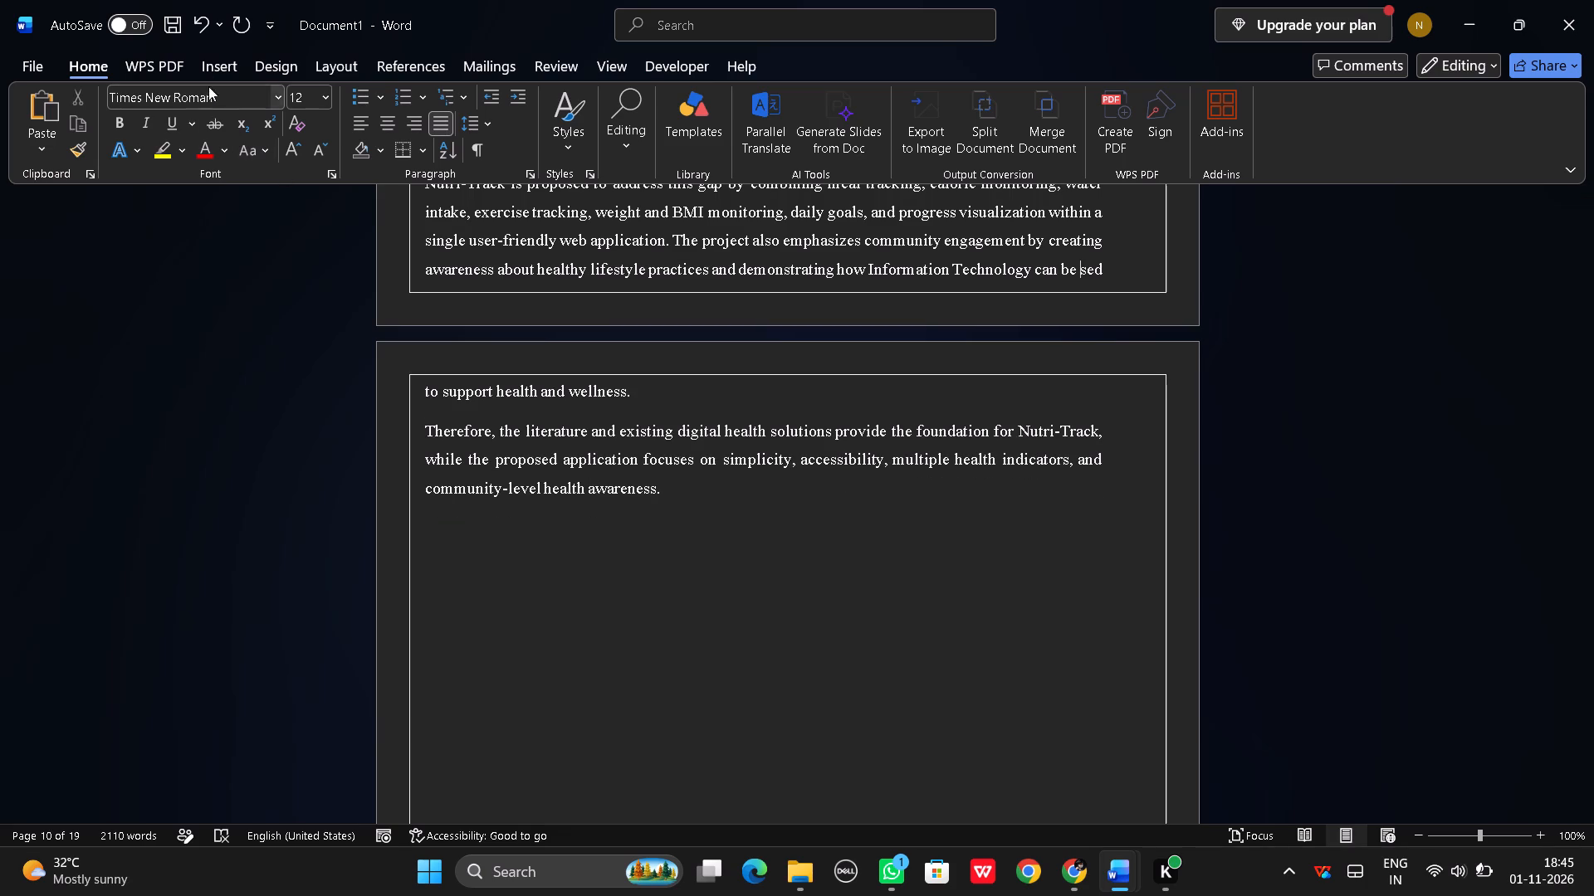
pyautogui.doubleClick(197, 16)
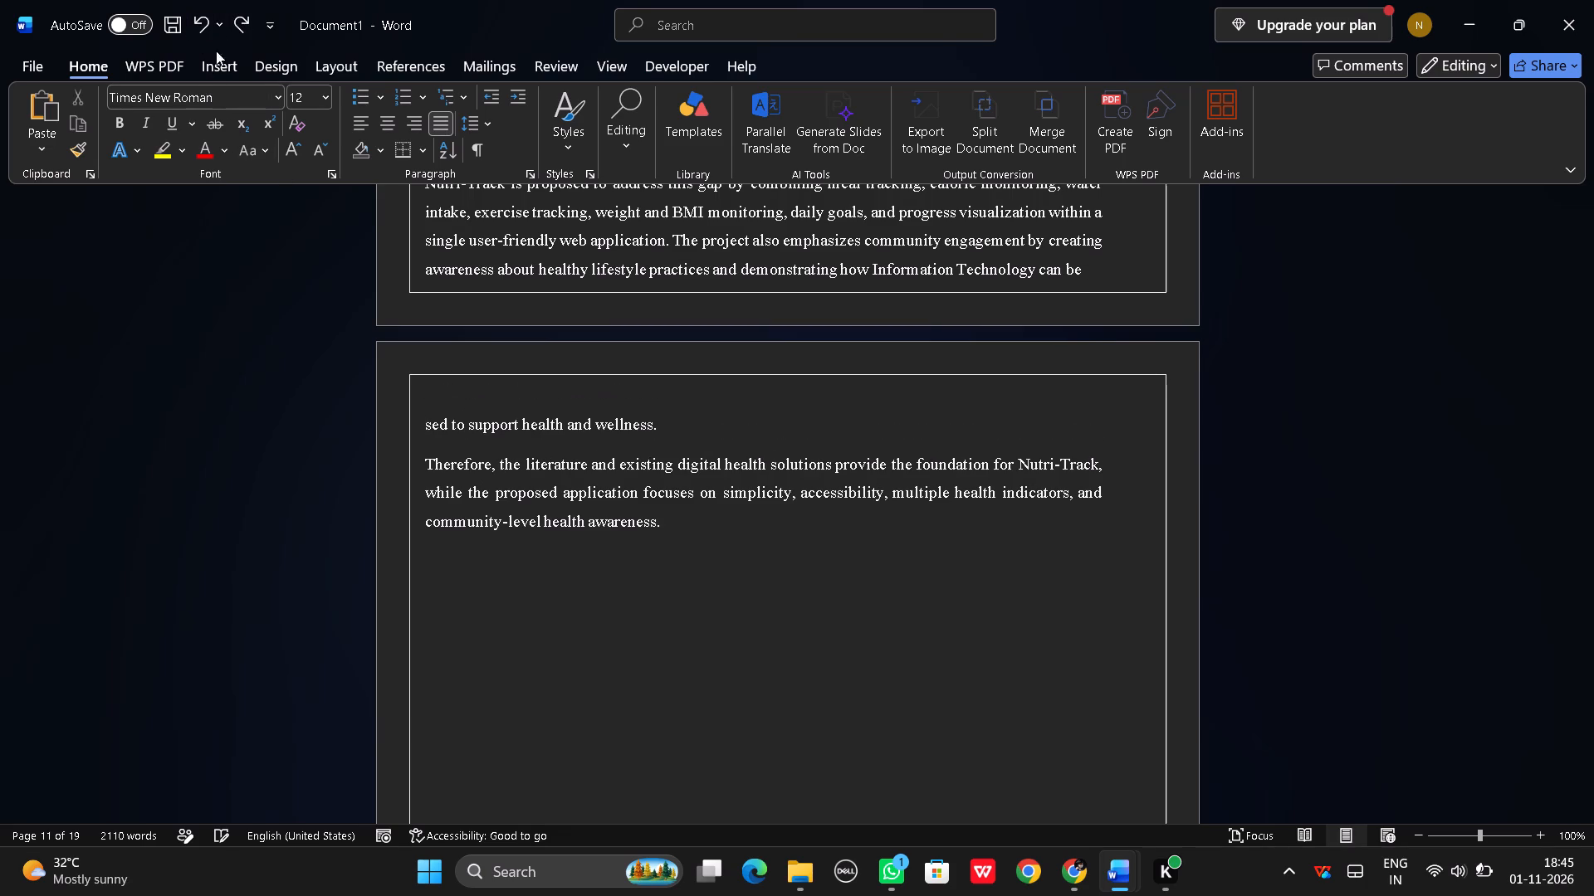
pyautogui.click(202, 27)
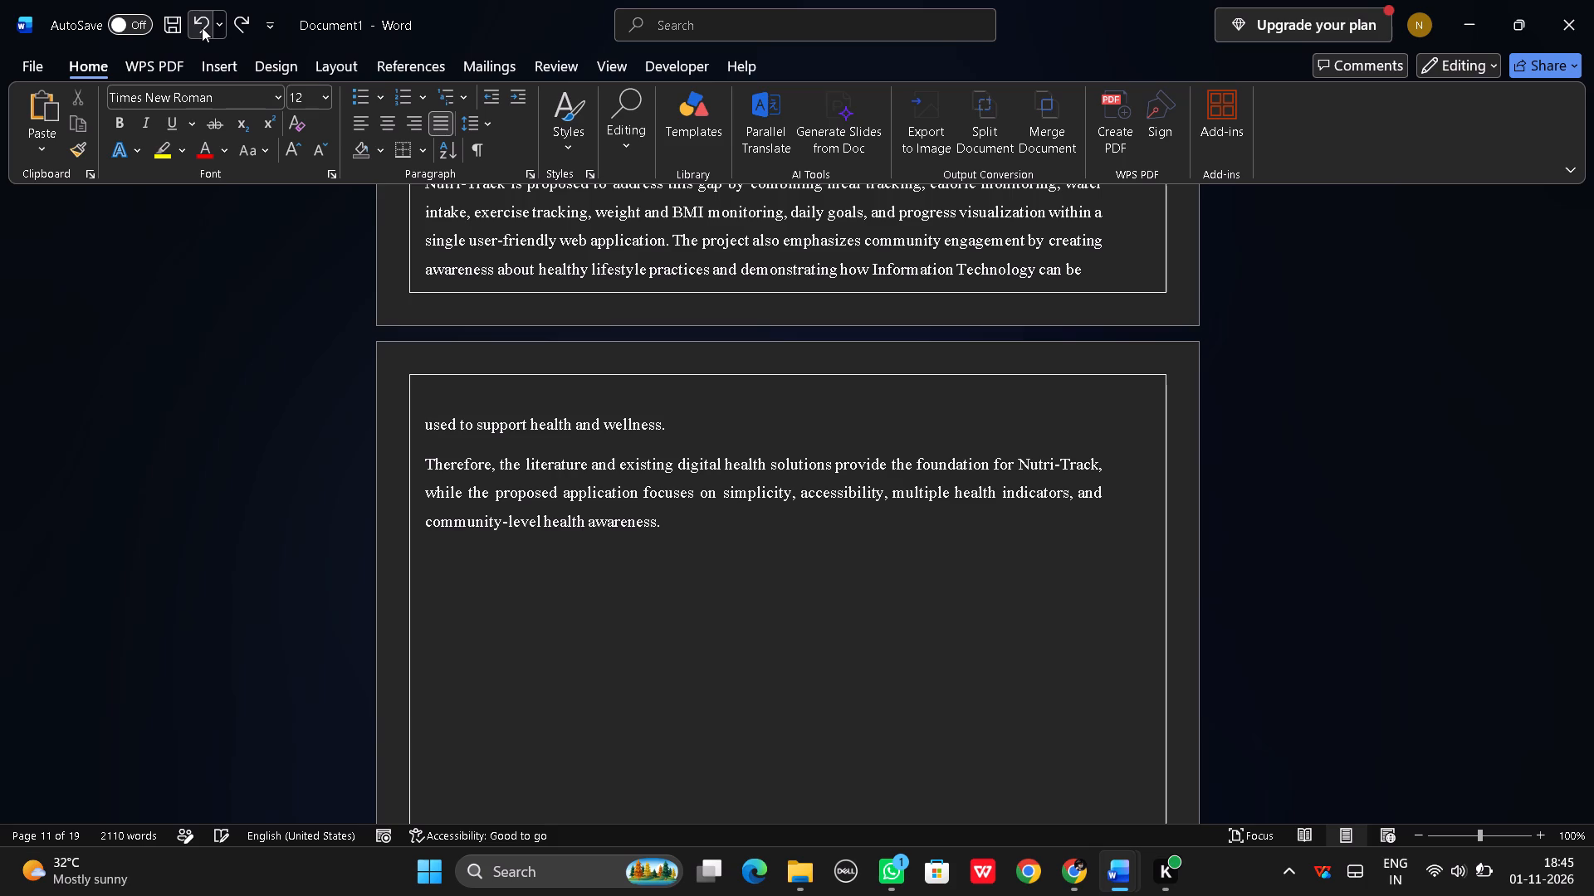
# Try to indent the first two lines of the "Therefore, the literature and existing digital health solutions" paragraph with spaces.
pyautogui.click(482, 407)
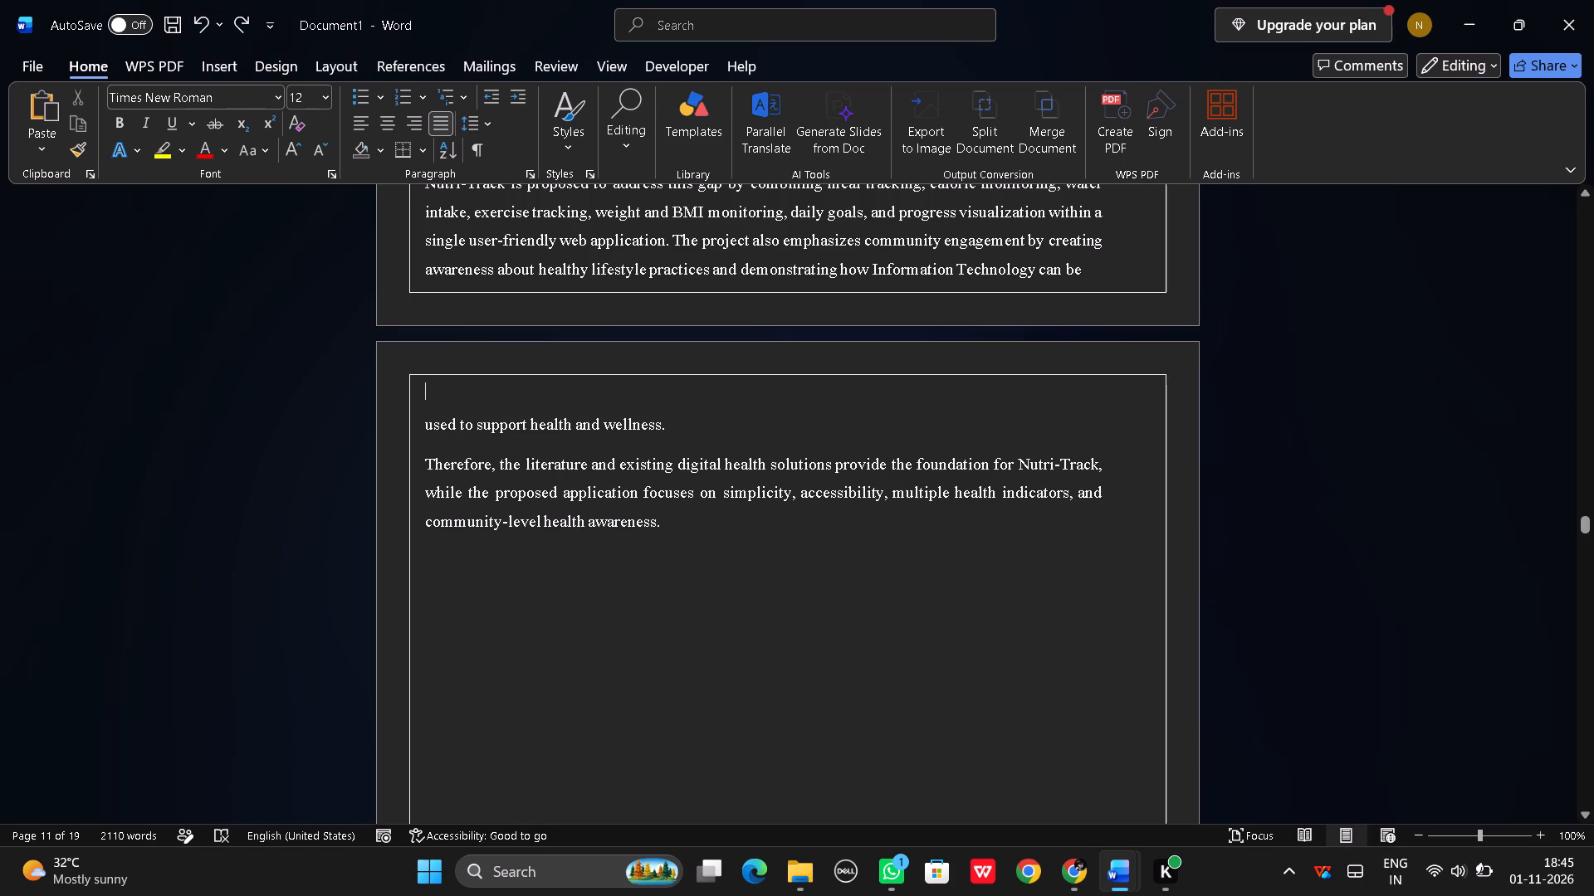
pyautogui.click(425, 461)
pyautogui.press('space')
pyautogui.click(423, 497)
pyautogui.press('space')
pyautogui.press('space')
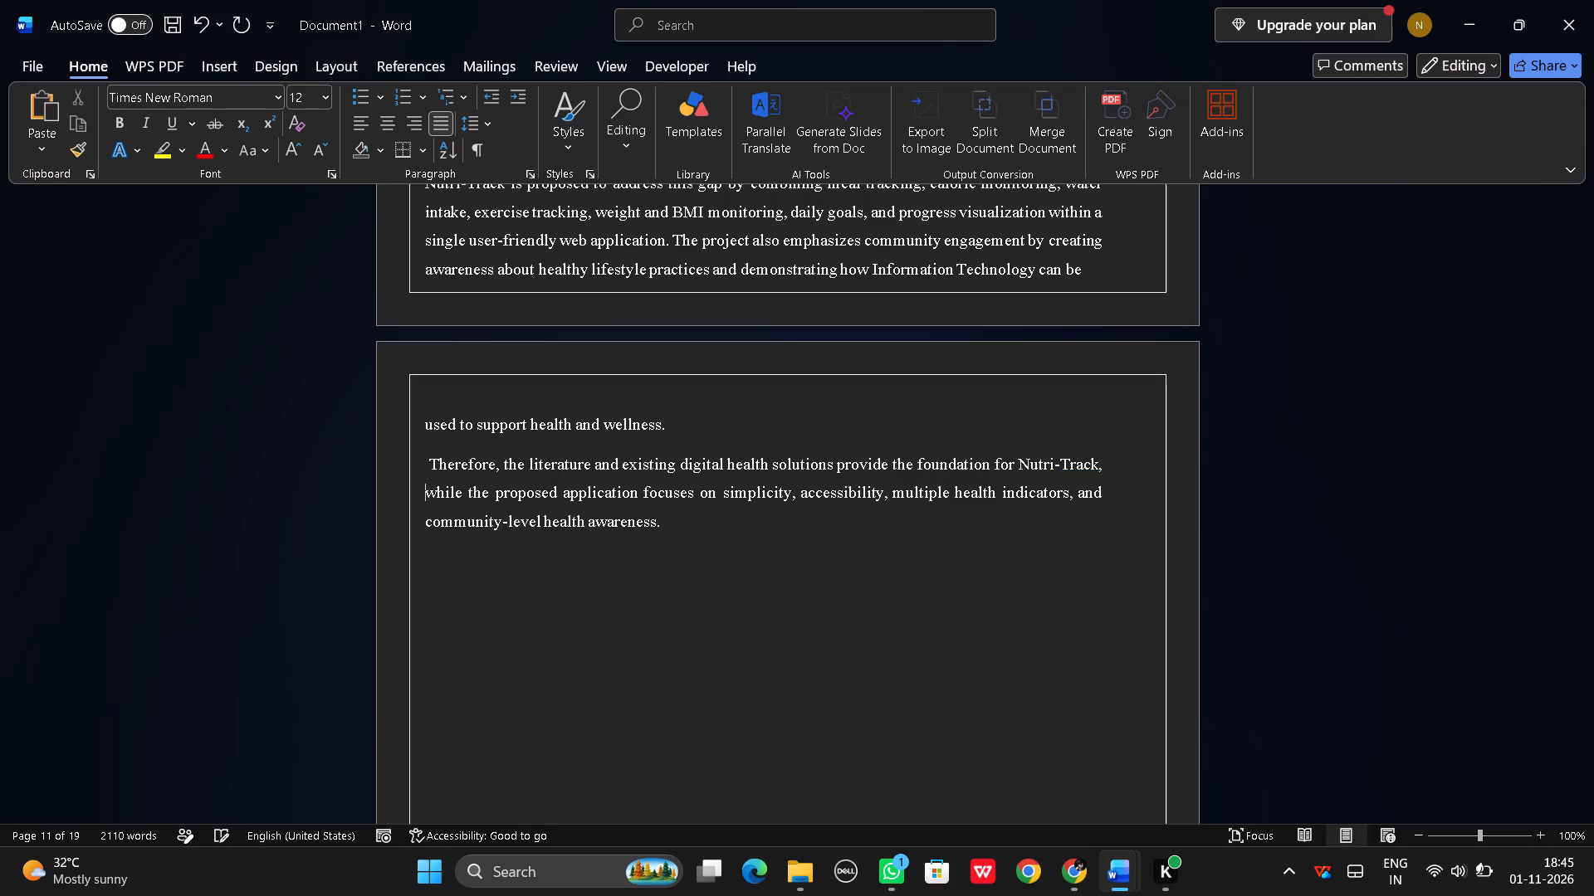
pyautogui.press('space')
pyautogui.press('space')
pyautogui.press('space')
pyautogui.press('space')
pyautogui.press('space')
pyautogui.press('space')
pyautogui.press('space')
pyautogui.press('space')
pyautogui.press('space')
pyautogui.press('space')
pyautogui.press('space')
pyautogui.press('space')
pyautogui.press('space')
pyautogui.press('space')
pyautogui.press('space')
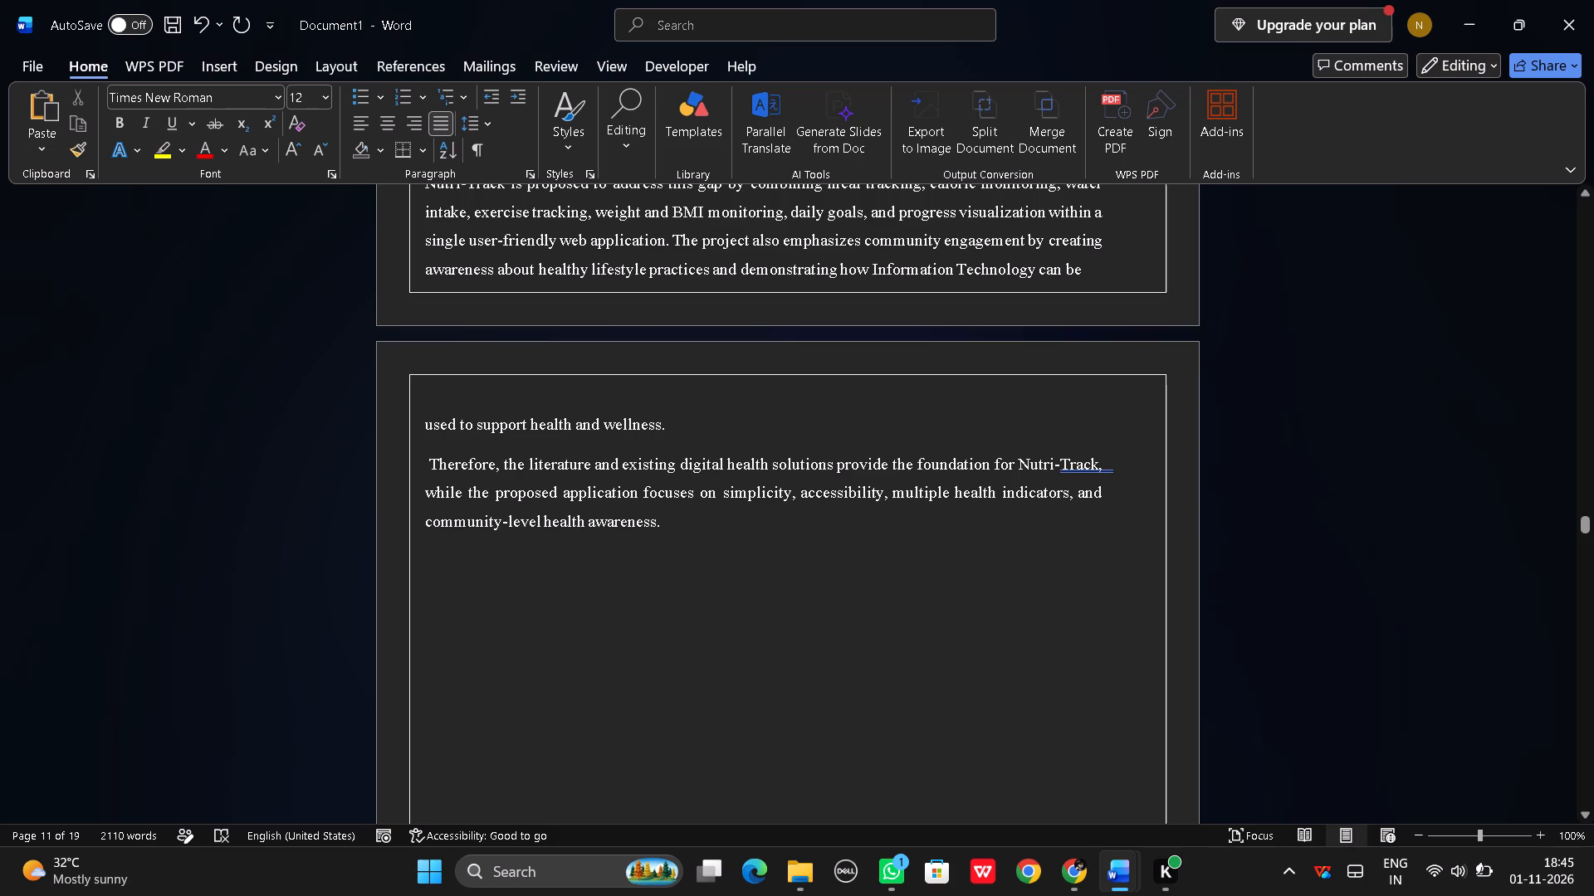
pyautogui.click(433, 465)
# Center the "OUTCOMES" heading on its page.
pyautogui.scroll(-3, 728, 609)
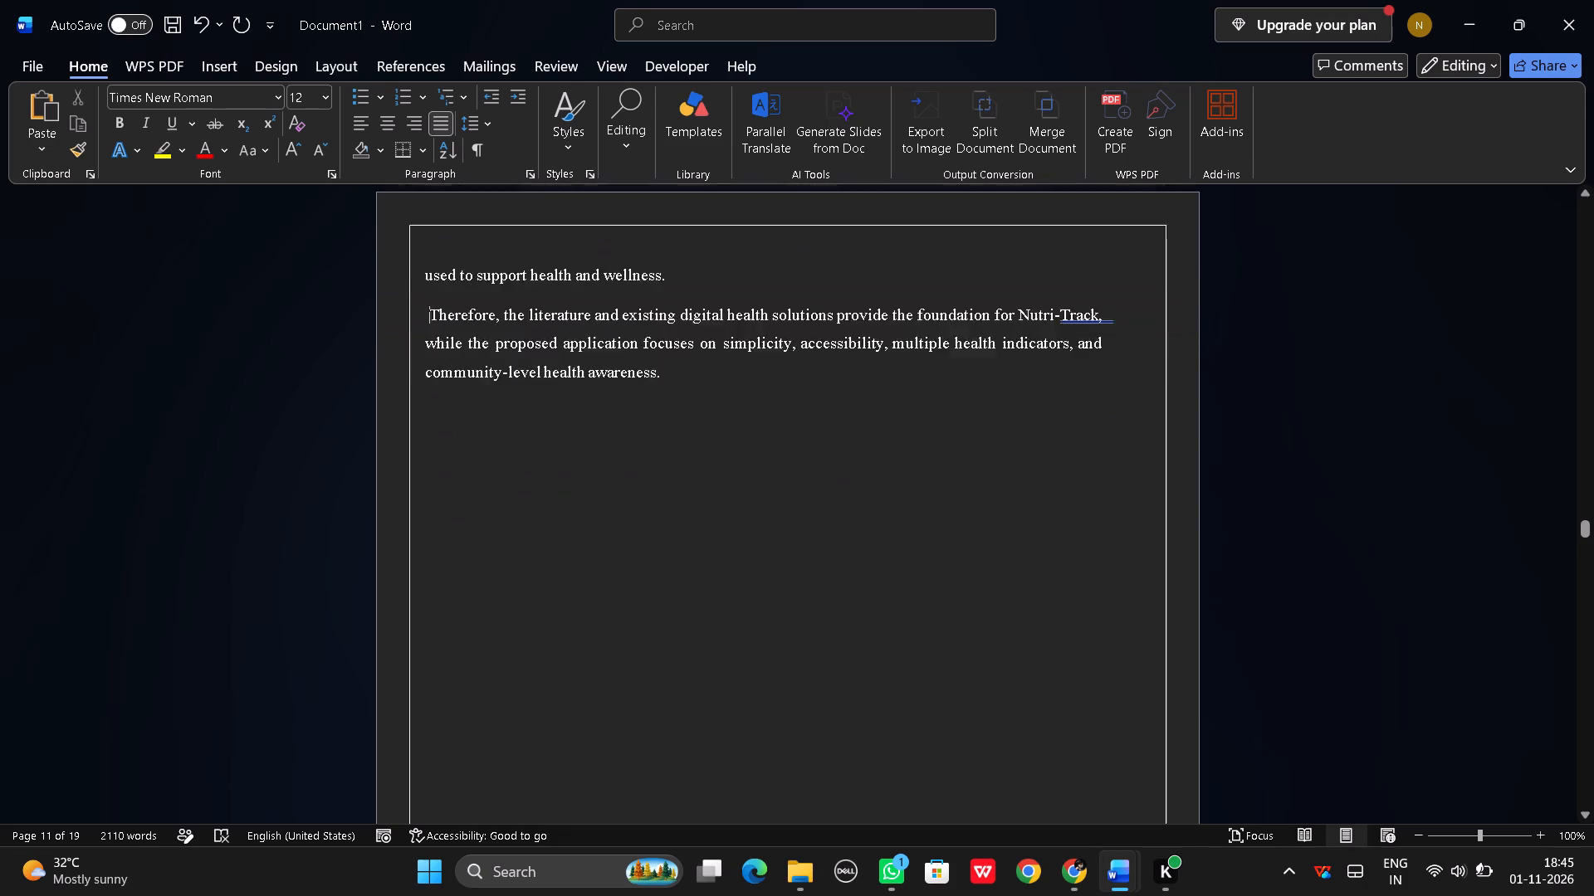
pyautogui.scroll(-7, 728, 609)
pyautogui.scroll(-12, 692, 553)
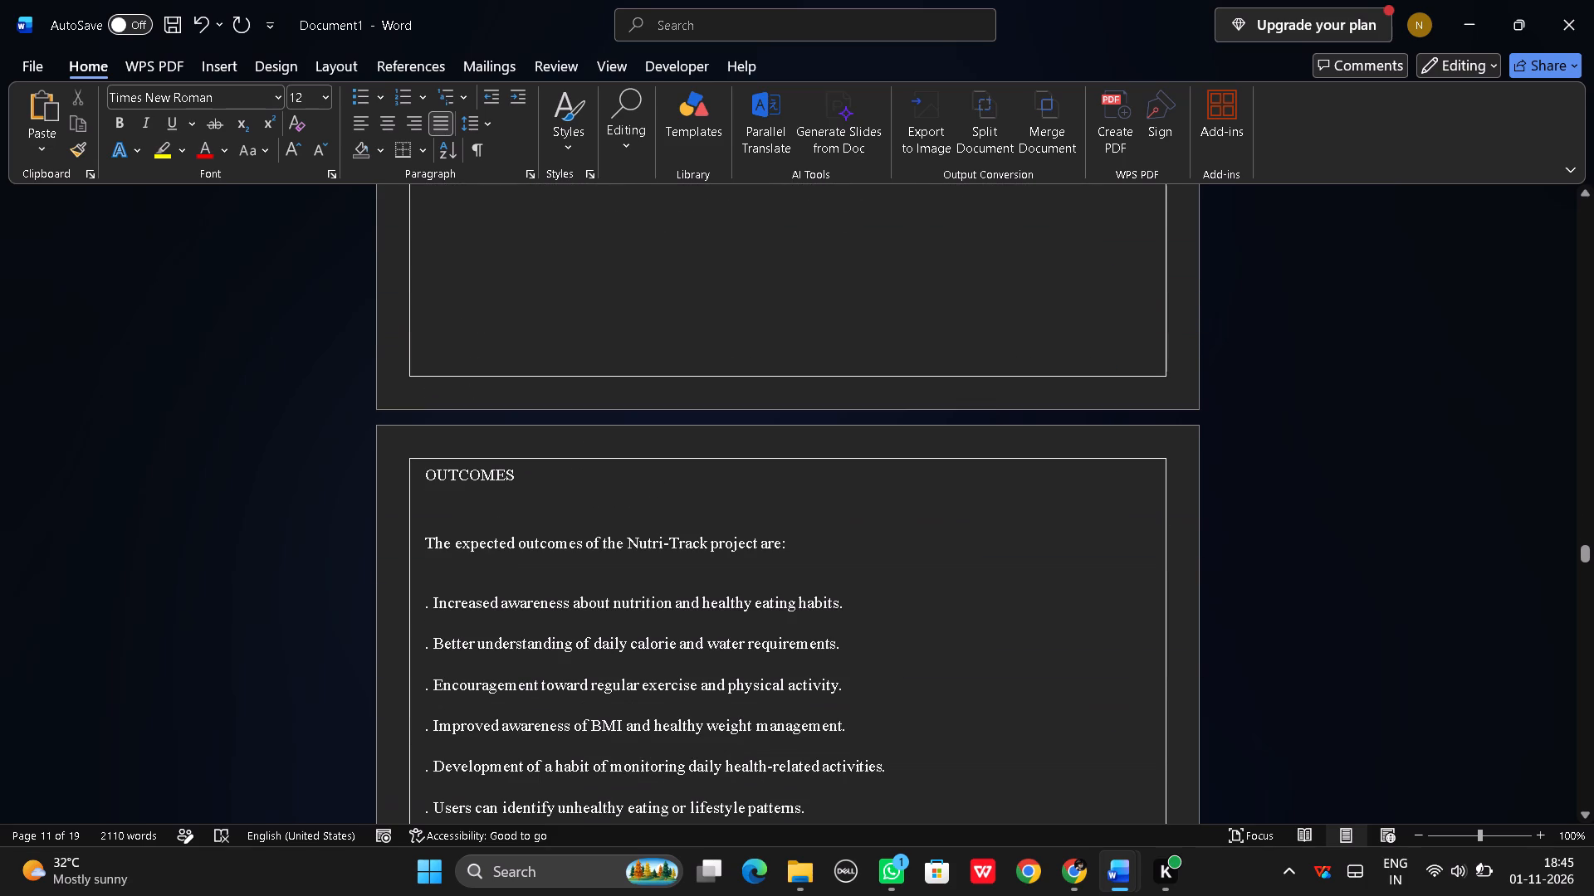
pyautogui.moveTo(427, 473); pyautogui.dragTo(518, 483)
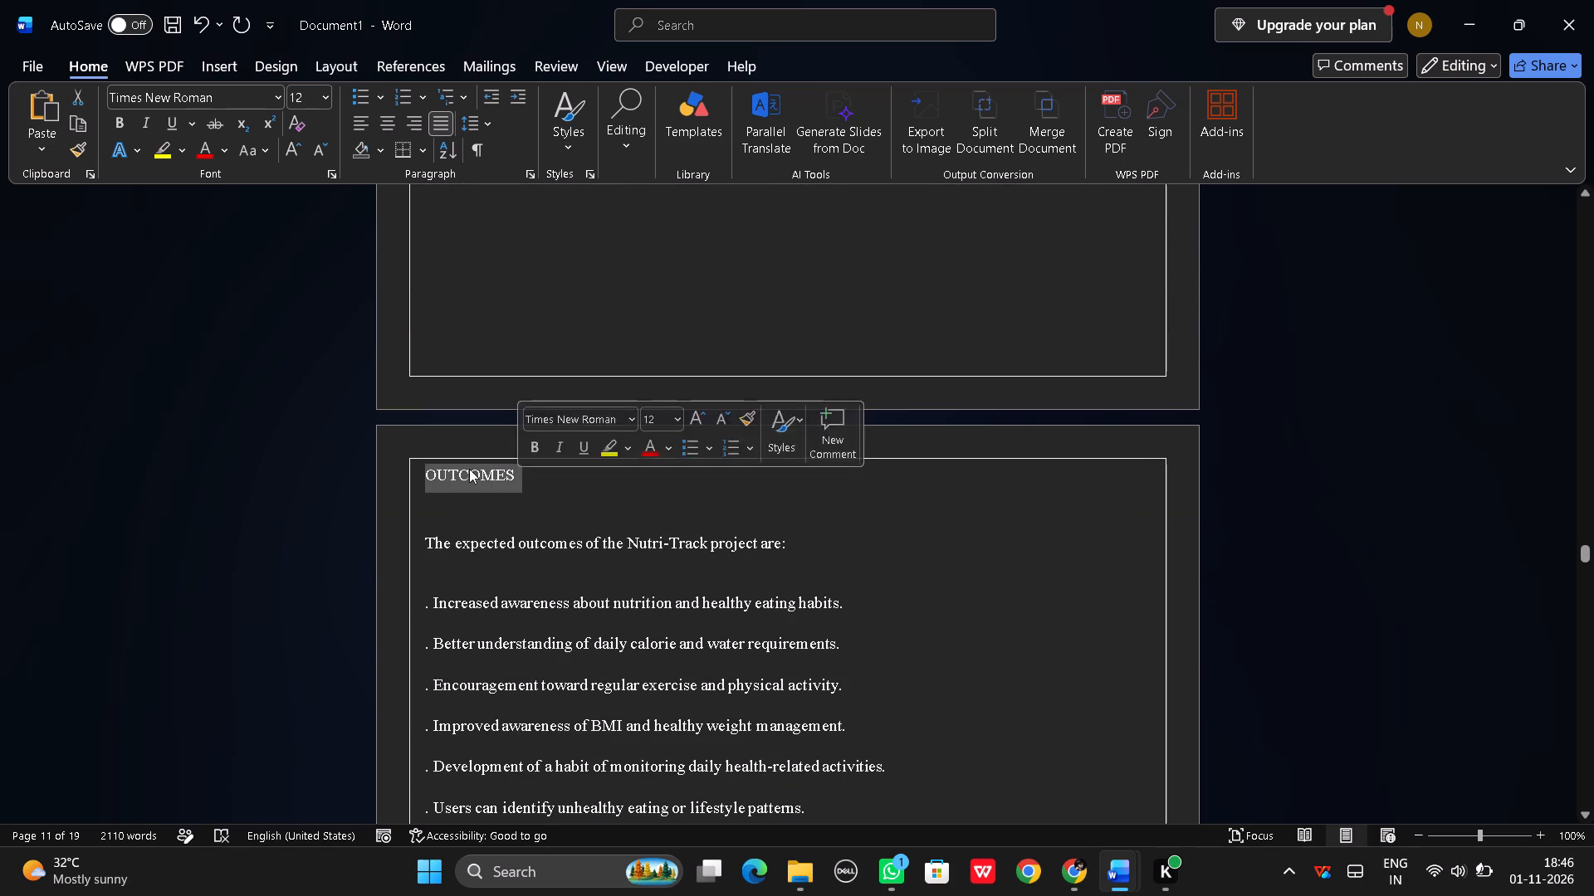
pyautogui.click(384, 124)
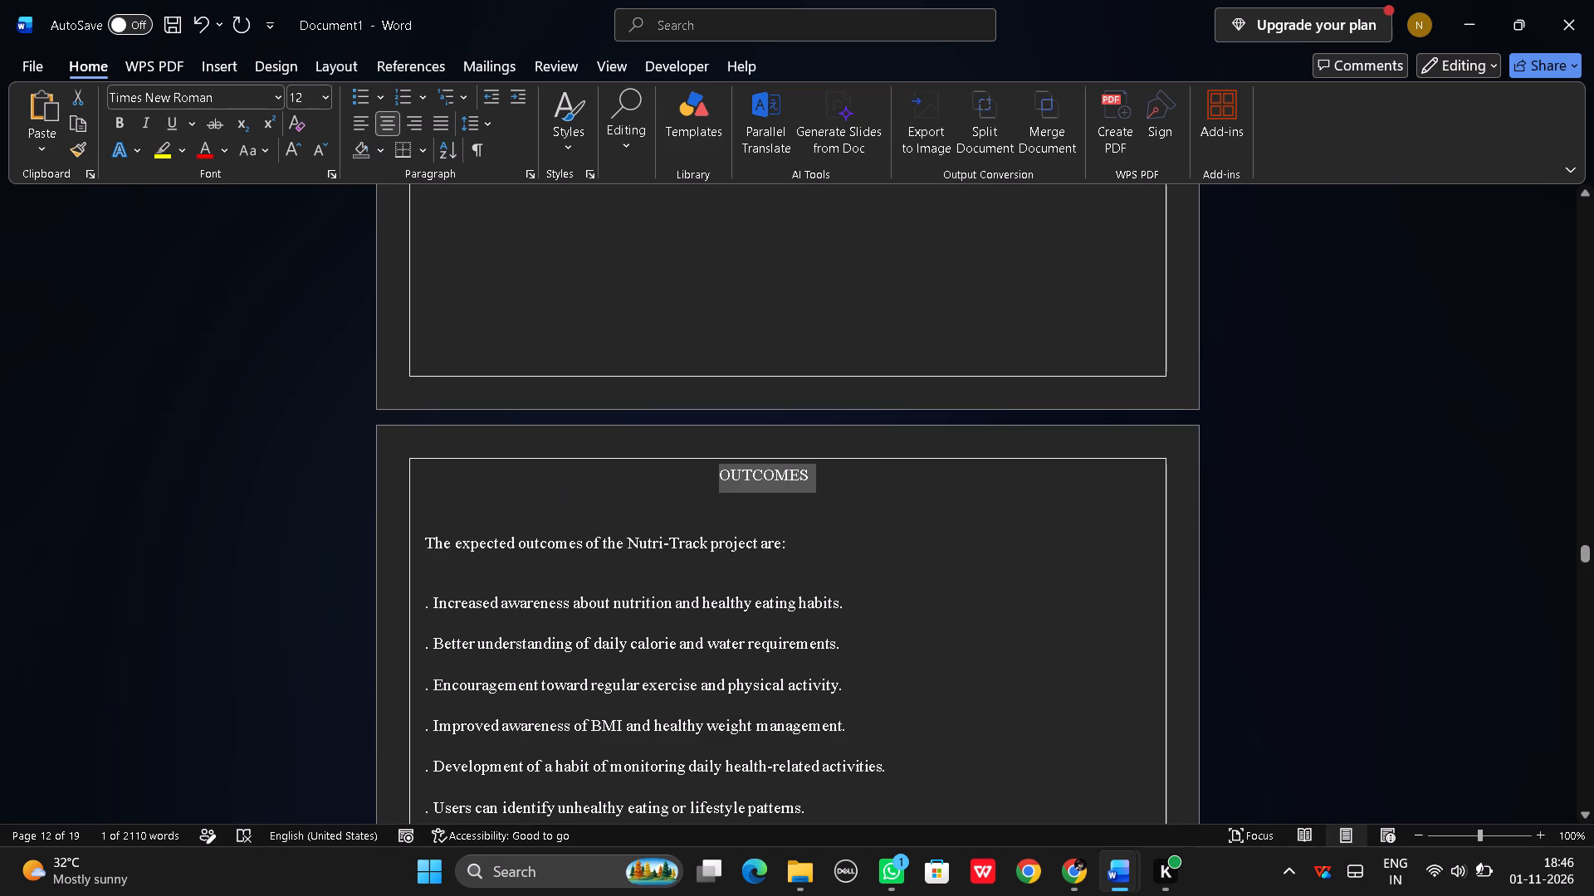
pyautogui.click(559, 498)
# Left-align the Outcomes text, from "The expected outcomes of the Nutri-Track project are:" through the last list item.
pyautogui.scroll(-9, 606, 548)
pyautogui.scroll(3, 607, 535)
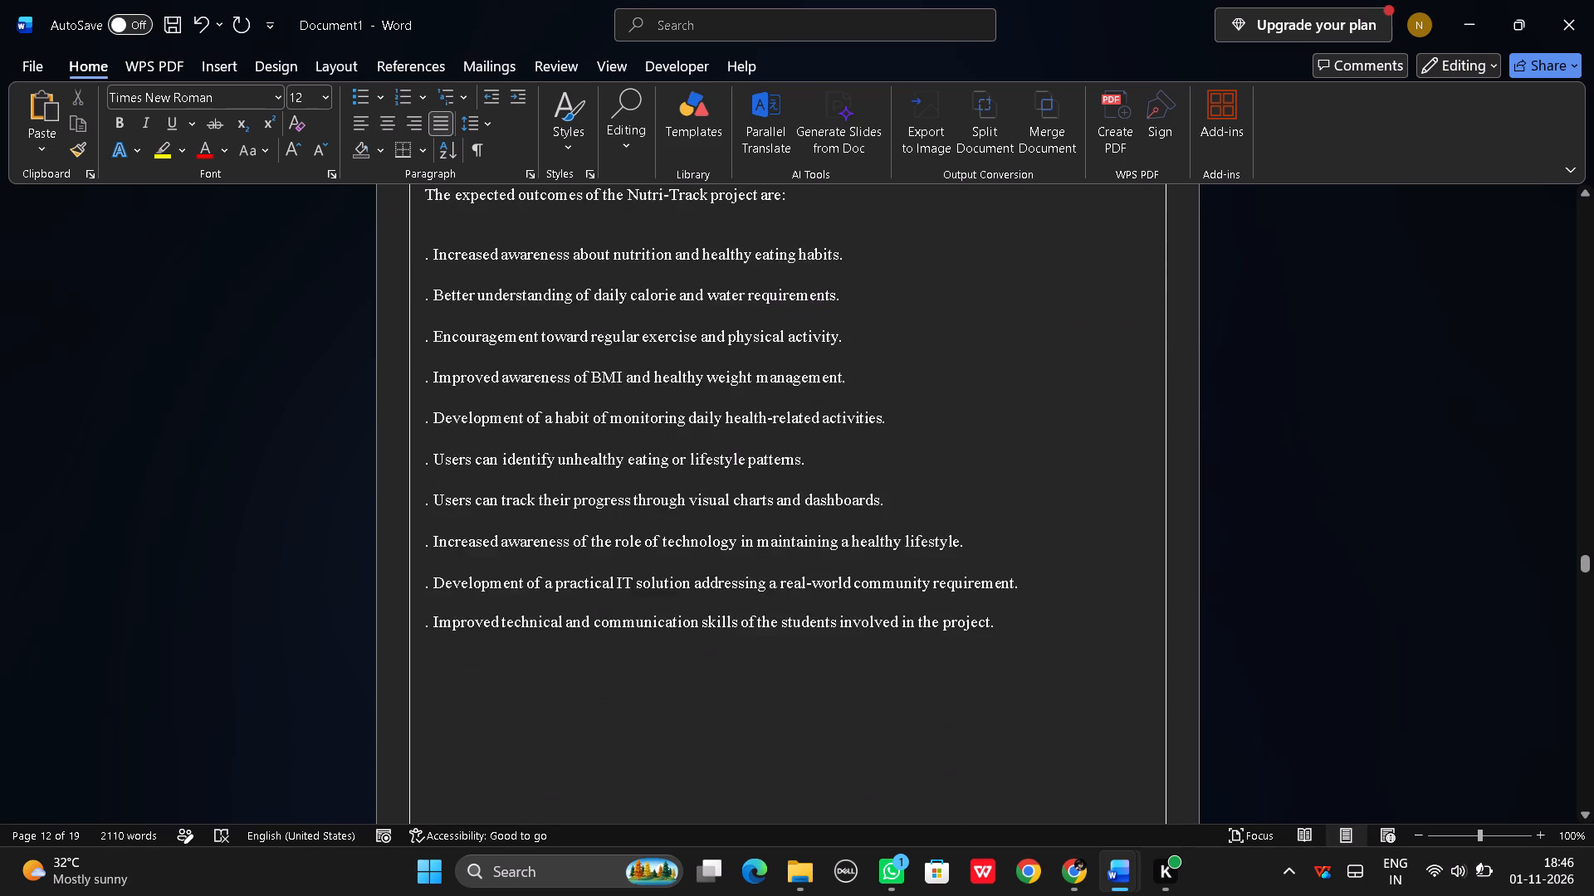
pyautogui.moveTo(423, 240); pyautogui.dragTo(958, 675)
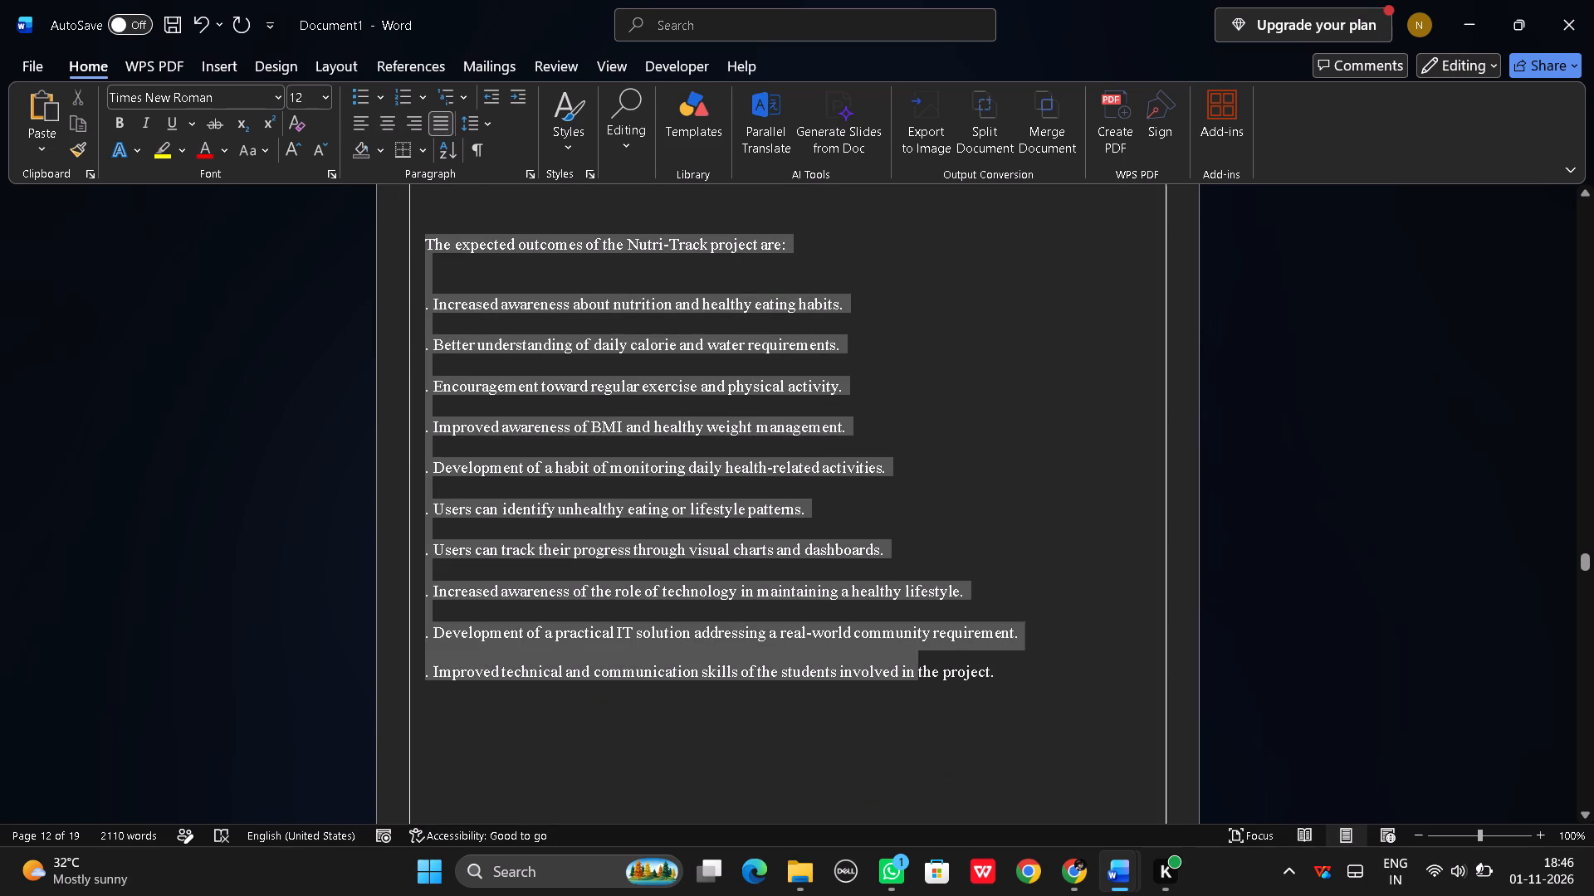
pyautogui.moveTo(958, 675); pyautogui.dragTo(1027, 699)
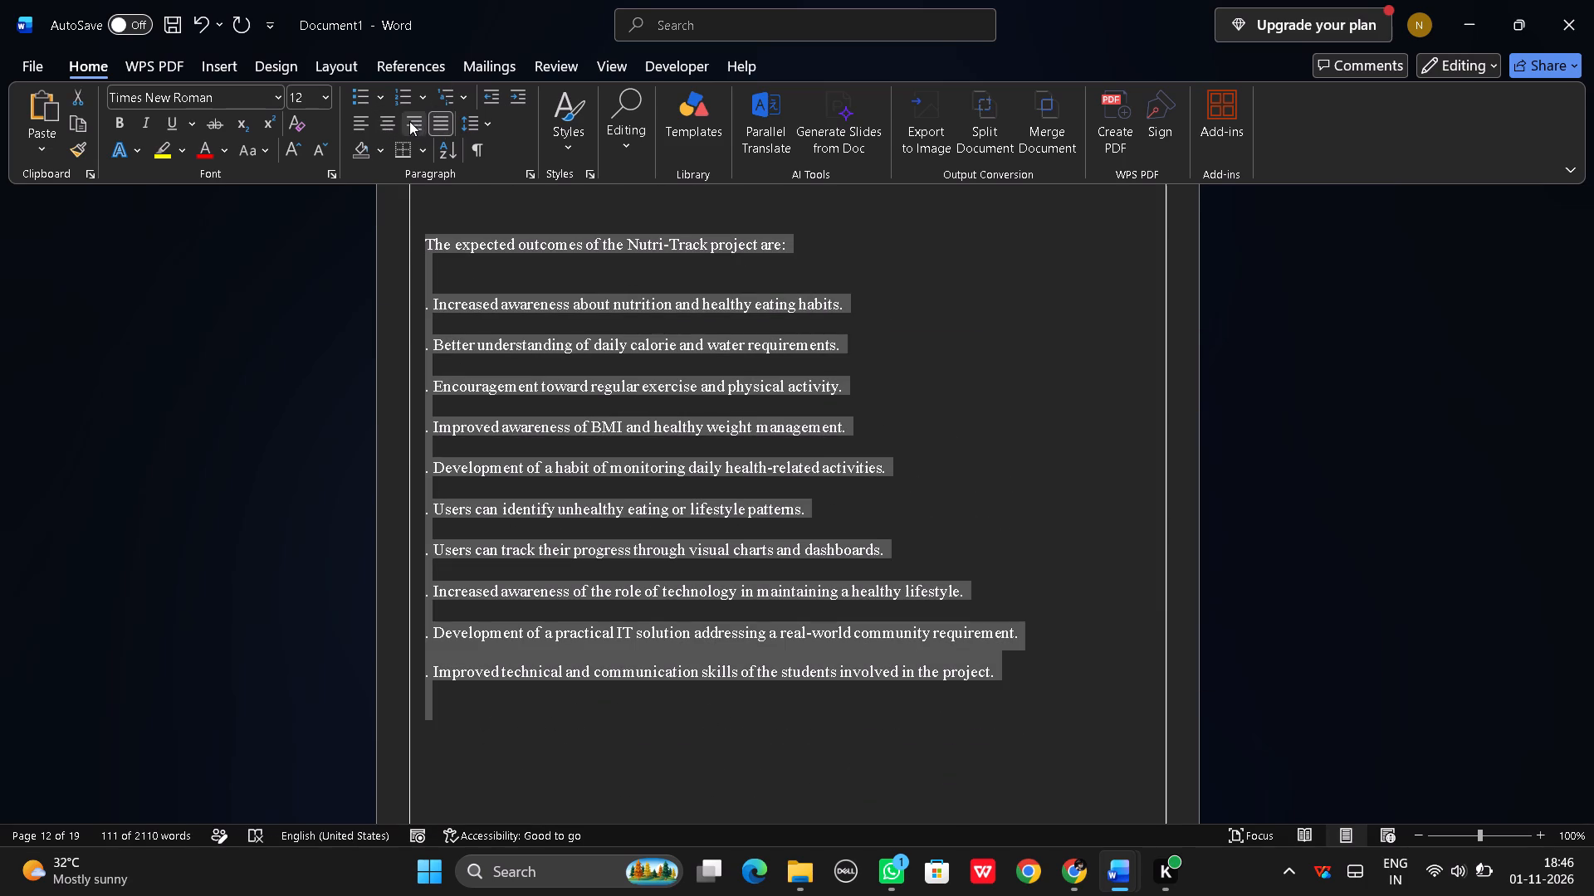
pyautogui.click(409, 121)
pyautogui.click(394, 126)
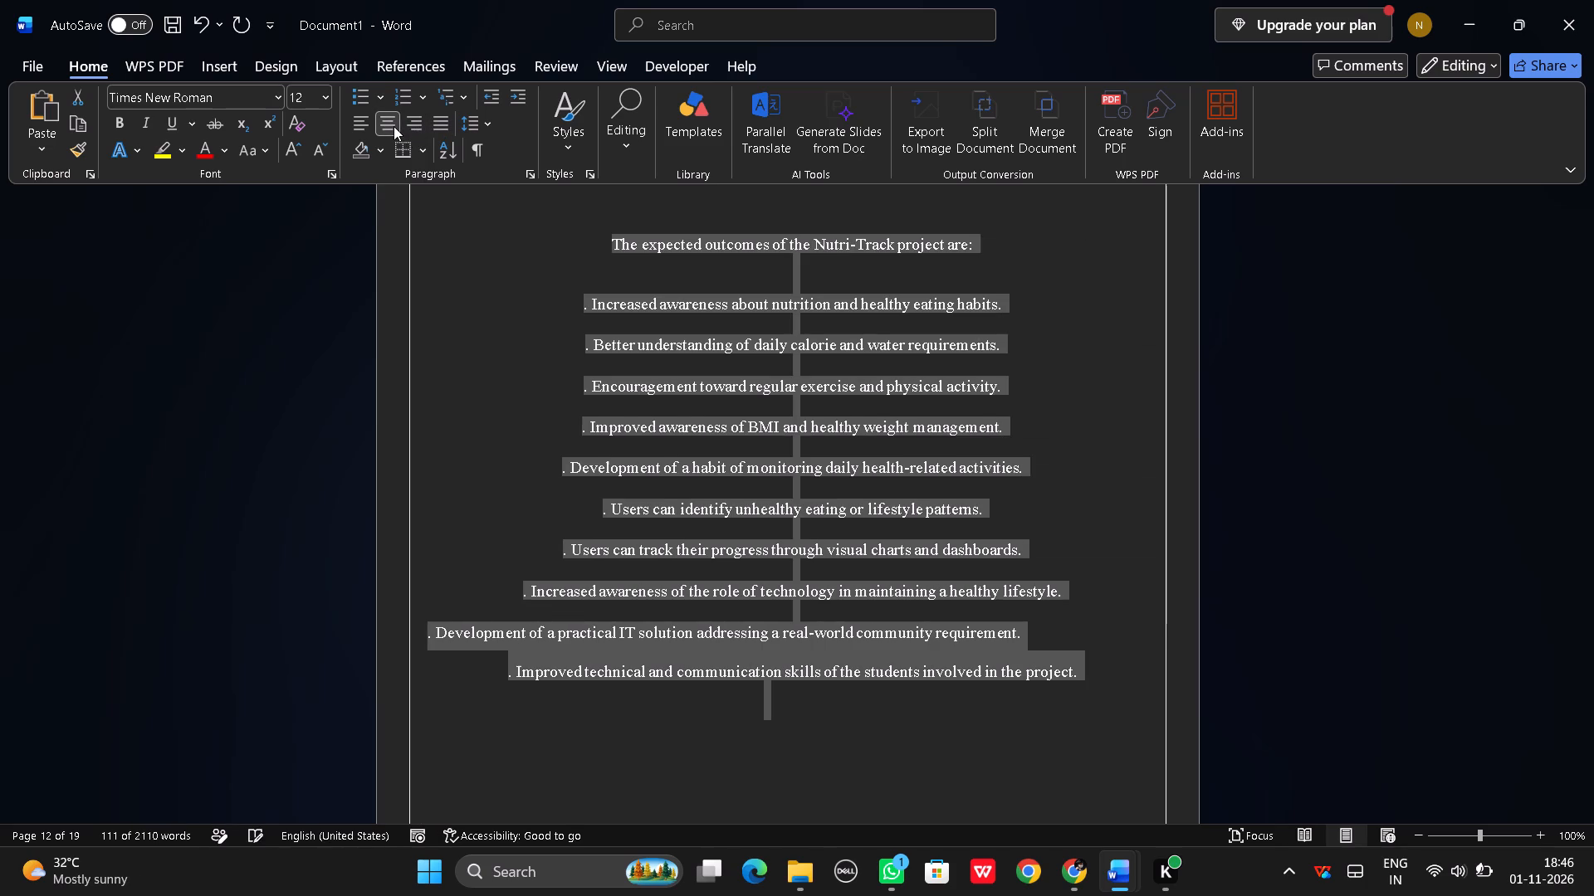
pyautogui.click(358, 114)
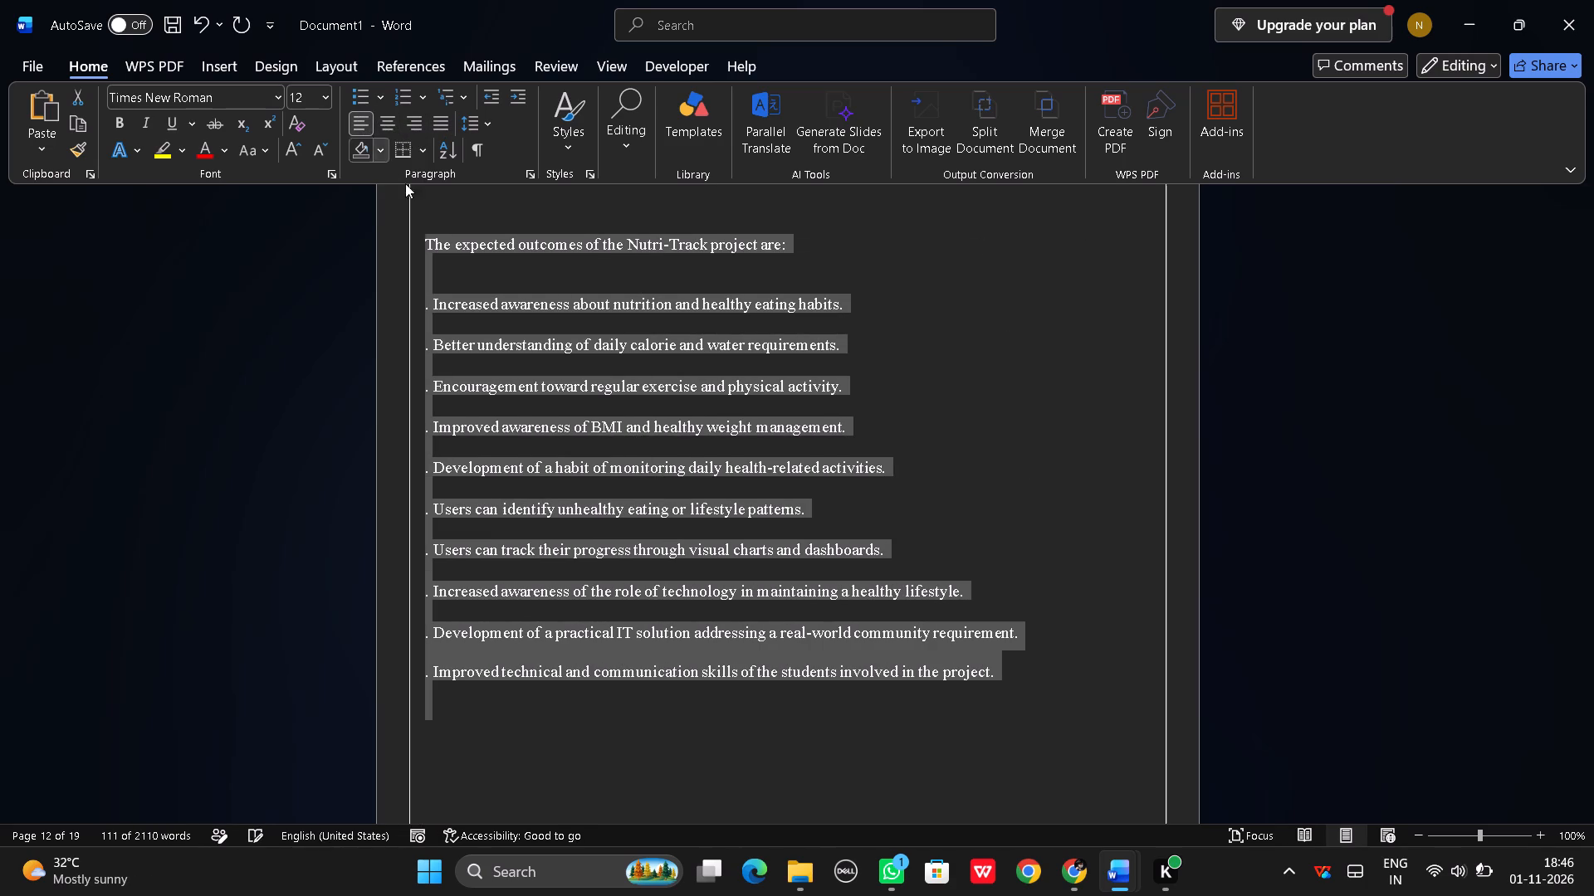
pyautogui.click(946, 367)
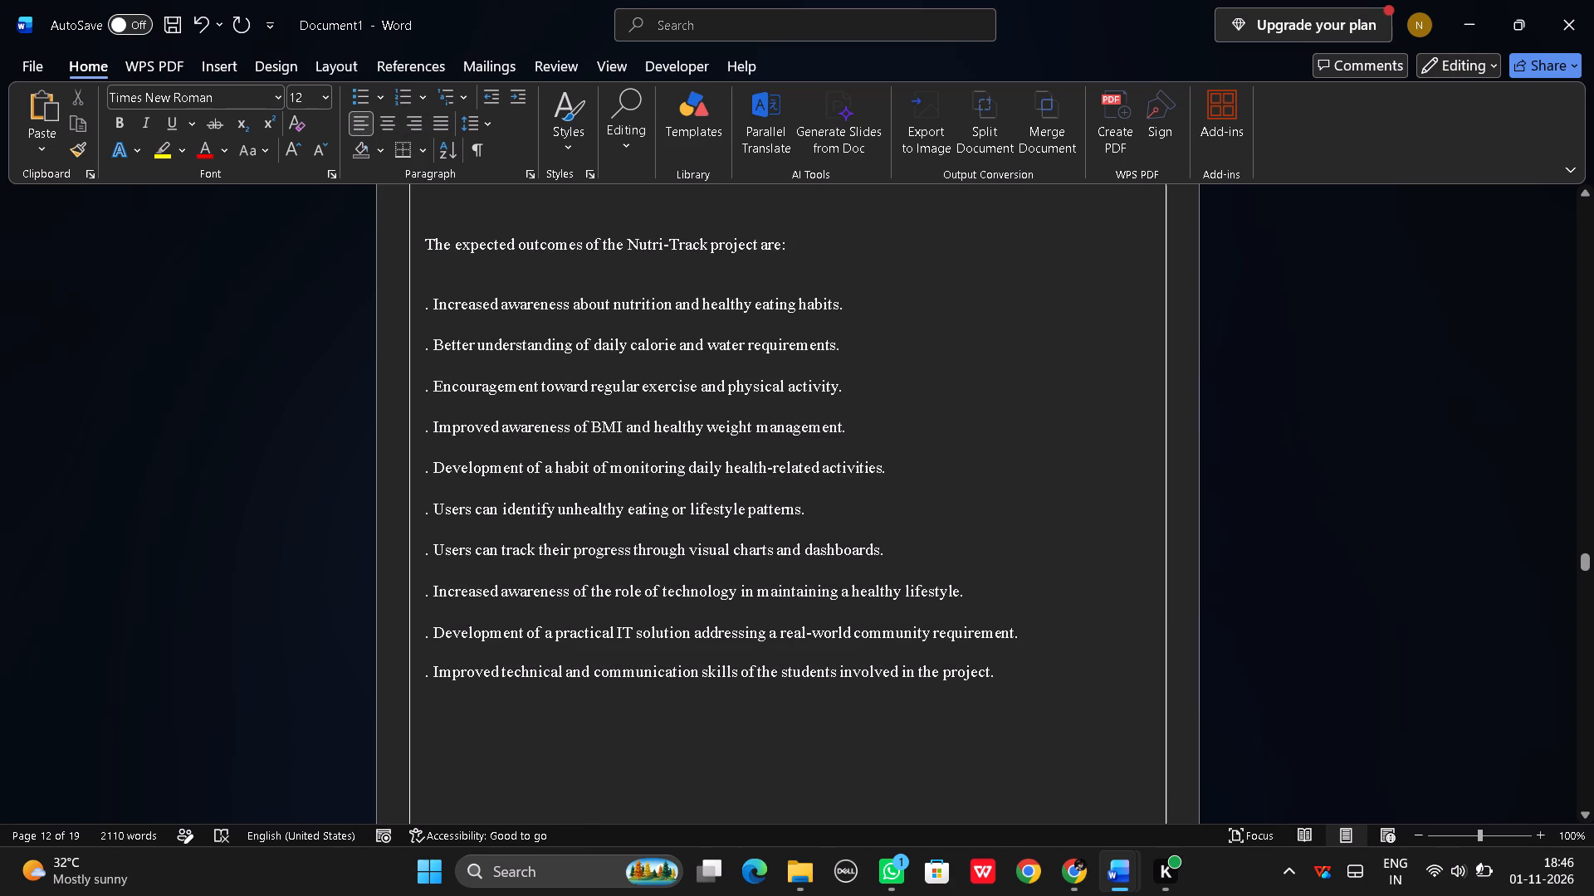
# Indent the "The expected outcomes" sentence and the first five outcome items by one tab each.
pyautogui.click(423, 237)
pyautogui.press('Tab')
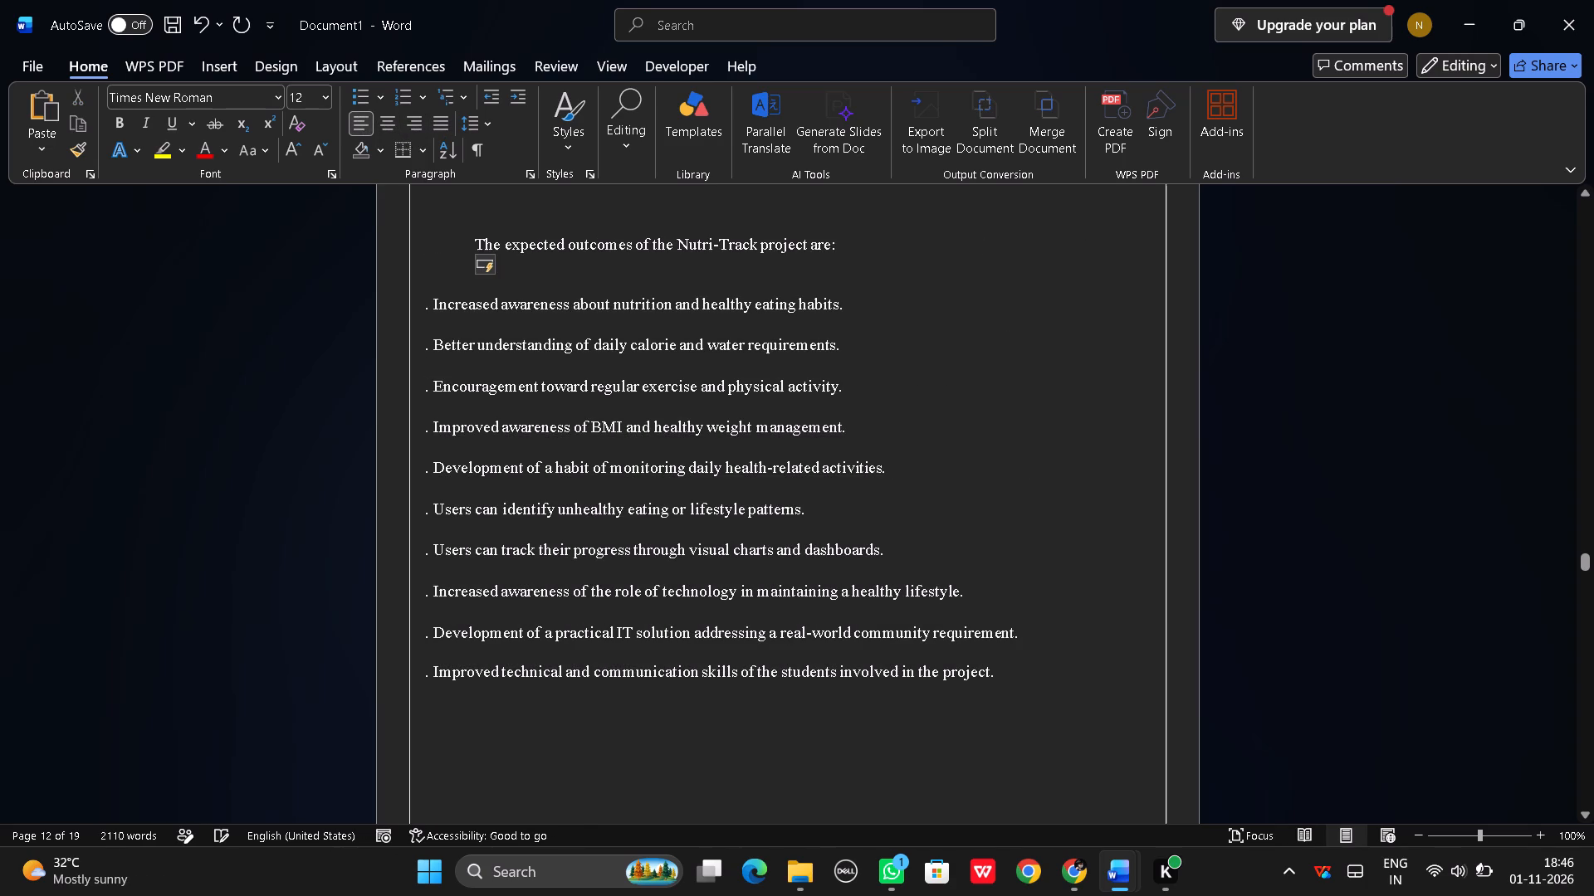
pyautogui.click(420, 304)
pyautogui.press('Tab')
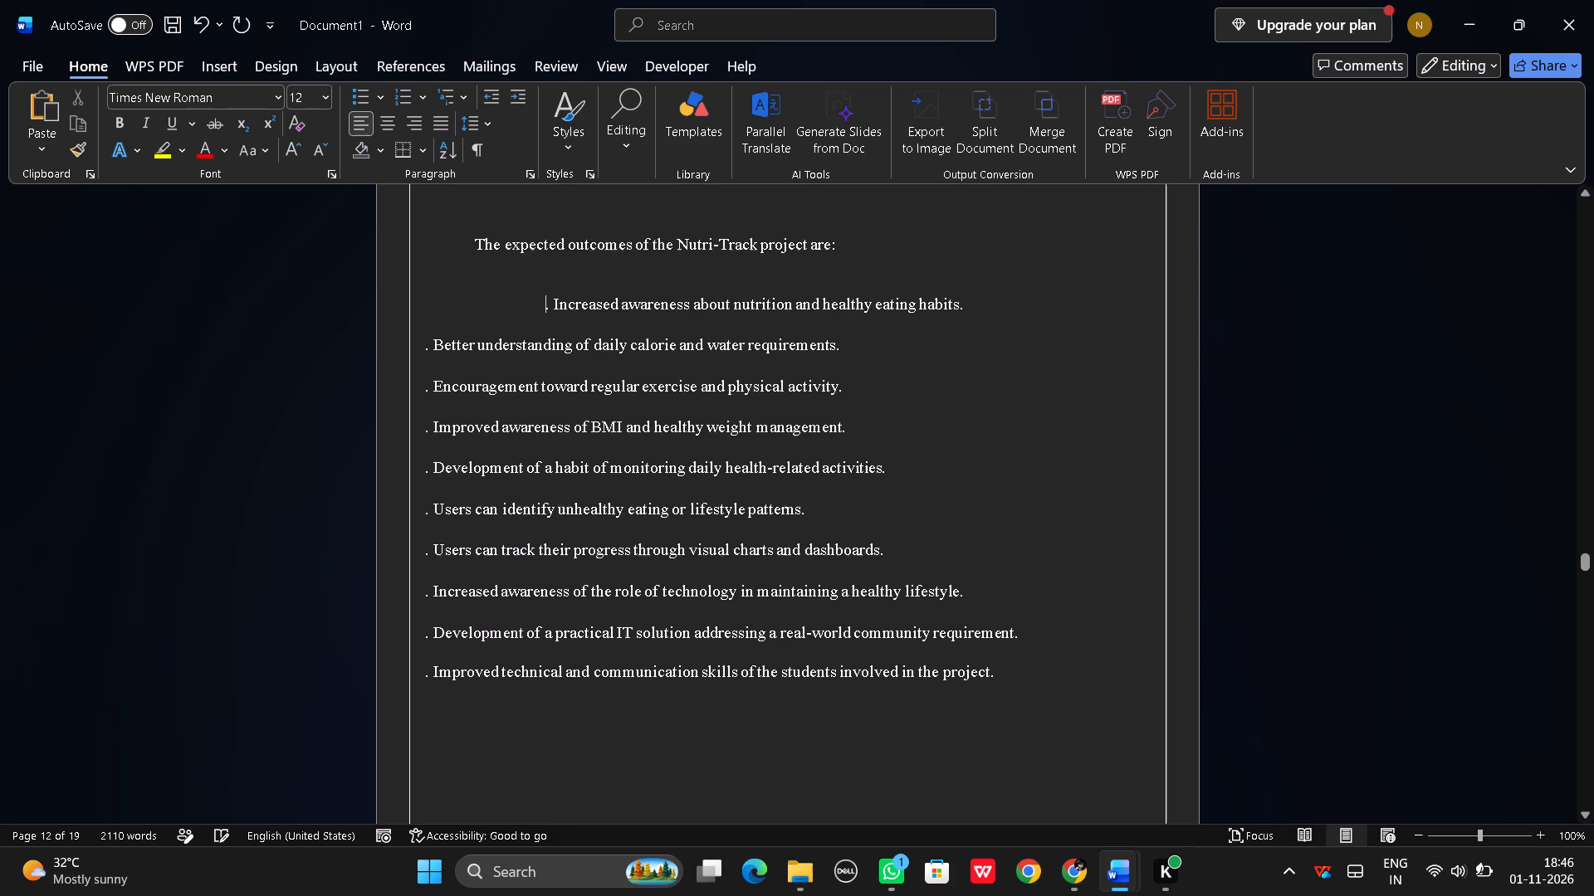
pyautogui.click(425, 343)
pyautogui.press('Tab')
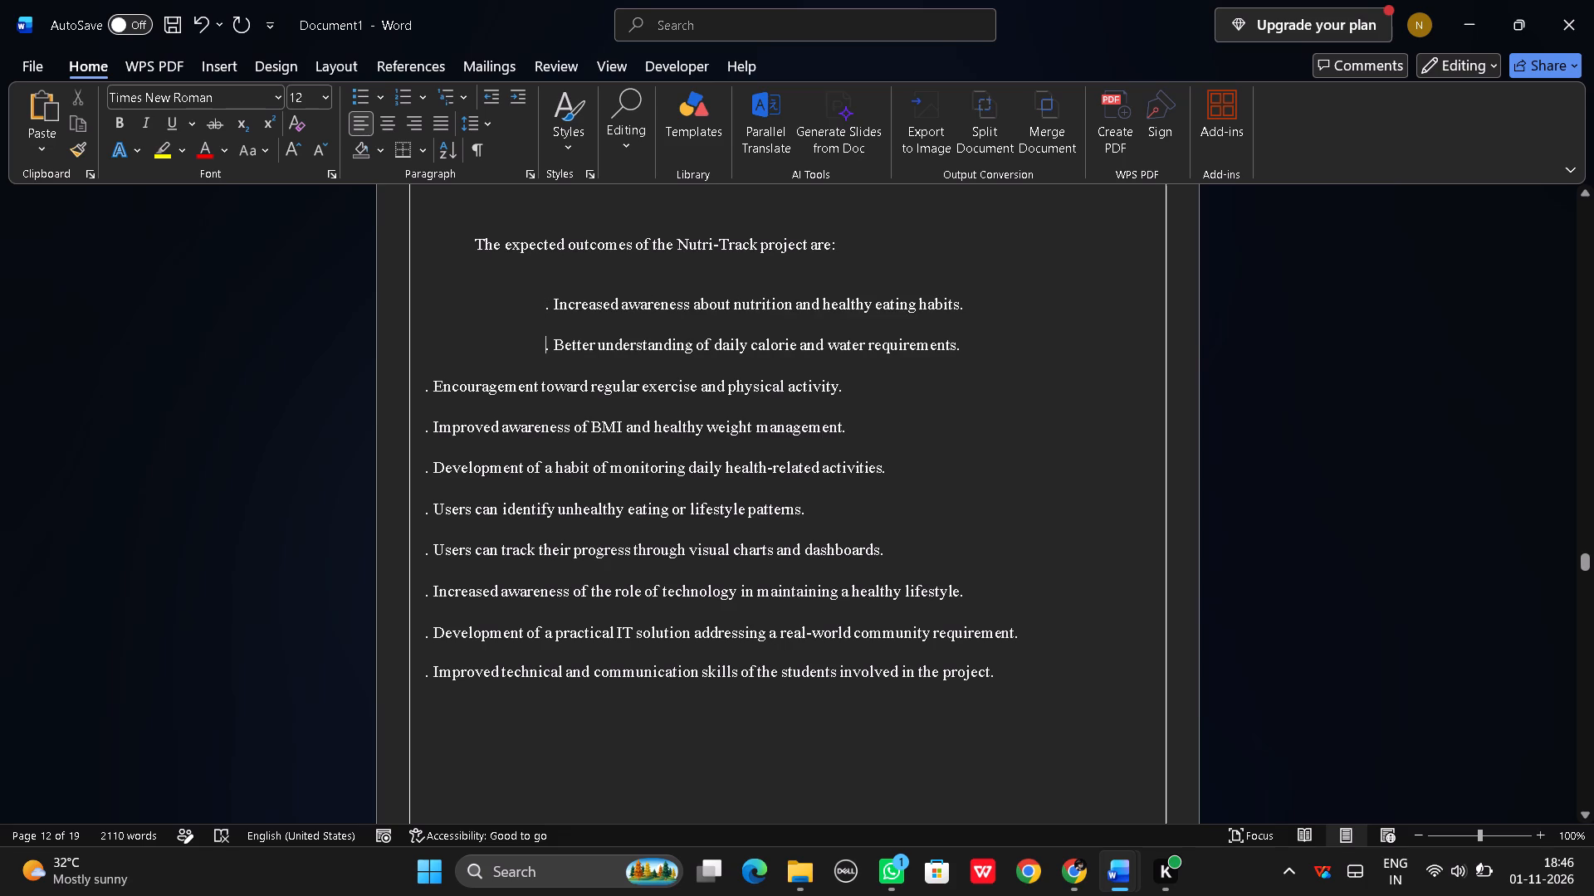
pyautogui.click(422, 391)
pyautogui.press('Tab')
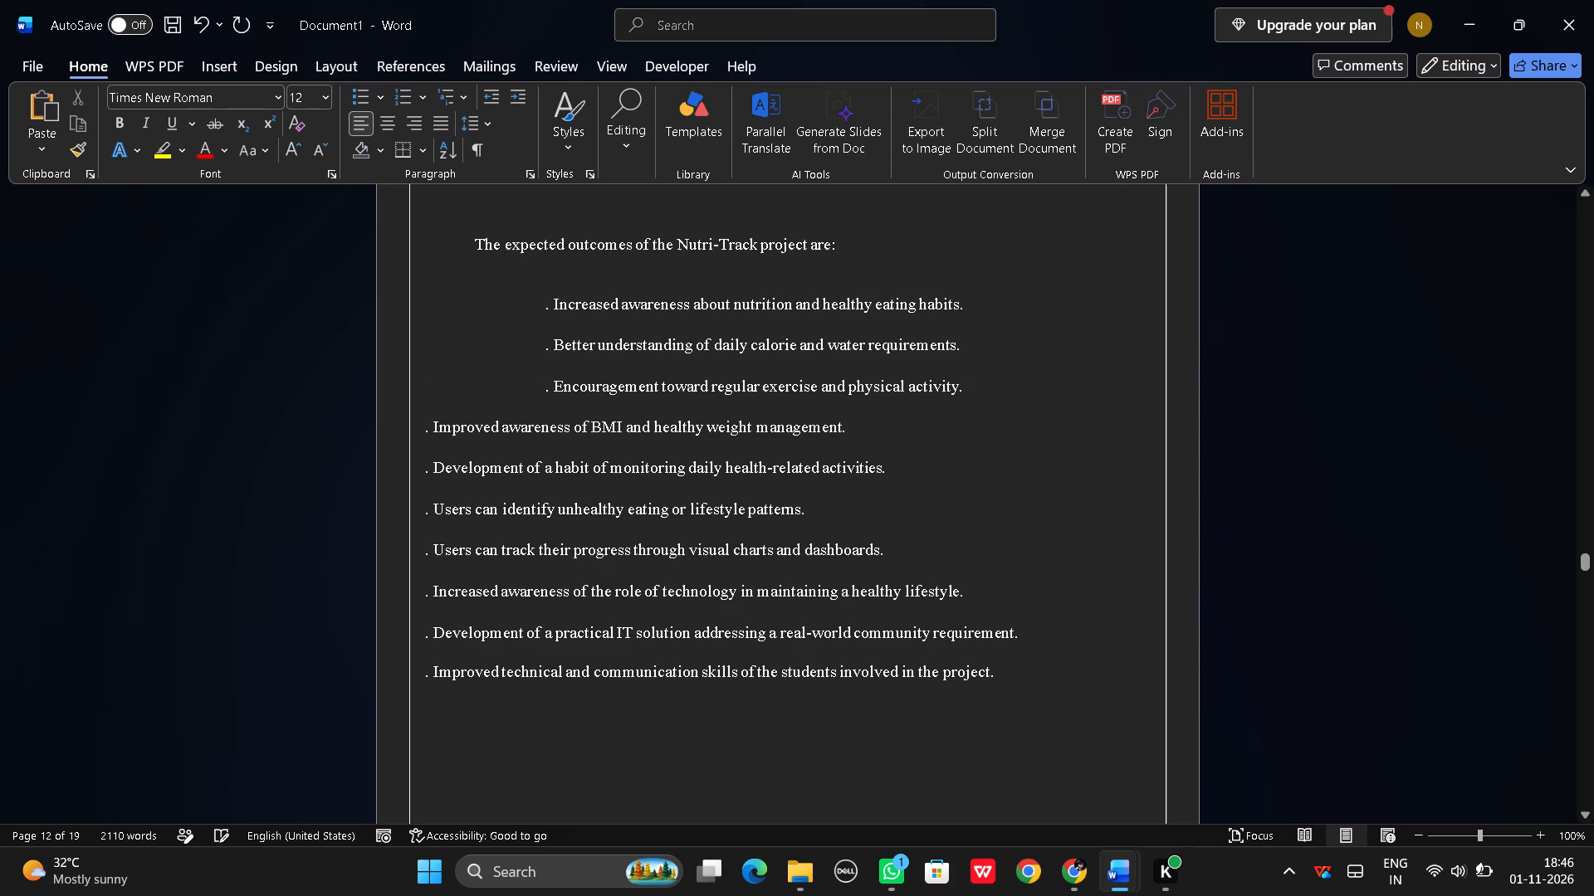
pyautogui.click(420, 430)
pyautogui.press('Tab')
pyautogui.click(420, 469)
pyautogui.press('Tab')
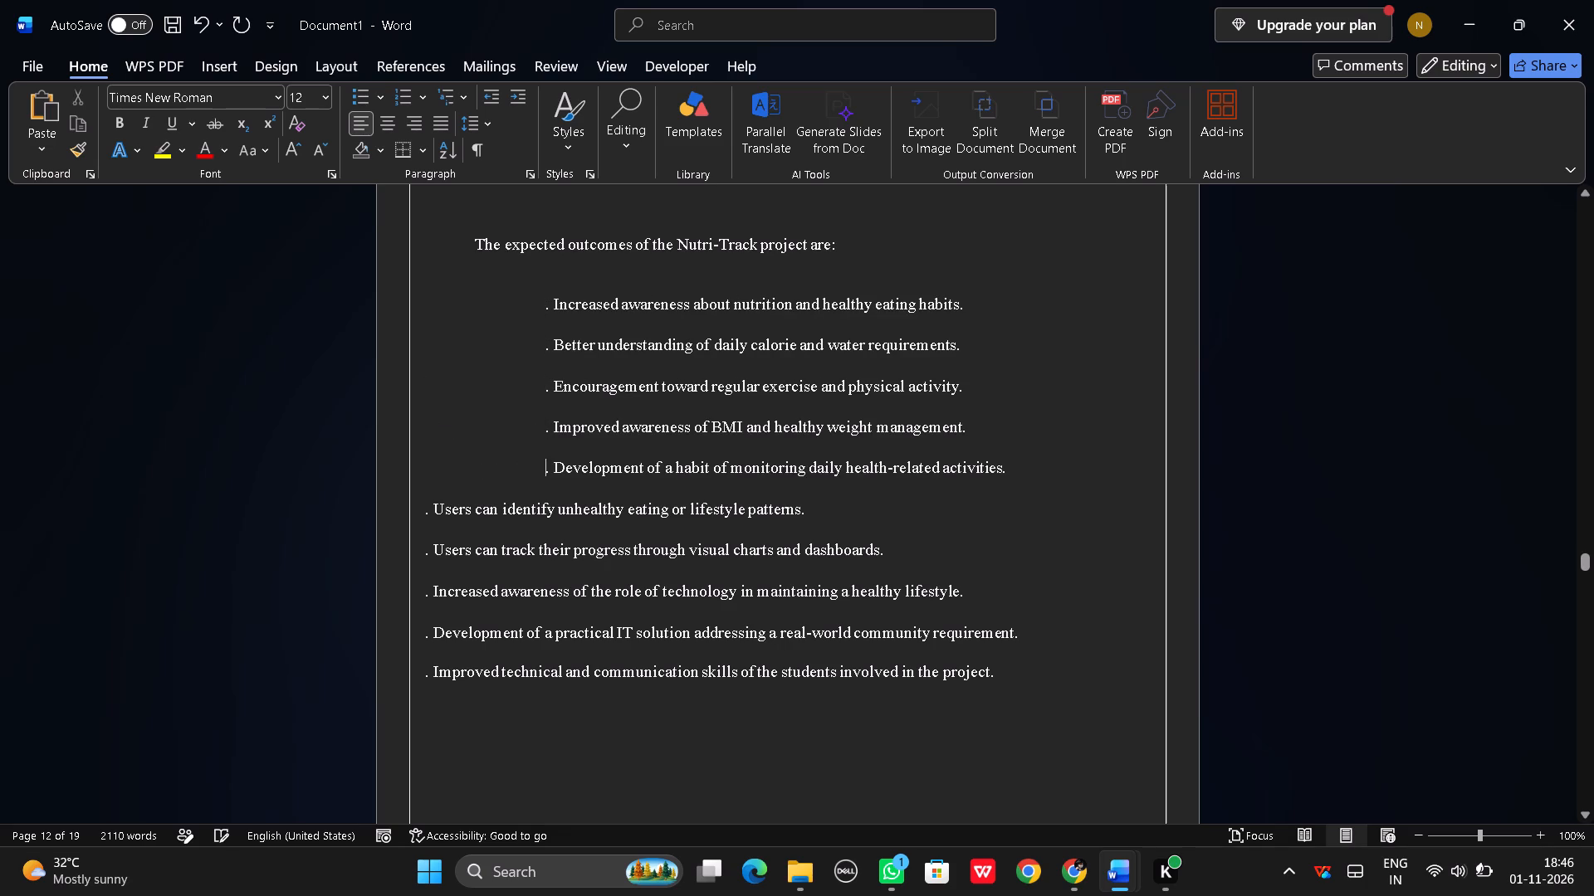
# Indent the remaining five outcome items by one tab each, from "Users can identify" through "Improved technical and communication skills".
pyautogui.click(421, 516)
pyautogui.press('Tab')
pyautogui.click(419, 553)
pyautogui.press('Tab')
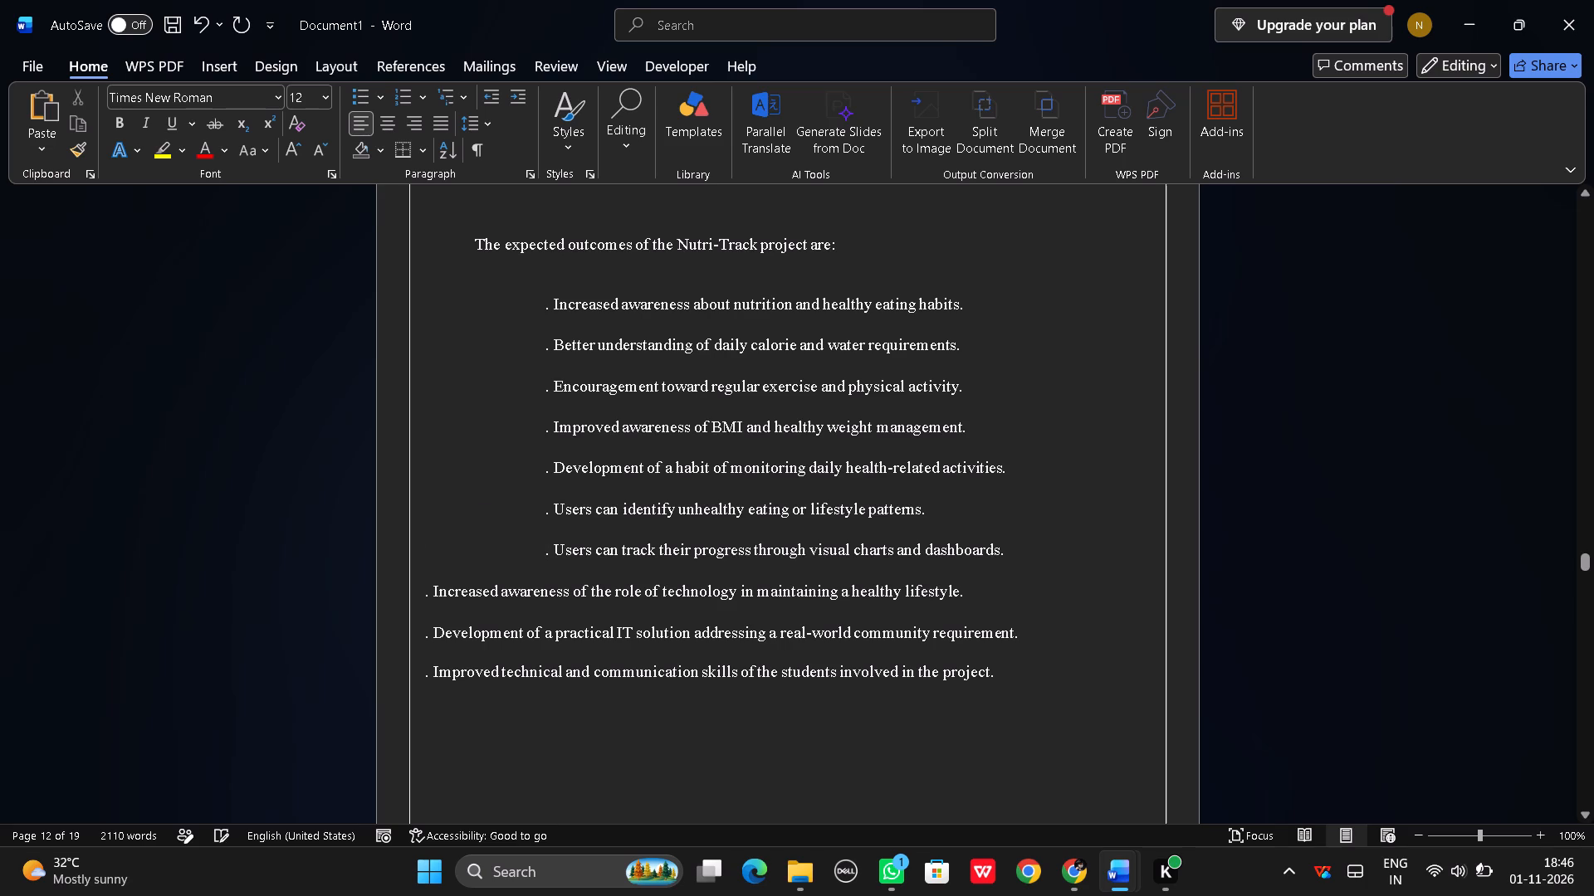
pyautogui.click(423, 596)
pyautogui.press('Tab')
pyautogui.click(420, 640)
pyautogui.press('Tab')
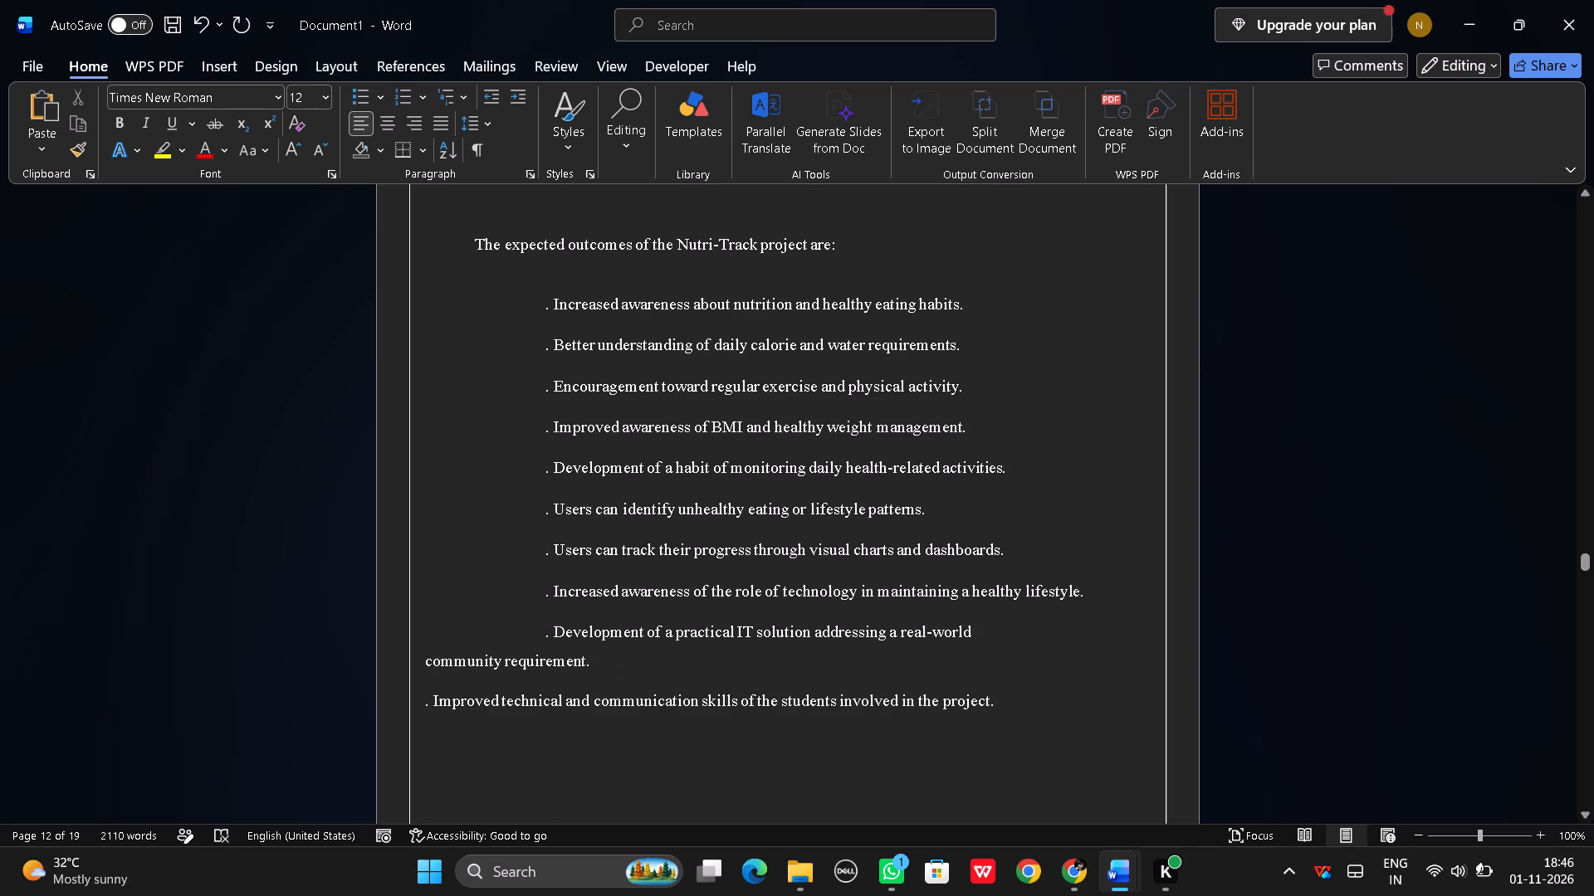
pyautogui.click(423, 701)
pyautogui.press('Tab')
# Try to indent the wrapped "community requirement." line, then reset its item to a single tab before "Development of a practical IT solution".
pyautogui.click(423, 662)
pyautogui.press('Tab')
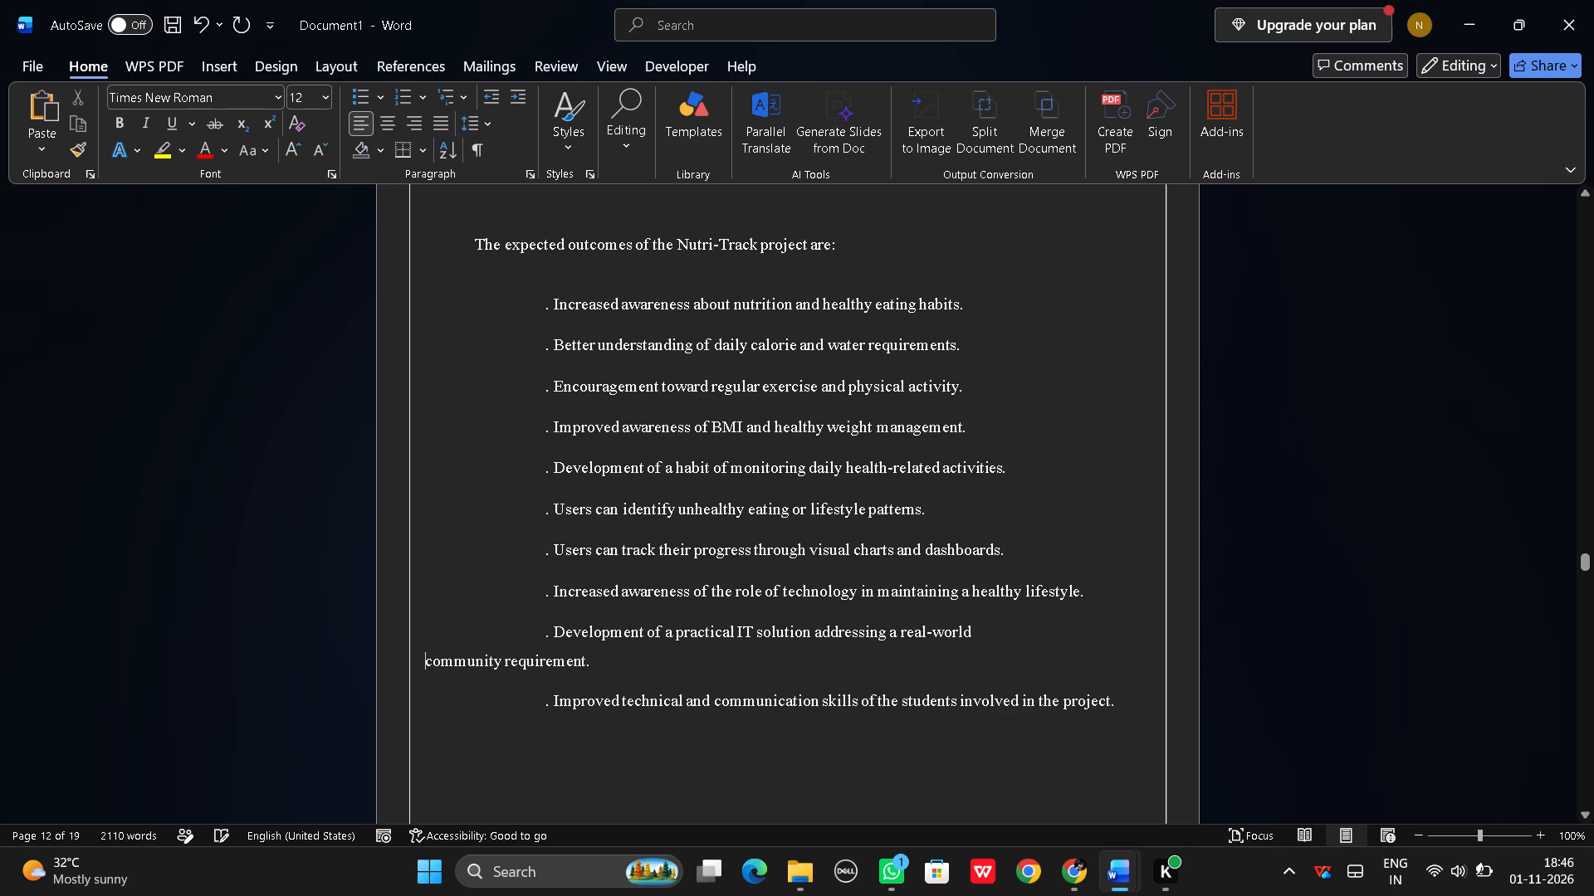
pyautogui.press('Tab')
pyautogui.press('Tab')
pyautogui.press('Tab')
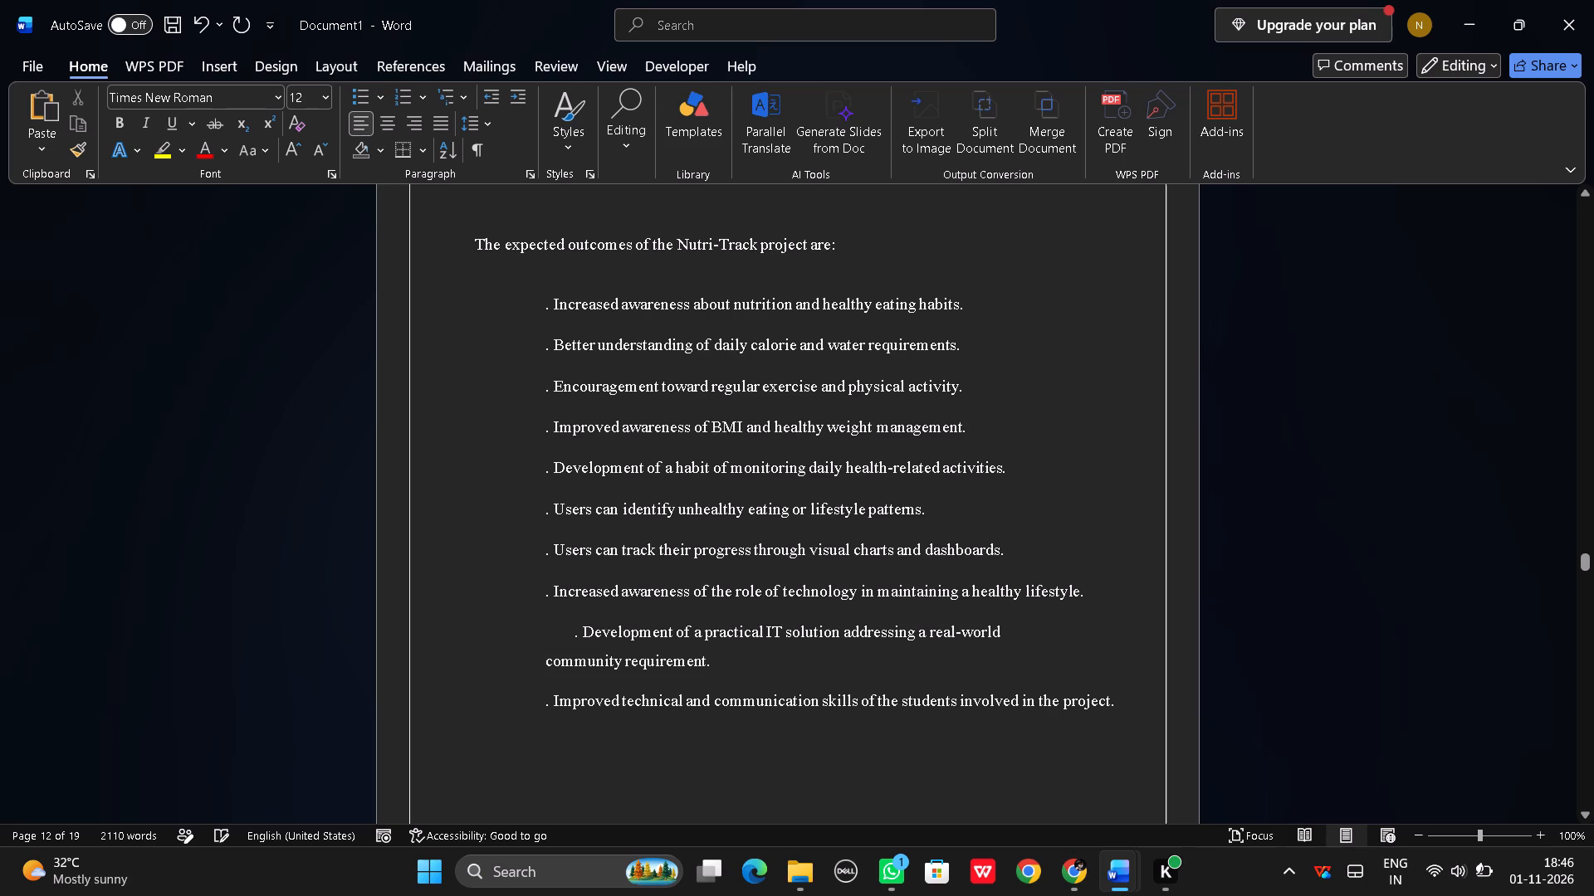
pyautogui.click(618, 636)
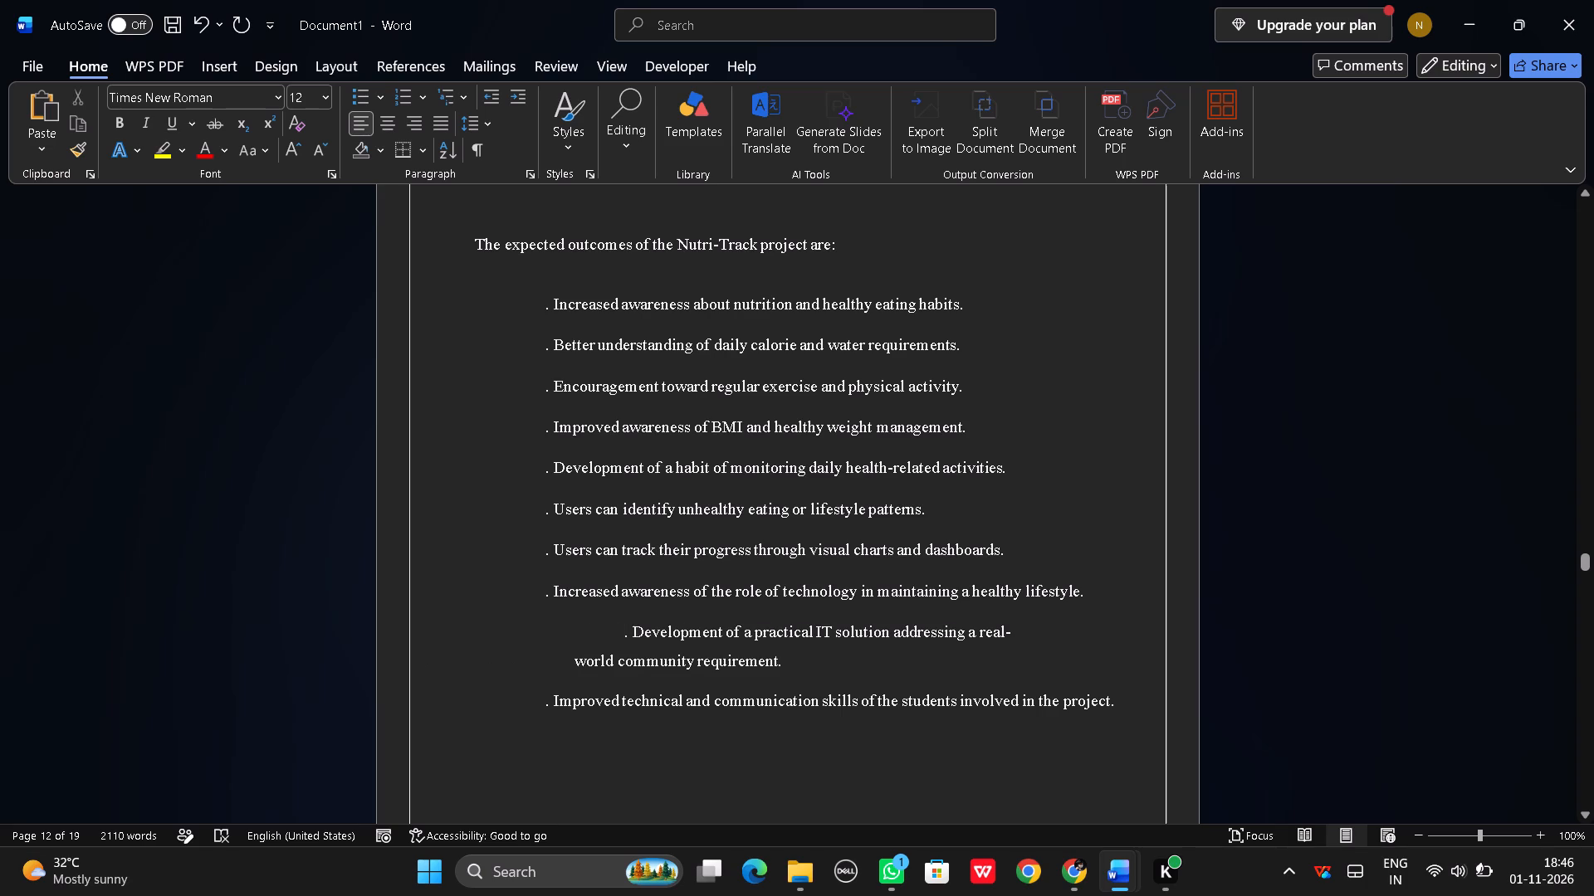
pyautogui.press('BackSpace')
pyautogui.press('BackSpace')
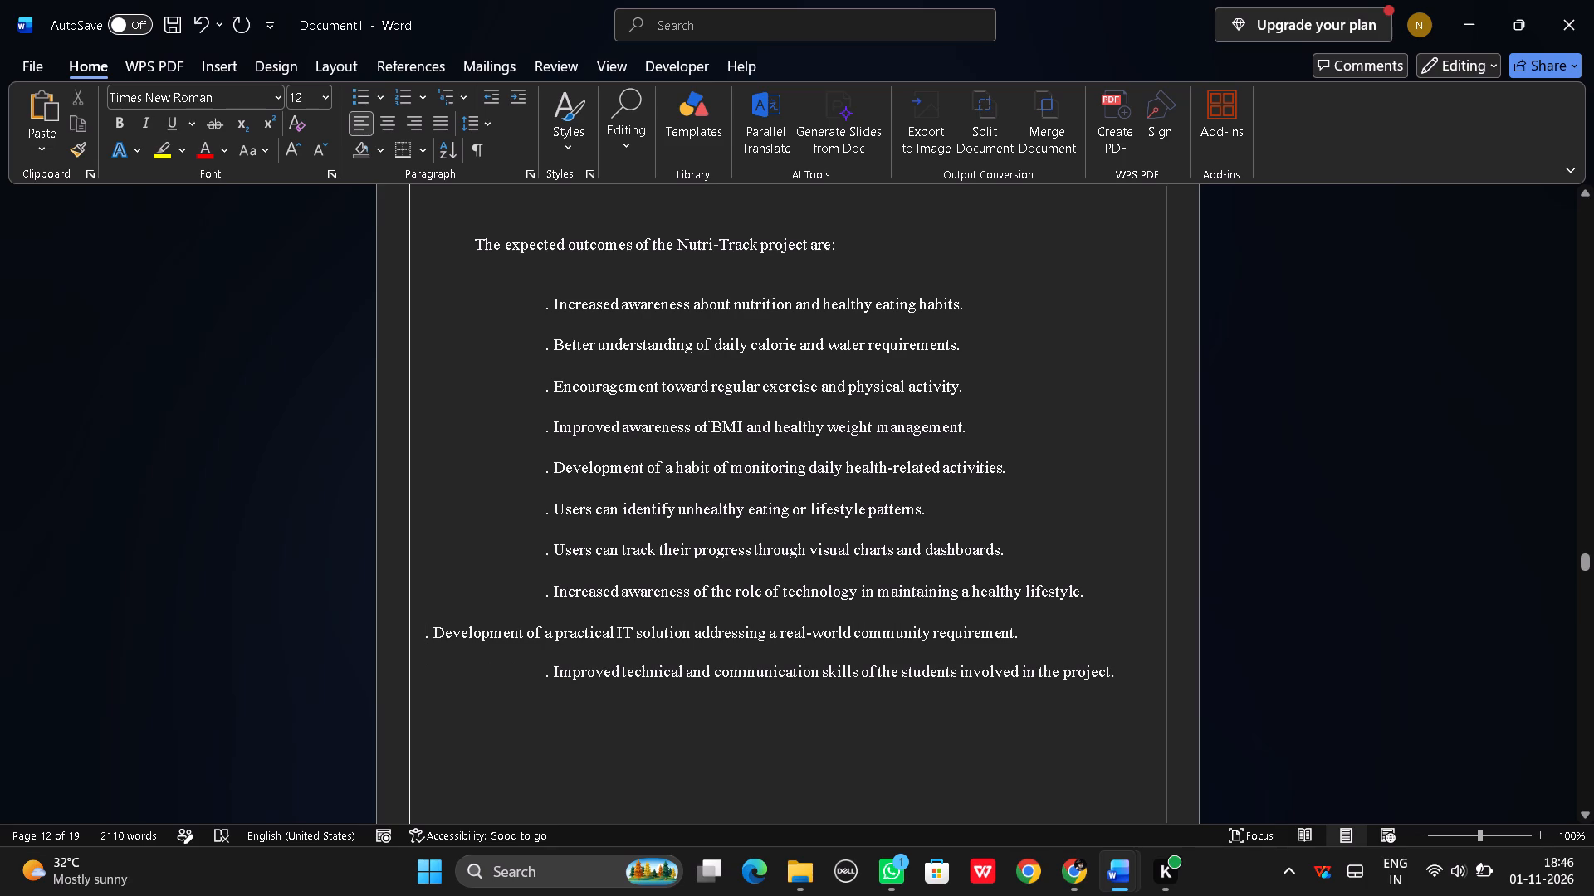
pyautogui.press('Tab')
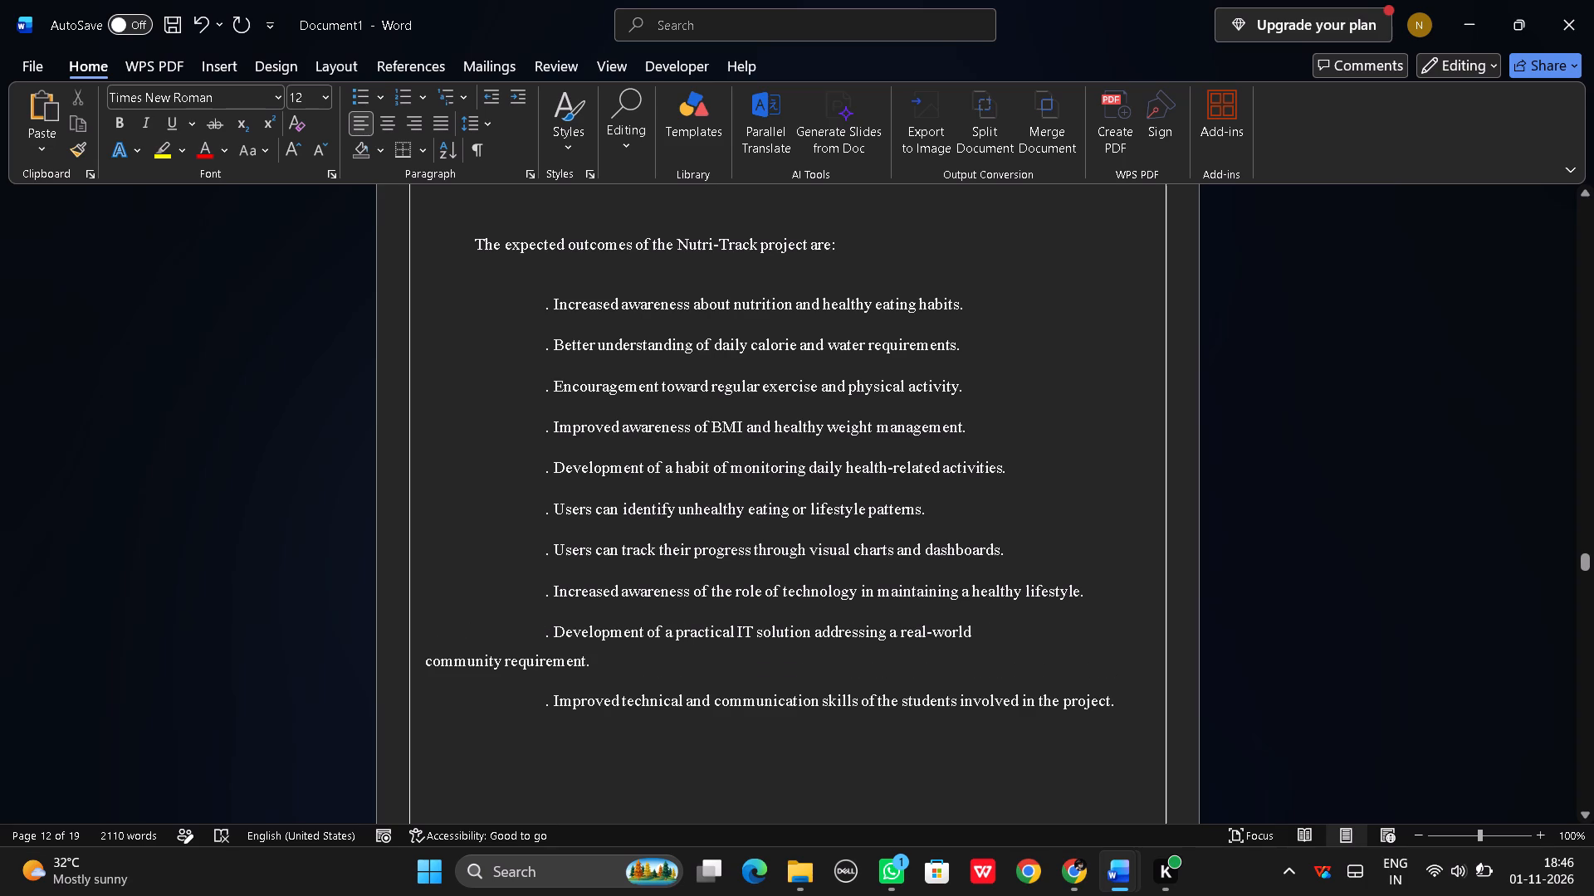
# Indent the wrapped "community requirement." line by two tabs.
pyautogui.click(424, 665)
pyautogui.press('Tab')
pyautogui.press('Tab')
# Insert four blank lines above the "Indicatives List Of Areas For Cep" heading to move it onto the next page.
pyautogui.scroll(5, 408, 617)
pyautogui.scroll(-6, 408, 616)
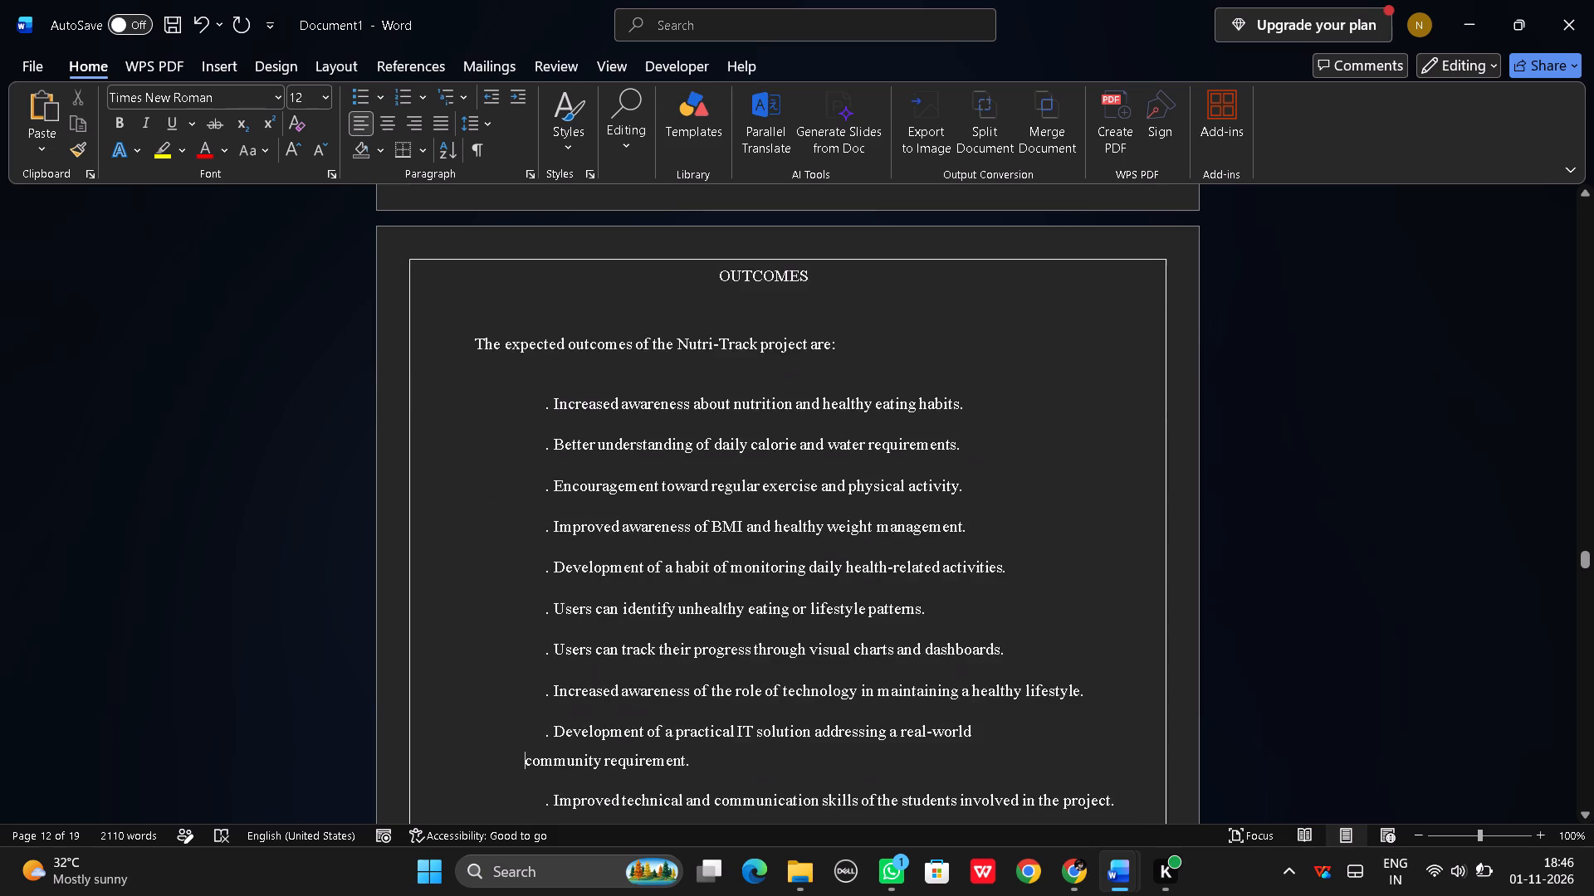
pyautogui.scroll(-12, 411, 614)
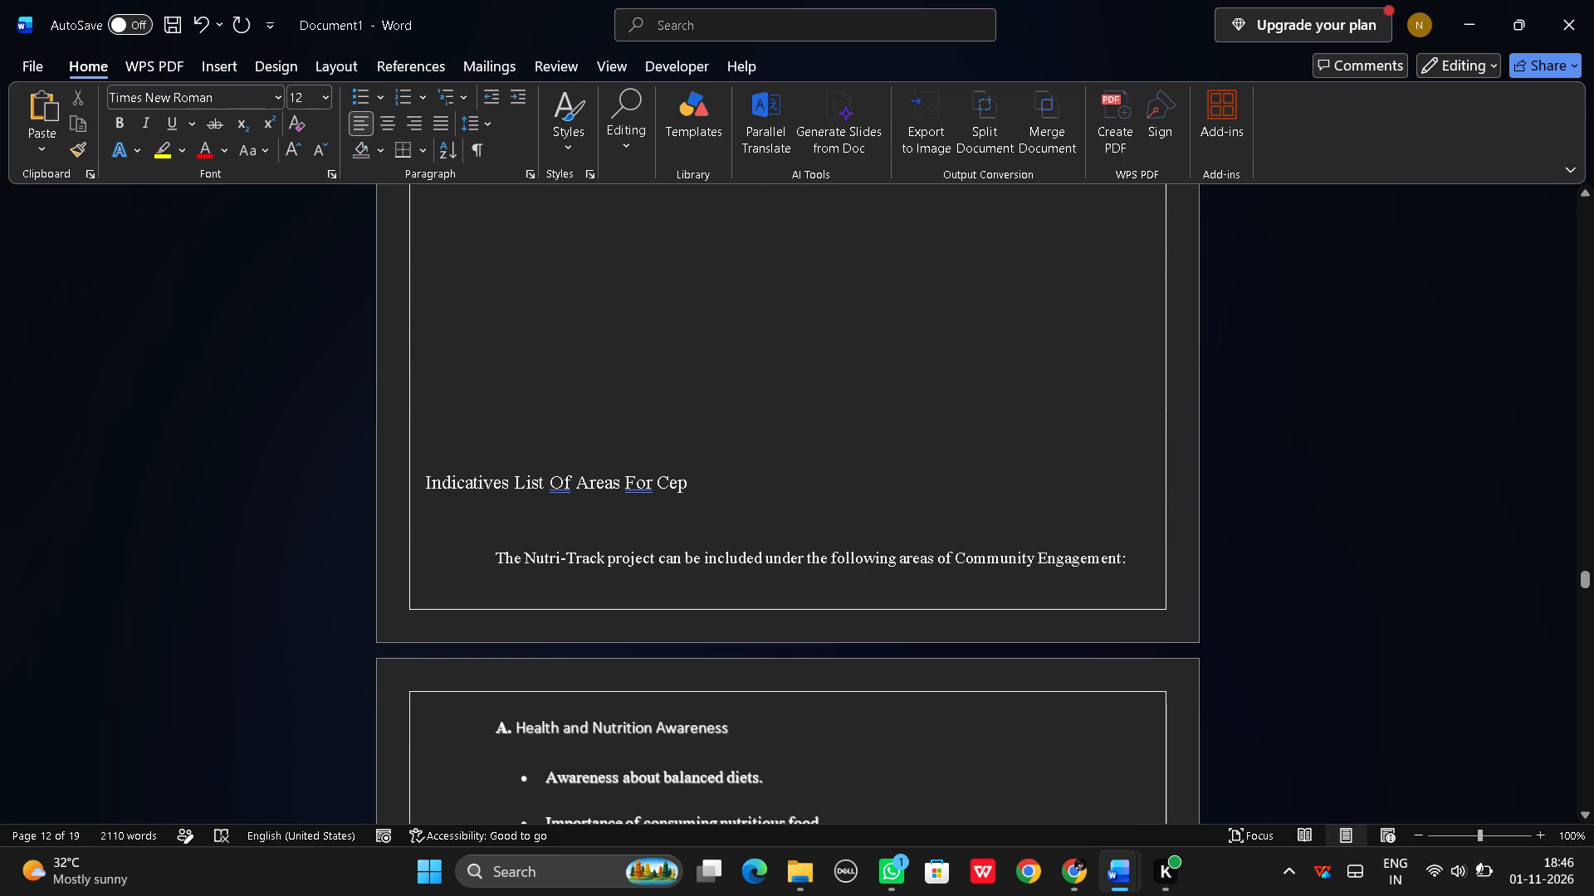
pyautogui.click(518, 410)
pyautogui.press('Return')
pyautogui.press('Return')
pyautogui.press('Return')
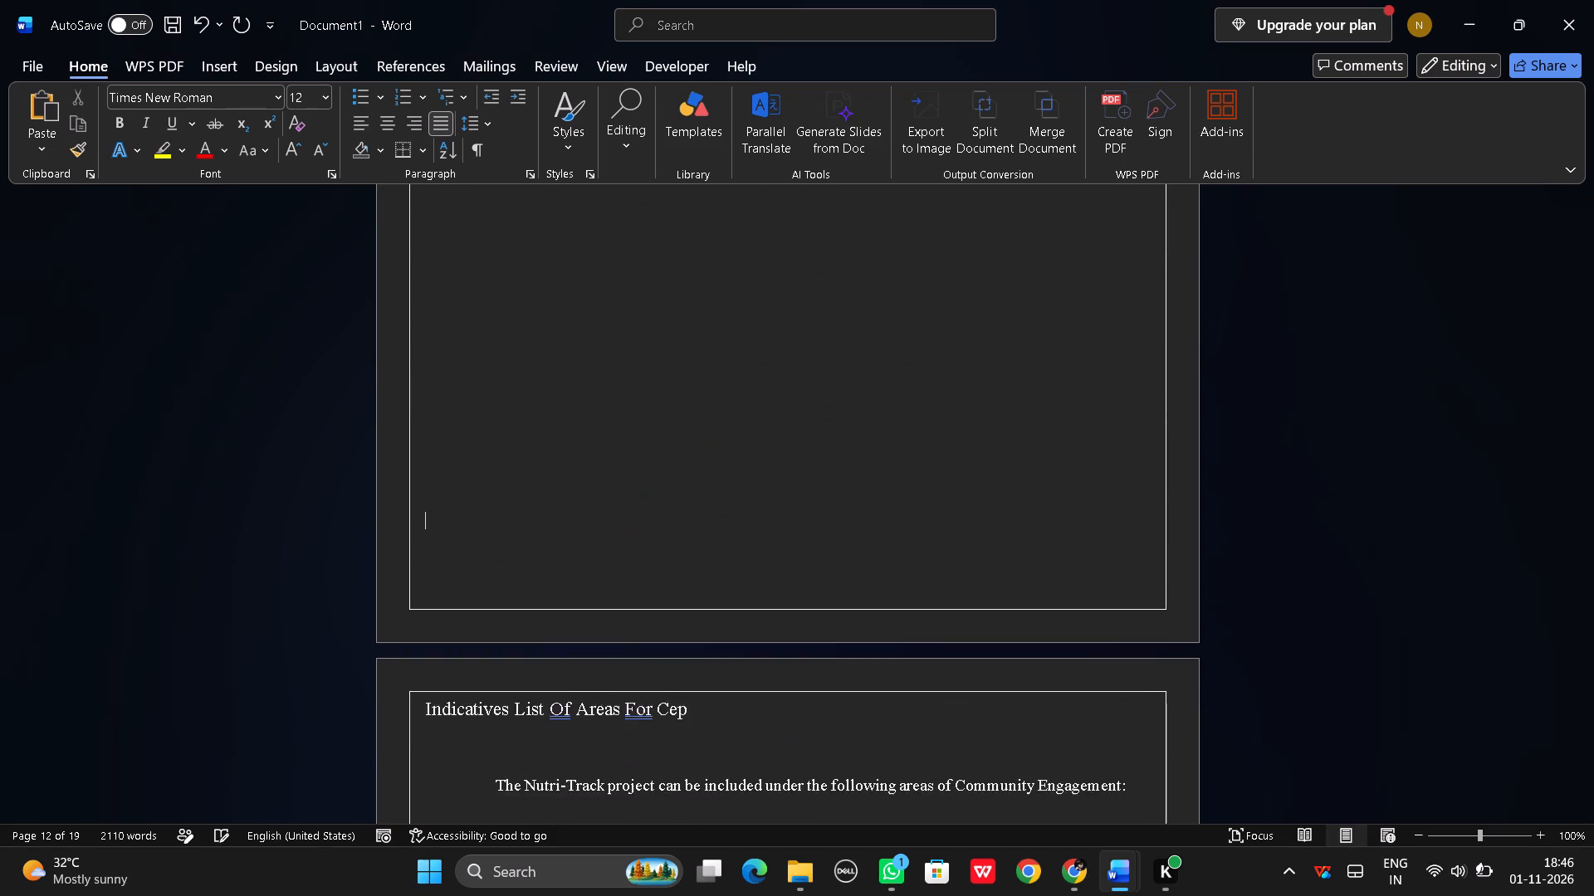
pyautogui.press('Return')
# Center the "Indicatives List Of Areas For Cep" heading on its page.
pyautogui.scroll(-3, 527, 371)
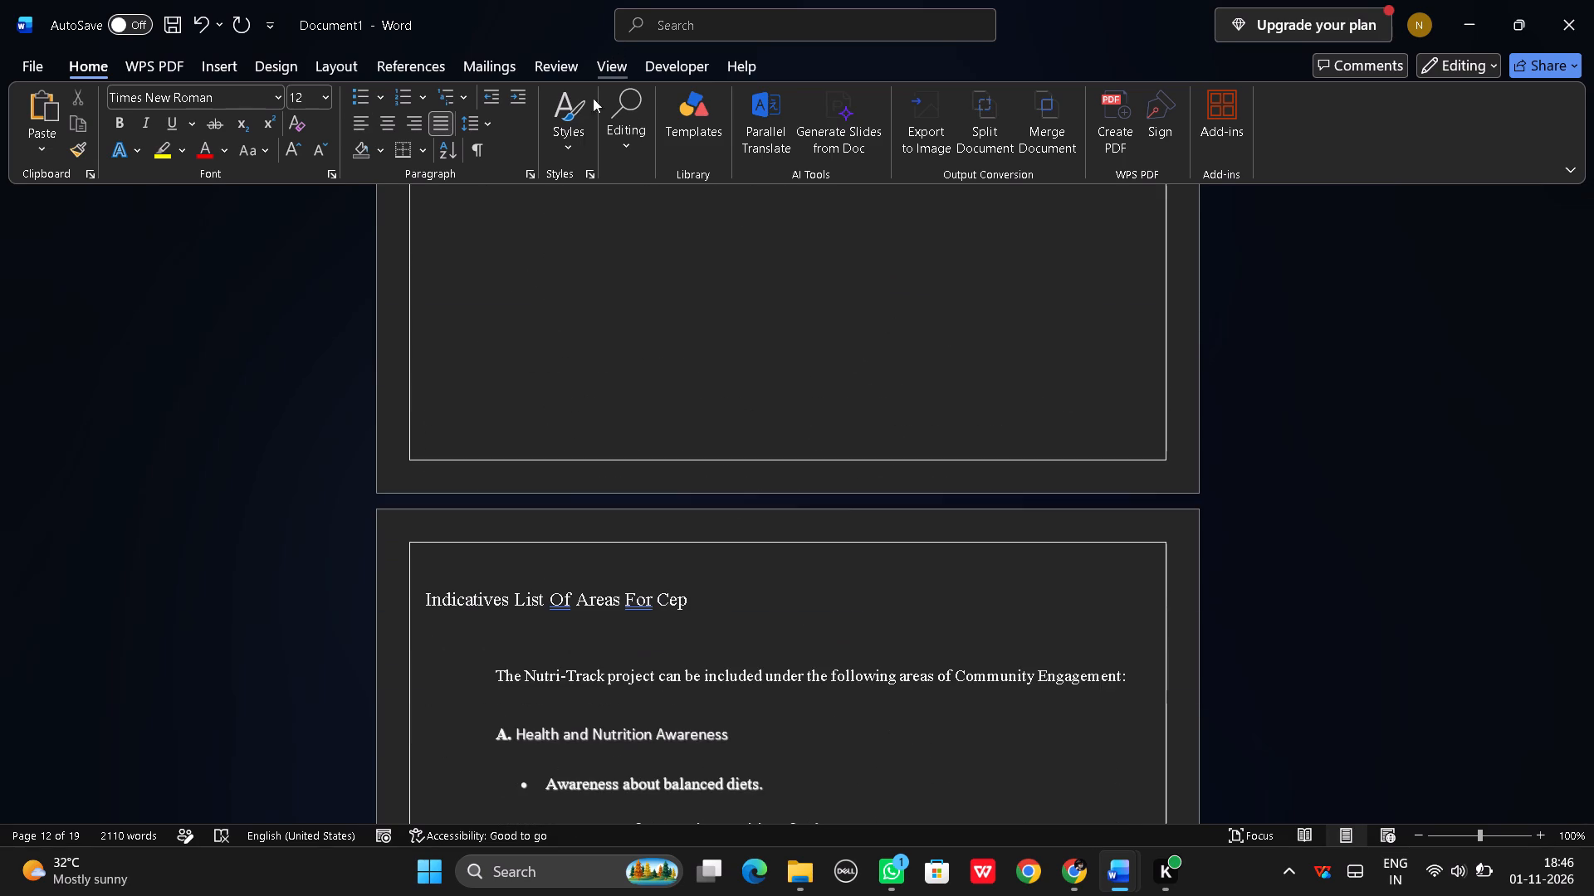
pyautogui.scroll(-3, 587, 114)
pyautogui.scroll(-3, 595, 292)
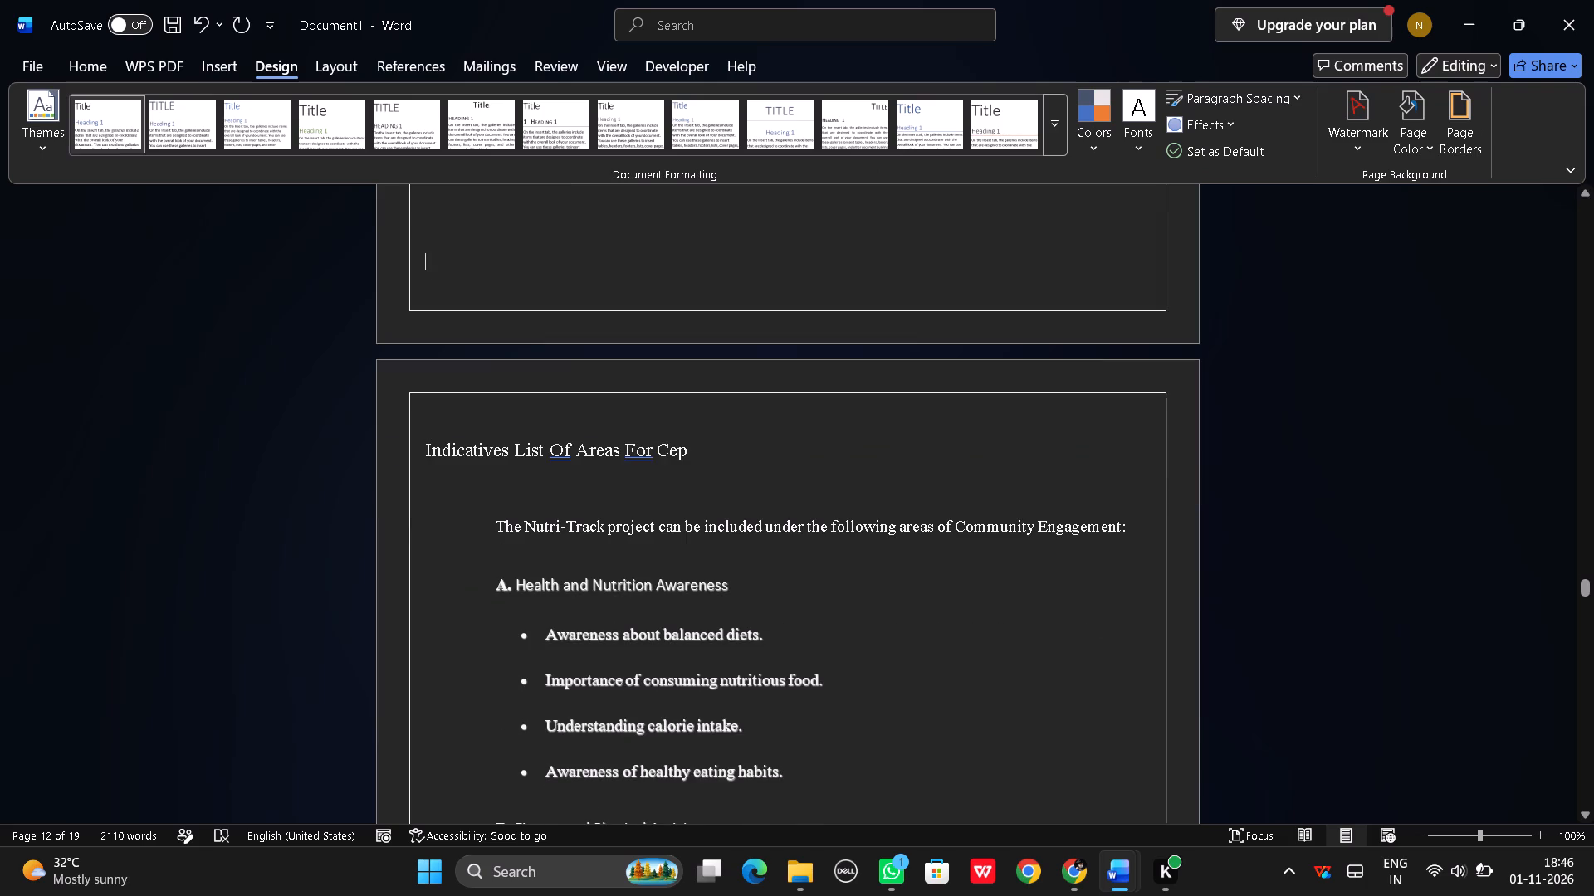
pyautogui.moveTo(420, 454); pyautogui.dragTo(675, 446)
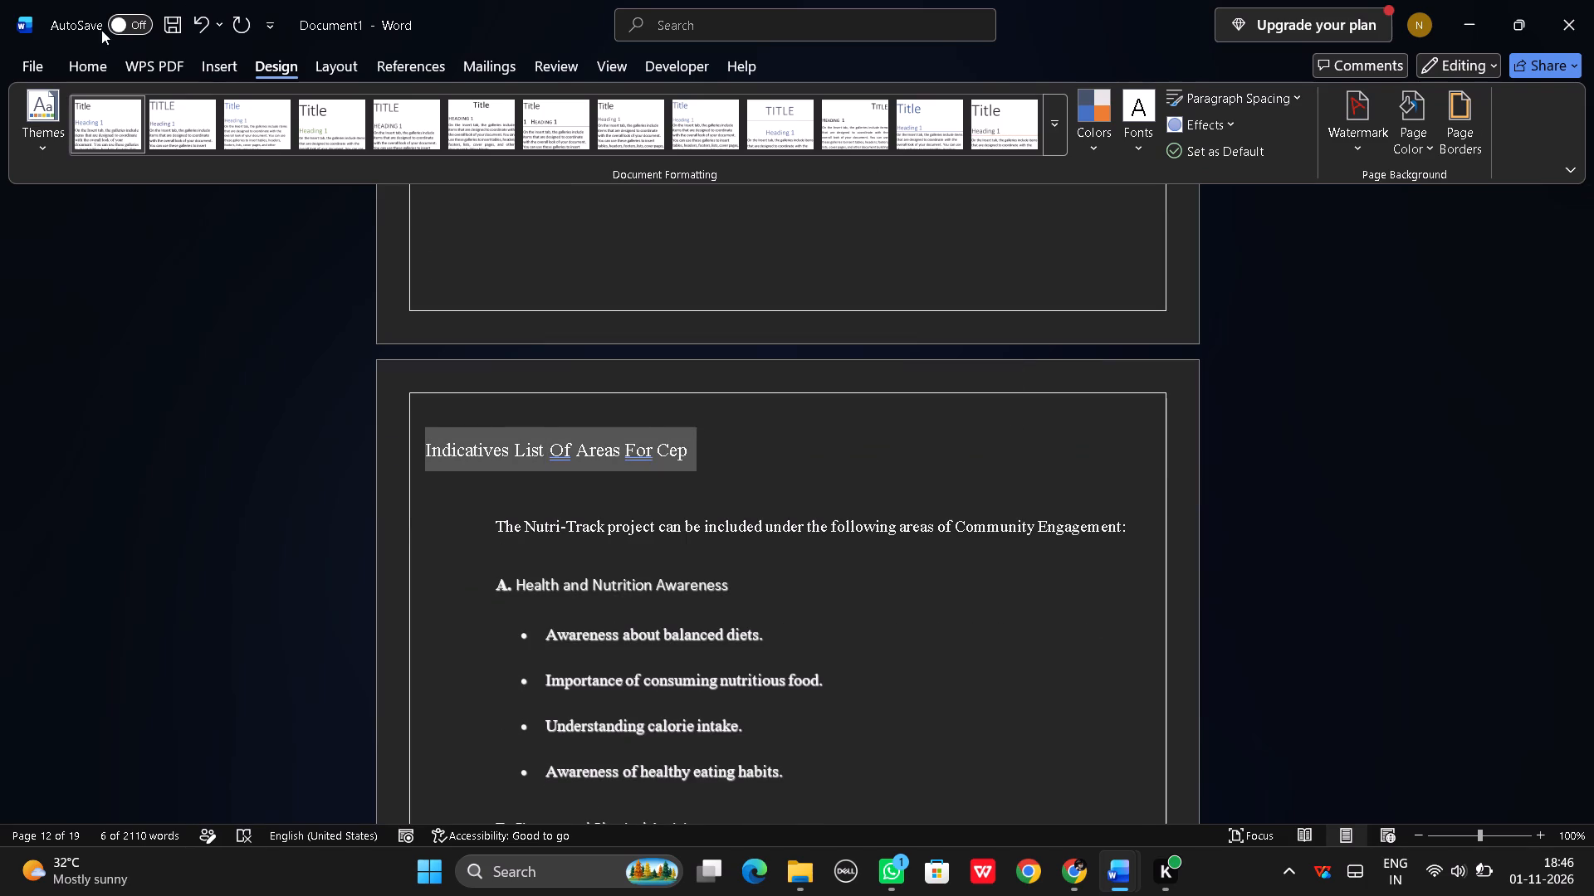
pyautogui.click(91, 66)
pyautogui.click(378, 124)
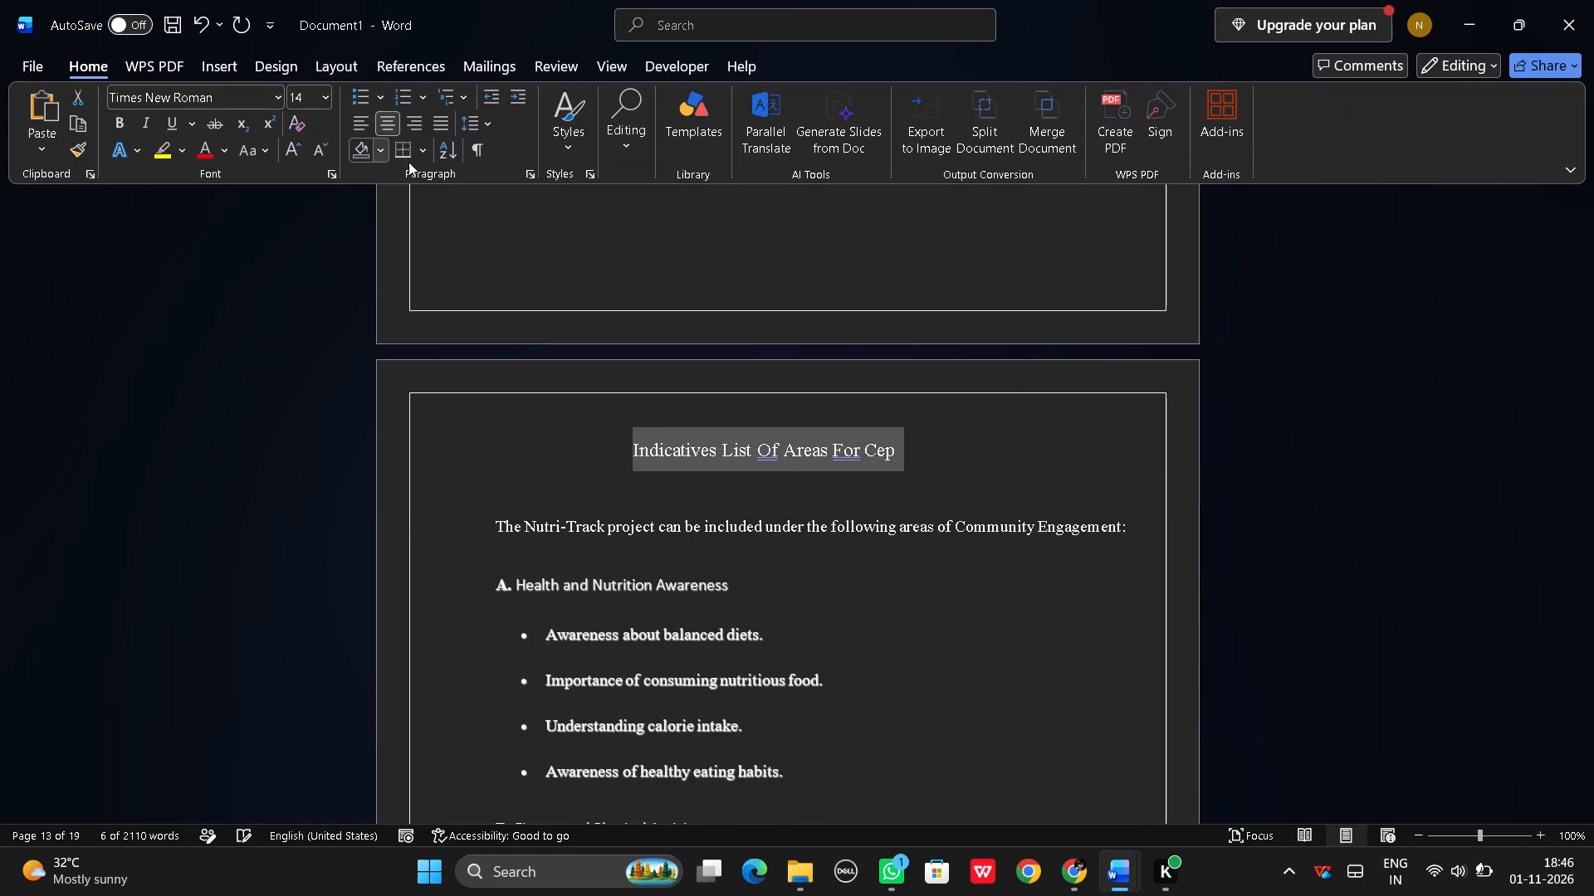
# Center the "Roles And Responsibility" heading and set its font size to 14.
pyautogui.click(543, 480)
pyautogui.scroll(-16, 544, 479)
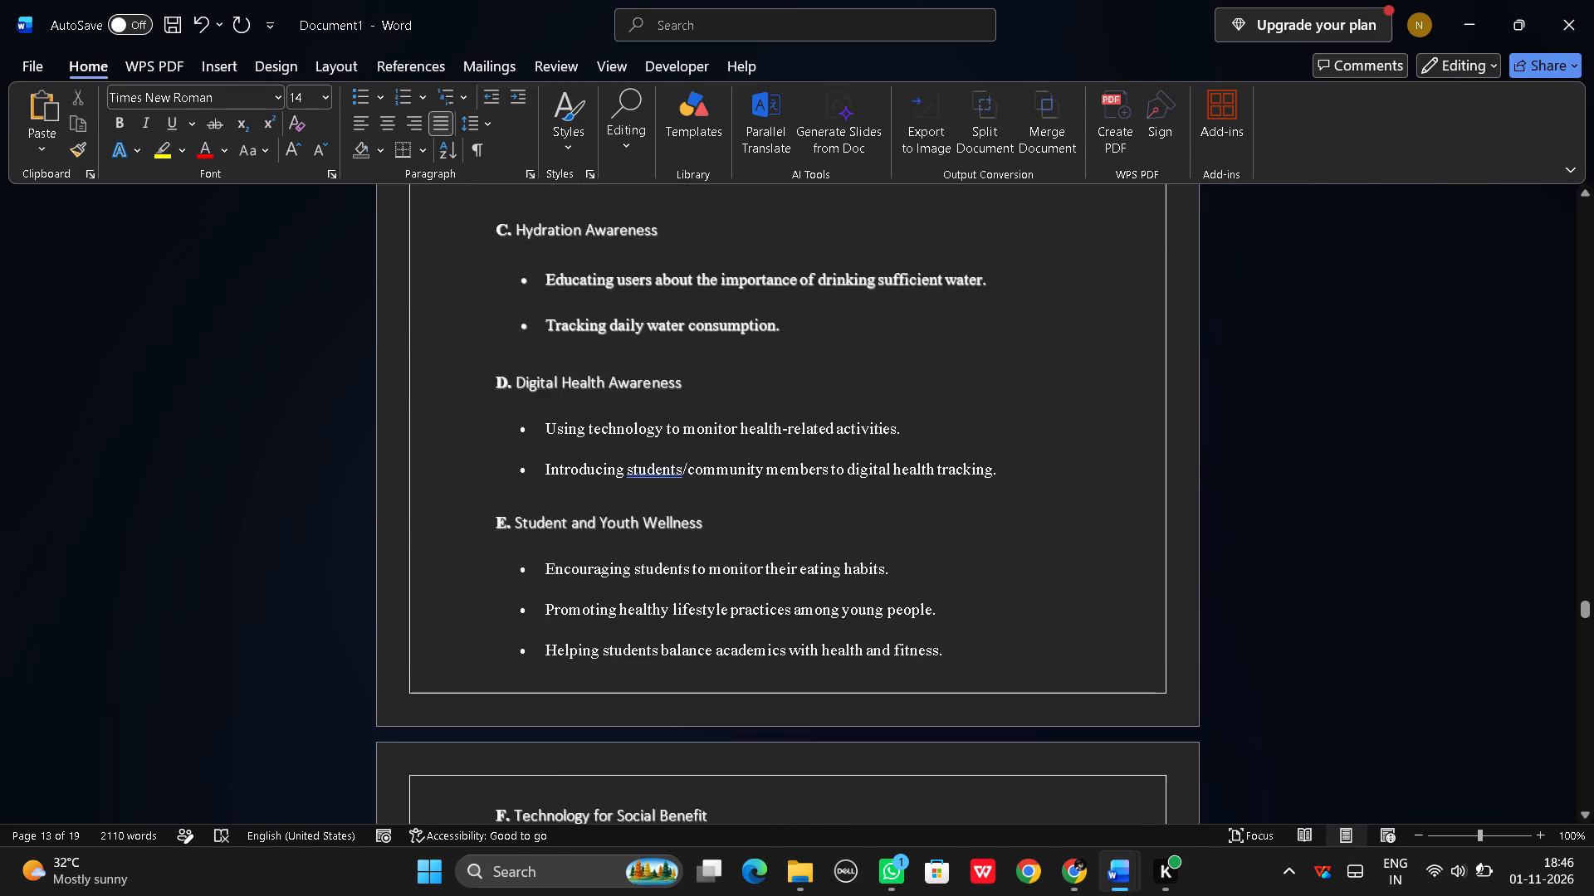
pyautogui.scroll(-20, 554, 473)
pyautogui.scroll(-12, 554, 473)
pyautogui.moveTo(474, 377); pyautogui.dragTo(679, 384)
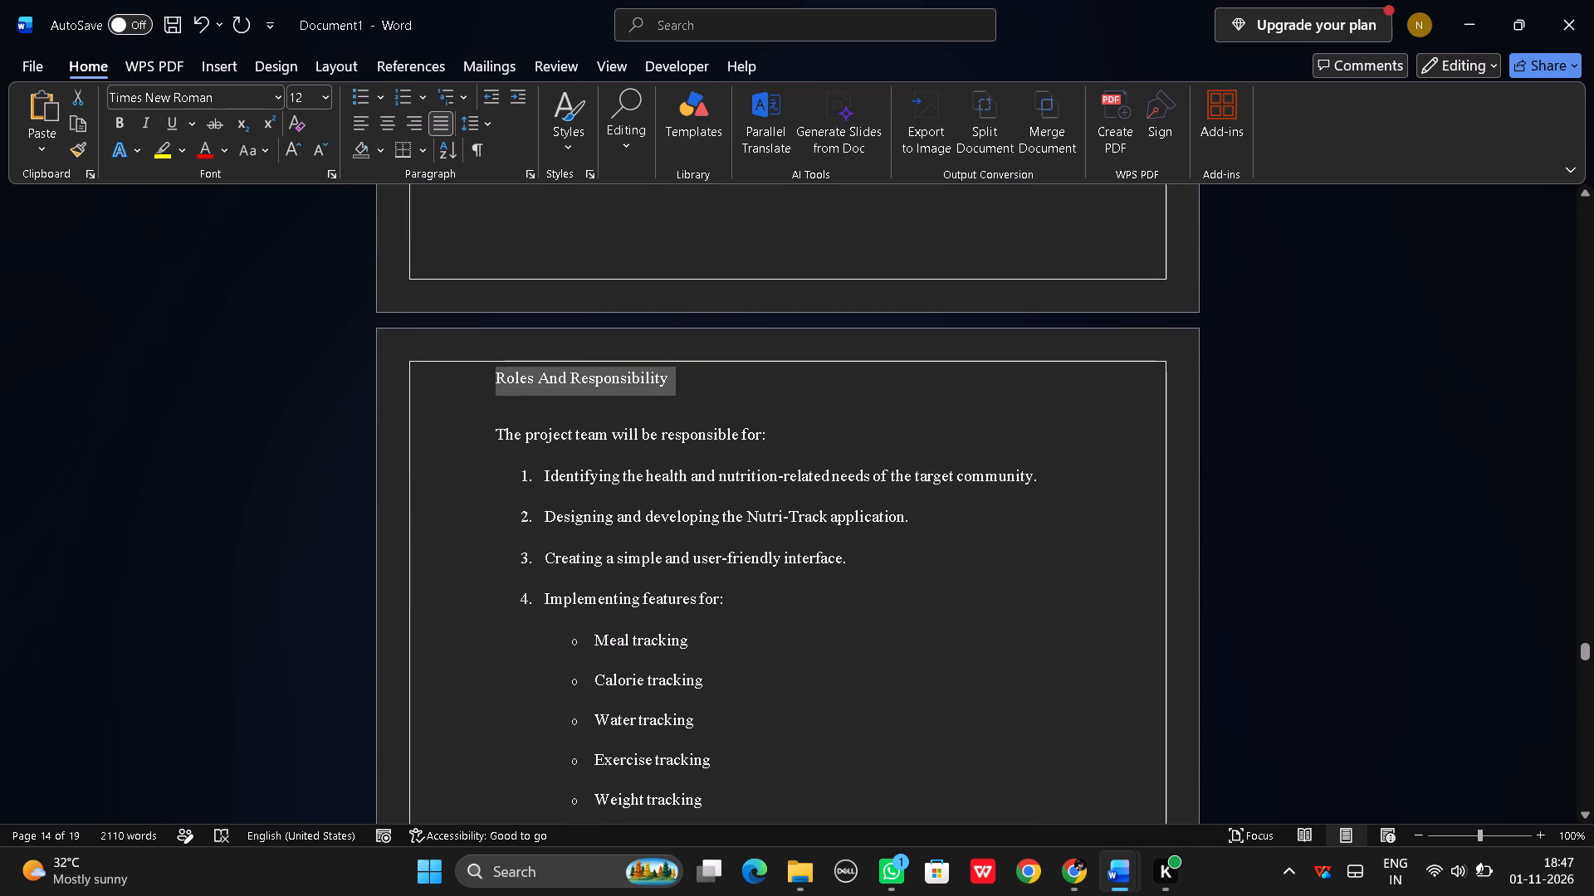
pyautogui.click(383, 120)
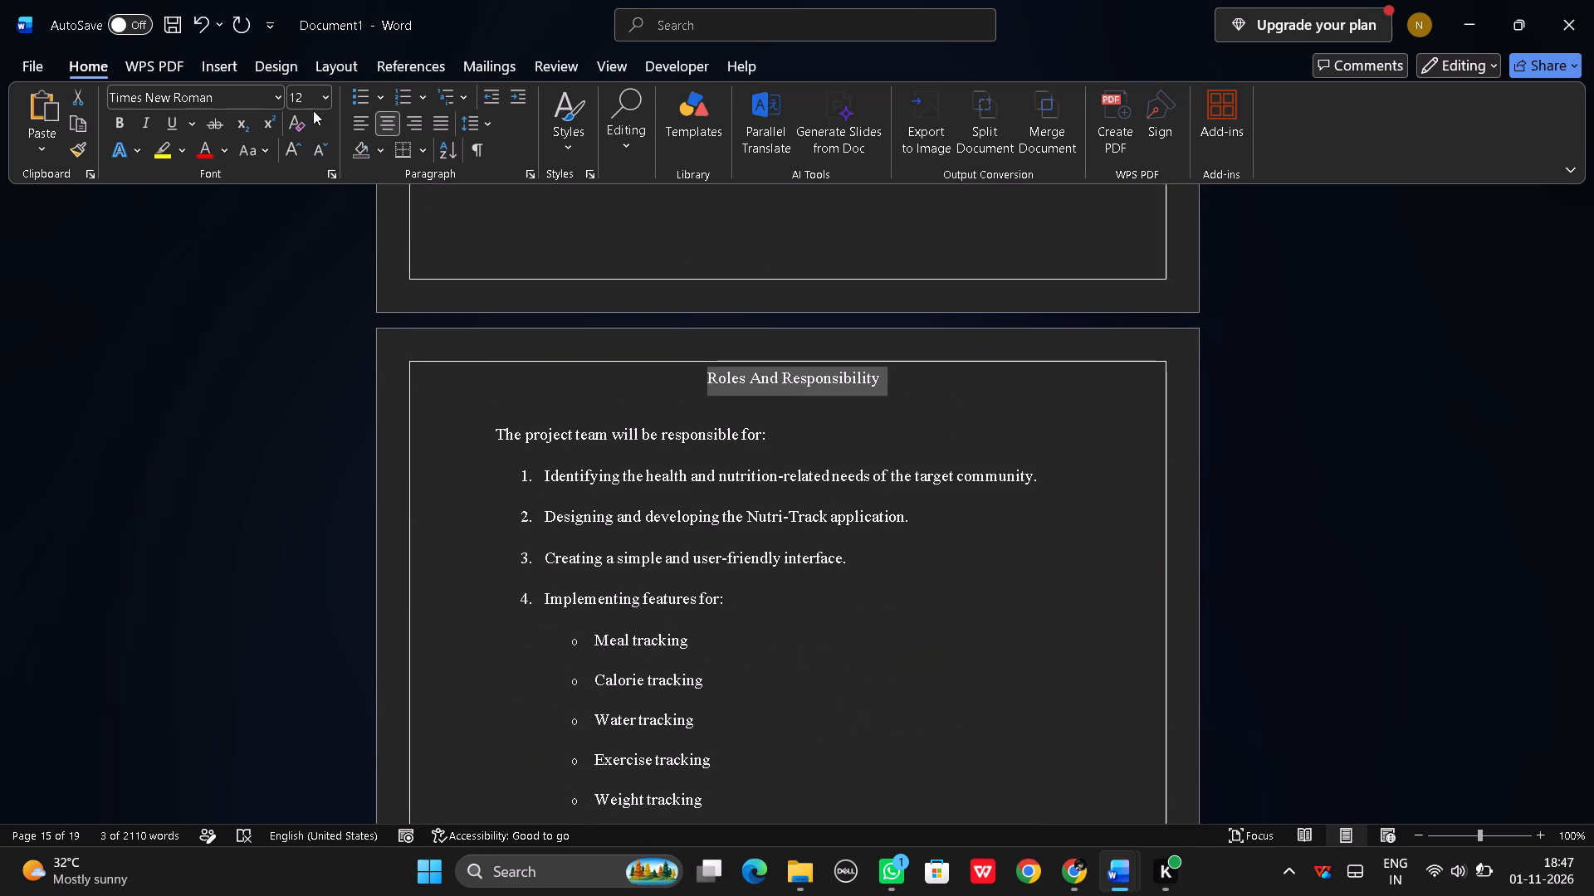
pyautogui.click(322, 99)
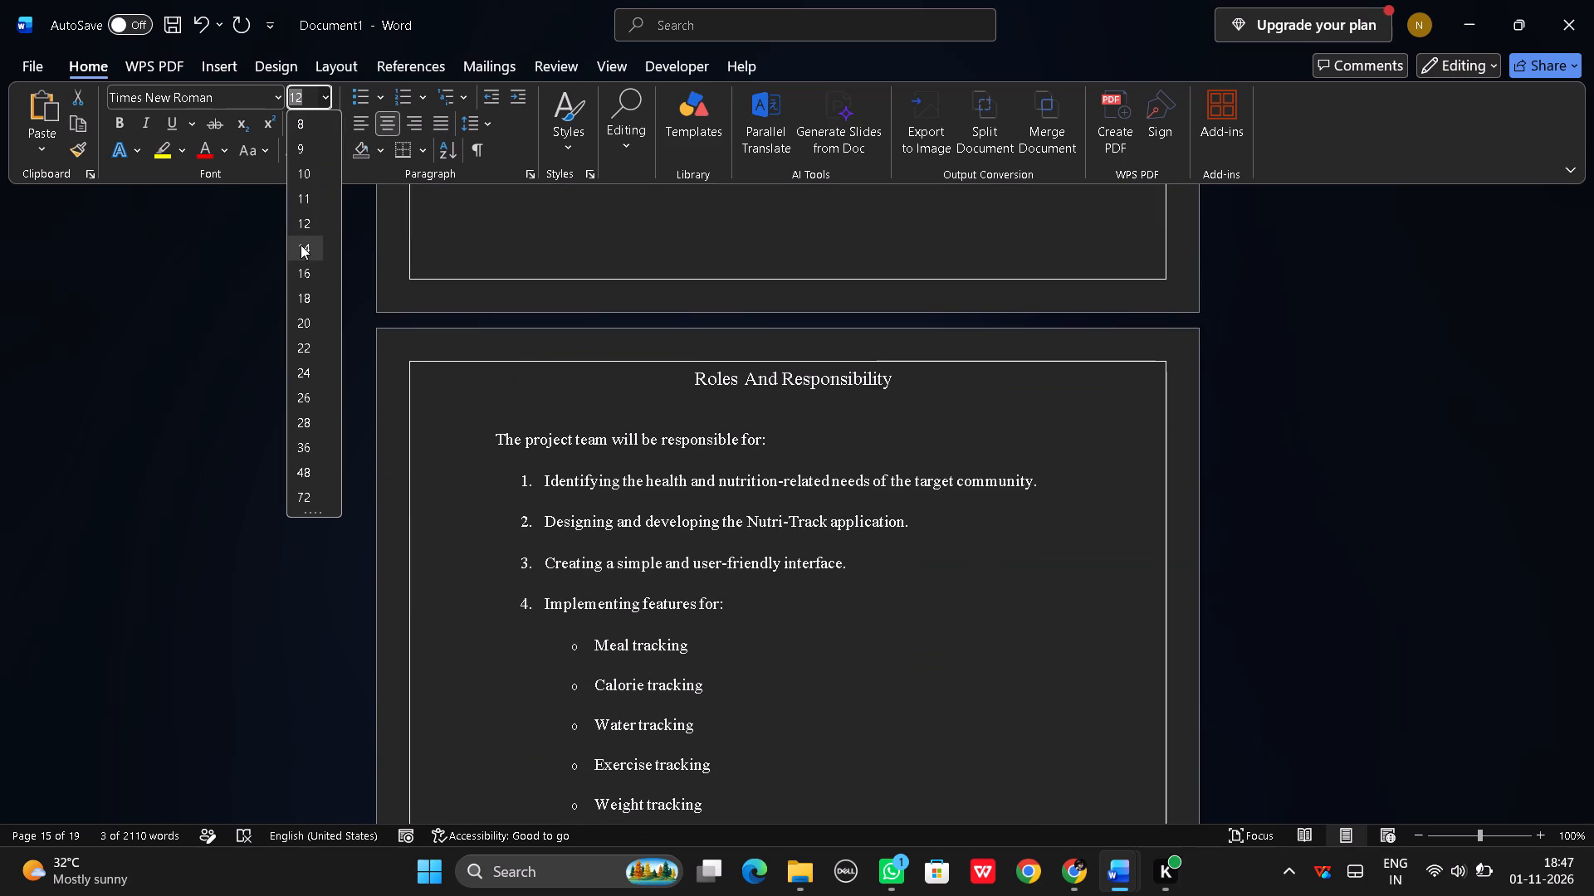
pyautogui.click(301, 246)
# Insert a blank line above the "Roles And Responsibility" heading.
pyautogui.click(716, 260)
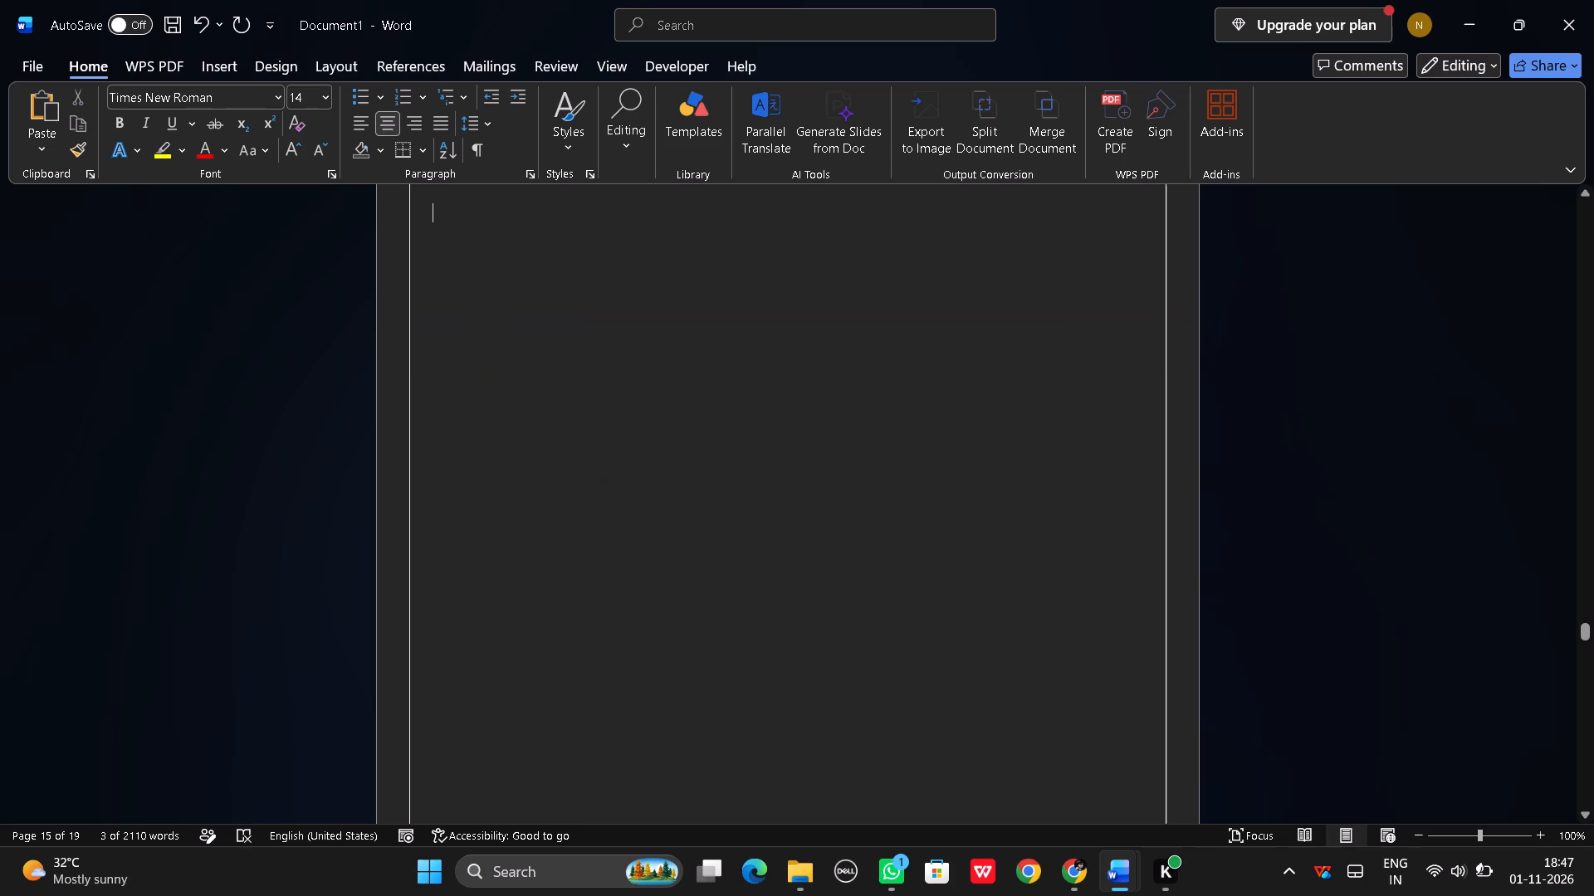
pyautogui.press('Return')
pyautogui.scroll(-10, 714, 288)
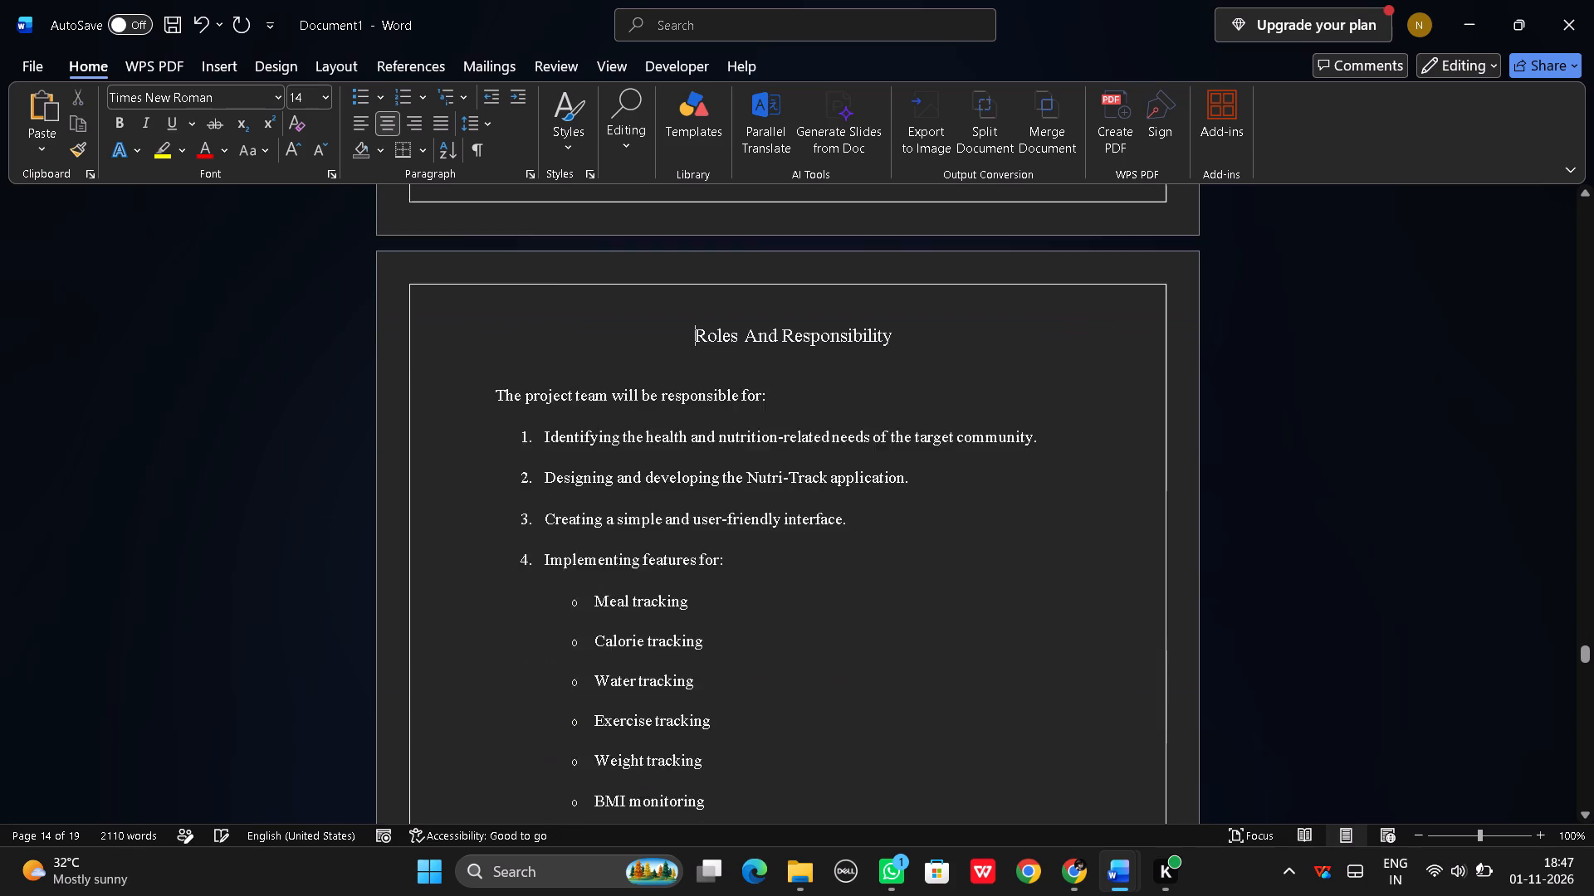
# Insert four blank lines above the "Community/User Responsibilities" heading to move it onto the next page.
pyautogui.scroll(-14, 714, 296)
pyautogui.scroll(1, 714, 297)
pyautogui.scroll(-4, 714, 297)
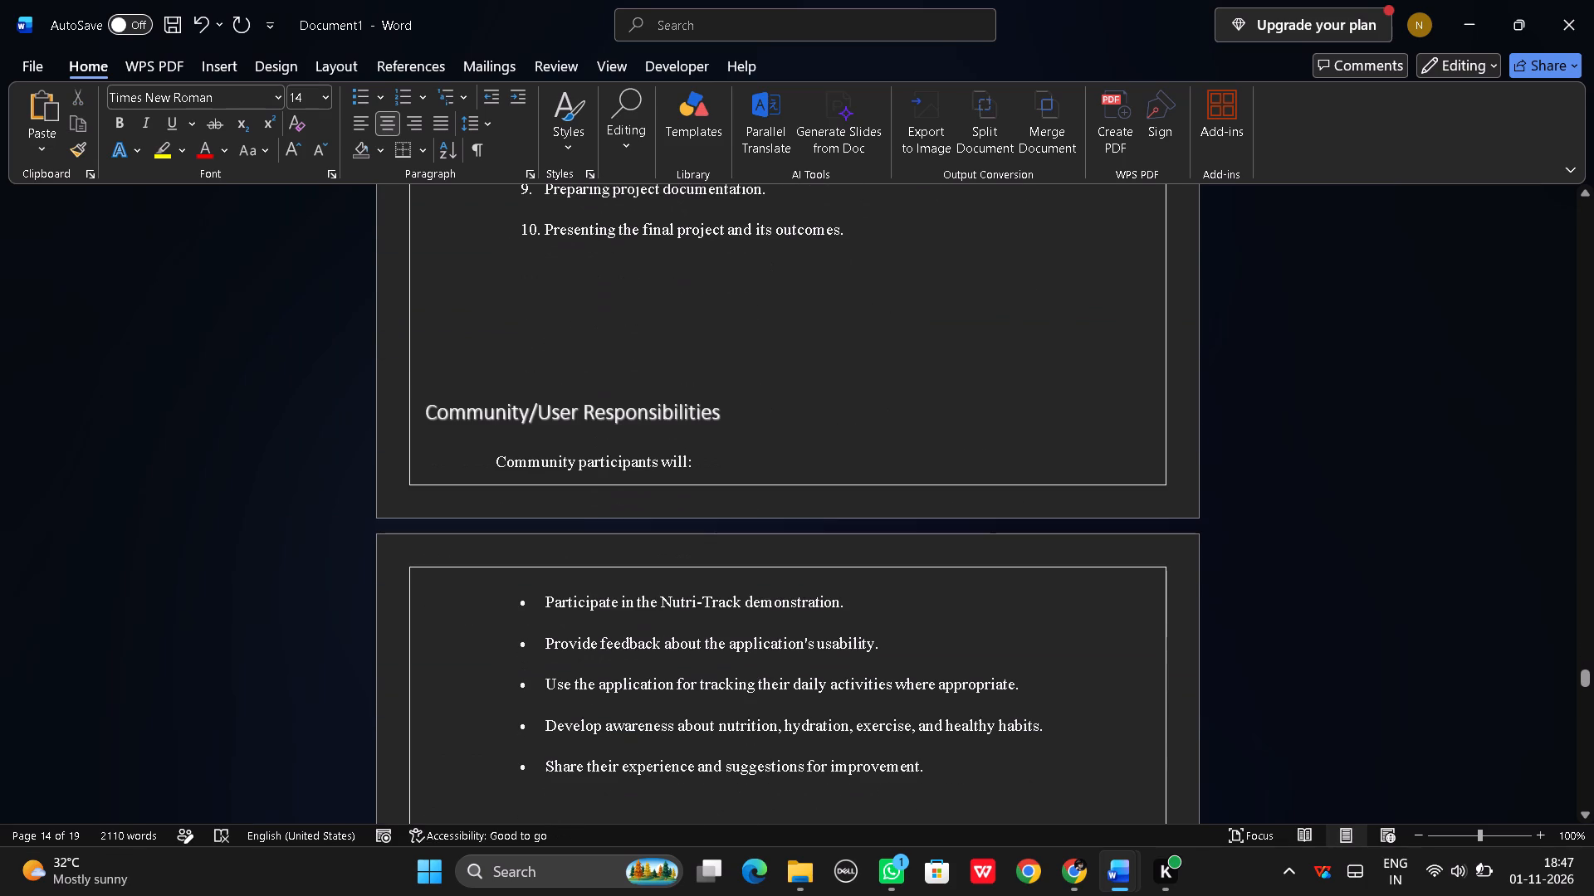
pyautogui.click(641, 335)
pyautogui.press('Return')
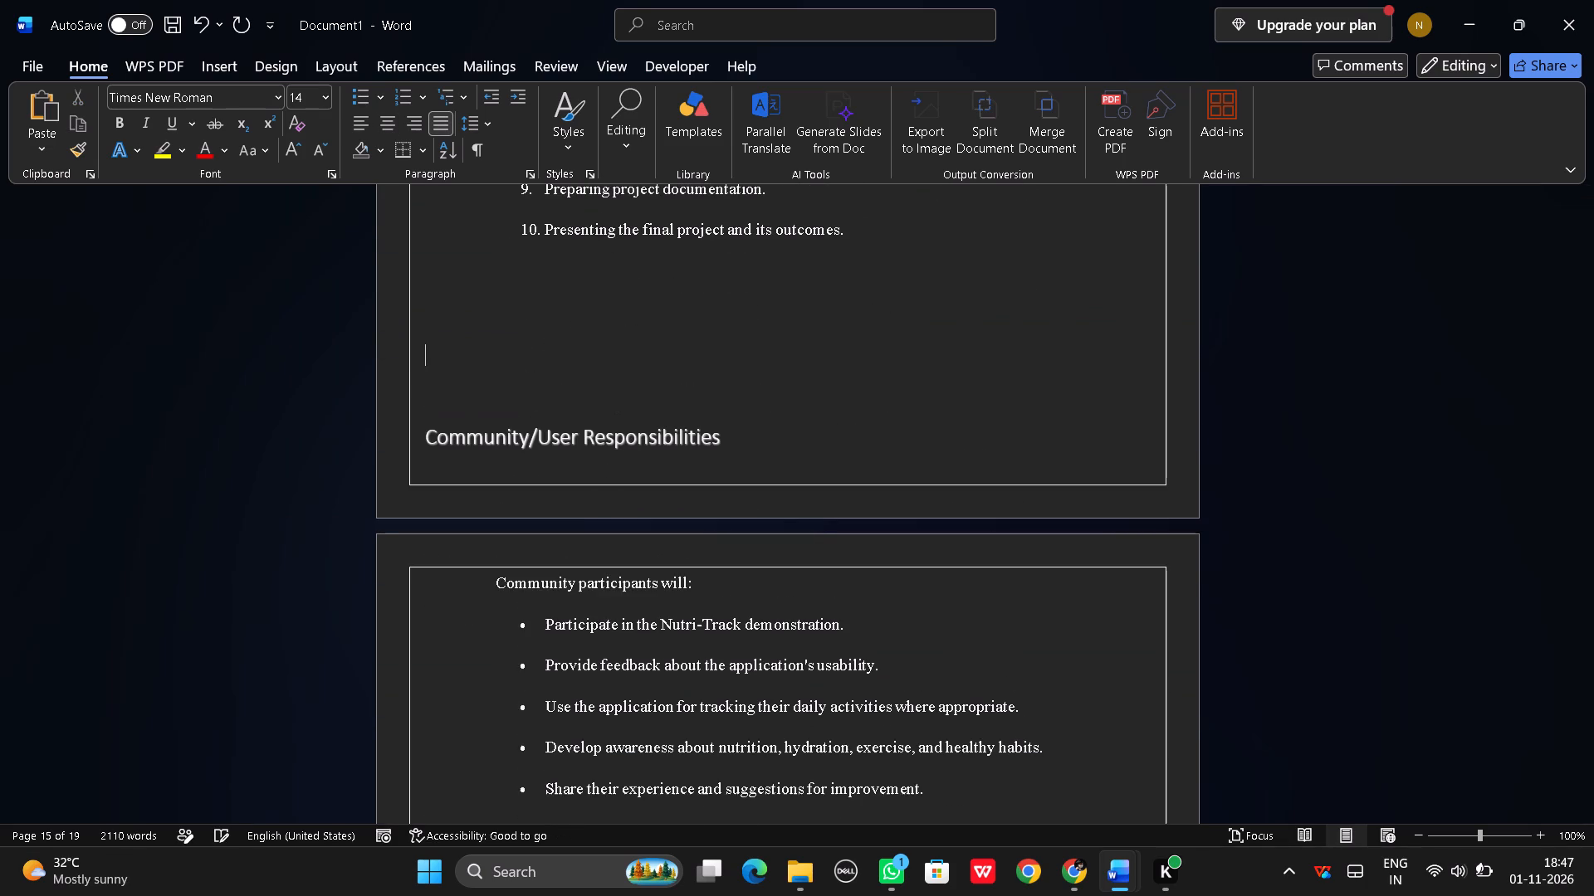
pyautogui.press('Return')
pyautogui.press('Return')
pyautogui.press('Return')
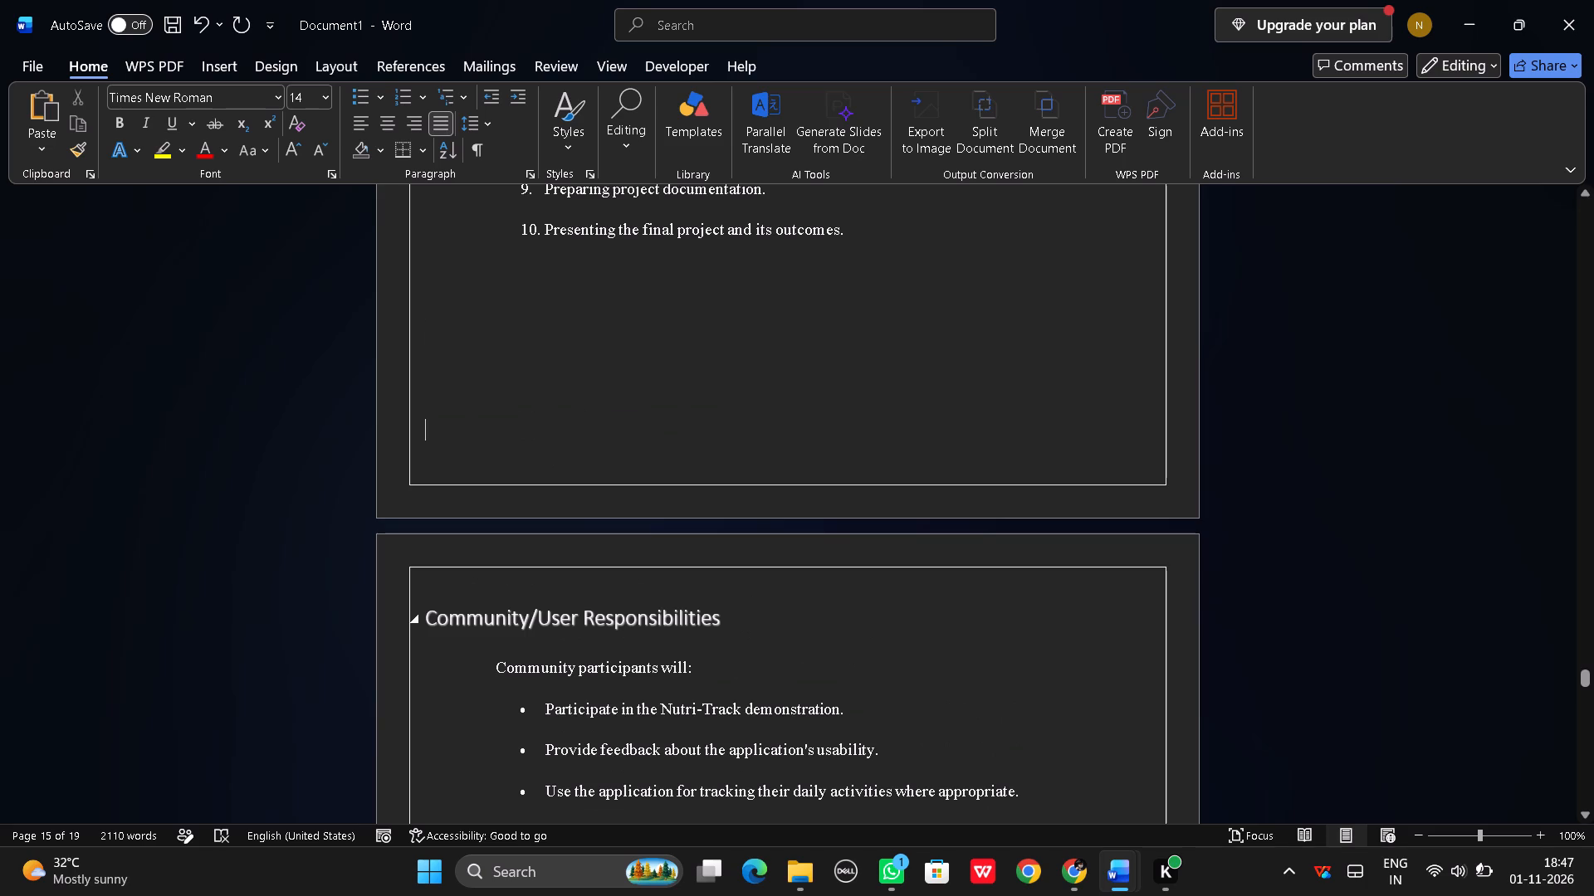
# Center the "Community/User Responsibilities" heading on its page.
pyautogui.moveTo(426, 620); pyautogui.dragTo(727, 641)
pyautogui.click(375, 110)
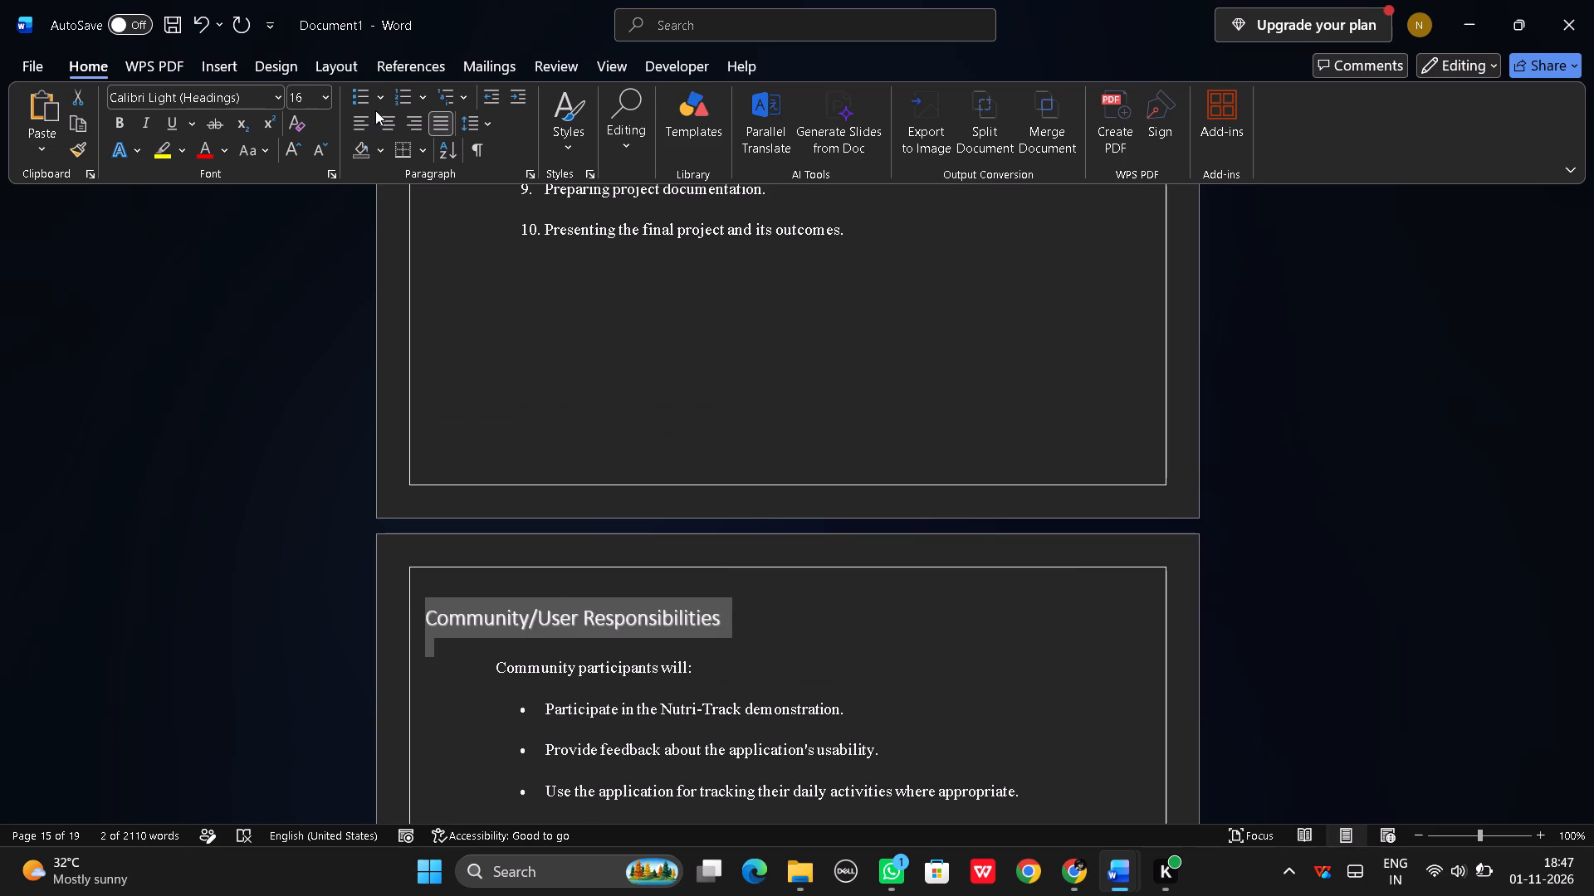
pyautogui.click(389, 124)
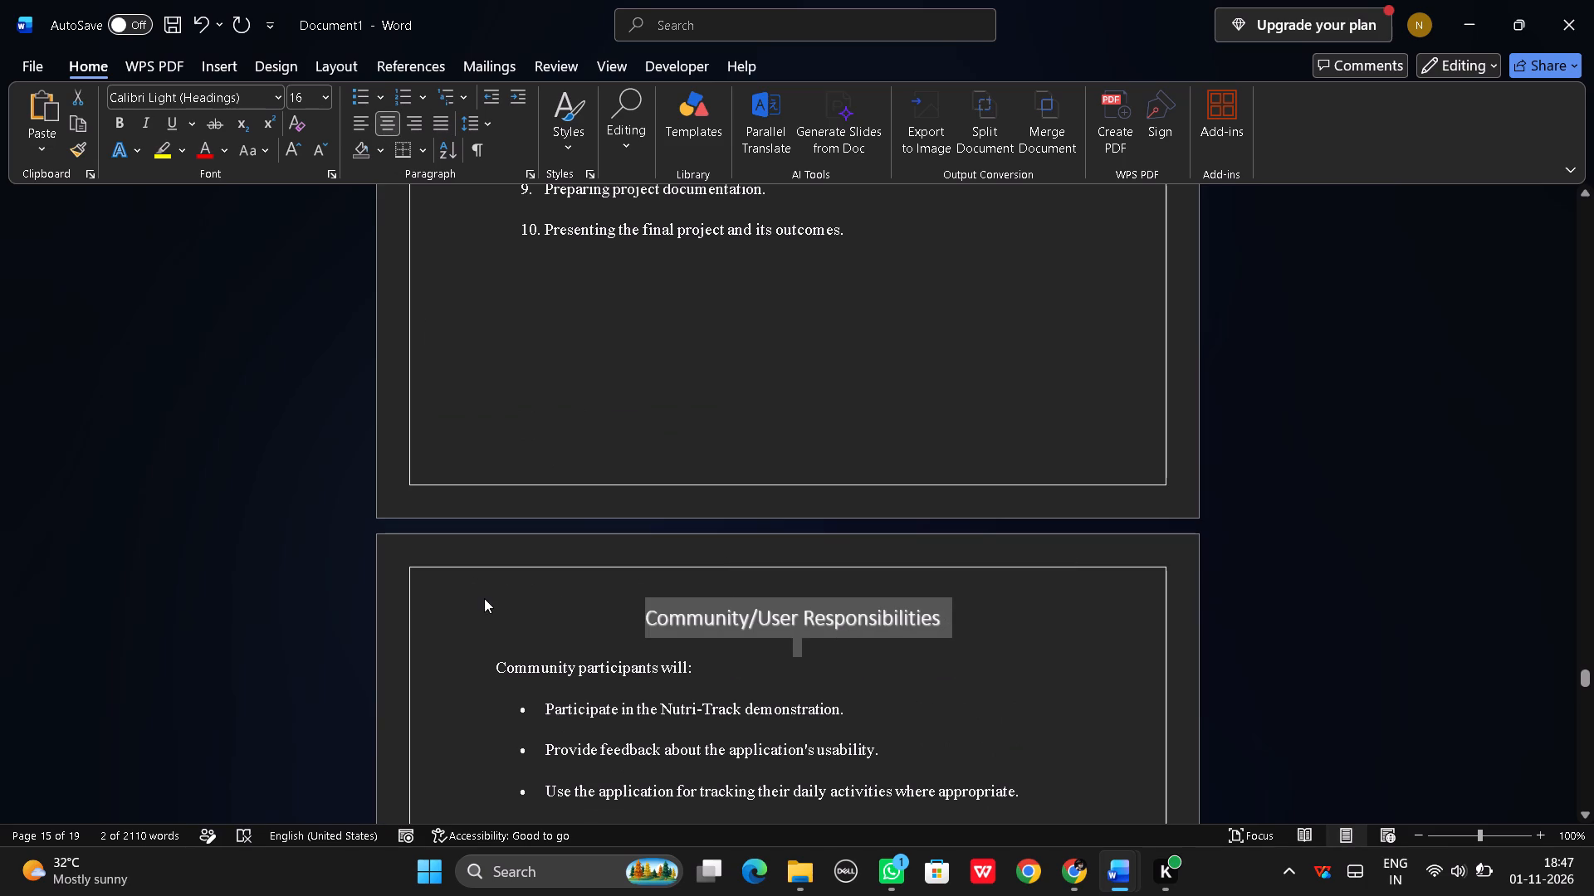
pyautogui.click(486, 604)
# Insert one blank line above the "Process of implementation" heading.
pyautogui.scroll(-5, 487, 587)
pyautogui.scroll(-18, 491, 582)
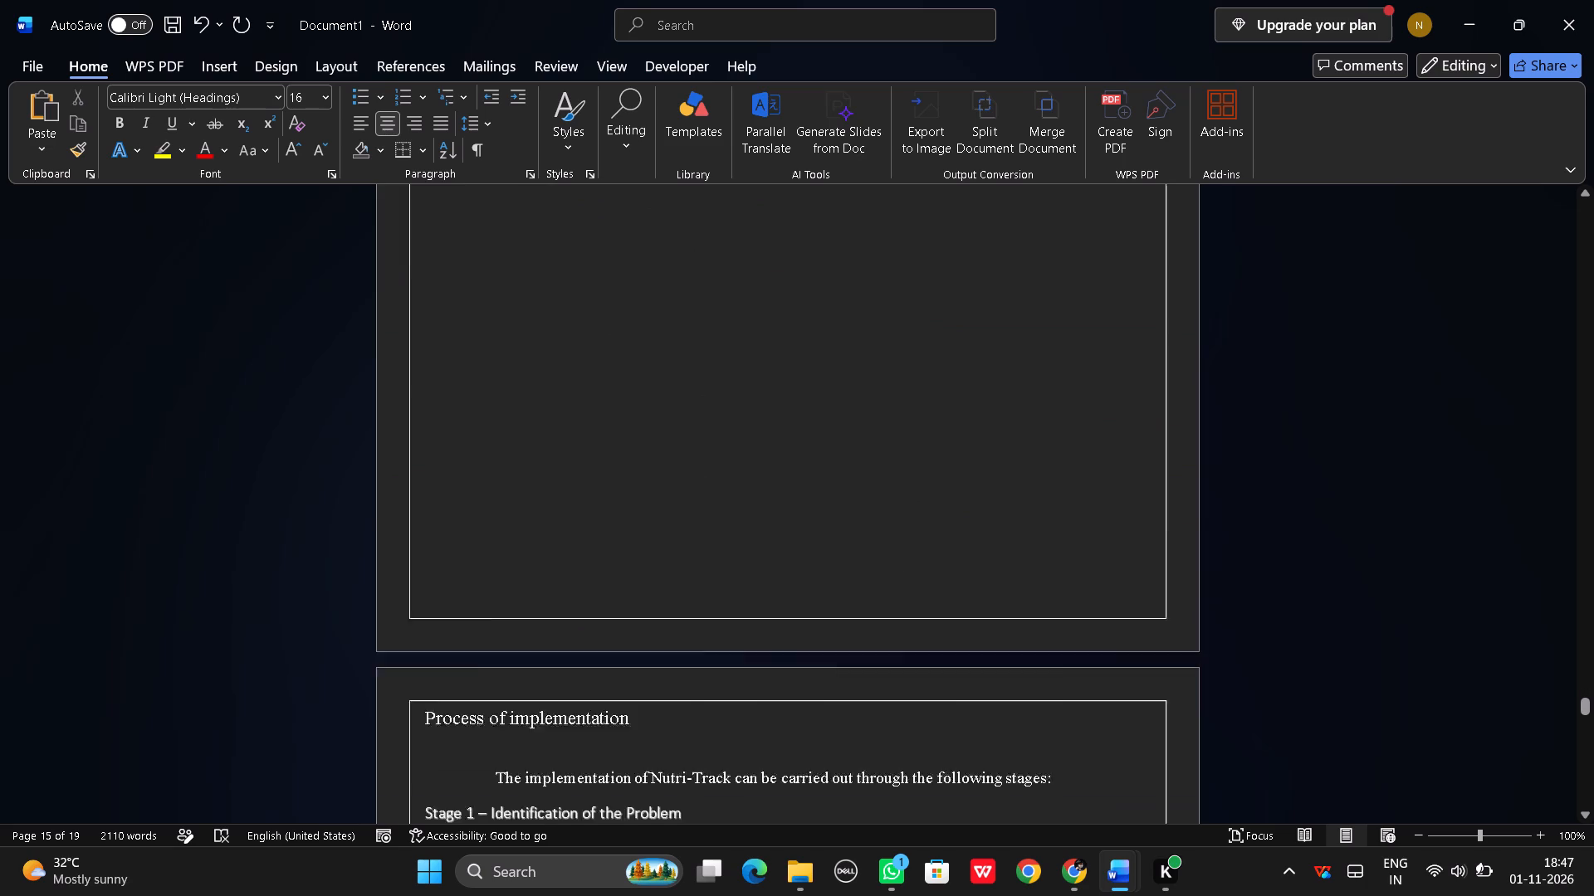
pyautogui.scroll(-2, 494, 576)
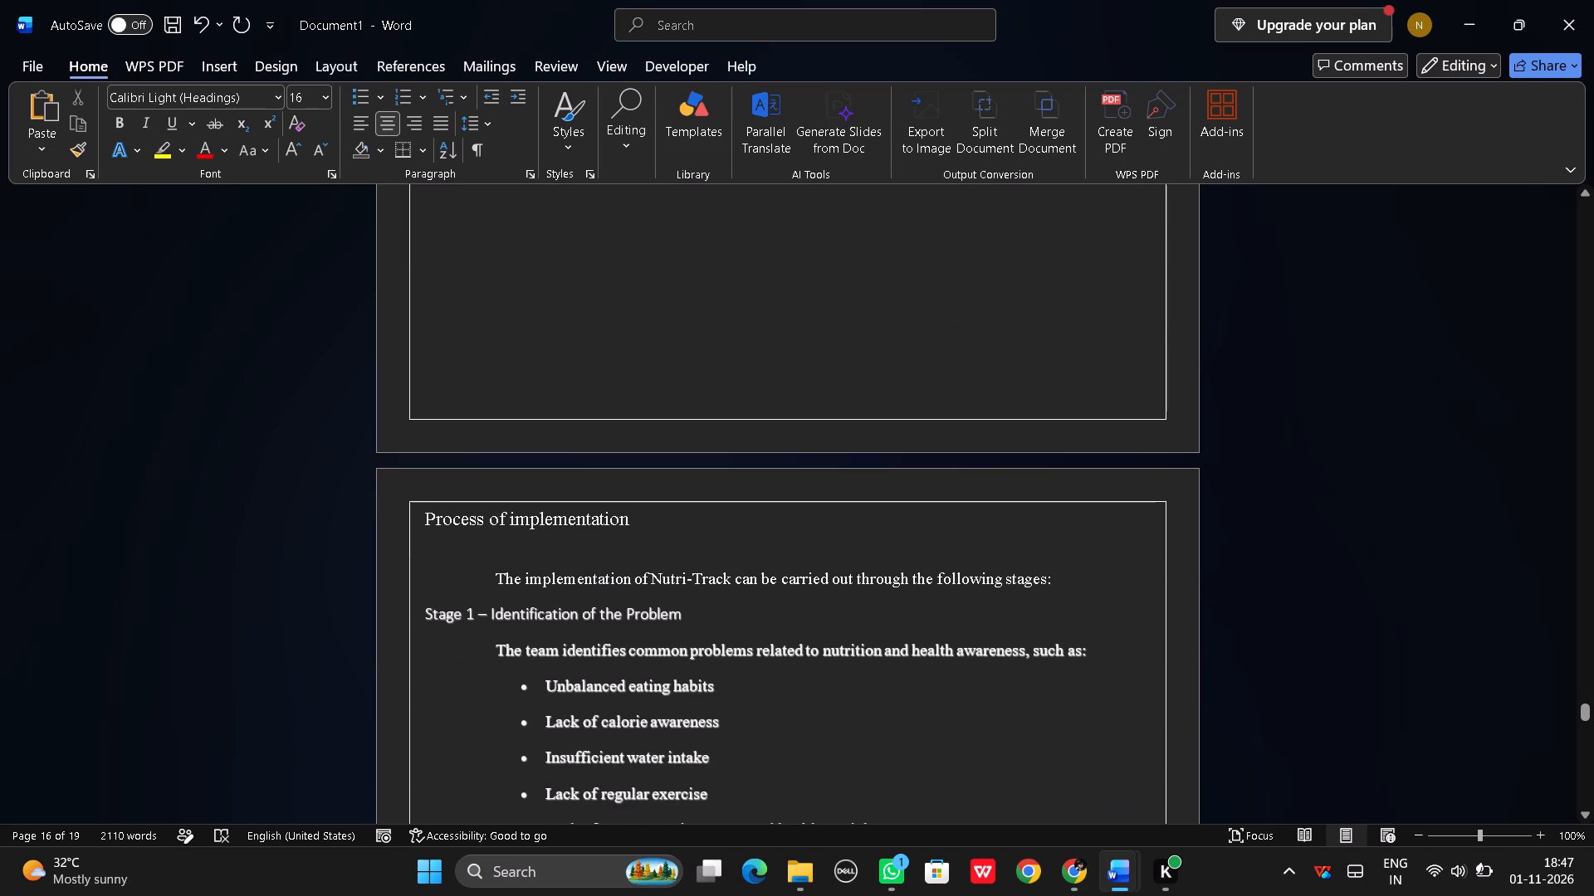
pyautogui.click(429, 295)
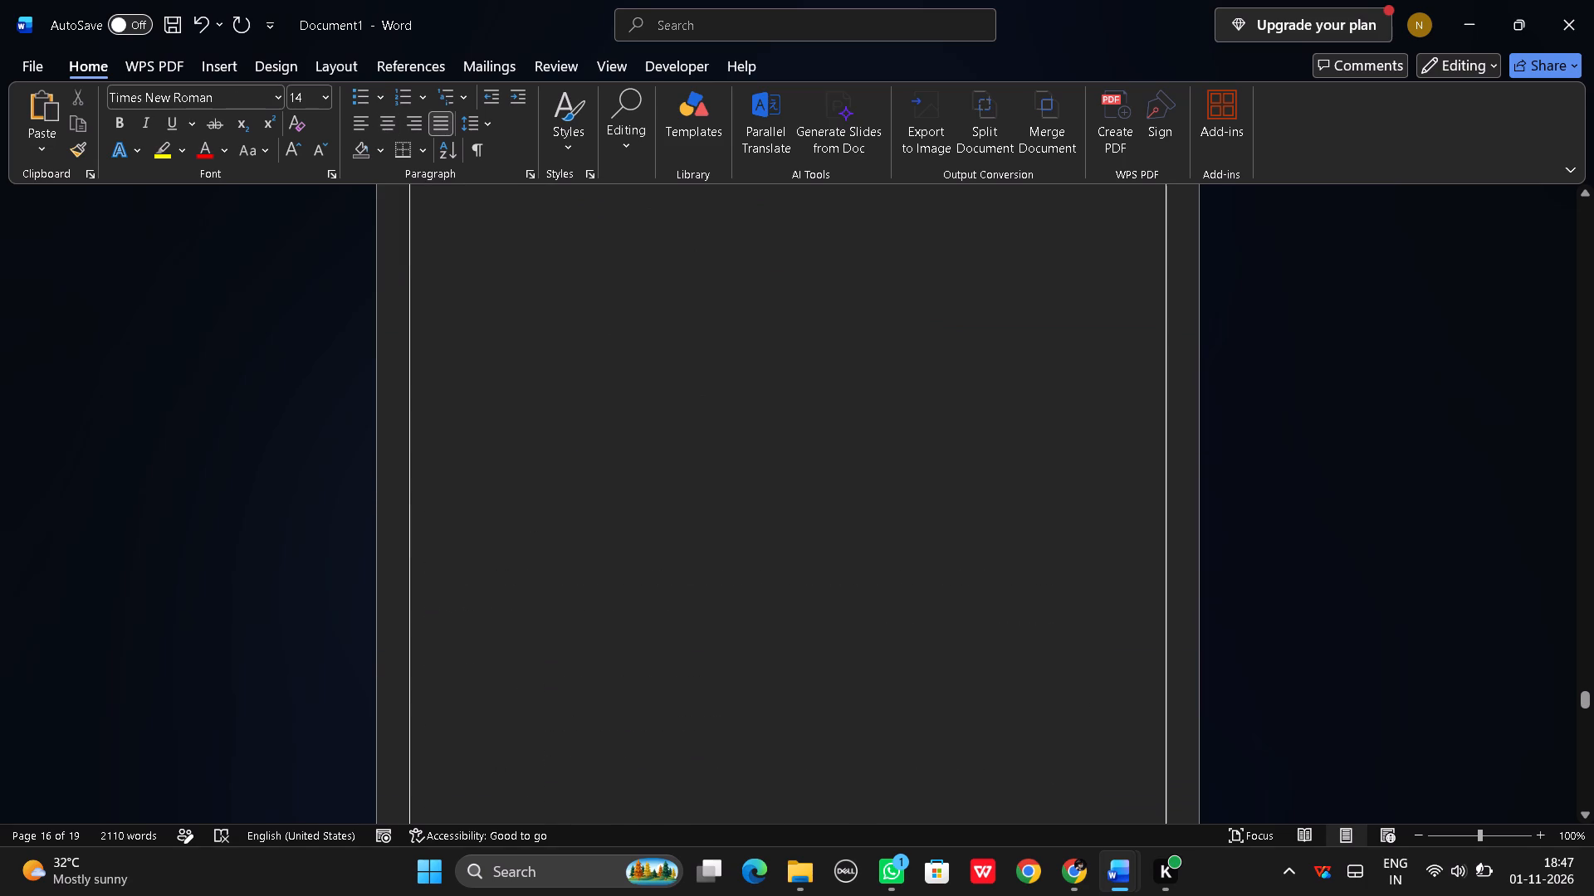
pyautogui.press('Return')
pyautogui.press('Return')
pyautogui.press('BackSpace')
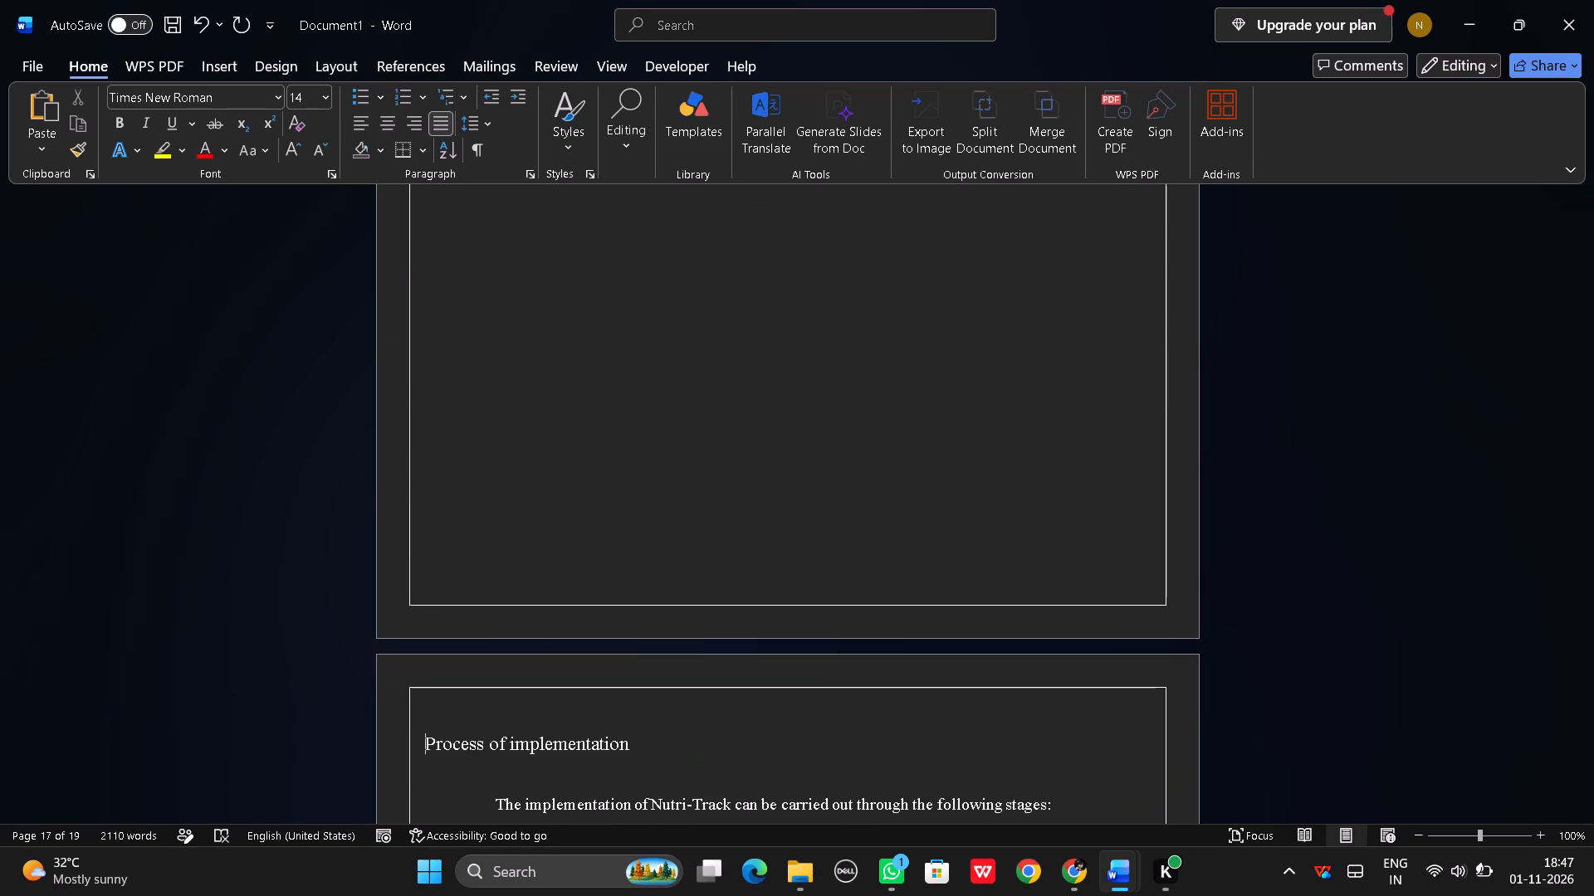
# Center the "Process of implementation" heading on its page.
pyautogui.scroll(-5, 470, 318)
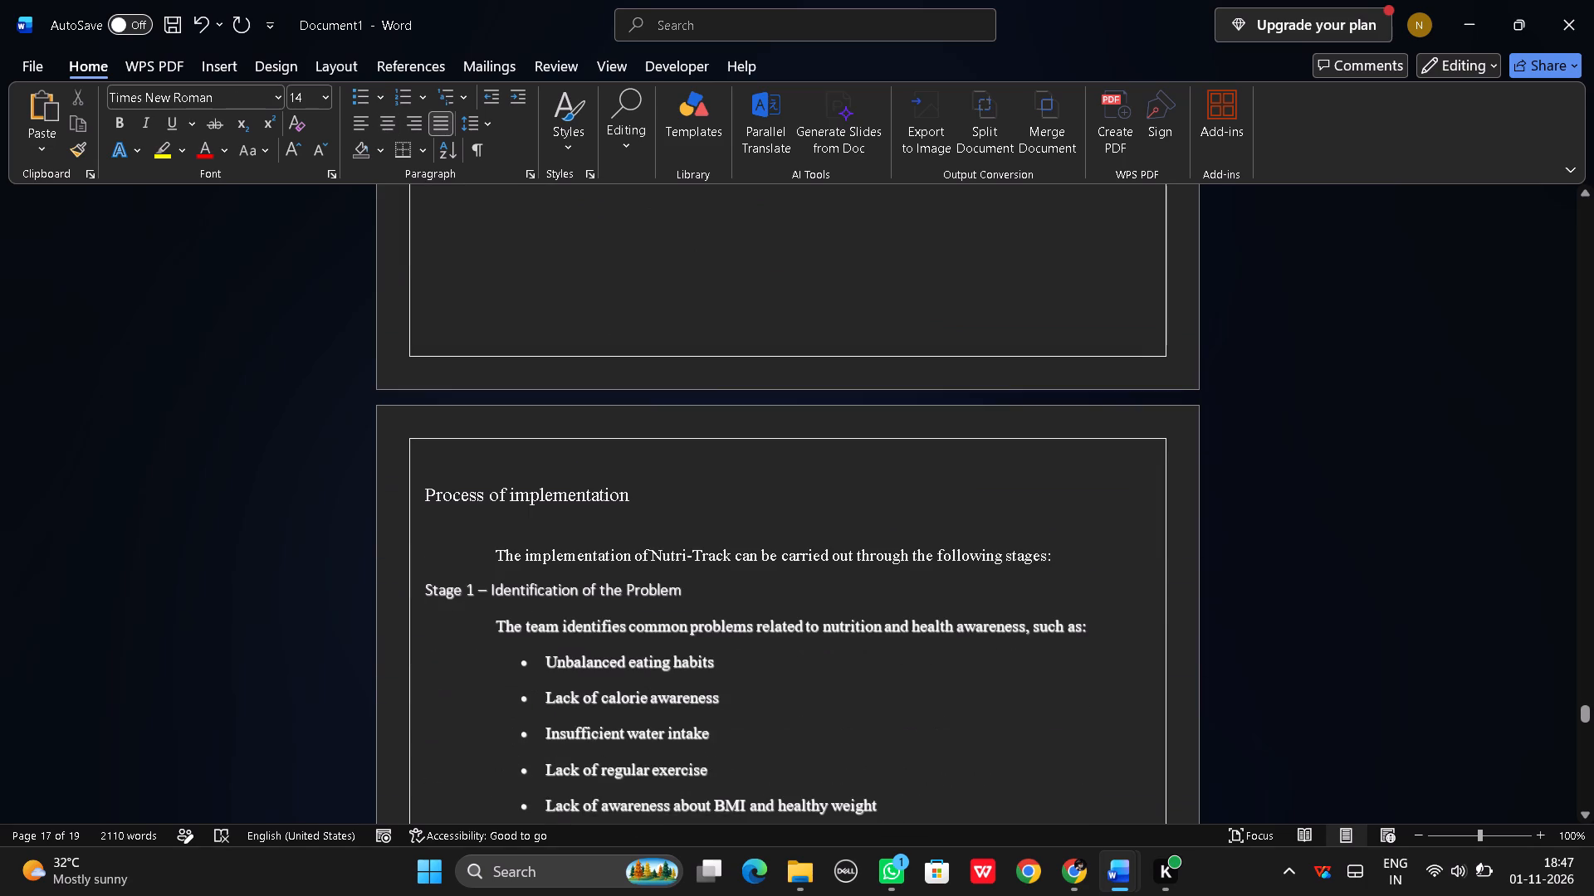
pyautogui.moveTo(421, 491); pyautogui.dragTo(632, 489)
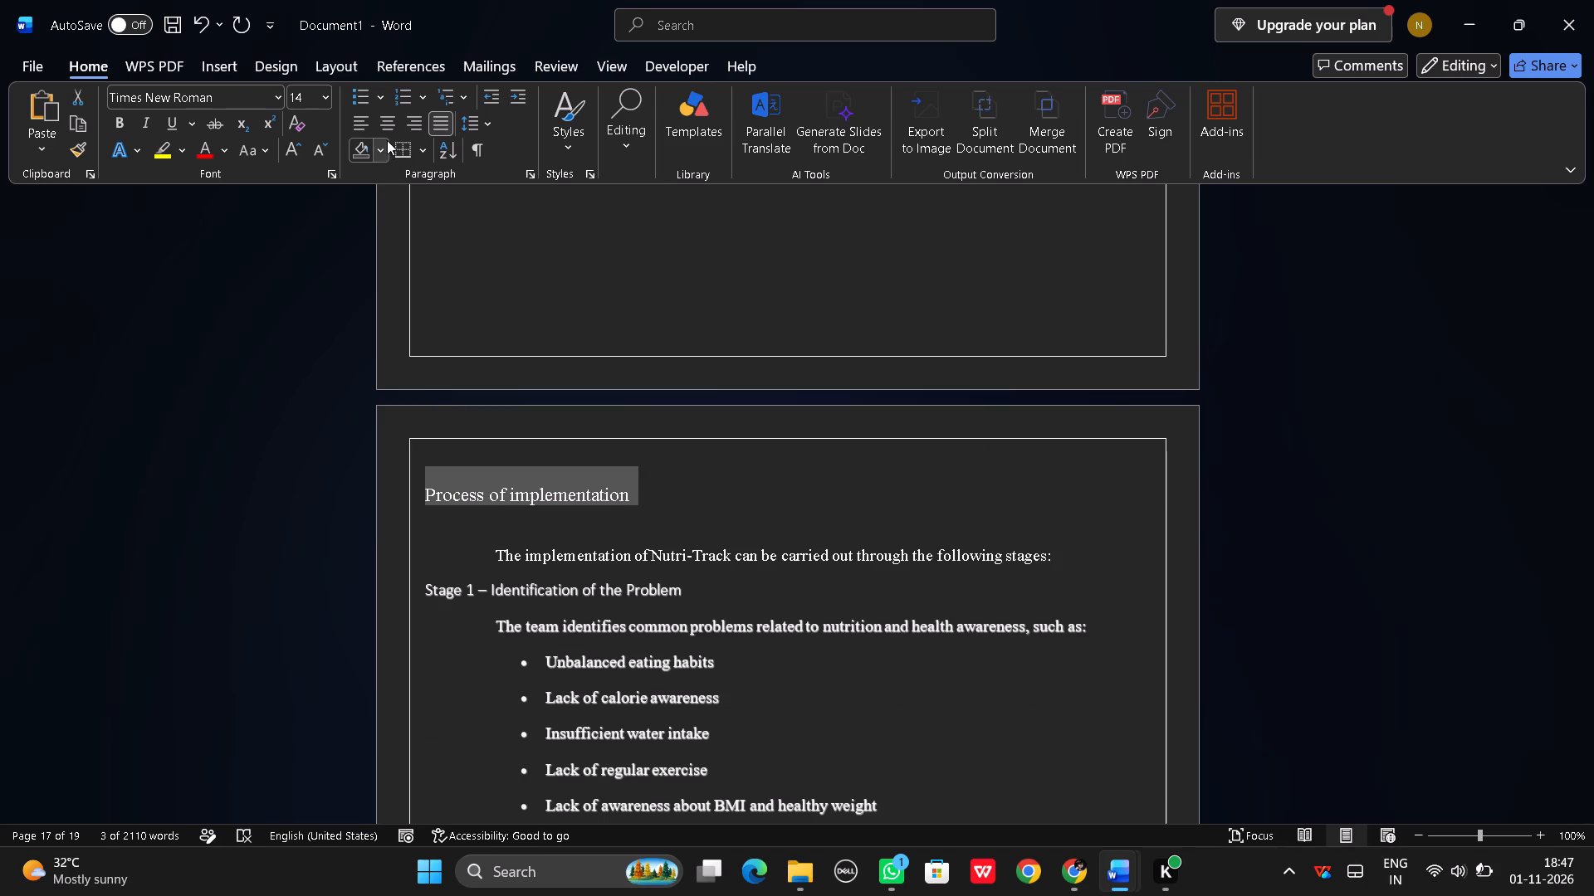
pyautogui.click(389, 129)
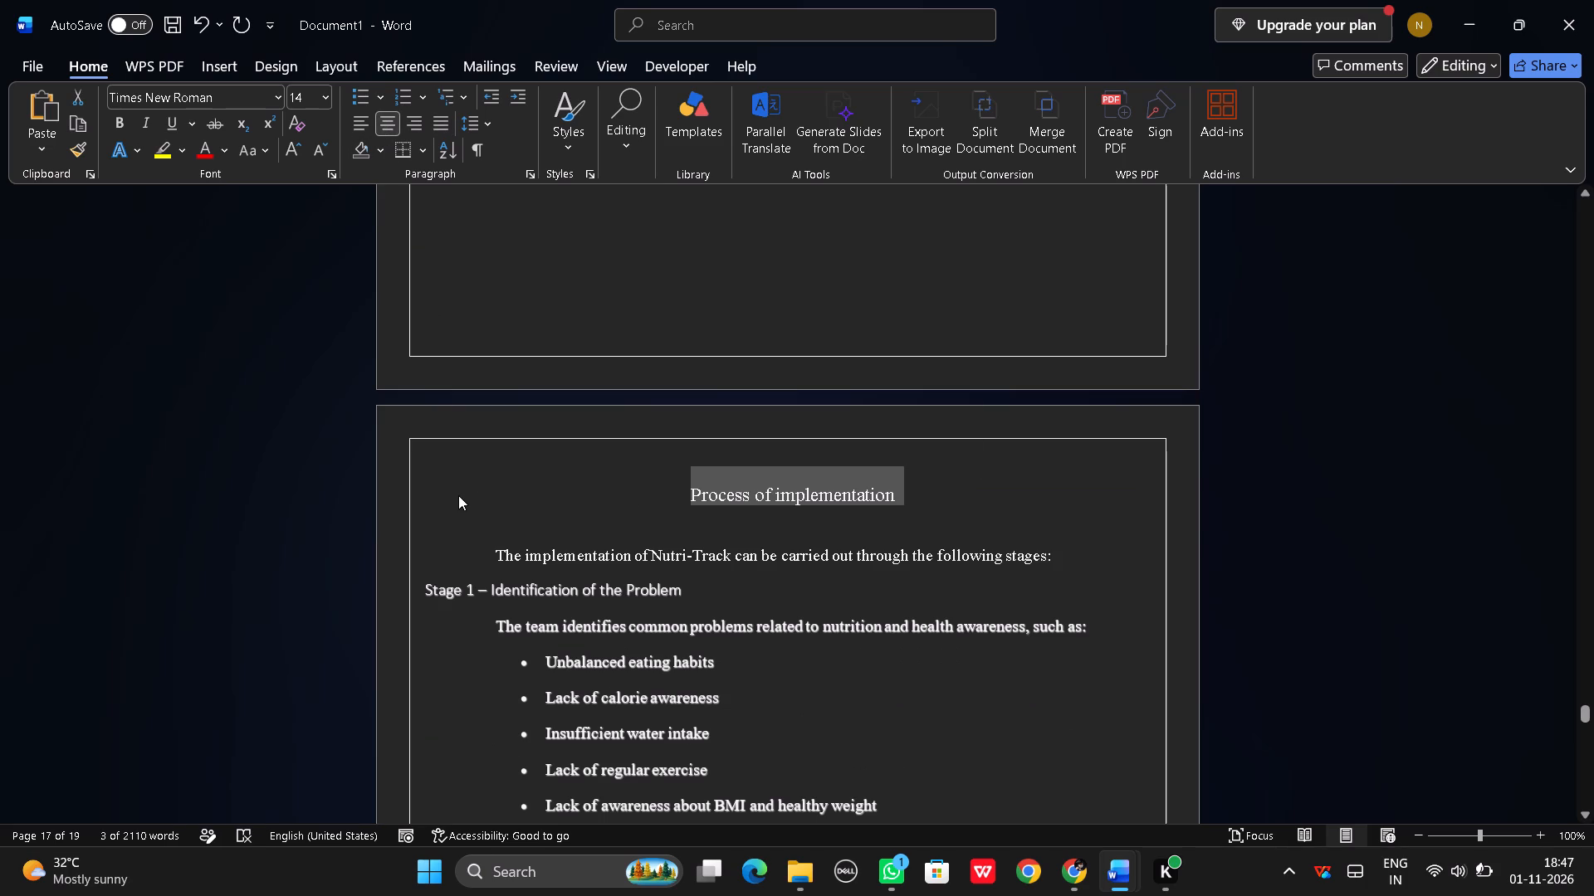
pyautogui.click(458, 495)
pyautogui.scroll(-3, 458, 495)
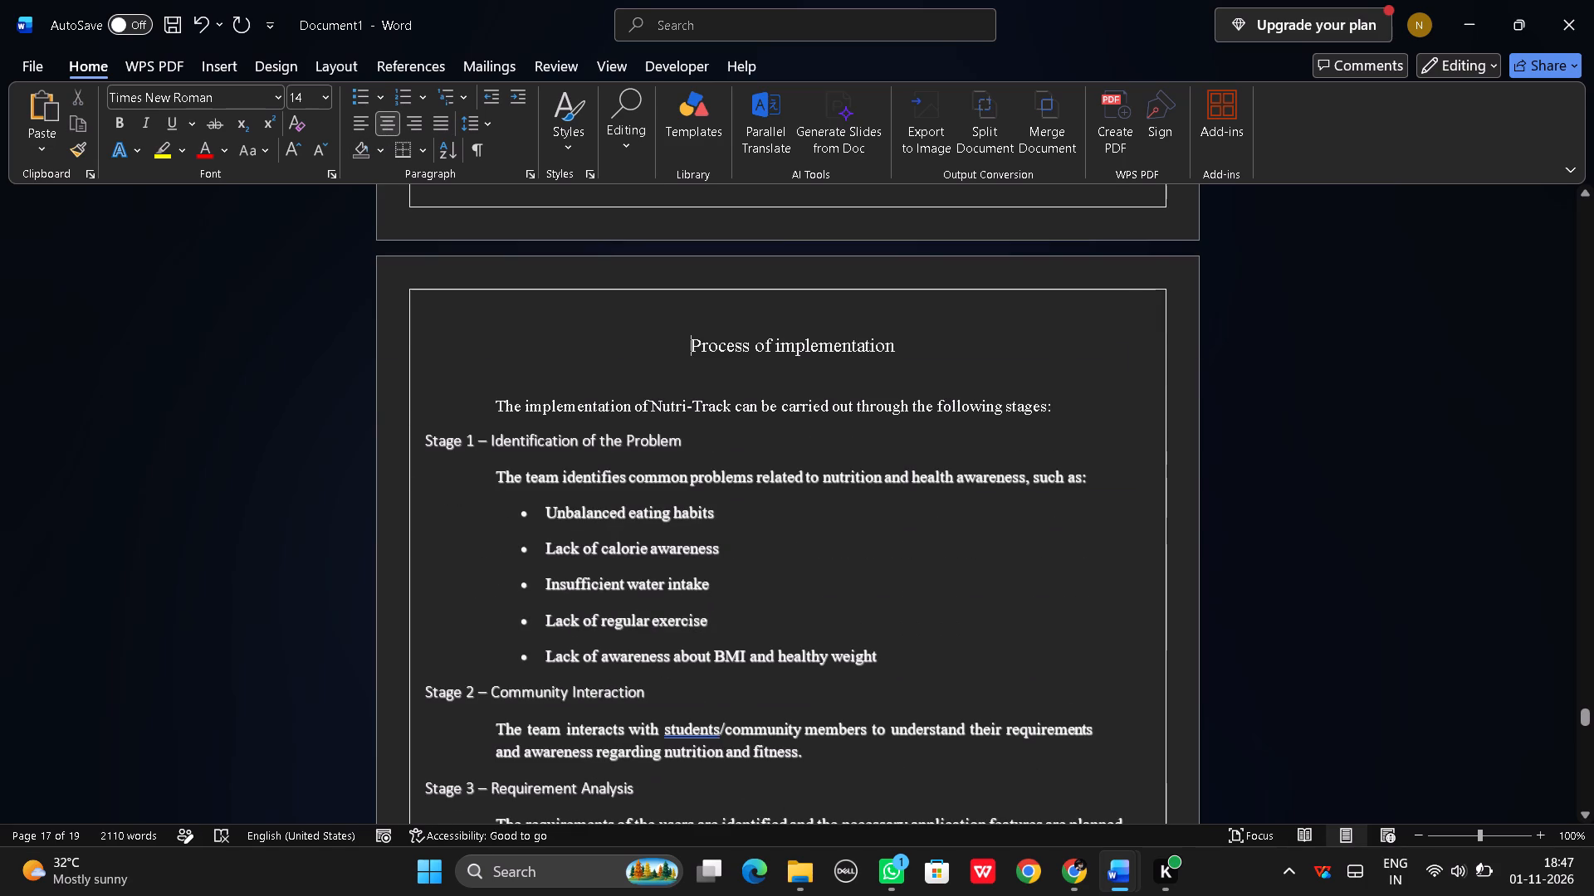
pyautogui.moveTo(672, 347); pyautogui.dragTo(885, 334)
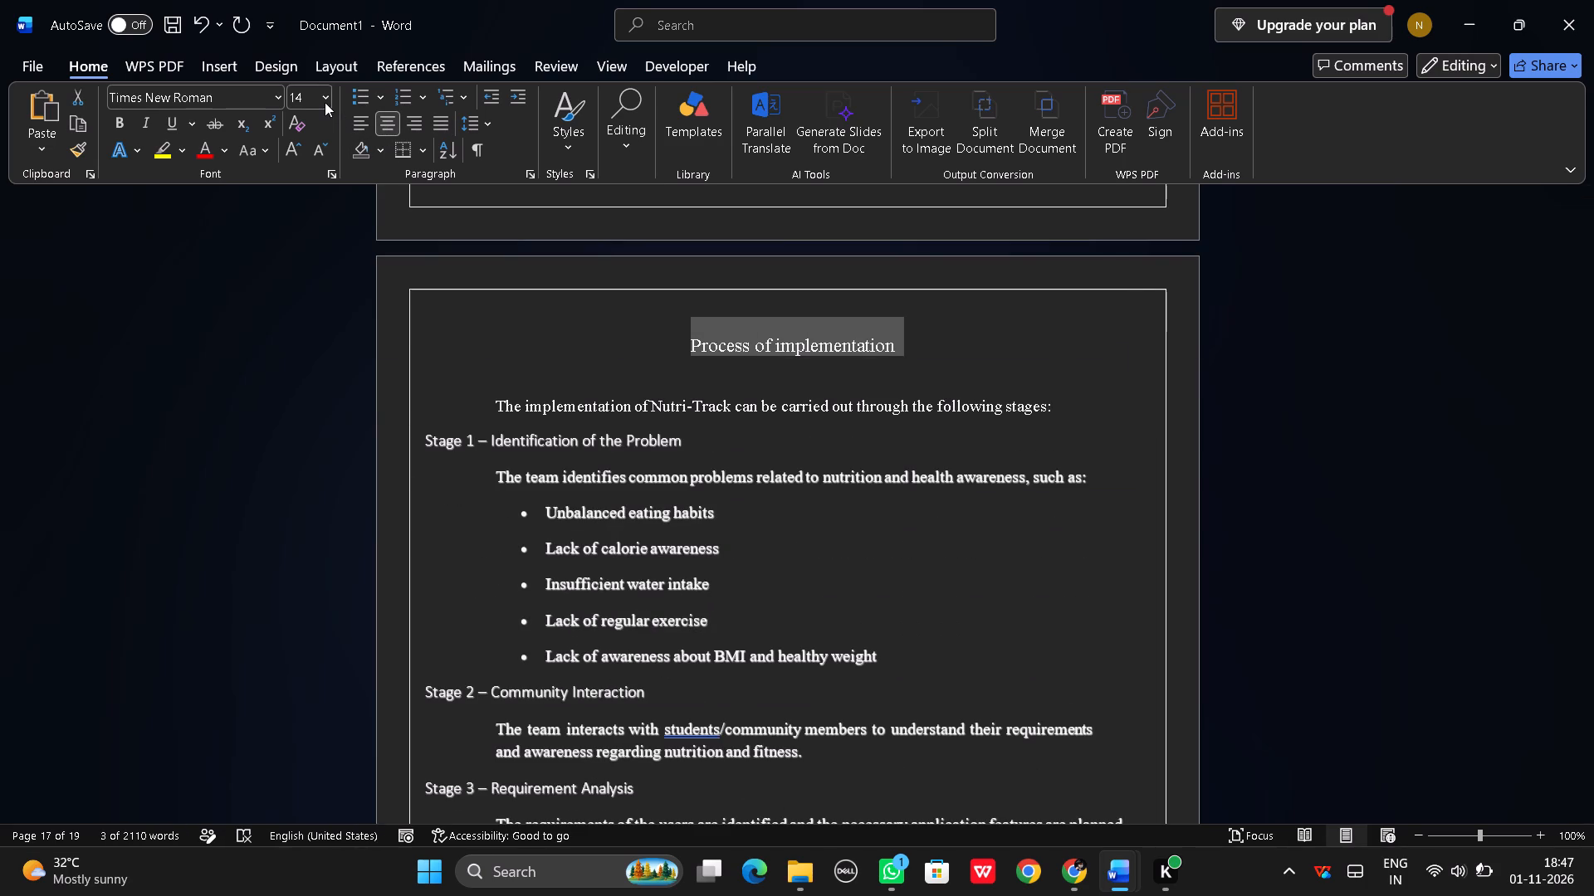
pyautogui.click(470, 379)
# Center the "Conclusion" heading on the report's last page.
pyautogui.scroll(-1, 482, 387)
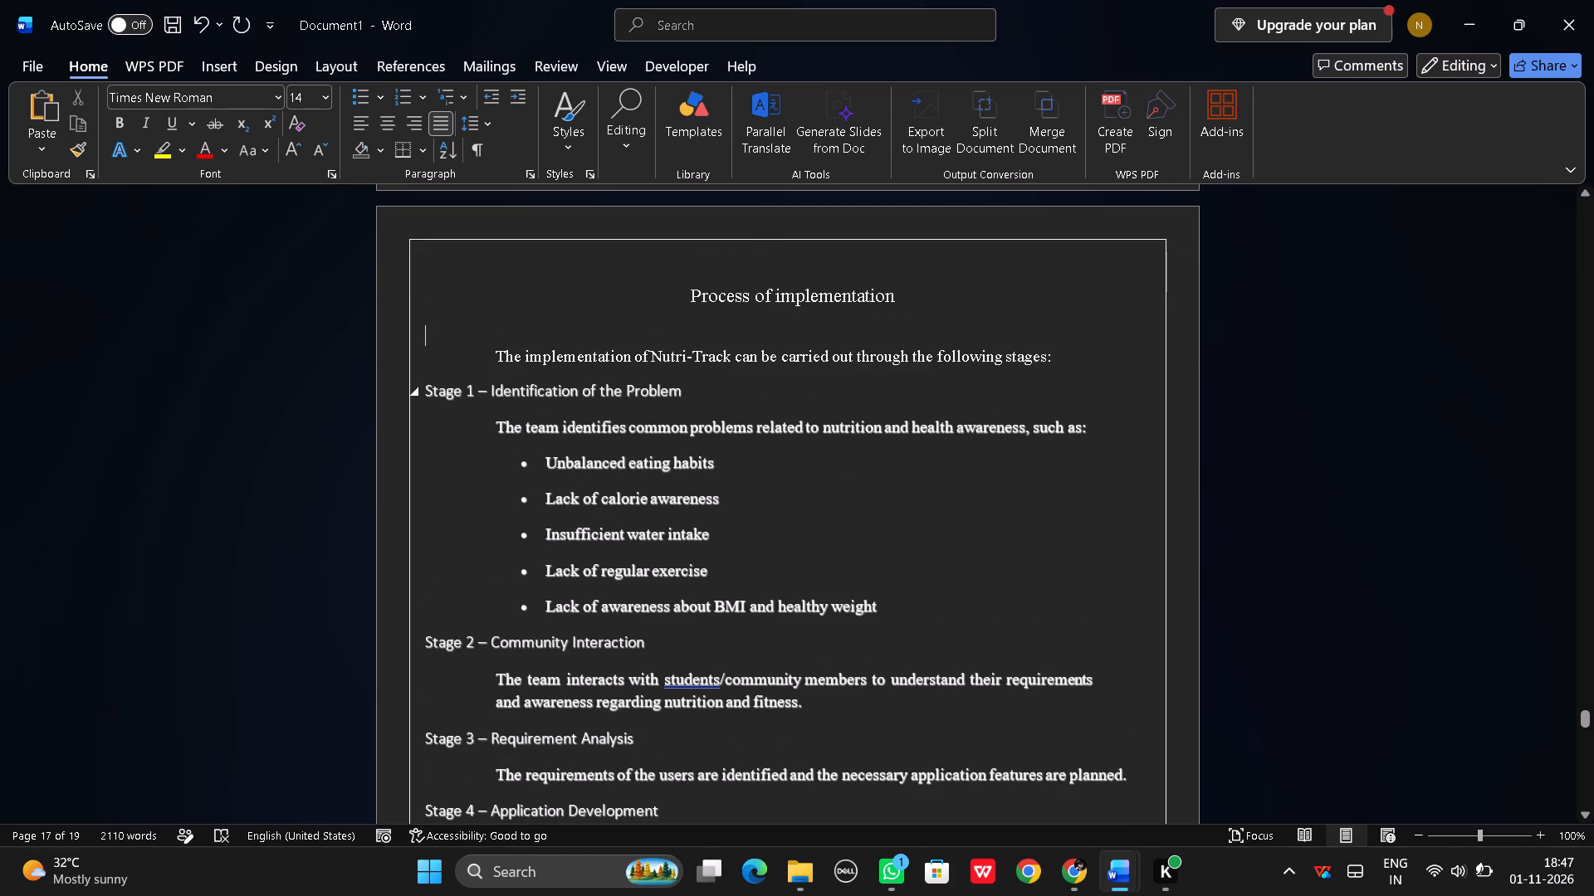
pyautogui.scroll(-4, 482, 387)
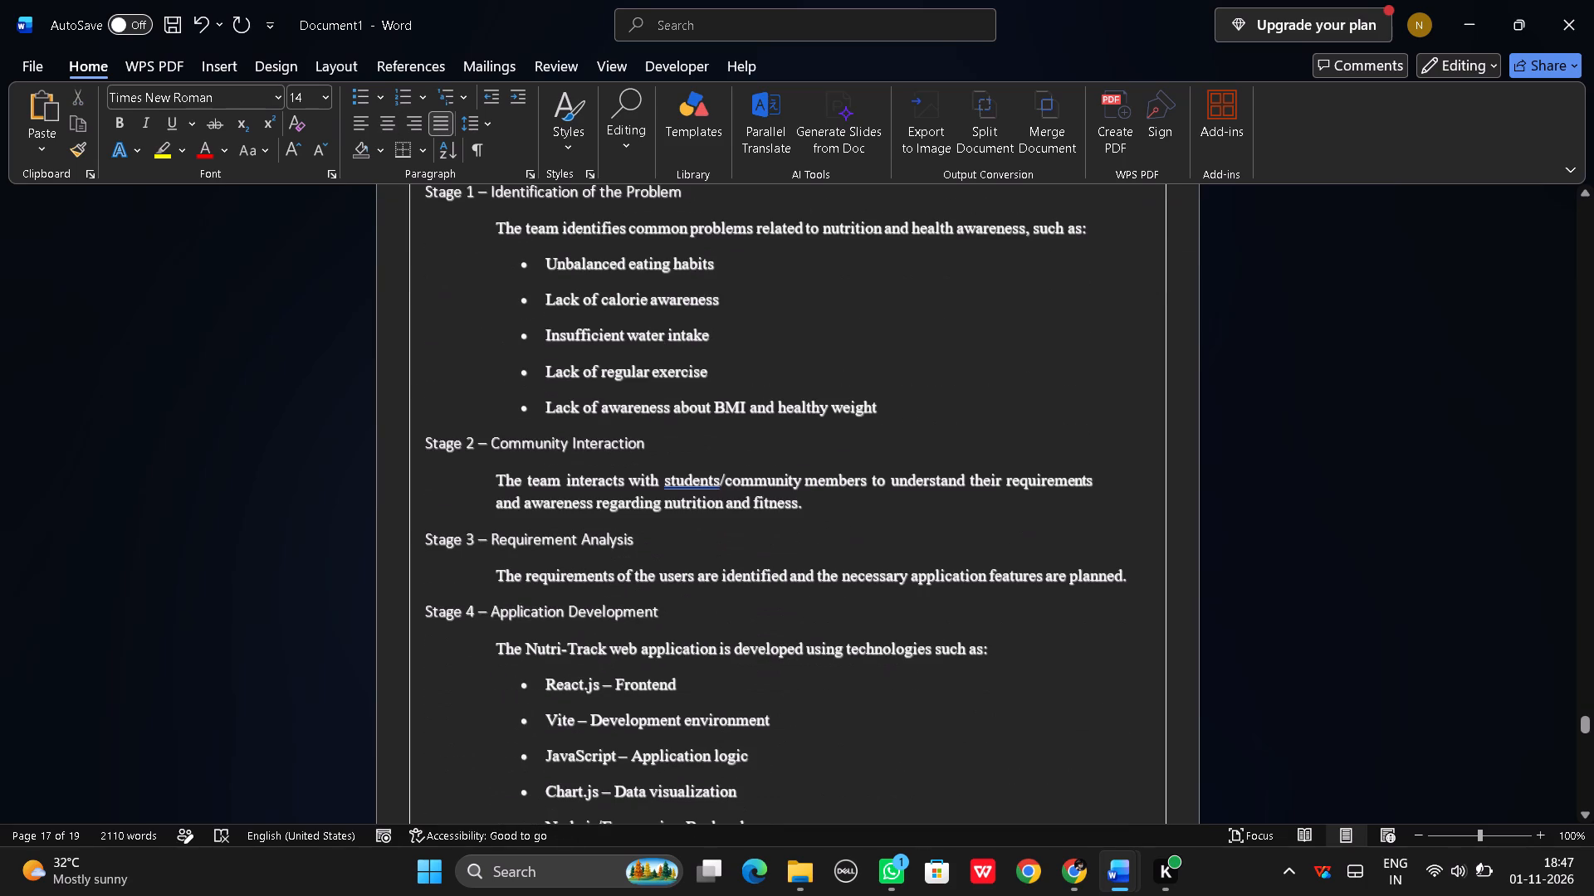
pyautogui.scroll(-4, 482, 387)
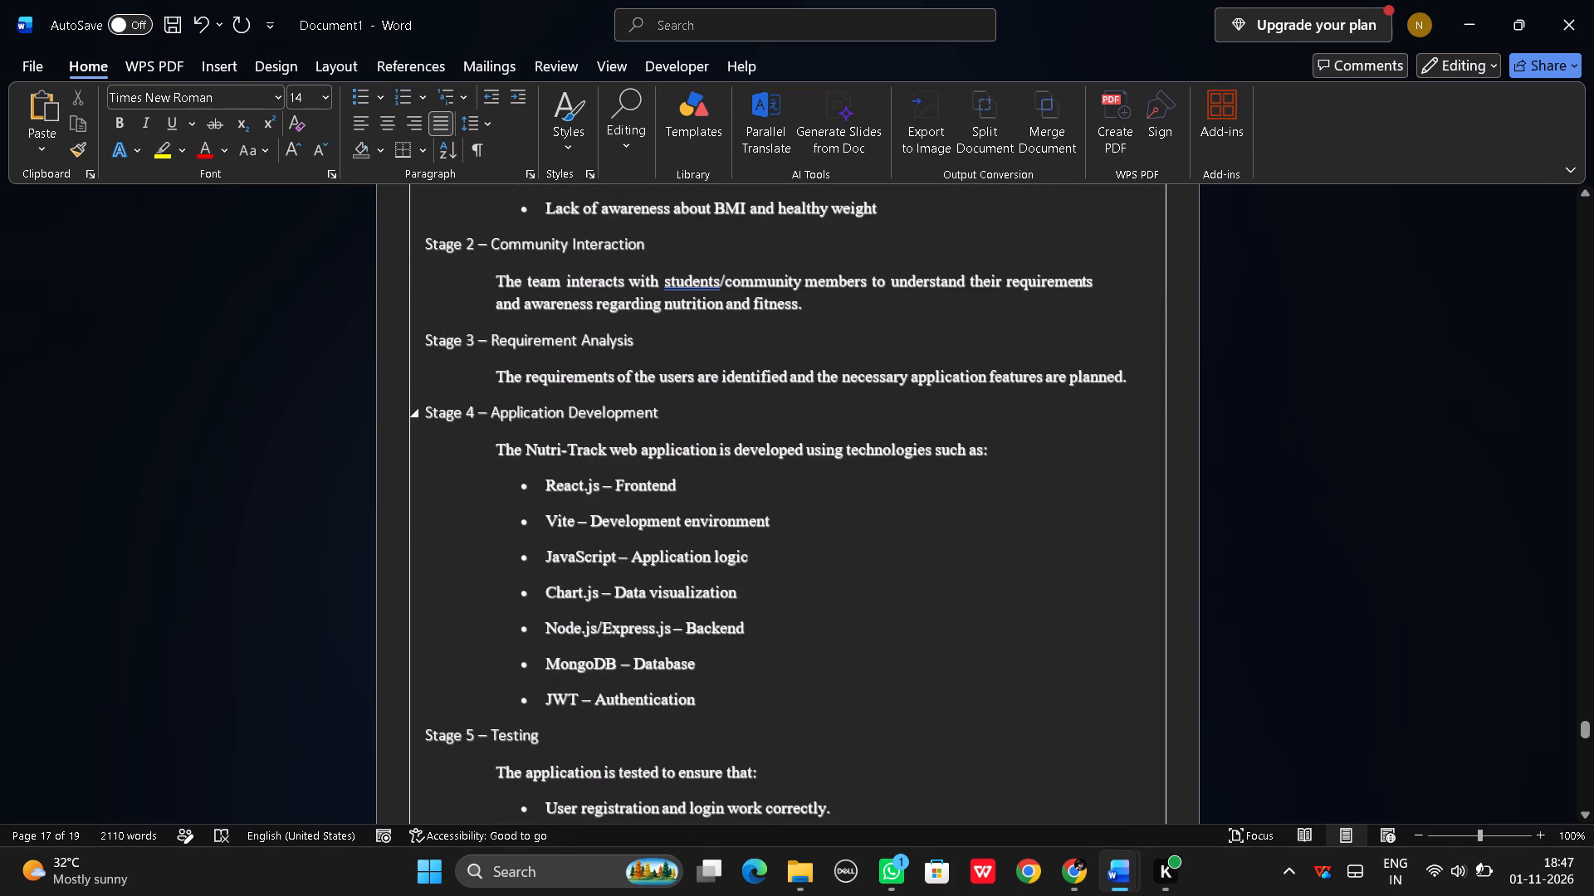
pyautogui.scroll(-18, 486, 390)
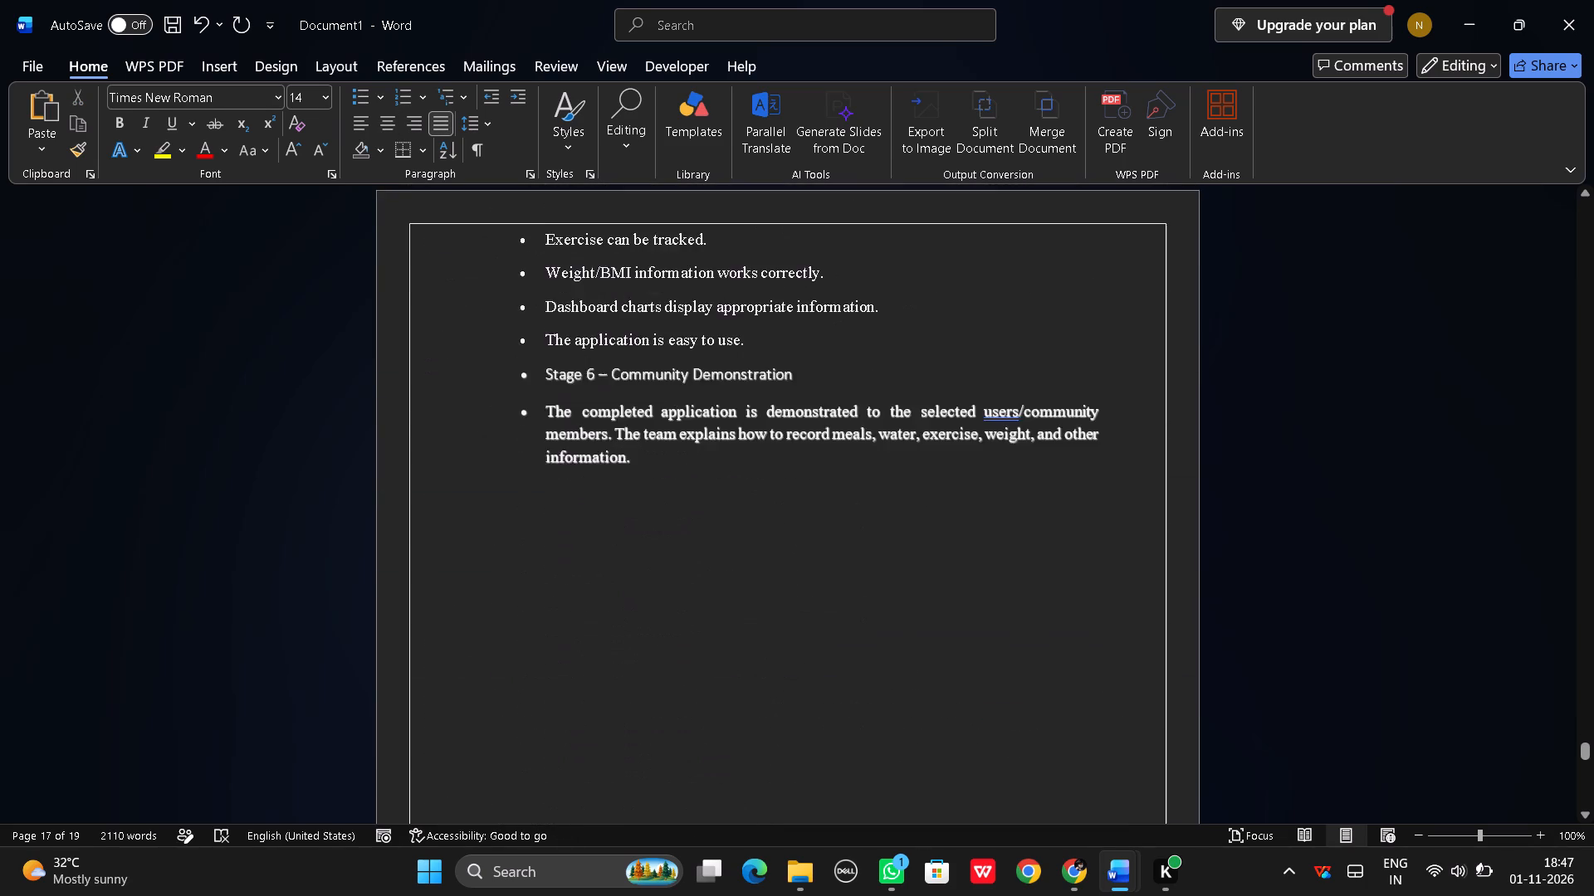
pyautogui.scroll(-18, 487, 394)
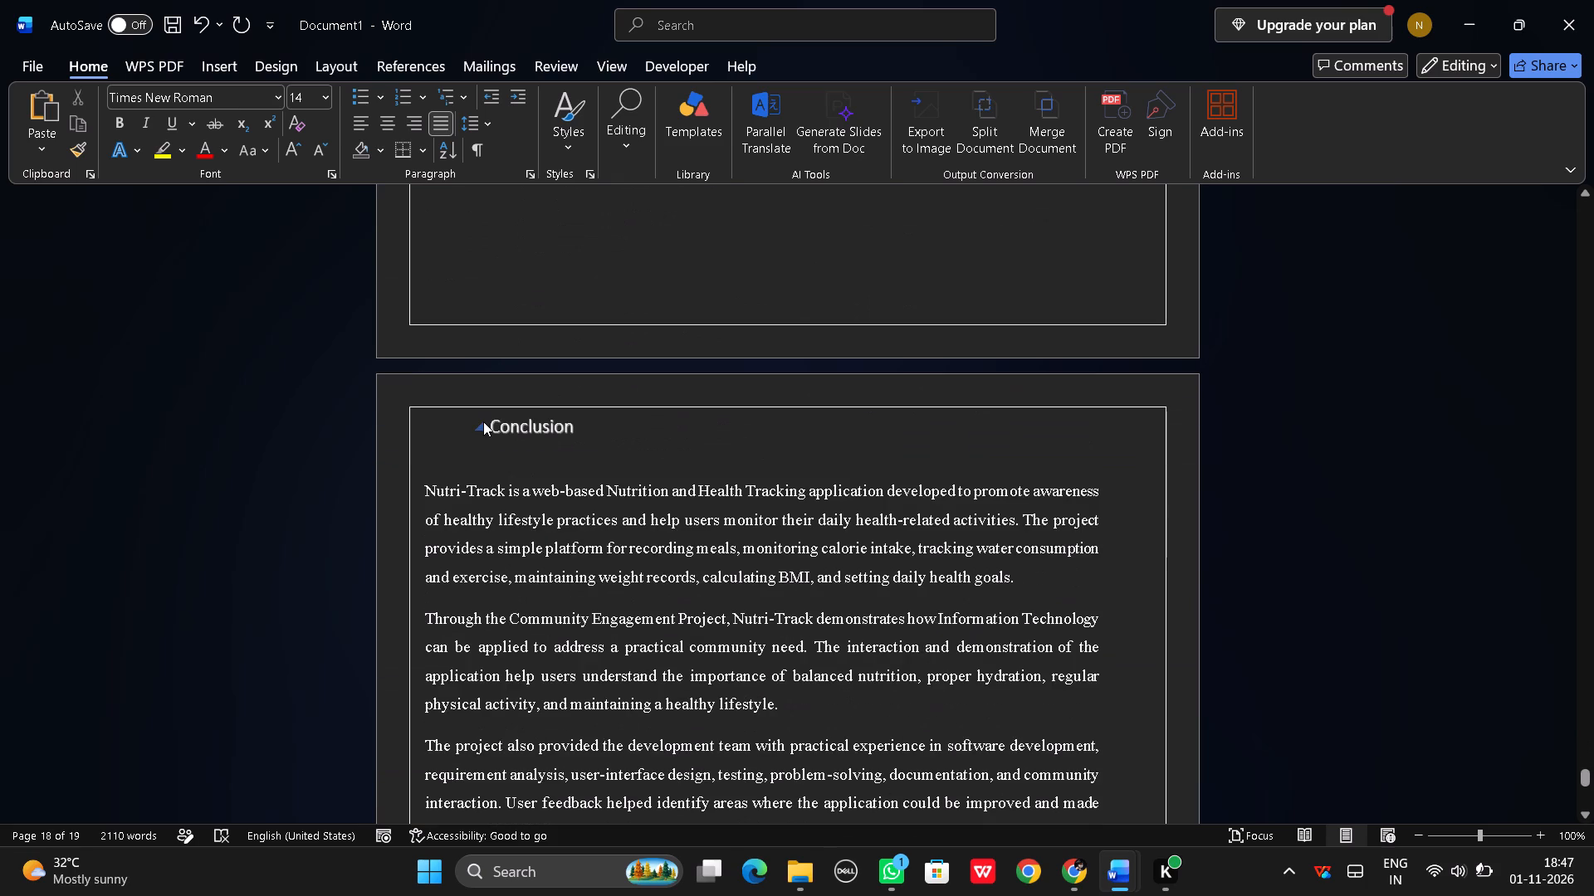
pyautogui.click(483, 421)
pyautogui.click(477, 428)
pyautogui.moveTo(490, 426); pyautogui.dragTo(571, 432)
pyautogui.click(384, 122)
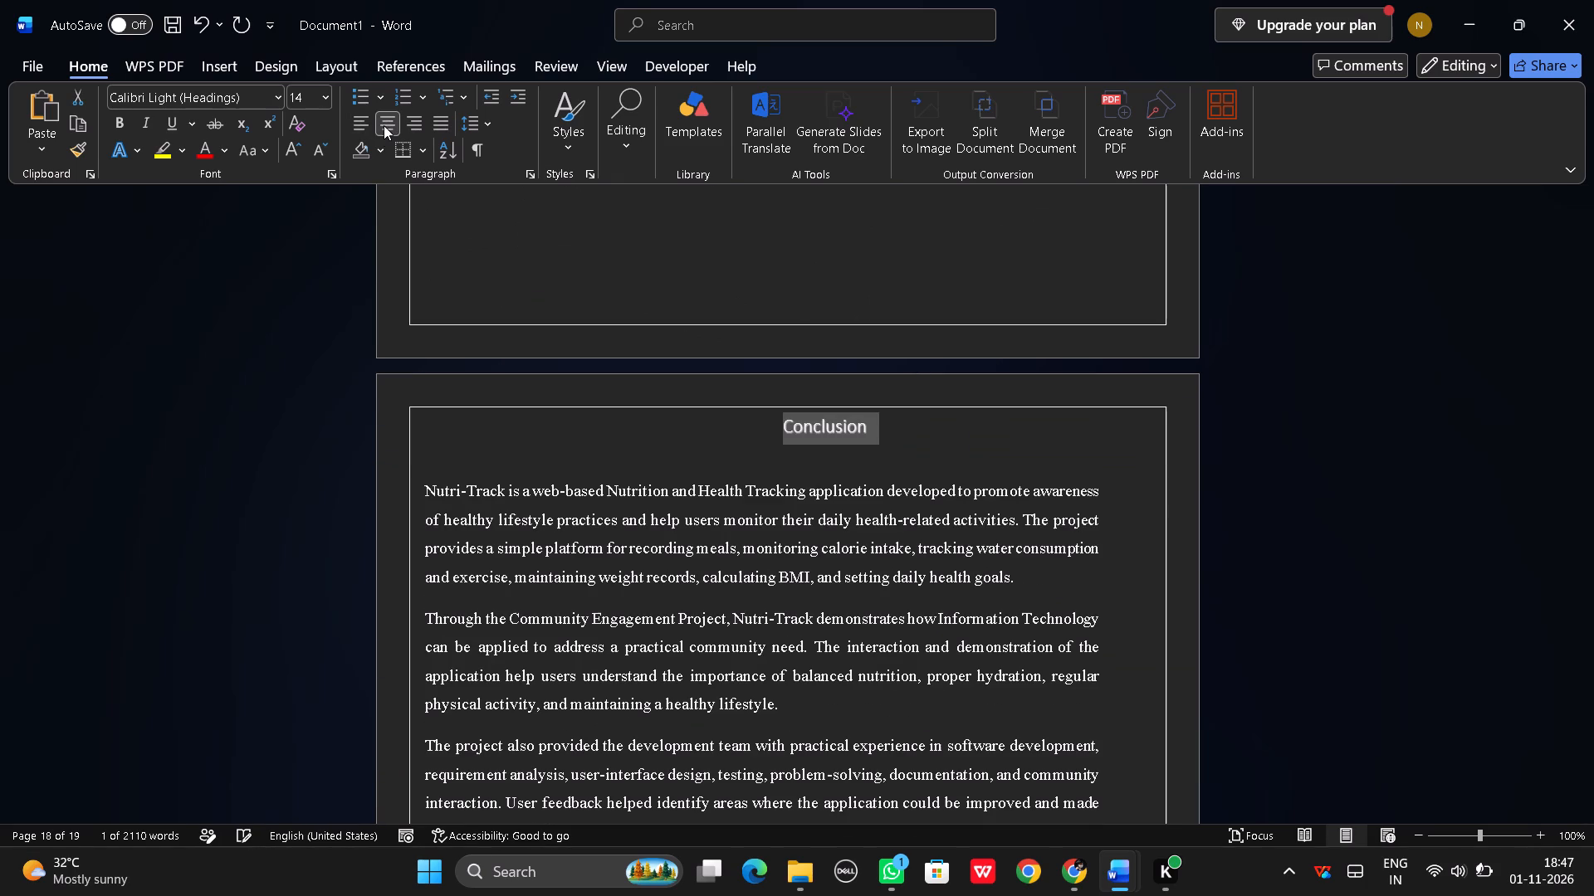
# Review the end of the report, from the Conclusion page back through the implementation stages.
pyautogui.scroll(-19, 487, 421)
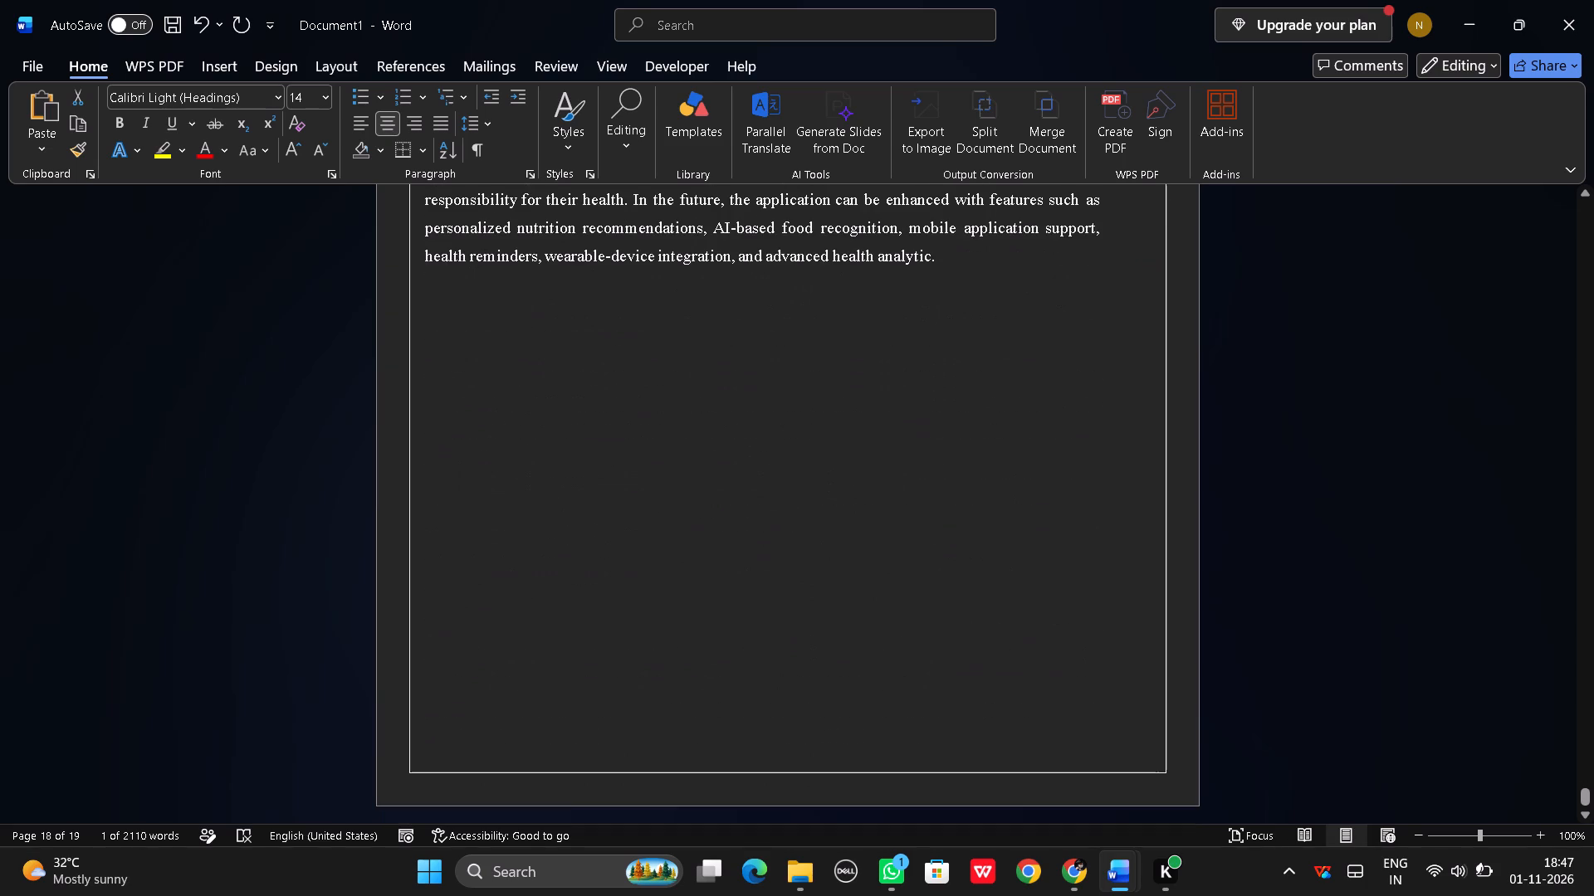
pyautogui.scroll(-8, 509, 424)
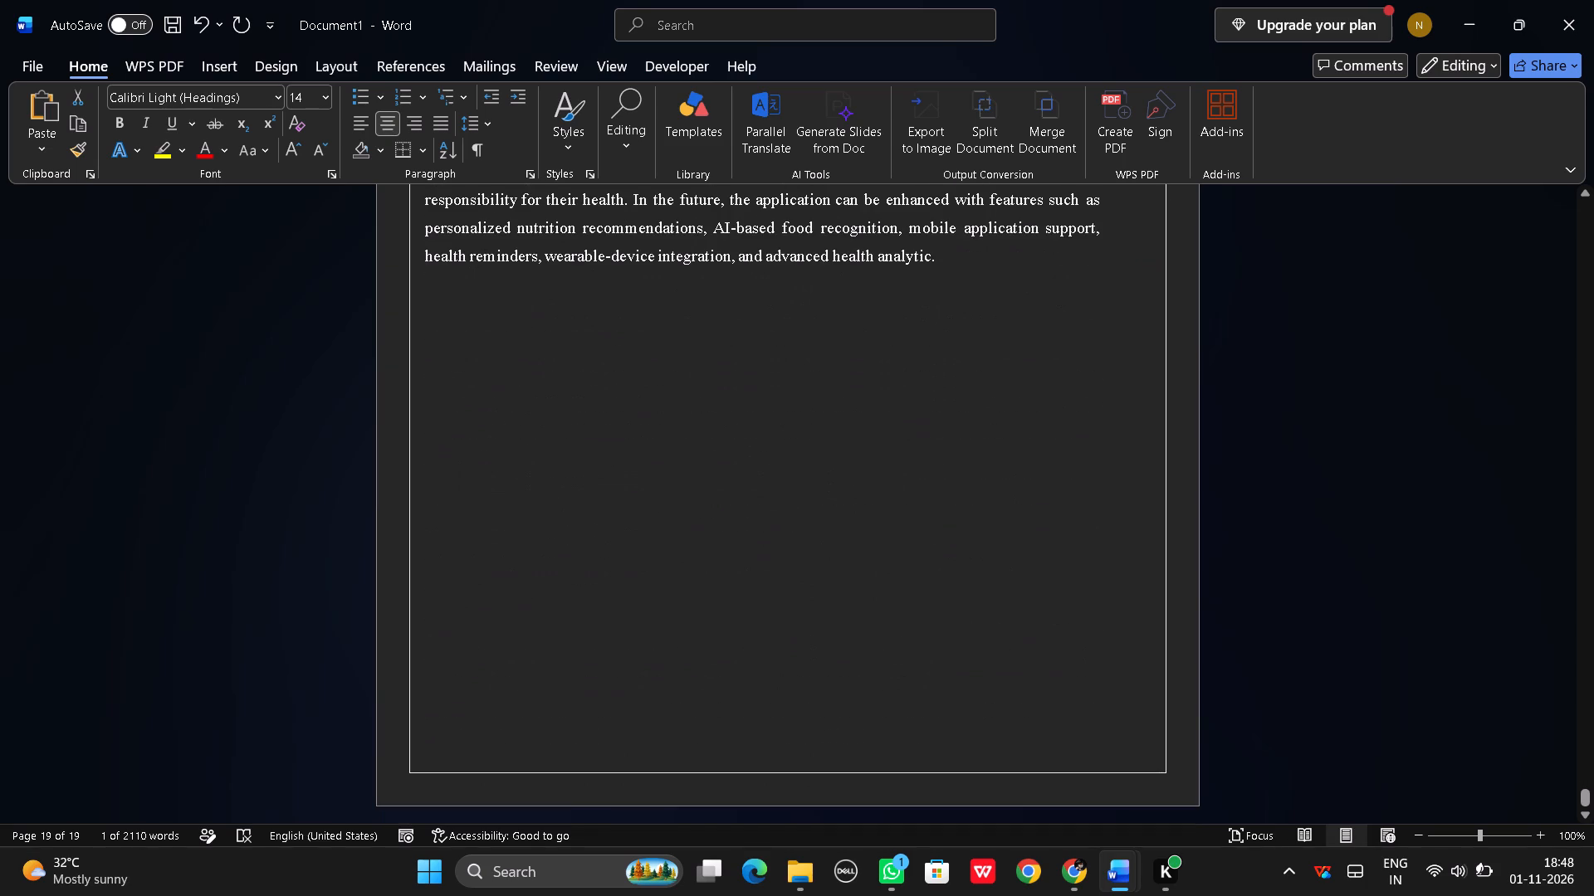
pyautogui.click(643, 446)
pyautogui.scroll(20, 643, 446)
pyautogui.scroll(1, 643, 446)
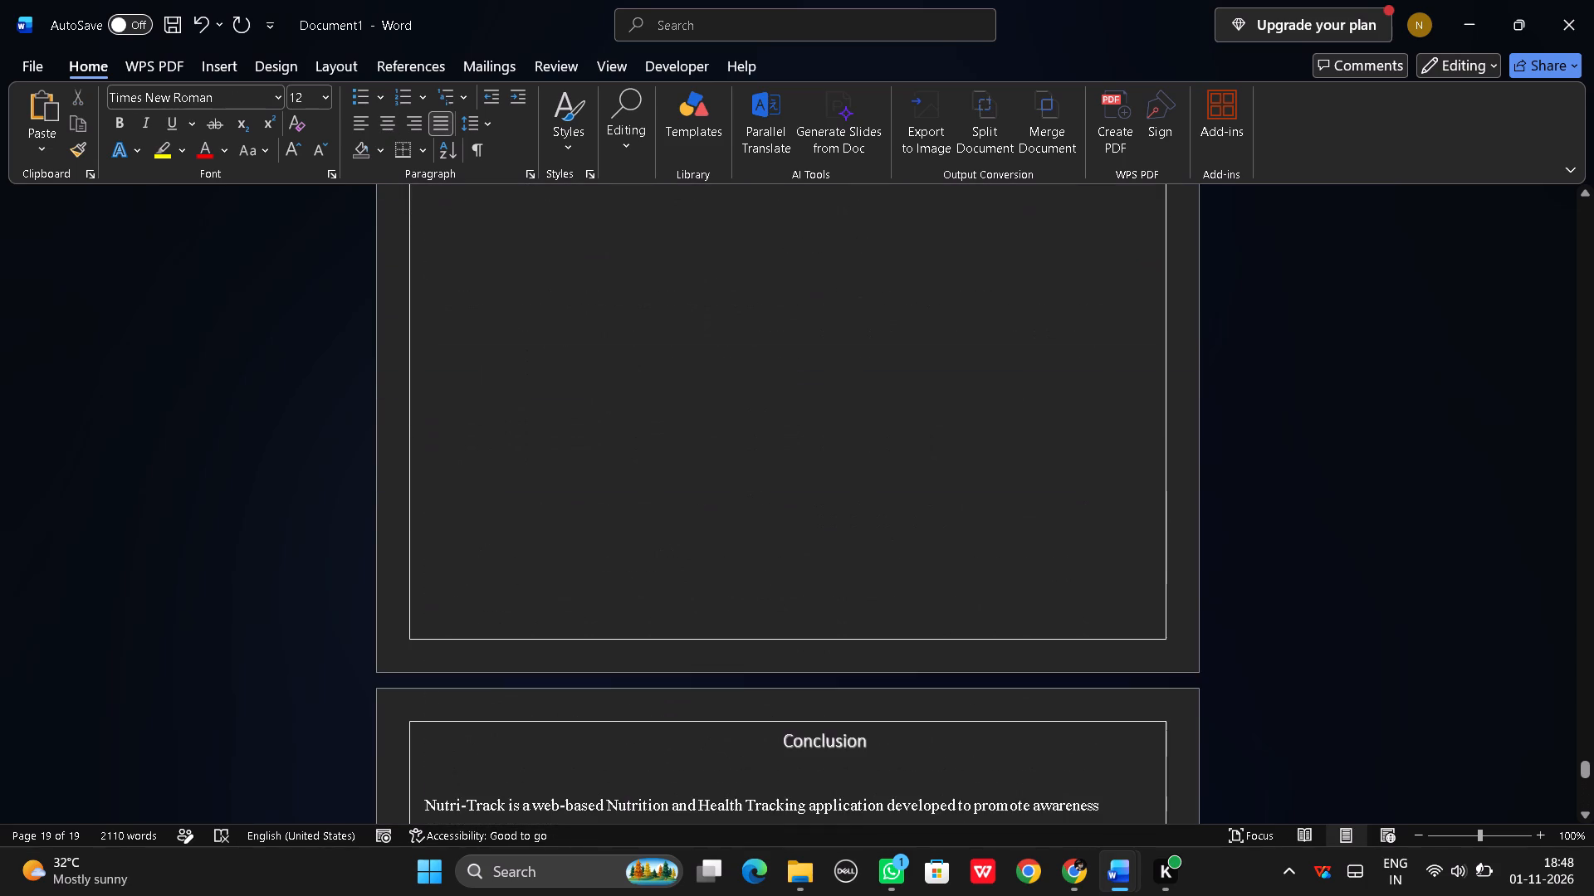
pyautogui.scroll(20, 643, 446)
pyautogui.scroll(8, 643, 446)
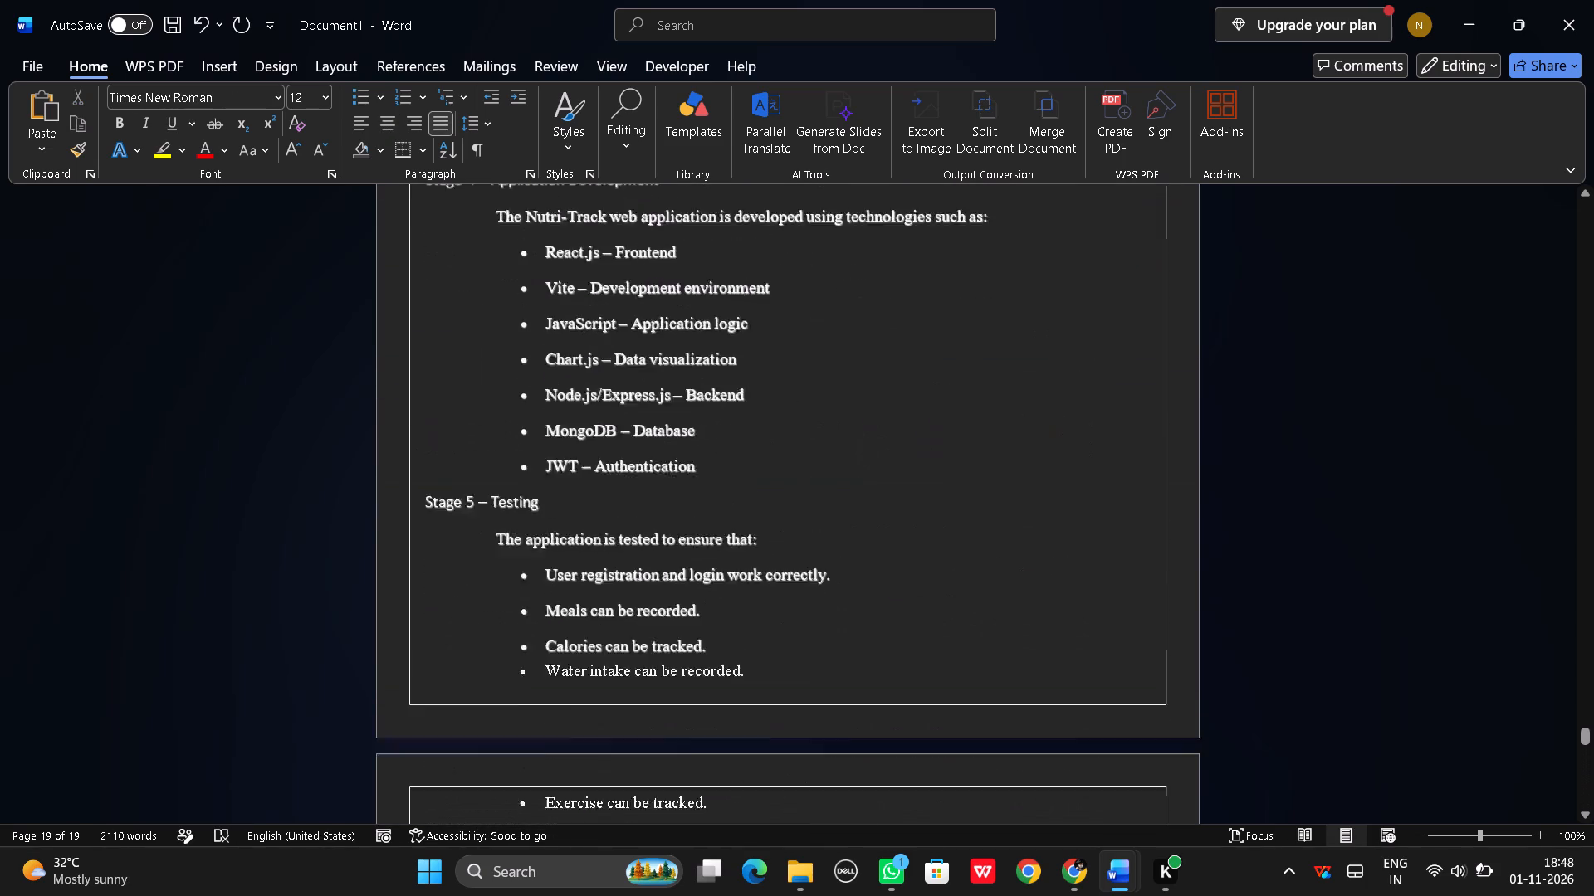
pyautogui.scroll(9, 643, 445)
# Delete the comma after "Arts" in the college name of the Certificate by Institute paragraph.
pyautogui.moveTo(1585, 720); pyautogui.dragTo(1562, 414)
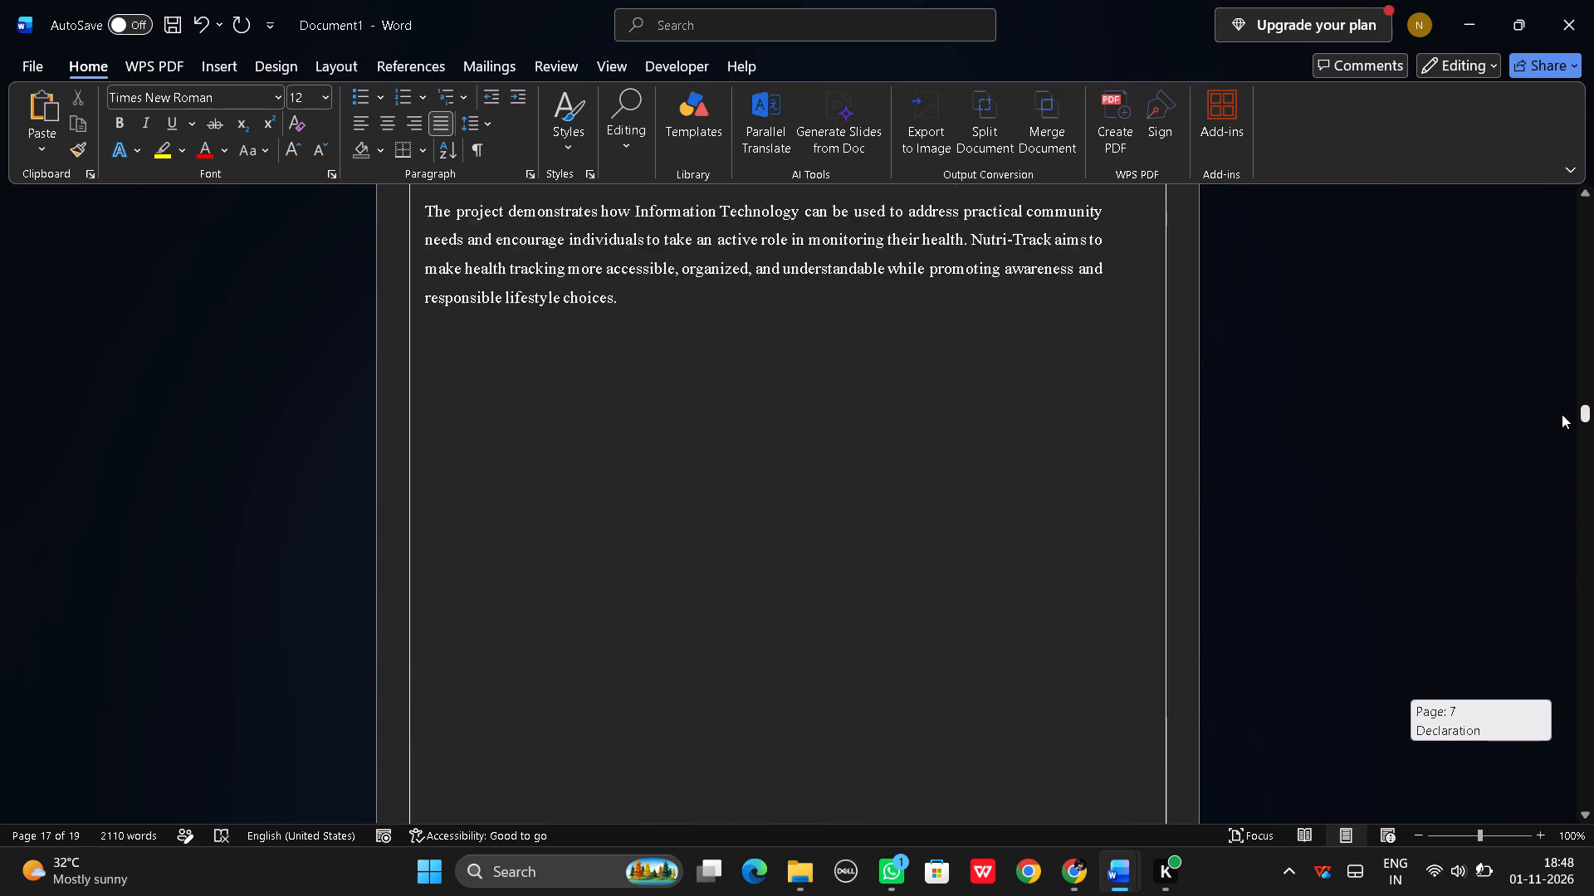
pyautogui.moveTo(1562, 414); pyautogui.dragTo(1568, 367)
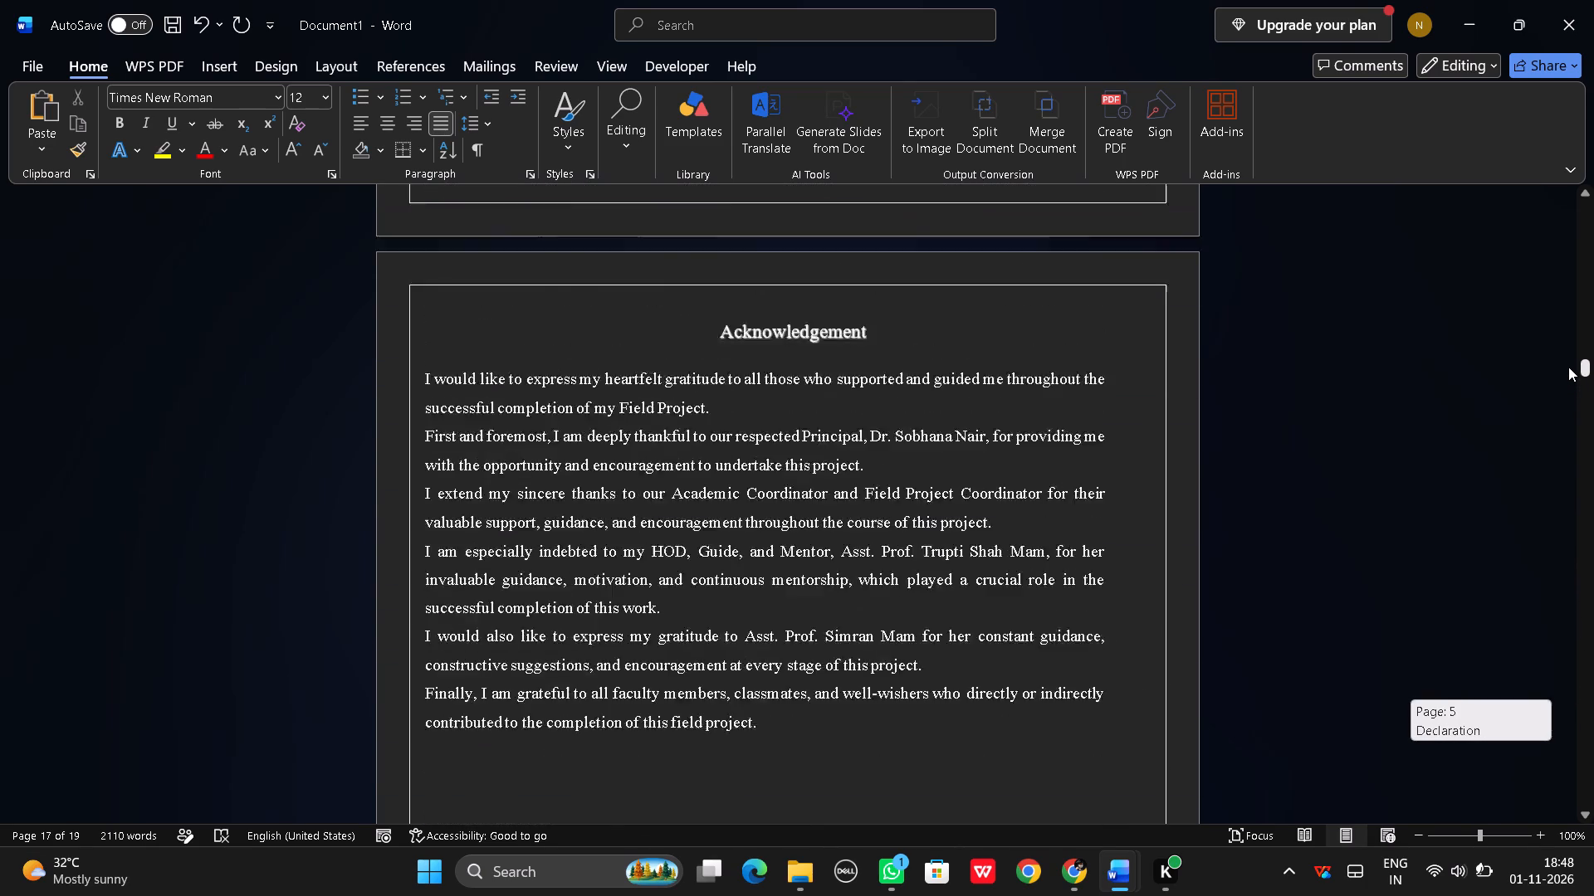
pyautogui.moveTo(1568, 367); pyautogui.dragTo(1584, 328)
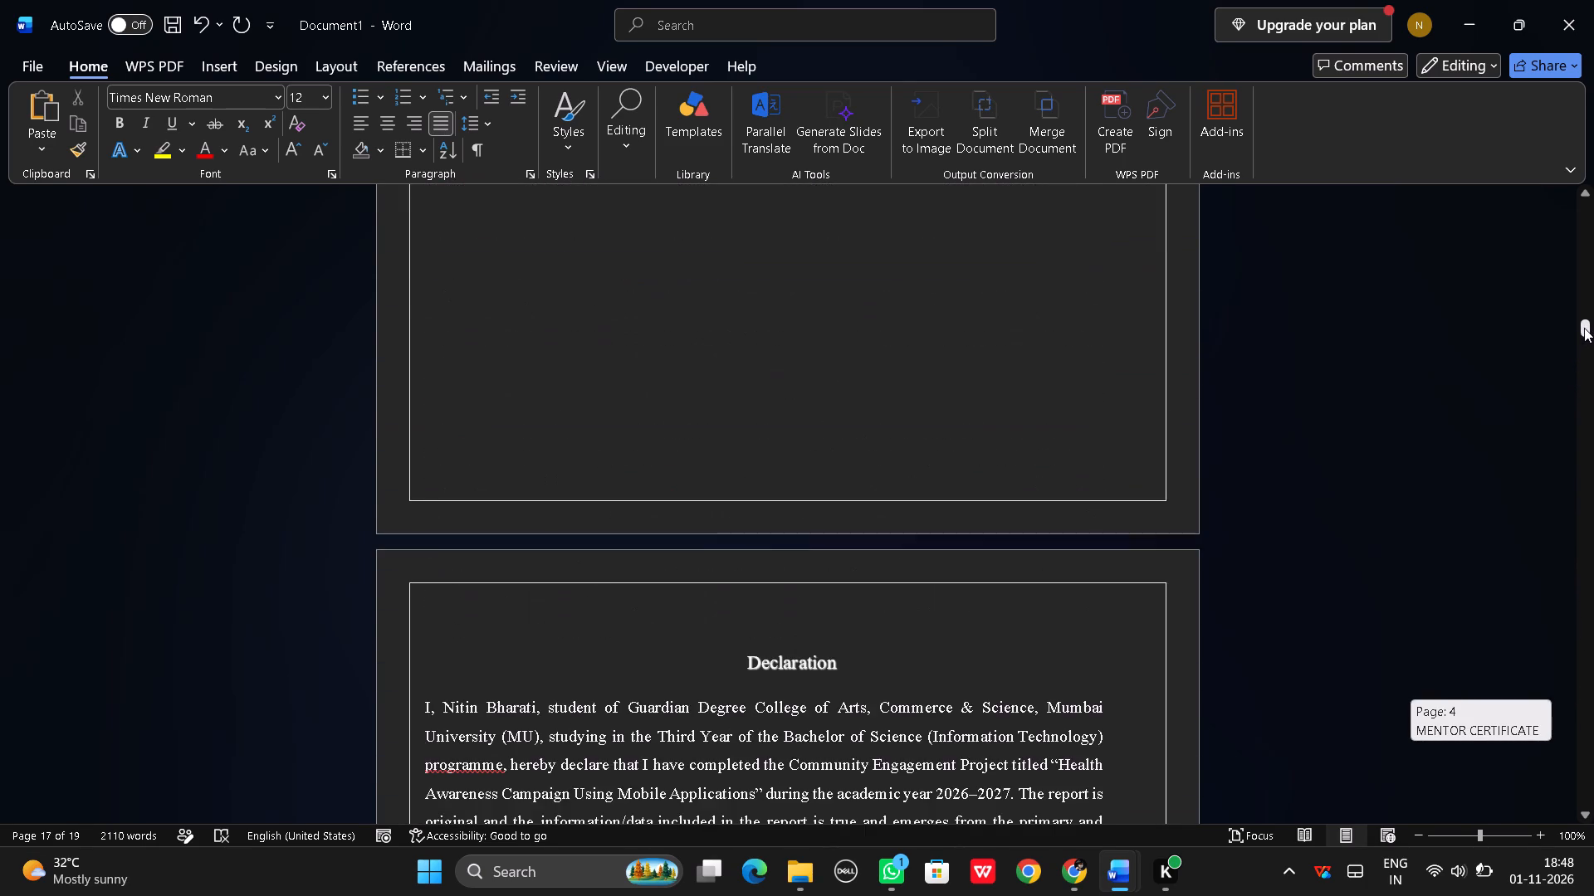
pyautogui.moveTo(1584, 328); pyautogui.dragTo(1590, 284)
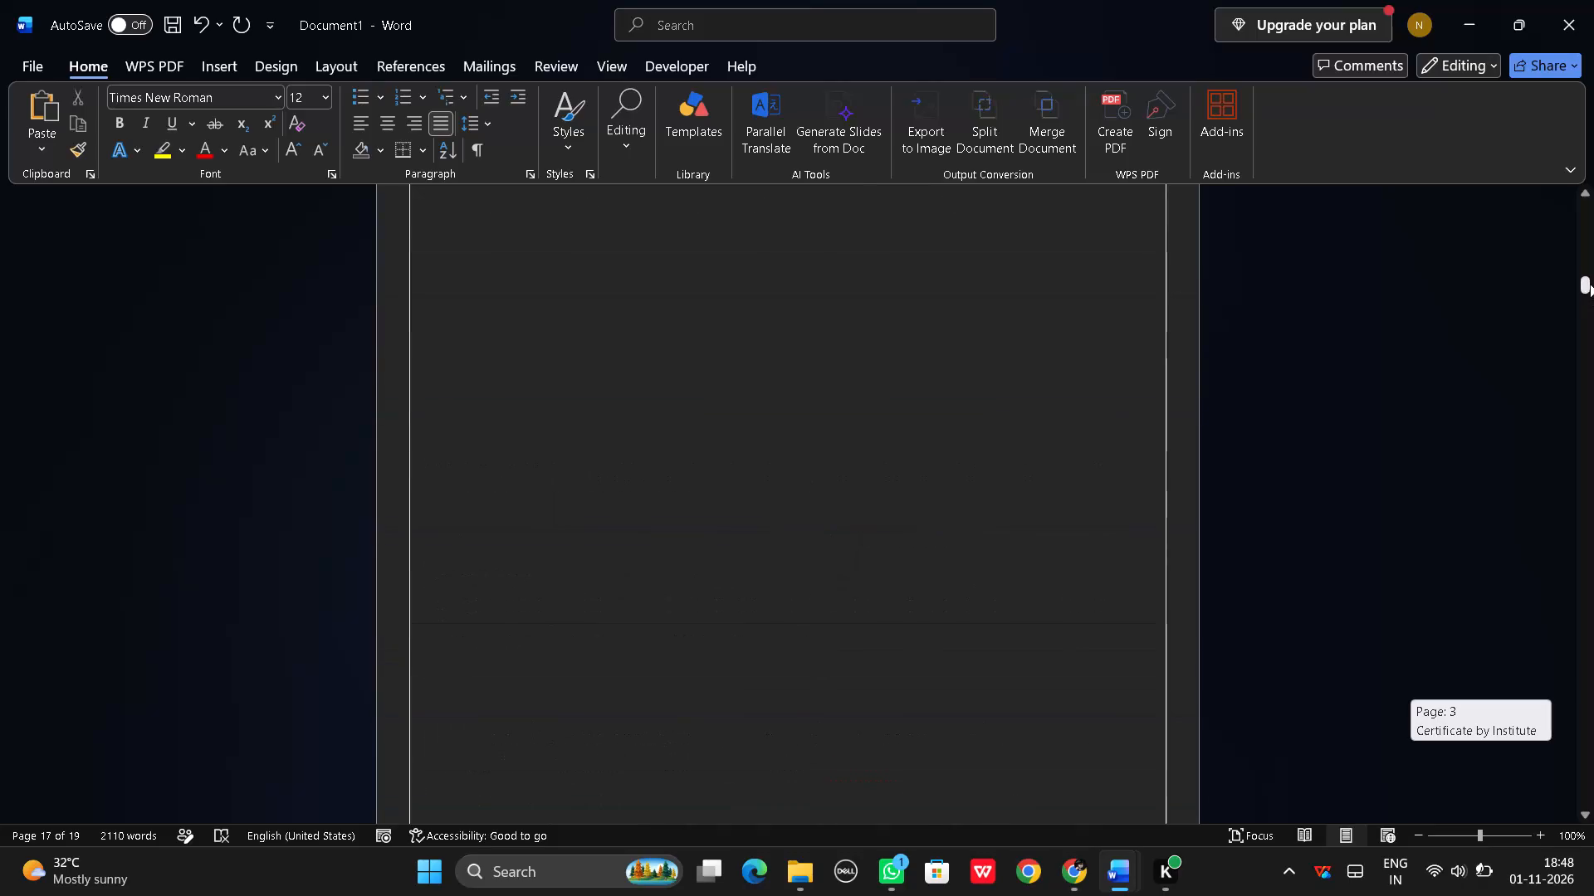
pyautogui.moveTo(1590, 284); pyautogui.dragTo(1587, 266)
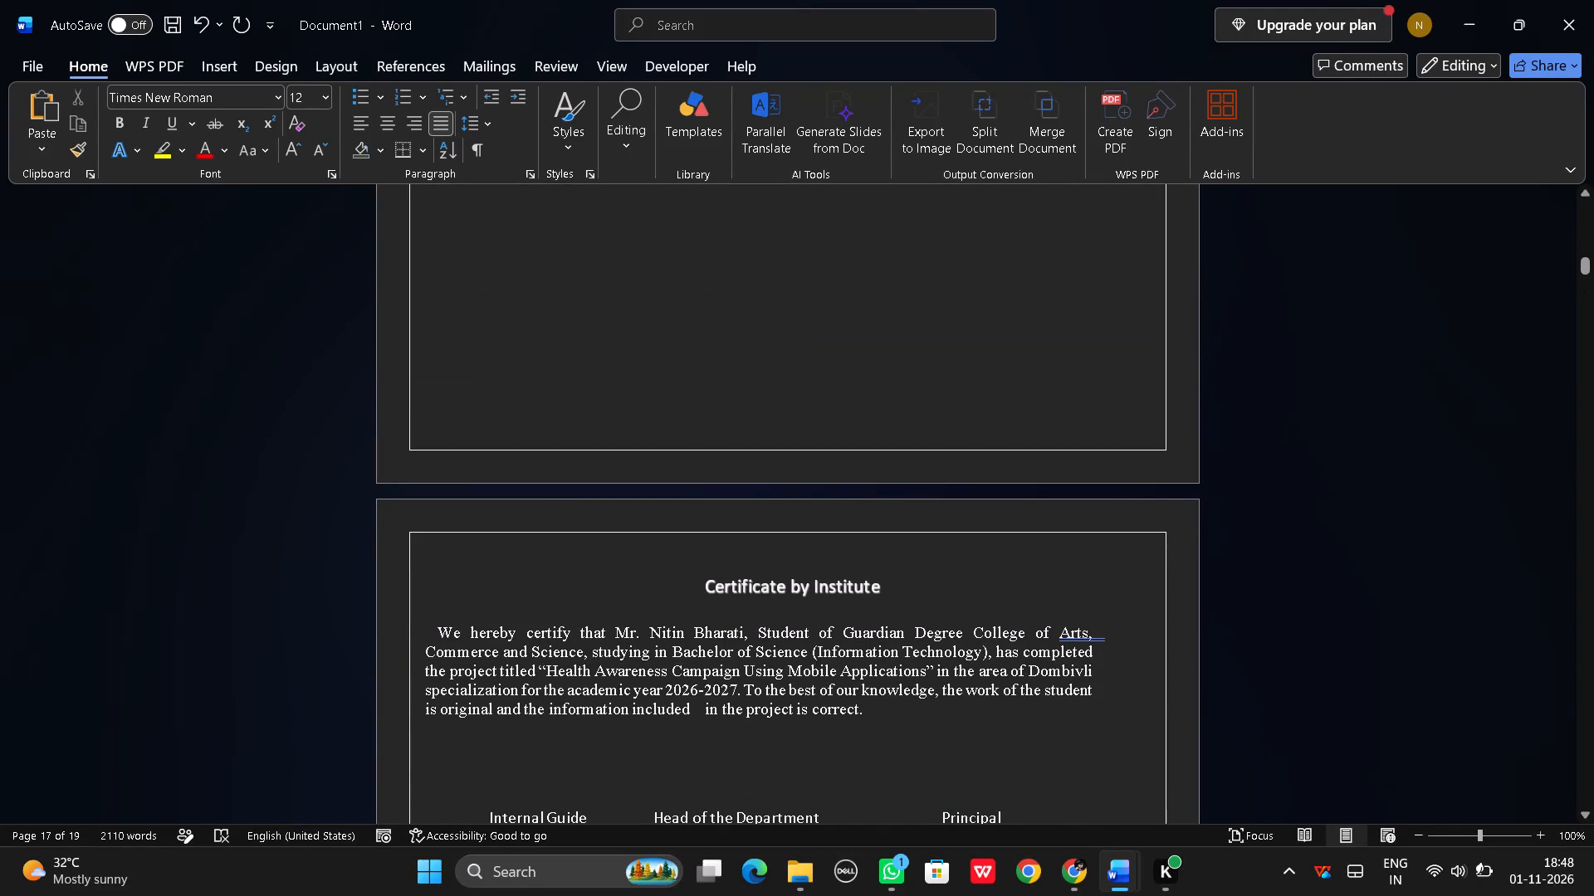
pyautogui.click(1103, 638)
pyautogui.press('BackSpace')
pyautogui.press('BackSpace')
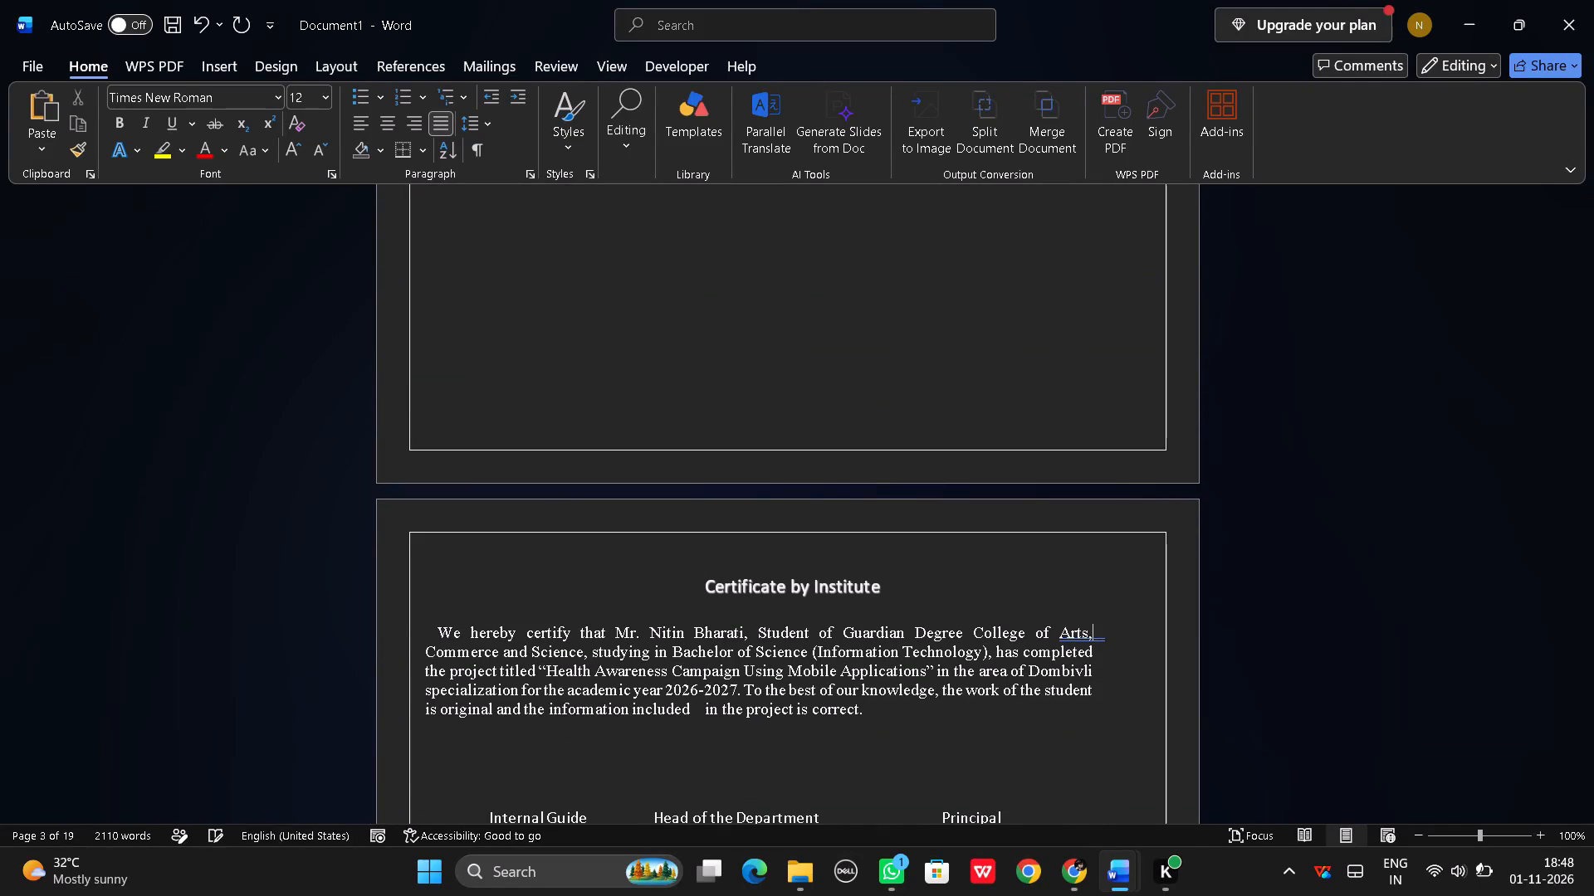
pyautogui.press('BackSpace')
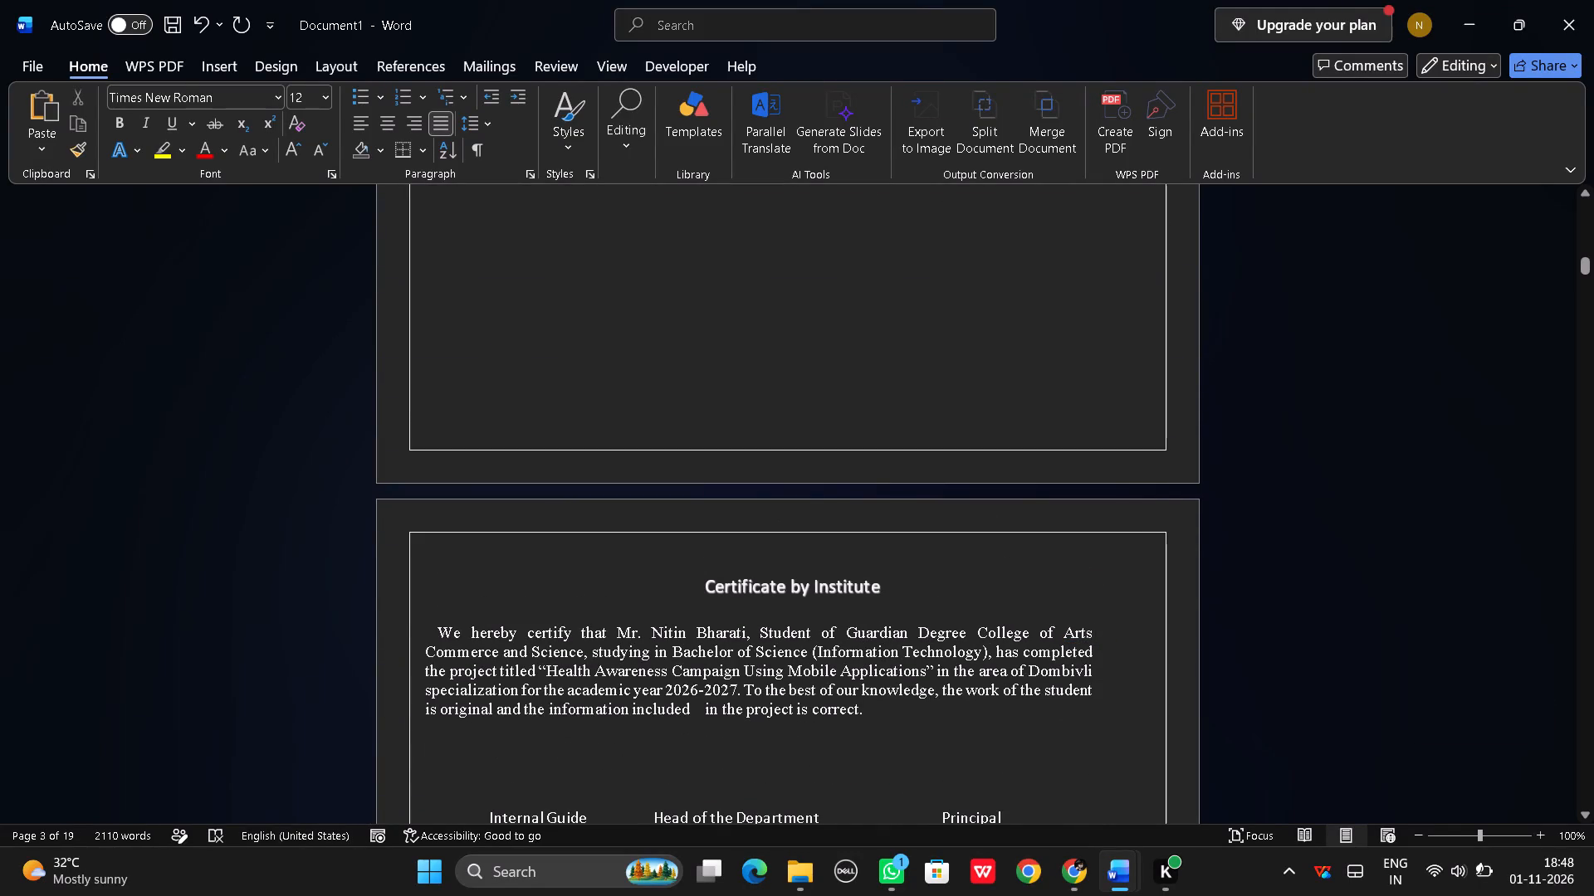
# Review the layout of the report's cover page, title page and Certificate by Institute page.
pyautogui.scroll(15, 887, 642)
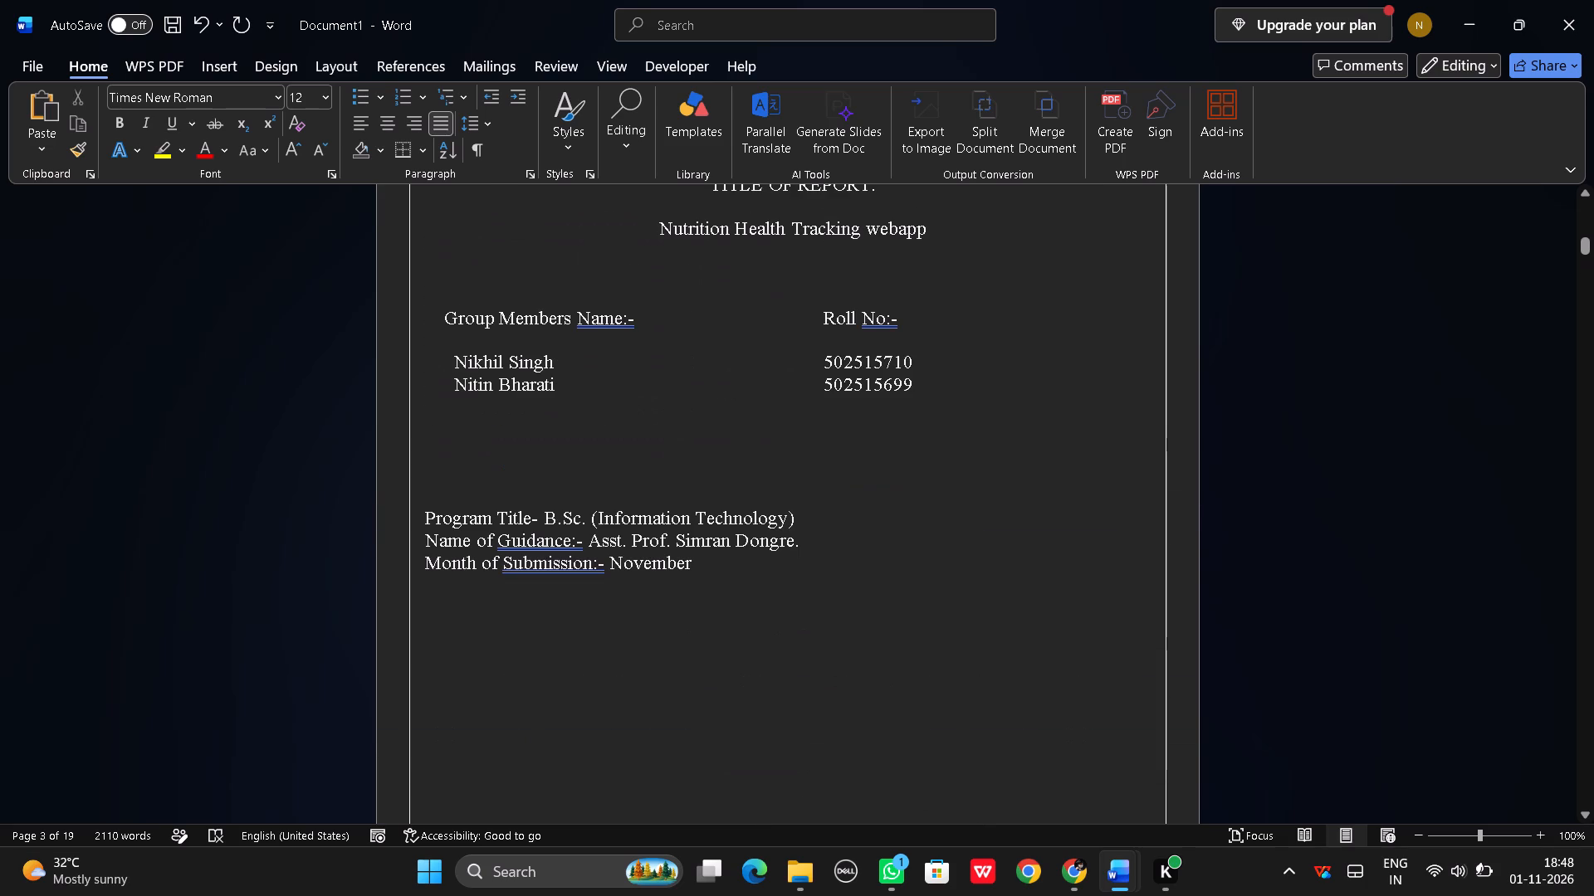
pyautogui.scroll(6, 875, 631)
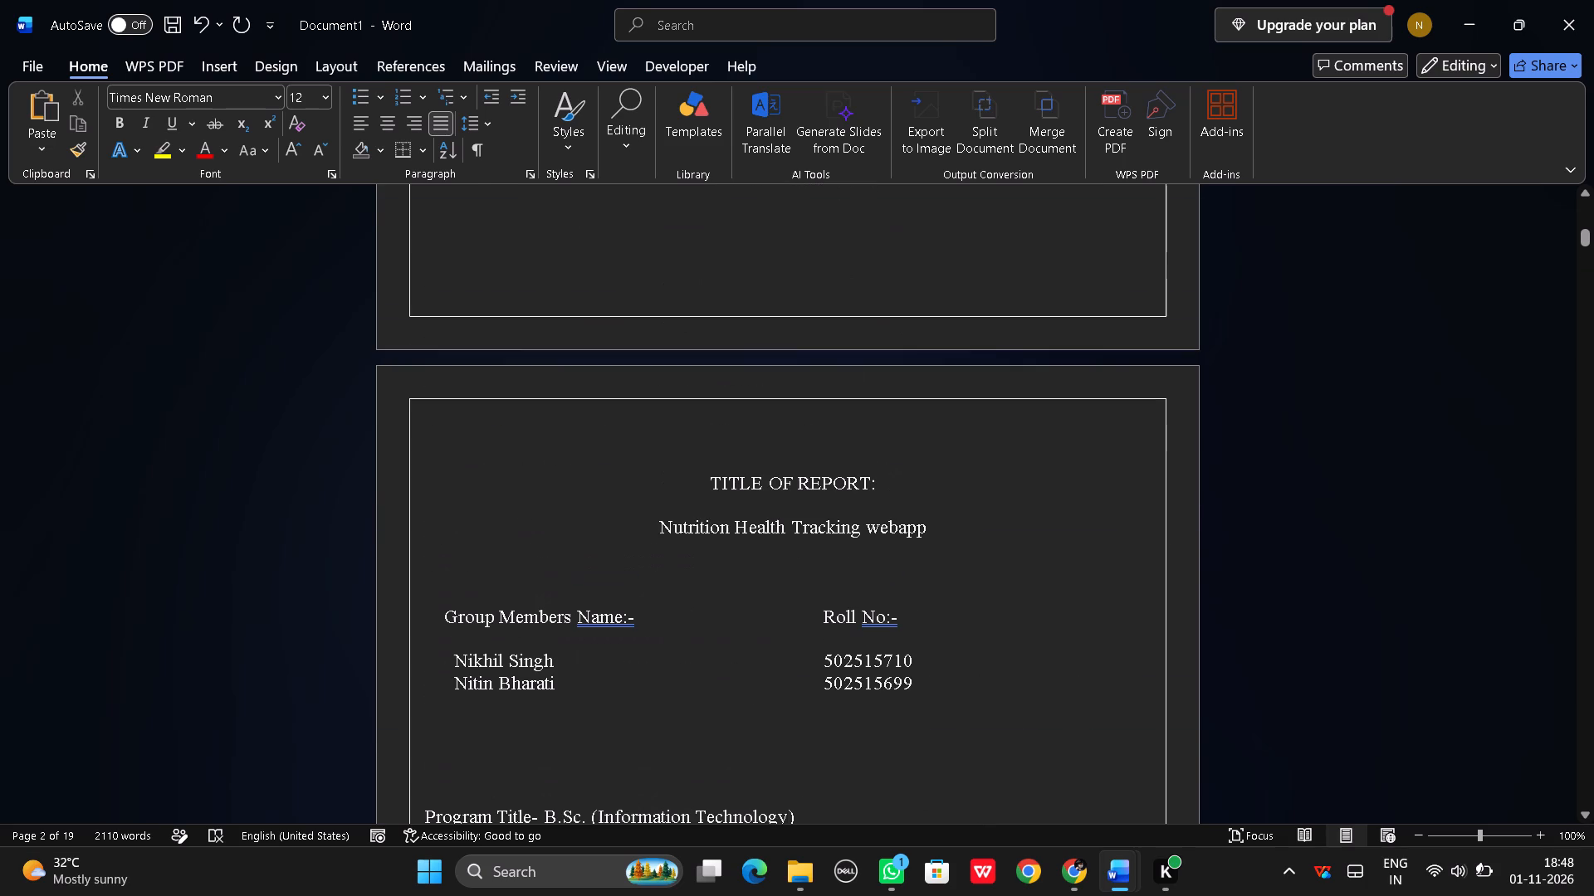
pyautogui.scroll(12, 875, 633)
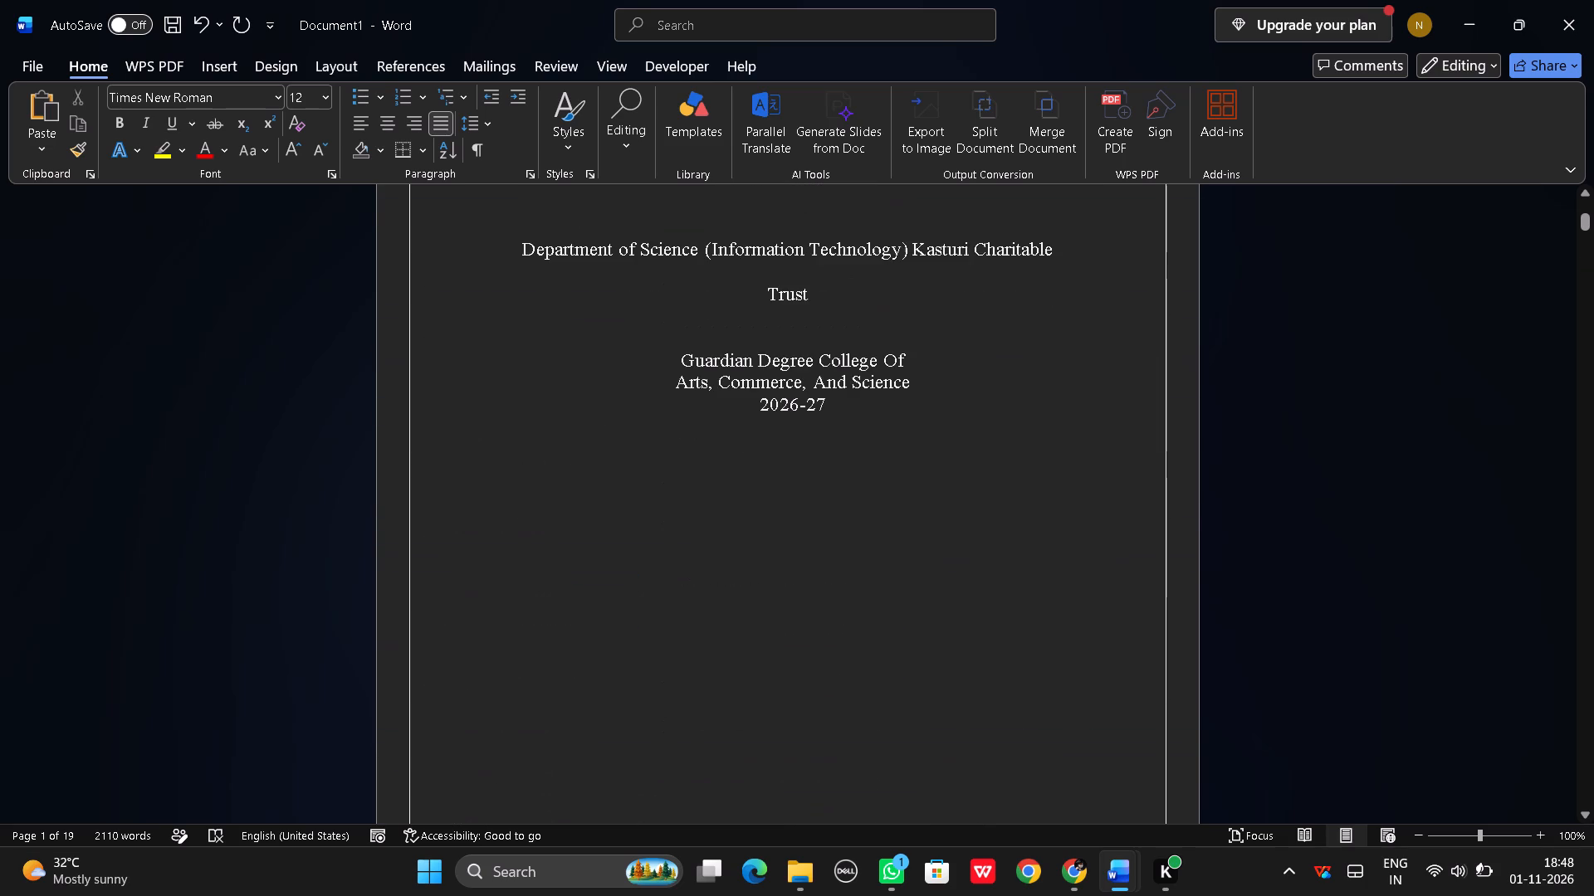
pyautogui.scroll(10, 875, 633)
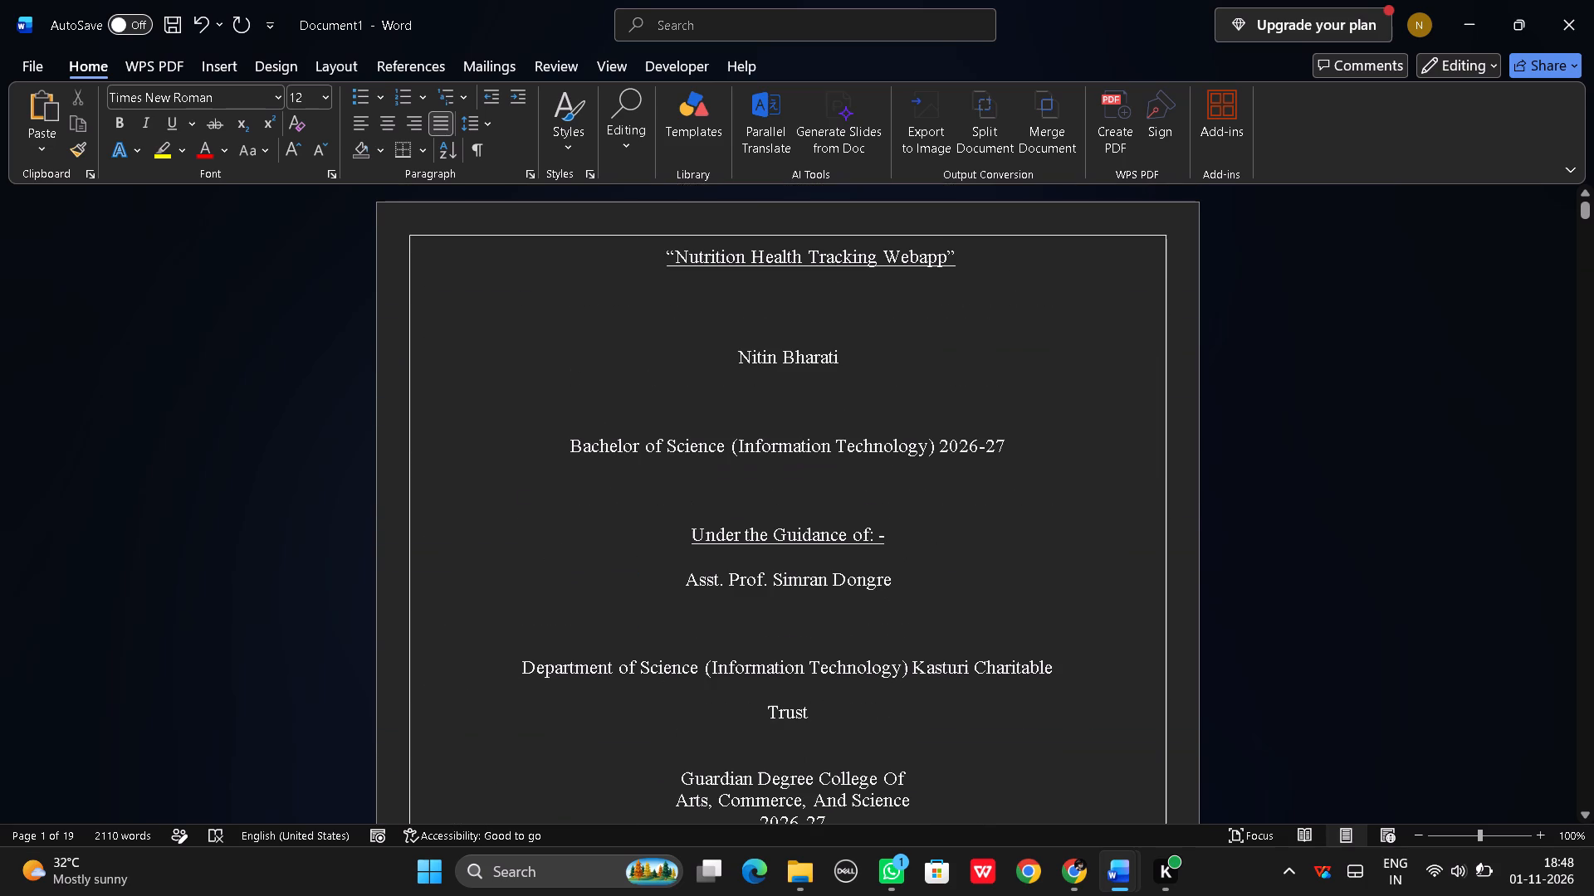
pyautogui.click(742, 391)
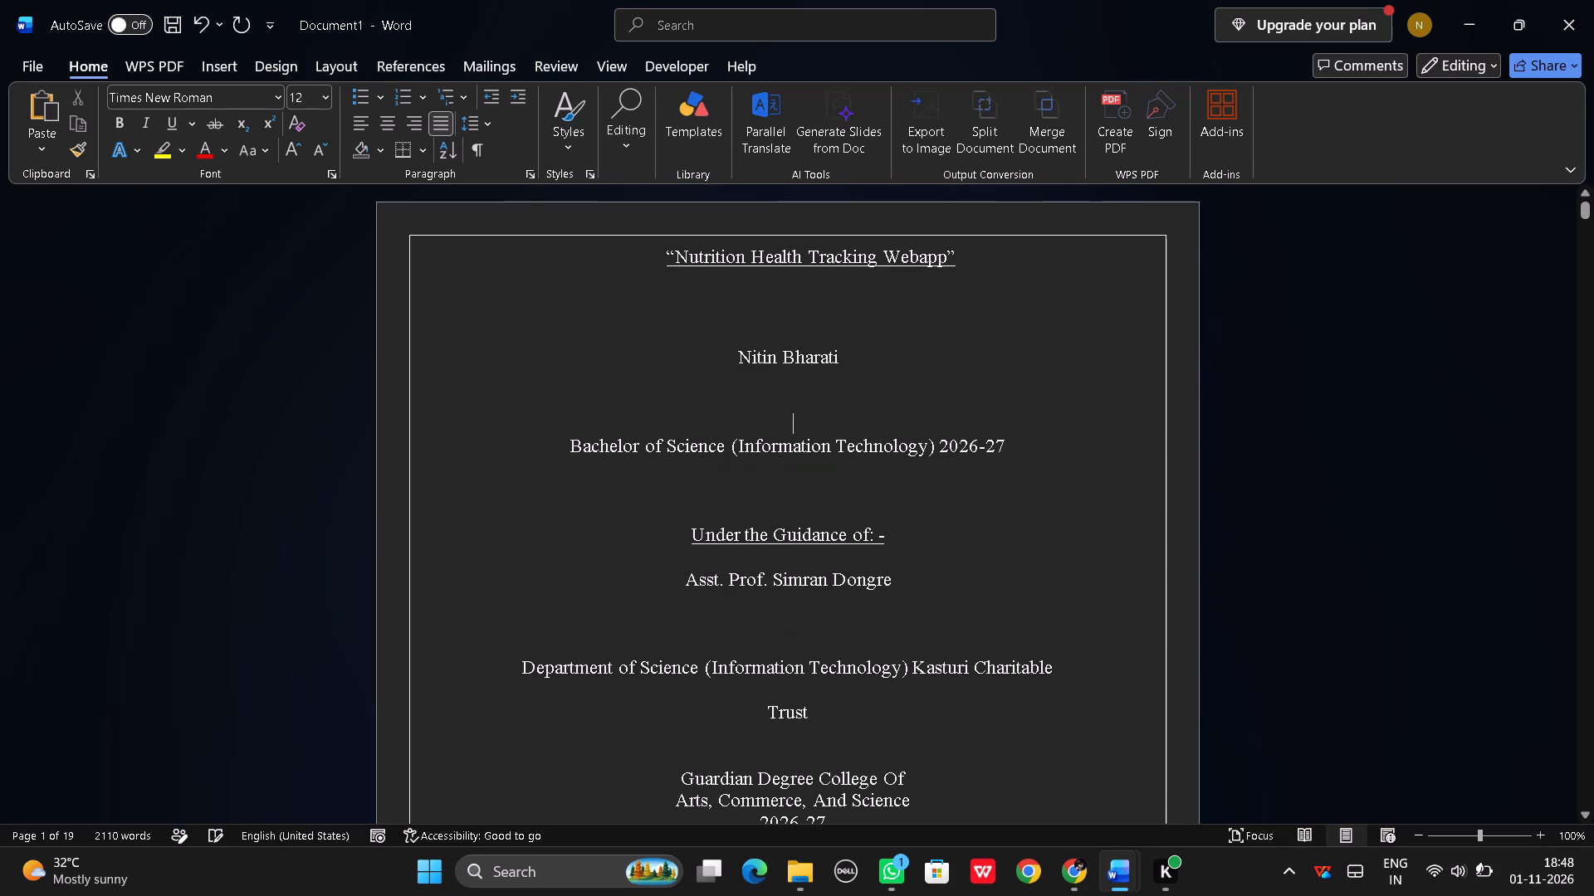
pyautogui.doubleClick(754, 390)
pyautogui.scroll(-4, 755, 390)
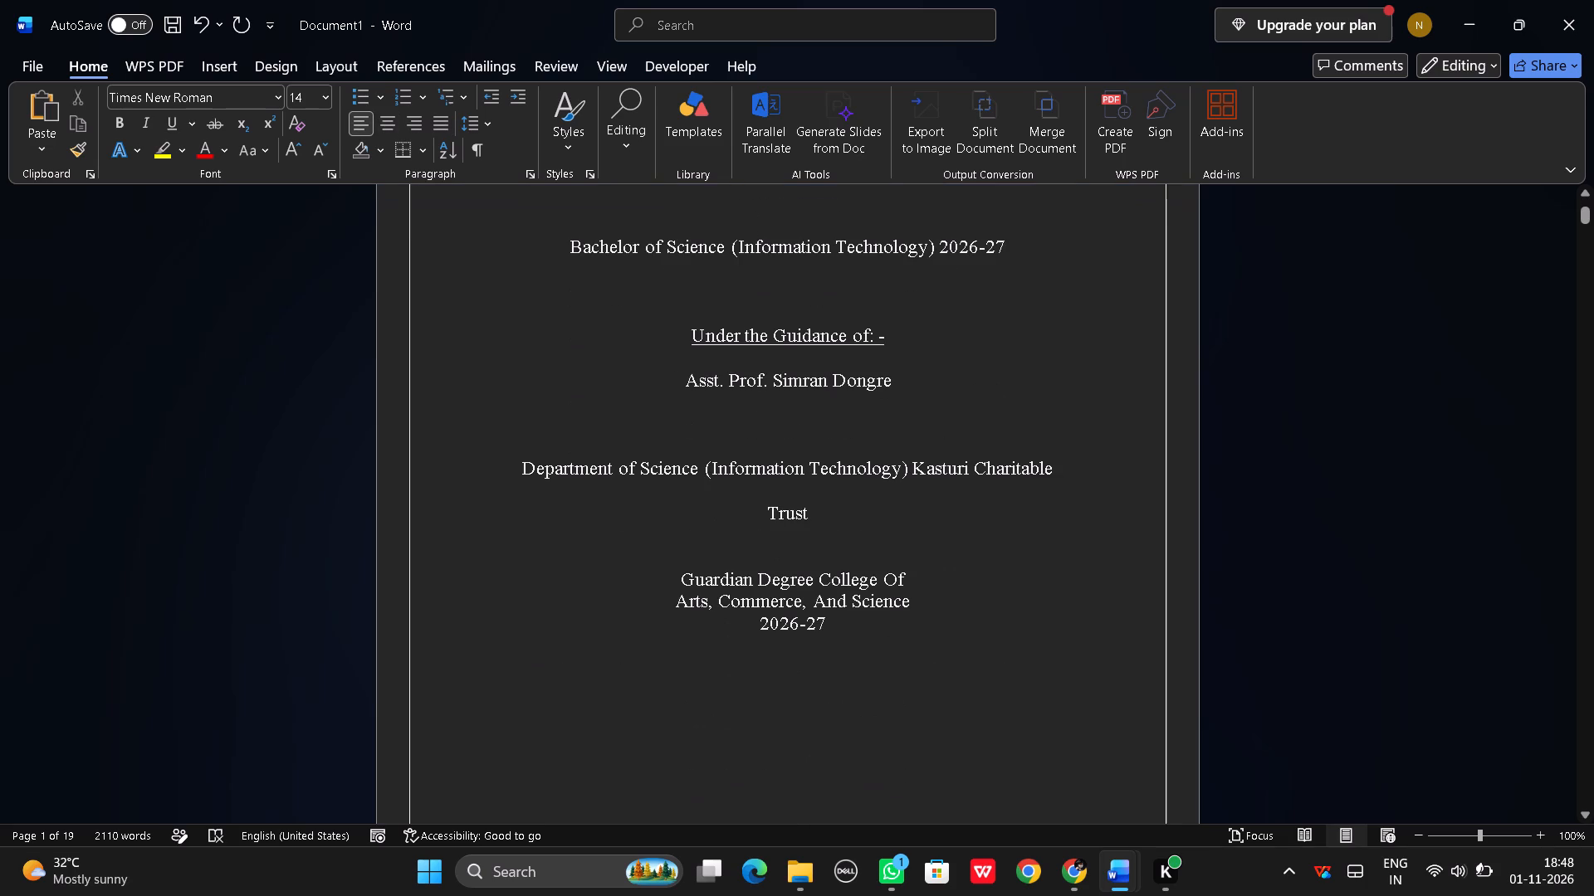
pyautogui.scroll(-15, 755, 390)
pyautogui.scroll(-6, 756, 397)
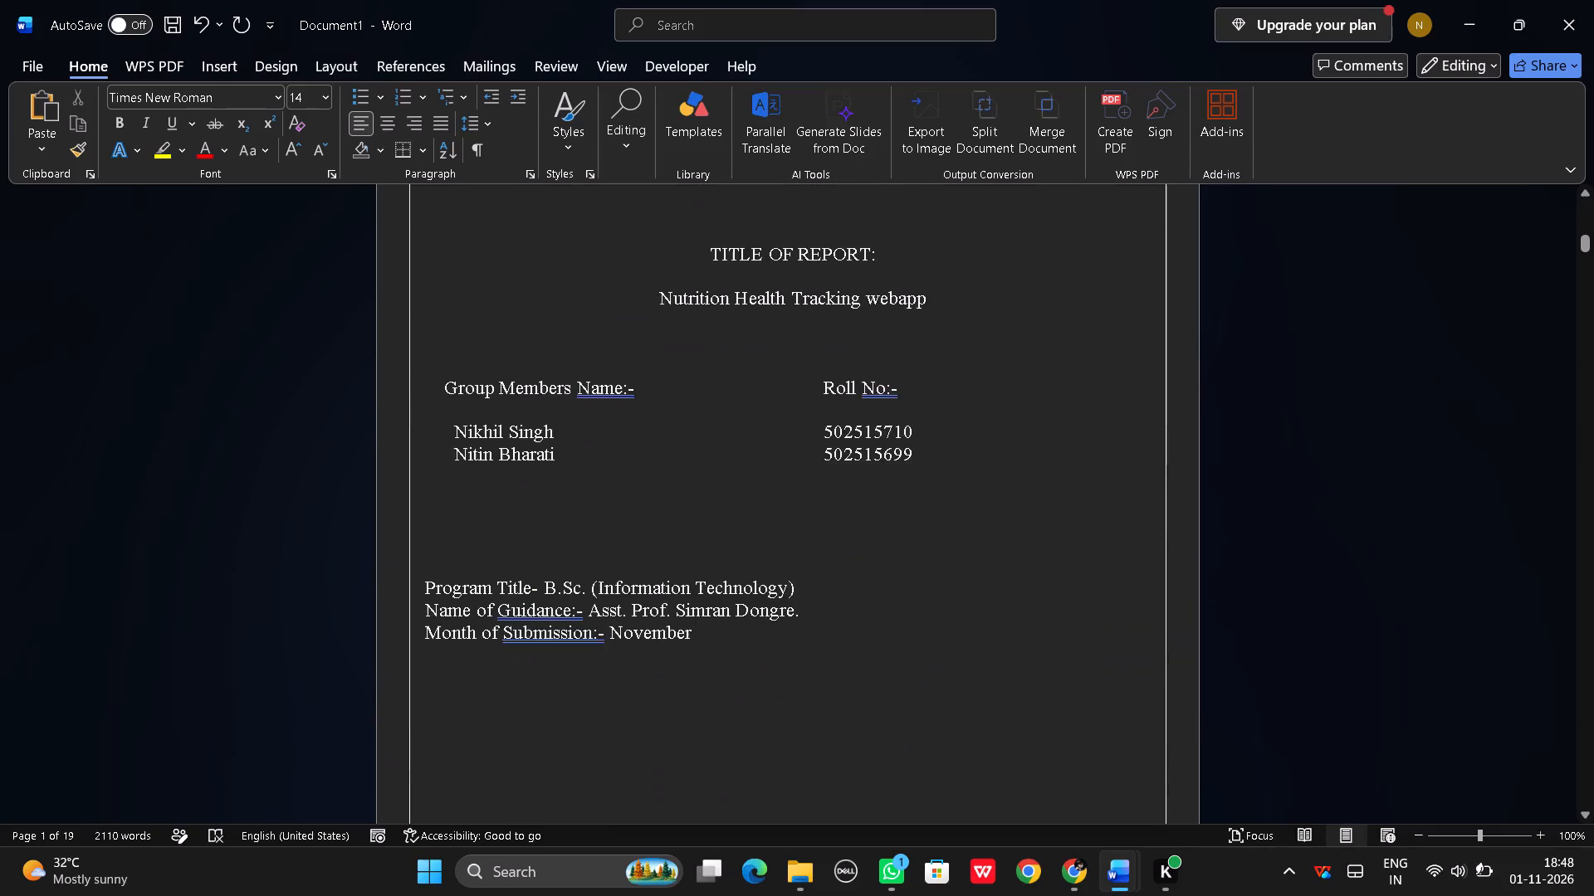
pyautogui.scroll(-19, 756, 397)
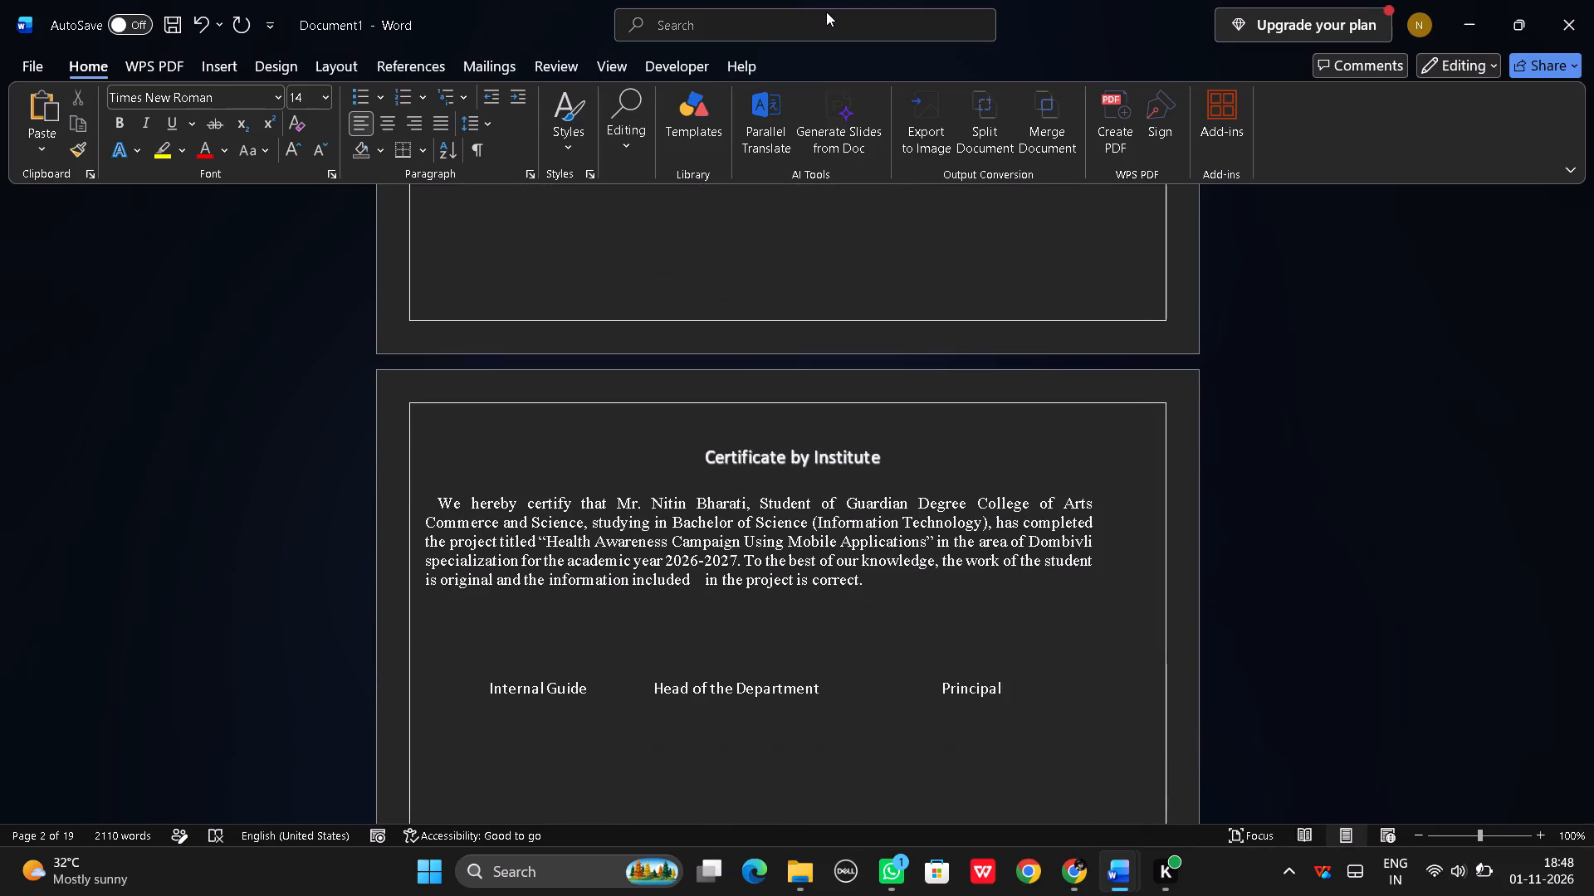
# Start saving the report and open the full Save As dialog for choosing another location.
pyautogui.hotkey('ctrl', 's')
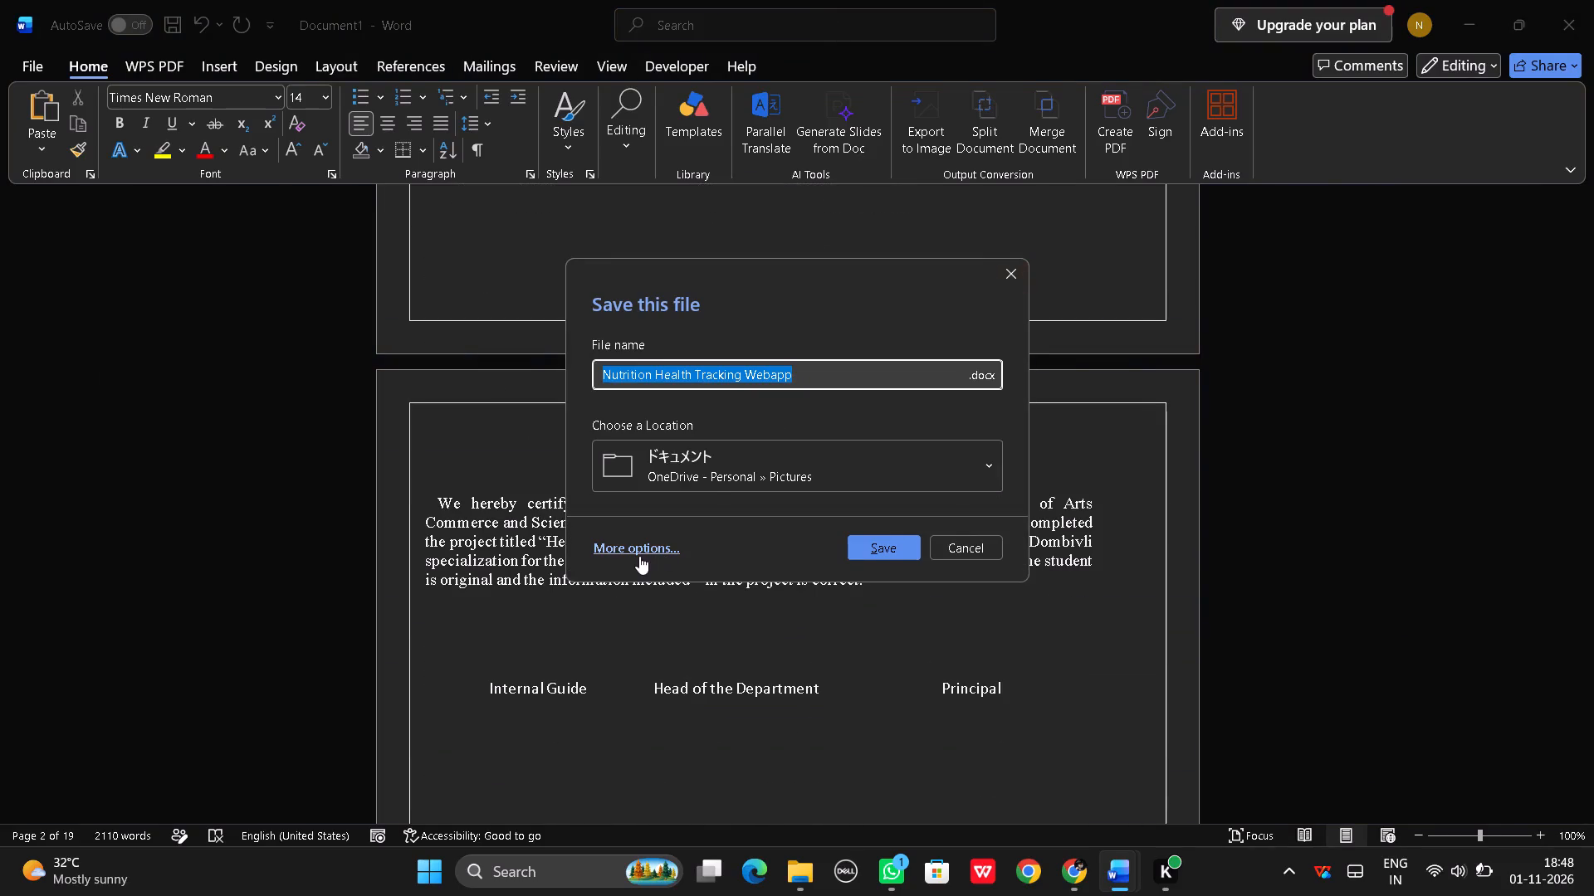
pyautogui.click(639, 556)
pyautogui.doubleClick(211, 441)
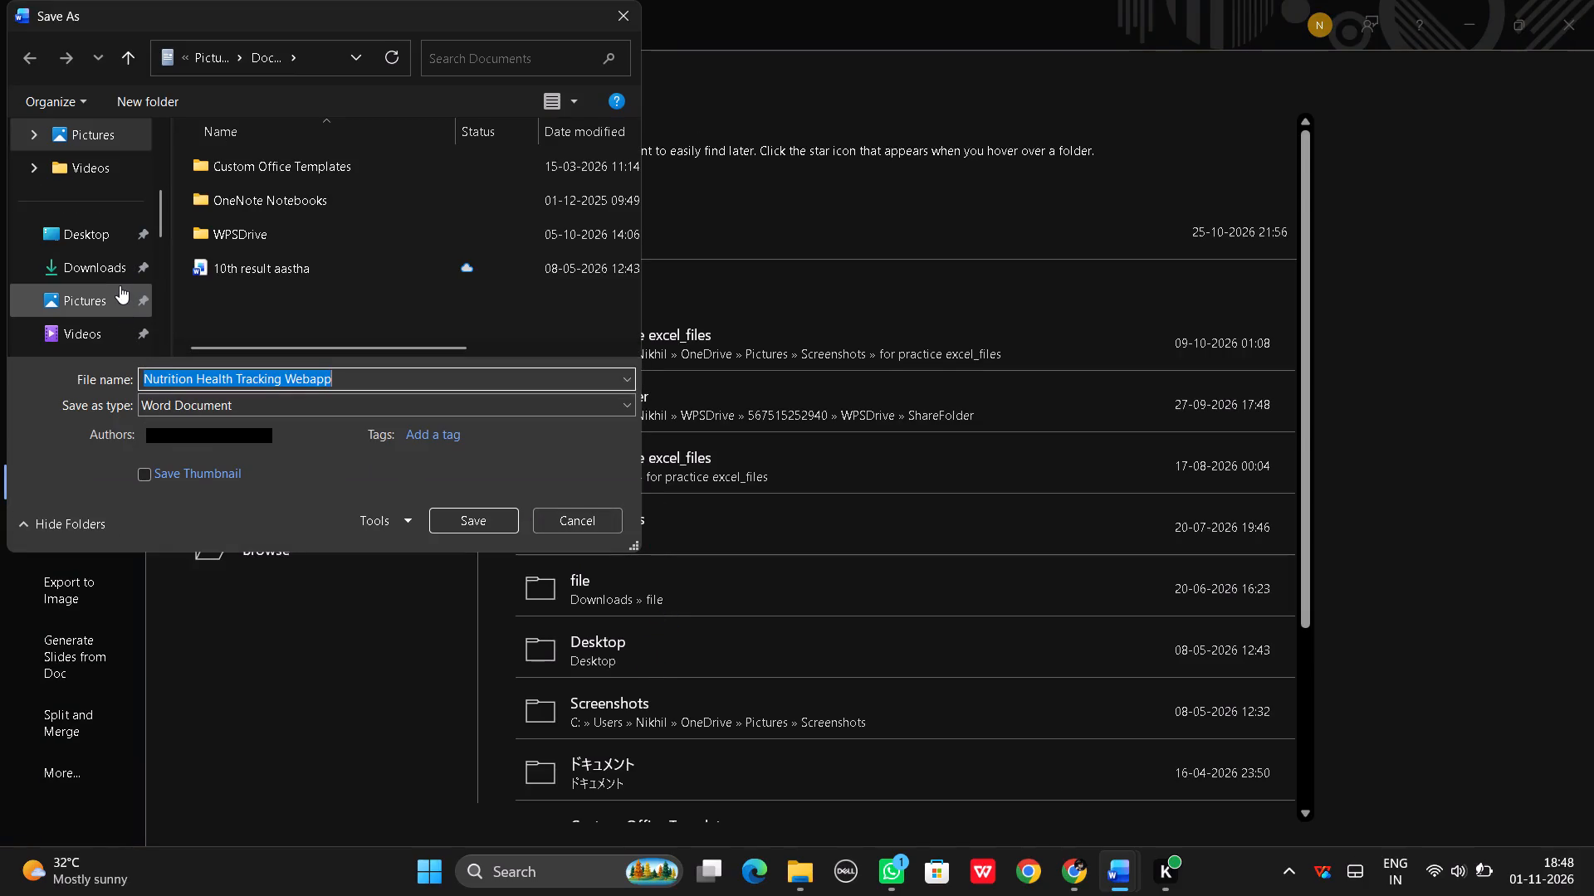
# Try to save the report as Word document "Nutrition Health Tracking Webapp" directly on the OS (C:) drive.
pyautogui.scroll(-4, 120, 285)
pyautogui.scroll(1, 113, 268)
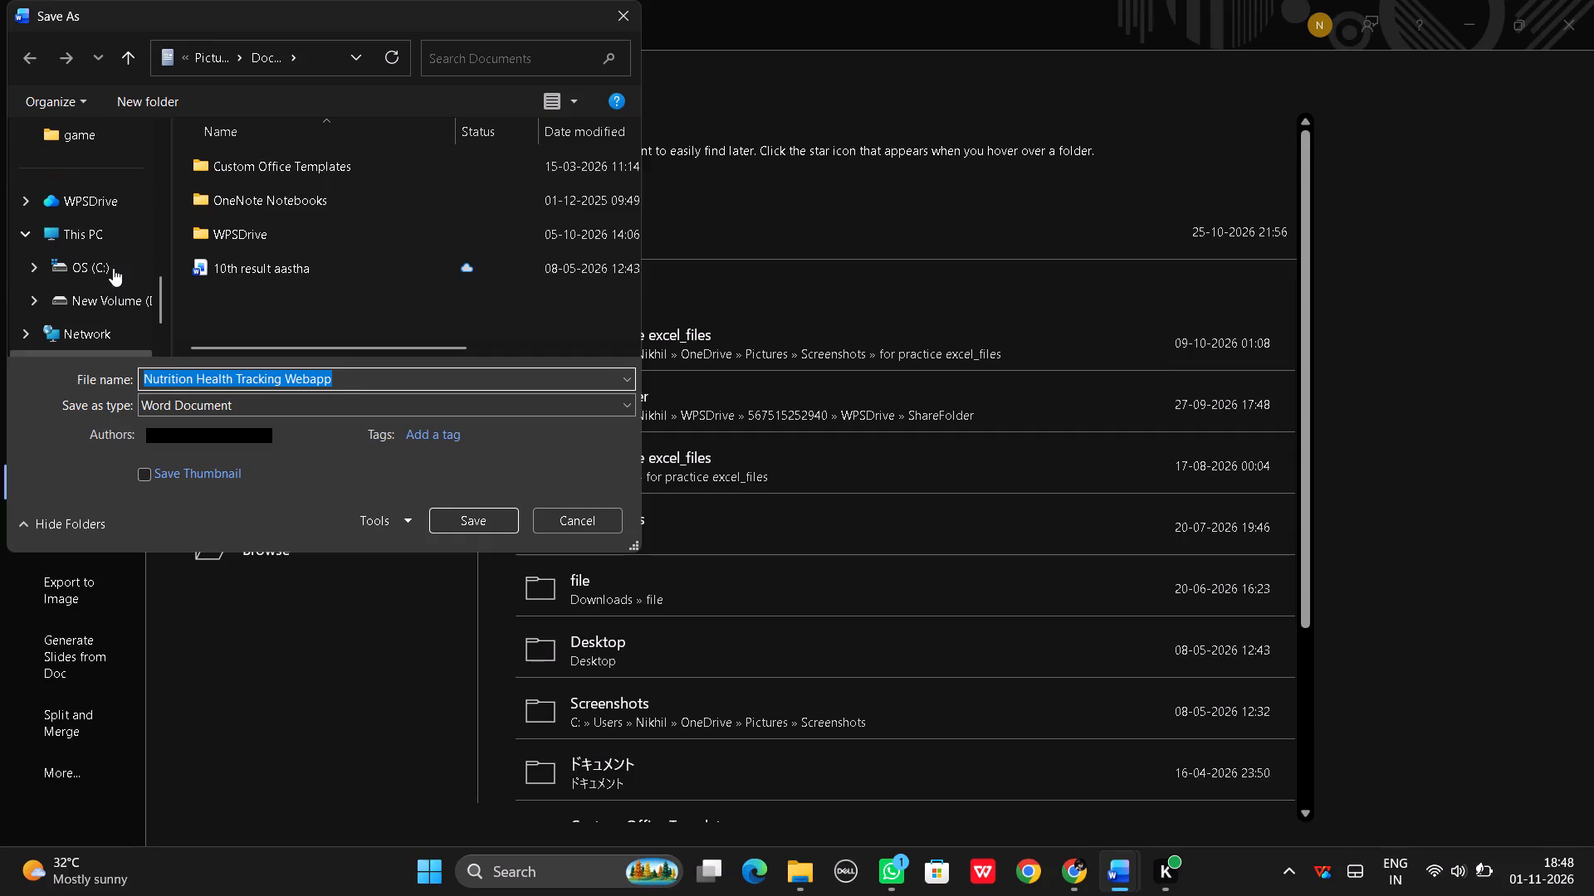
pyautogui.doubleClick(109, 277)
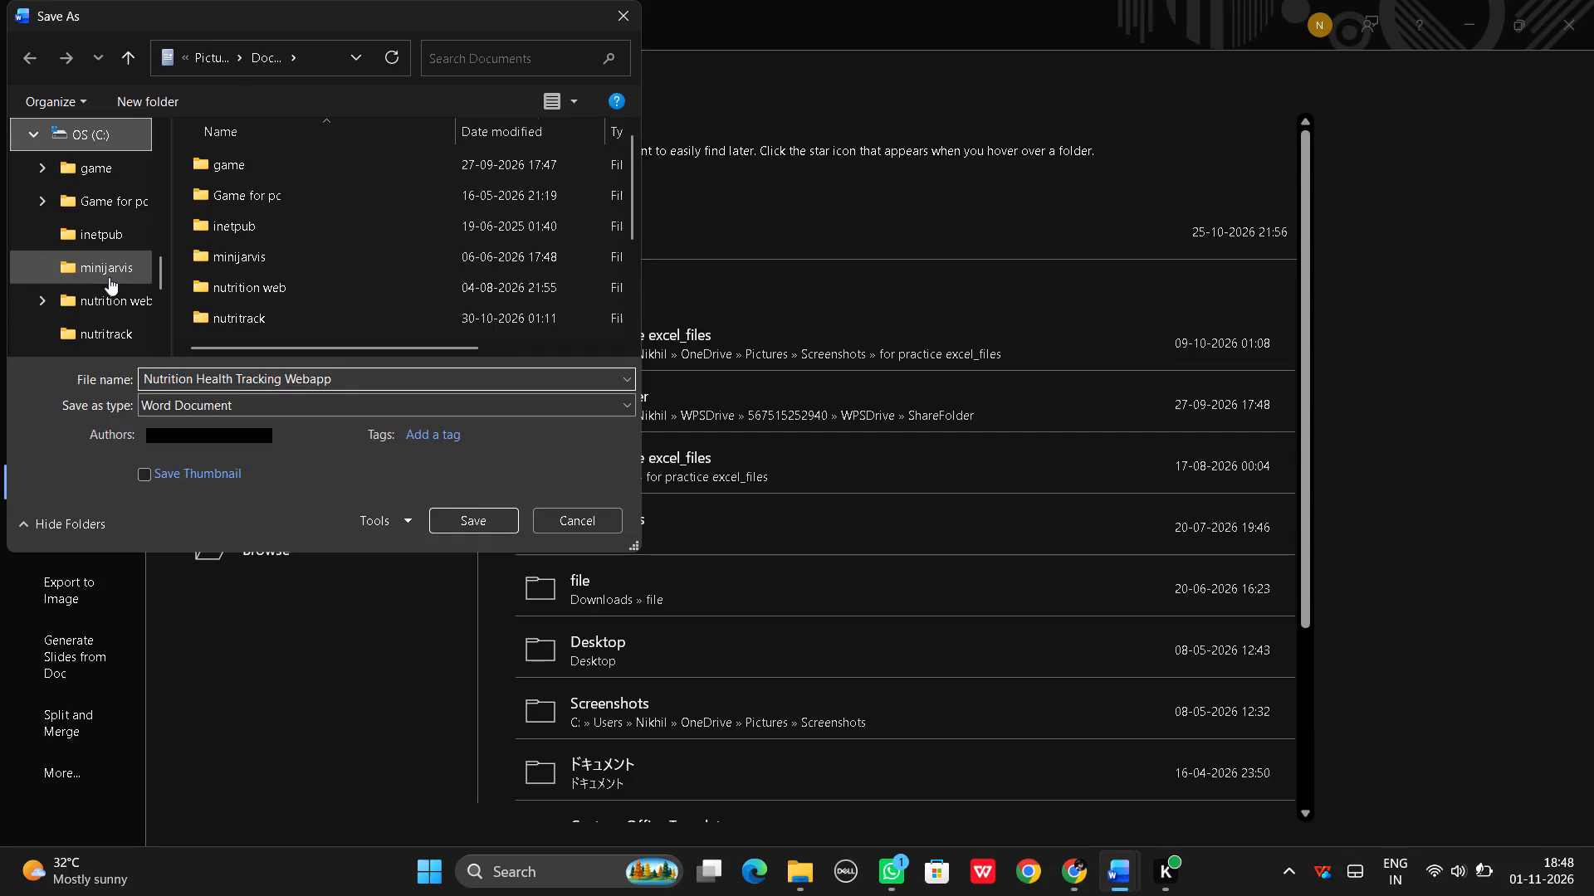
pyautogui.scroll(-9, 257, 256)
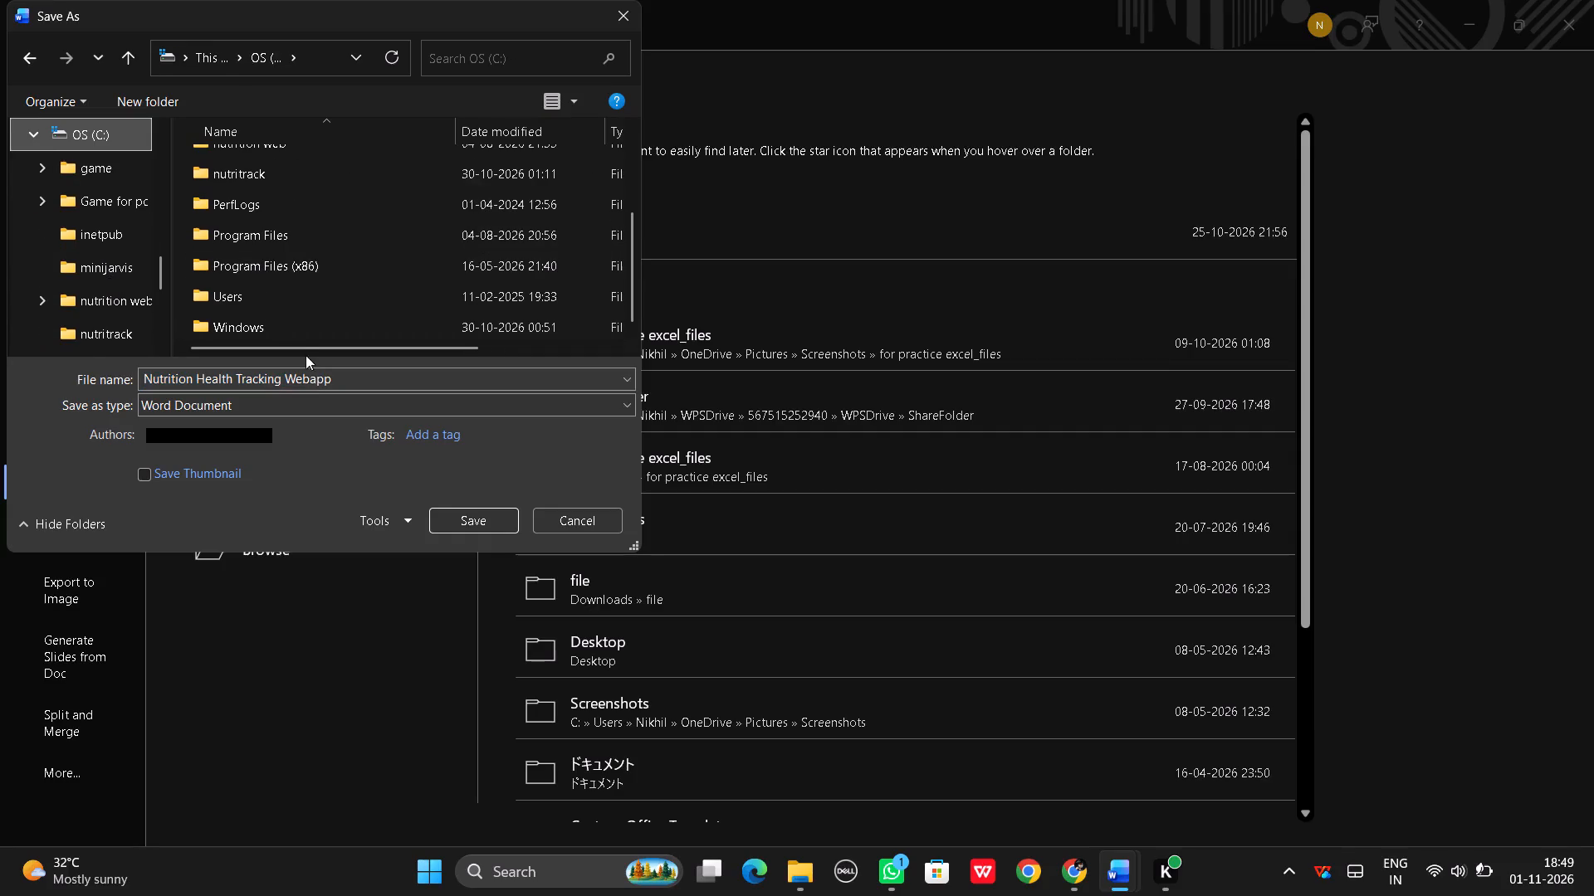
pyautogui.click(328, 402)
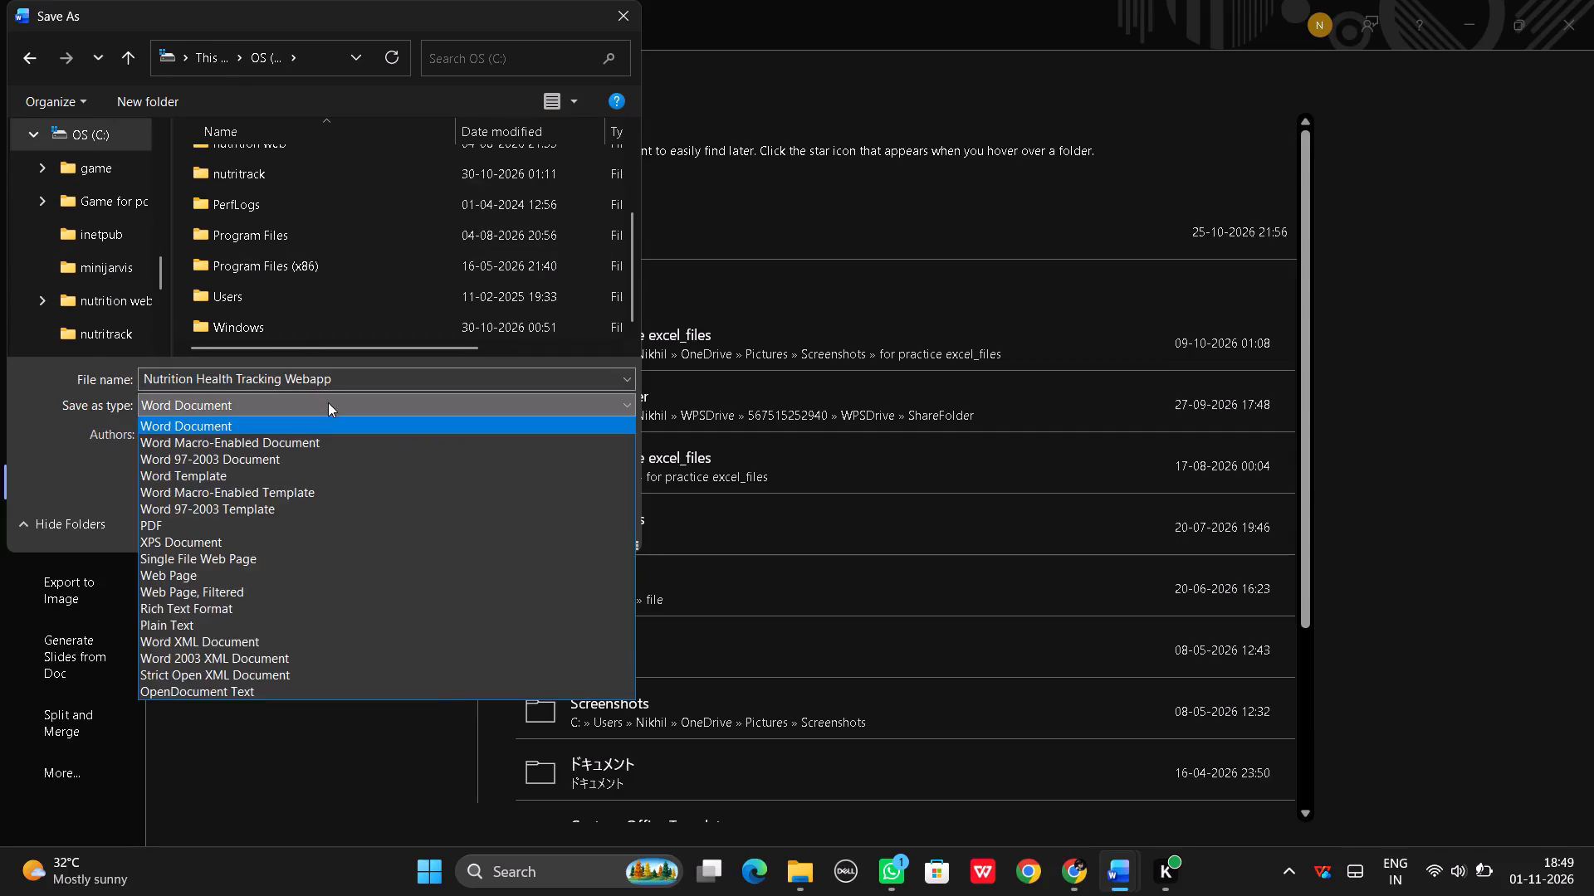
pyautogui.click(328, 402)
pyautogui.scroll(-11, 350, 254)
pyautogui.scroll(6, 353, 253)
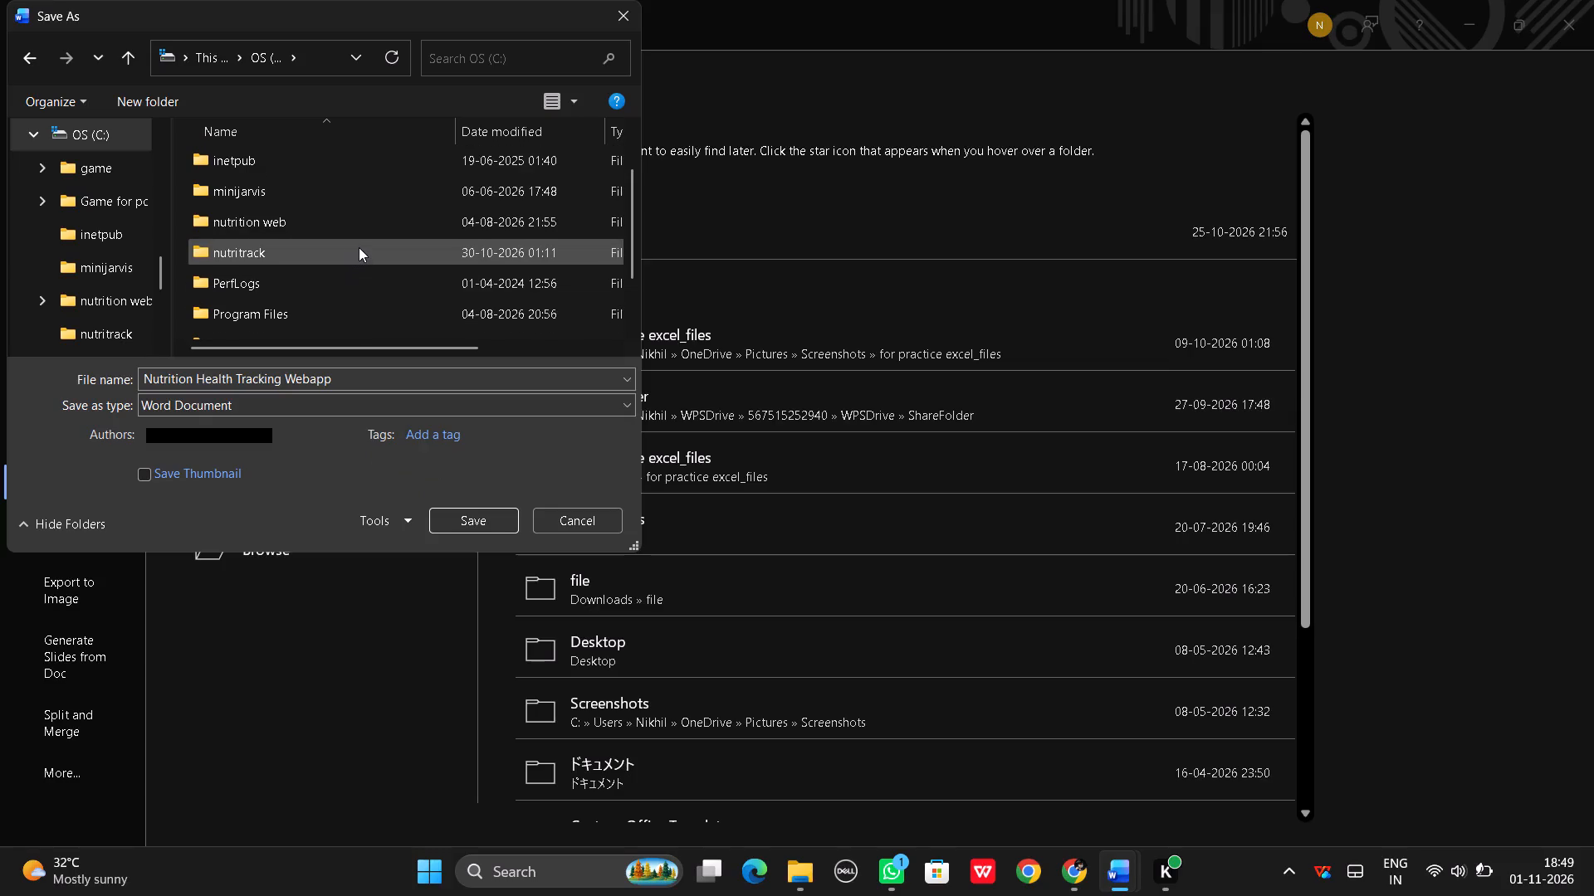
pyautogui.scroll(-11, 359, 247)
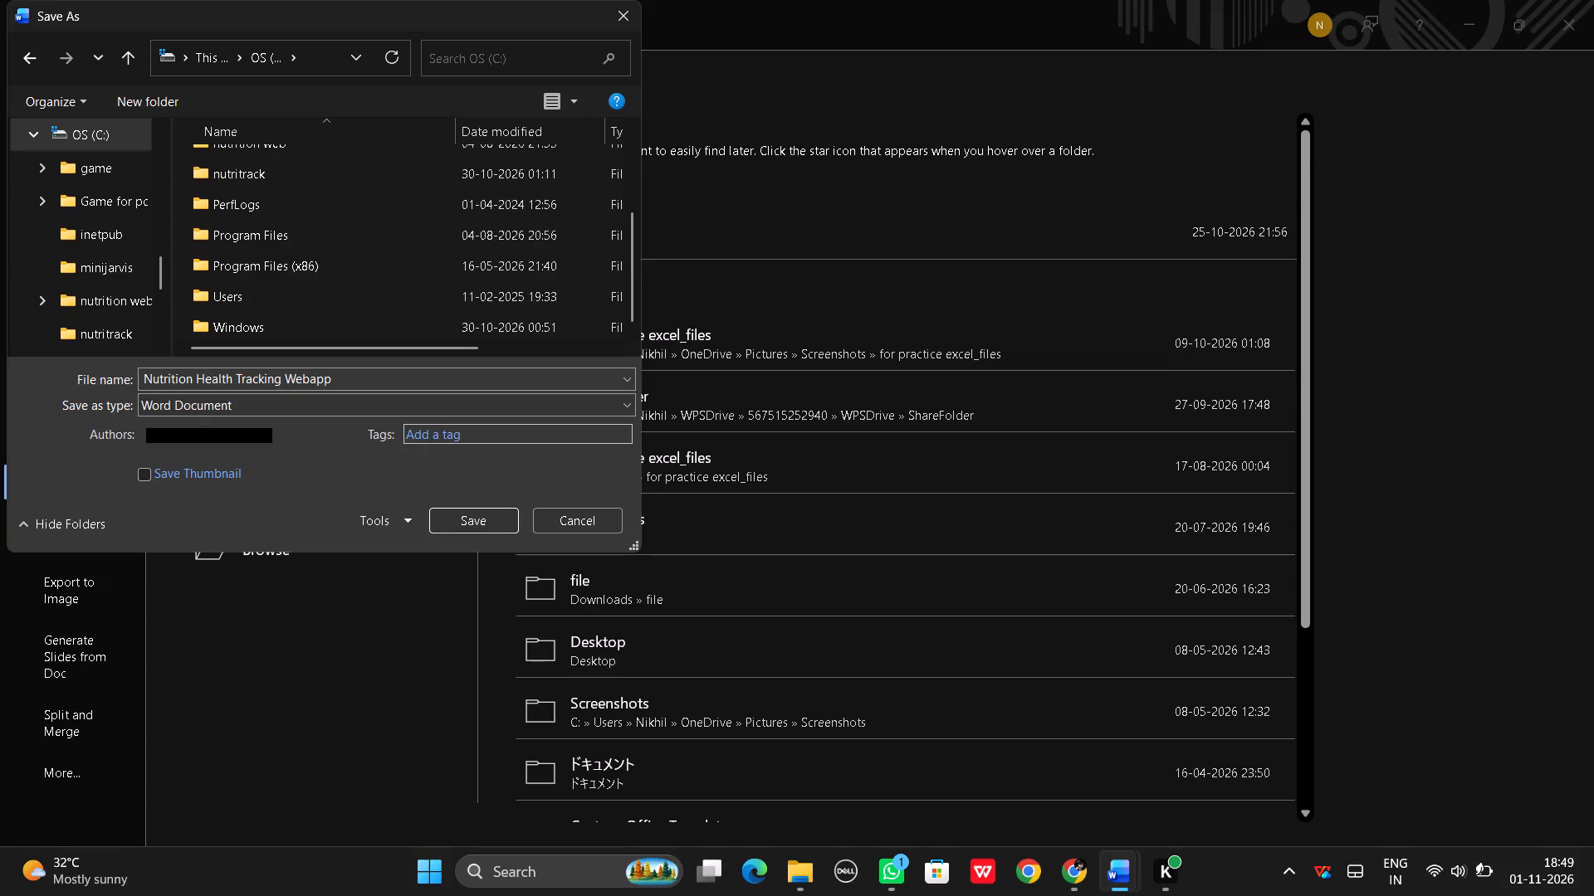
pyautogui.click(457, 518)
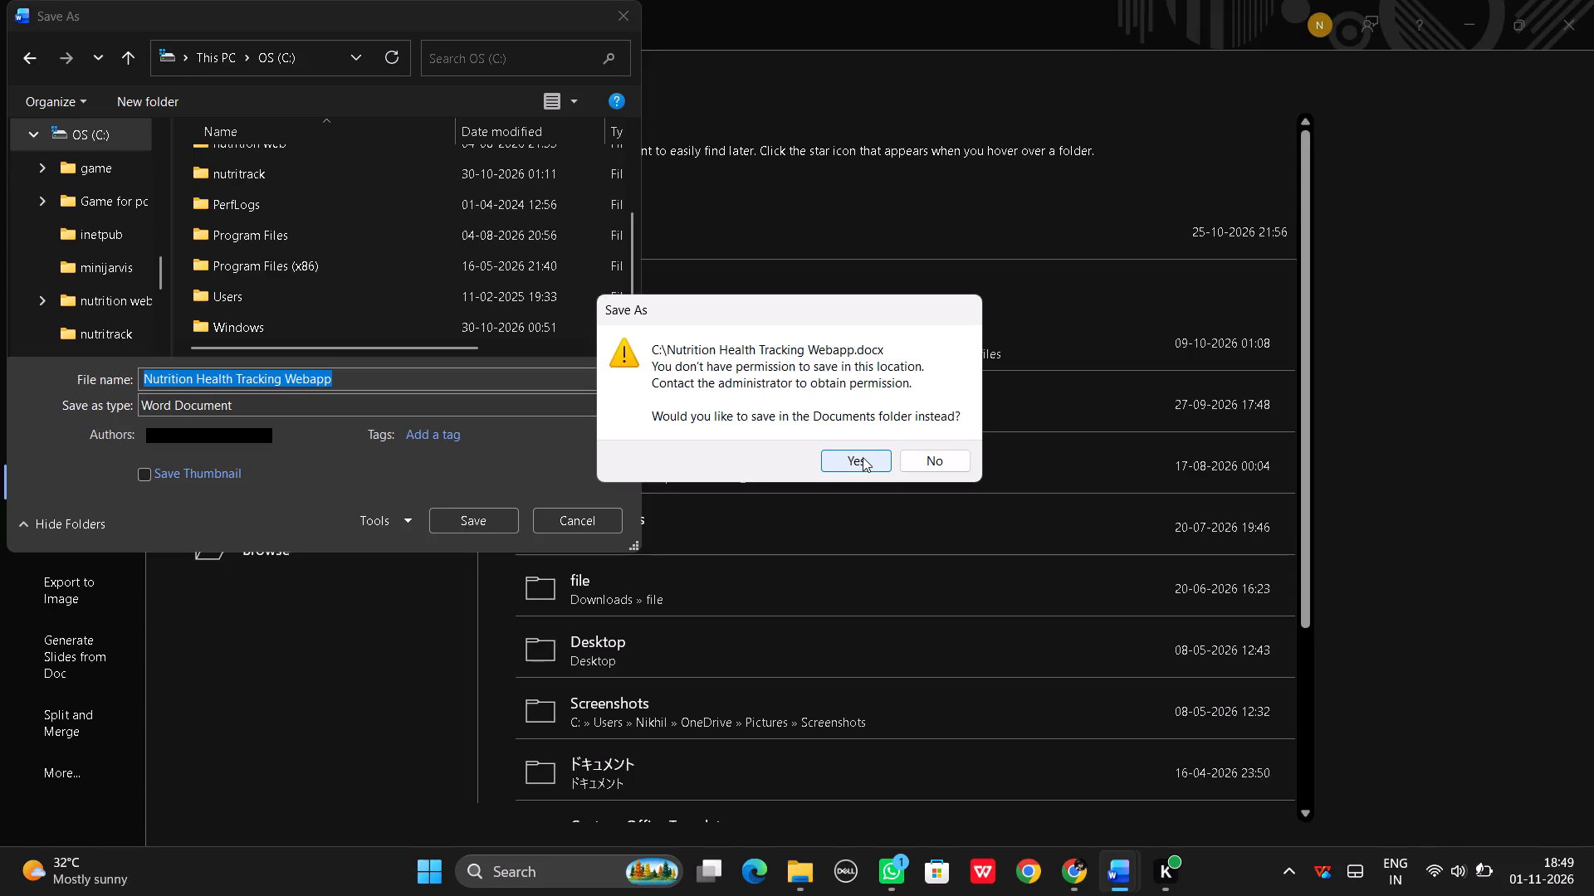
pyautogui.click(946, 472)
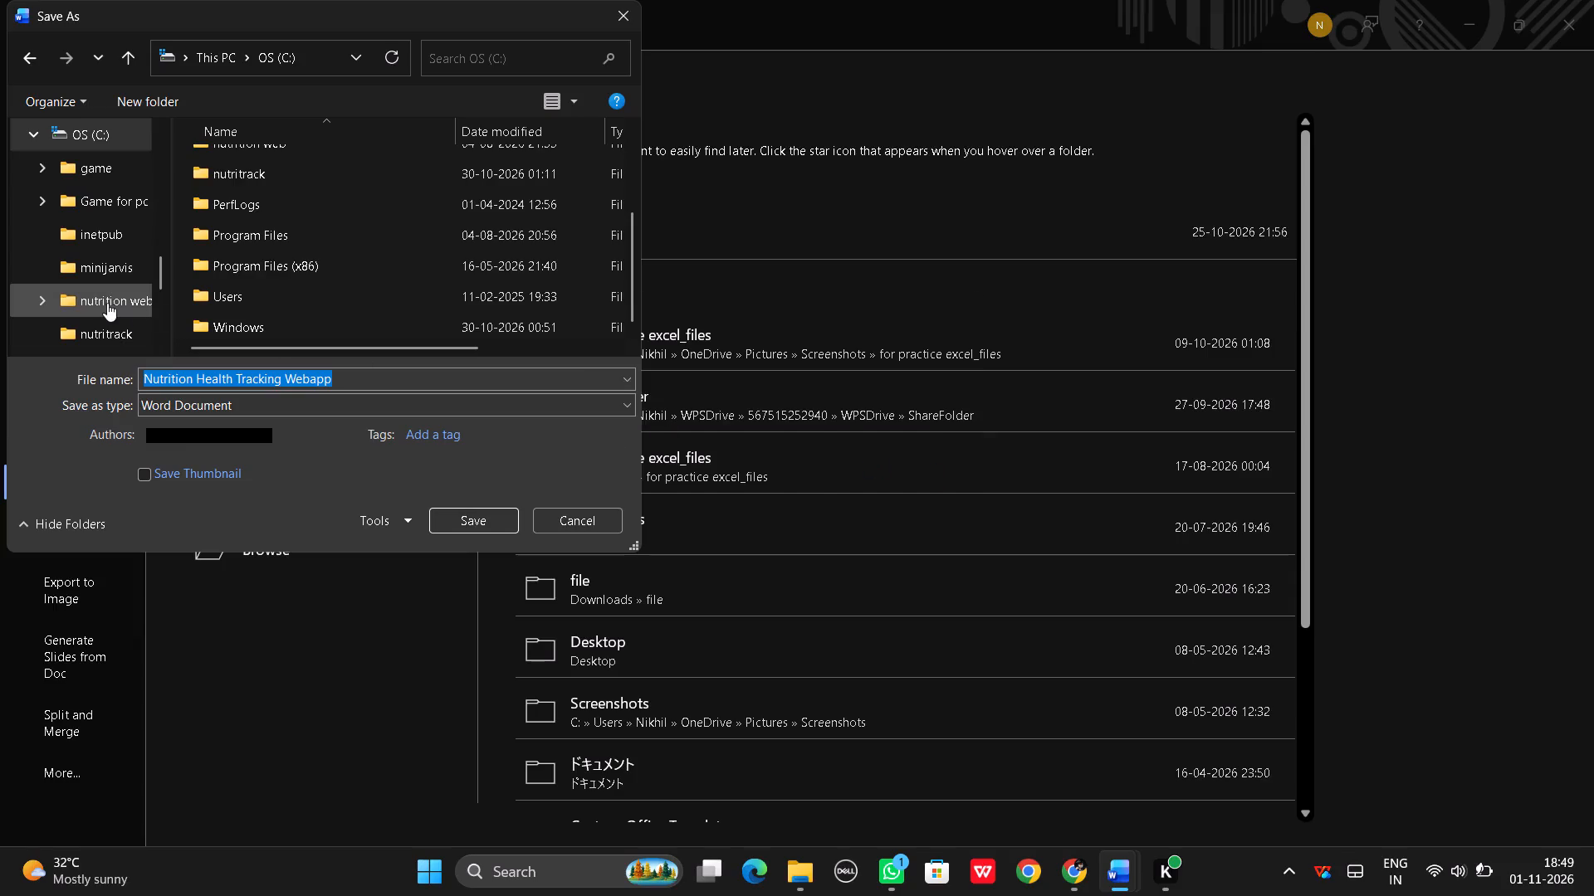
# Save the report as Word document "Nutrition Health Tracking Webapp" in the game folder.
pyautogui.scroll(1, 106, 303)
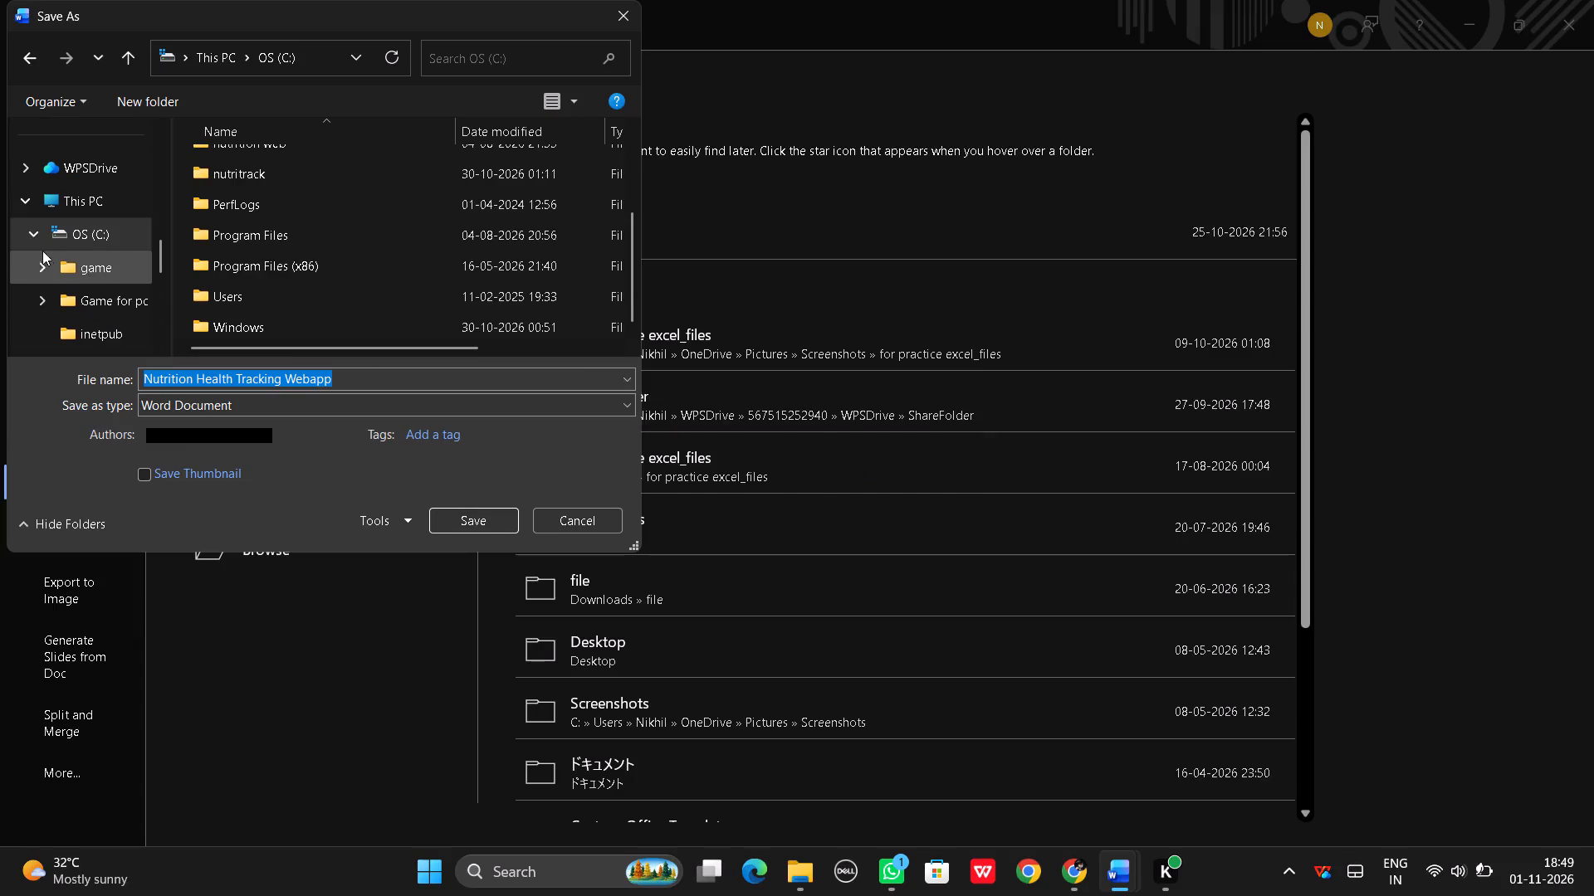
pyautogui.click(32, 238)
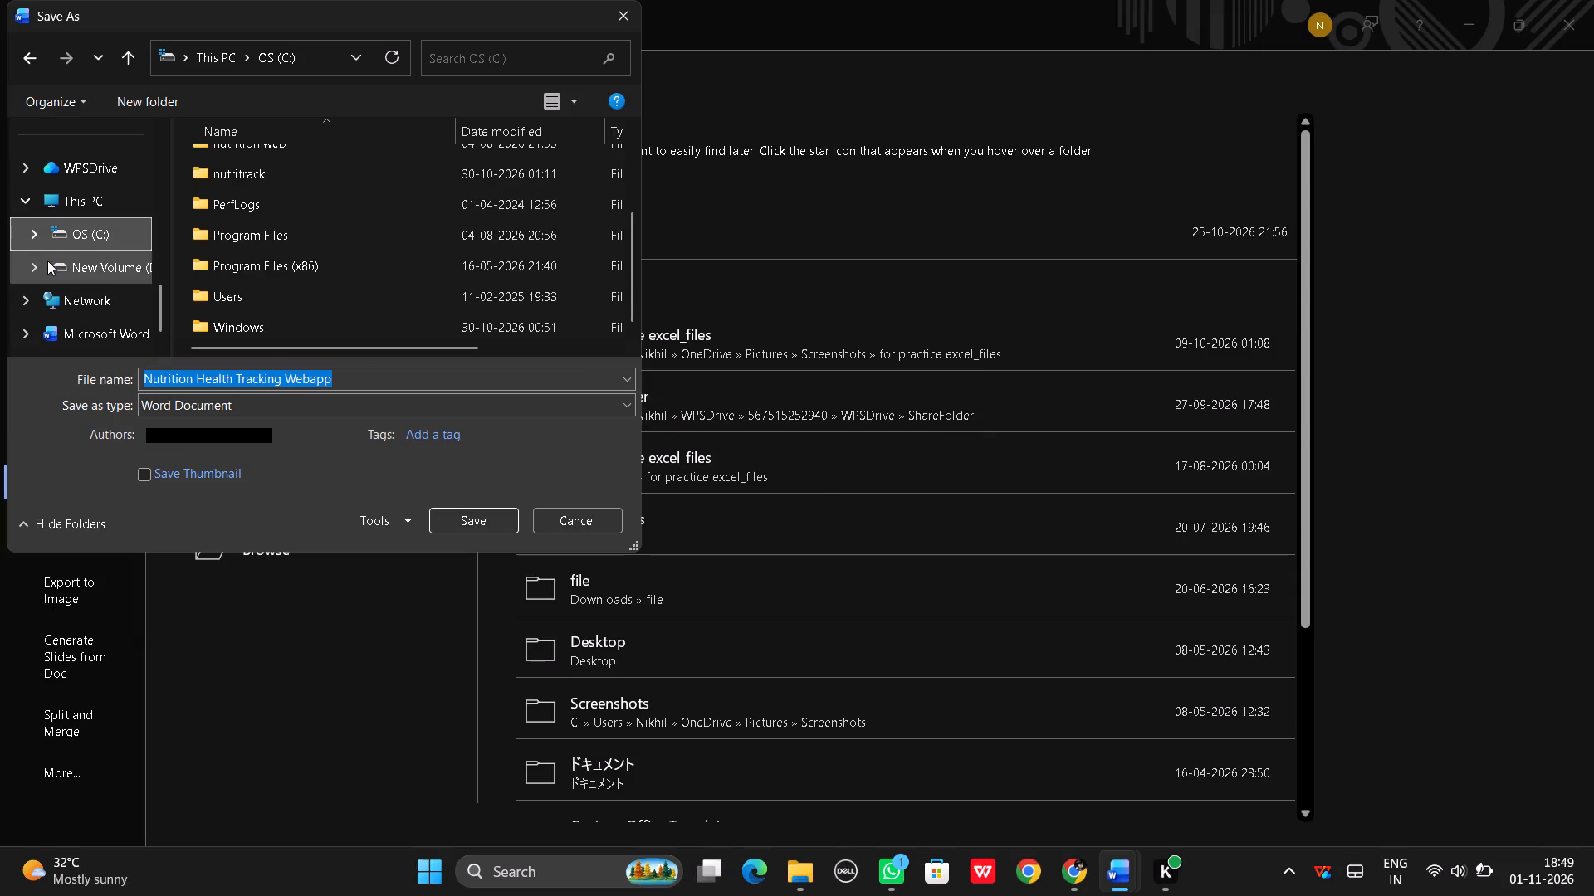
pyautogui.scroll(-1, 47, 261)
pyautogui.scroll(3, 47, 261)
pyautogui.scroll(-1, 63, 295)
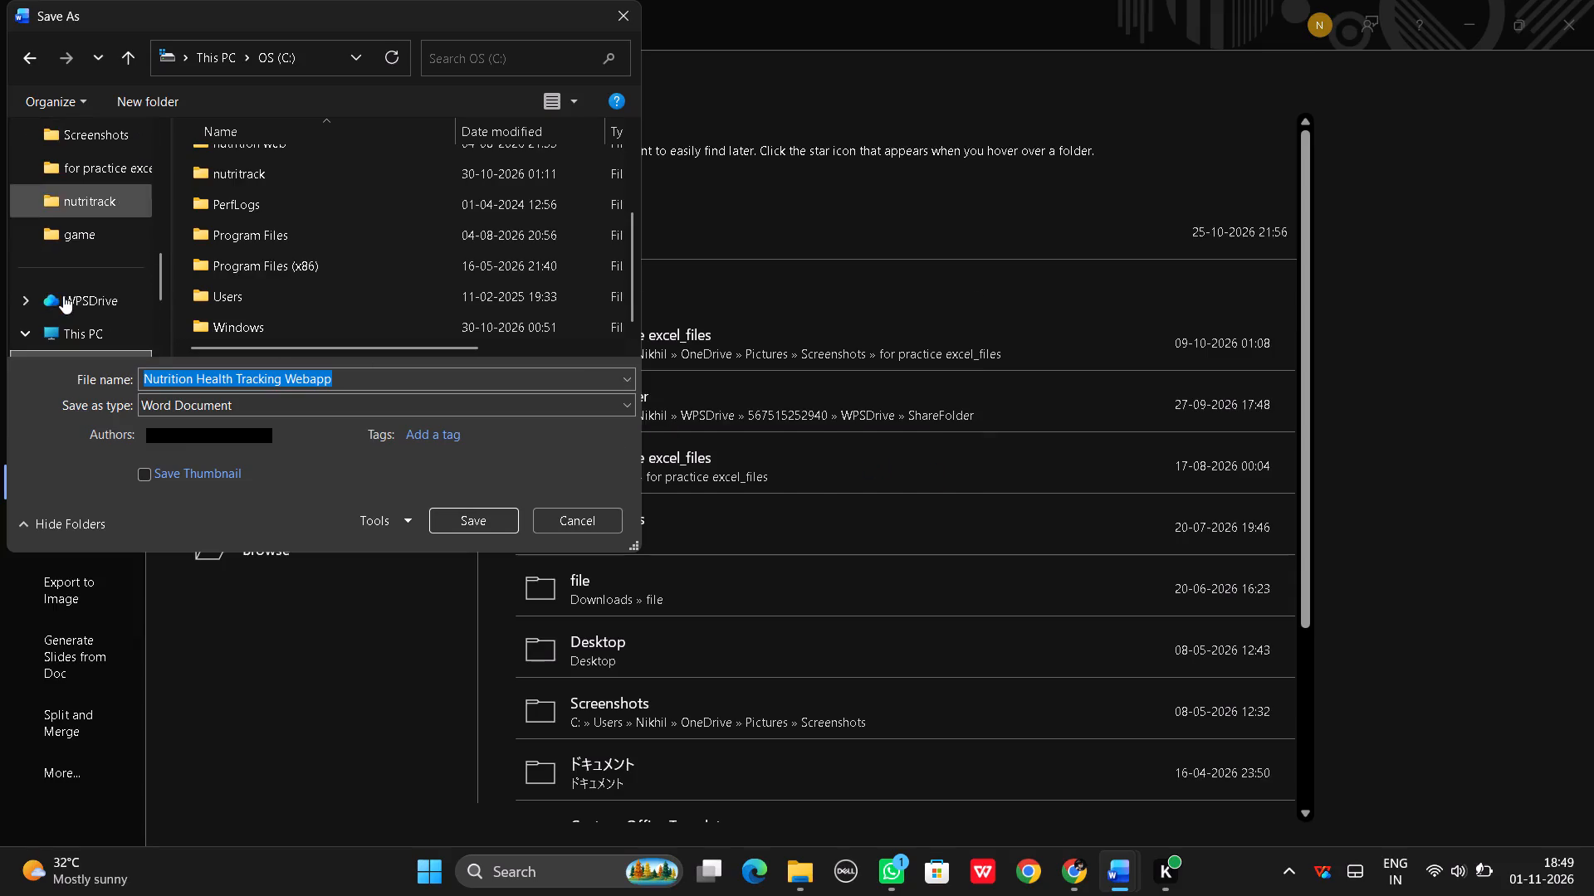
pyautogui.doubleClick(73, 242)
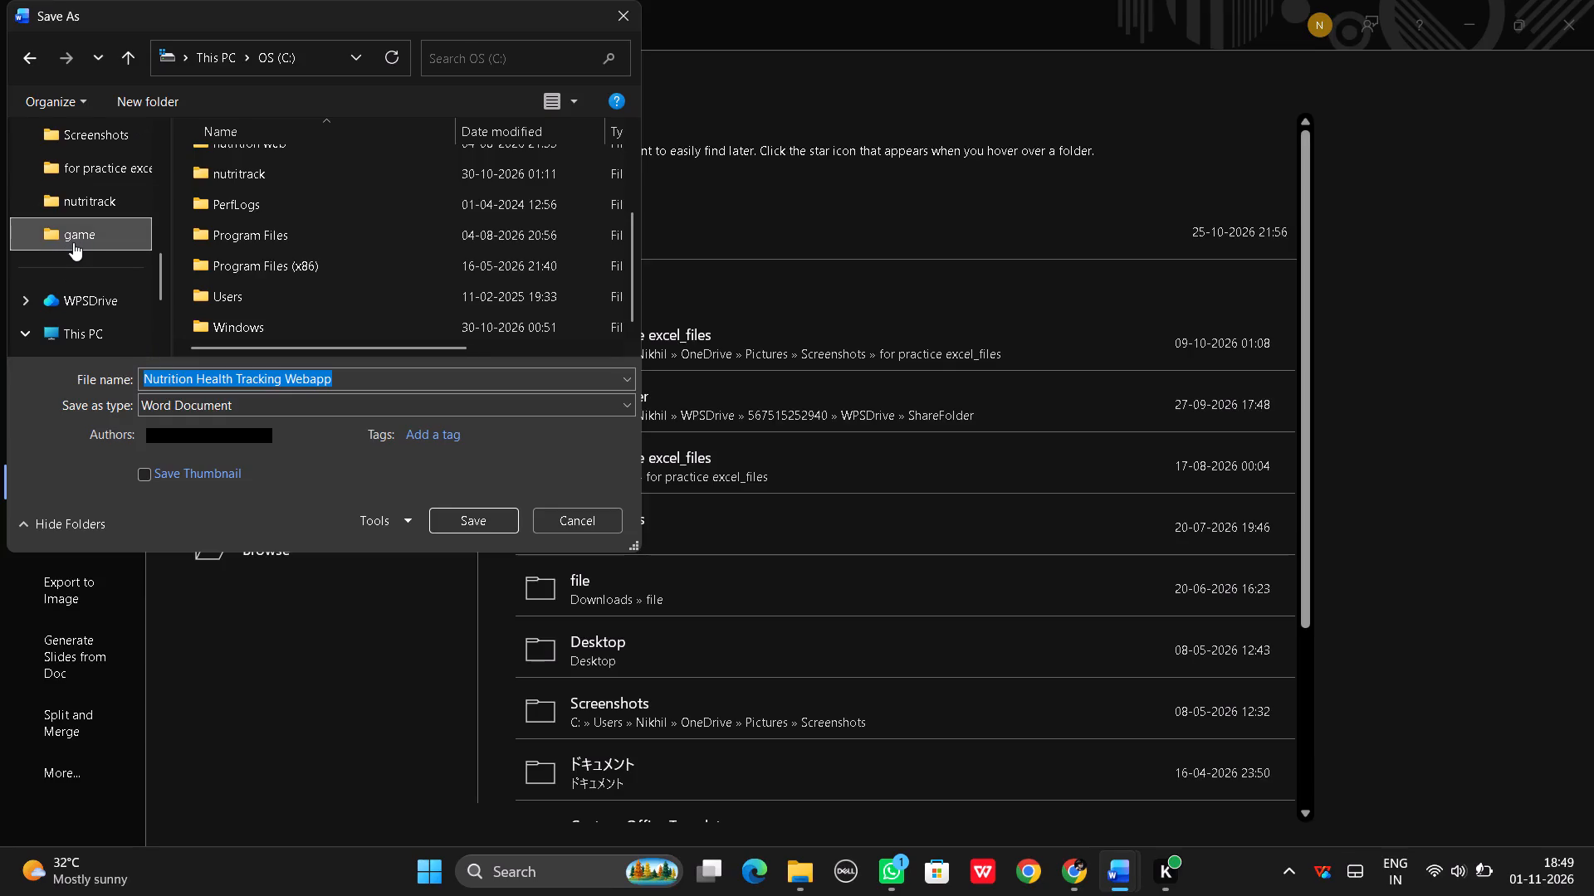
pyautogui.click(472, 516)
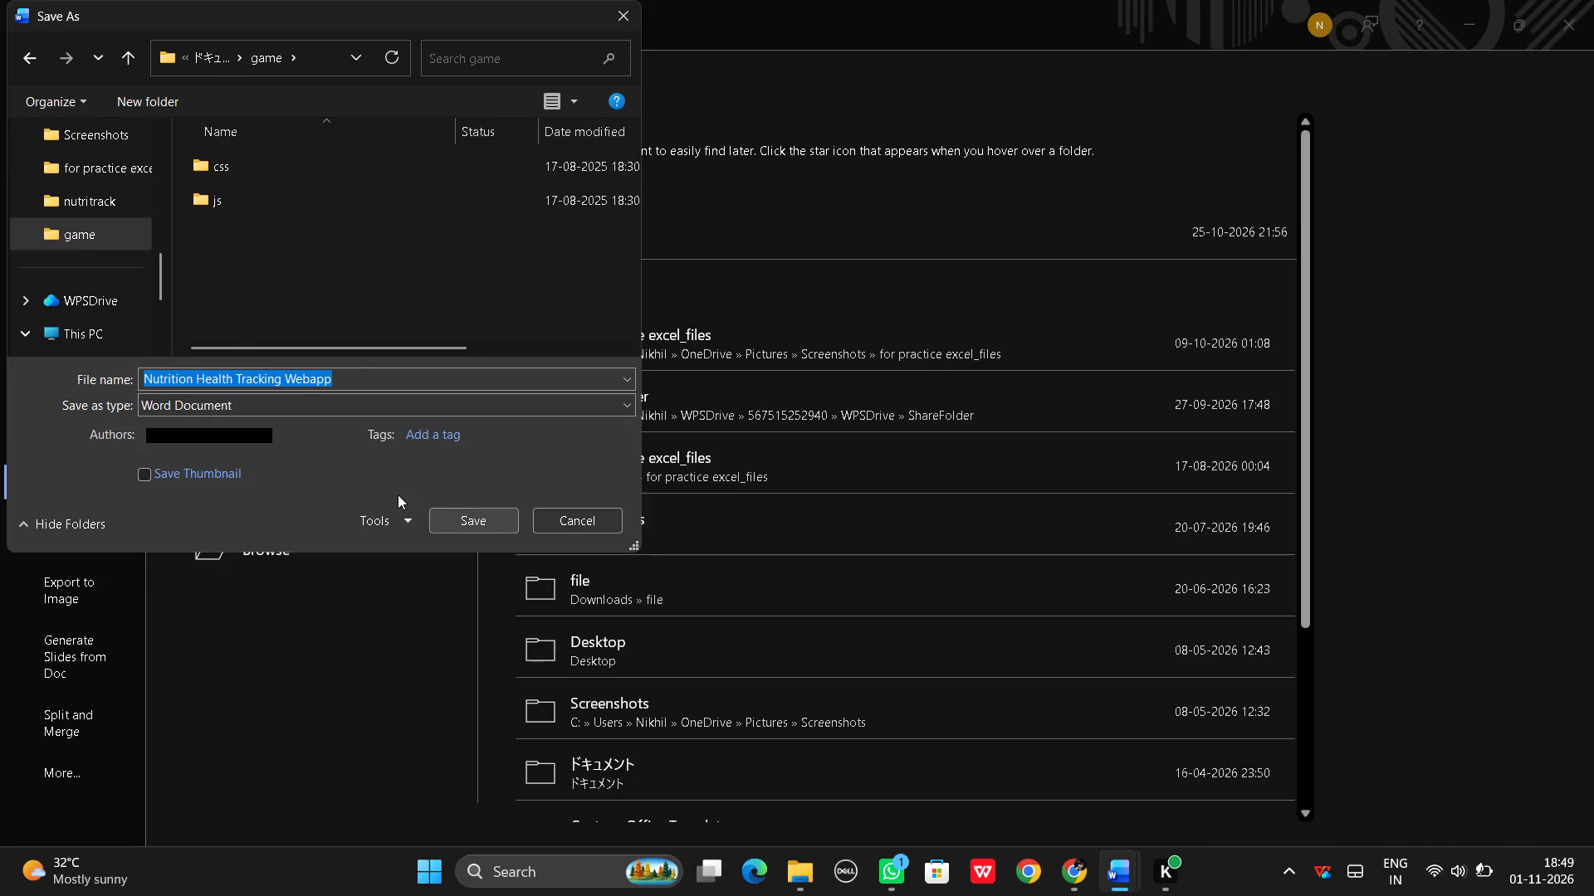